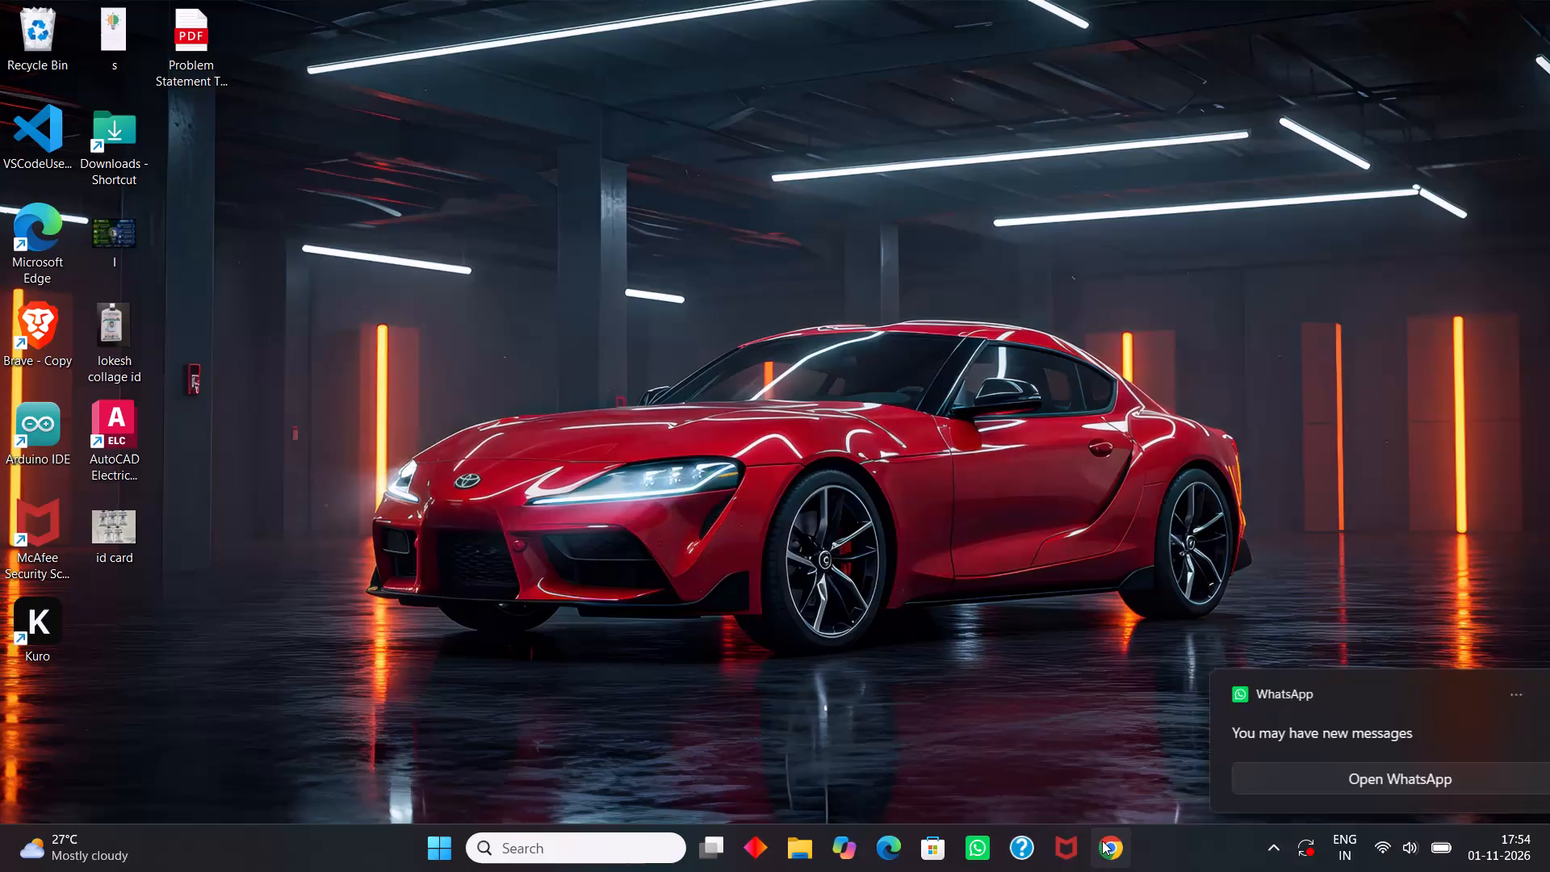
Open Canva in Chrome from the new tab page's Home shortcut, dismissing the WhatsApp notification.
{"action": "left_click", "coordinate": [1102, 841]}
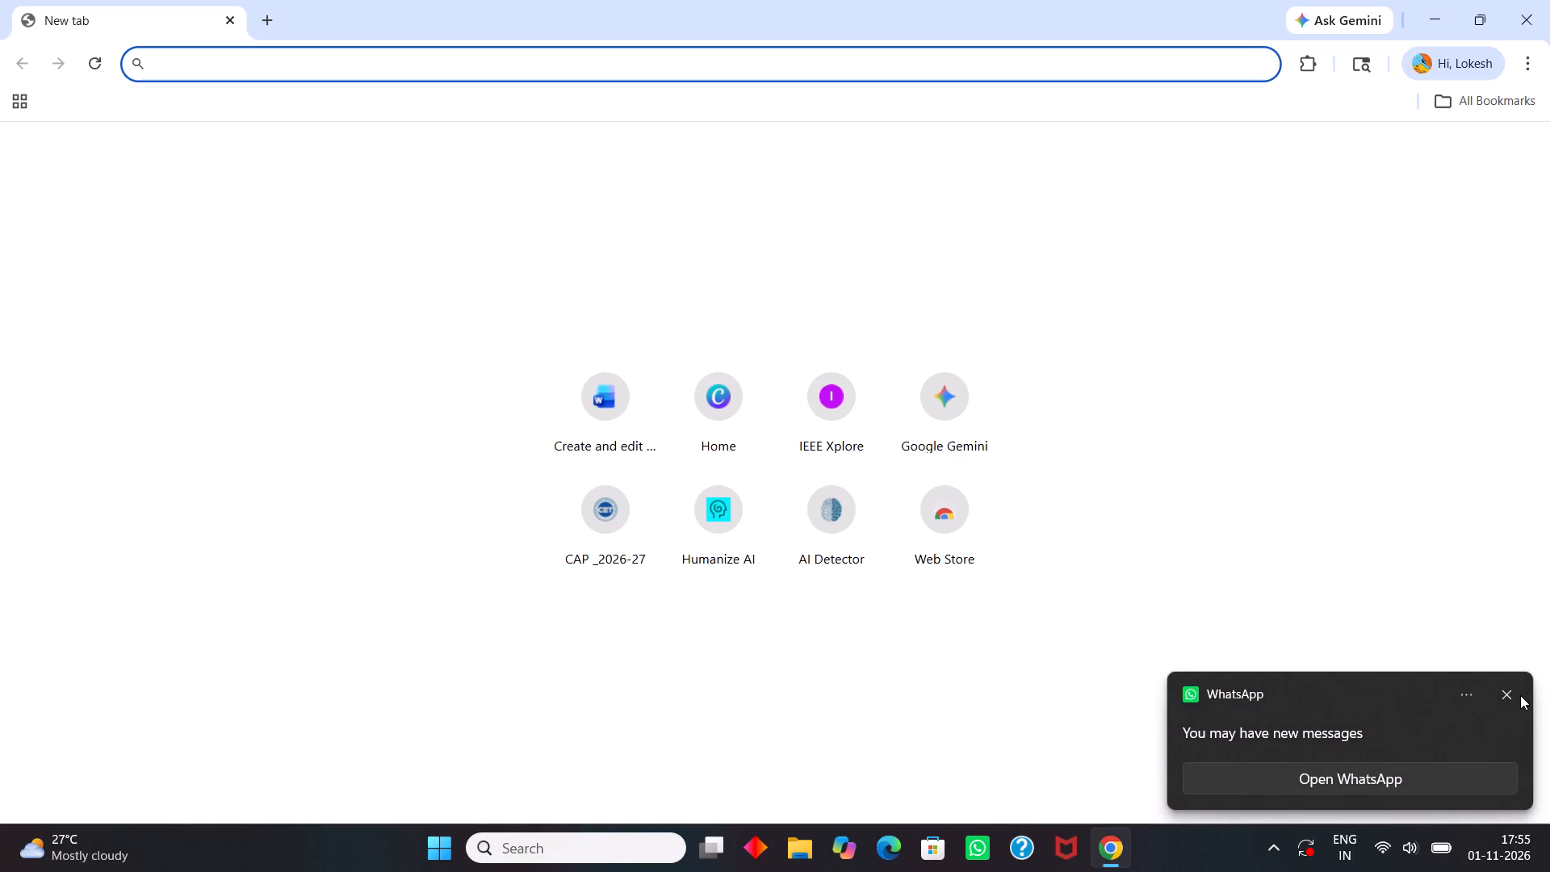
{"action": "left_click", "coordinate": [1501, 692]}
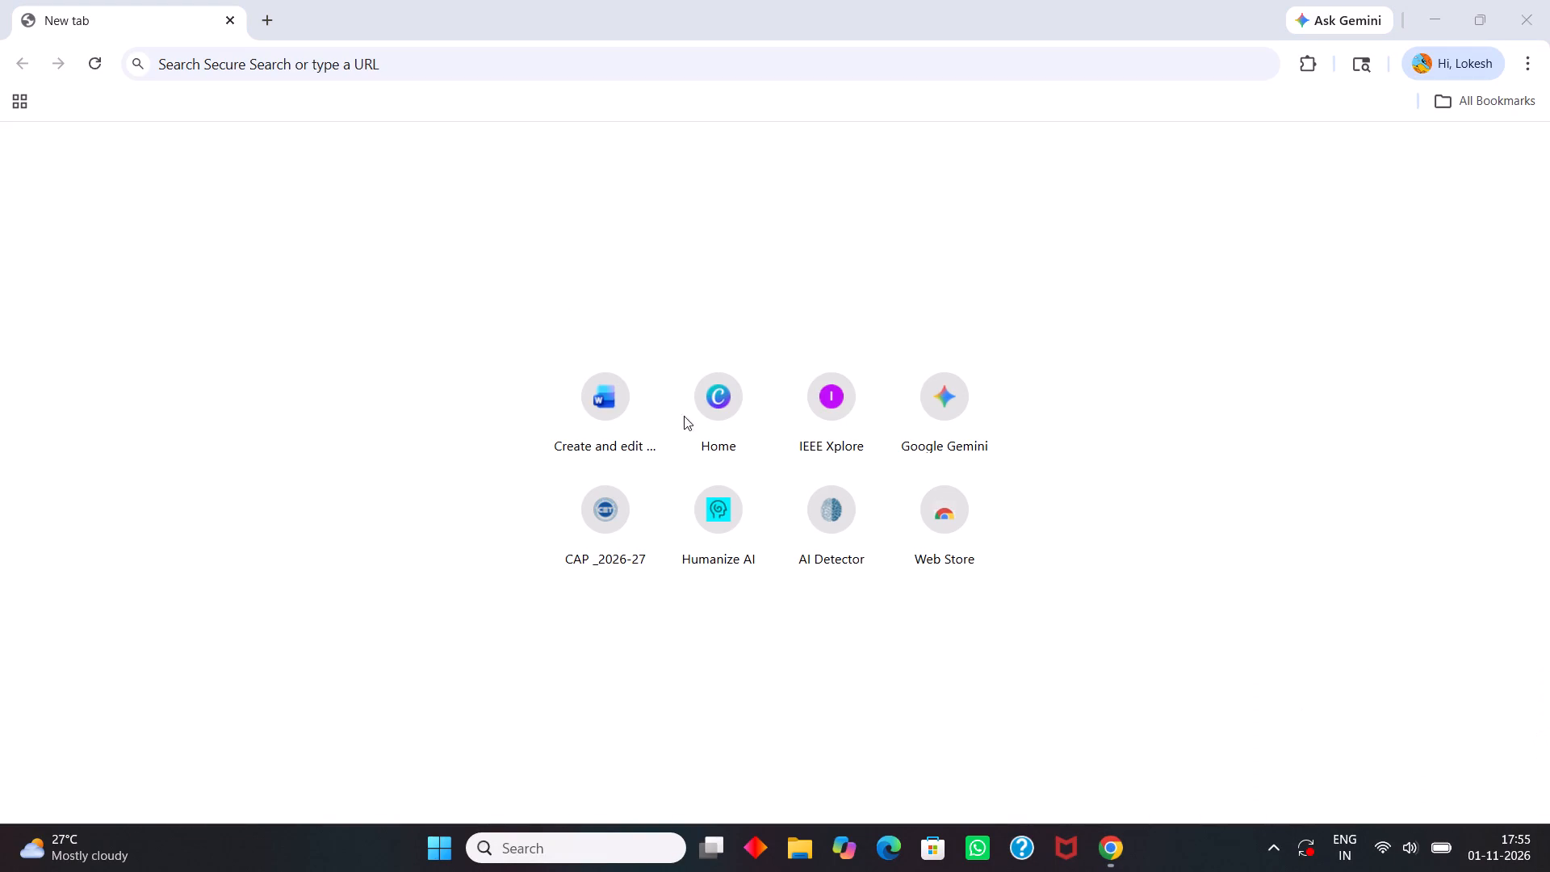
{"action": "left_click", "coordinate": [735, 405]}
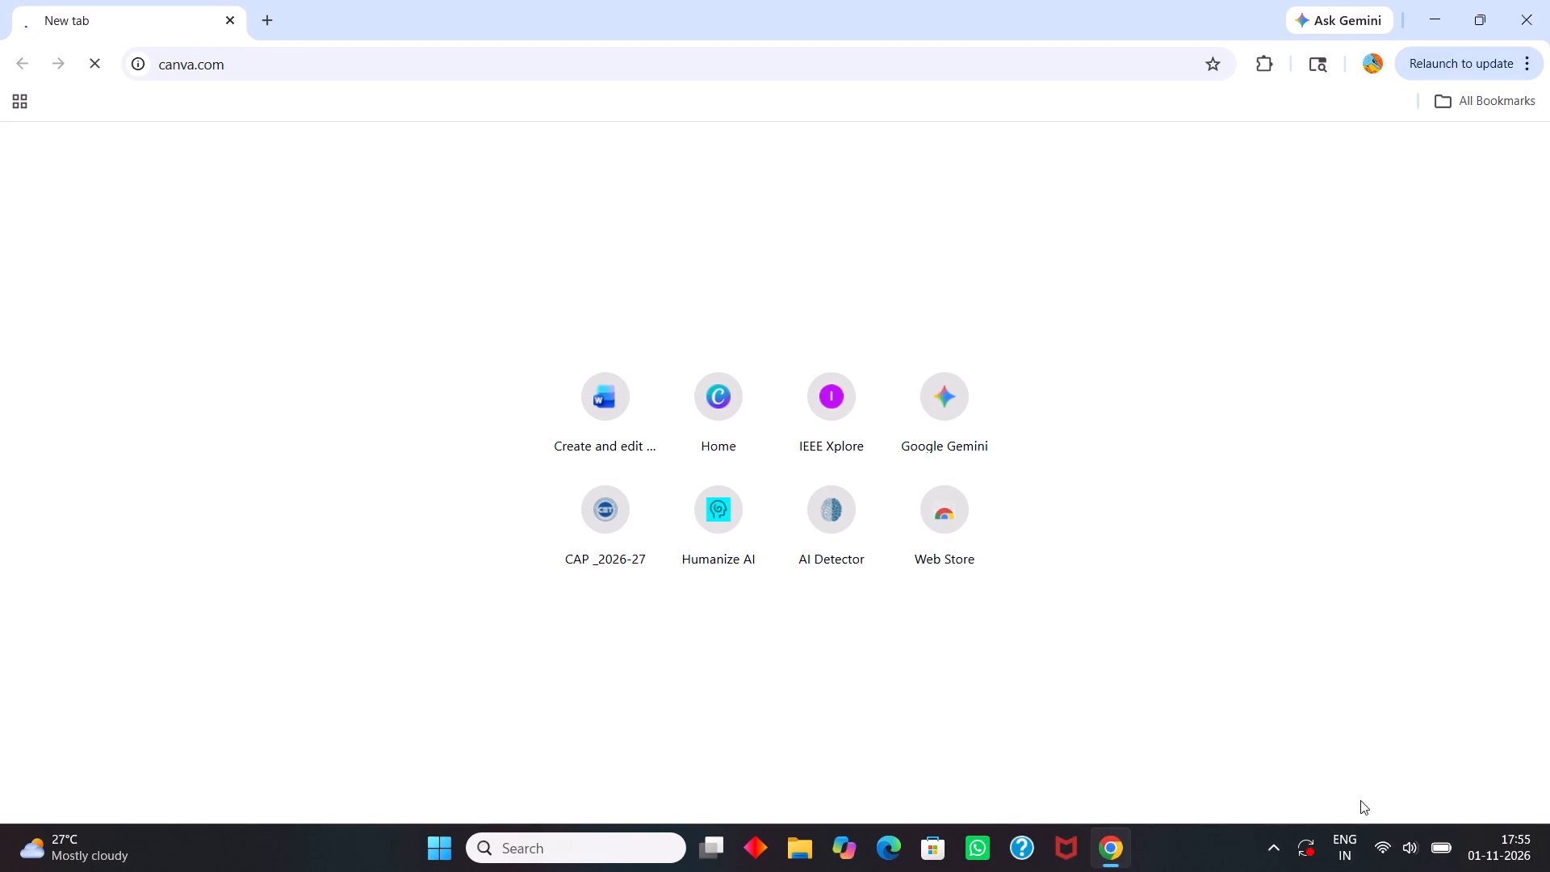
Adjust the display brightness in the Windows quick settings.
{"action": "left_click", "coordinate": [1385, 854]}
{"action": "left_click", "coordinate": [1328, 666]}
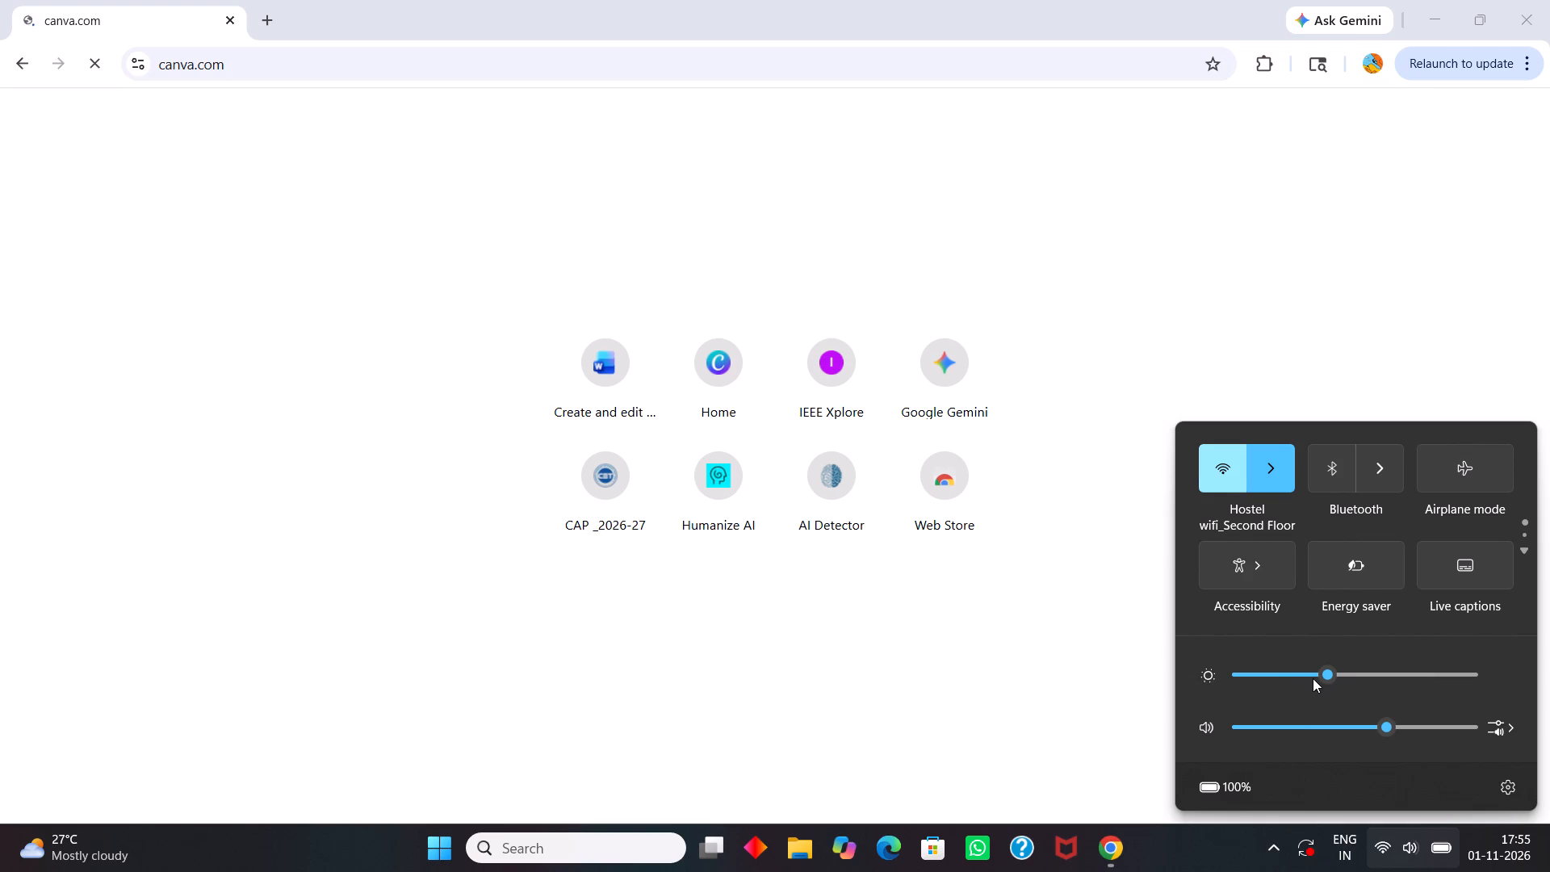
{"action": "left_click", "coordinate": [1313, 678]}
{"action": "scroll", "coordinate": [1072, 669], "scroll_direction": "up", "scroll_amount": 2}
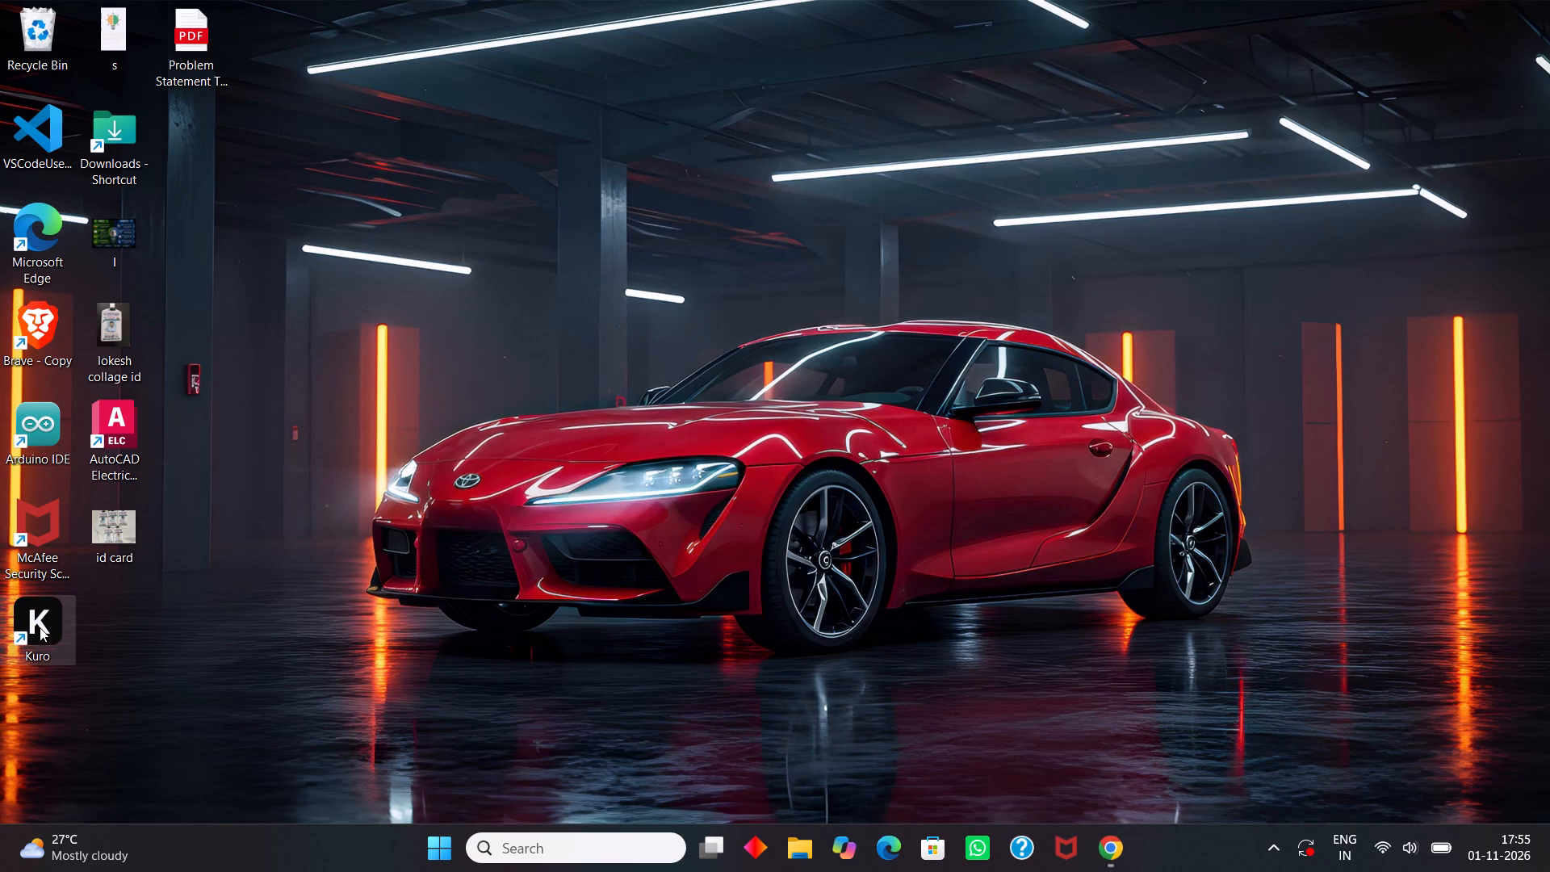
Launch the Kuro application from the desktop.
{"action": "double_click", "coordinate": [40, 627]}
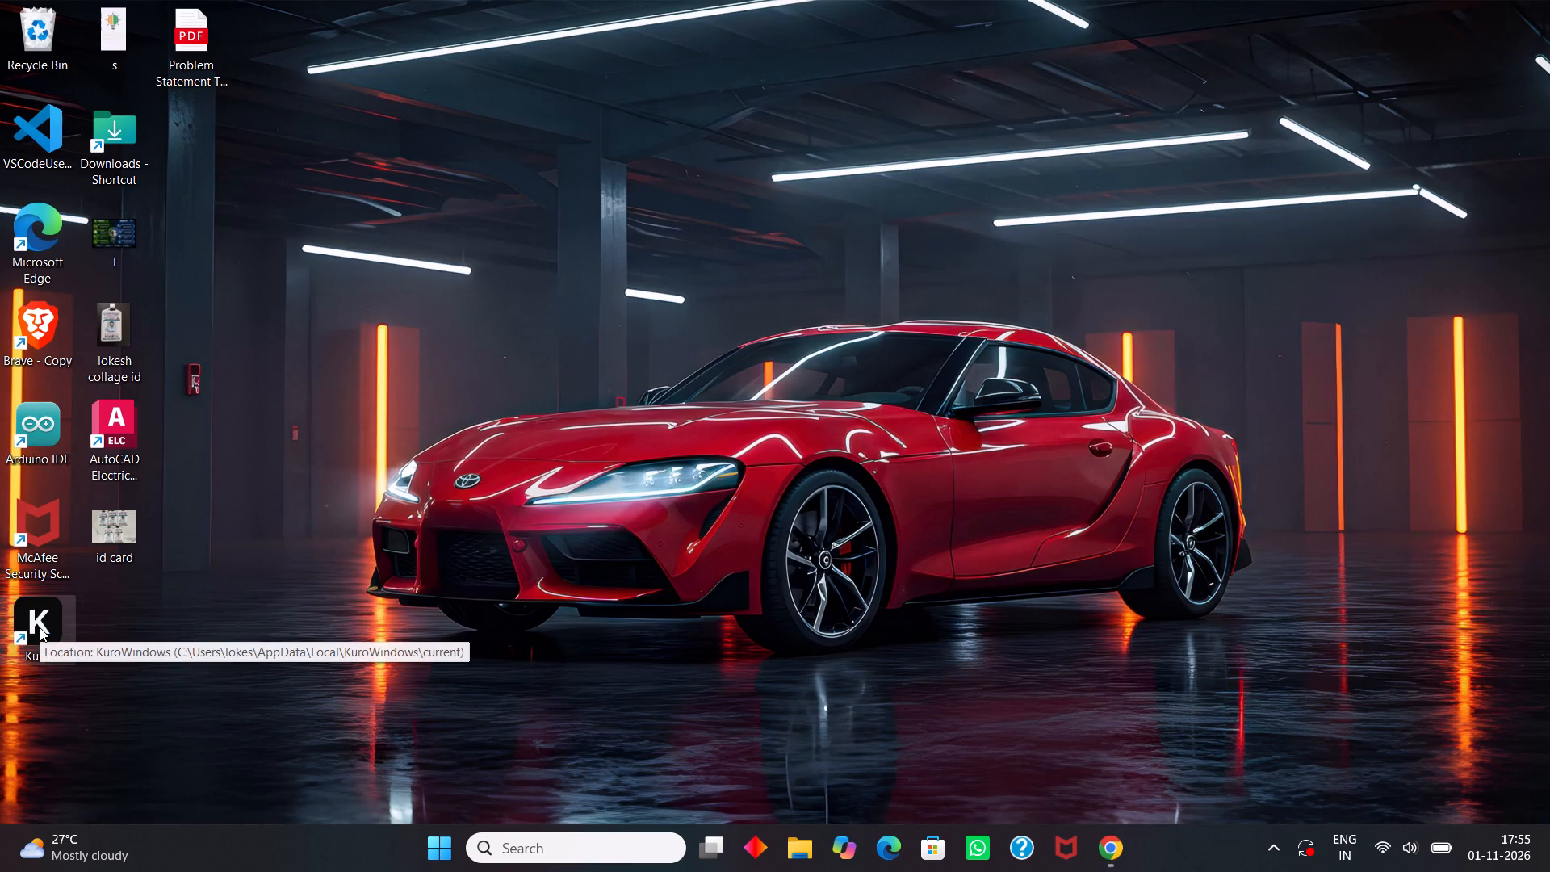
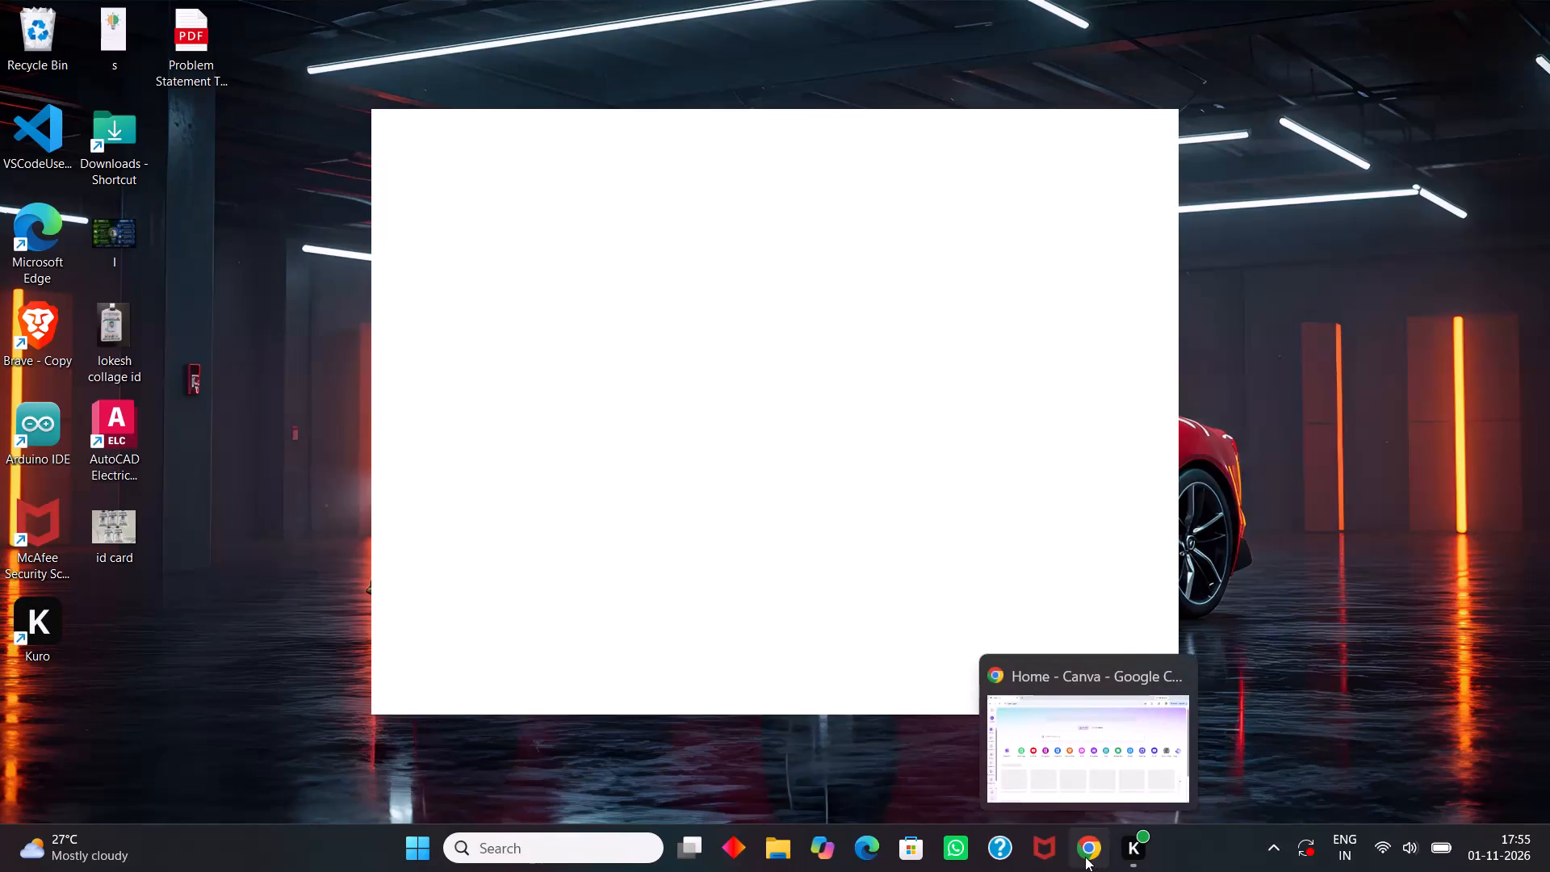
Switch to Canva in Chrome and open the recent EV hybrid machine learning seminar presentation for editing.
{"action": "left_click", "coordinate": [1089, 841]}
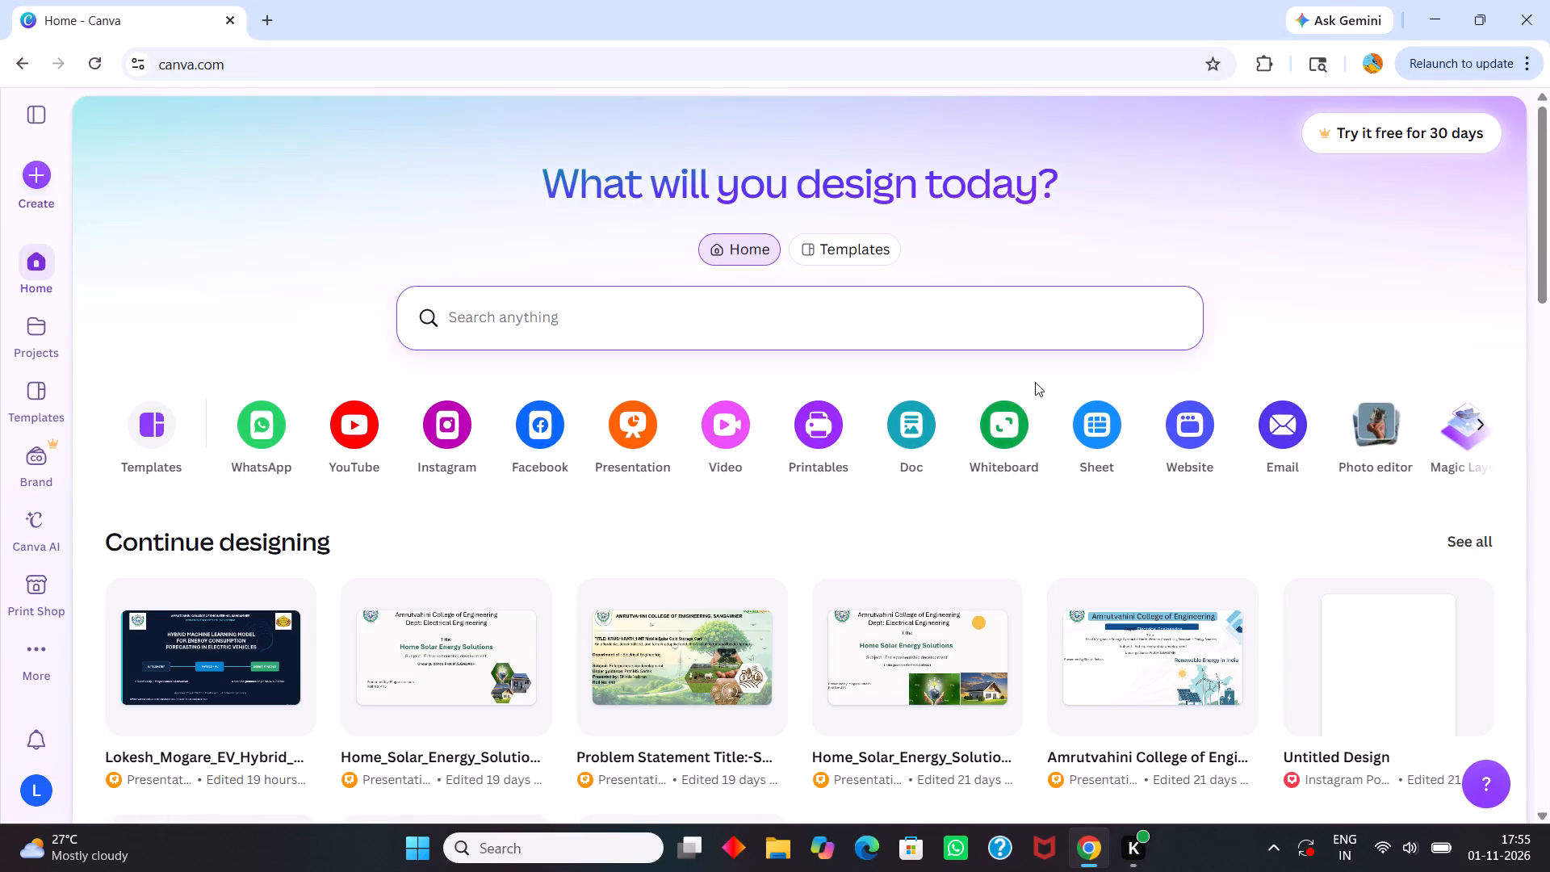
{"action": "left_click", "coordinate": [247, 654]}
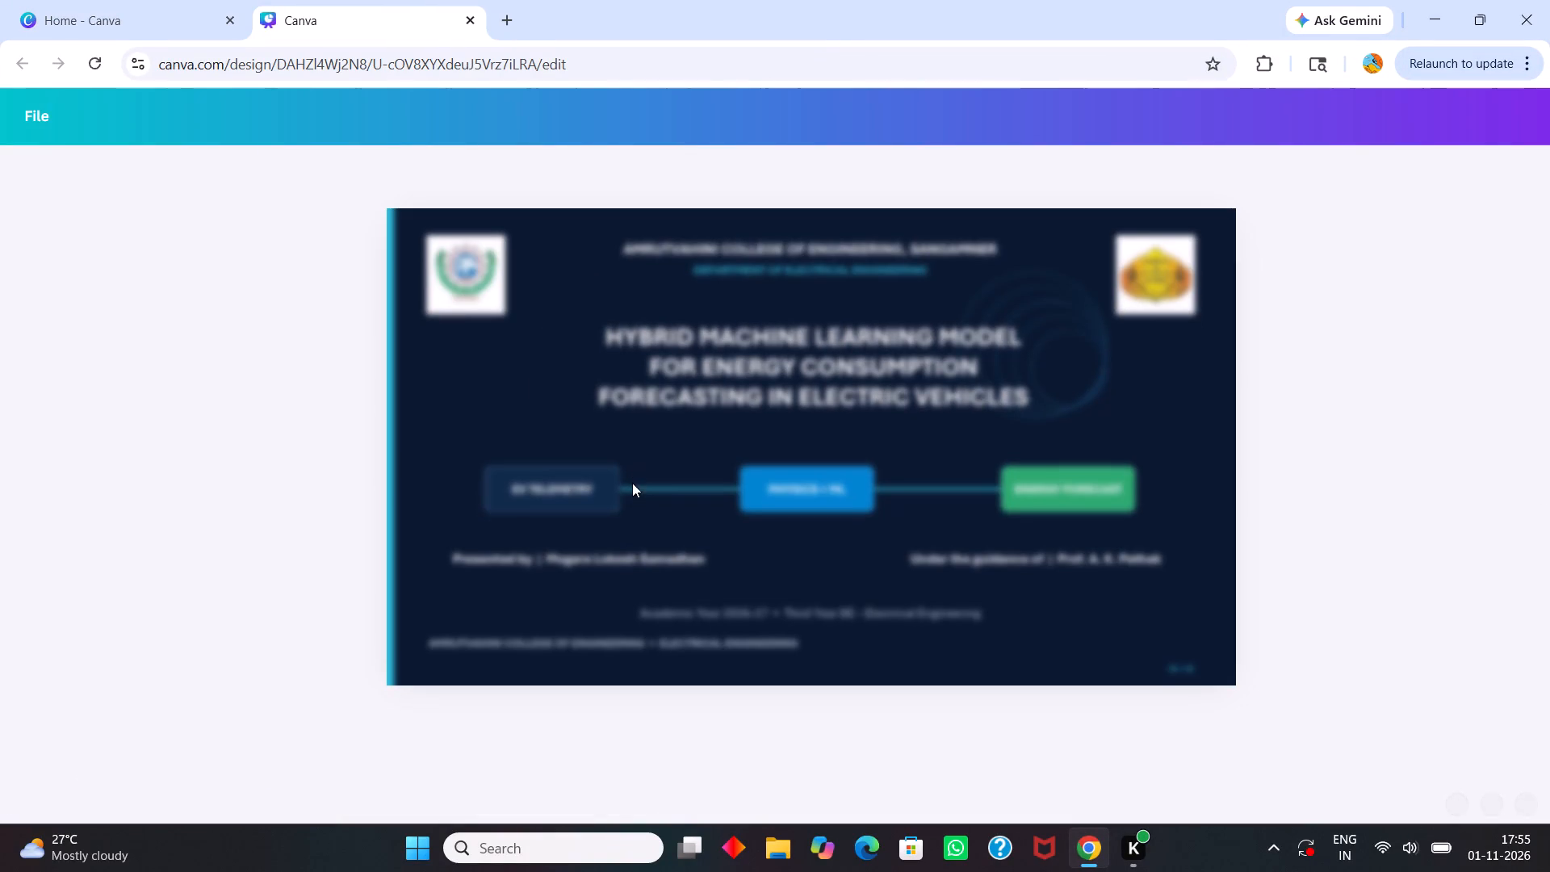
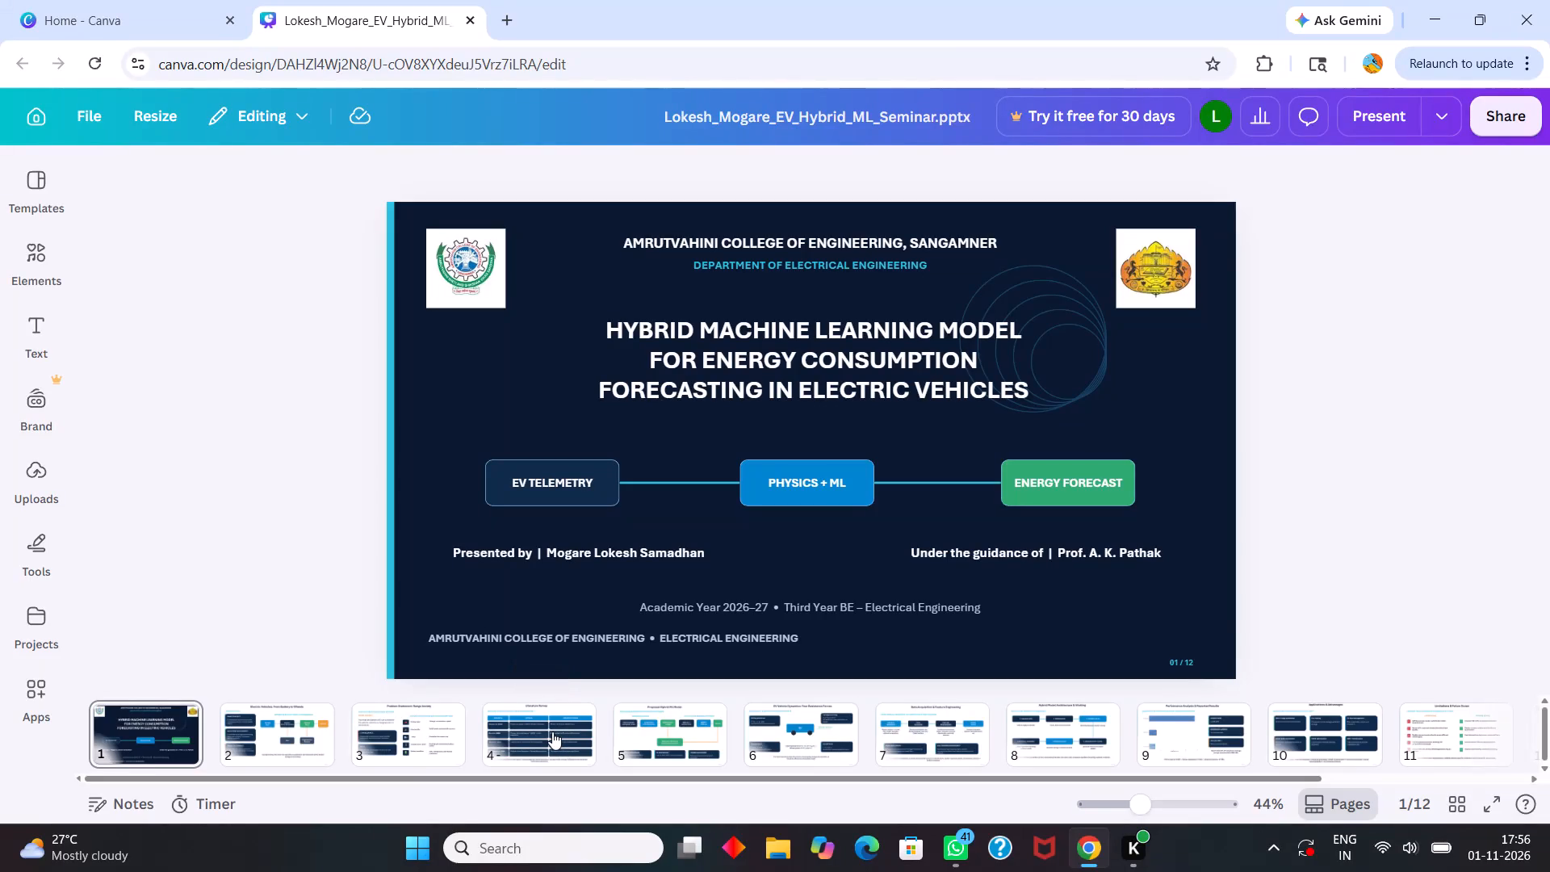
Move the Literature Survey slide from page 4 to the end of the presentation, after page 12.
{"action": "left_click_drag", "start_coordinate": [552, 732], "coordinate": [1344, 704]}
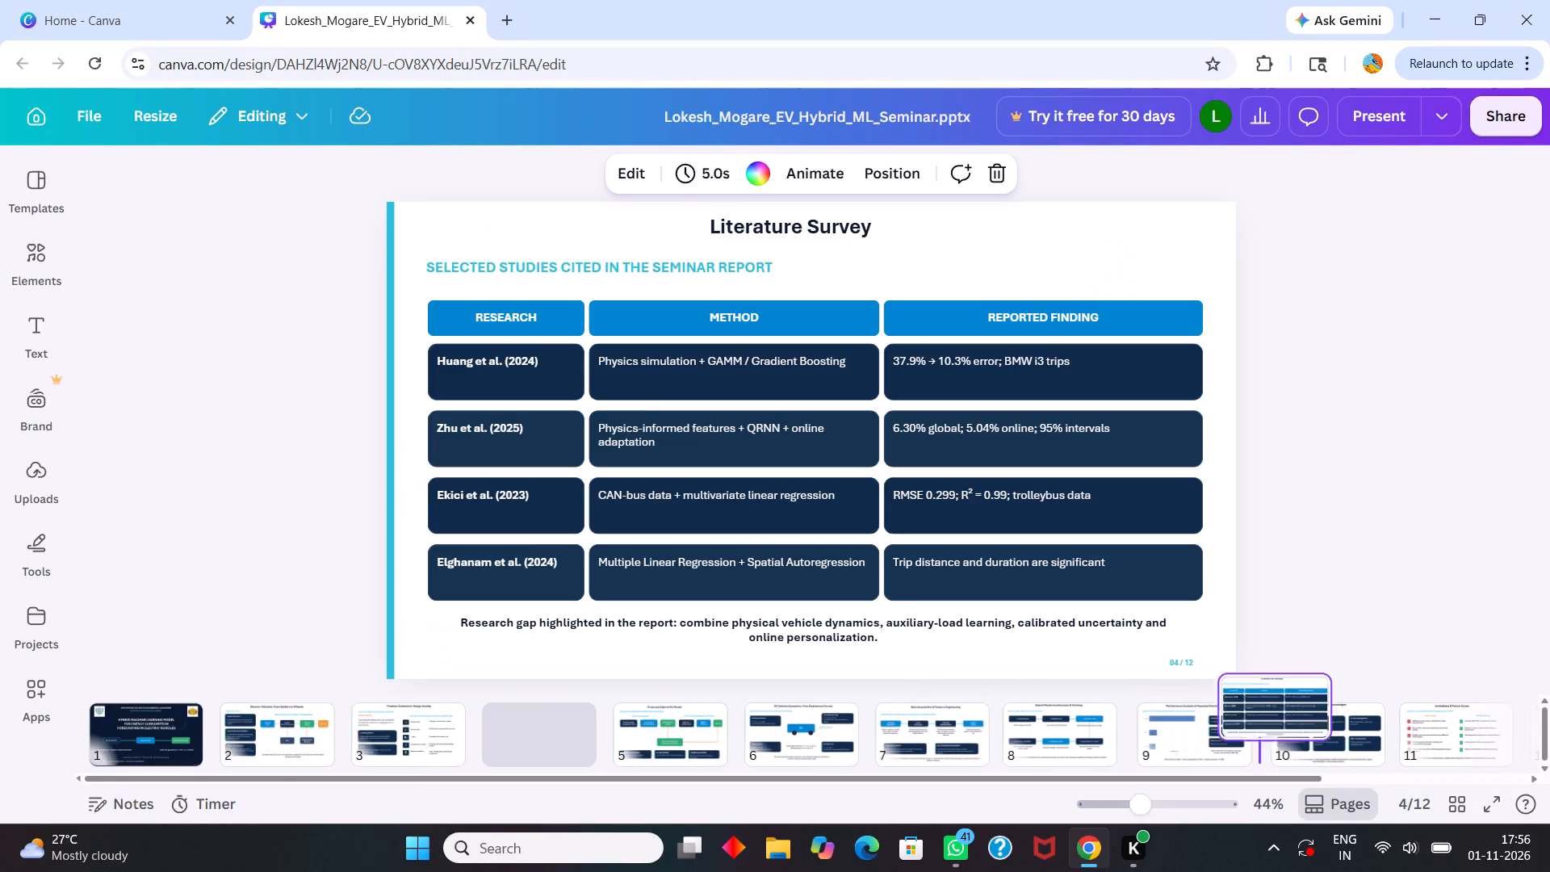
{"action": "left_click_drag", "start_coordinate": [1344, 704], "coordinate": [1474, 723]}
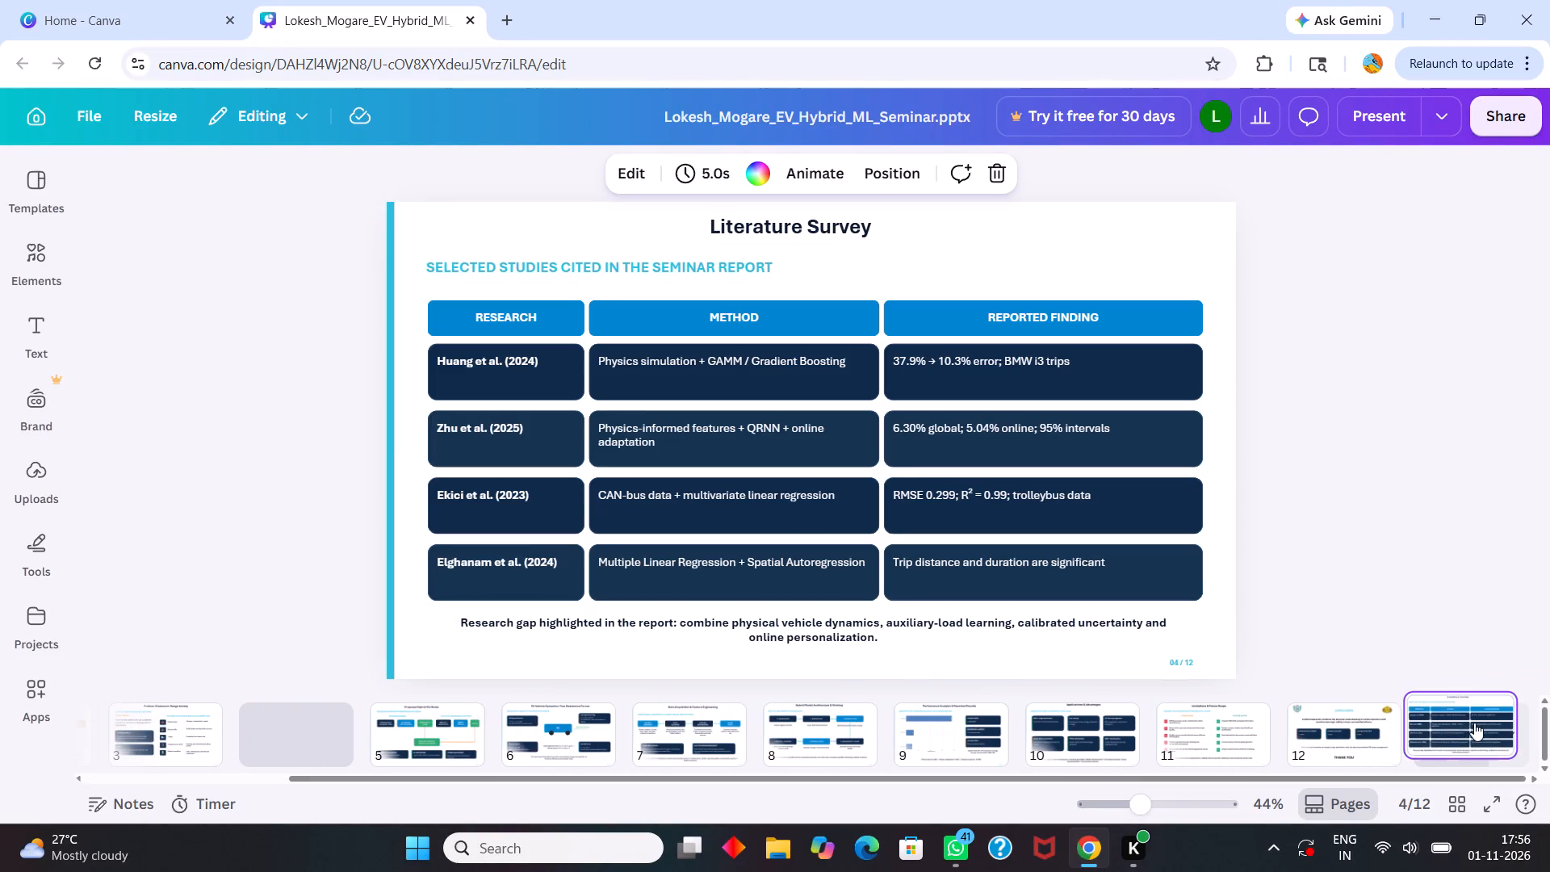
{"action": "left_click_drag", "start_coordinate": [1474, 723], "coordinate": [1477, 732]}
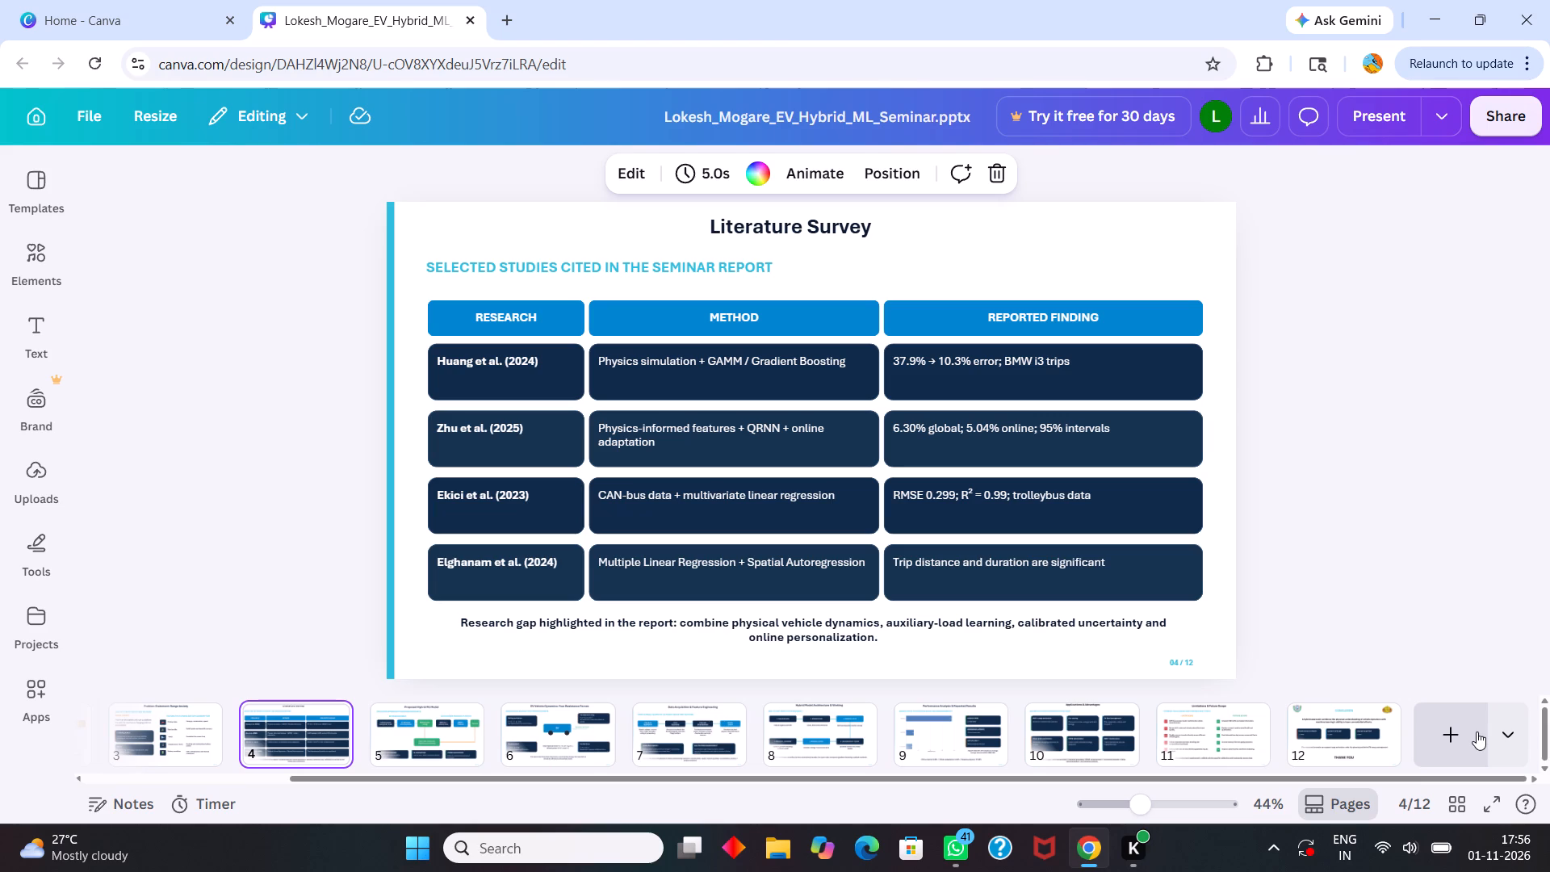
{"action": "left_click_drag", "start_coordinate": [294, 717], "coordinate": [333, 693]}
{"action": "left_click_drag", "start_coordinate": [333, 693], "coordinate": [1464, 723]}
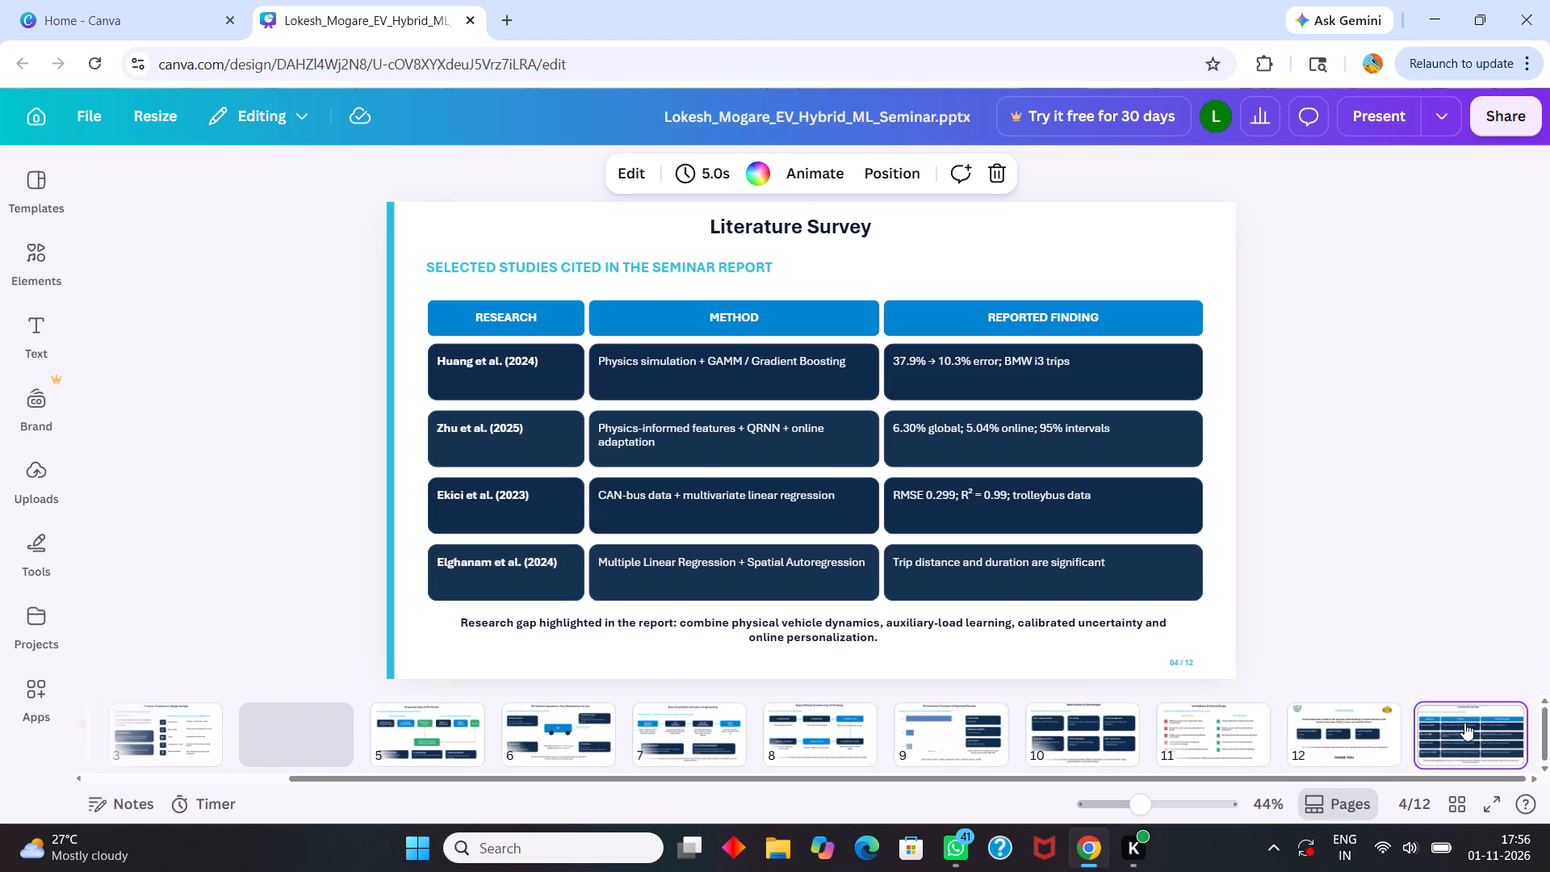
Add a blank page 13 after the last page of the presentation.
{"action": "left_click_drag", "start_coordinate": [1464, 723], "coordinate": [1458, 719]}
{"action": "left_click", "coordinate": [1458, 719]}
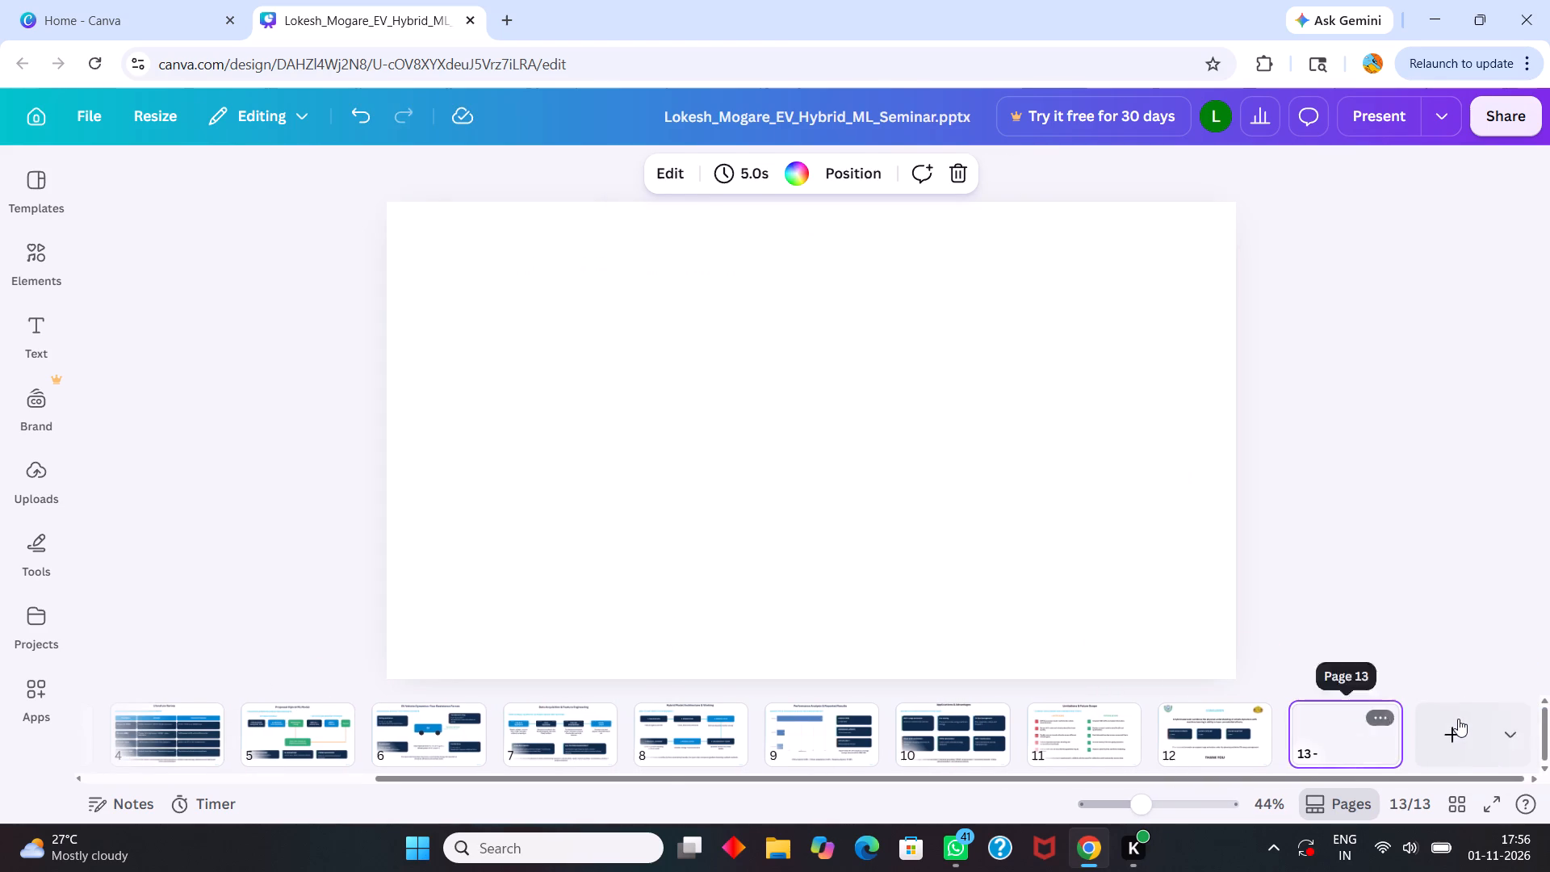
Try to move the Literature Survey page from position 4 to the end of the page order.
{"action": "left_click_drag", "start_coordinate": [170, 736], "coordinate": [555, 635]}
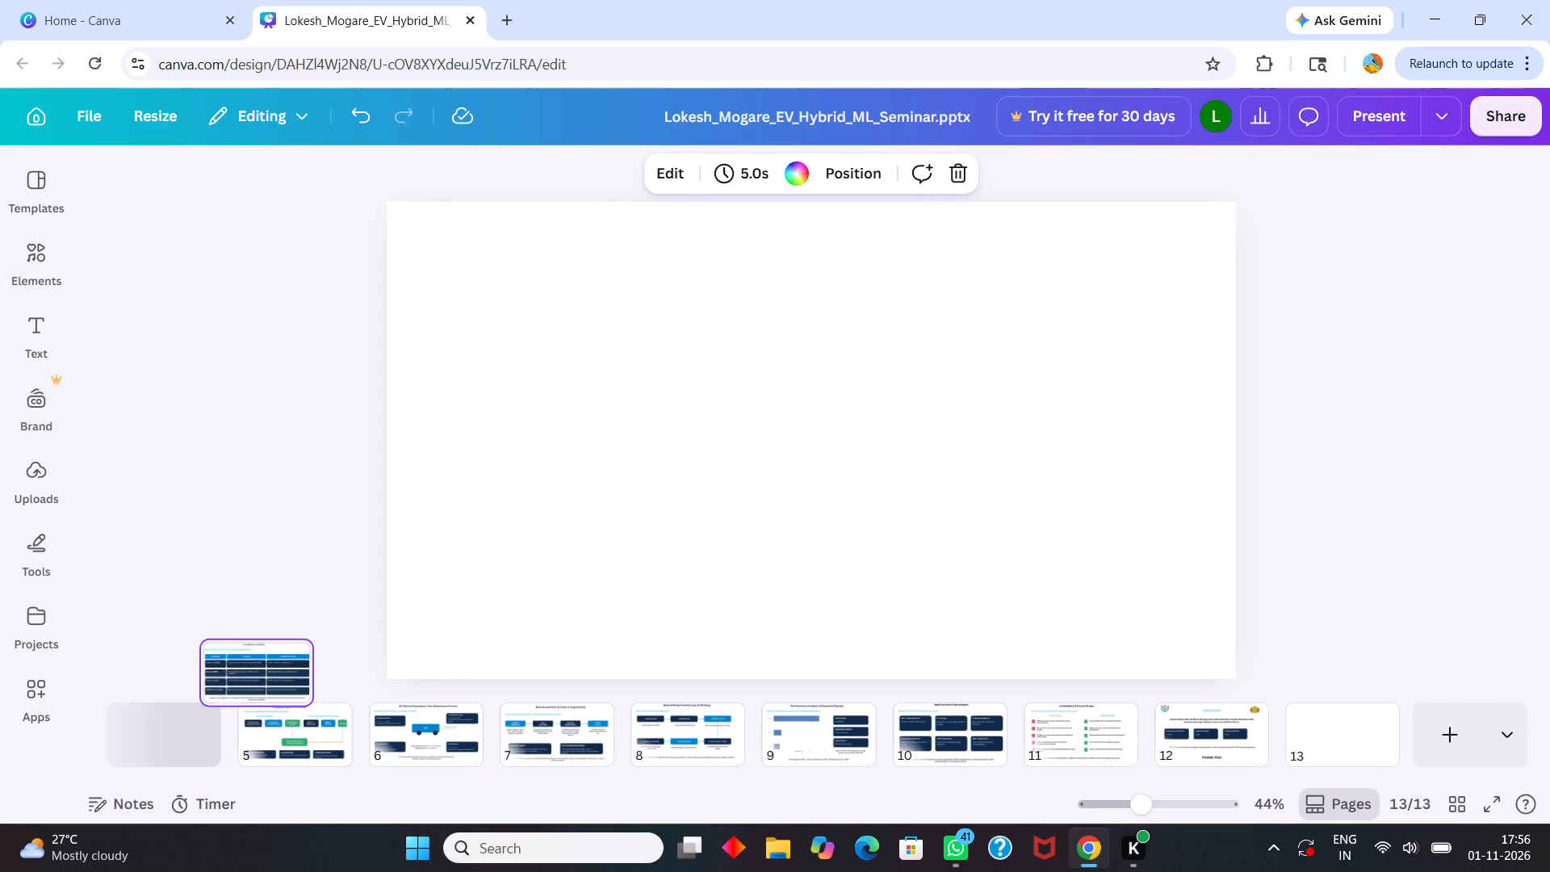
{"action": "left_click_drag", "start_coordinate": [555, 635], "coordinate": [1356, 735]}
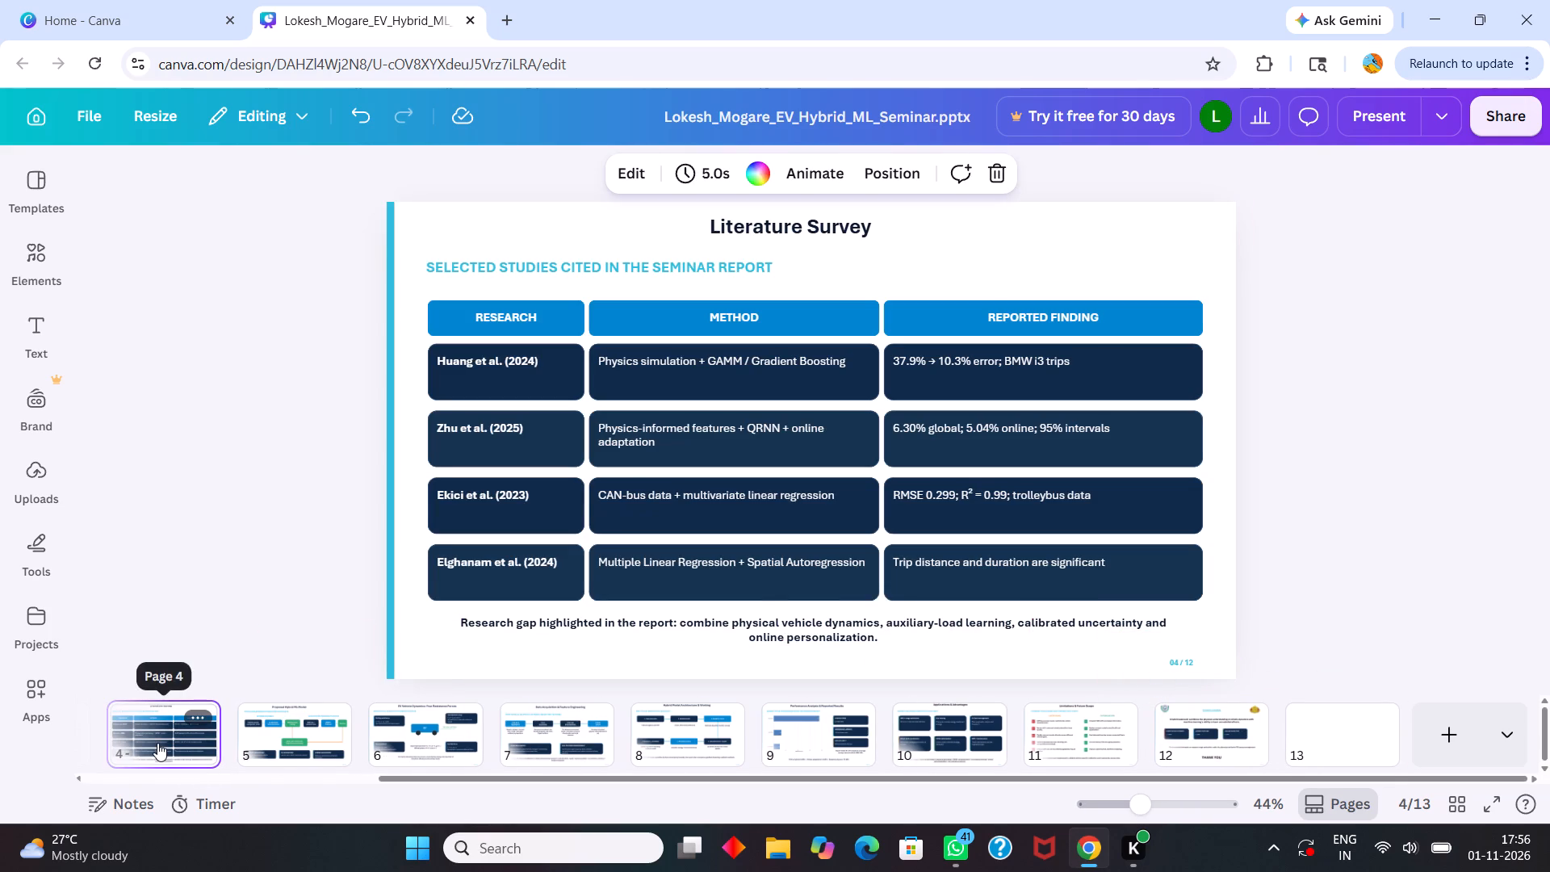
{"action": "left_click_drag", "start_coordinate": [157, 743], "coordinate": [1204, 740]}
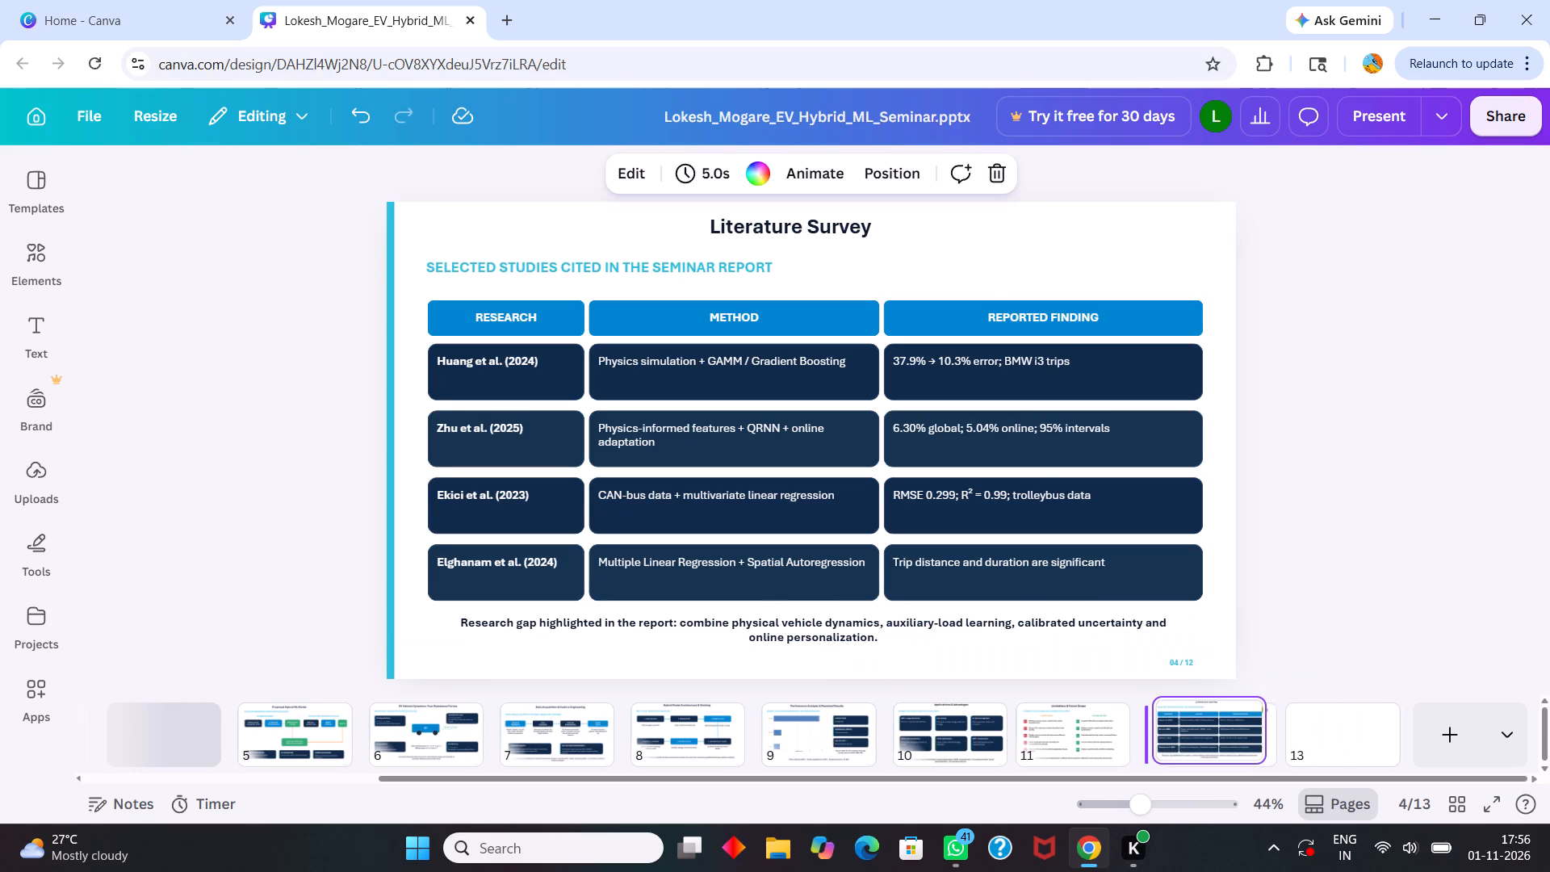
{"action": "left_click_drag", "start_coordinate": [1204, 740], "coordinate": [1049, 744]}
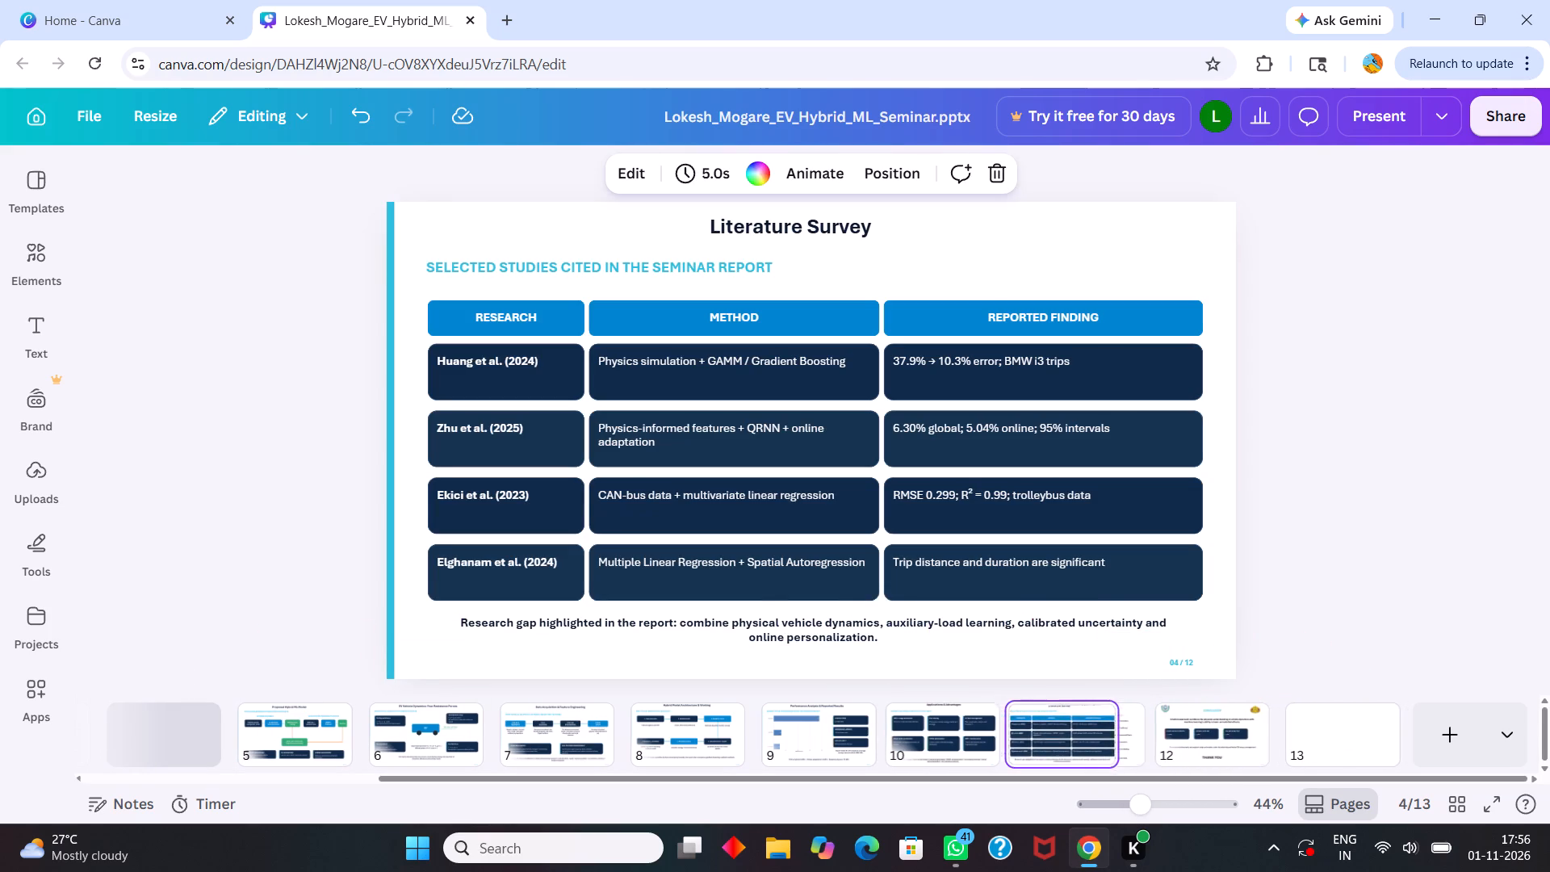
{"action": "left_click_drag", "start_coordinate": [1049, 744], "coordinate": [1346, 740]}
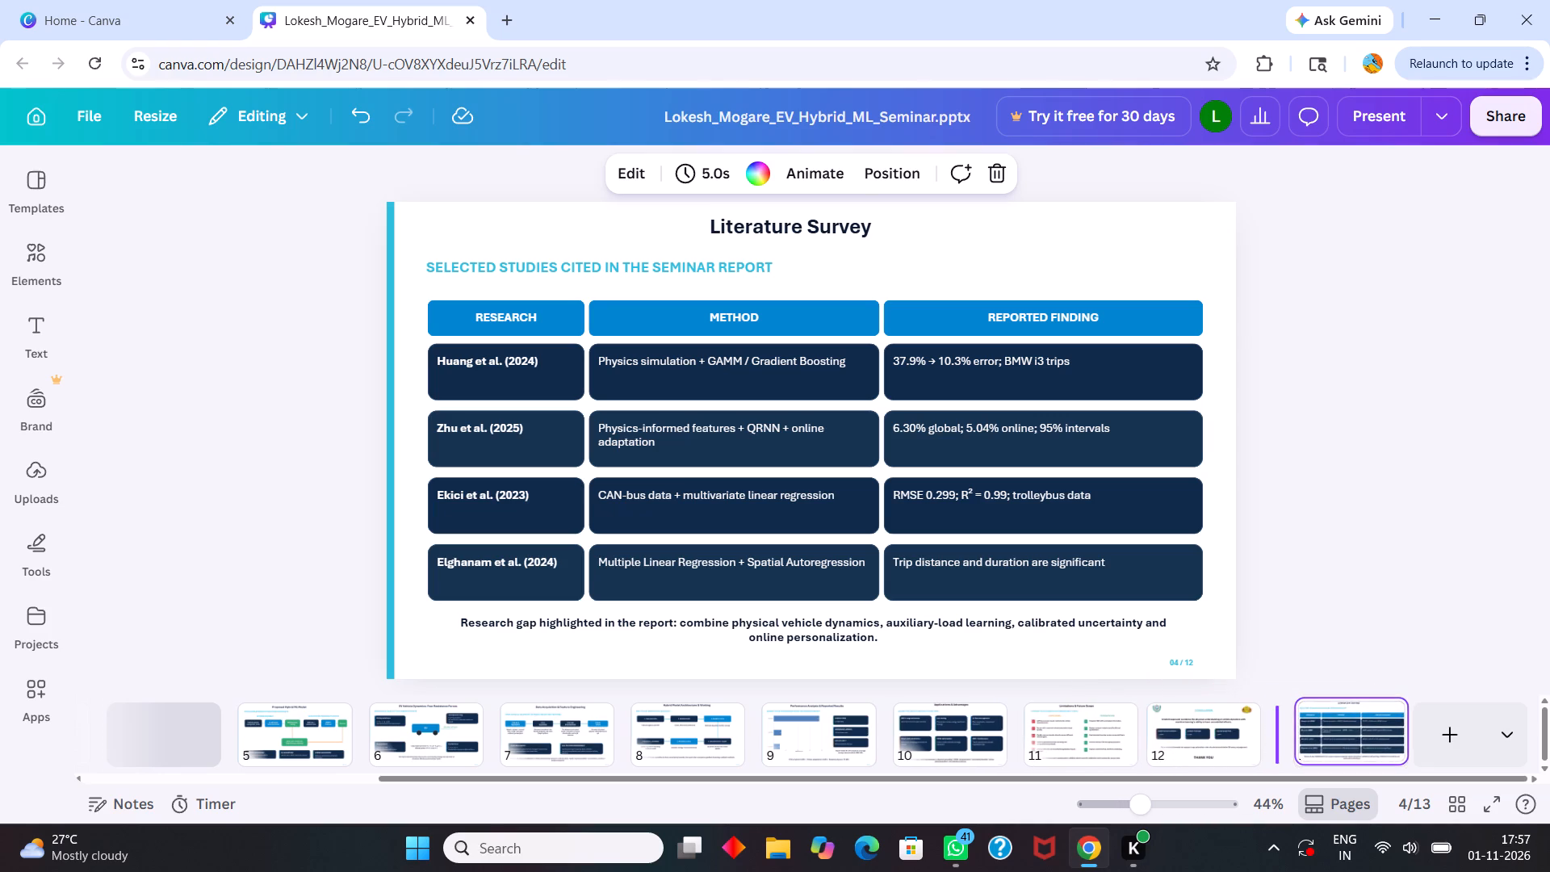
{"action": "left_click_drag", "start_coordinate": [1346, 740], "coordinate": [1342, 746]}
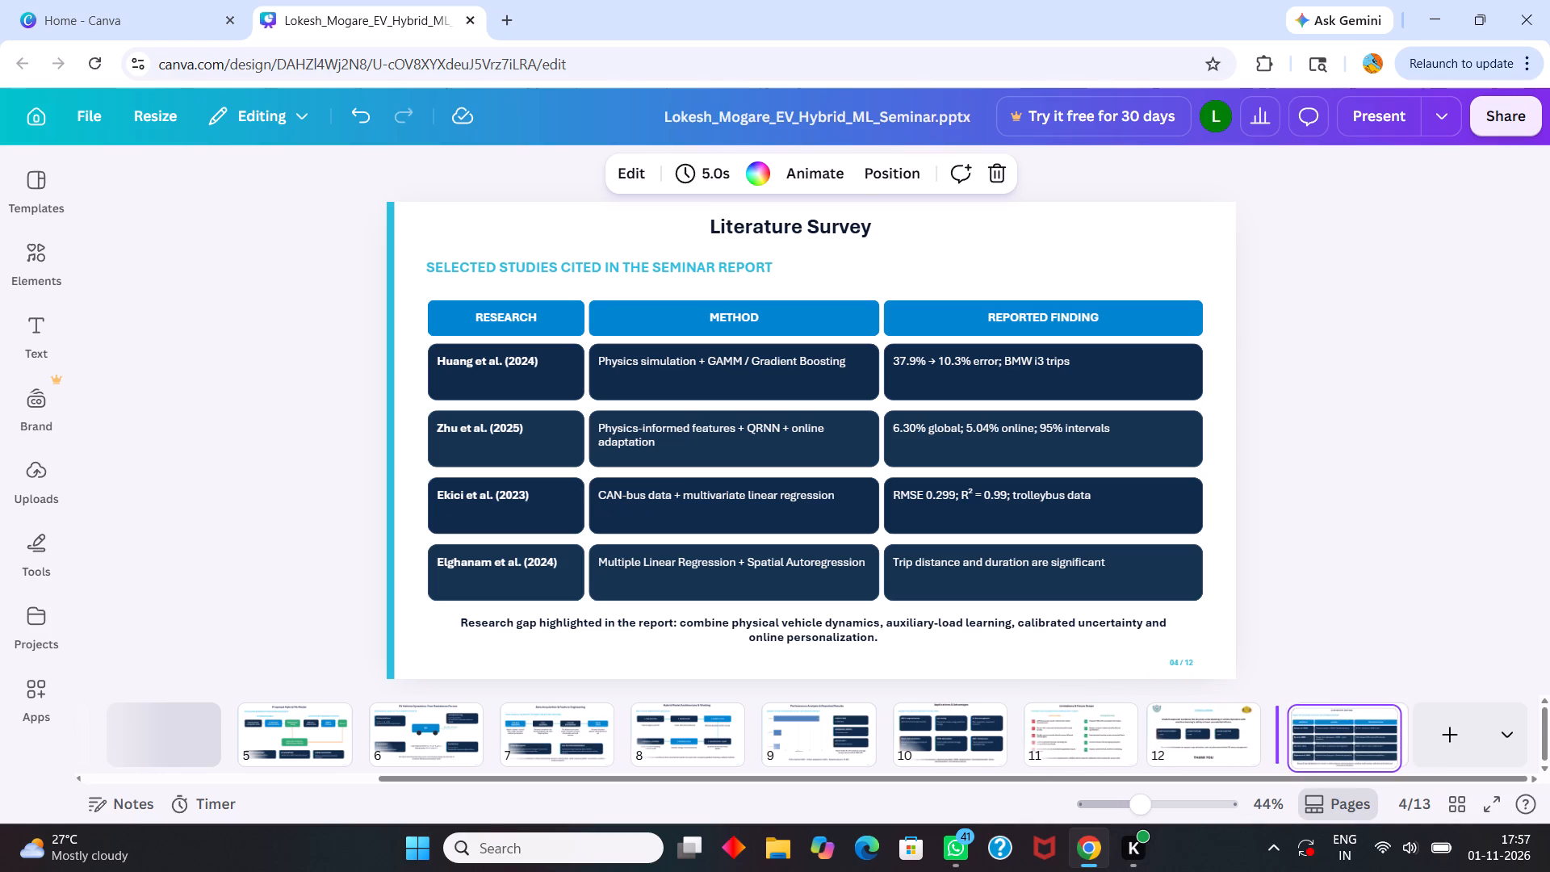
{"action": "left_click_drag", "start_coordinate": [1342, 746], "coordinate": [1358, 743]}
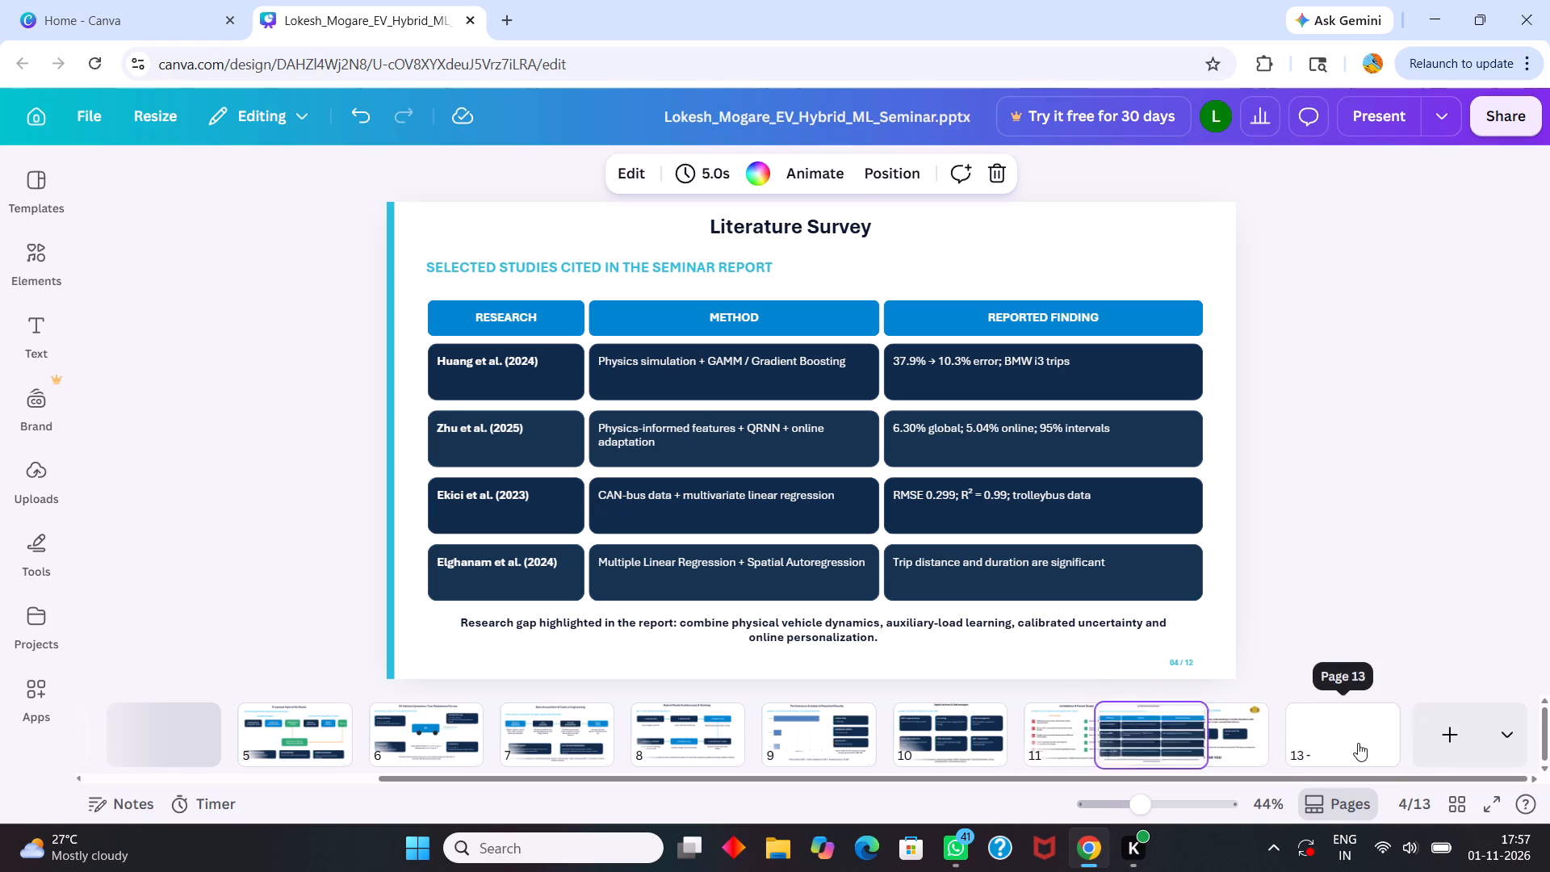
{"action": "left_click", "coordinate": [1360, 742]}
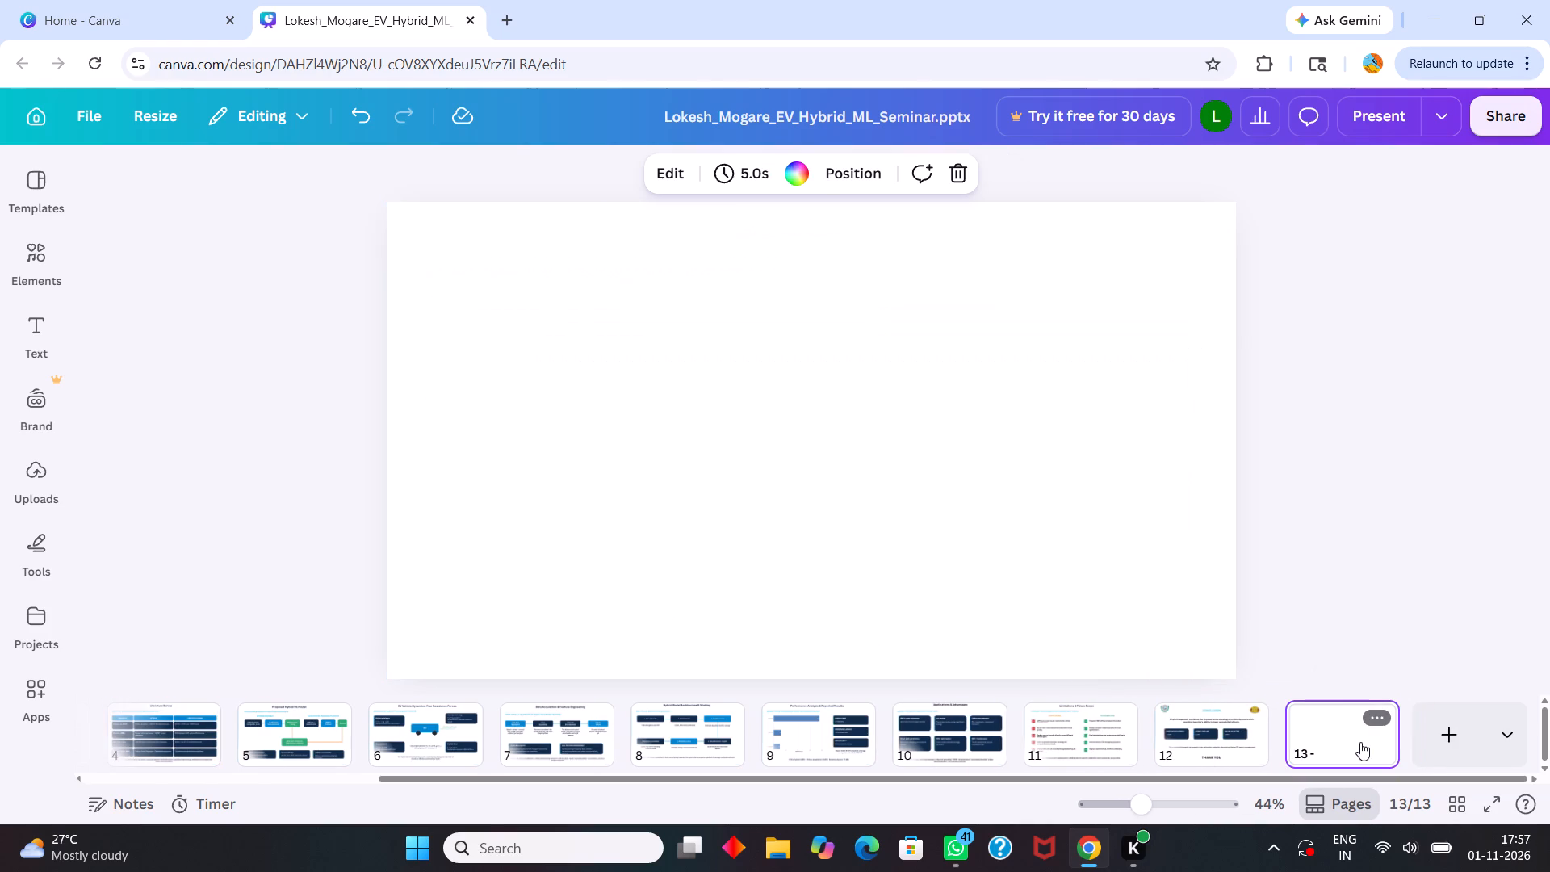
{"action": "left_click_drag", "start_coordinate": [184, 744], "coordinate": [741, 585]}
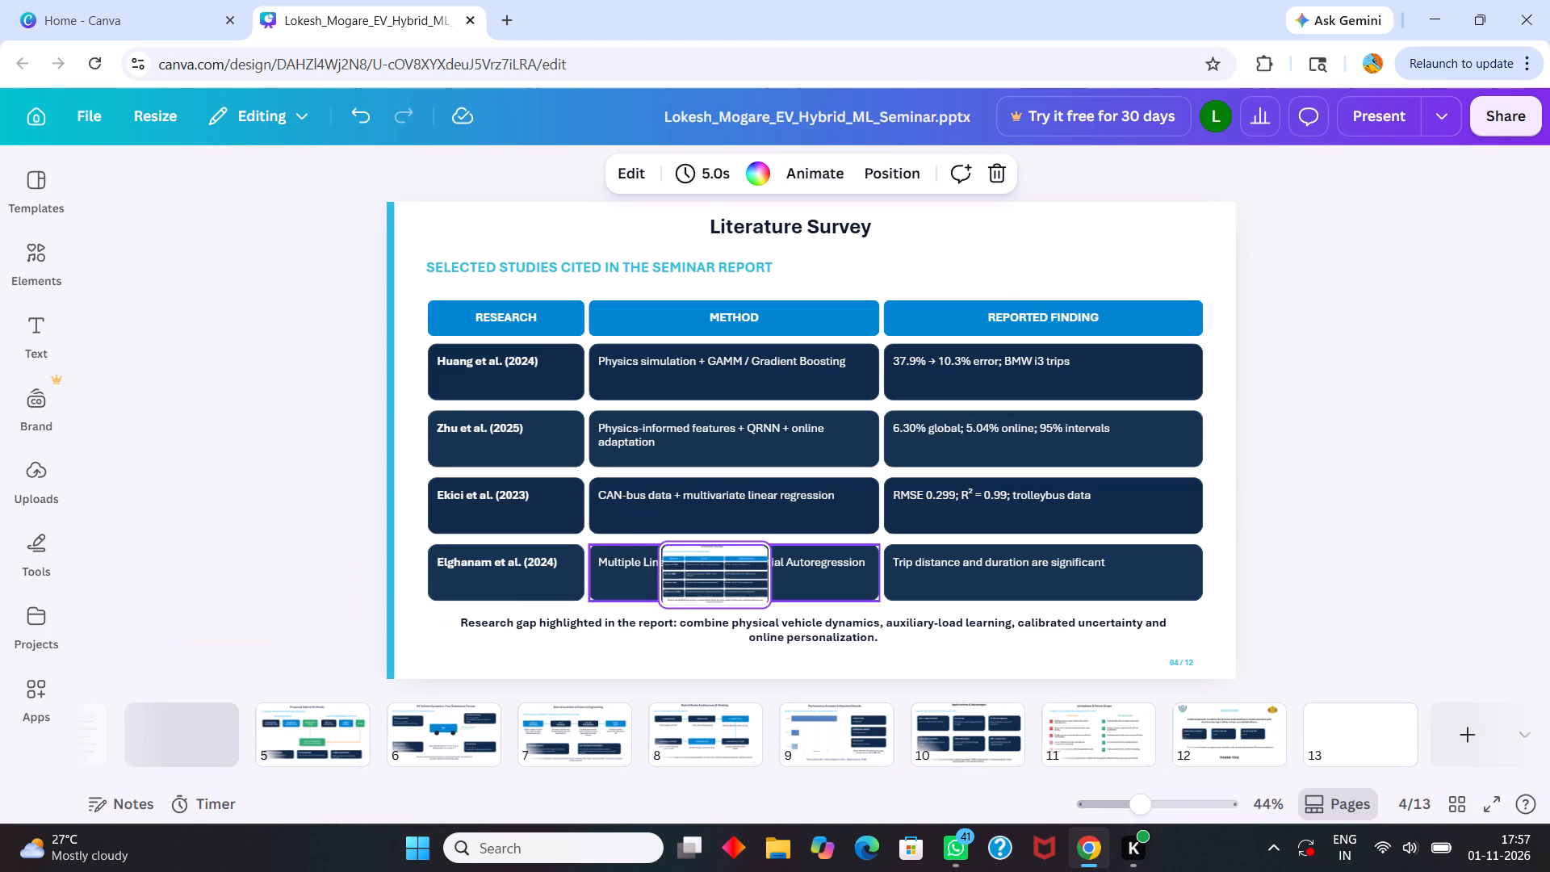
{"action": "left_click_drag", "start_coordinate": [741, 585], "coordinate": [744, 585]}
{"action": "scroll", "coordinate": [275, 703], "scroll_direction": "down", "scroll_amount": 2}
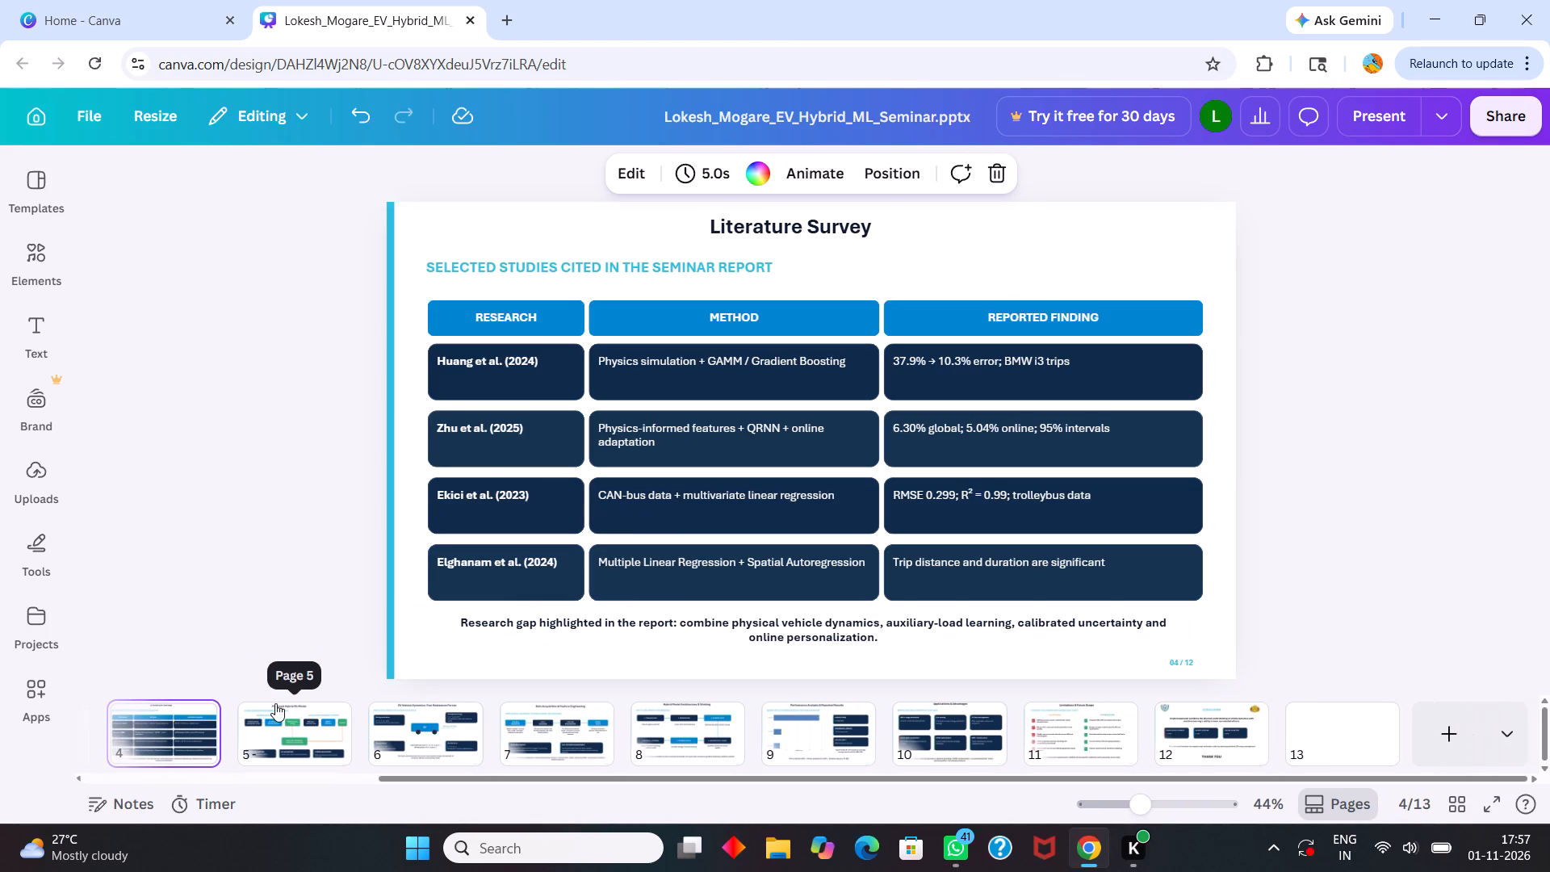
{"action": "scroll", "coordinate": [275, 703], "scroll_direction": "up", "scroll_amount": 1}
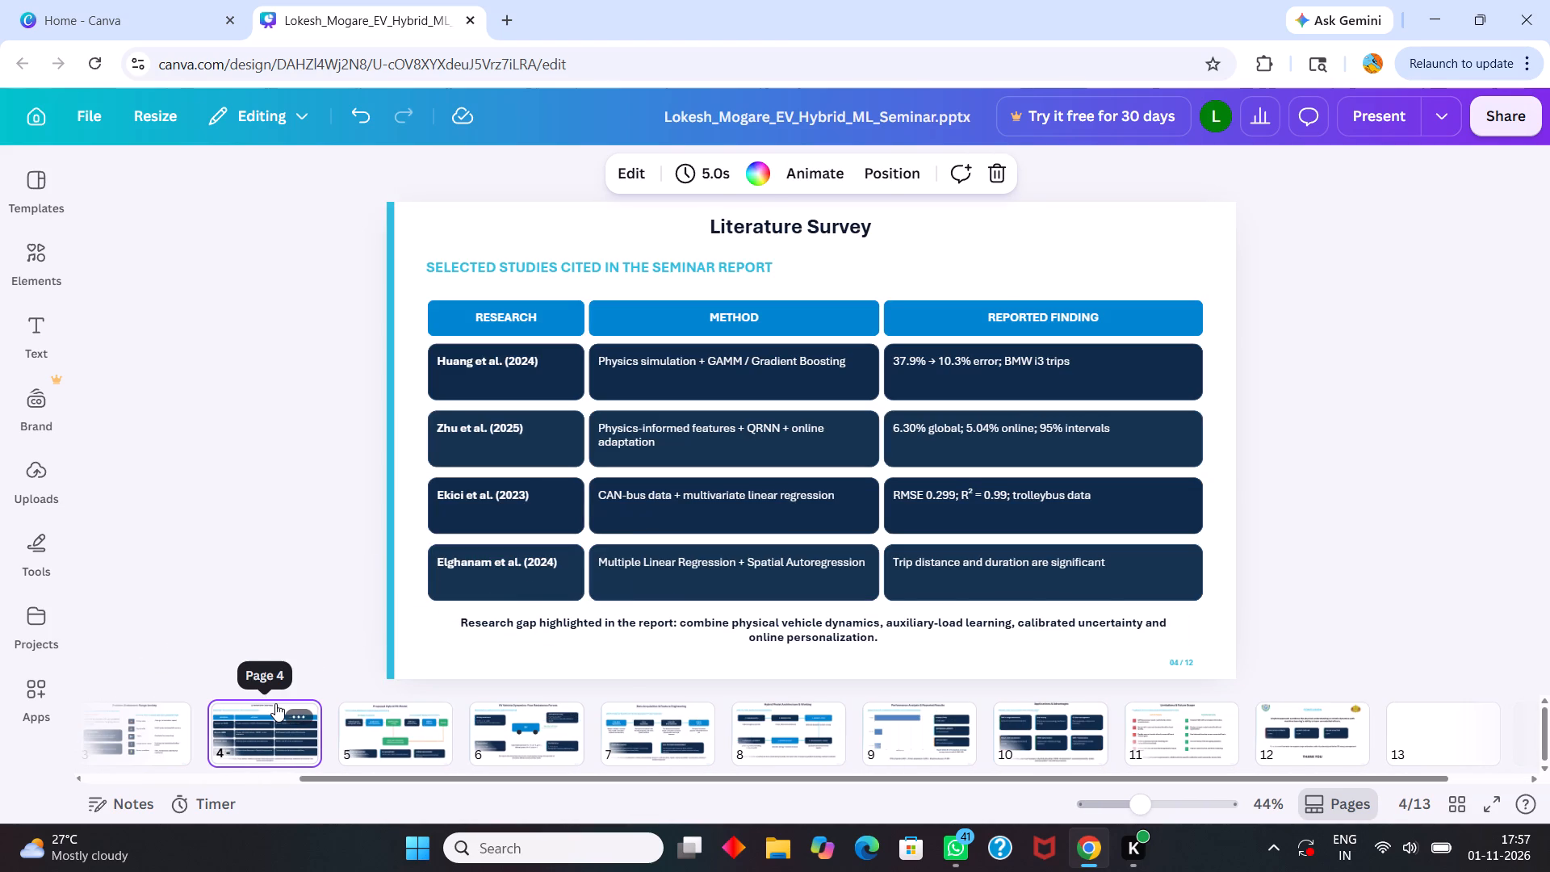
Move the Literature Survey page to position 12, between the Thank You page and the blank last page.
{"action": "left_click", "coordinate": [450, 743]}
{"action": "left_click", "coordinate": [259, 754]}
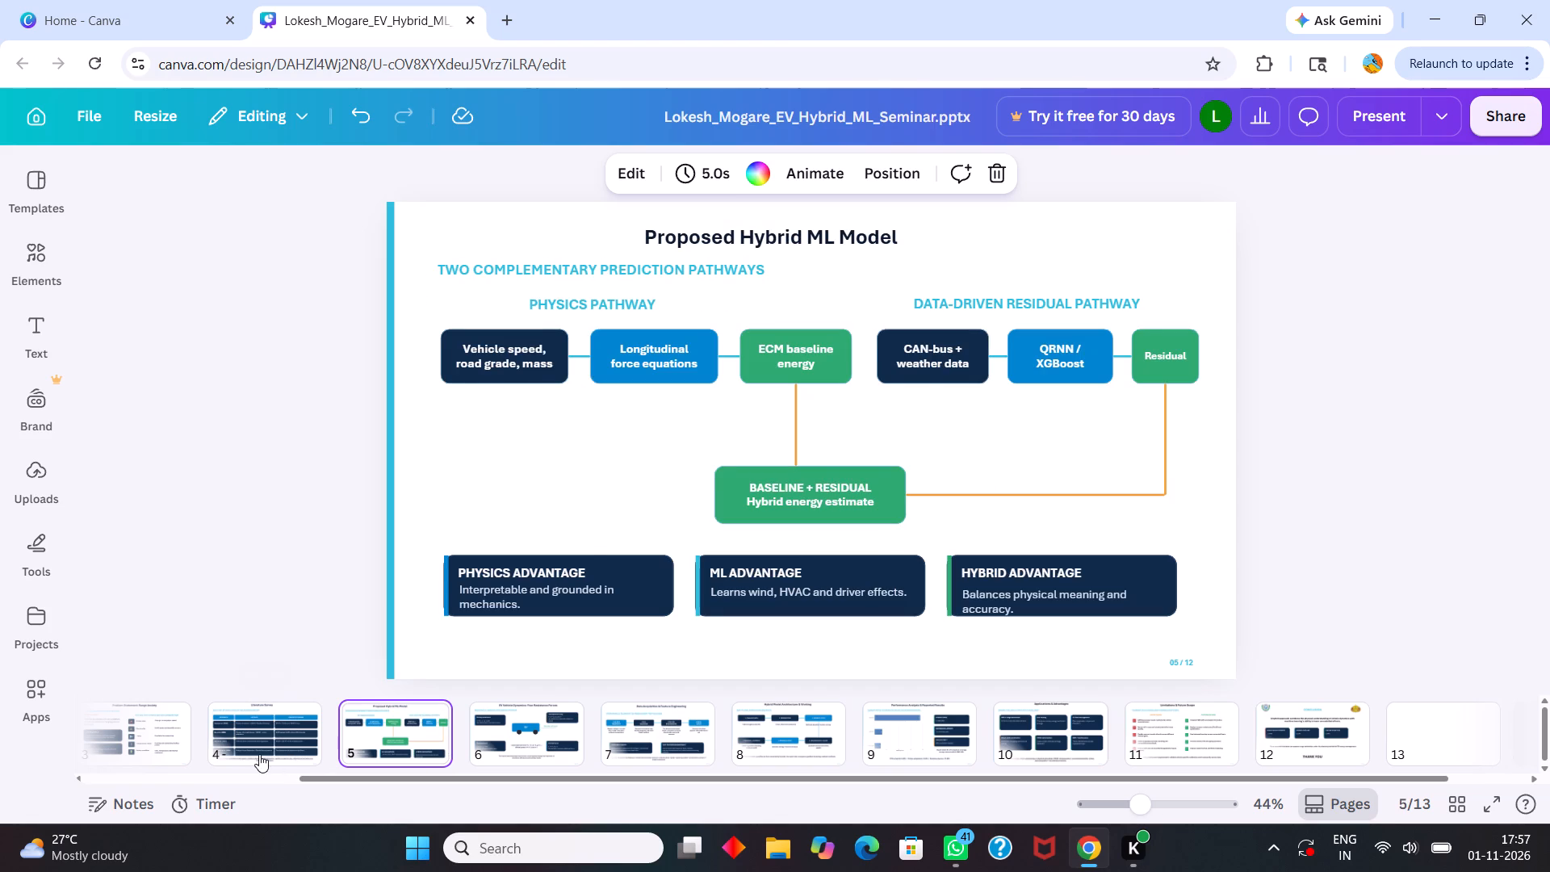
{"action": "left_click", "coordinate": [300, 717]}
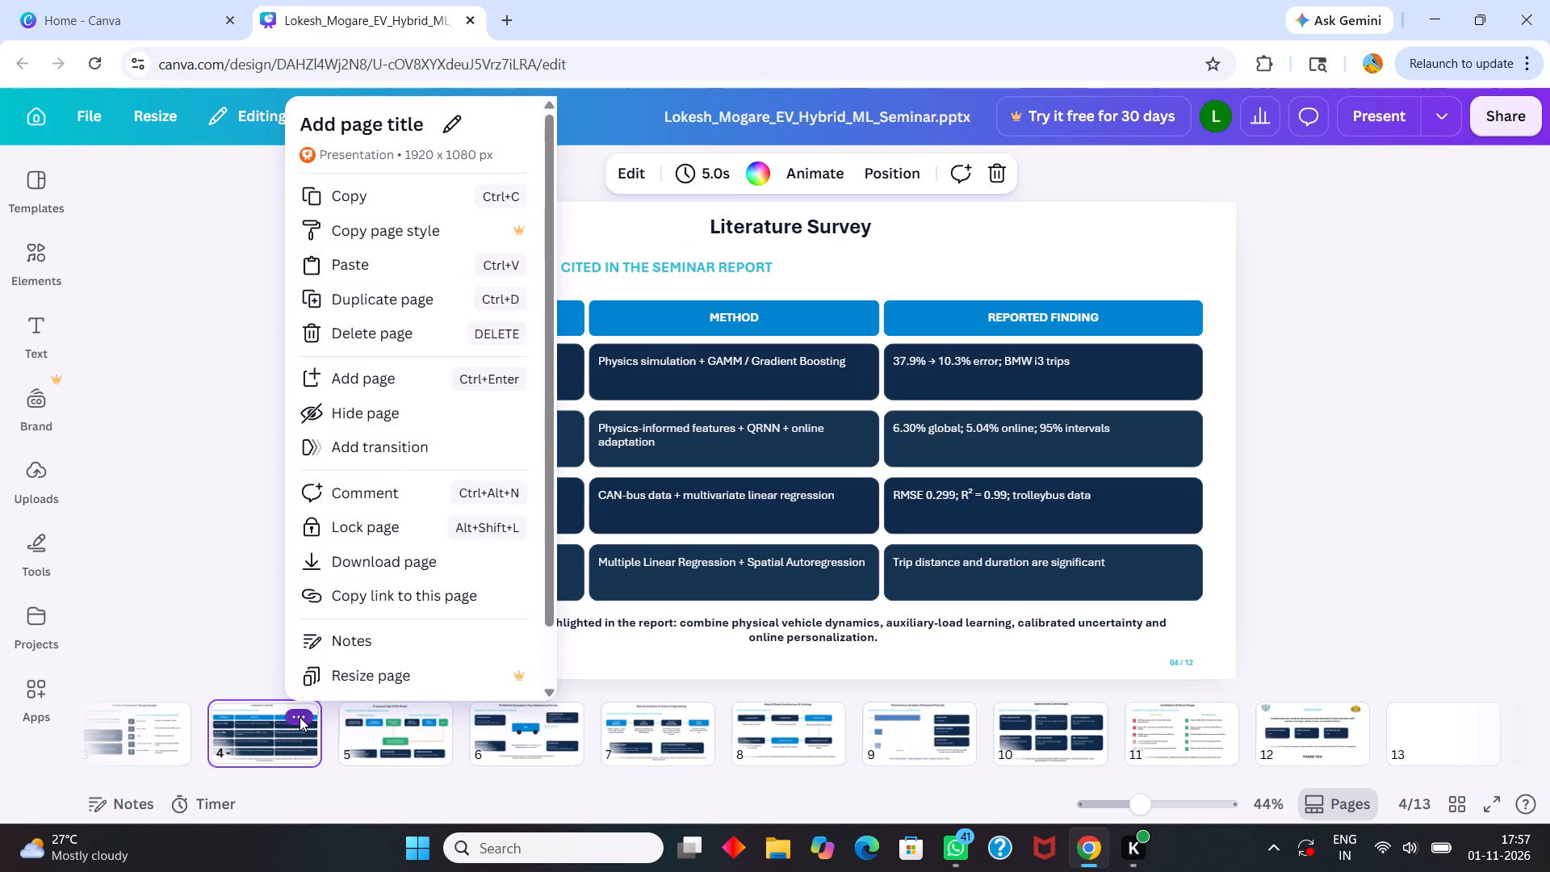
{"action": "left_click", "coordinate": [261, 581]}
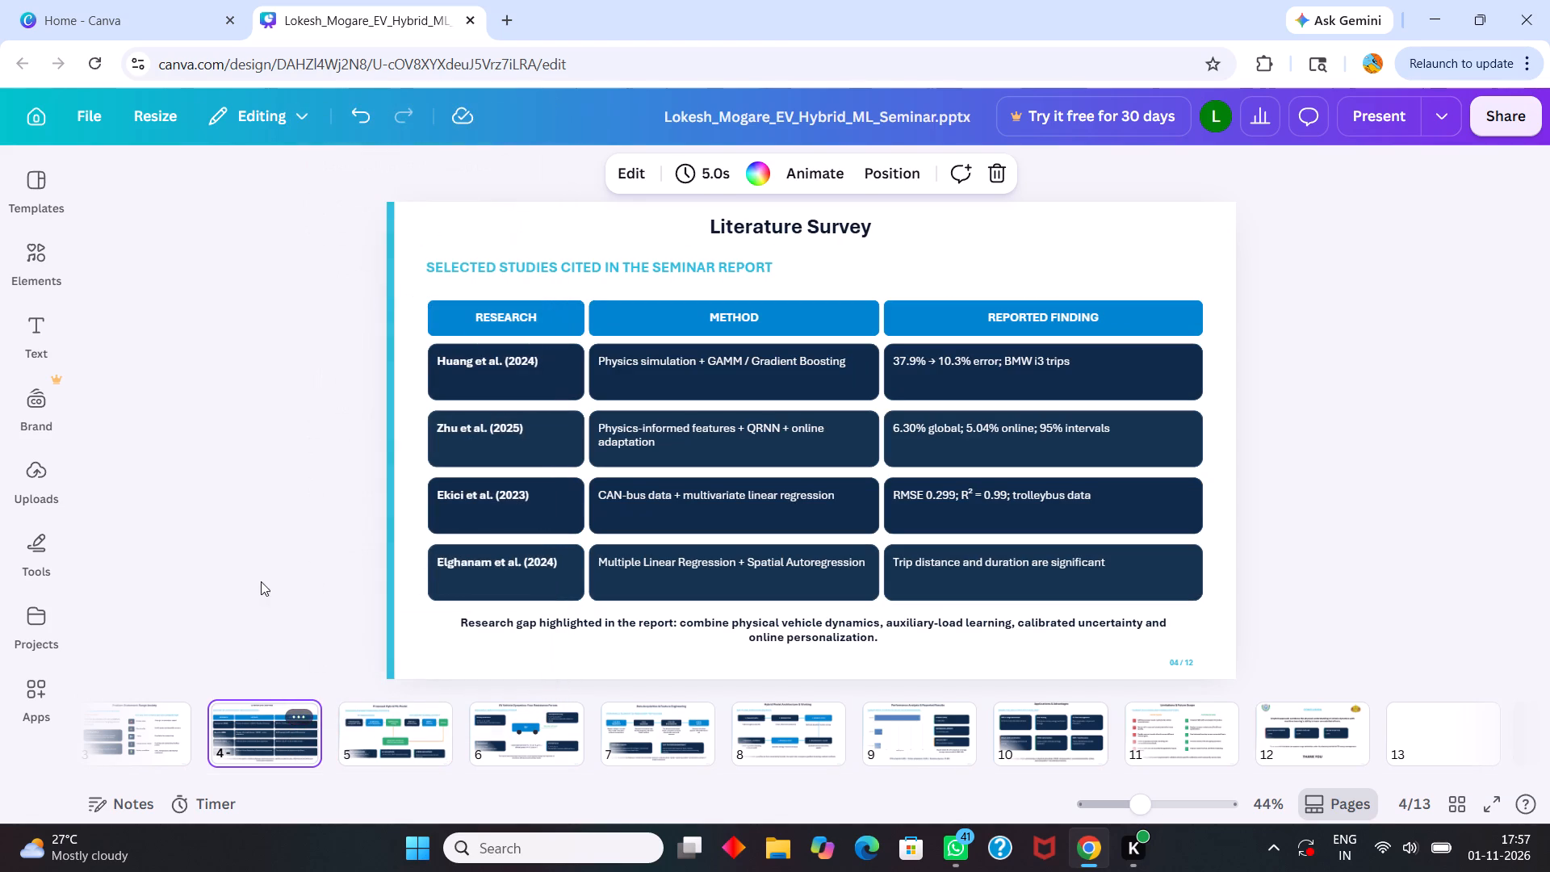
{"action": "left_click", "coordinate": [251, 726]}
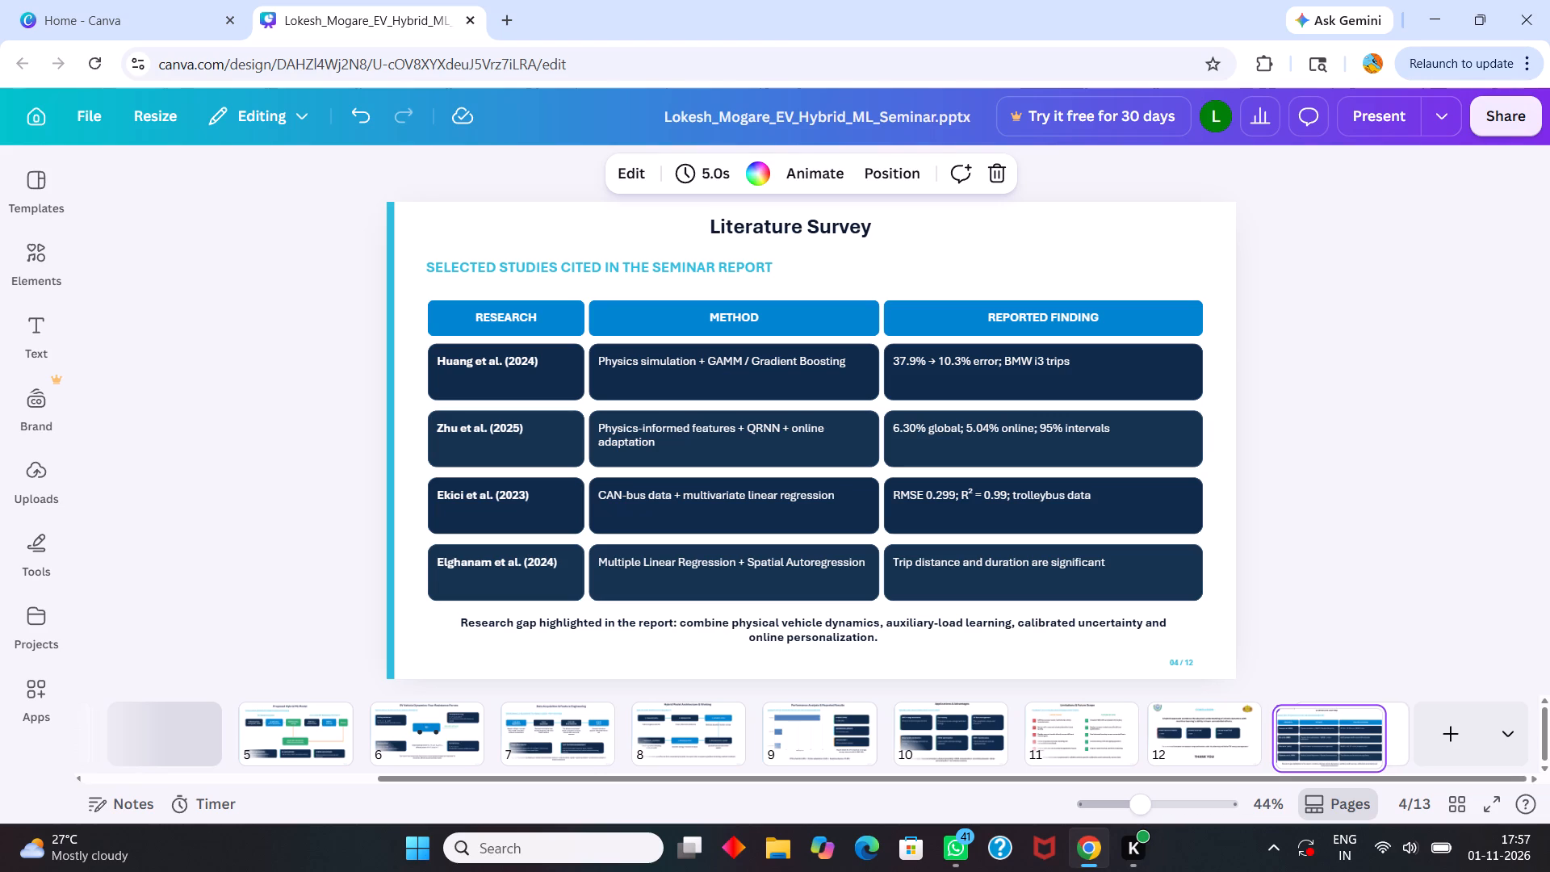
{"action": "left_click", "coordinate": [1321, 729]}
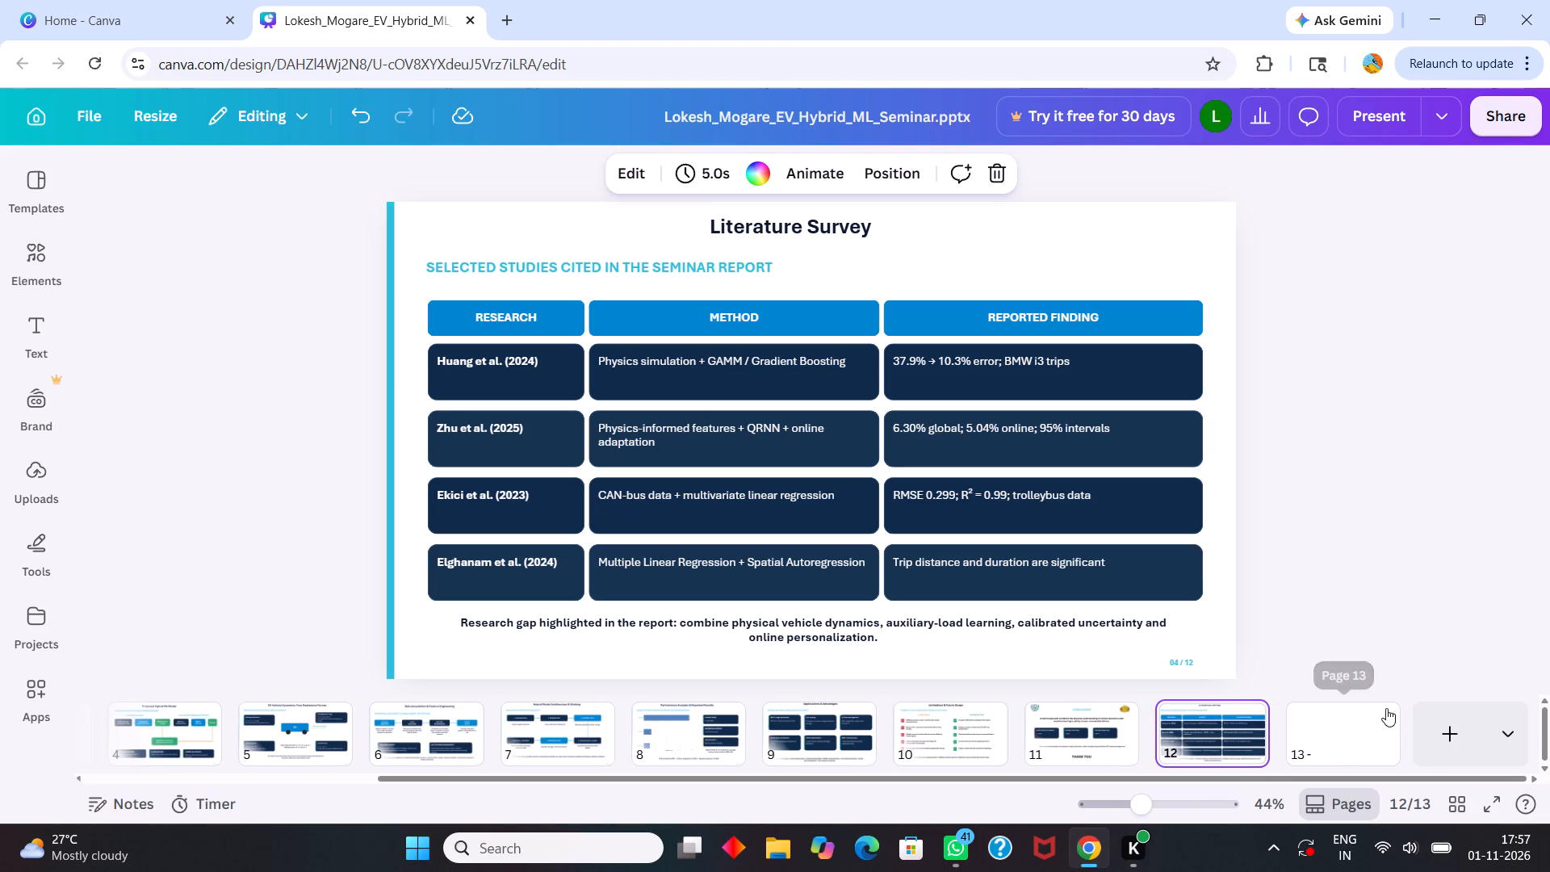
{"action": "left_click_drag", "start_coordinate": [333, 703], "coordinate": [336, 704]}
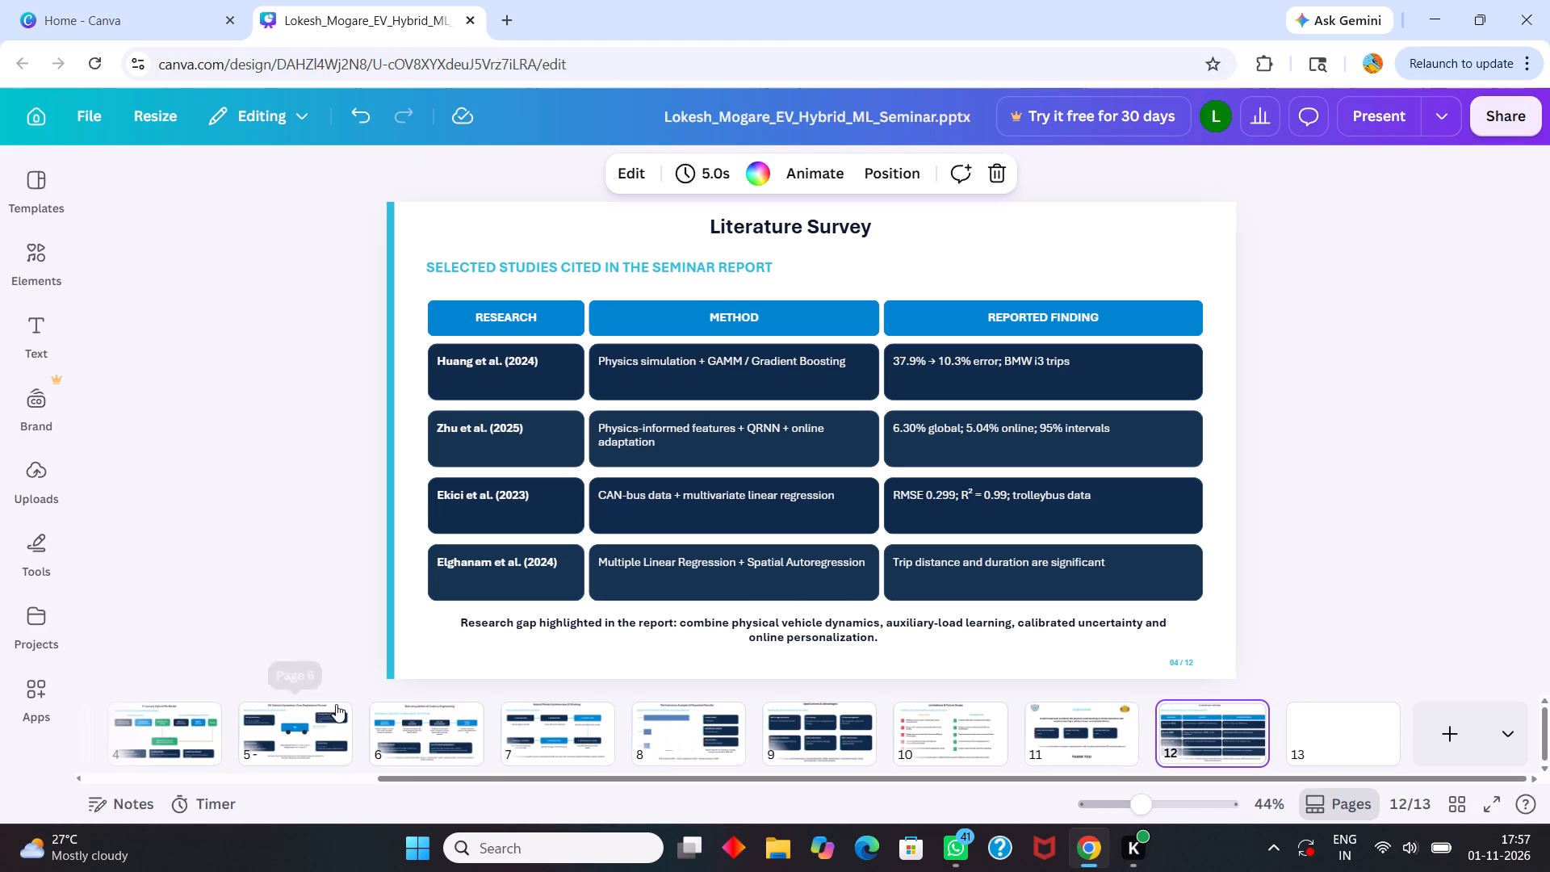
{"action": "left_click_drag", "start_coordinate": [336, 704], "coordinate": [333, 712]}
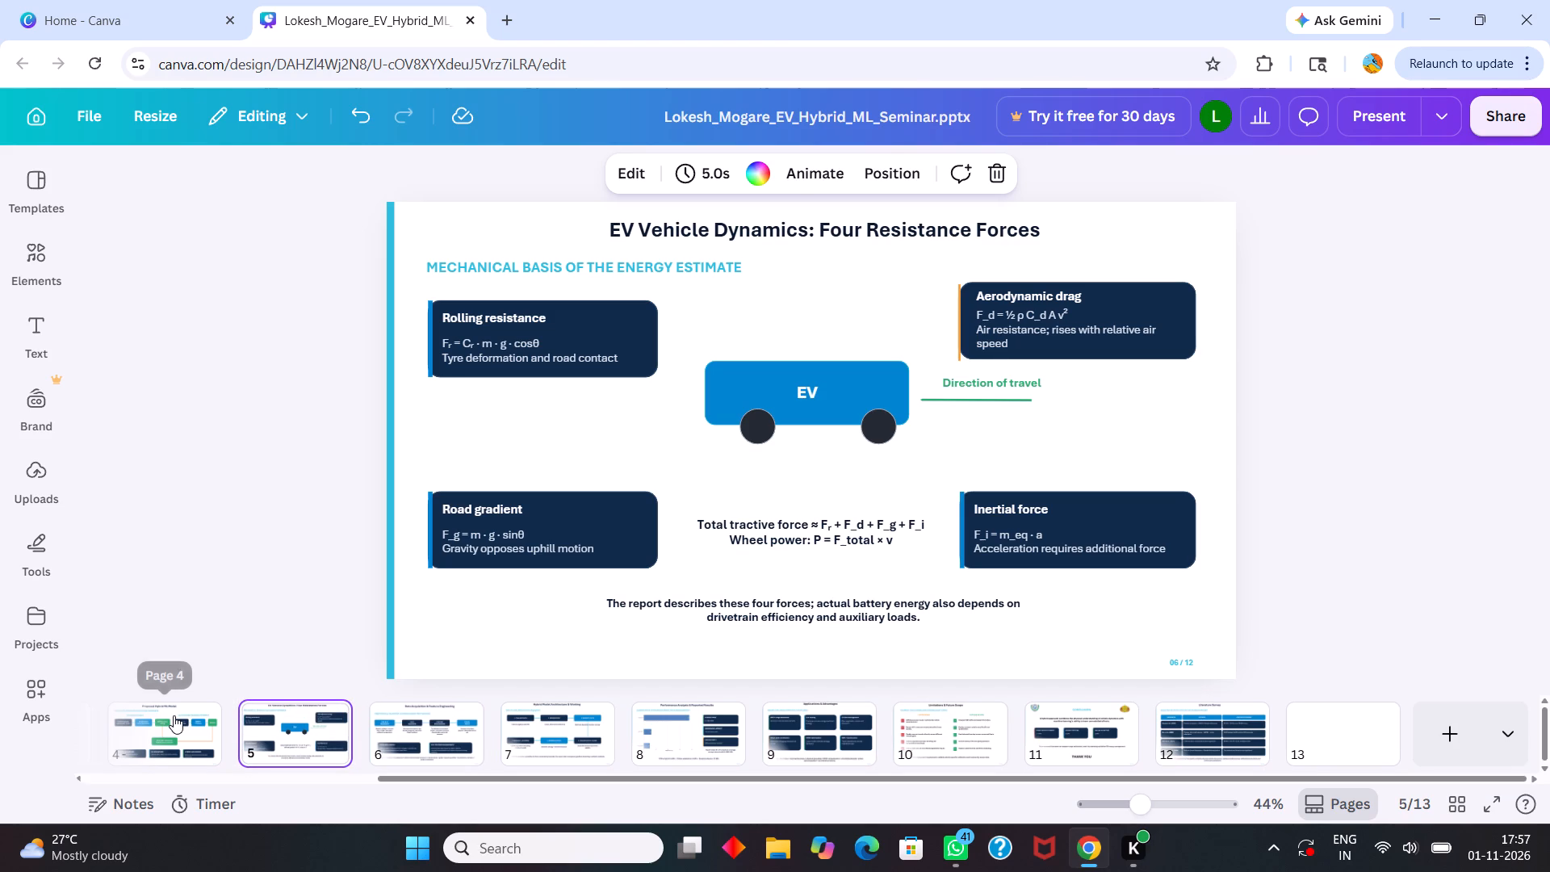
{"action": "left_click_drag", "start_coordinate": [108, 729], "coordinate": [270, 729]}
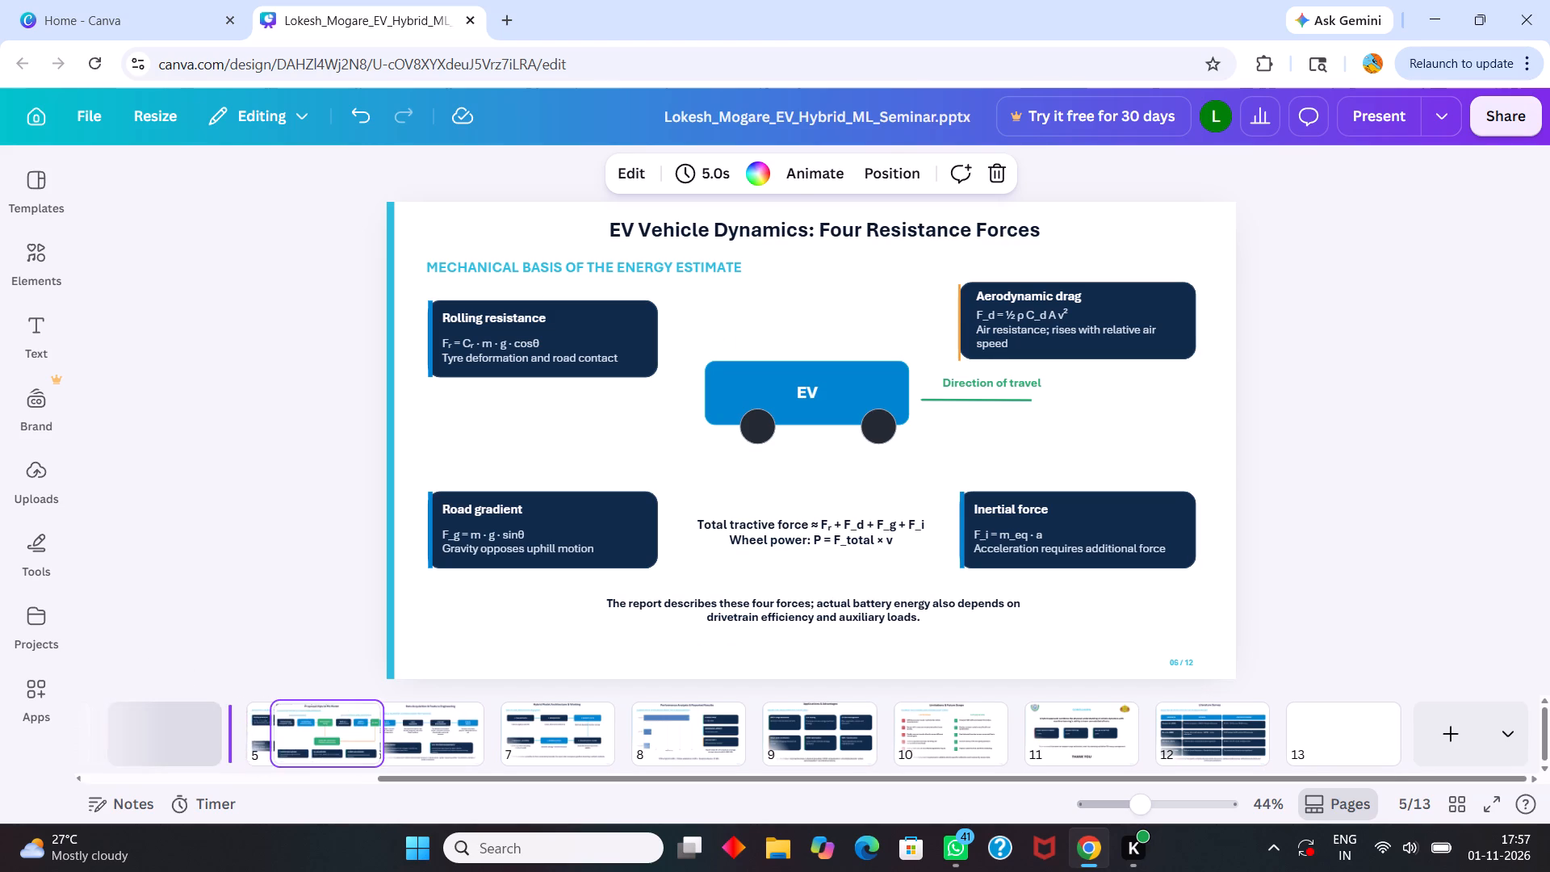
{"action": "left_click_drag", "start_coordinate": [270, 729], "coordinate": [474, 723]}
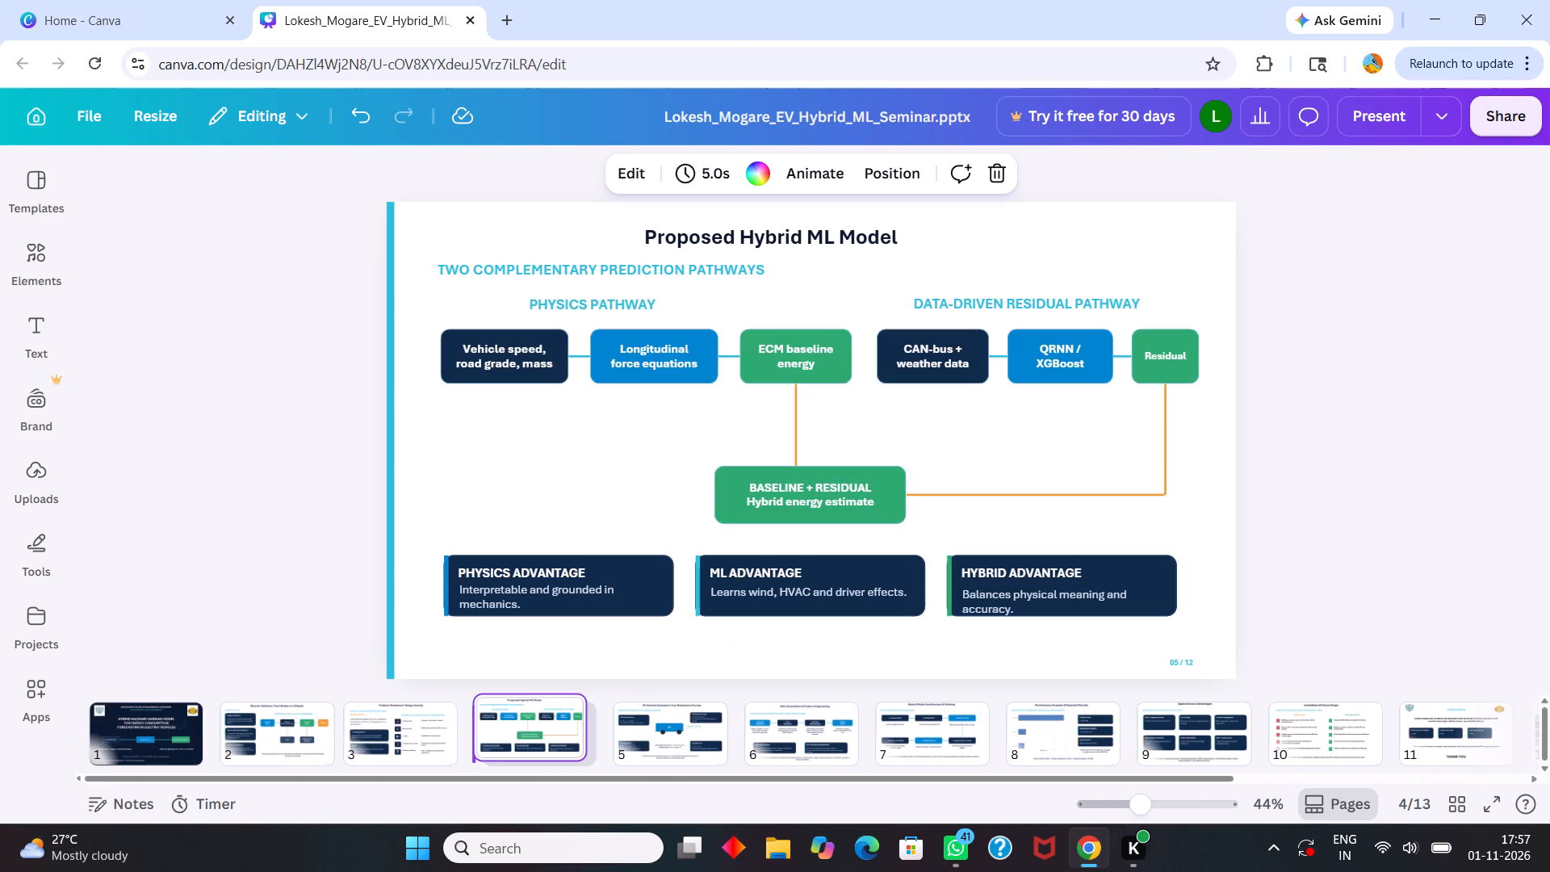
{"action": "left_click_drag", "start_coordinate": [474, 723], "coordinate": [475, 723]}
Preview the slides full screen from the title page through the Problem Statement: Range Anxiety page.
{"action": "left_click", "coordinate": [151, 723]}
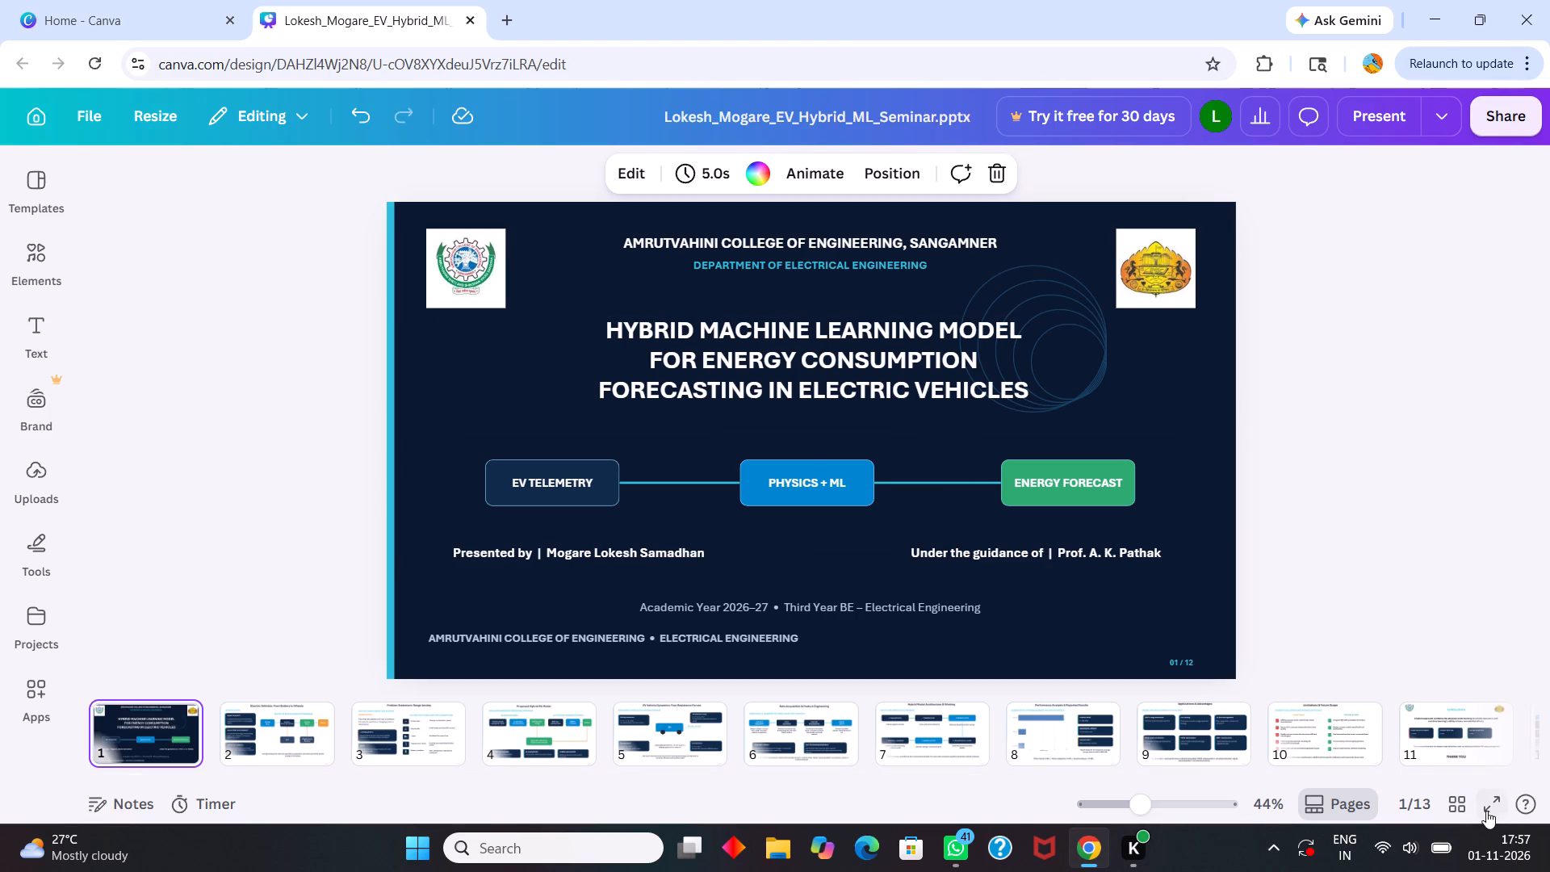
{"action": "left_click", "coordinate": [1486, 811]}
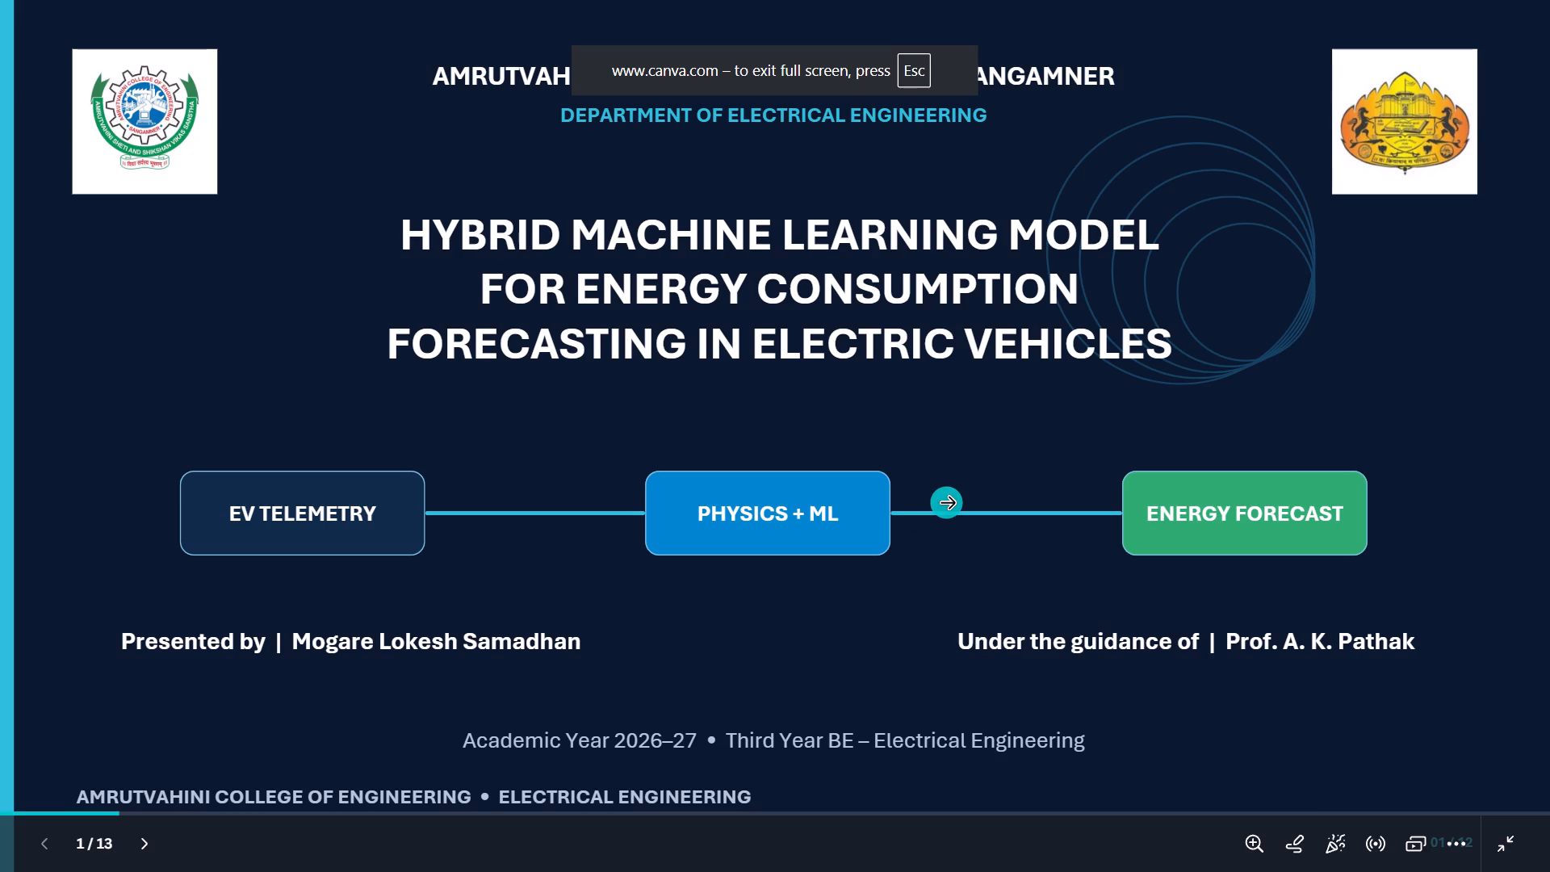
{"action": "key", "text": "Right"}
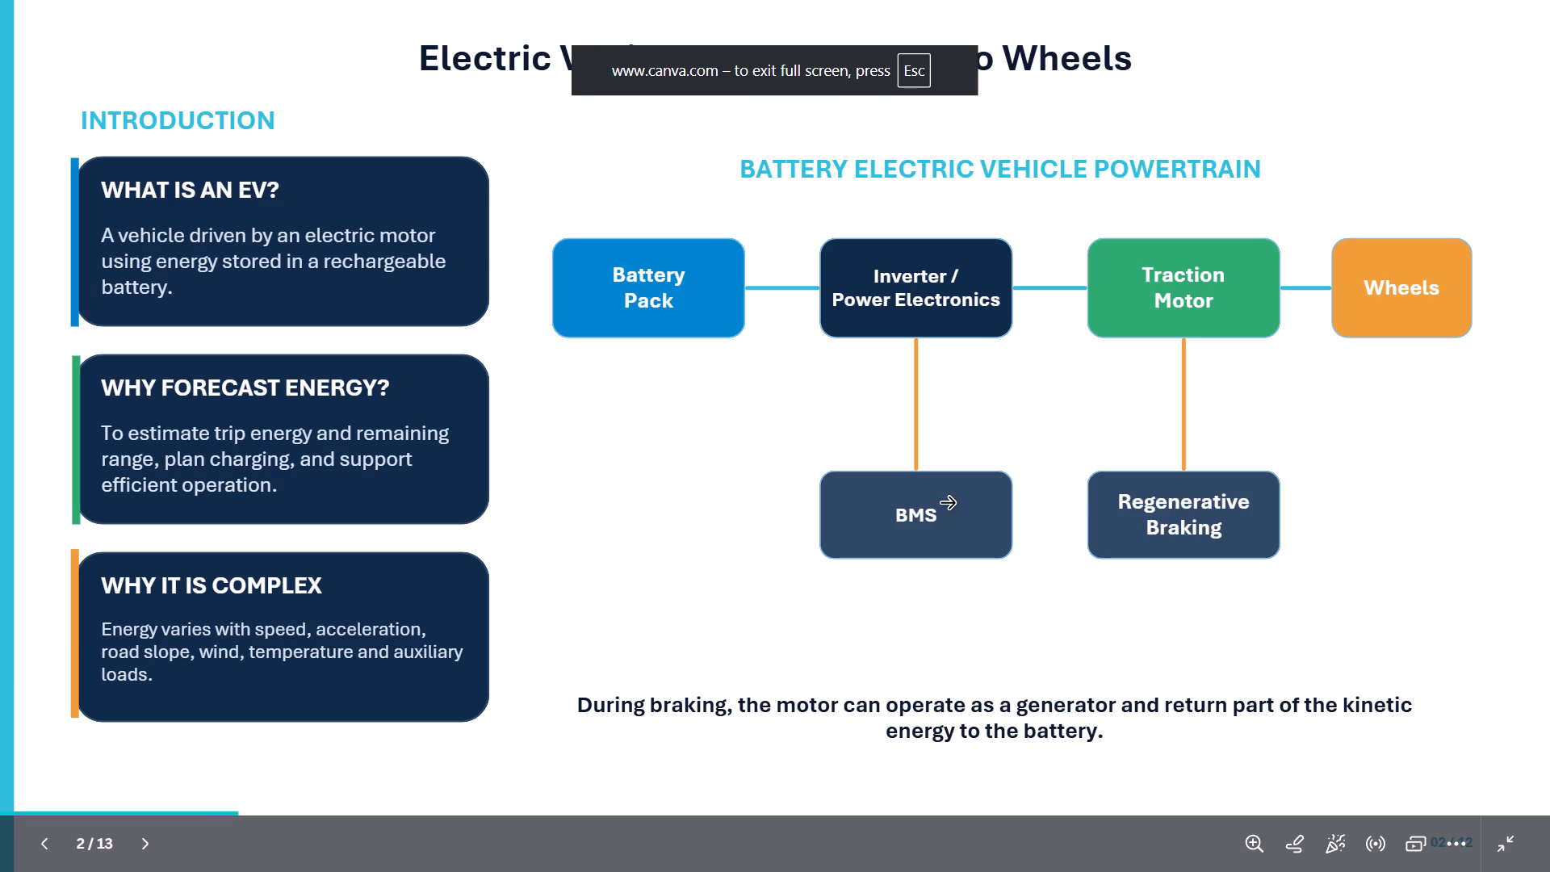
{"action": "key", "text": "Right"}
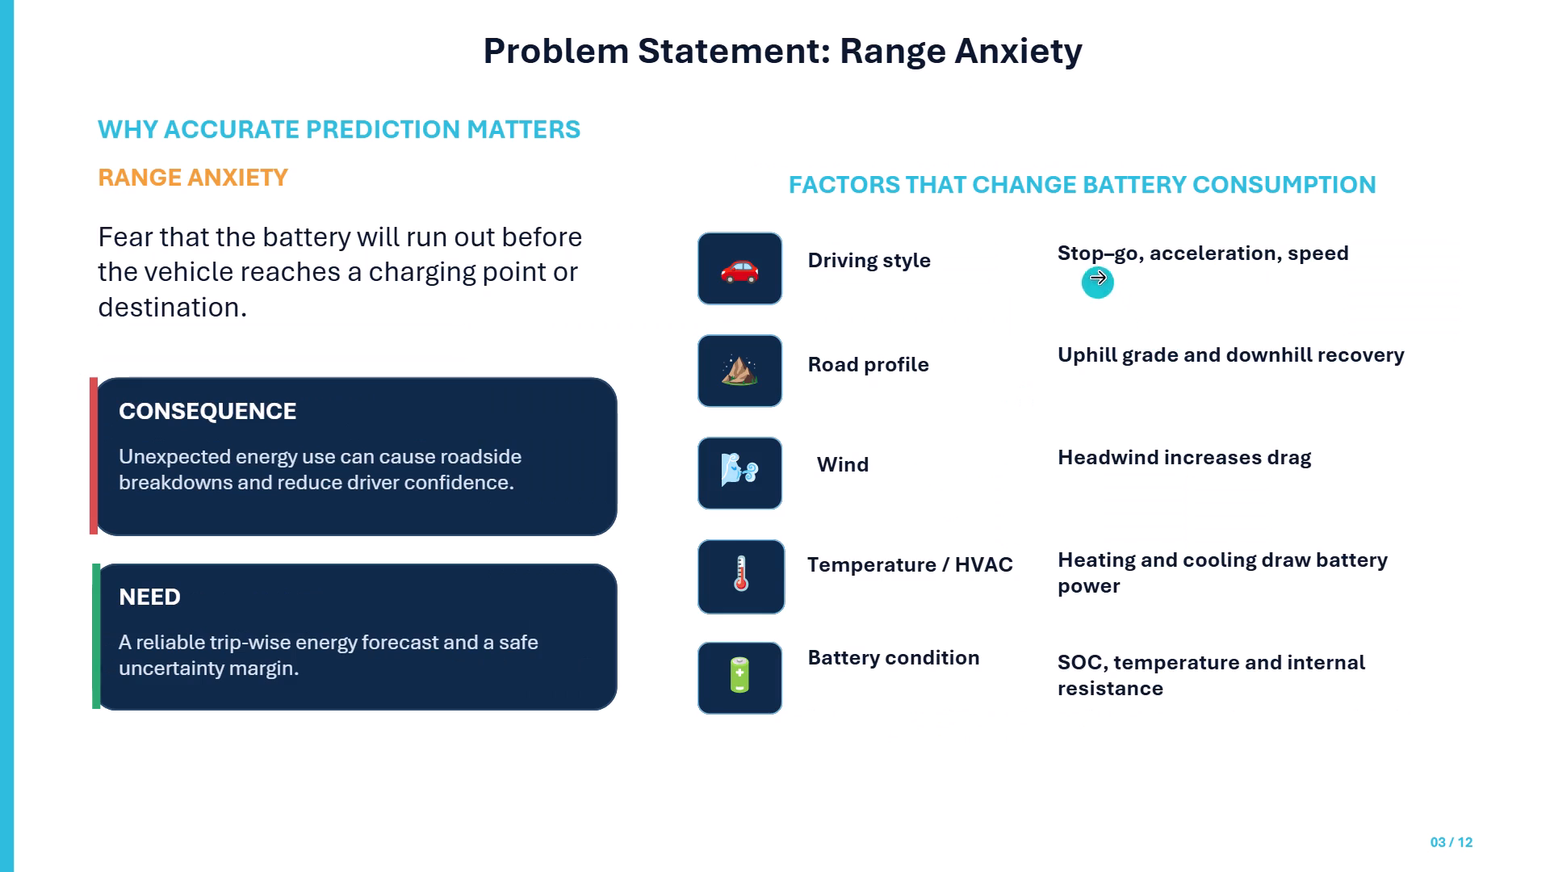
{"action": "left_click", "coordinate": [777, 82]}
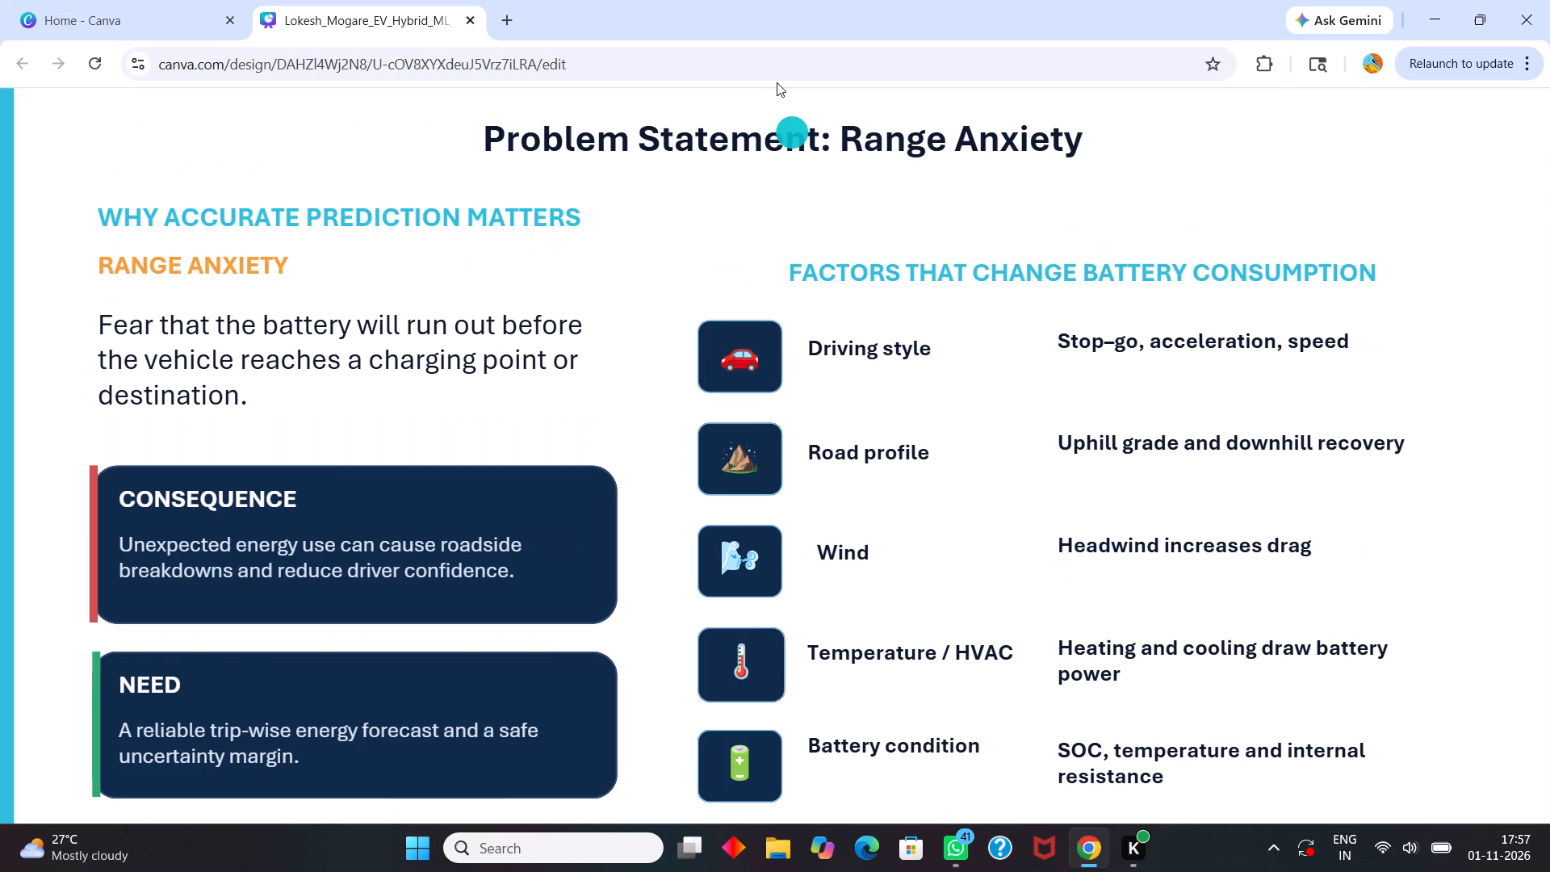
Align the stop–go, uphill grade and headwind descriptions vertically with their Driving style, Road profile and Wind labels.
{"action": "left_click", "coordinate": [987, 335]}
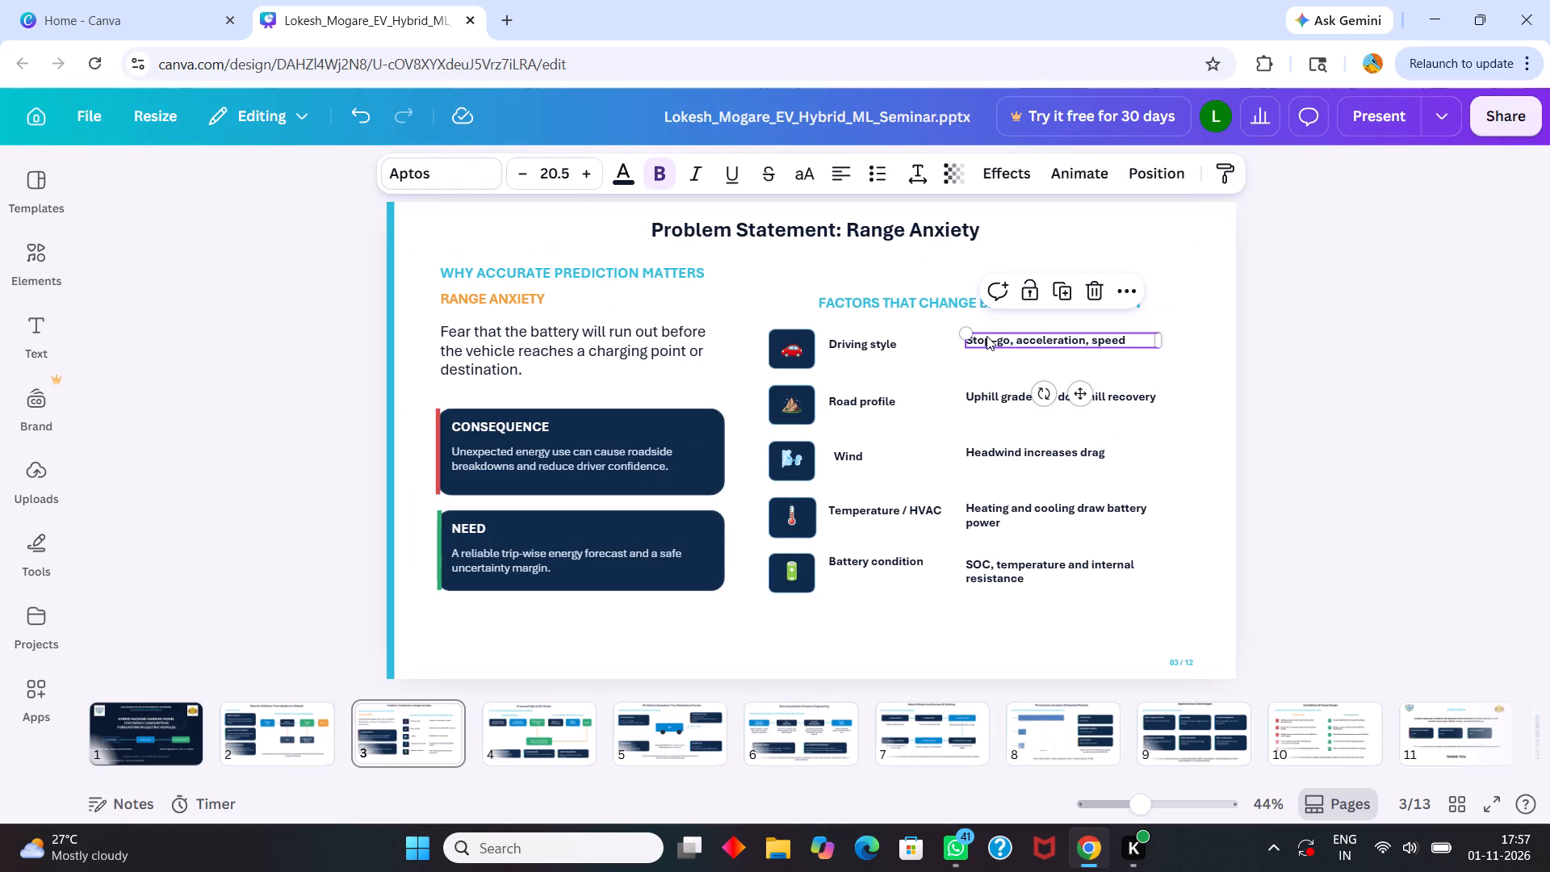
{"action": "left_click", "coordinate": [987, 336]}
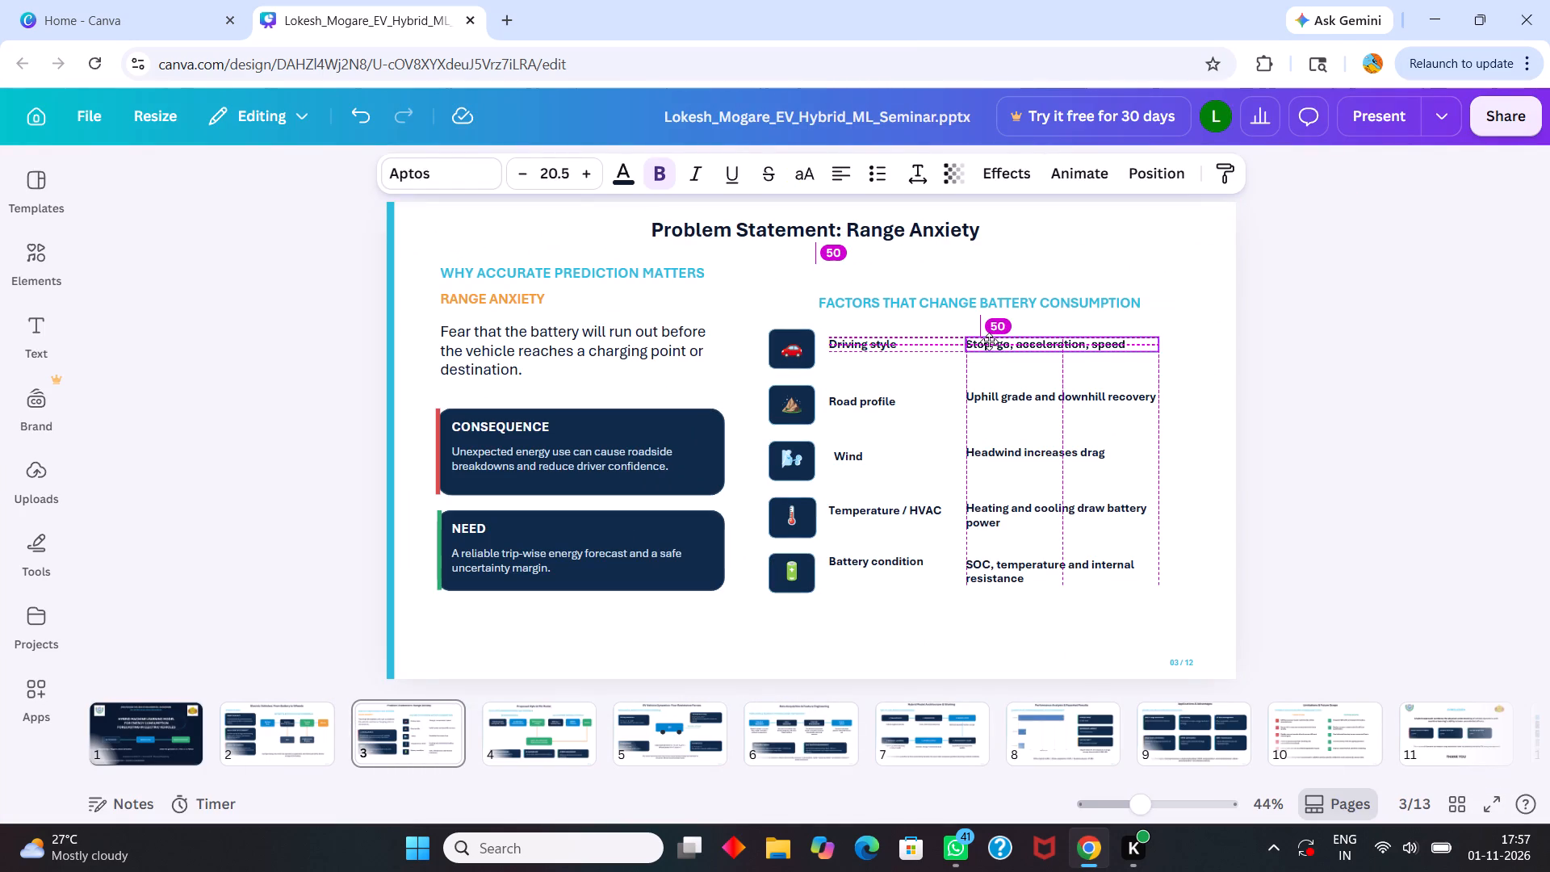
{"action": "double_click", "coordinate": [997, 397]}
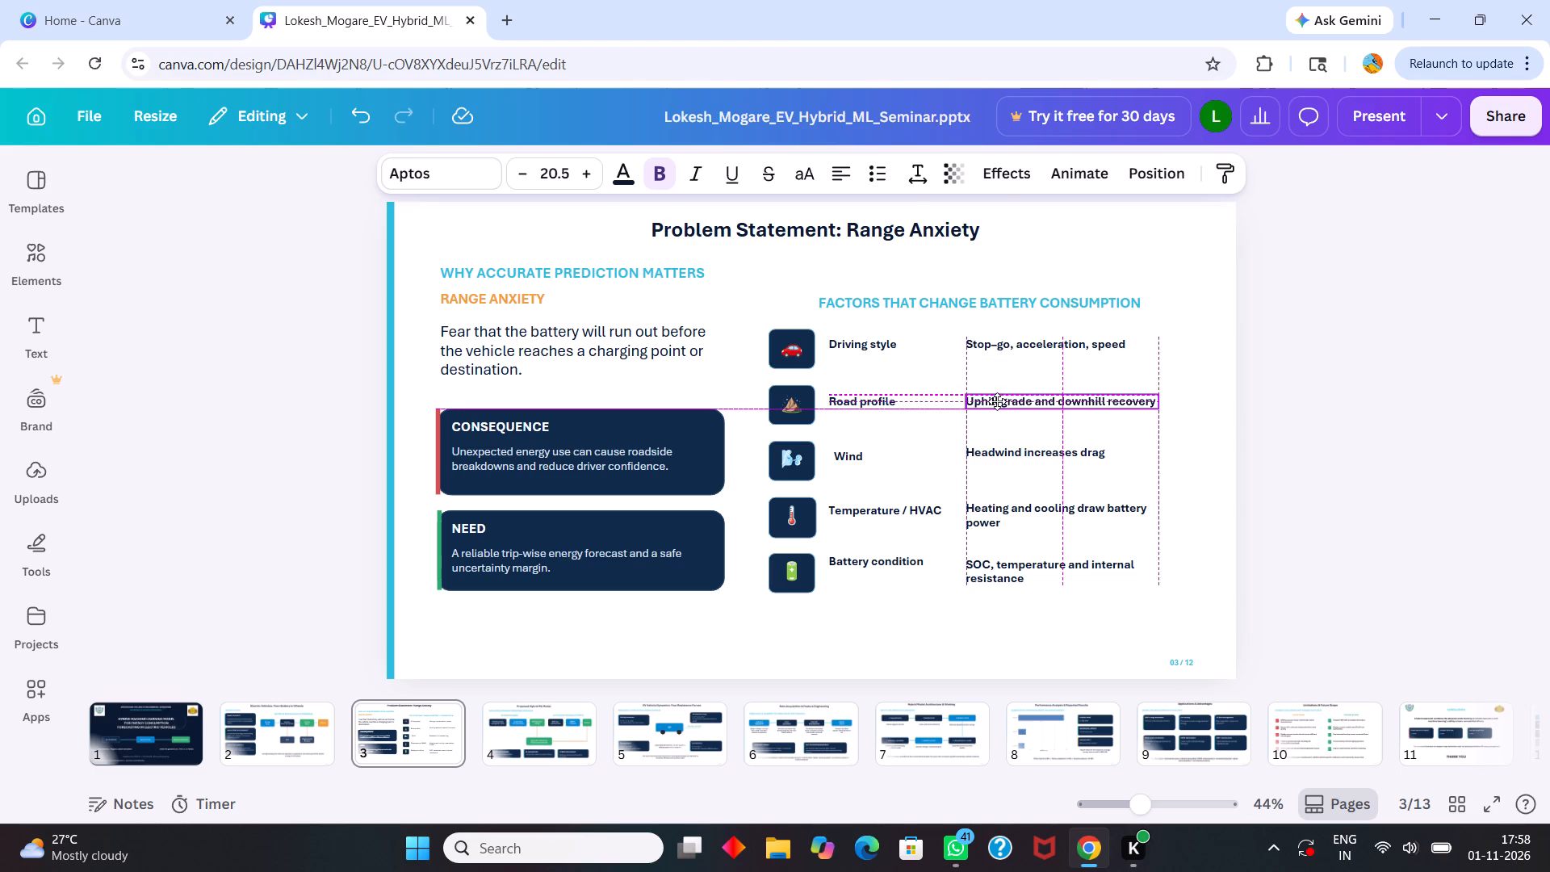
{"action": "double_click", "coordinate": [994, 448]}
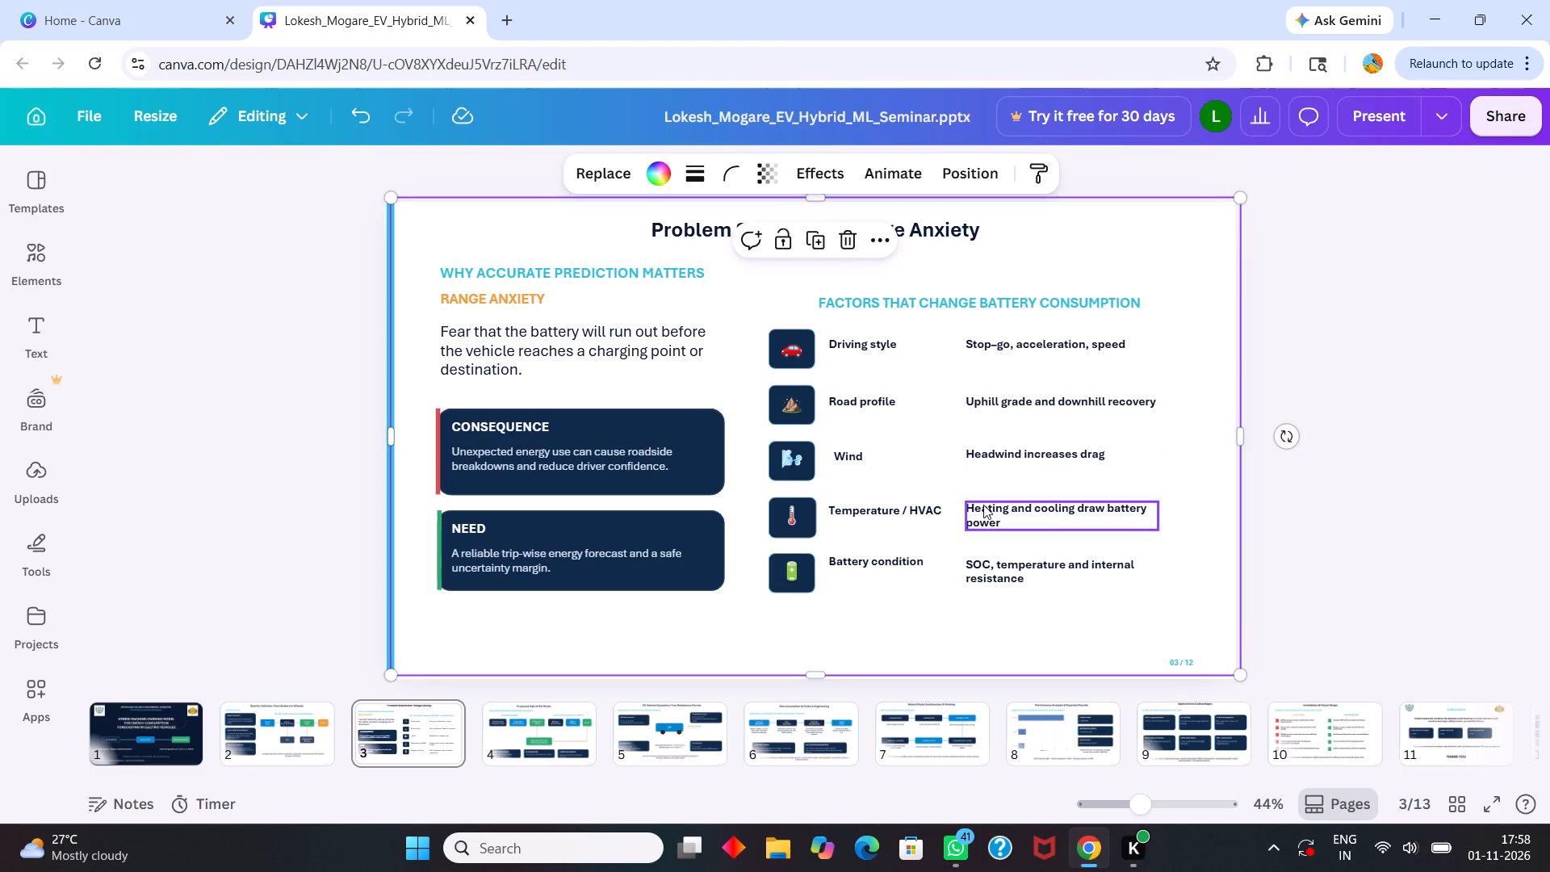
Position the heating and cooling description beside the Temperature / HVAC label, flush with the other descriptions in its column.
{"action": "left_click_drag", "start_coordinate": [983, 505], "coordinate": [964, 501]}
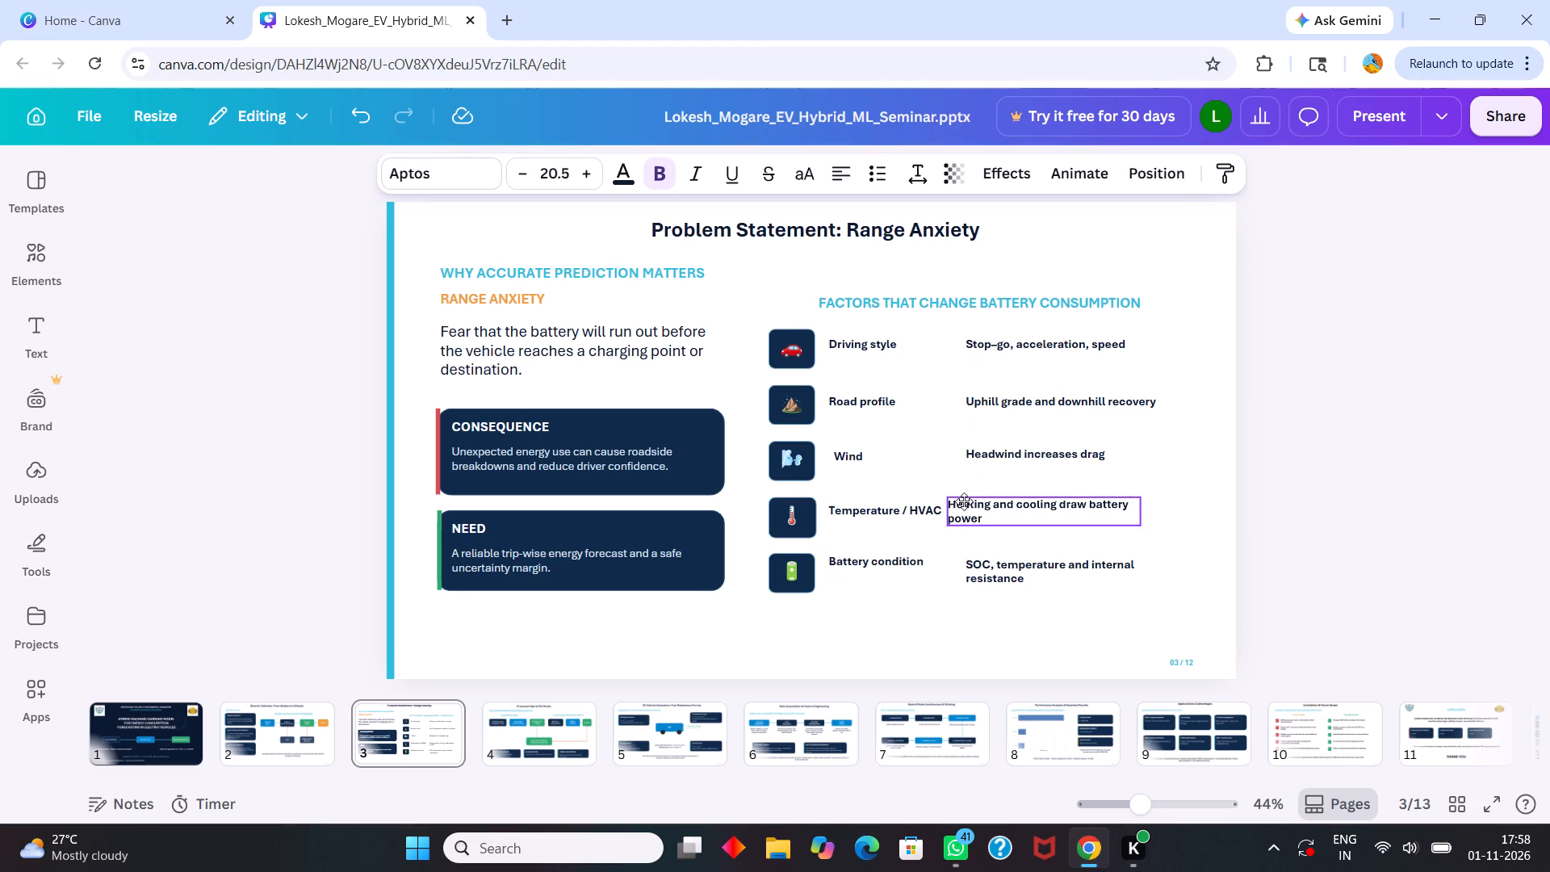
{"action": "left_click_drag", "start_coordinate": [964, 501], "coordinate": [988, 501]}
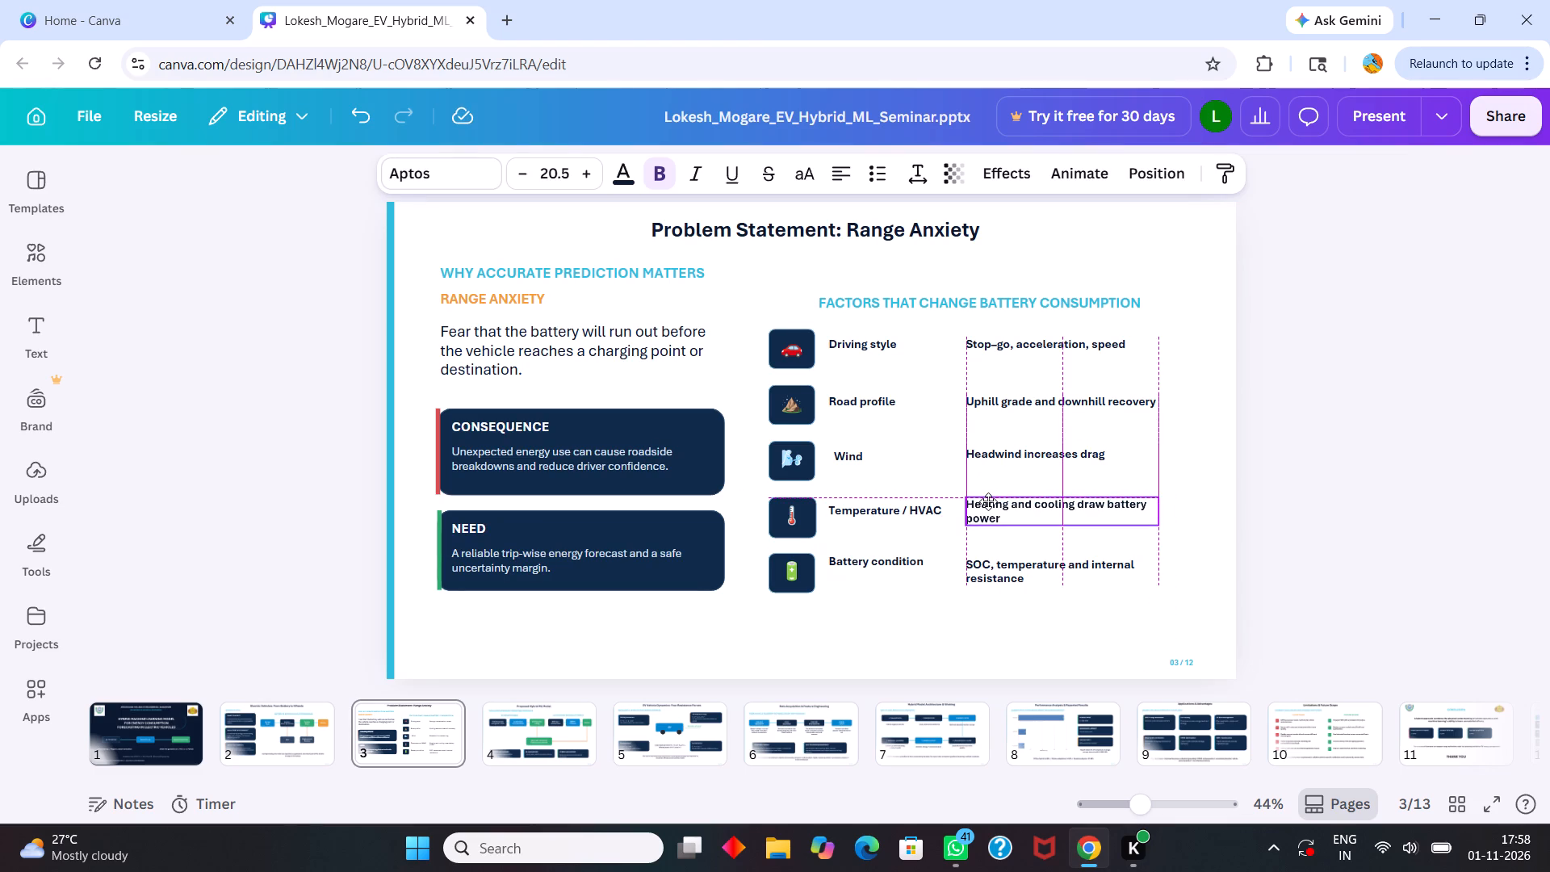
{"action": "left_click_drag", "start_coordinate": [988, 501], "coordinate": [978, 497]}
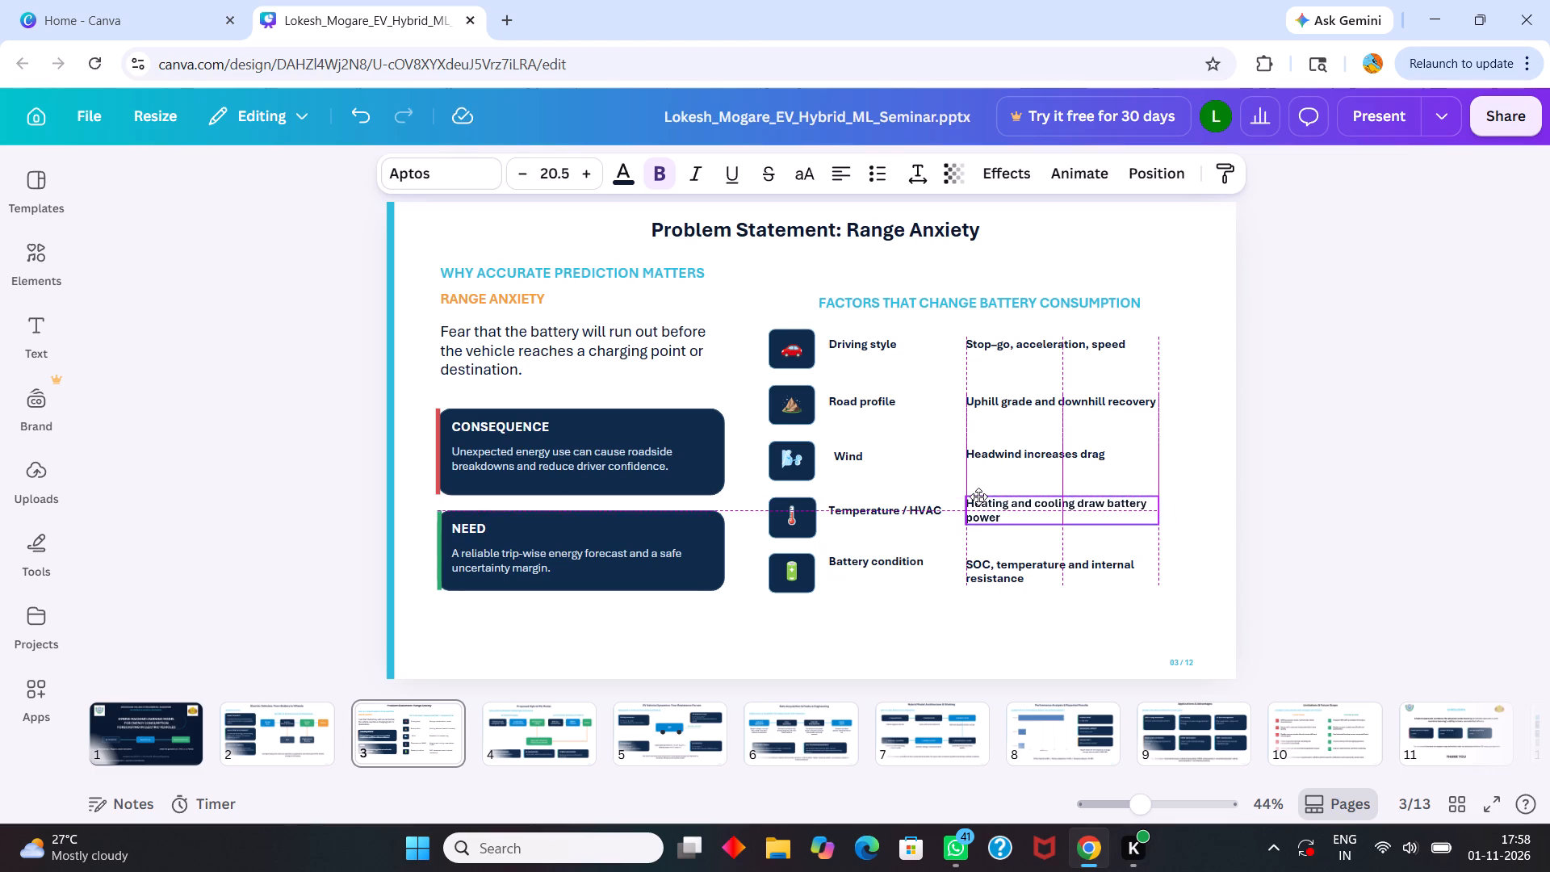
{"action": "left_click_drag", "start_coordinate": [978, 497], "coordinate": [978, 494]}
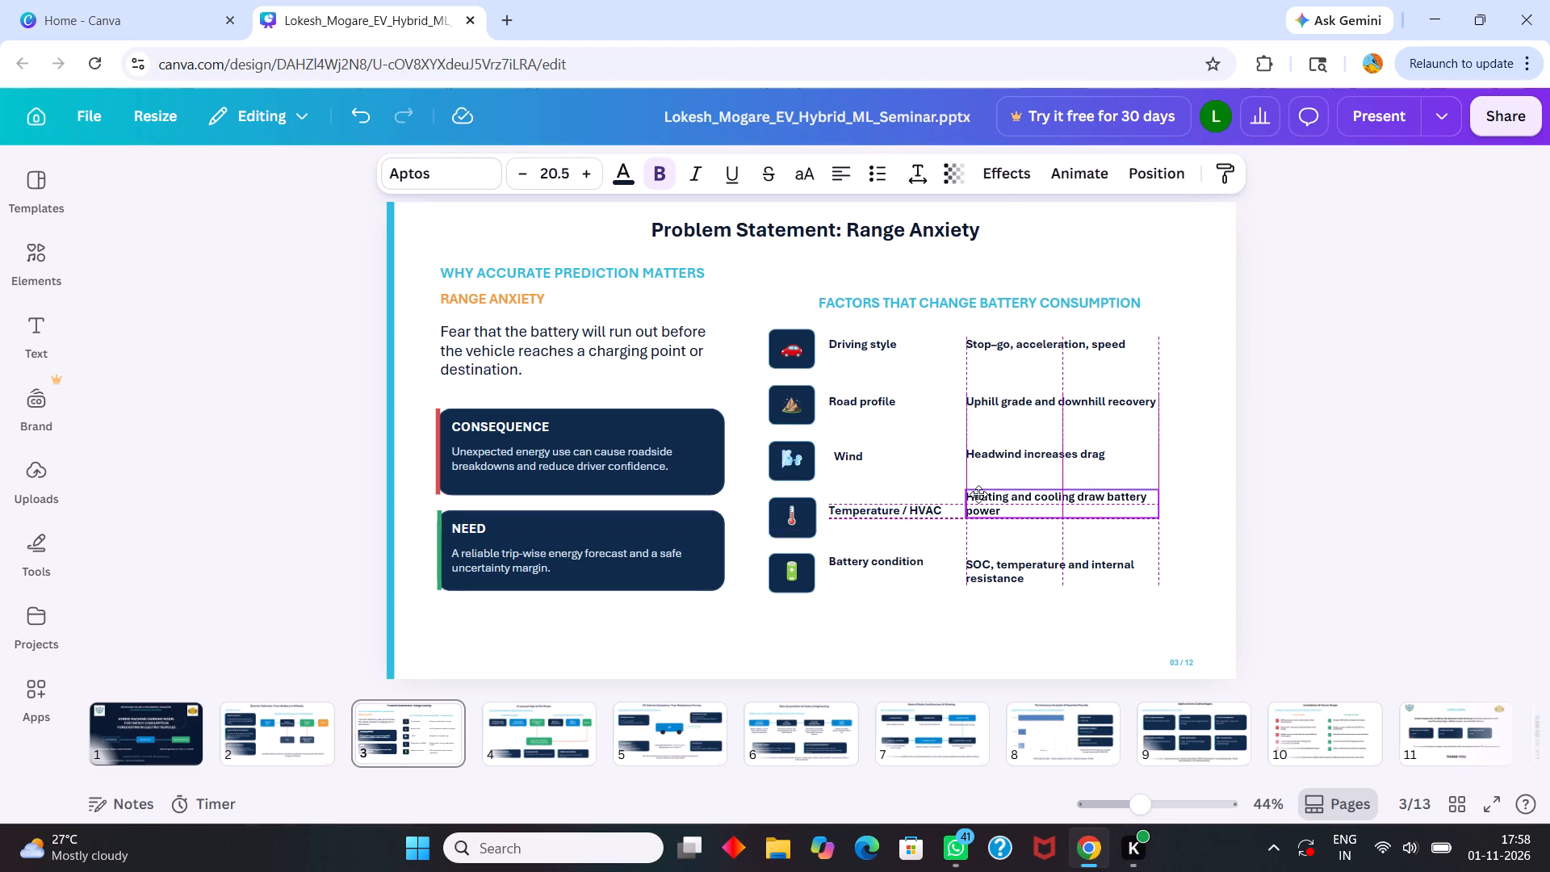
{"action": "left_click_drag", "start_coordinate": [978, 494], "coordinate": [977, 496]}
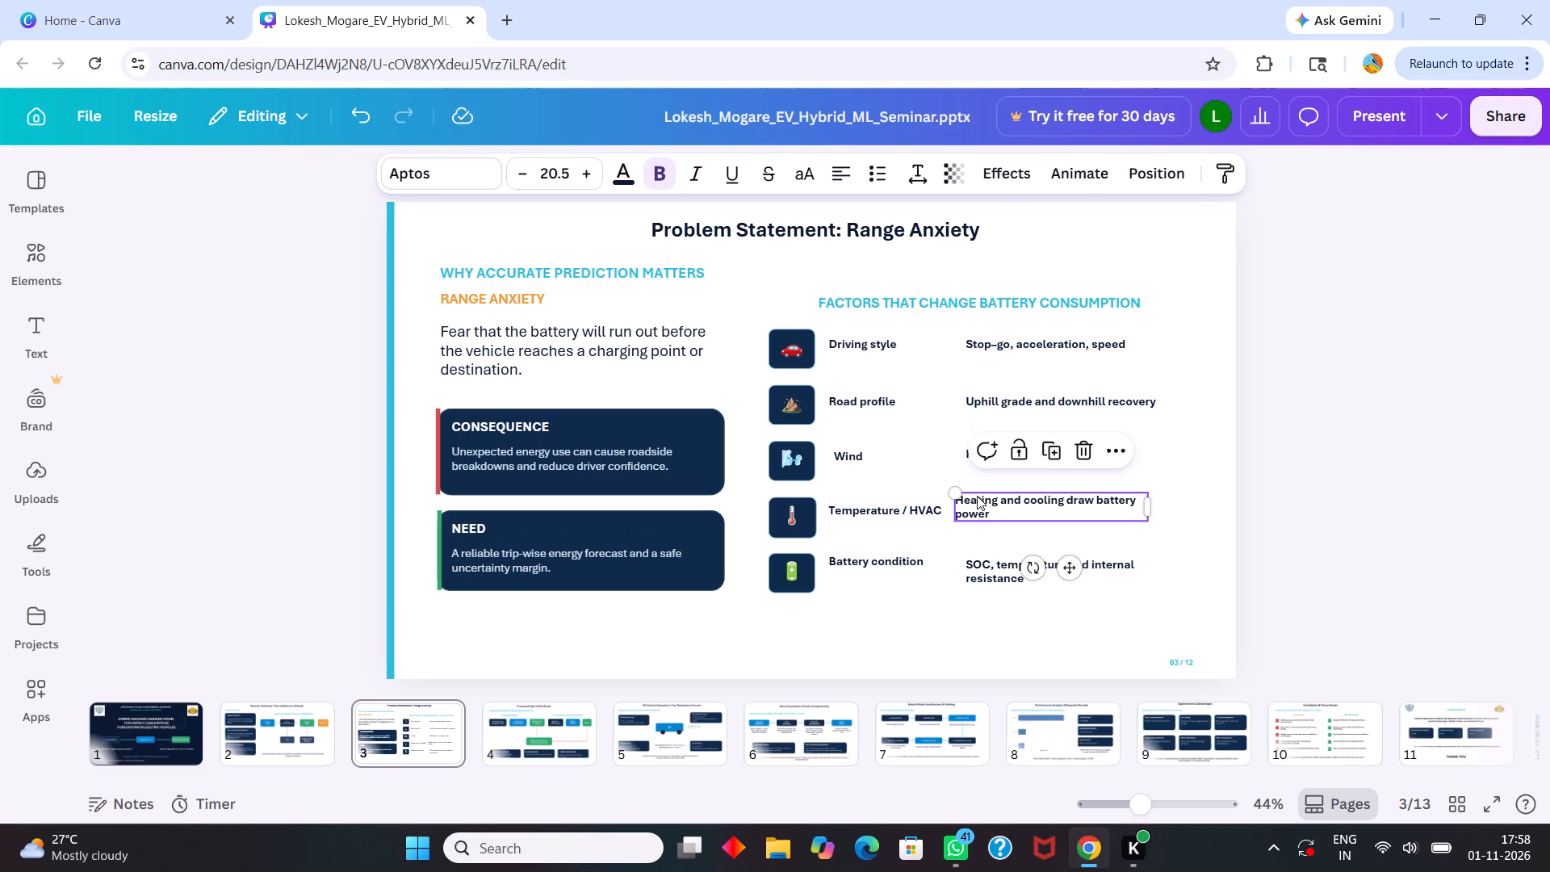
{"action": "left_click_drag", "start_coordinate": [977, 503], "coordinate": [985, 502]}
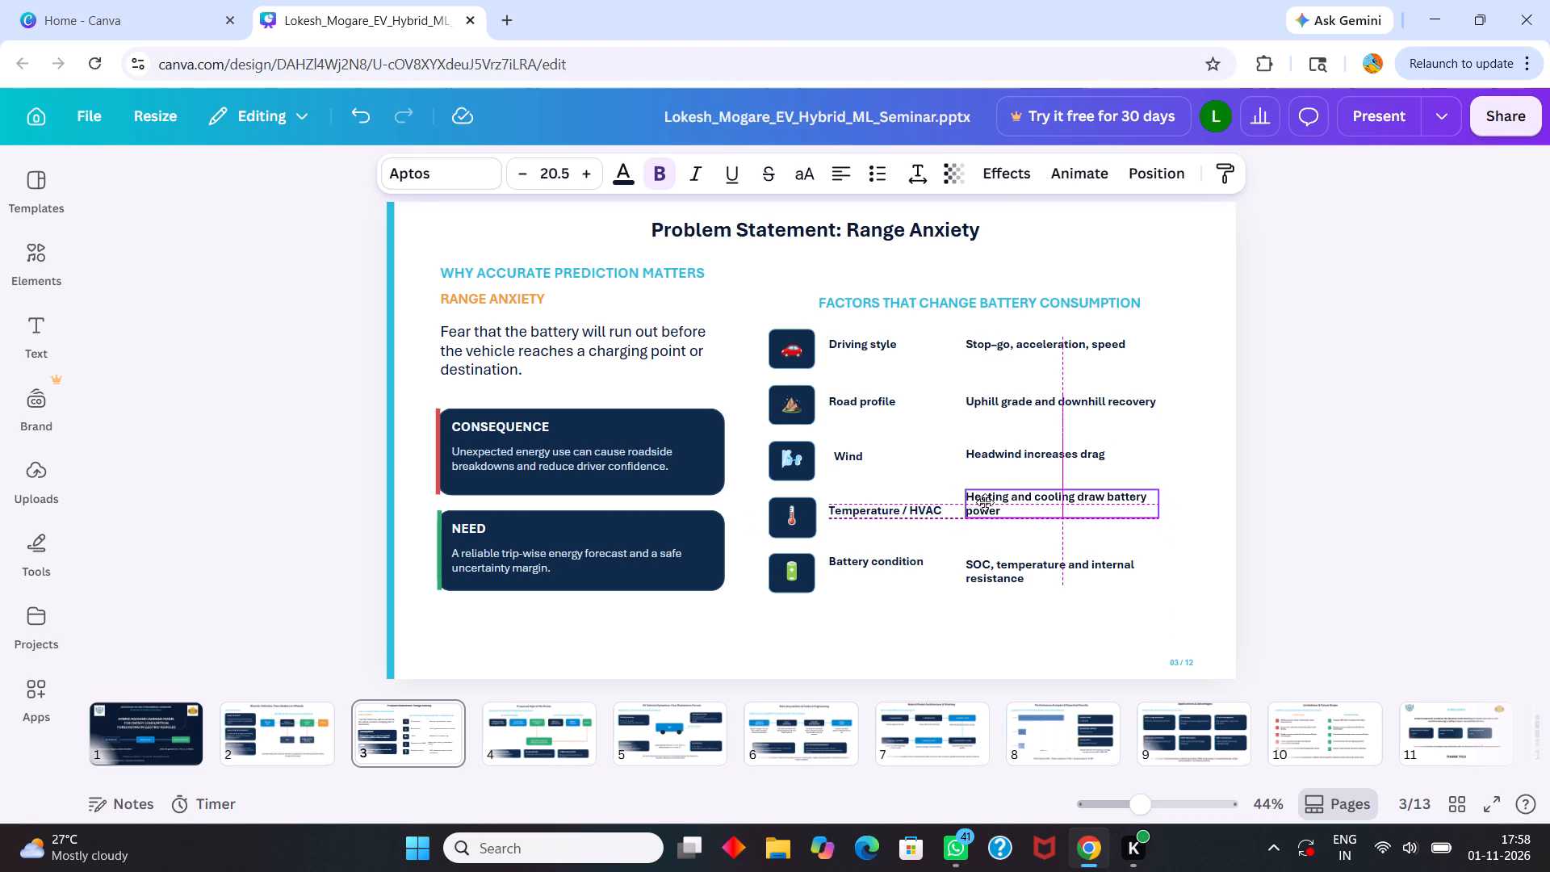
{"action": "left_click_drag", "start_coordinate": [985, 502], "coordinate": [986, 497]}
Nudge the five battery consumption factor descriptions slightly upward, bringing the SOC text level with the Battery condition label.
{"action": "left_click", "coordinate": [1001, 344]}
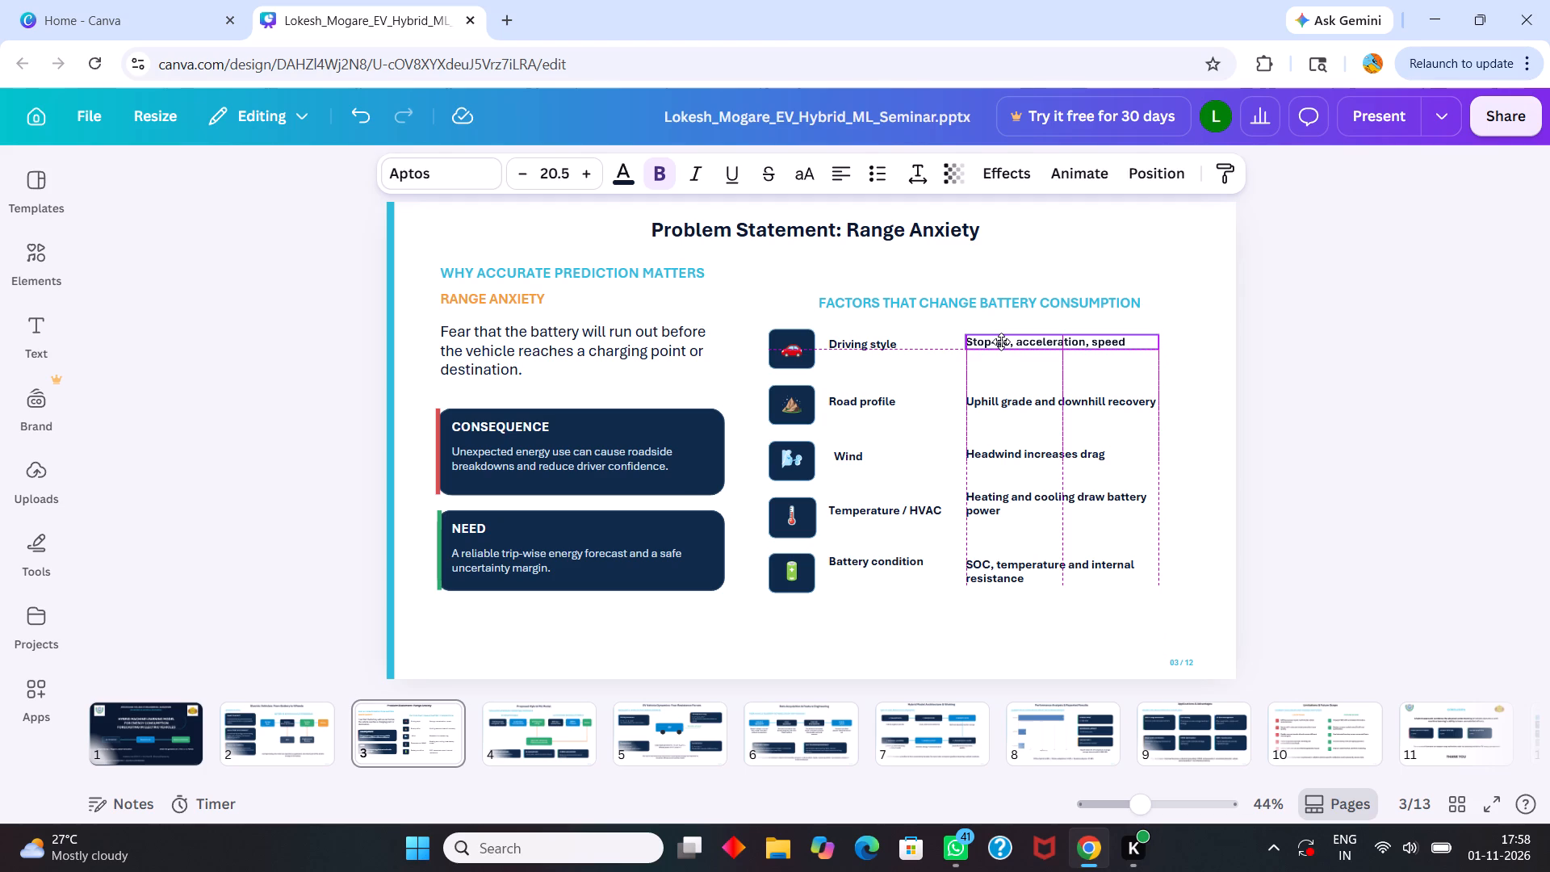
{"action": "left_click", "coordinate": [1011, 404]}
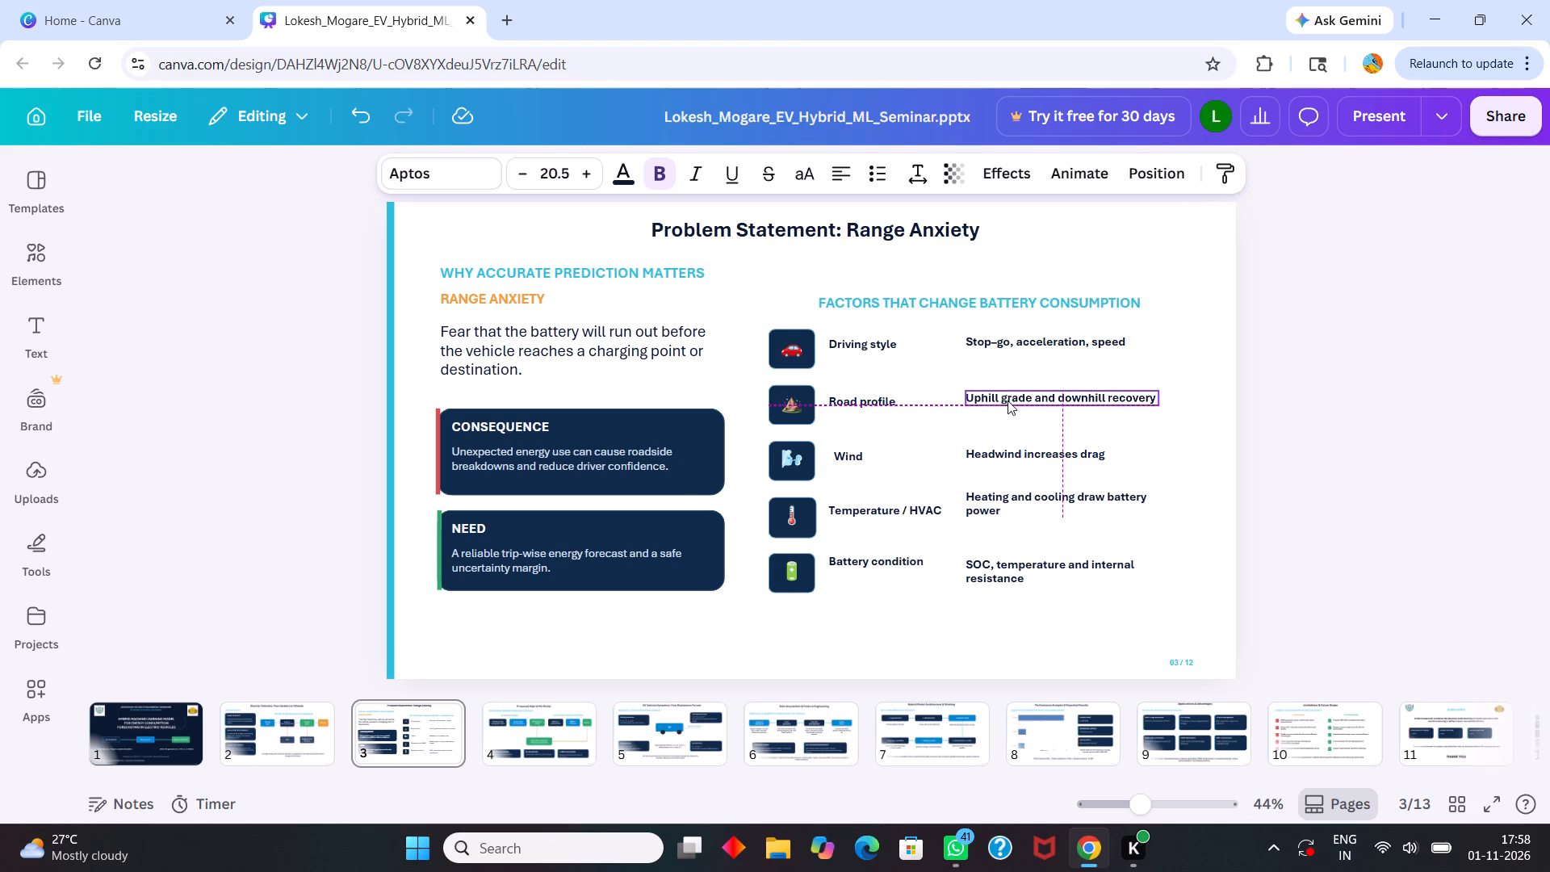
{"action": "left_click", "coordinate": [1006, 455]}
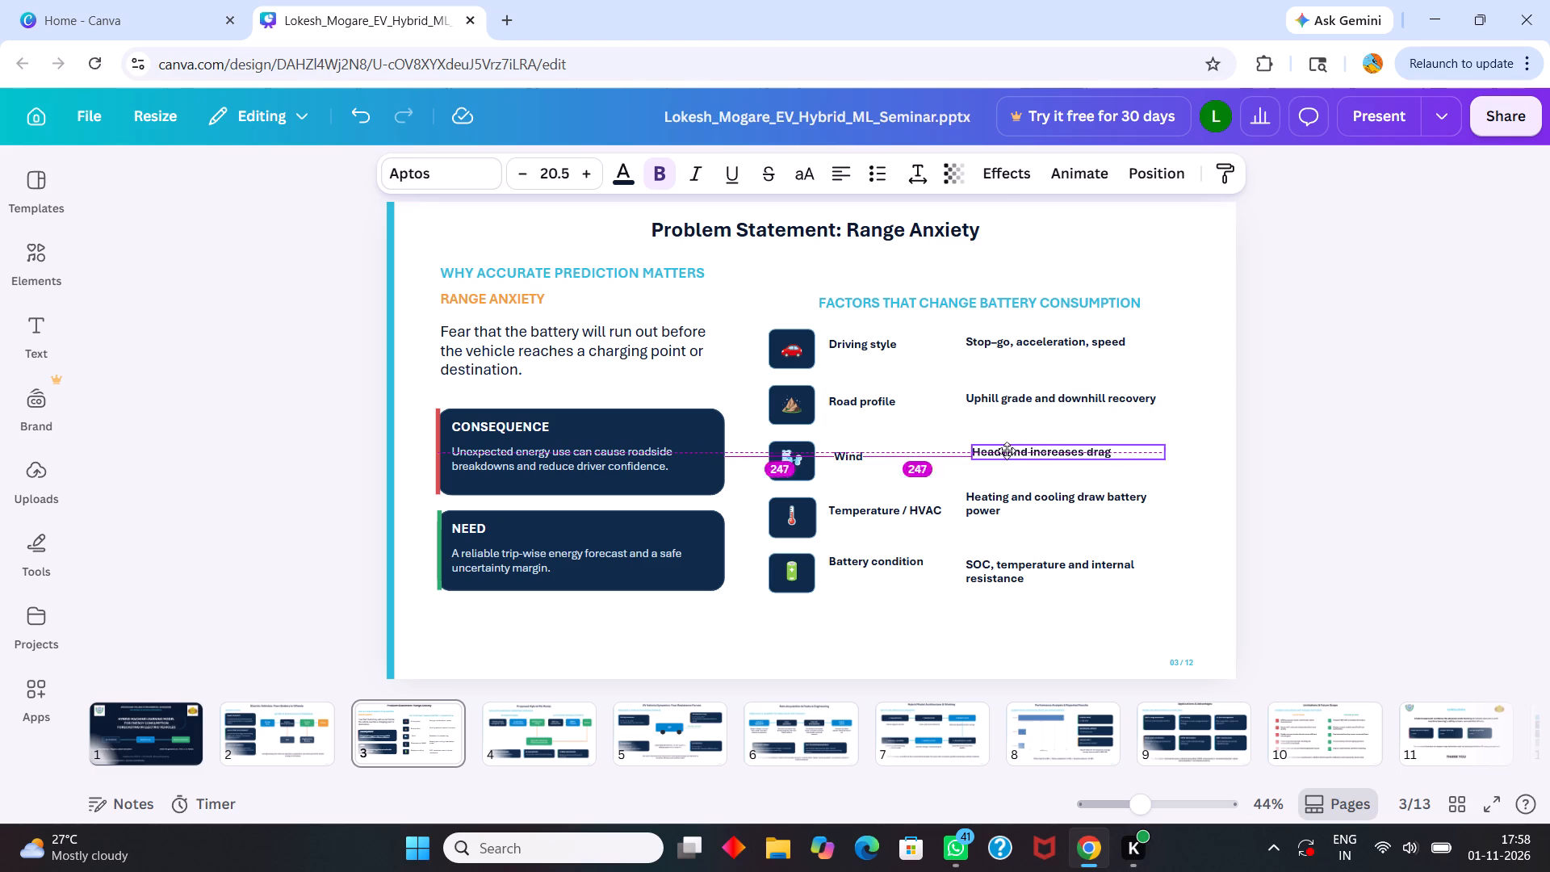
{"action": "left_click", "coordinate": [1002, 503]}
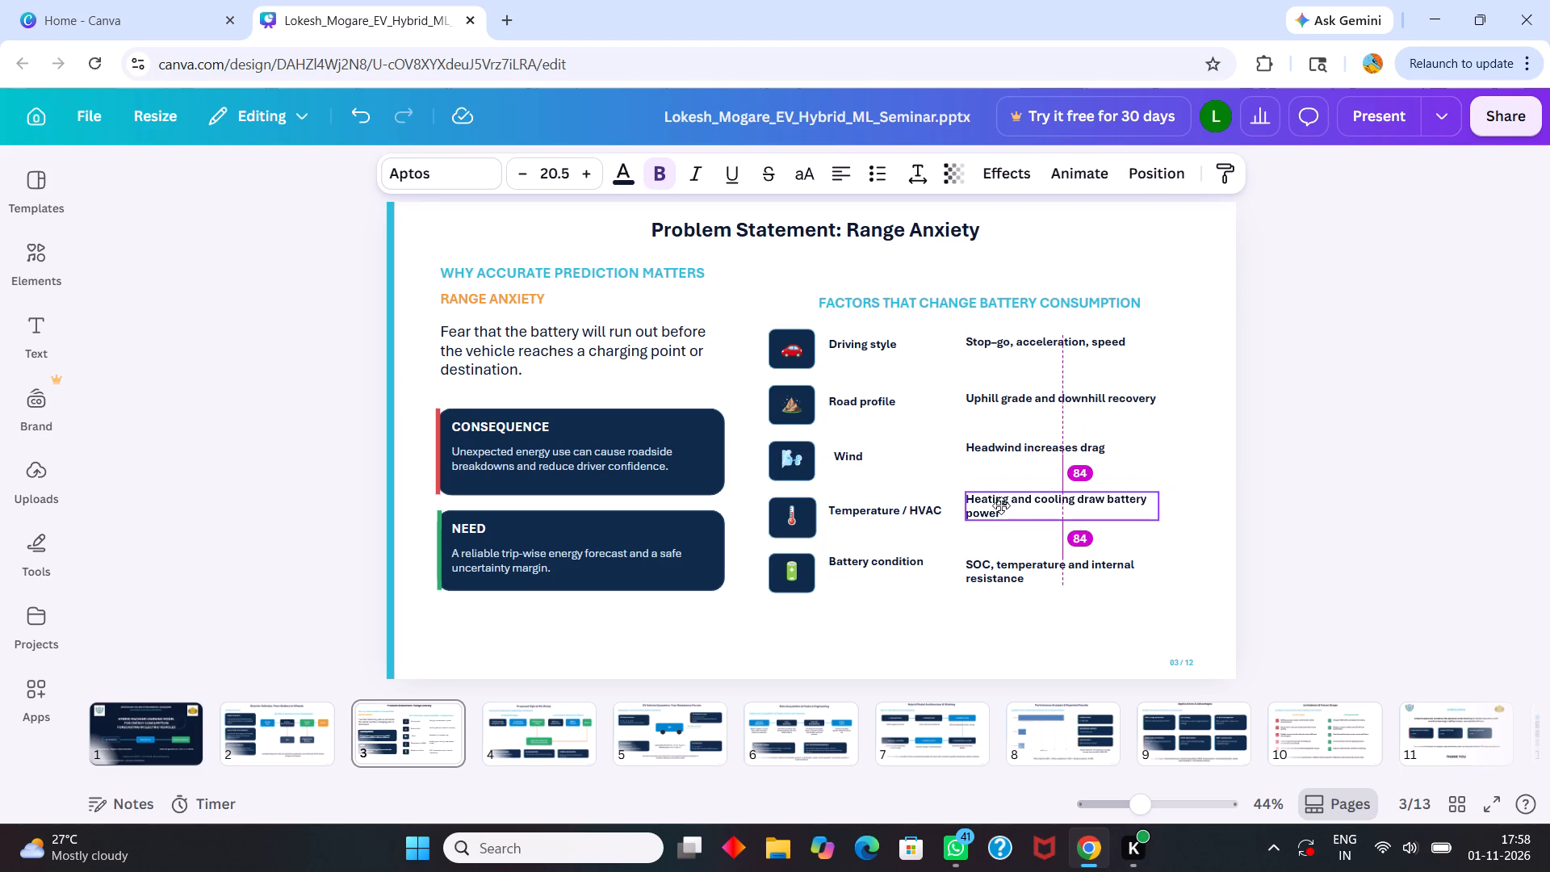
{"action": "left_click_drag", "start_coordinate": [998, 560], "coordinate": [999, 555]}
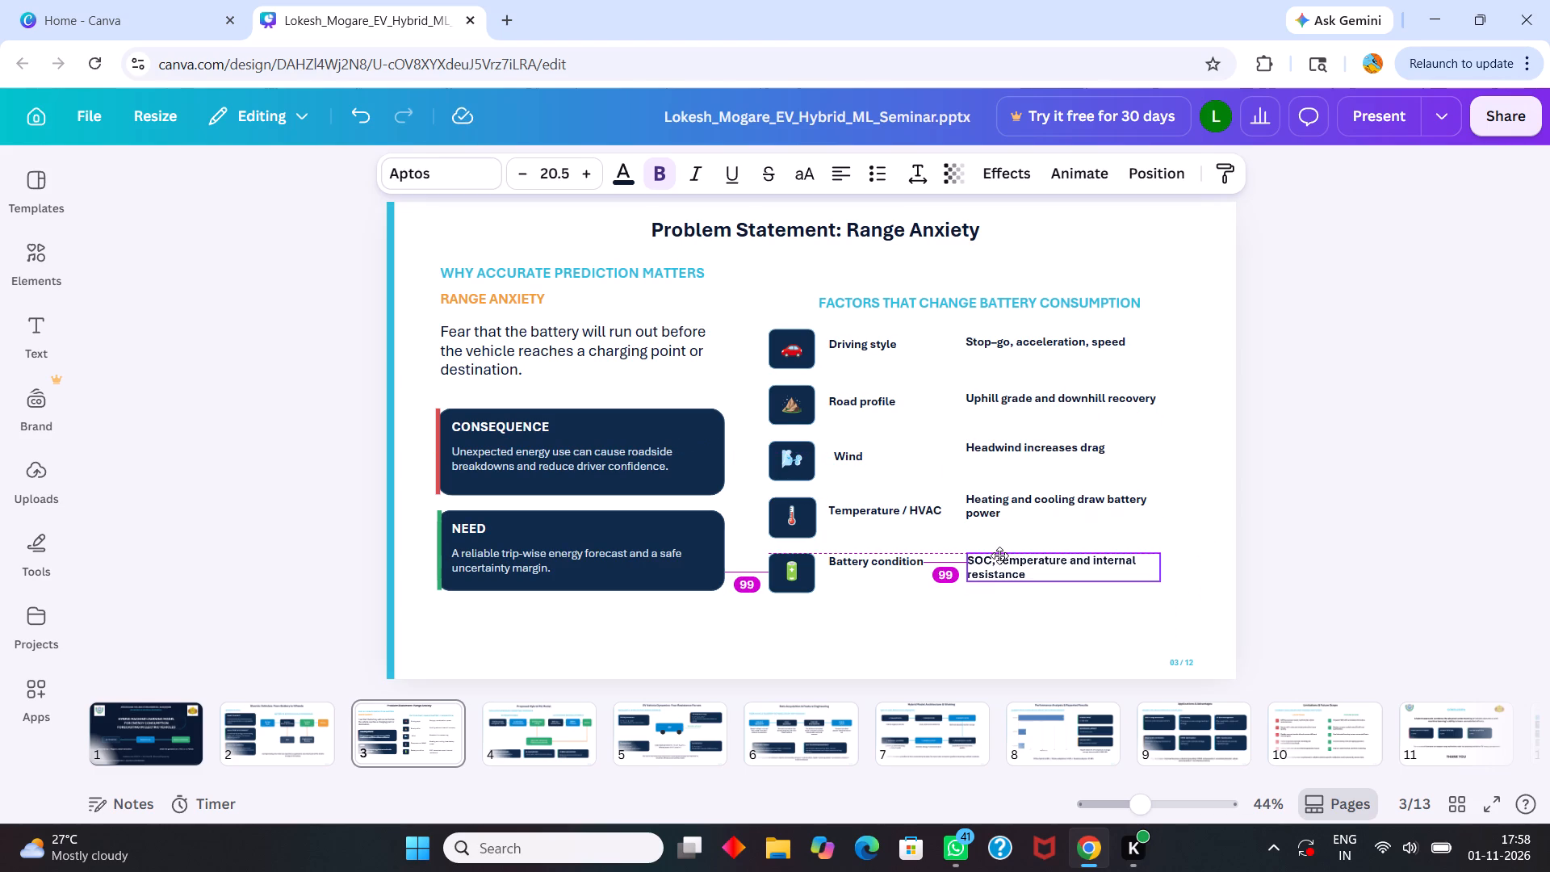
{"action": "left_click_drag", "start_coordinate": [999, 555], "coordinate": [1001, 550]}
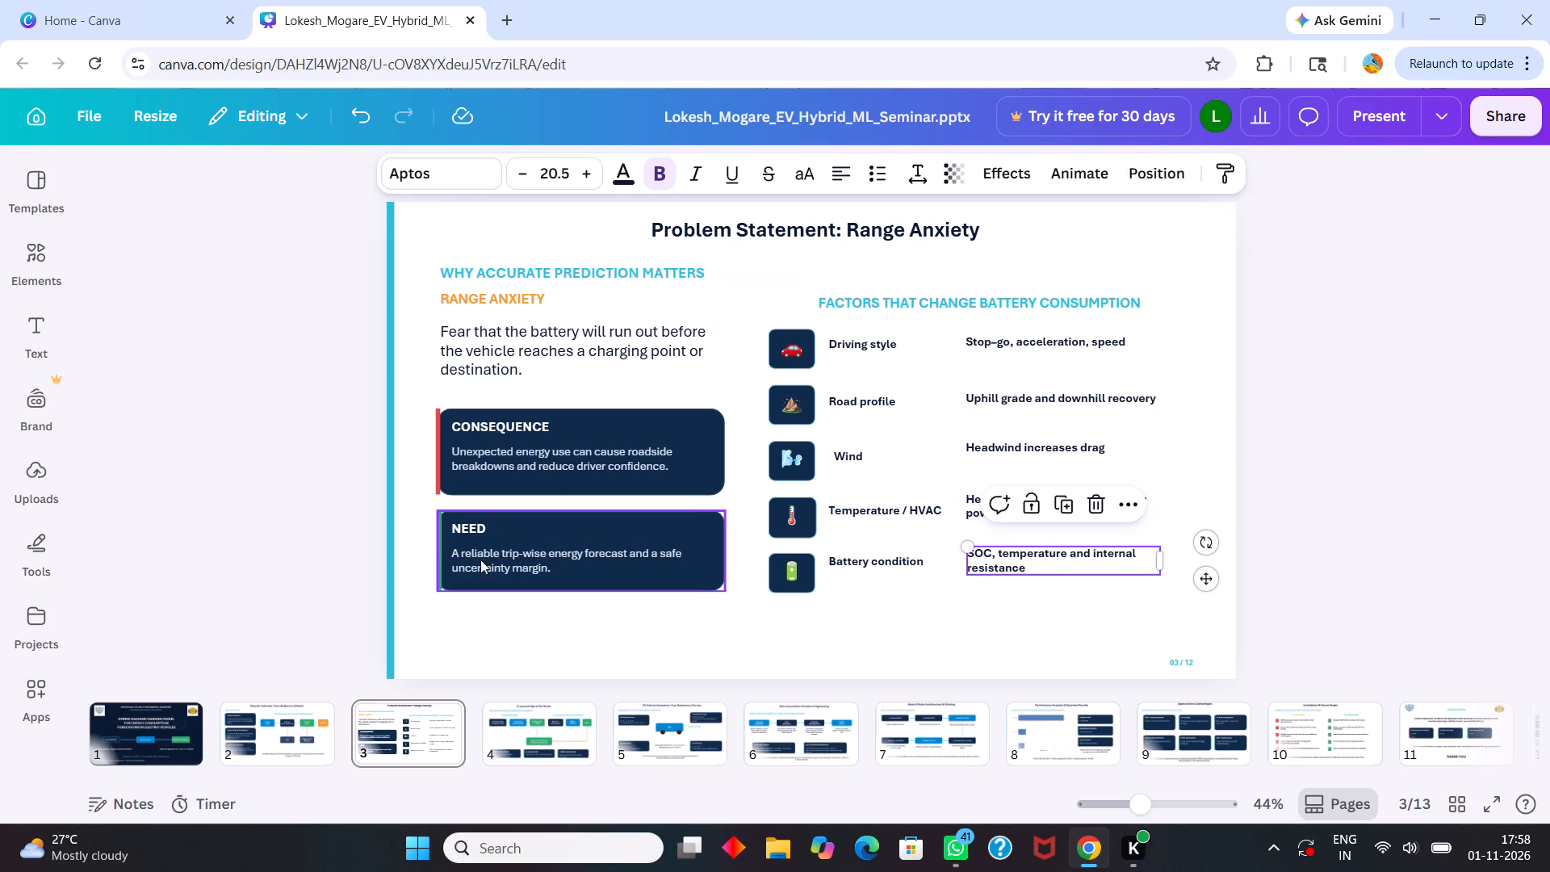
Review the layout of the pages from Proposed Hybrid ML Model through Applications & Advantages.
{"action": "left_click", "coordinate": [543, 736]}
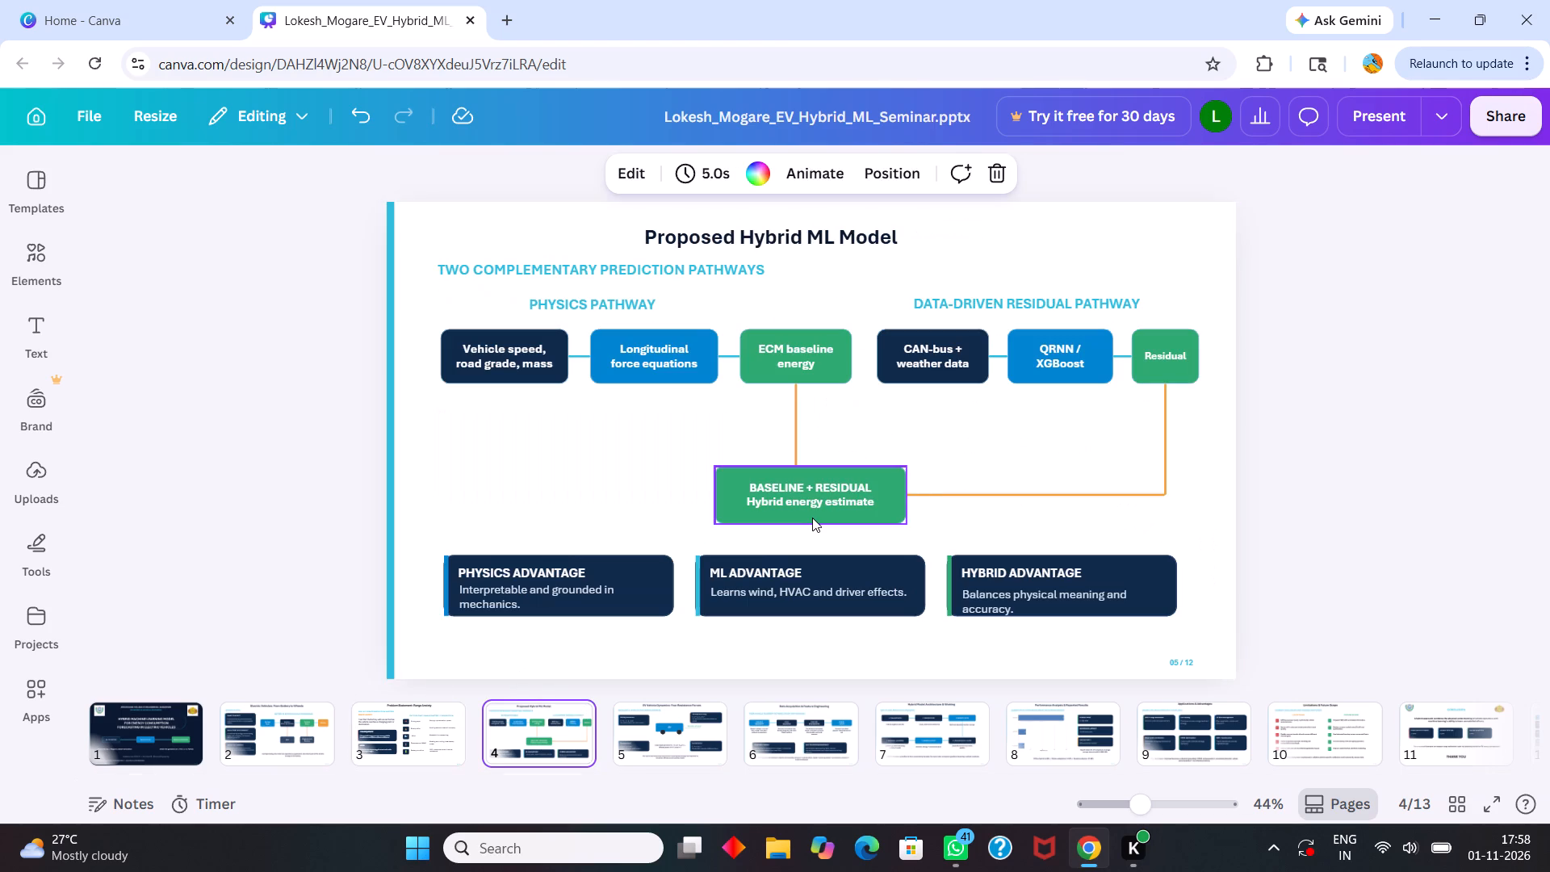
{"action": "left_click", "coordinate": [647, 732]}
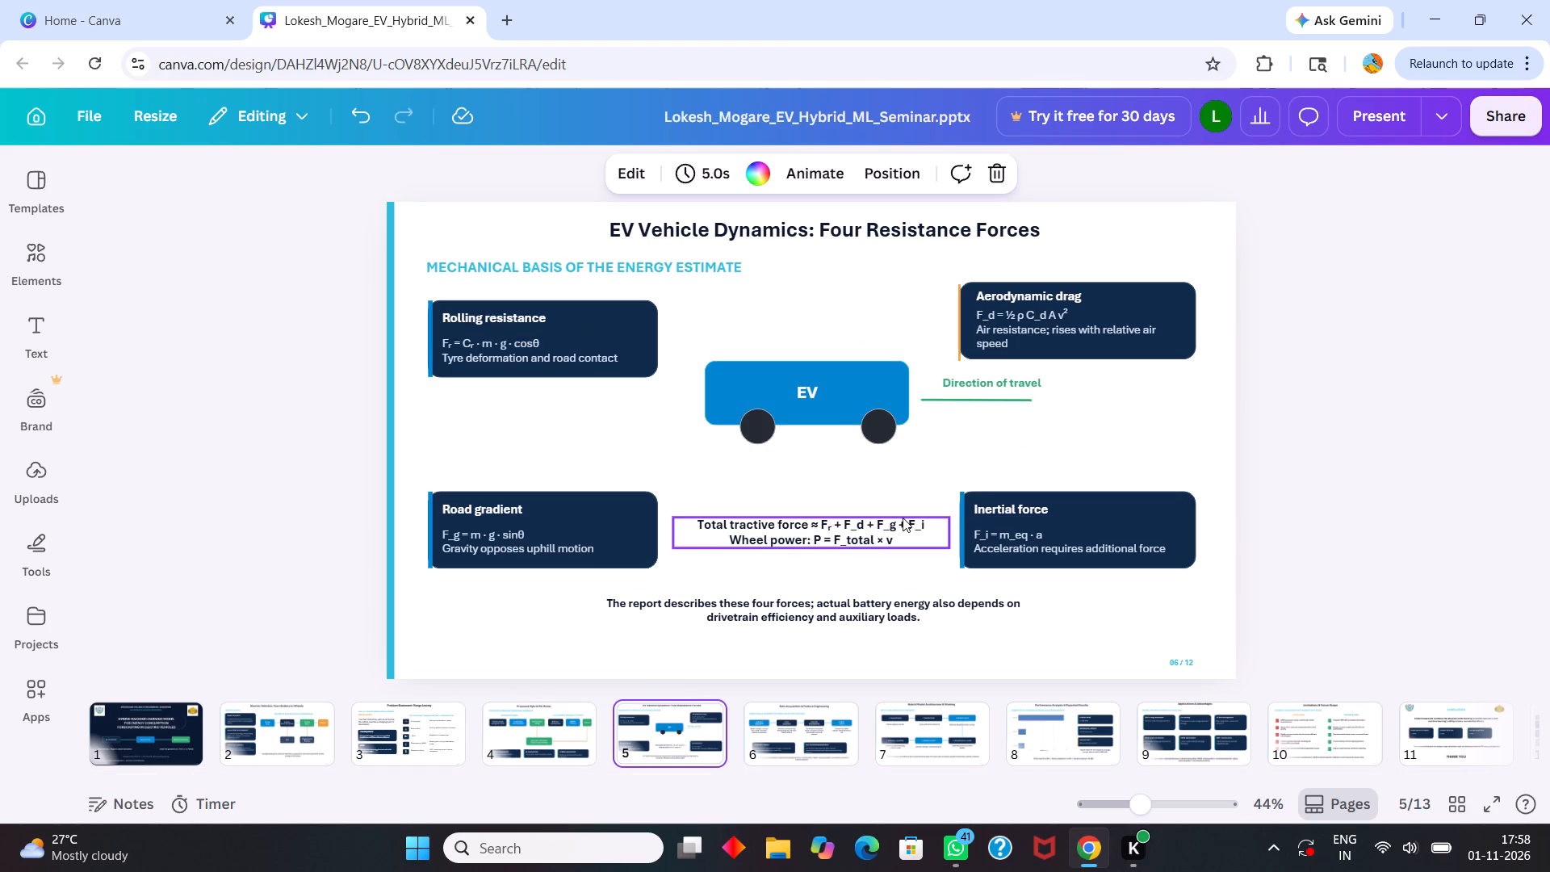
{"action": "left_click", "coordinate": [793, 747]}
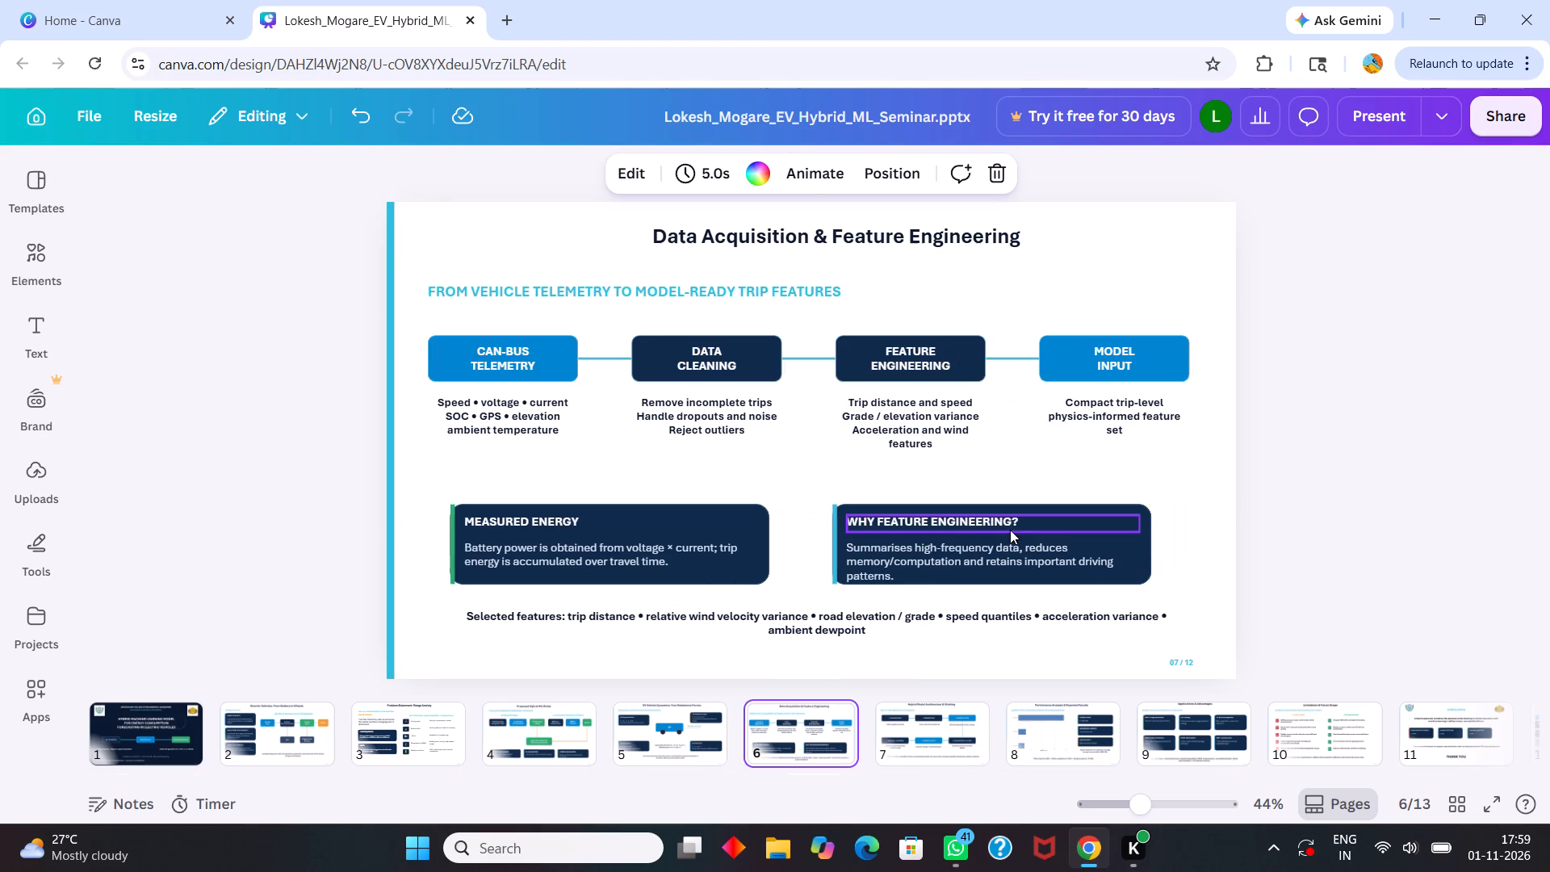
{"action": "left_click", "coordinate": [928, 730]}
{"action": "left_click", "coordinate": [1047, 744]}
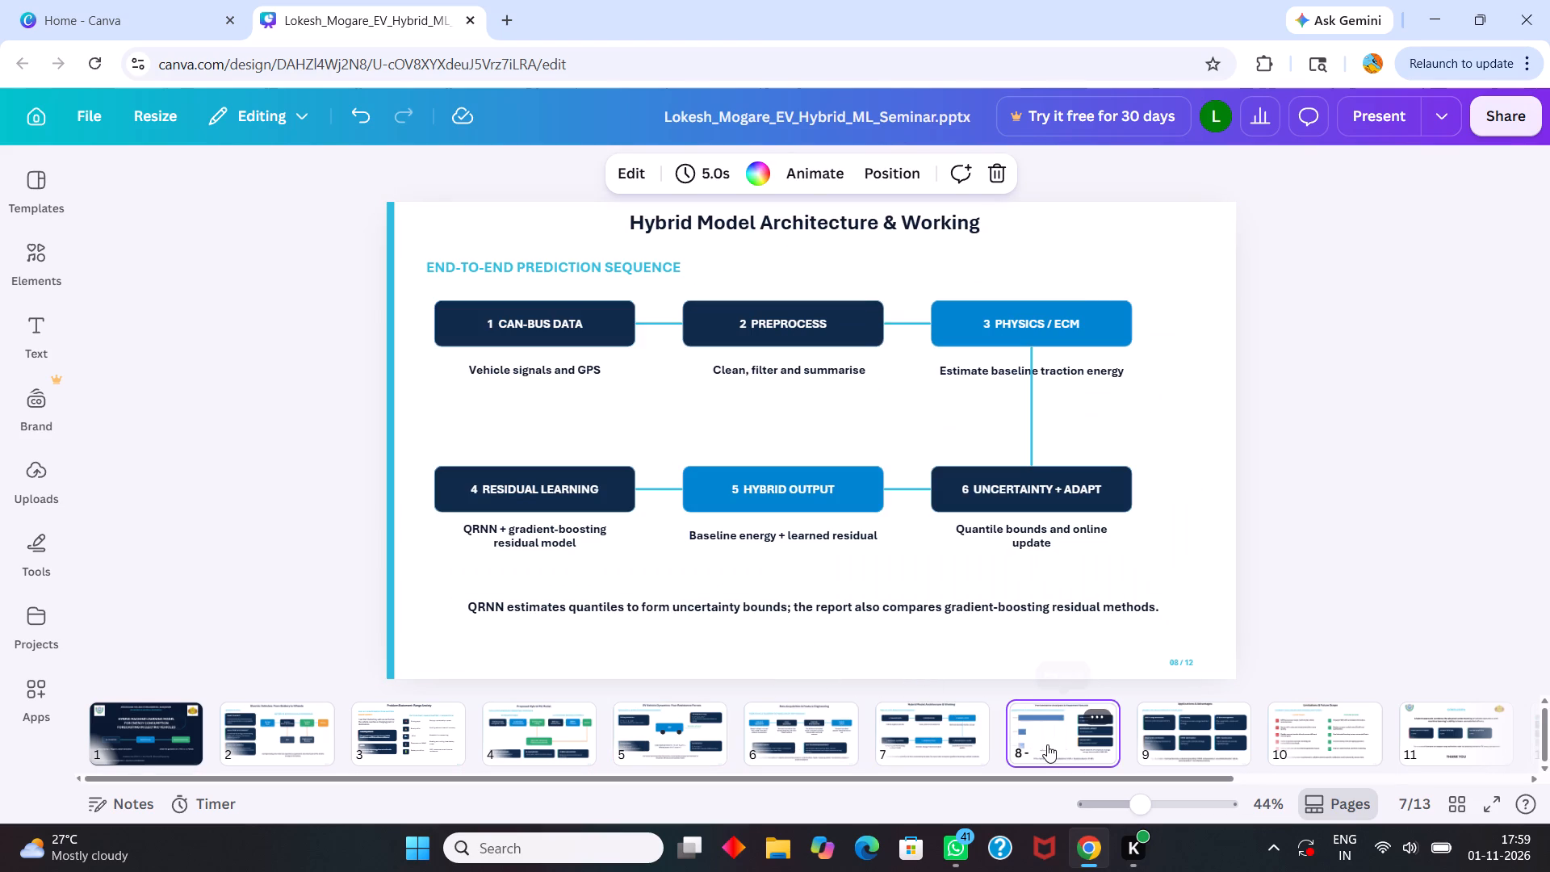
{"action": "left_click", "coordinate": [1196, 736]}
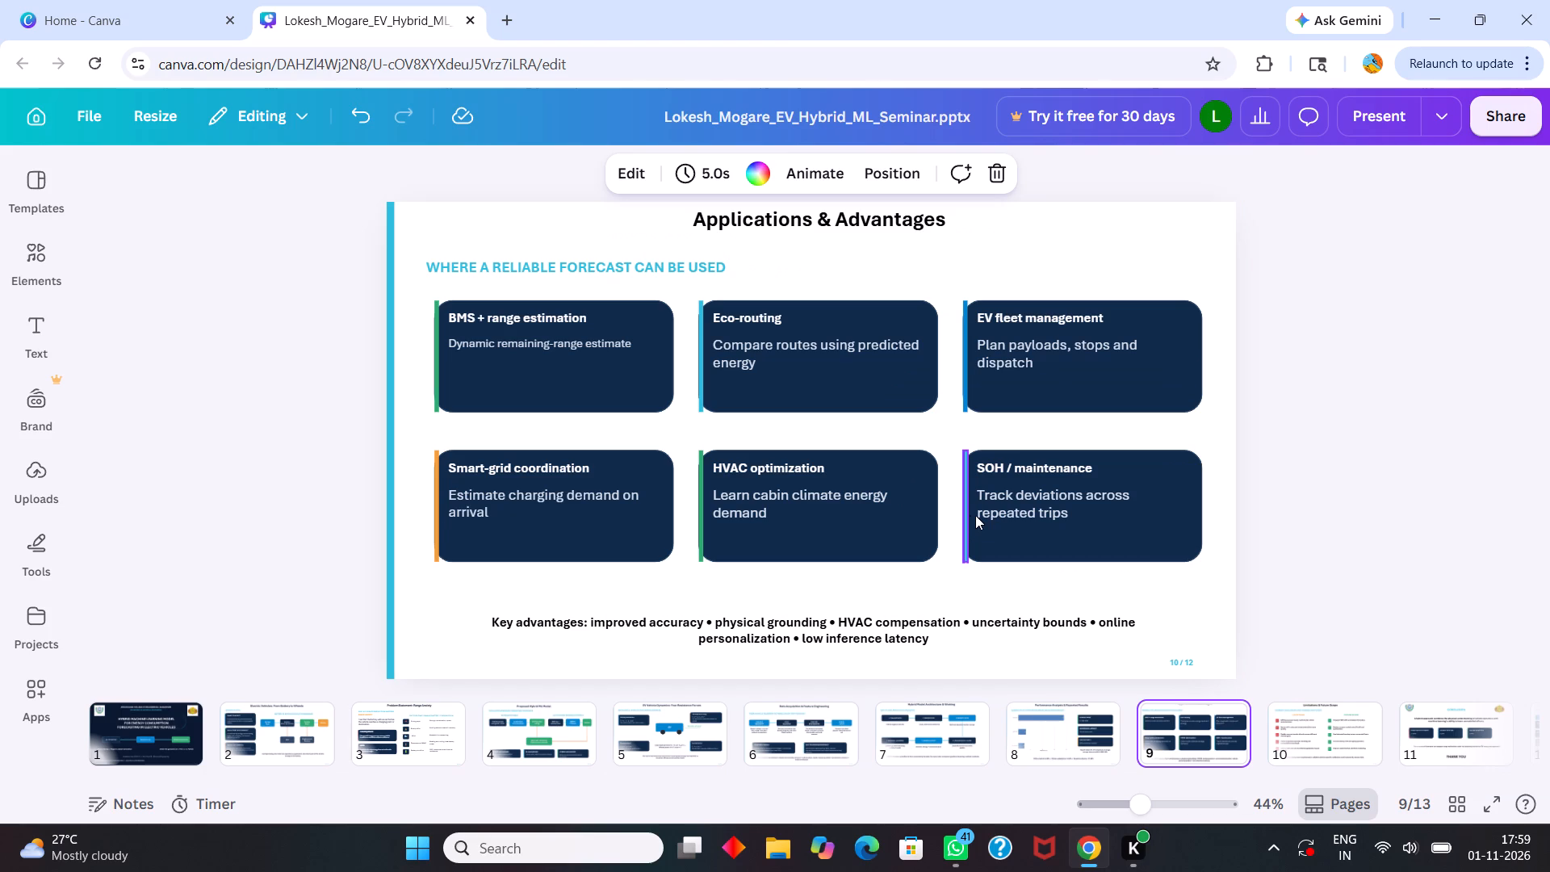
{"action": "left_click", "coordinate": [568, 736]}
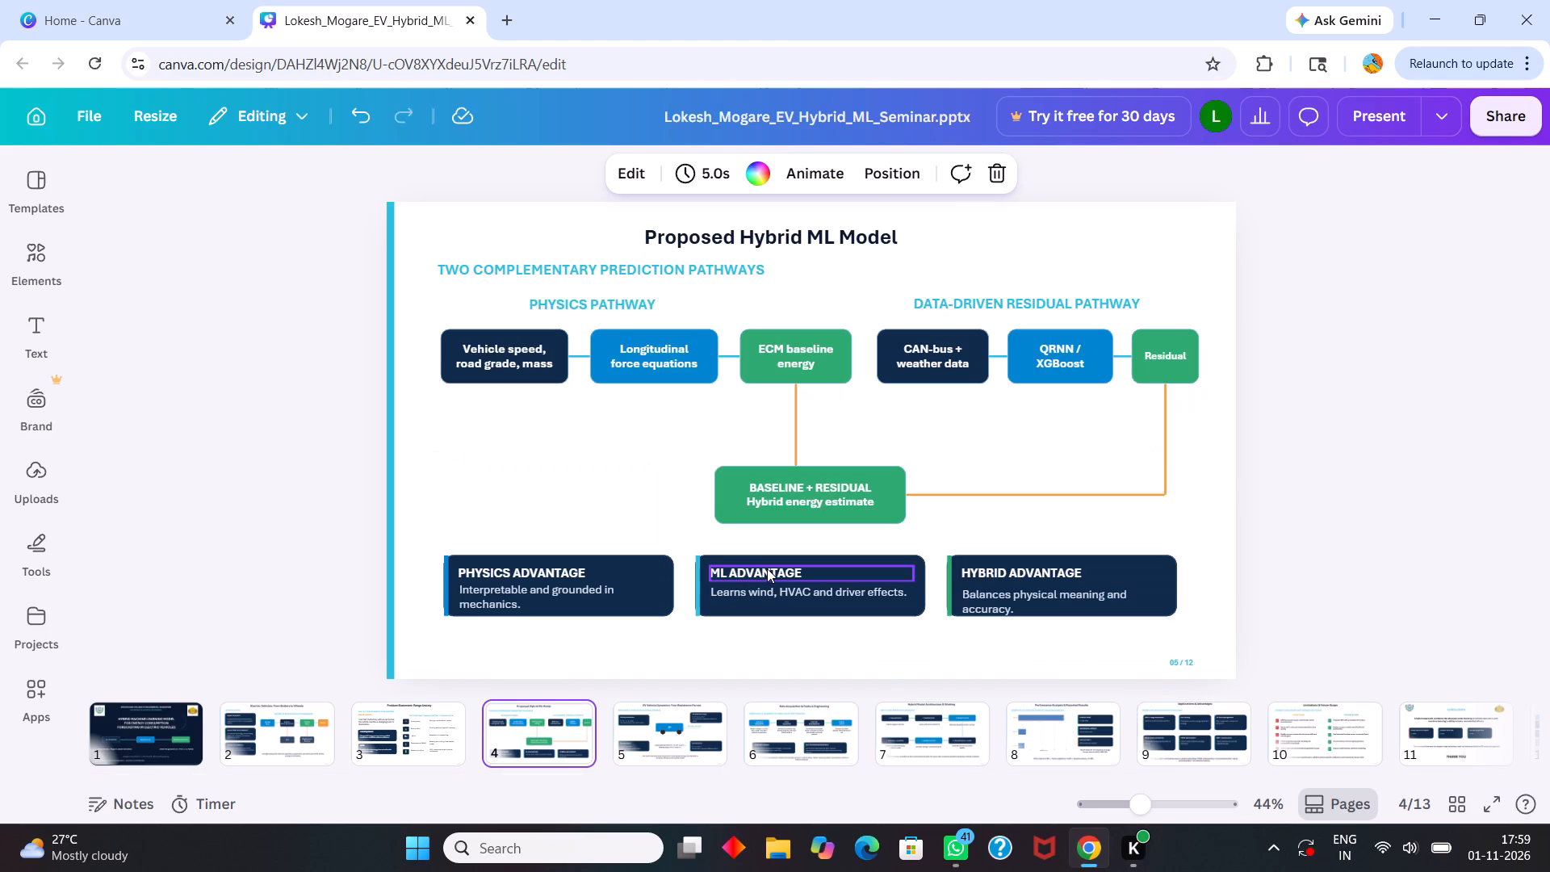
{"action": "left_click", "coordinate": [687, 731]}
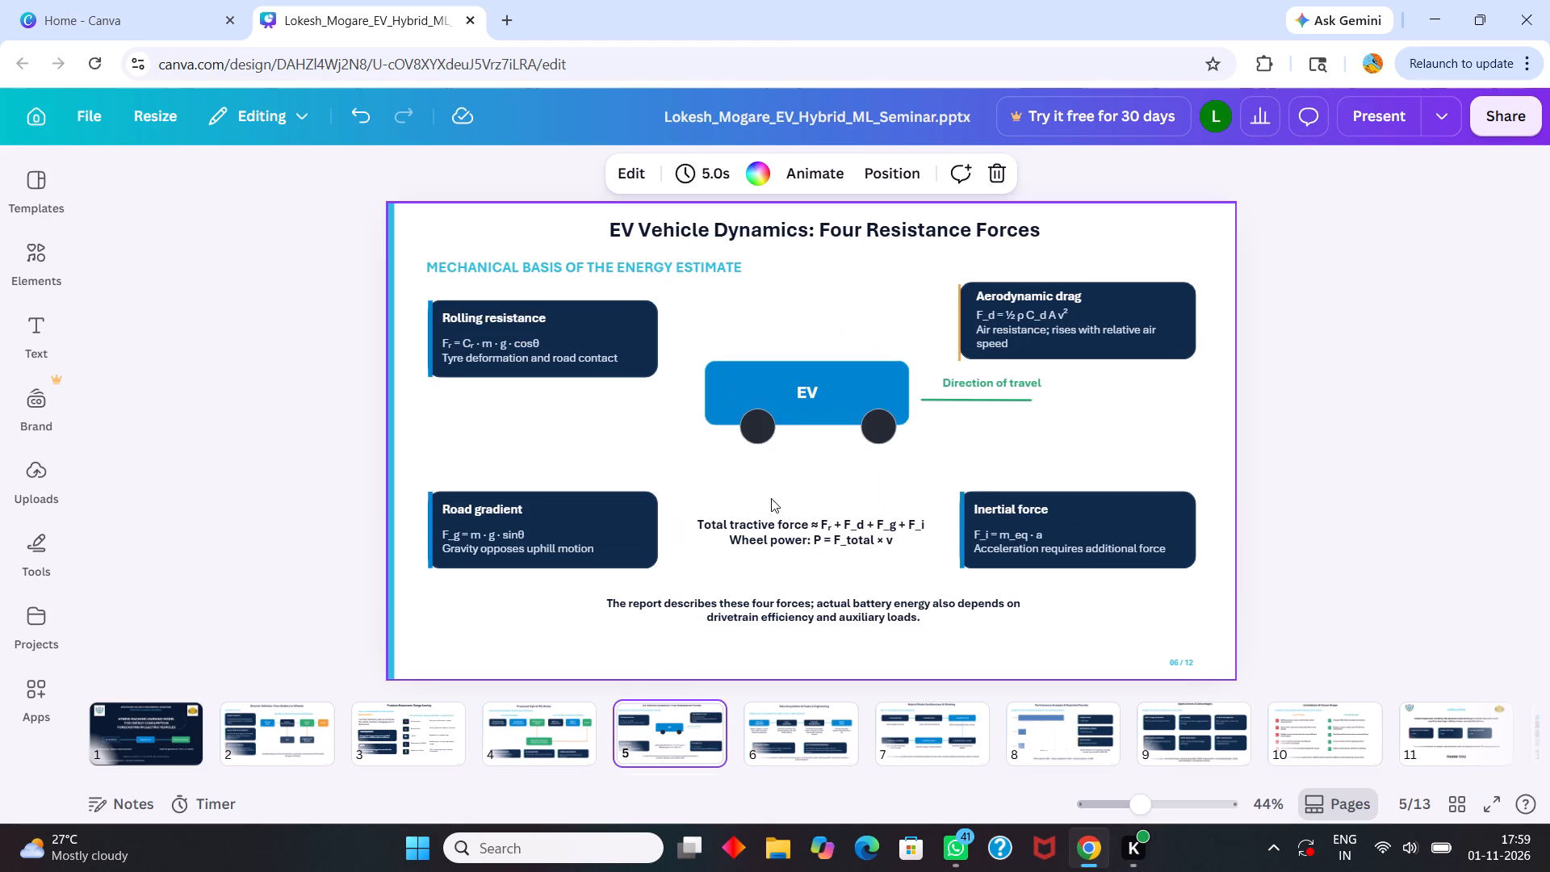
{"action": "left_click", "coordinate": [799, 738]}
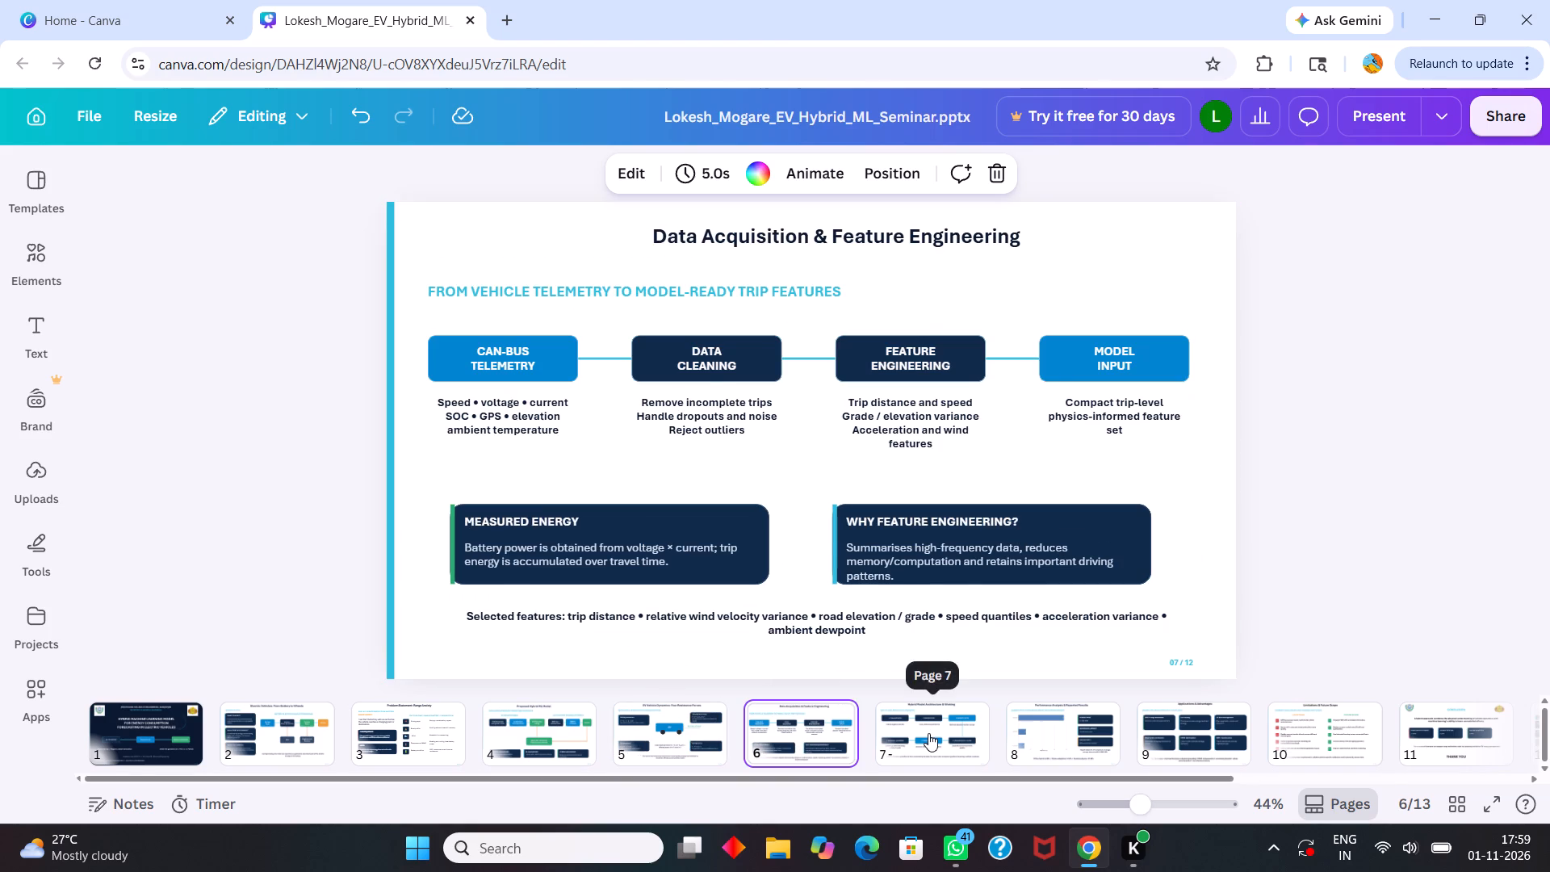
{"action": "left_click", "coordinate": [928, 733]}
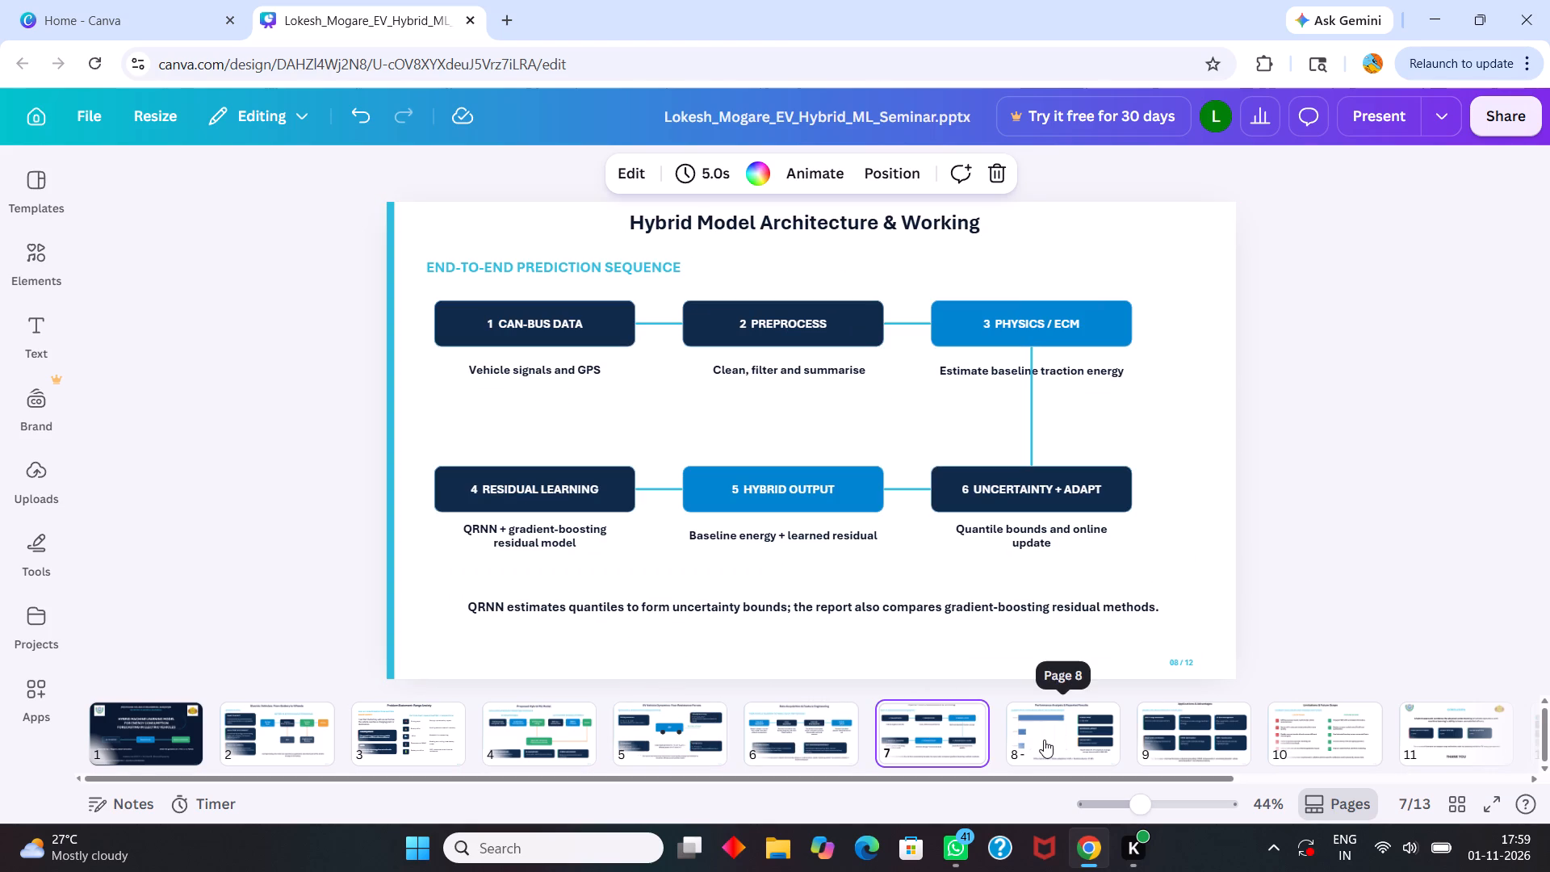
{"action": "left_click", "coordinate": [1044, 740]}
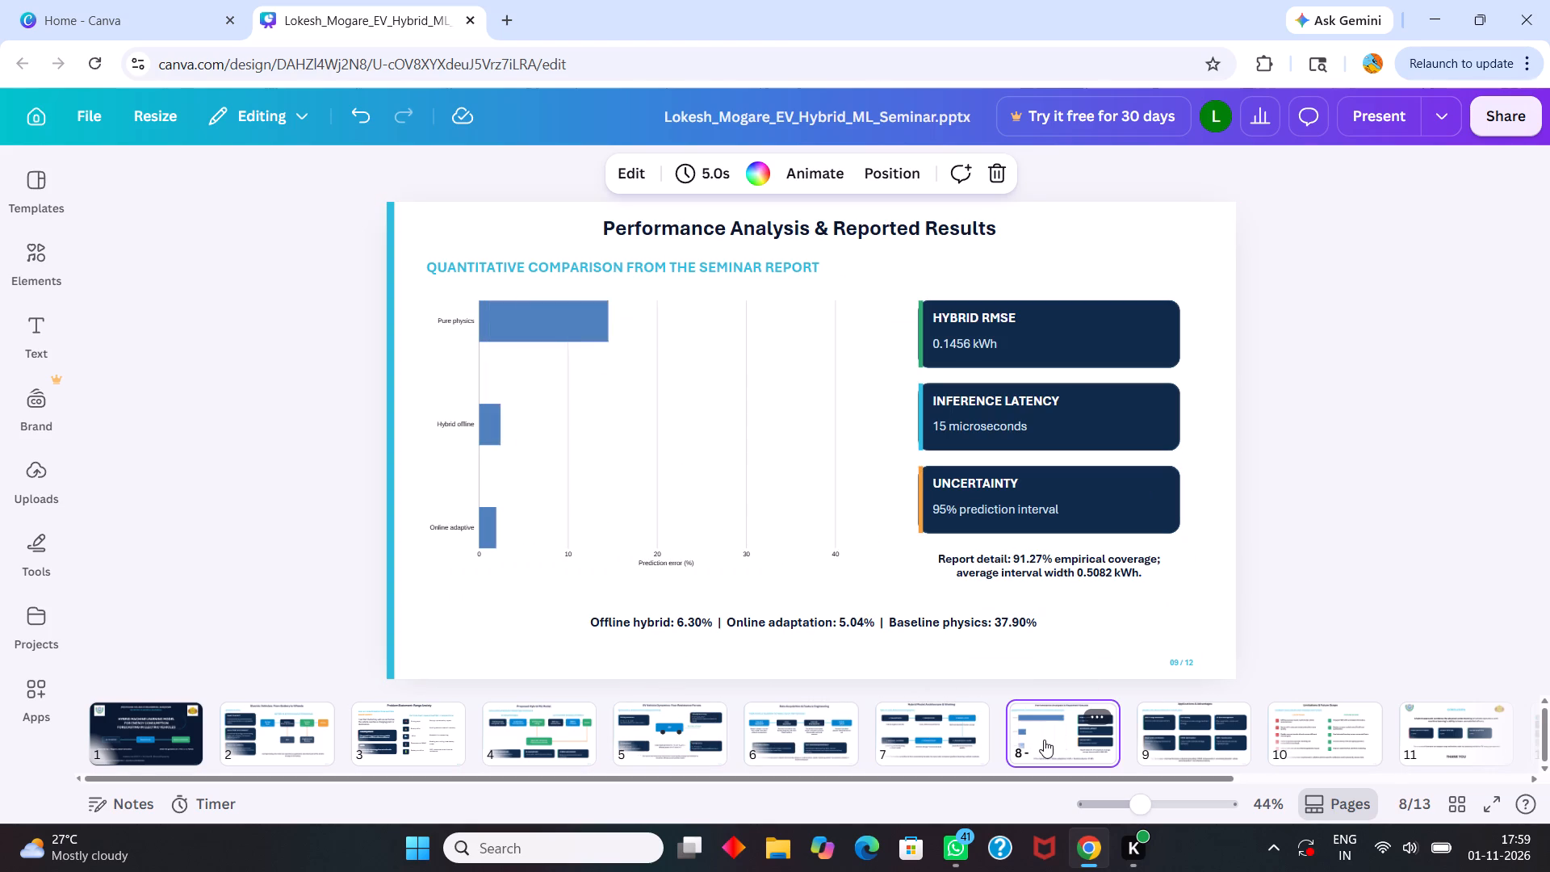
{"action": "left_click", "coordinate": [1183, 734]}
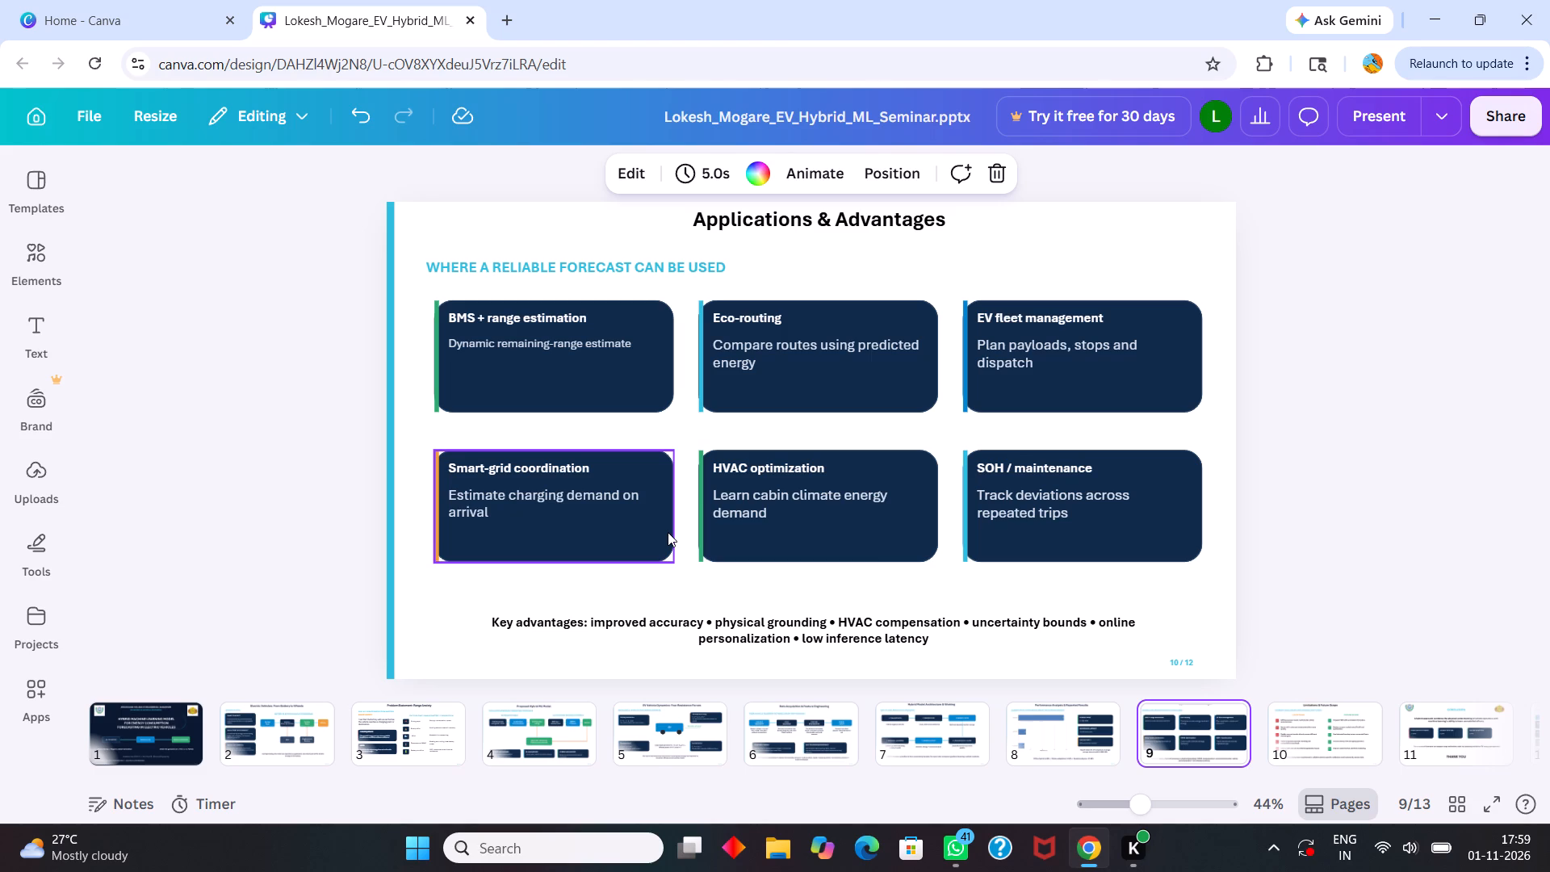
Change all text on the Electric Vehicles: From Battery to Wheels page to the Times New Roman MT font.
{"action": "left_click", "coordinate": [142, 757]}
{"action": "left_click", "coordinate": [297, 736]}
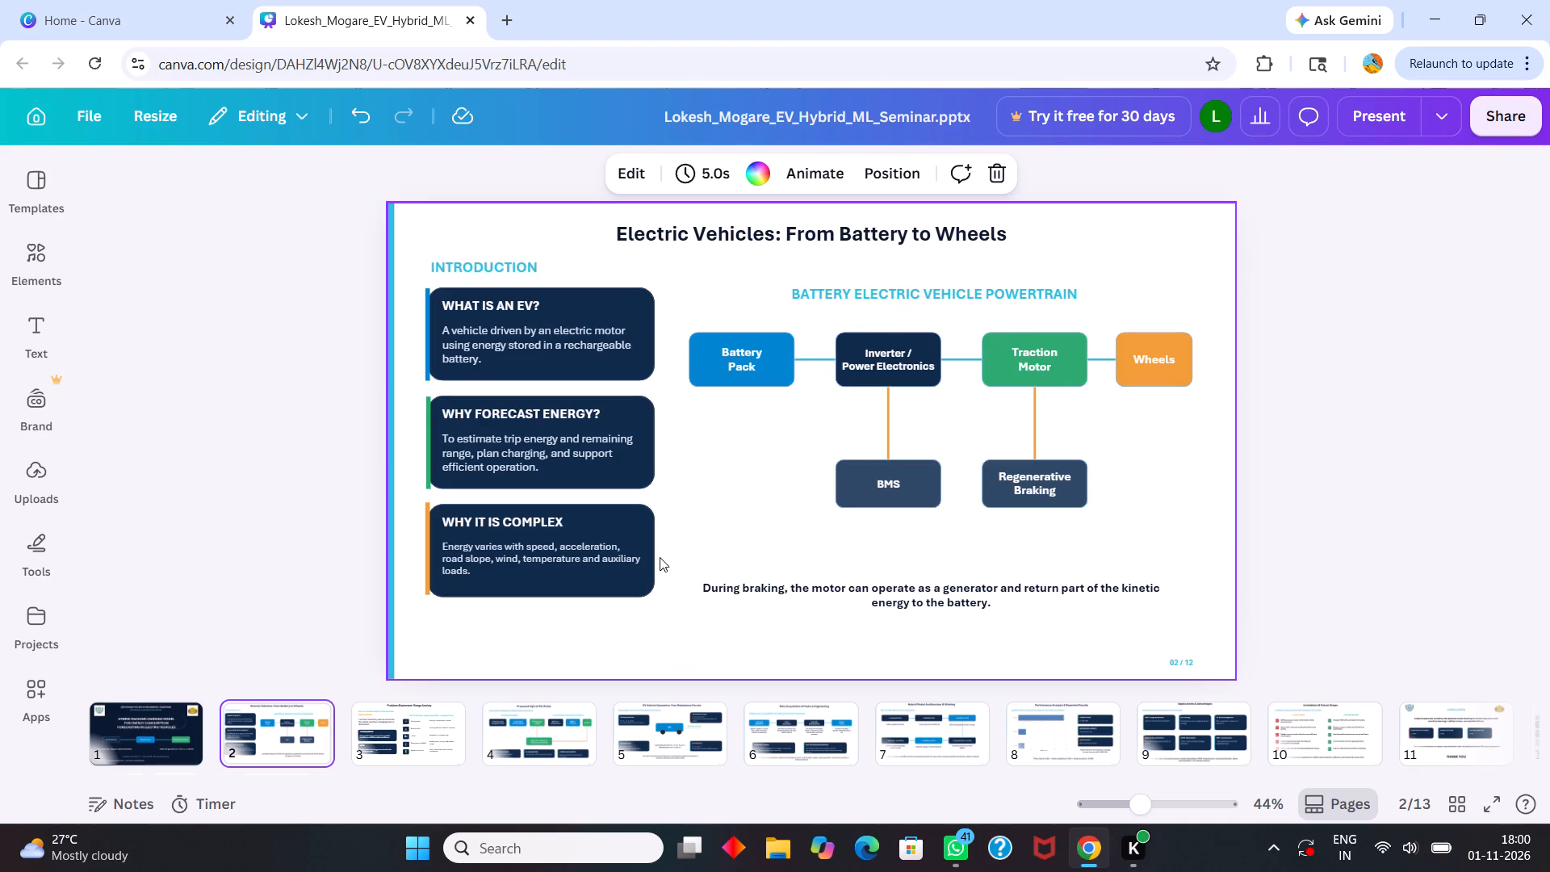
{"action": "left_click", "coordinate": [480, 337]}
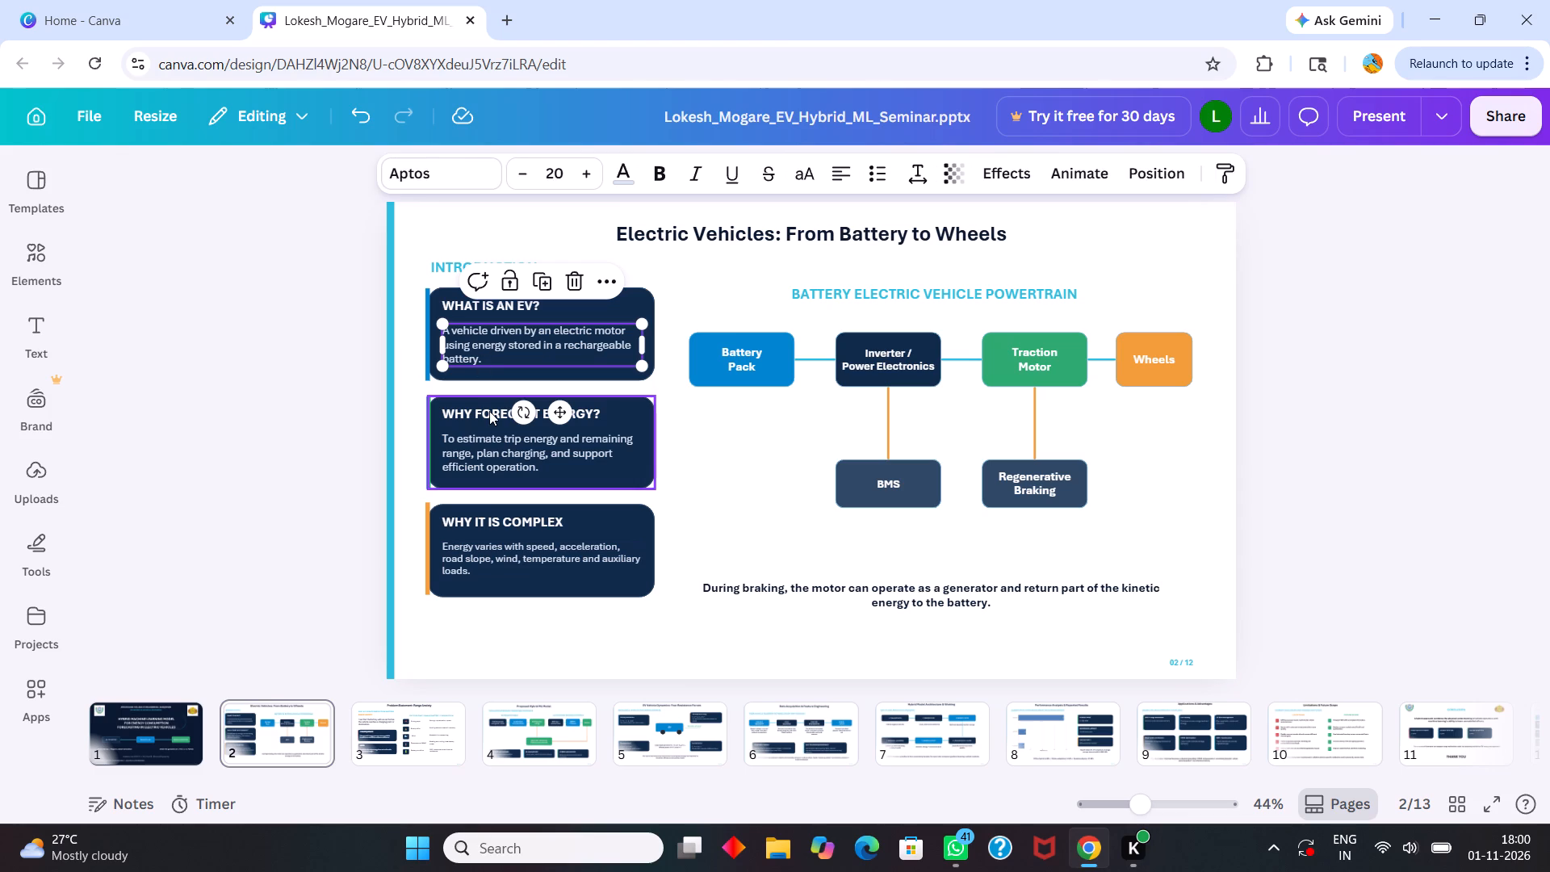
{"action": "key", "text": "ctrl+a"}
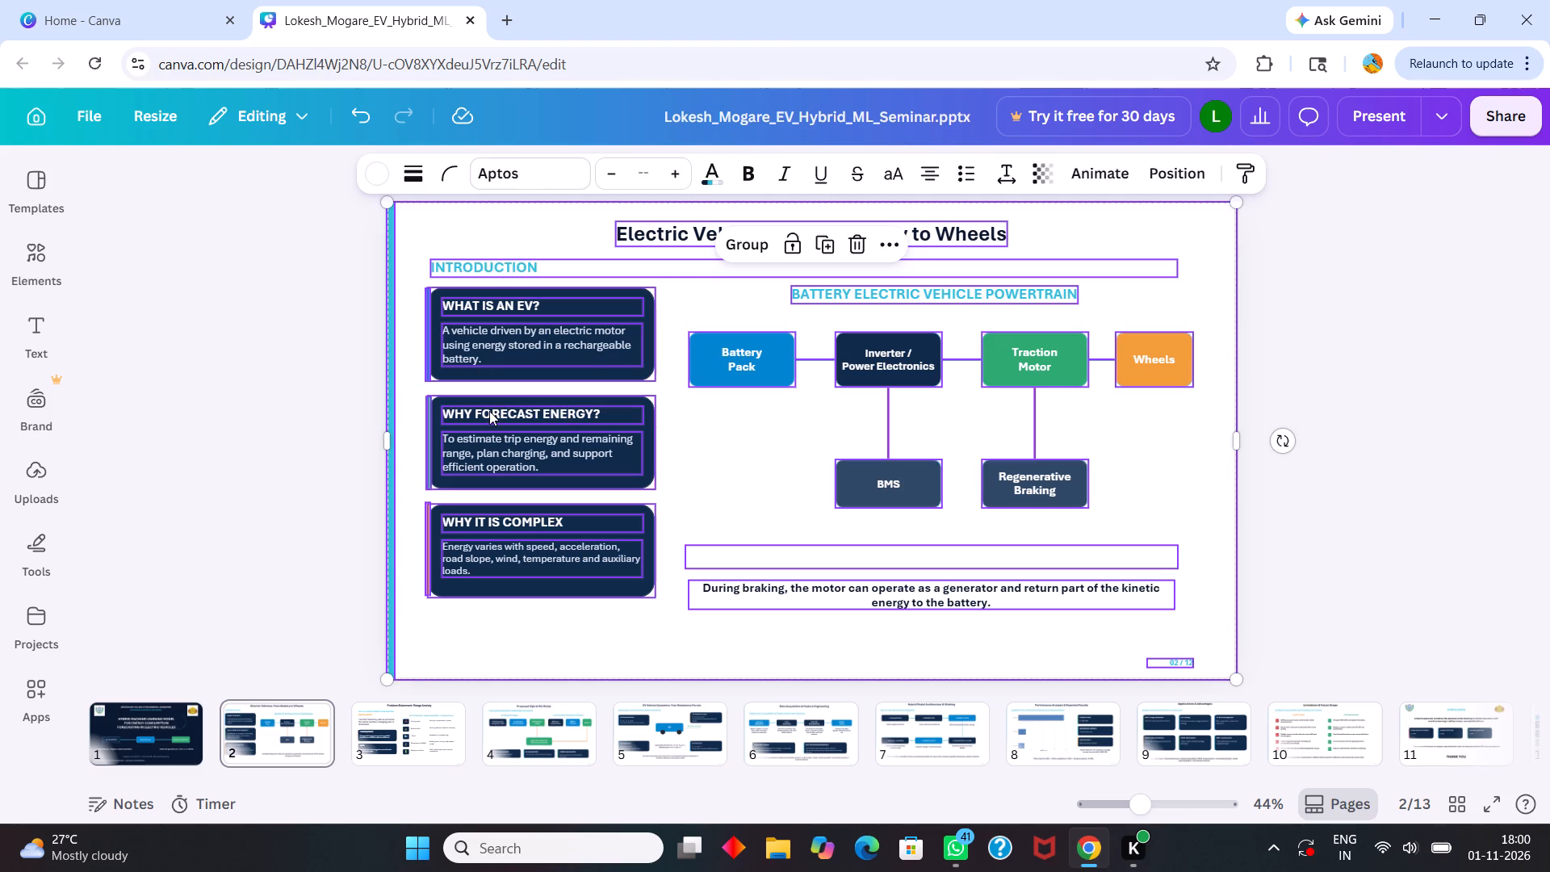
{"action": "left_click", "coordinate": [538, 167]}
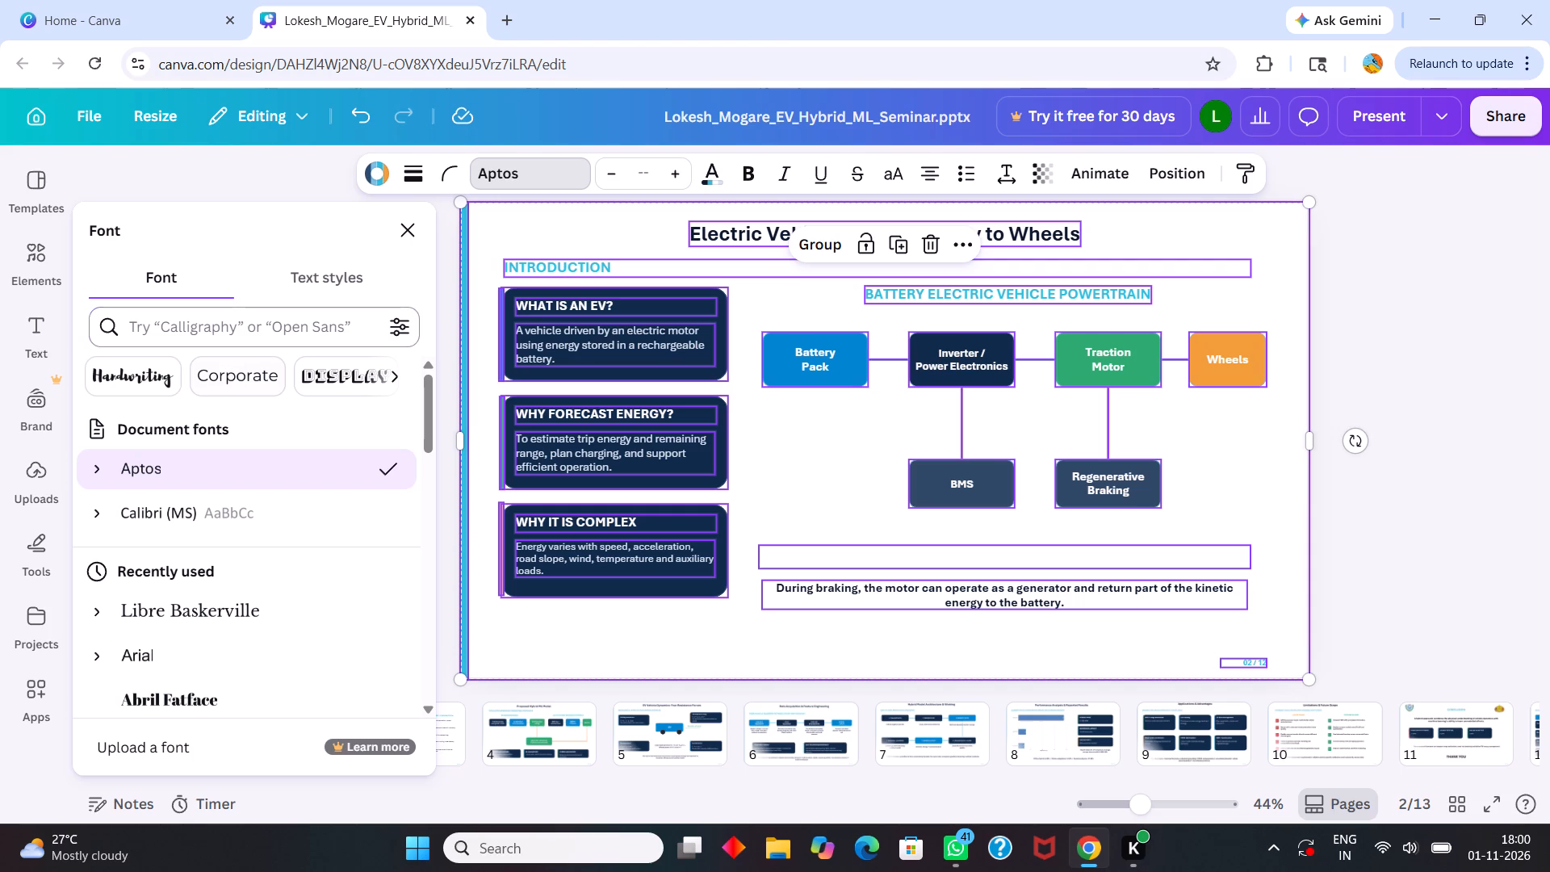
{"action": "left_click", "coordinate": [262, 333]}
{"action": "type", "text": "ti"}
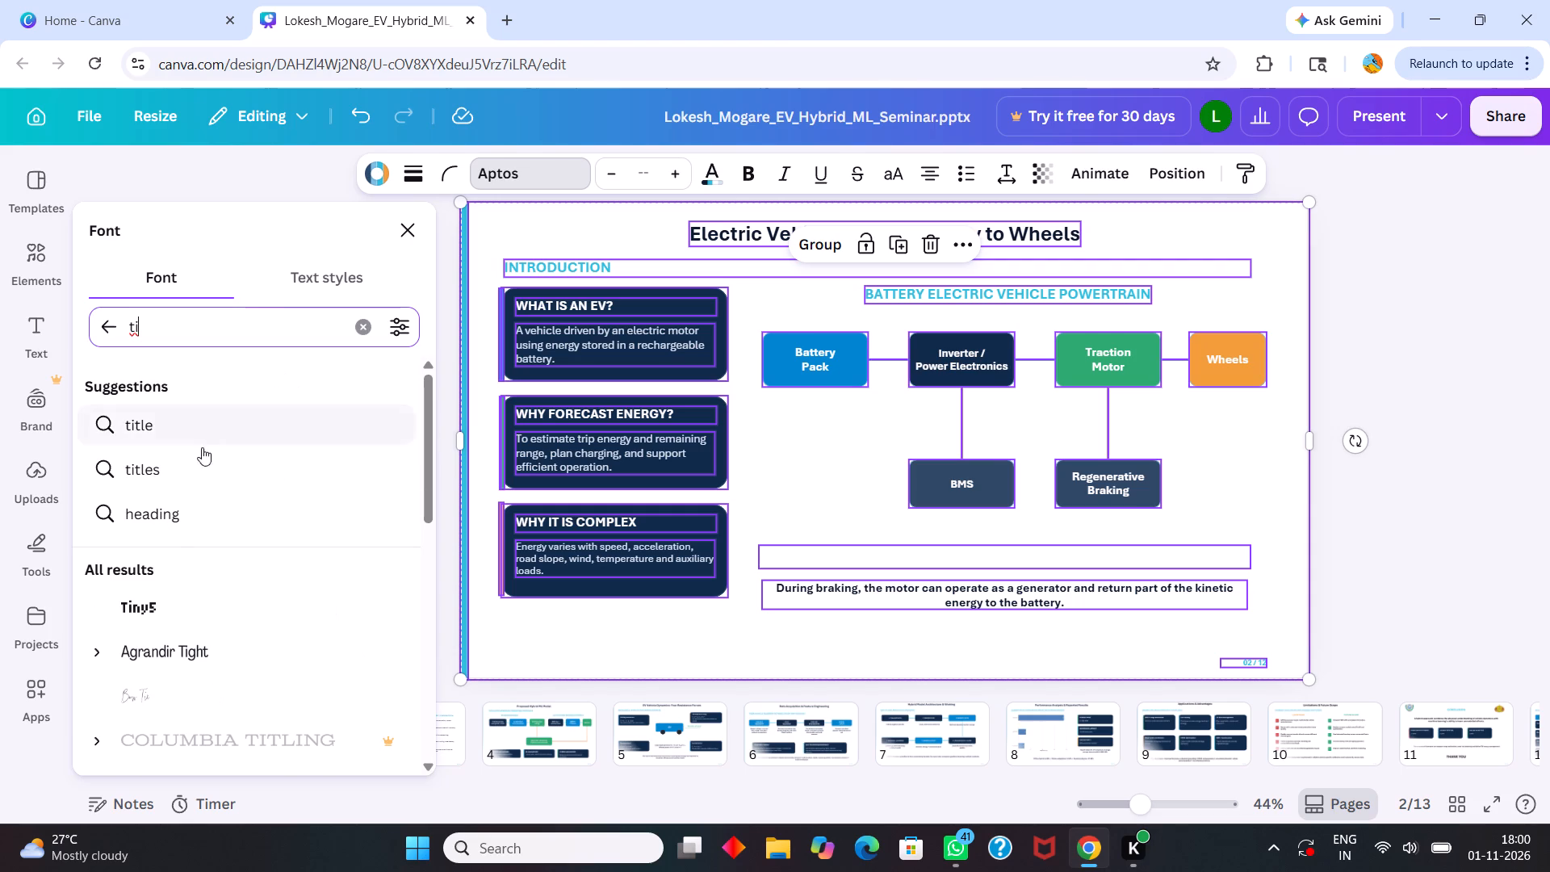
{"action": "scroll", "coordinate": [259, 631], "scroll_direction": "down", "scroll_amount": 4}
{"action": "left_click", "coordinate": [242, 656]}
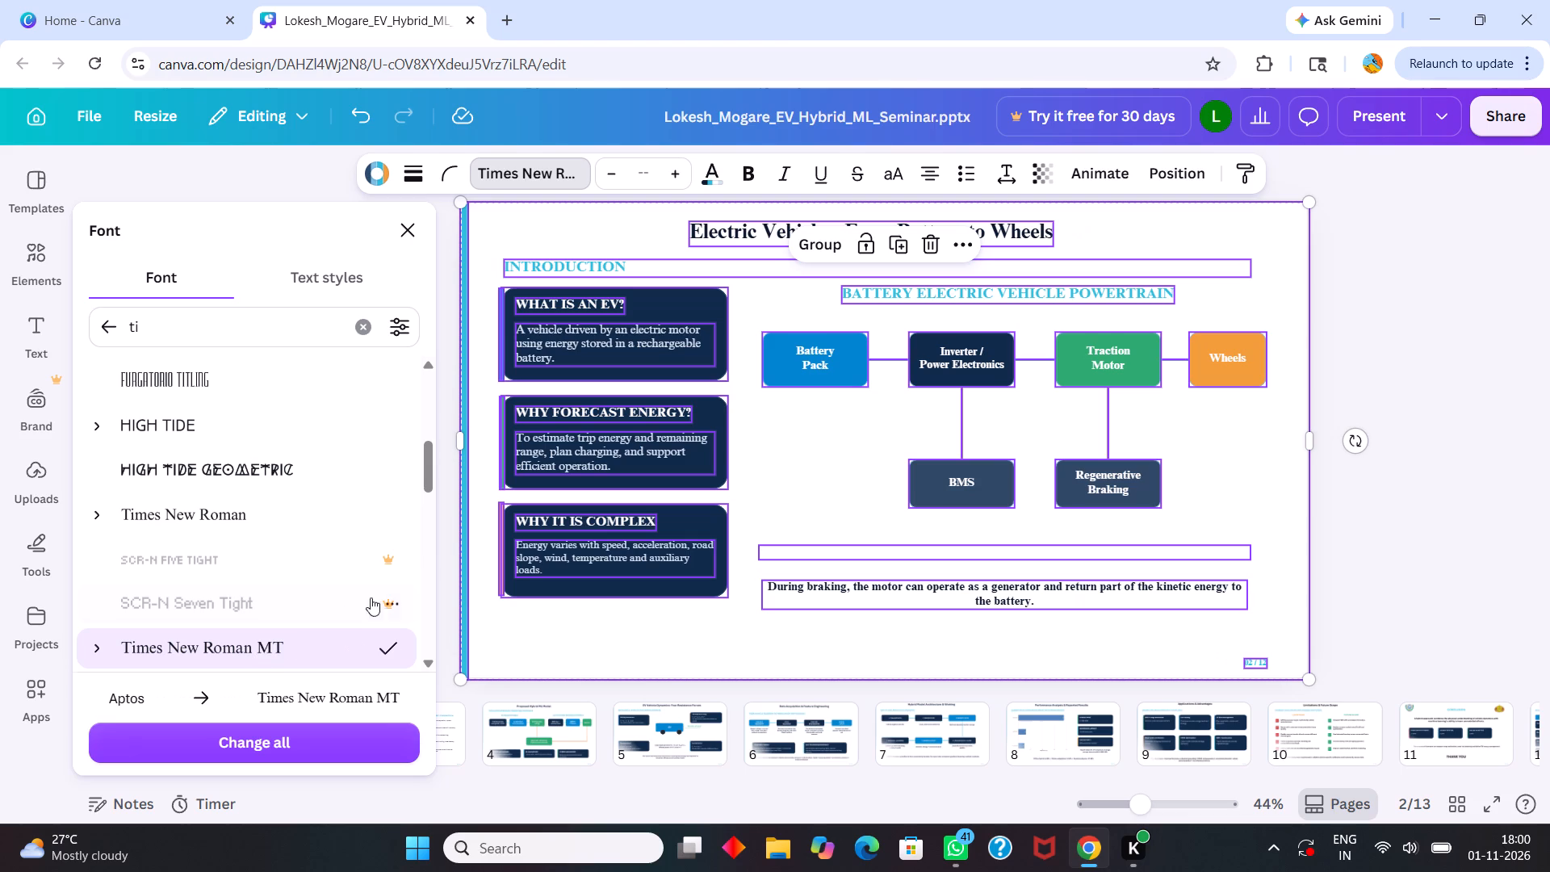
{"action": "left_click", "coordinate": [590, 623]}
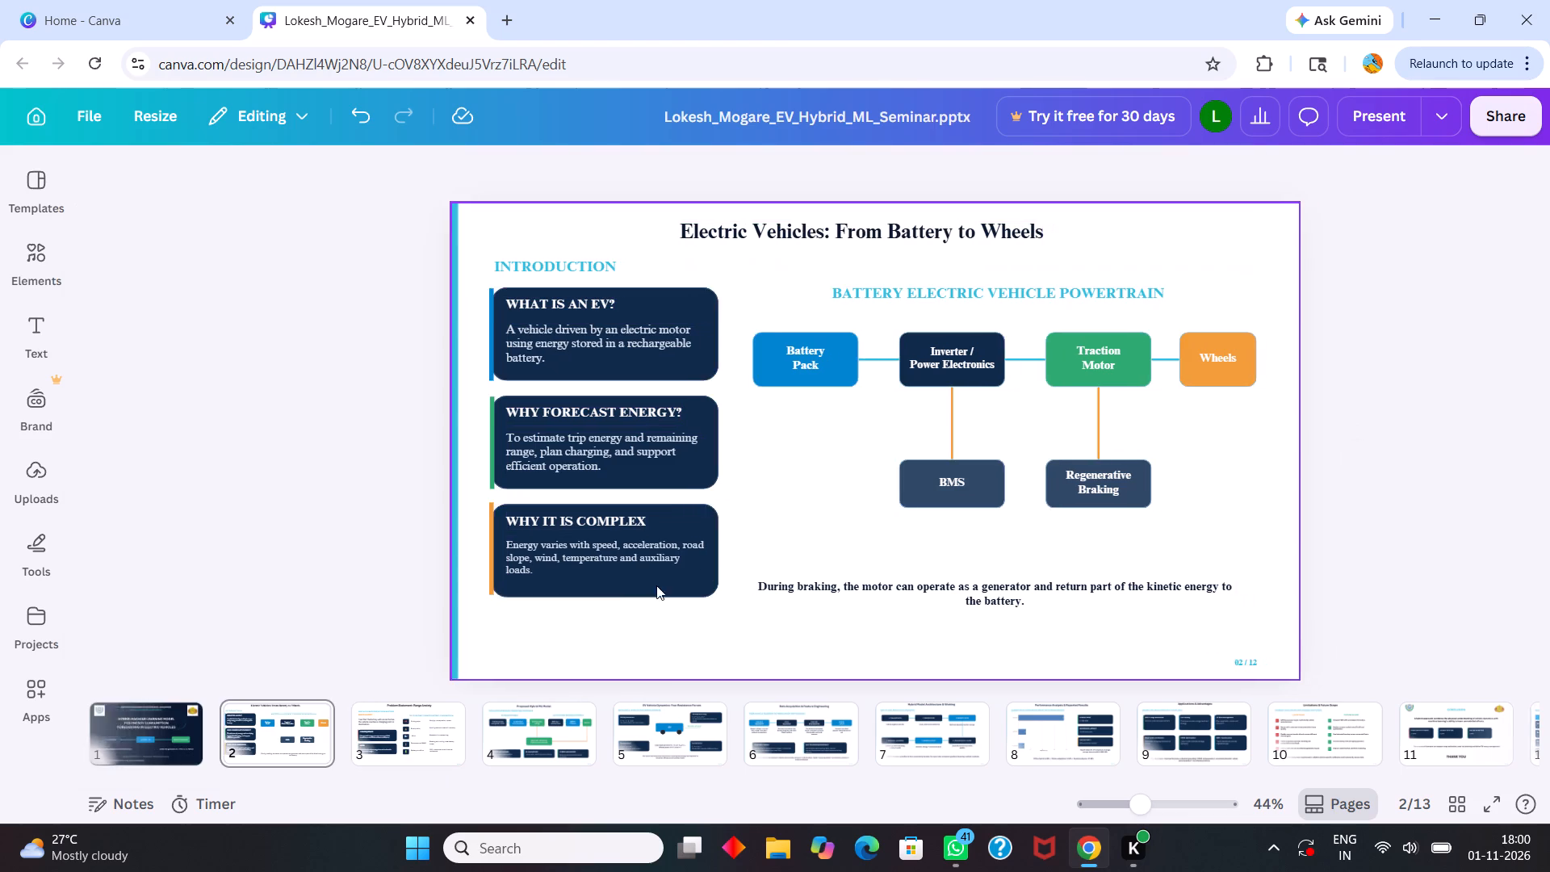
Check the text style on pages 2 through 10, ending with Limitations & Future Scope, and return to the title page.
{"action": "left_click", "coordinate": [278, 727]}
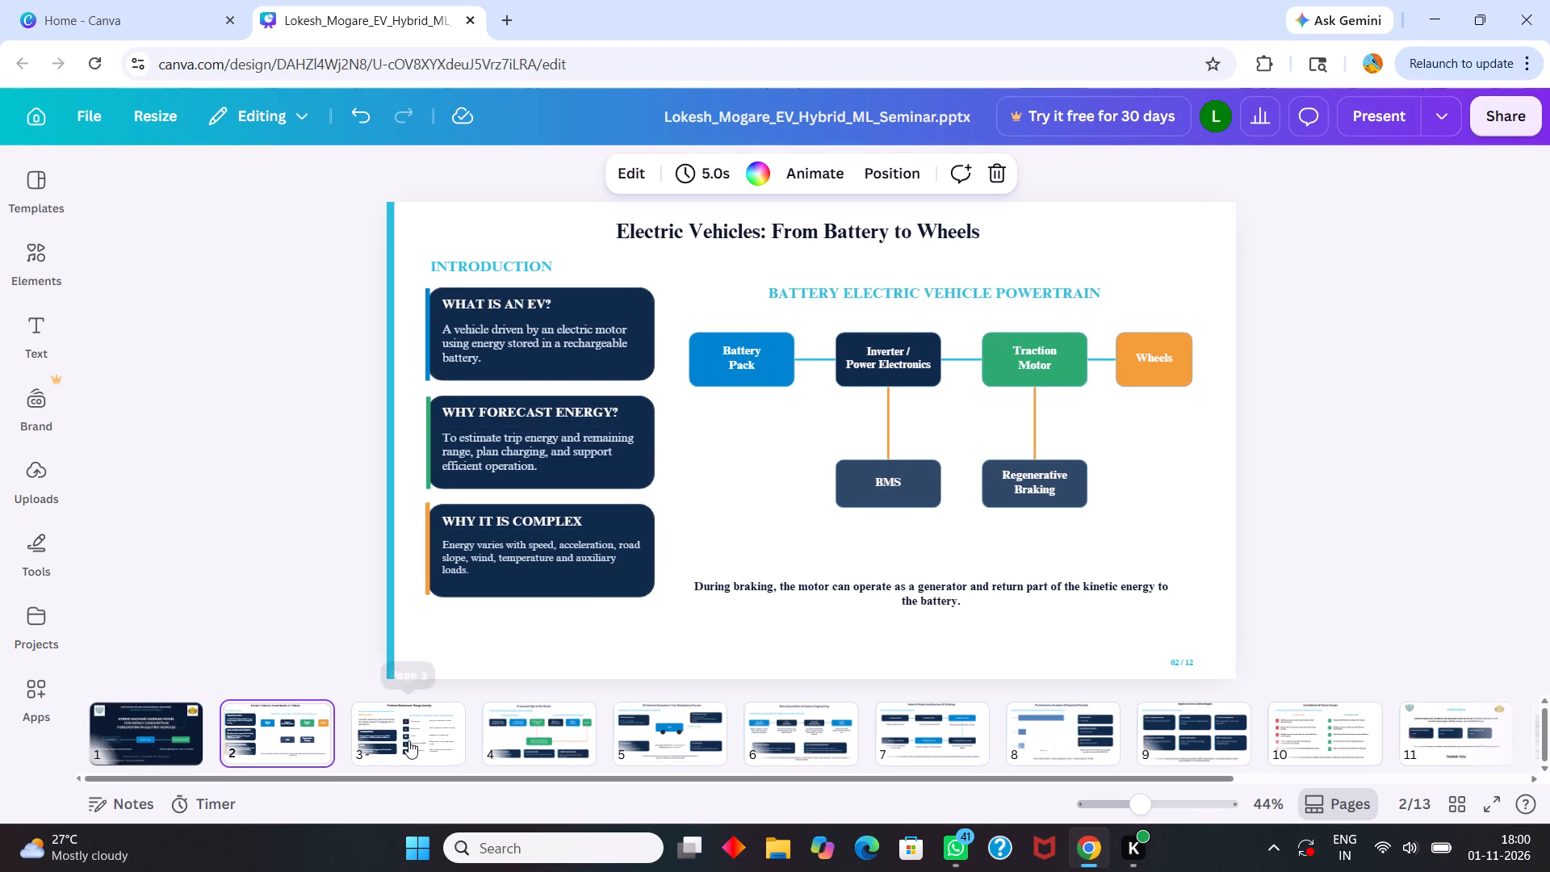
{"action": "left_click", "coordinate": [417, 736]}
{"action": "left_click", "coordinate": [509, 732]}
{"action": "left_click", "coordinate": [631, 746]}
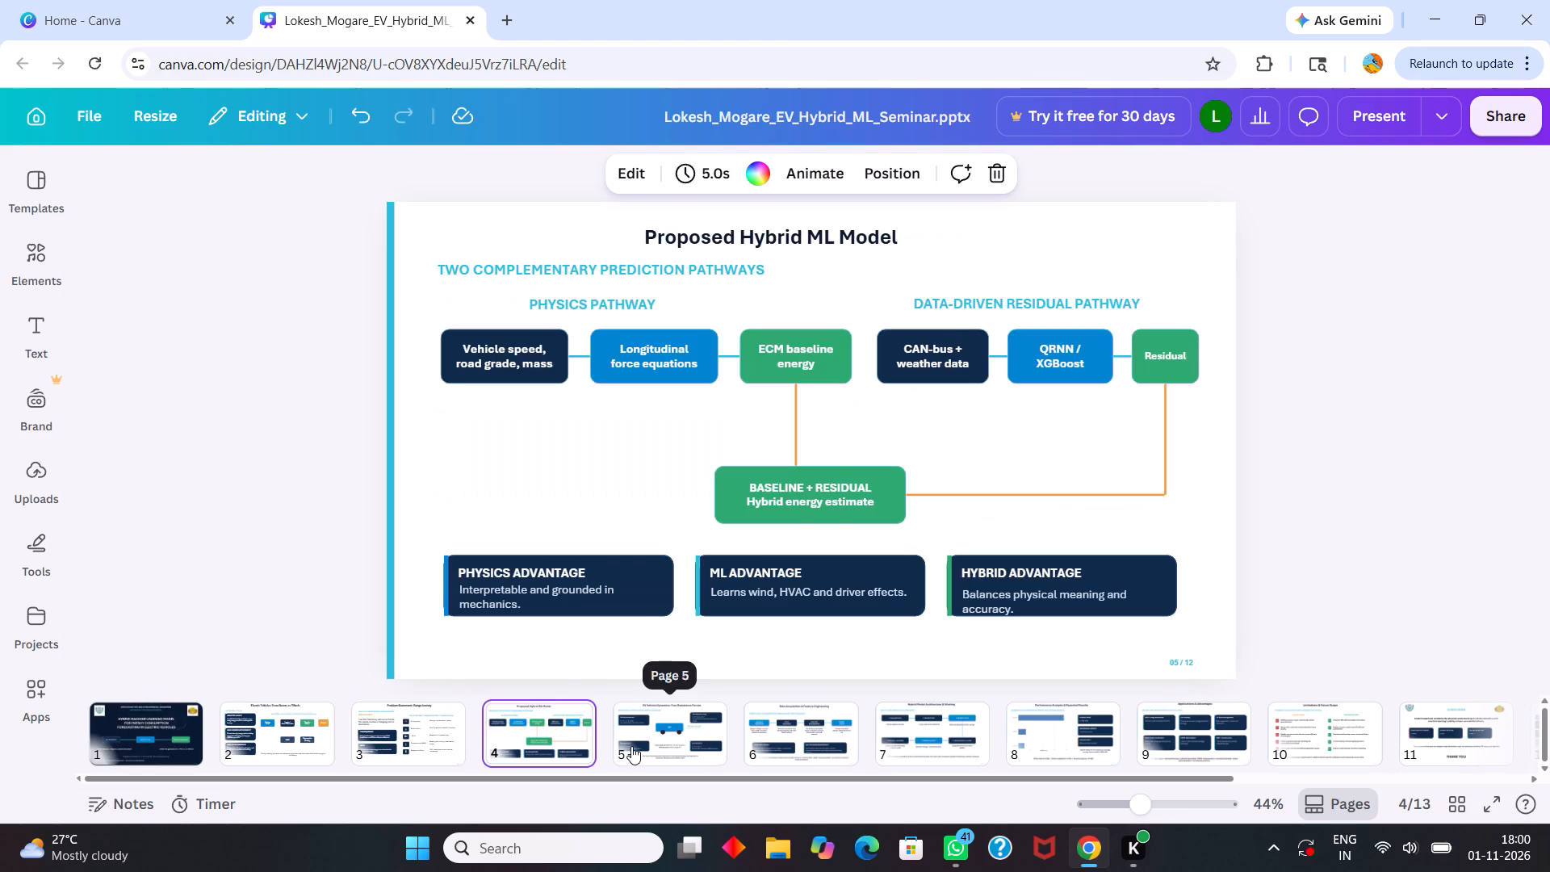
{"action": "left_click", "coordinate": [809, 729]}
{"action": "left_click", "coordinate": [921, 744]}
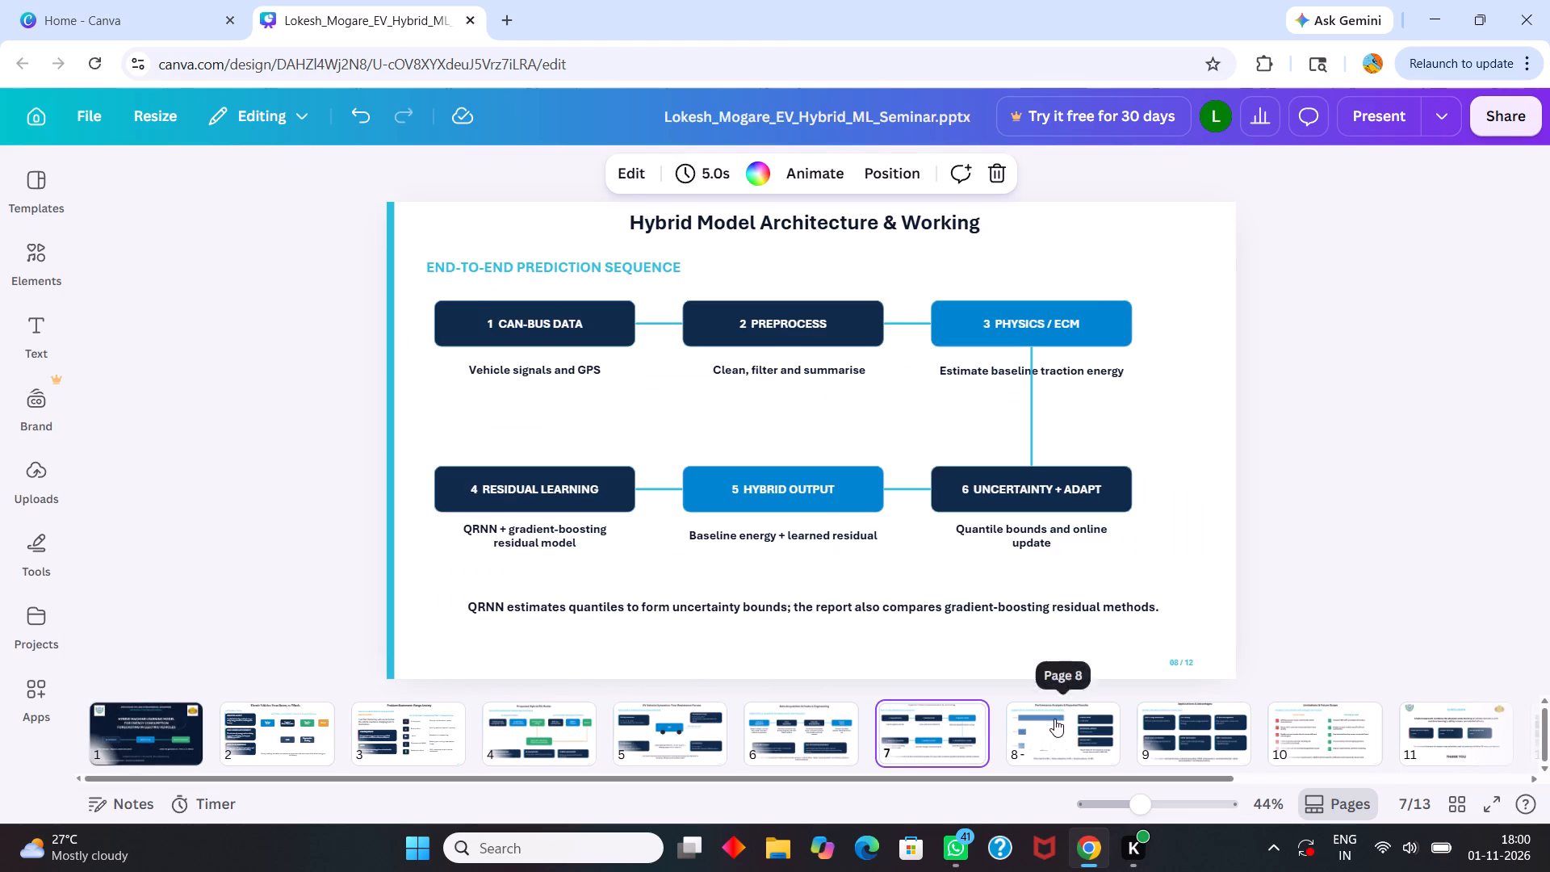
{"action": "left_click", "coordinate": [1054, 719]}
{"action": "left_click", "coordinate": [1162, 734]}
{"action": "left_click", "coordinate": [1314, 748]}
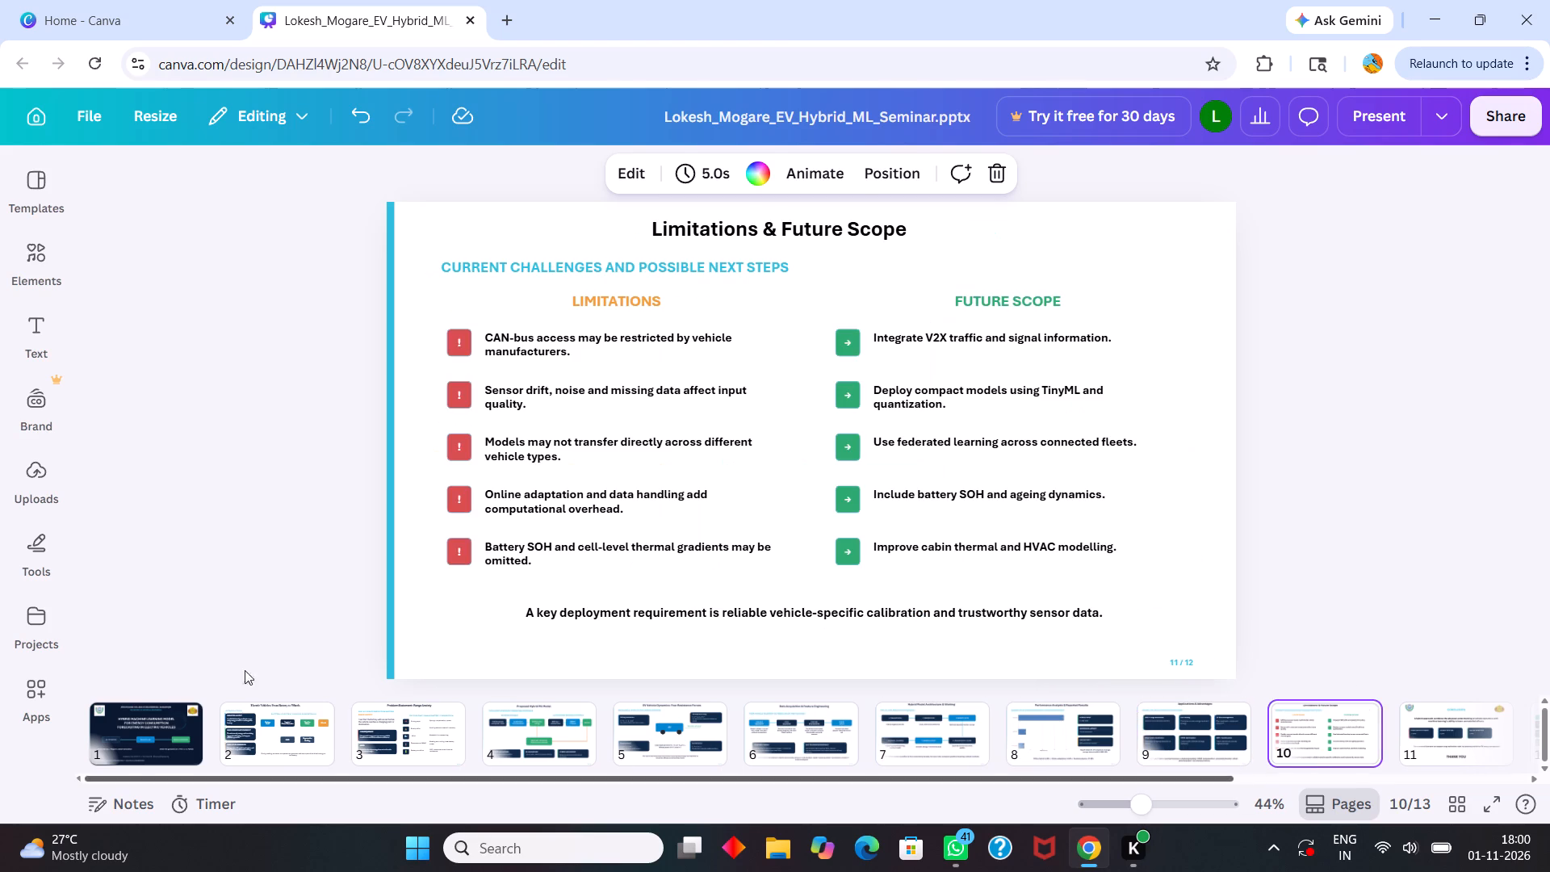
{"action": "left_click", "coordinate": [166, 717]}
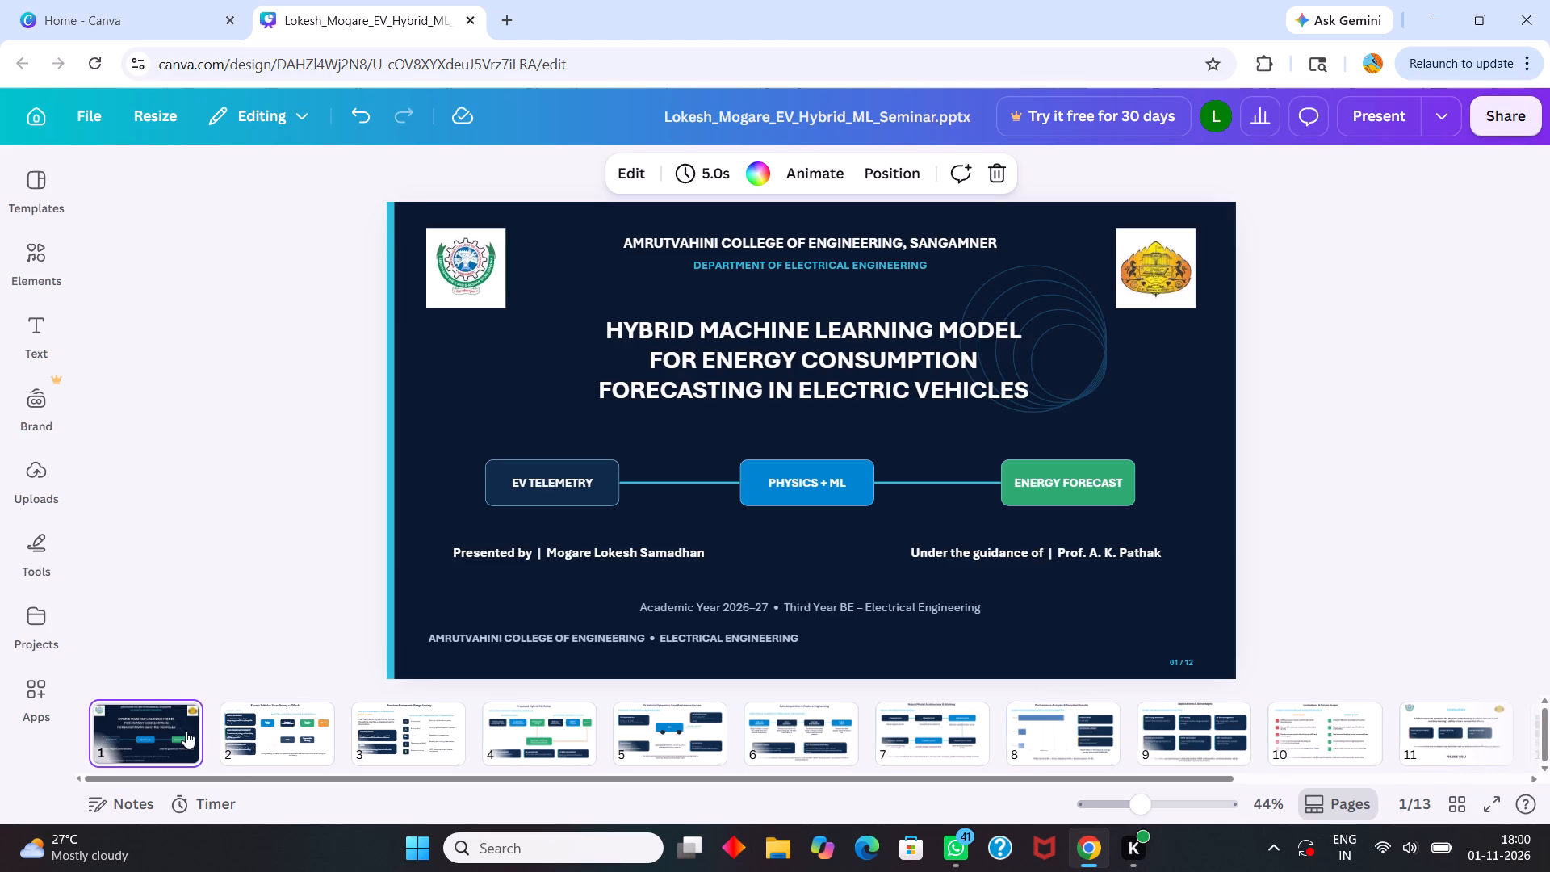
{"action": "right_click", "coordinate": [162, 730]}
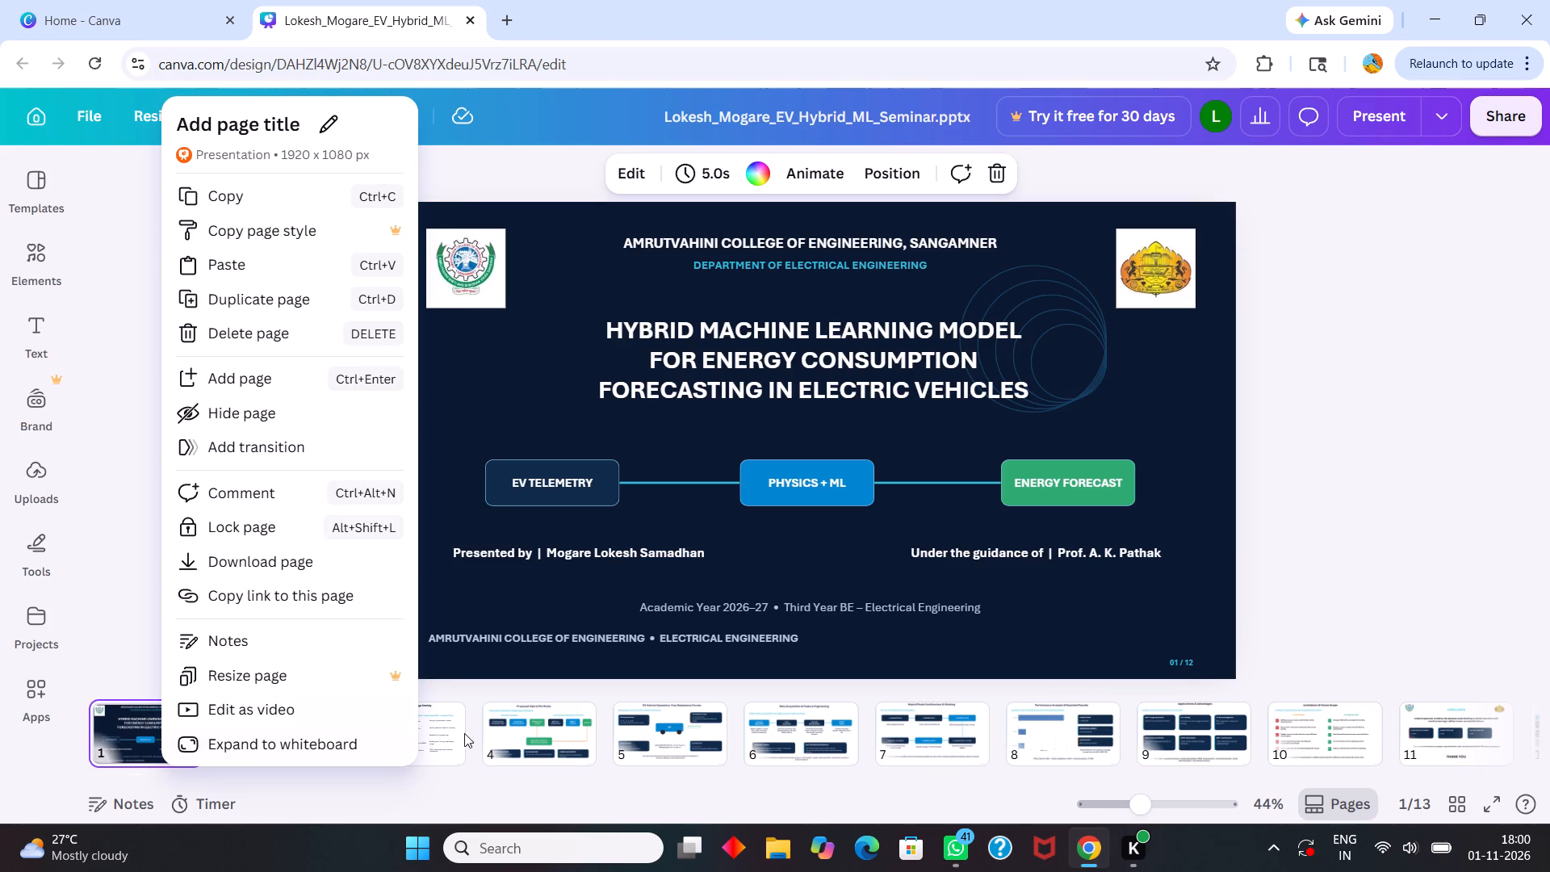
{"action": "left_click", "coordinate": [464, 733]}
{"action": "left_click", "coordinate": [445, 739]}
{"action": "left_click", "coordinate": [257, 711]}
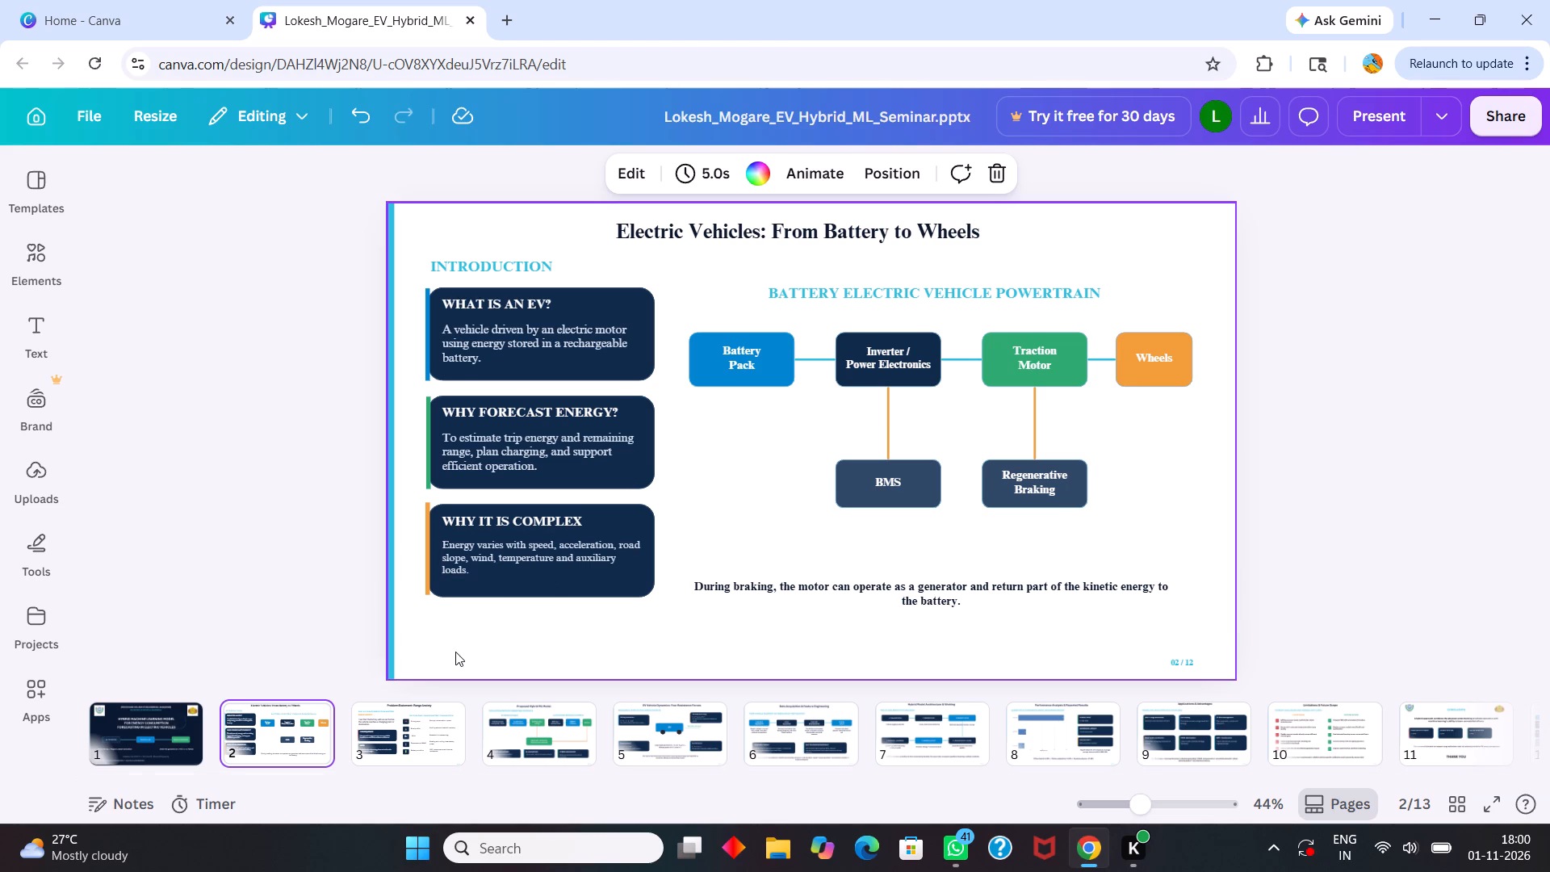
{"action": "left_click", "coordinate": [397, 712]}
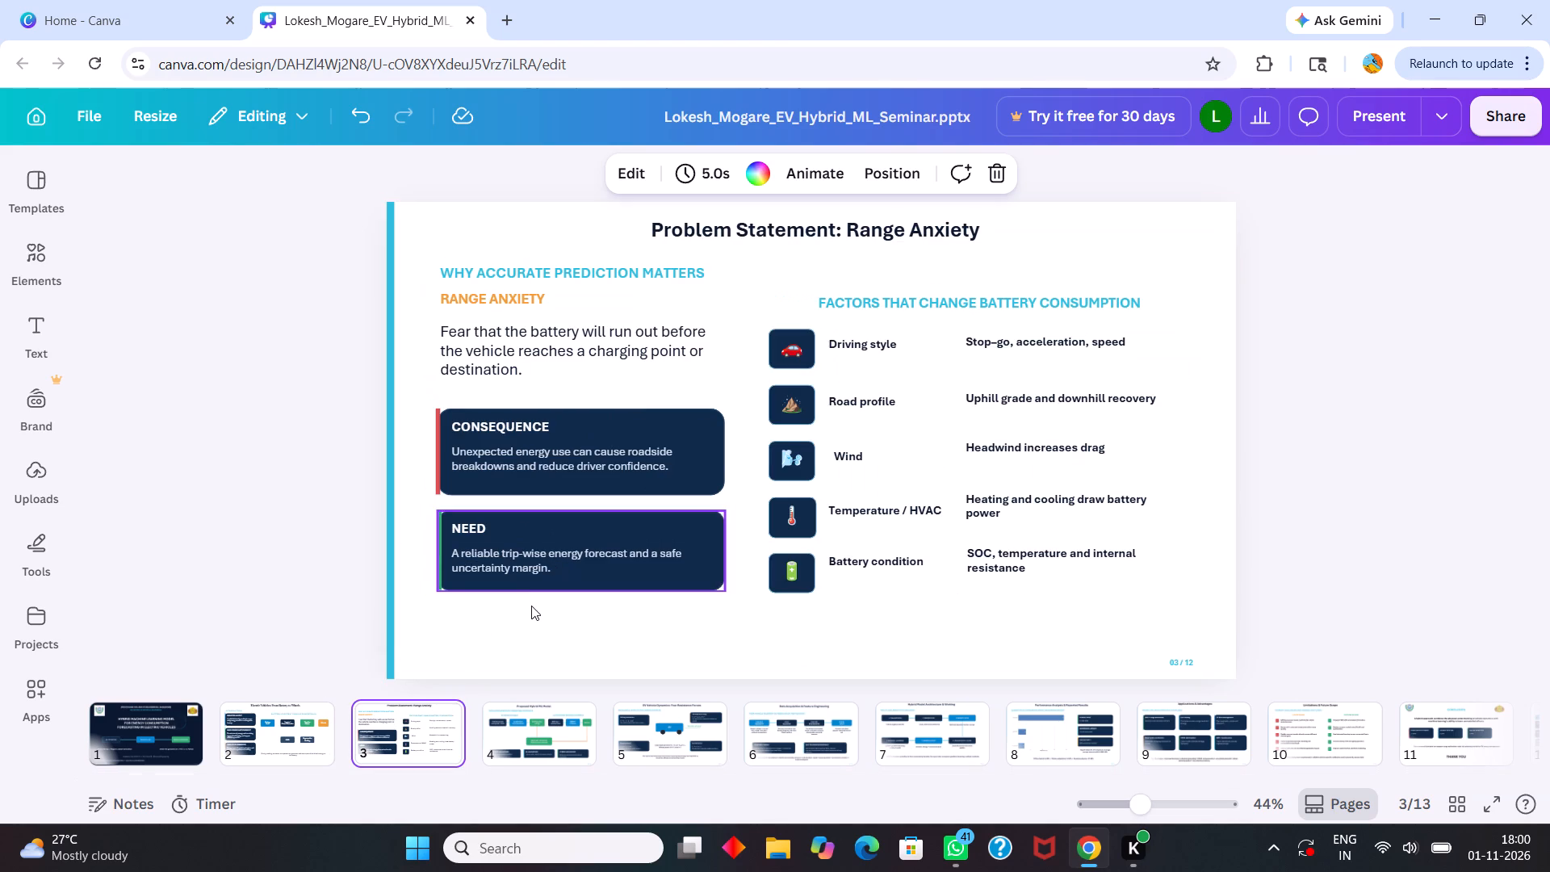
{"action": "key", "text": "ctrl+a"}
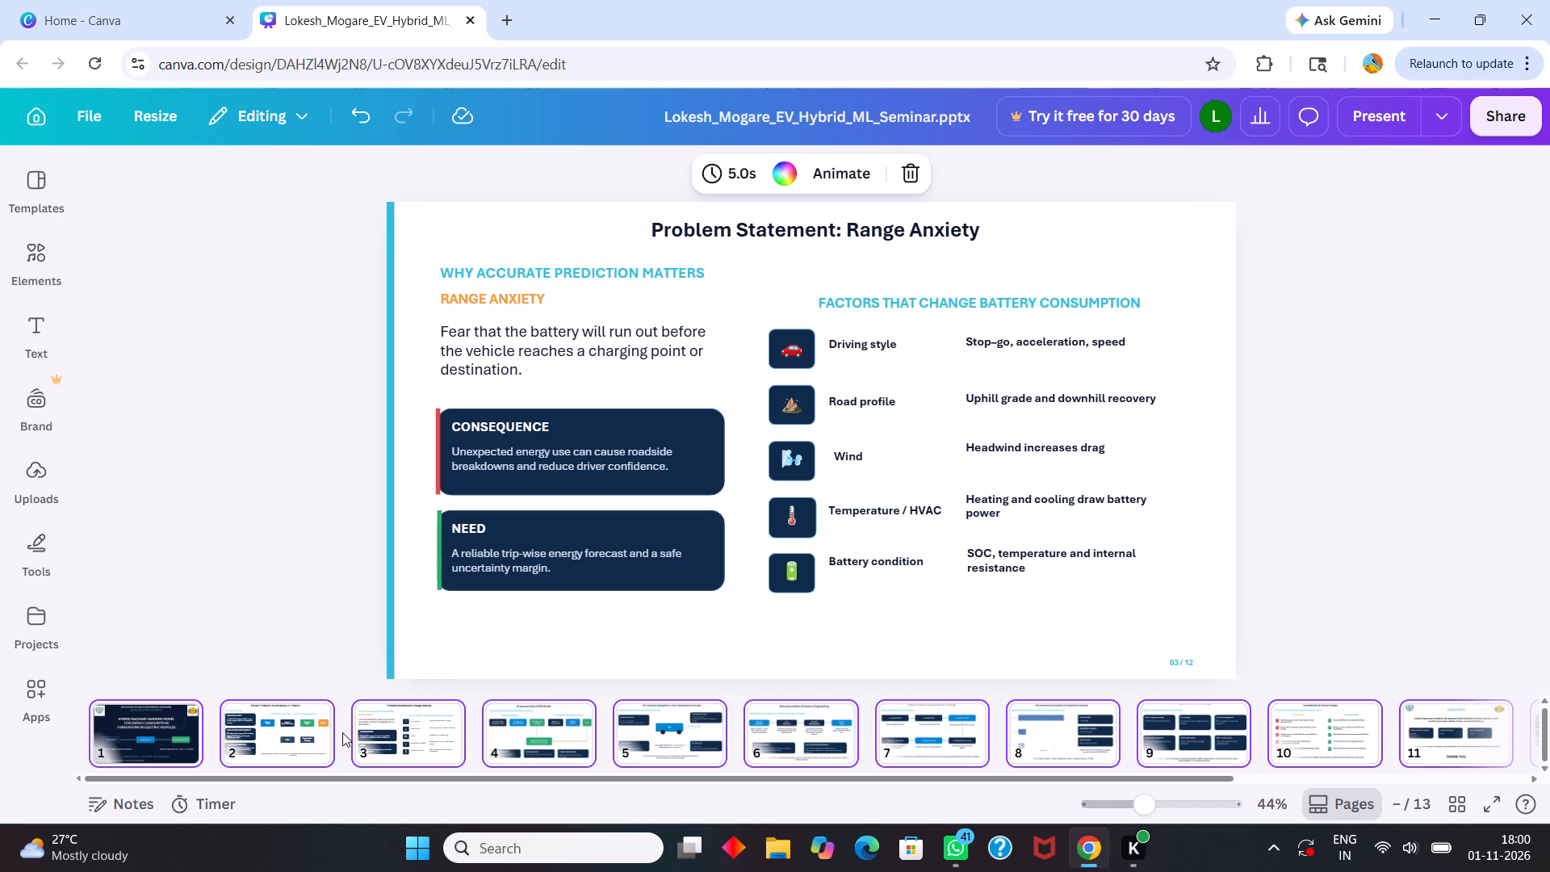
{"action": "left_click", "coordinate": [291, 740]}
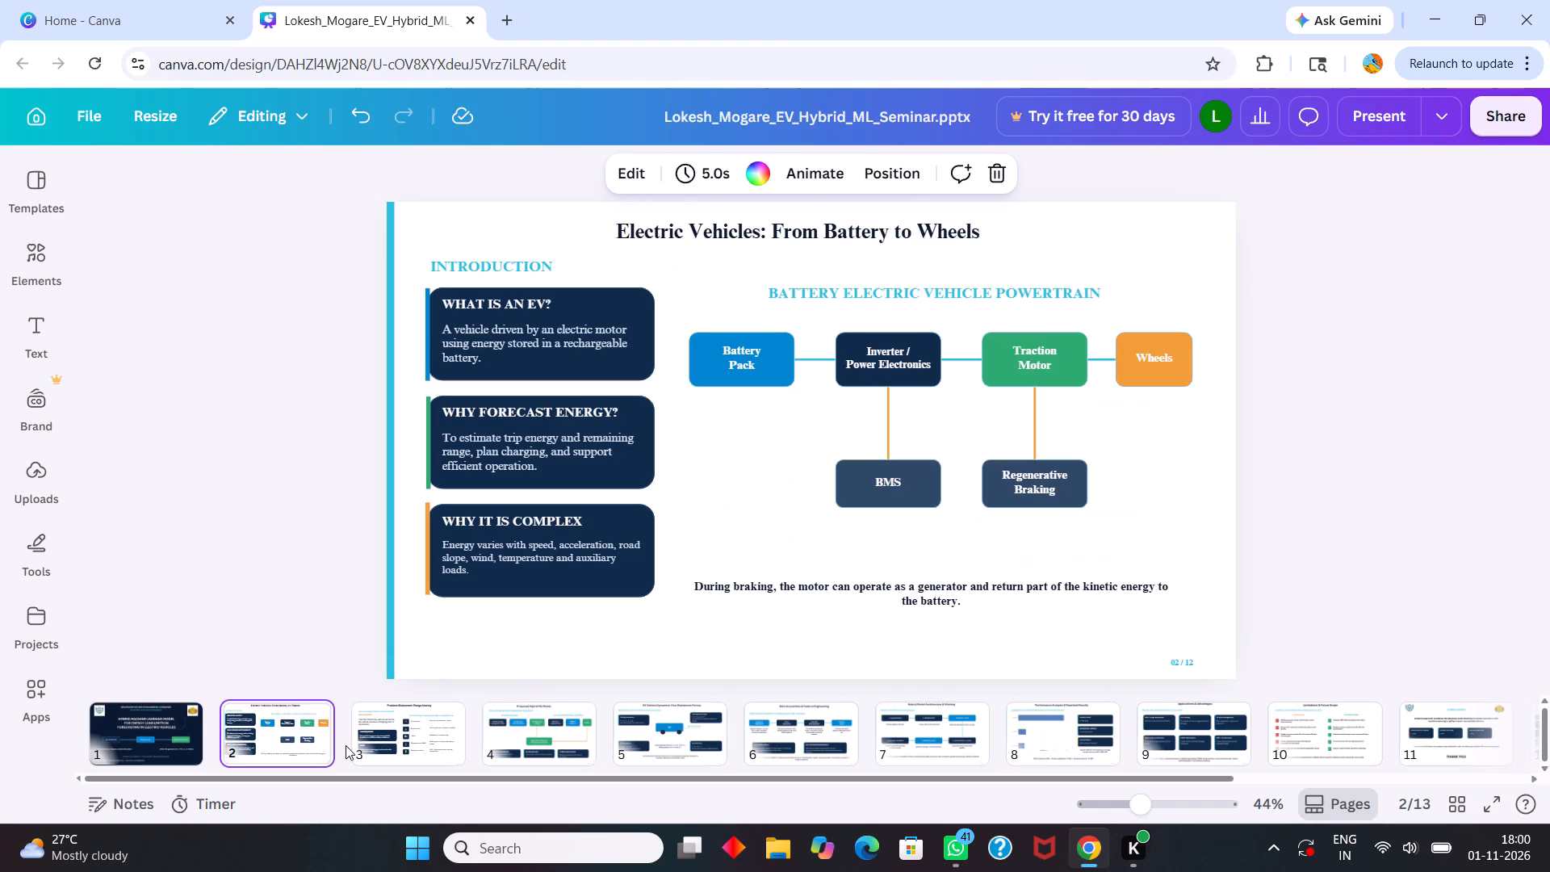
Change all text on the Problem Statement: Range Anxiety page to the Times New Roman font.
{"action": "left_click", "coordinate": [372, 728]}
{"action": "right_click", "coordinate": [372, 728]}
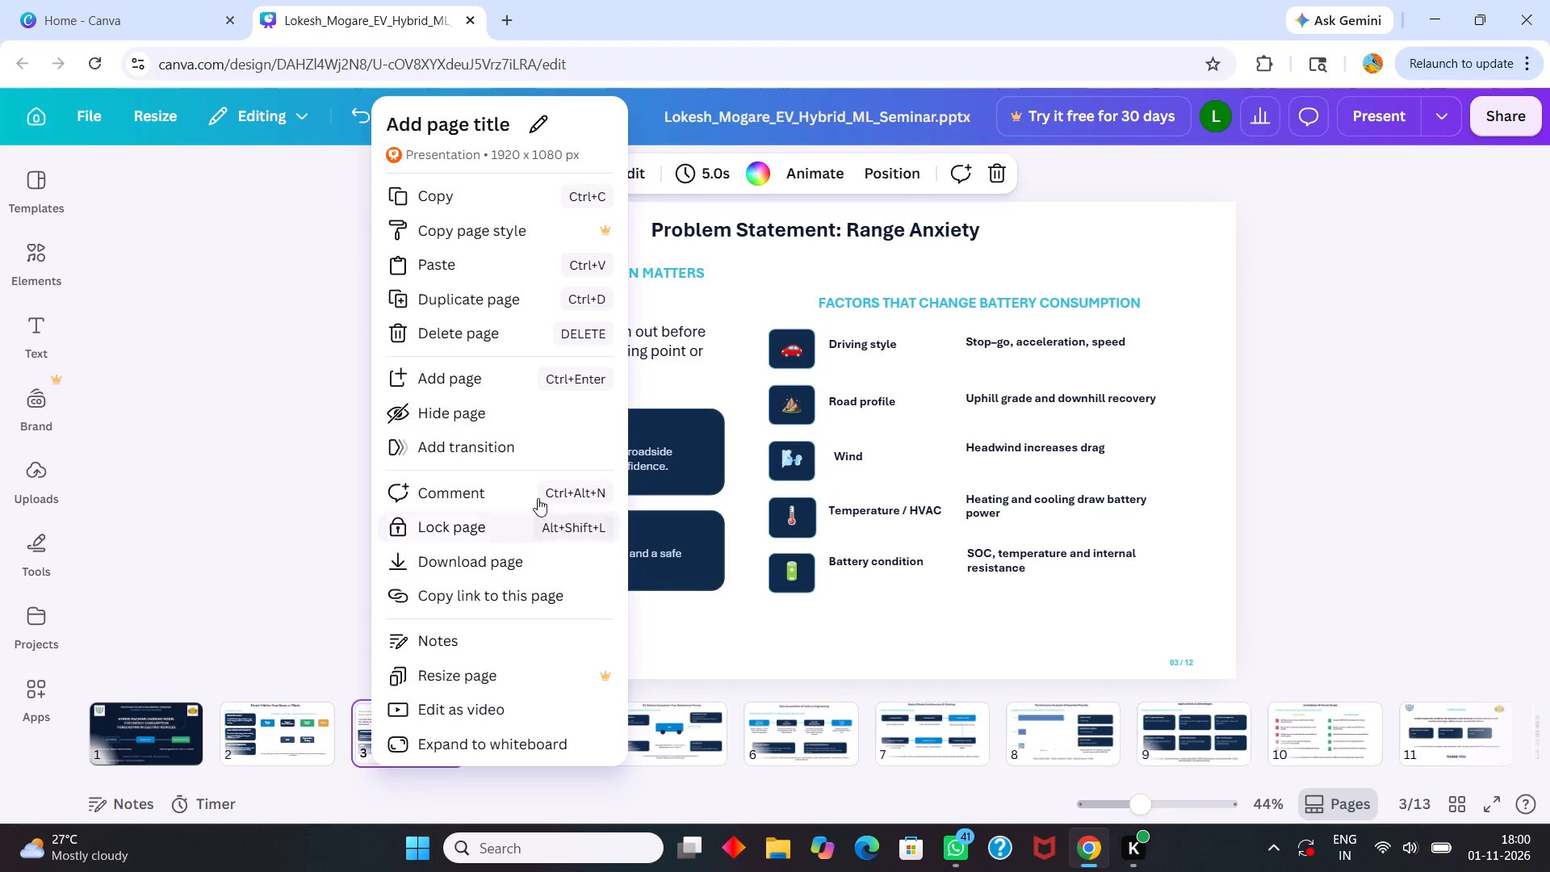
{"action": "left_click", "coordinate": [698, 619]}
{"action": "left_click", "coordinate": [679, 625]}
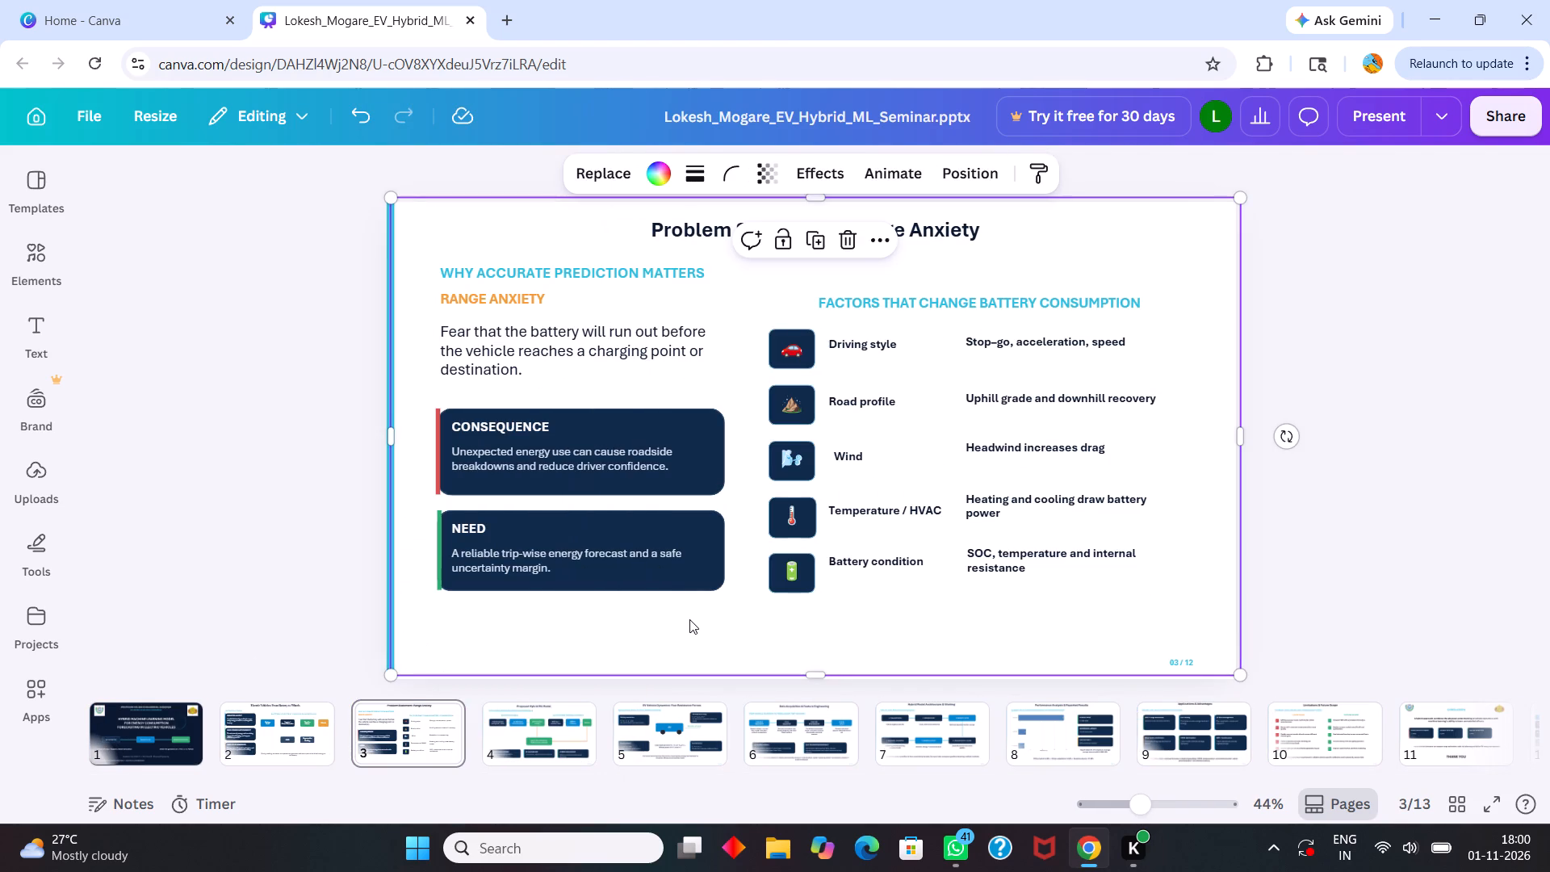
{"action": "key", "text": "ctrl+a"}
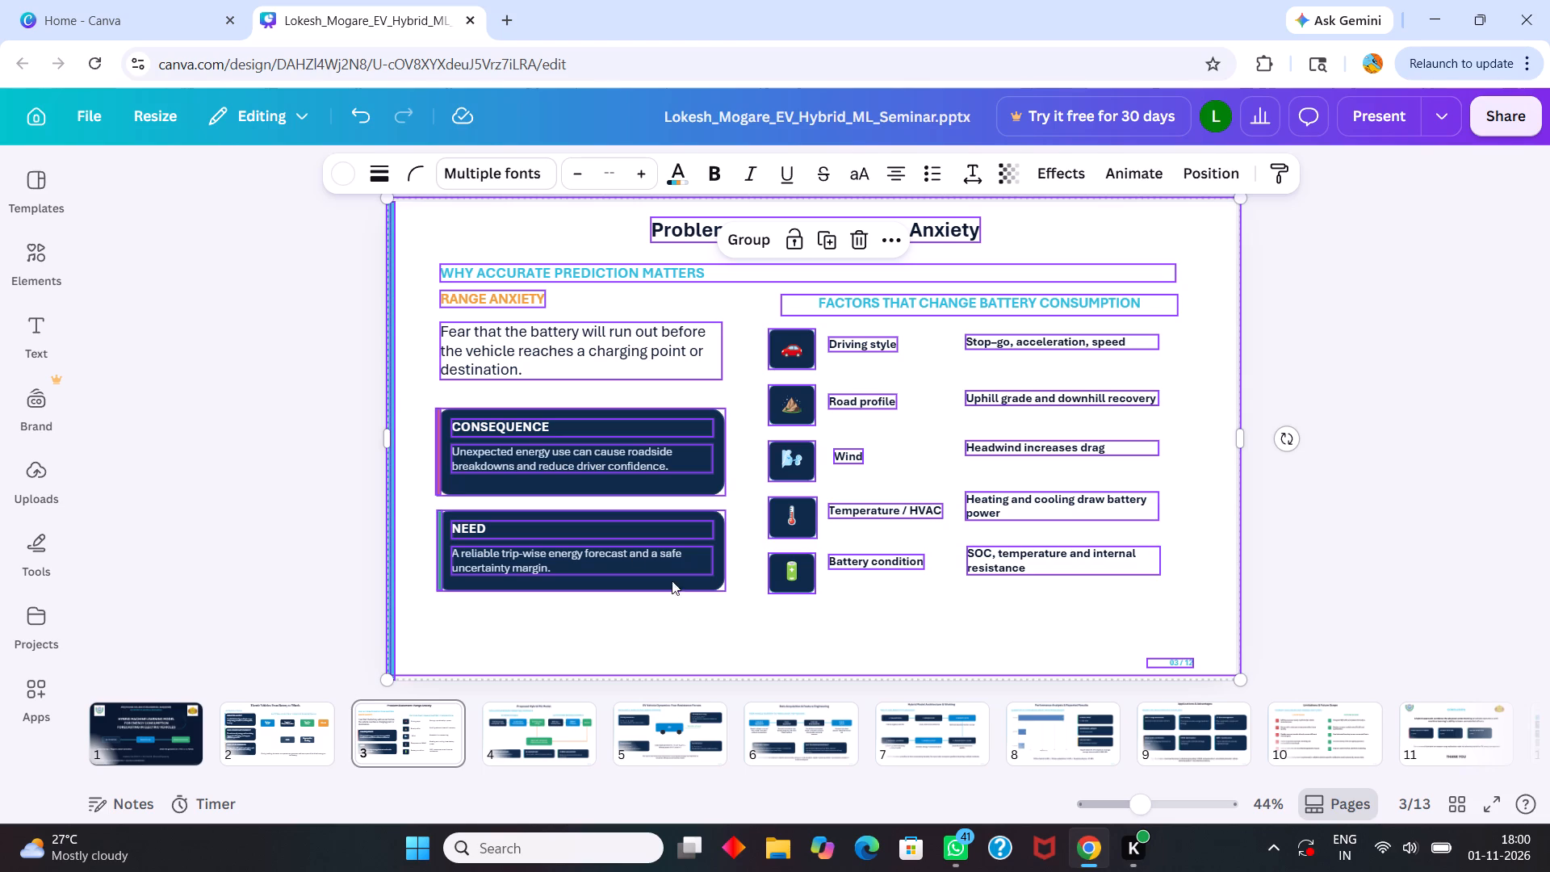
{"action": "left_click", "coordinate": [483, 167]}
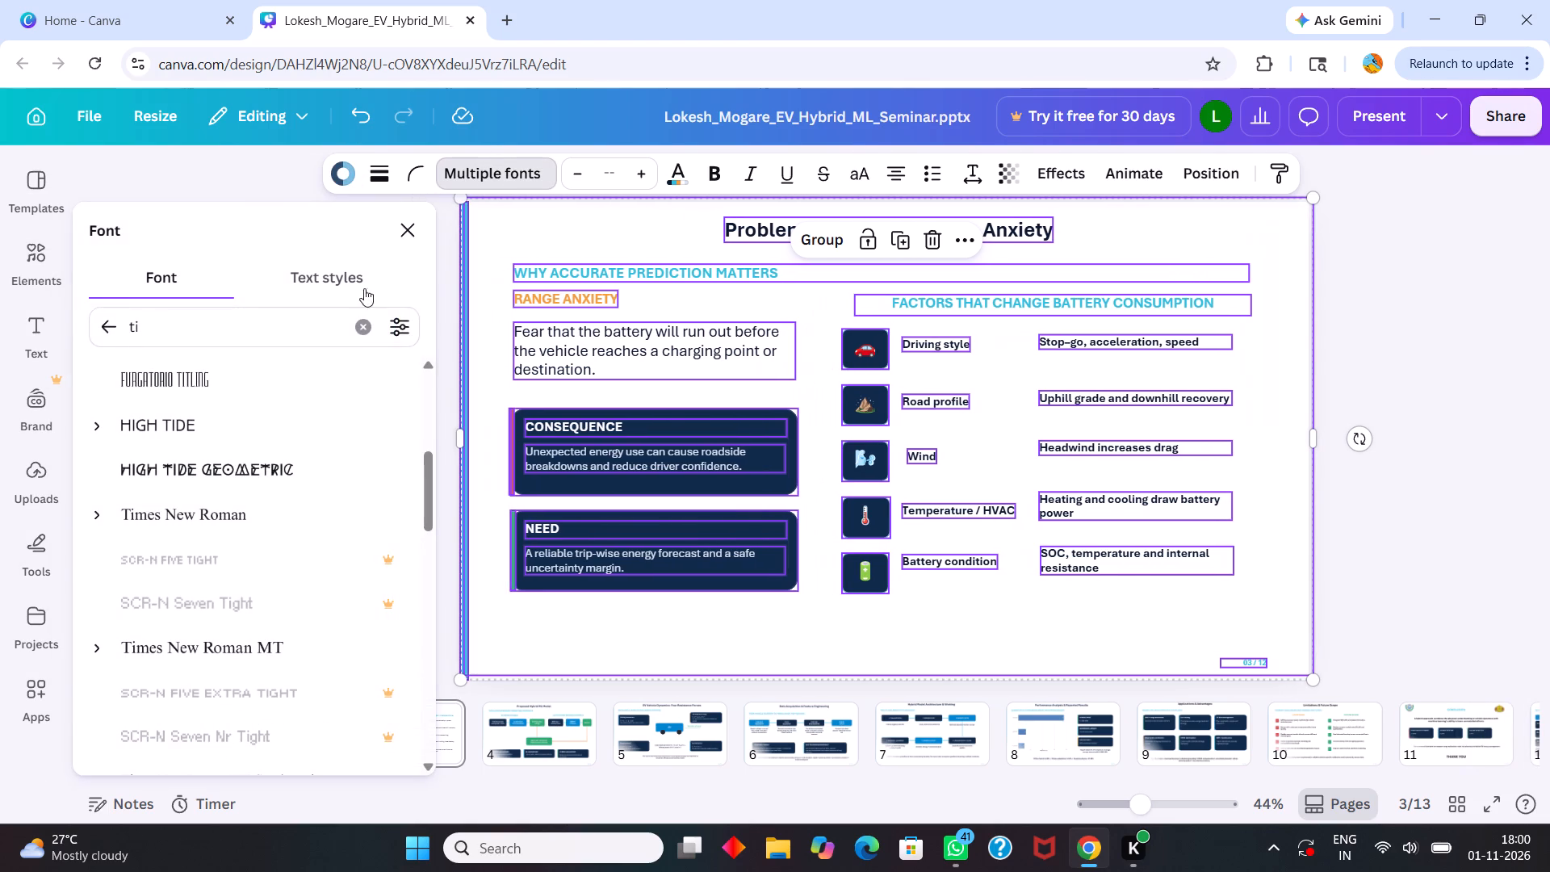
{"action": "left_click", "coordinate": [288, 516]}
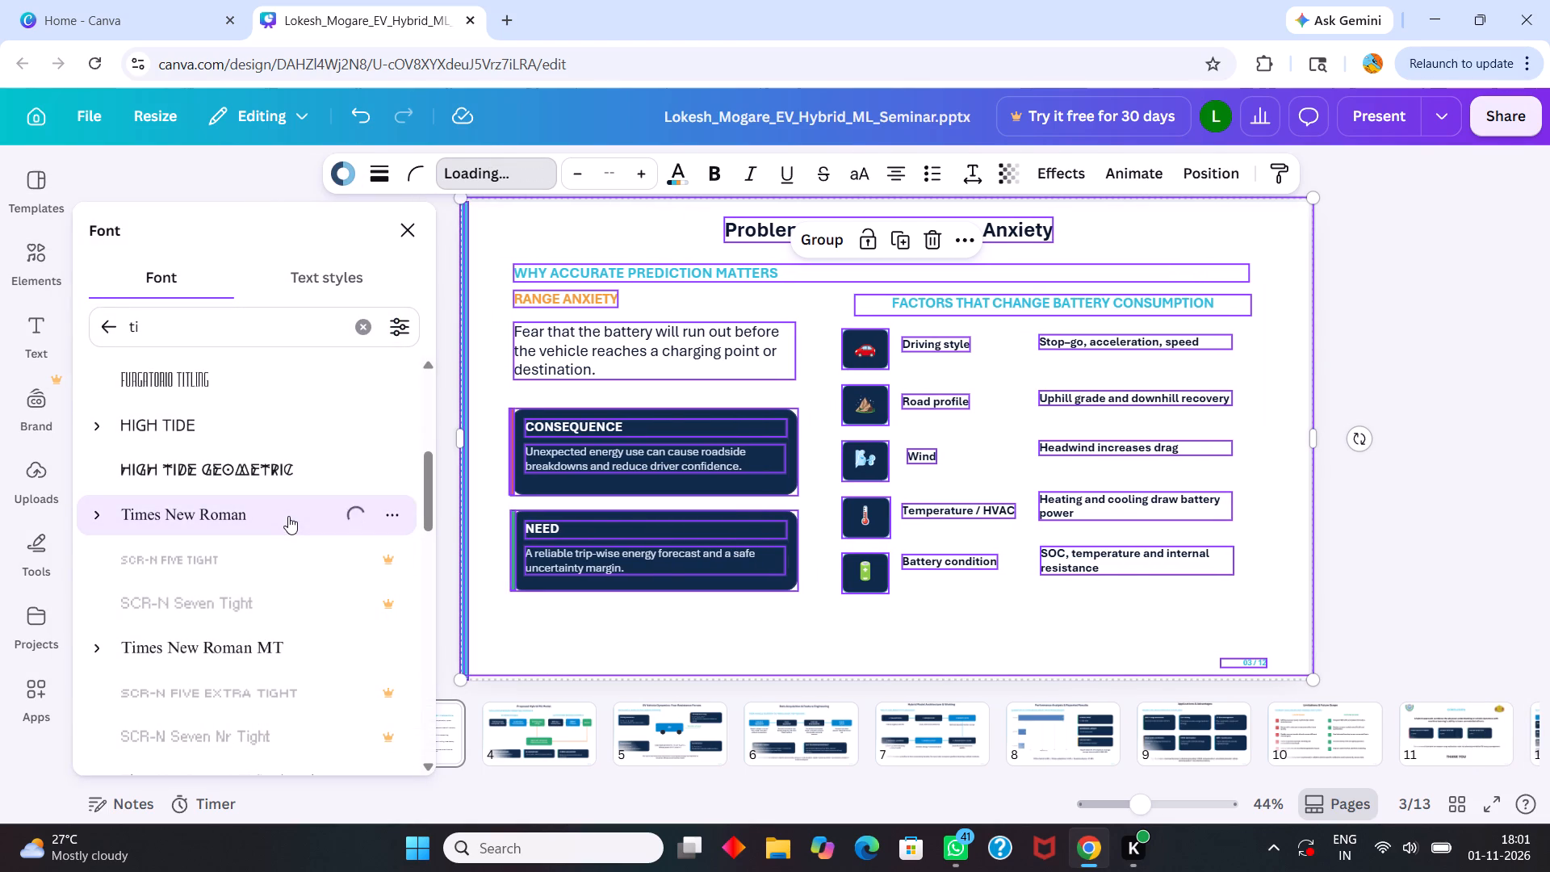
{"action": "left_click", "coordinate": [619, 608]}
Change all text on the Proposed Hybrid ML Model page to the Times New Roman font.
{"action": "left_click", "coordinate": [568, 744]}
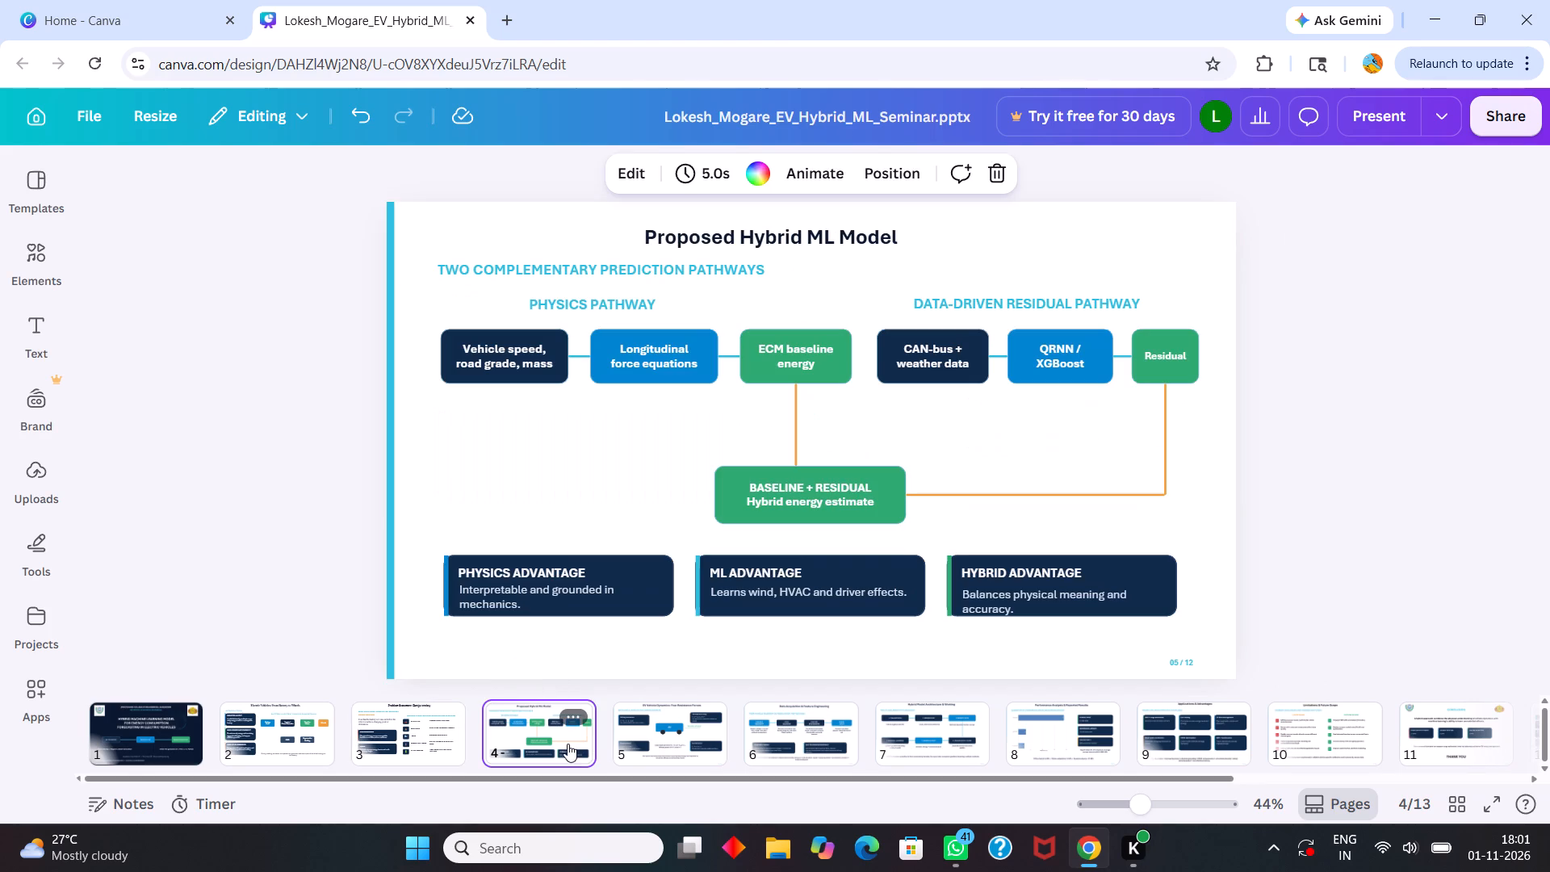
{"action": "key", "text": "ctrl+a"}
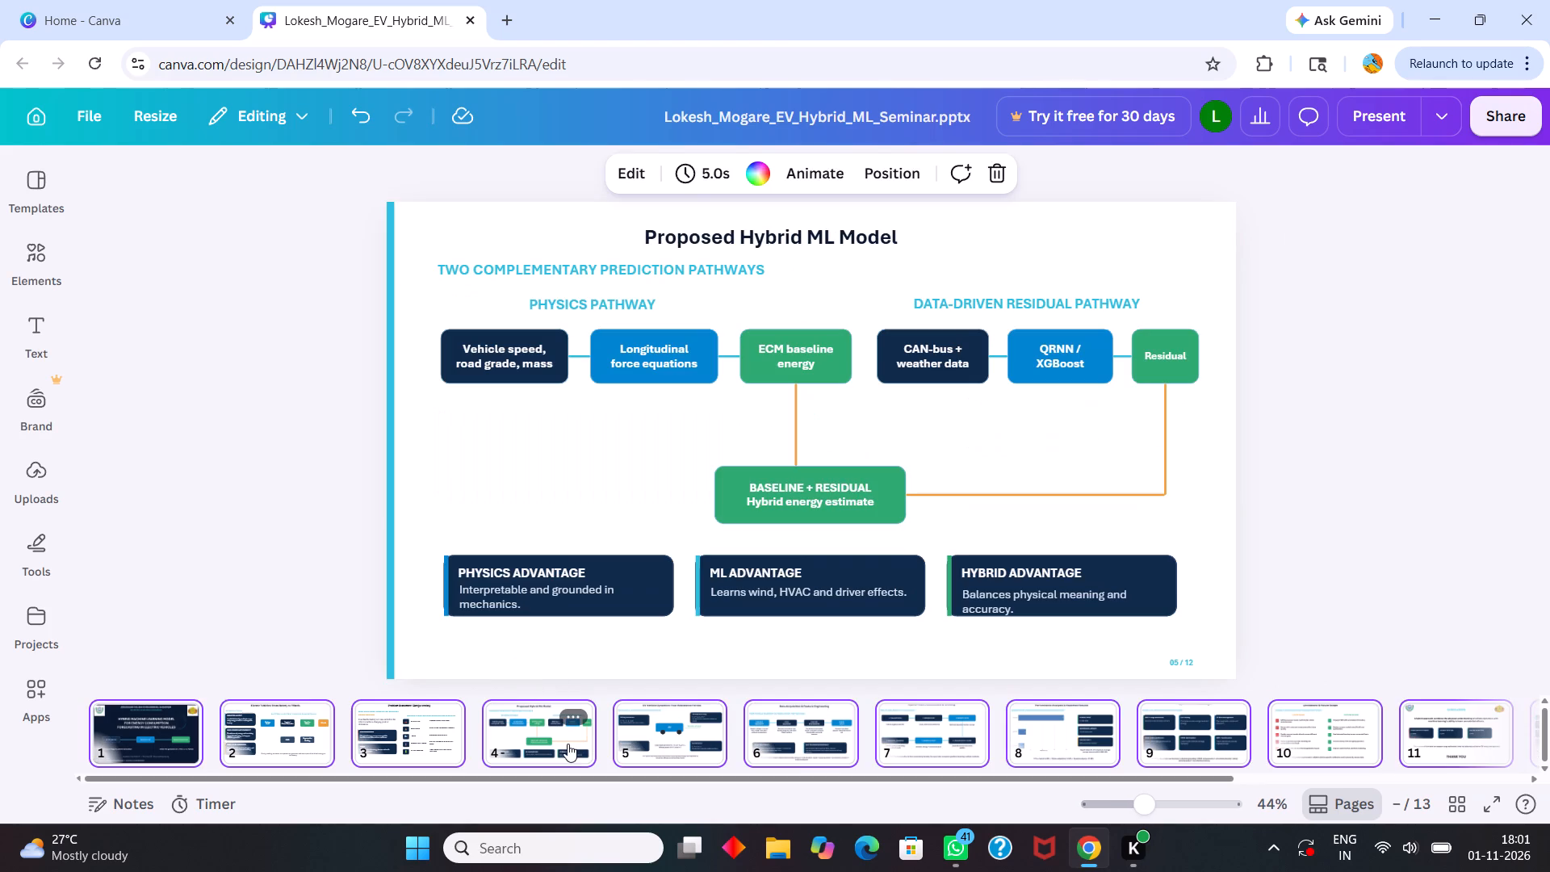
{"action": "left_click", "coordinate": [593, 465]}
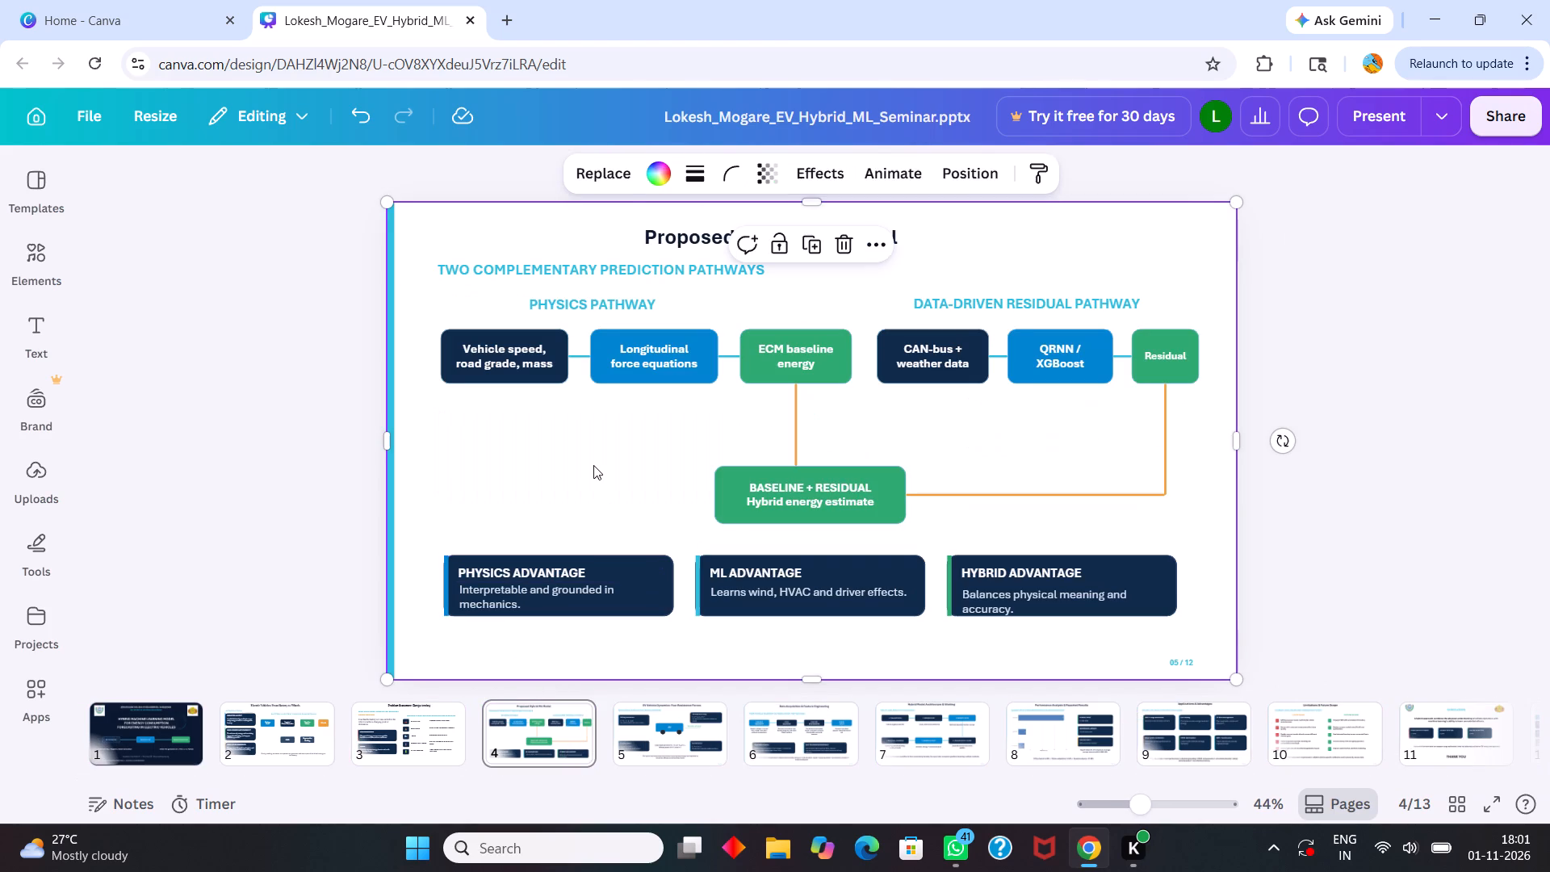
{"action": "key", "text": "ctrl+a"}
{"action": "left_click", "coordinate": [522, 182]}
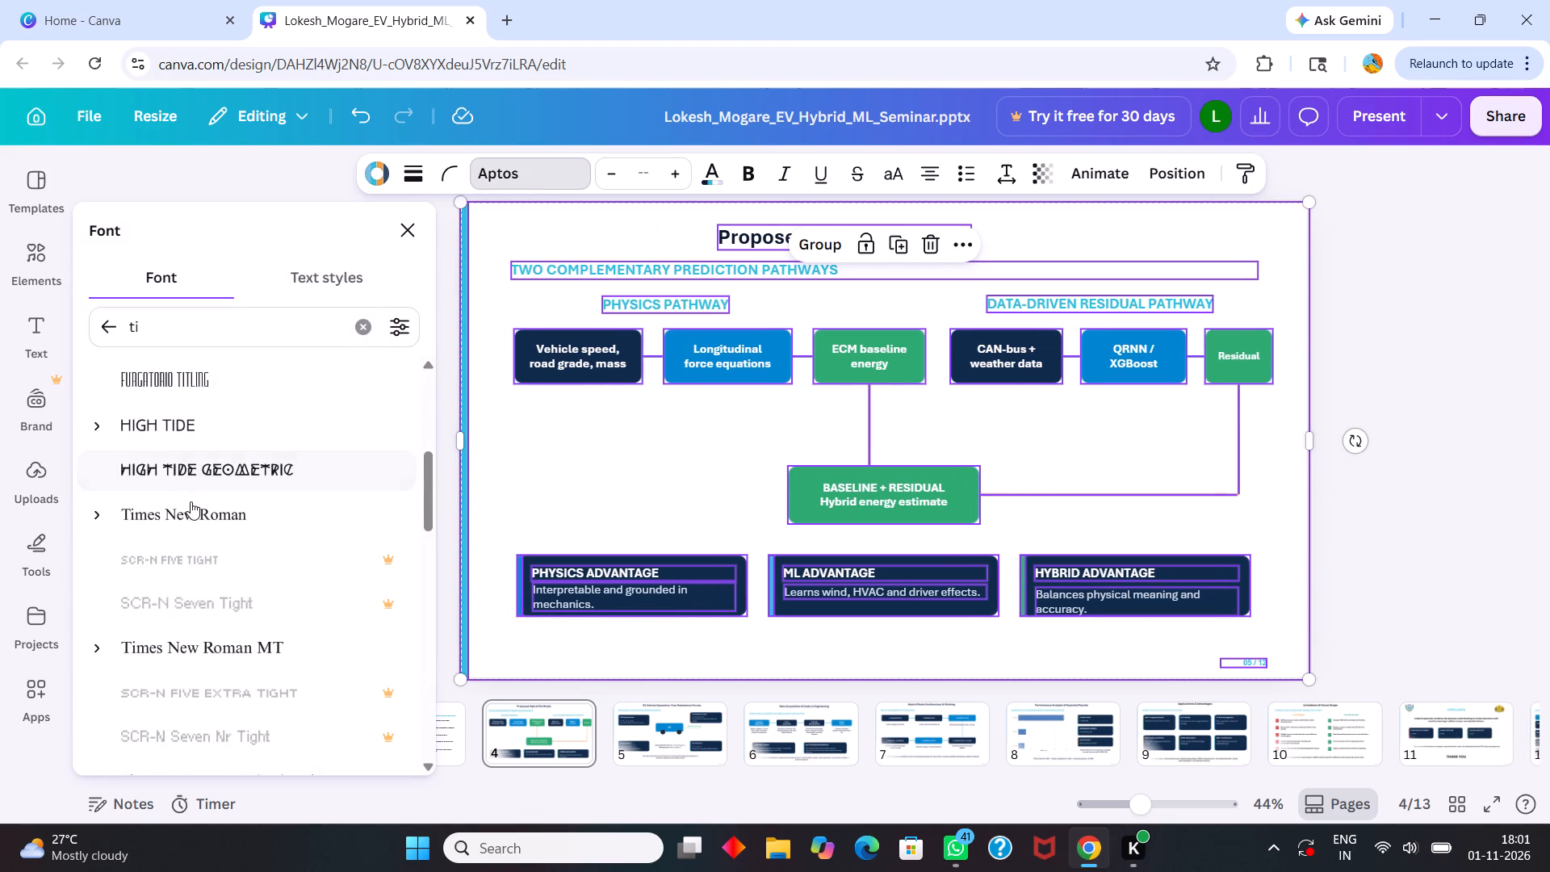
{"action": "left_click", "coordinate": [192, 512]}
{"action": "left_click", "coordinate": [660, 430]}
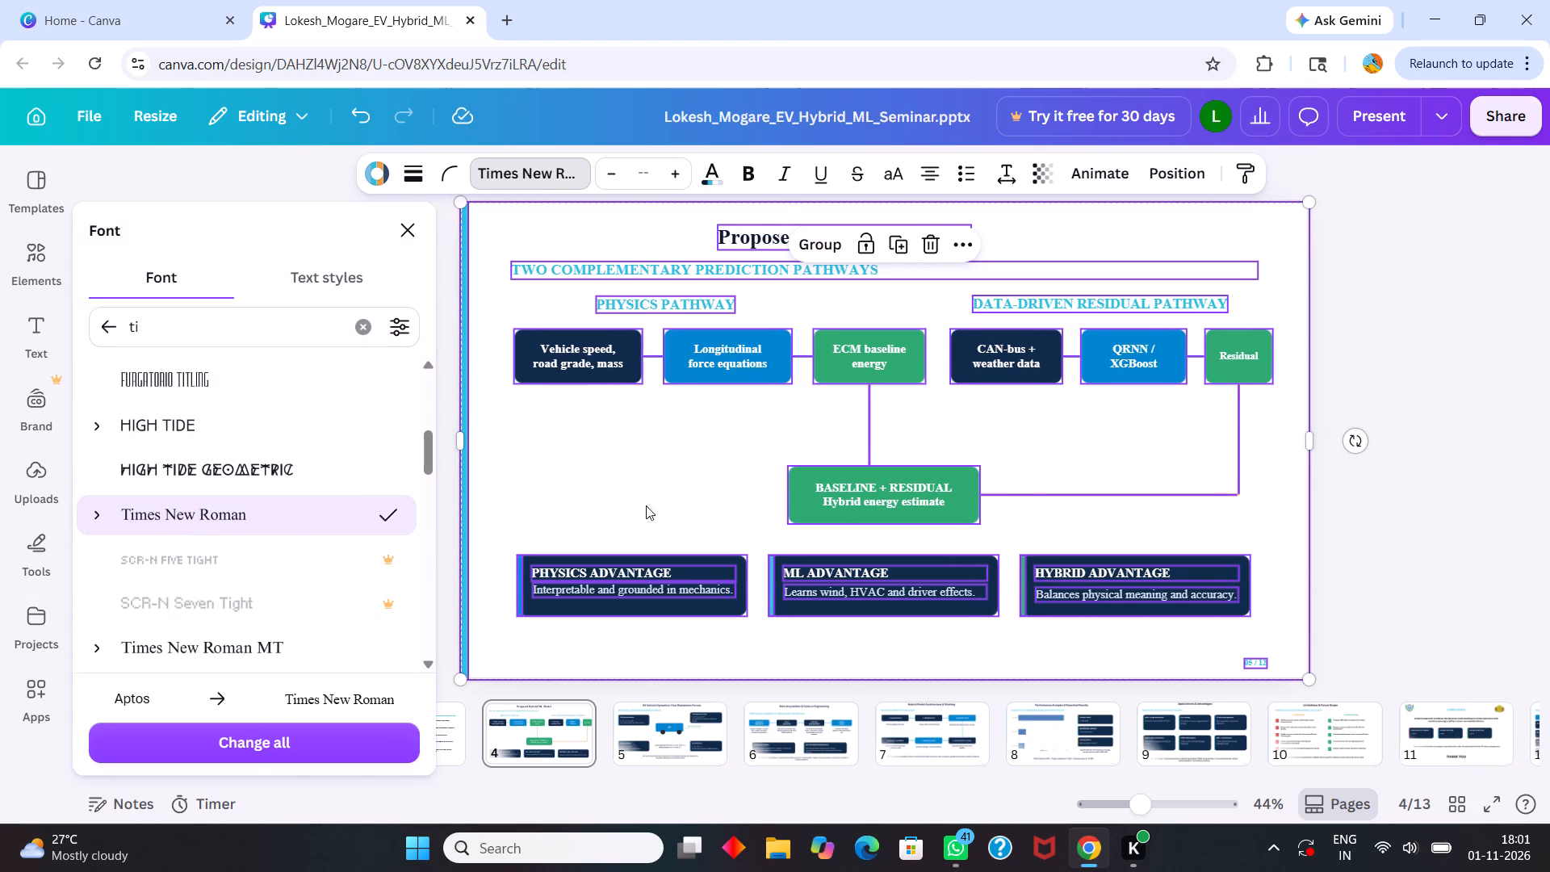
Change all text on the EV Vehicle Dynamics: Four Resistance Forces page to the Times New Roman font.
{"action": "left_click", "coordinate": [675, 731]}
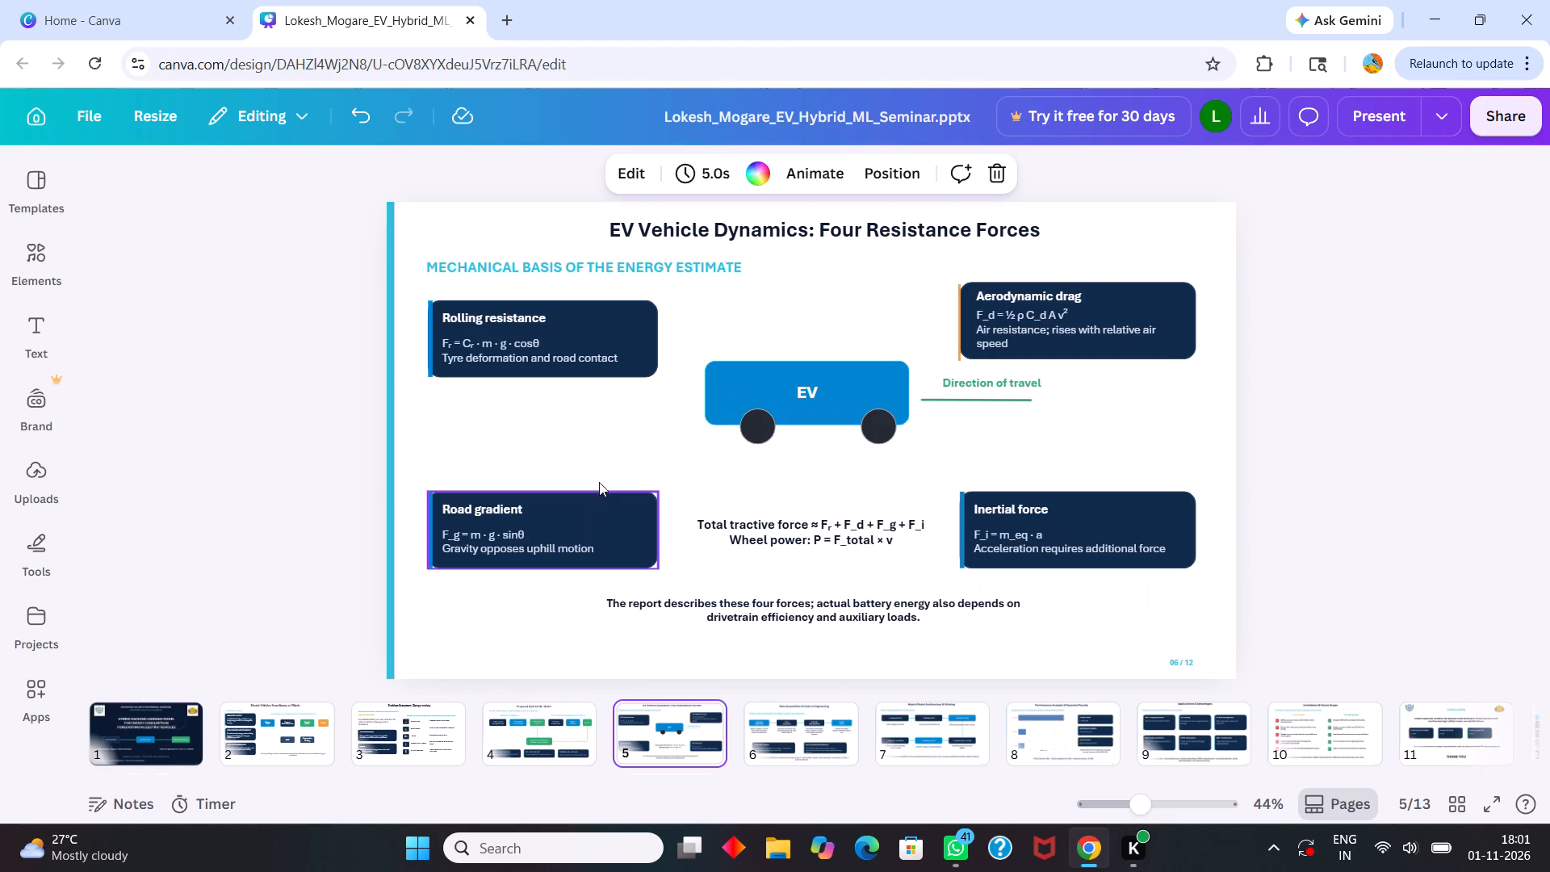
{"action": "left_click", "coordinate": [596, 464]}
{"action": "key", "text": "ctrl+a"}
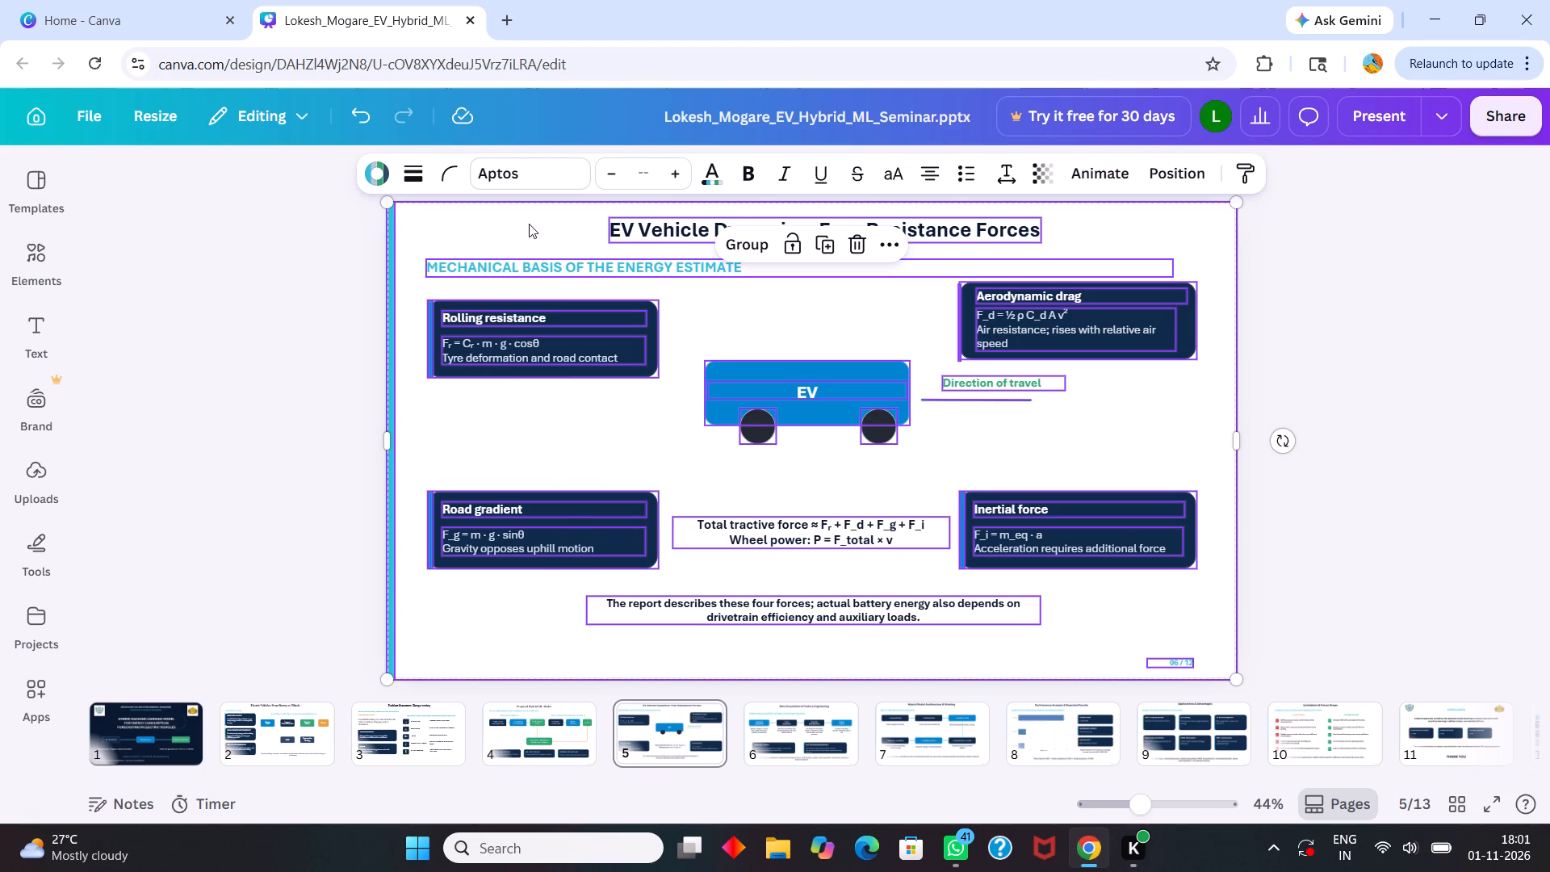
{"action": "left_click", "coordinate": [531, 174]}
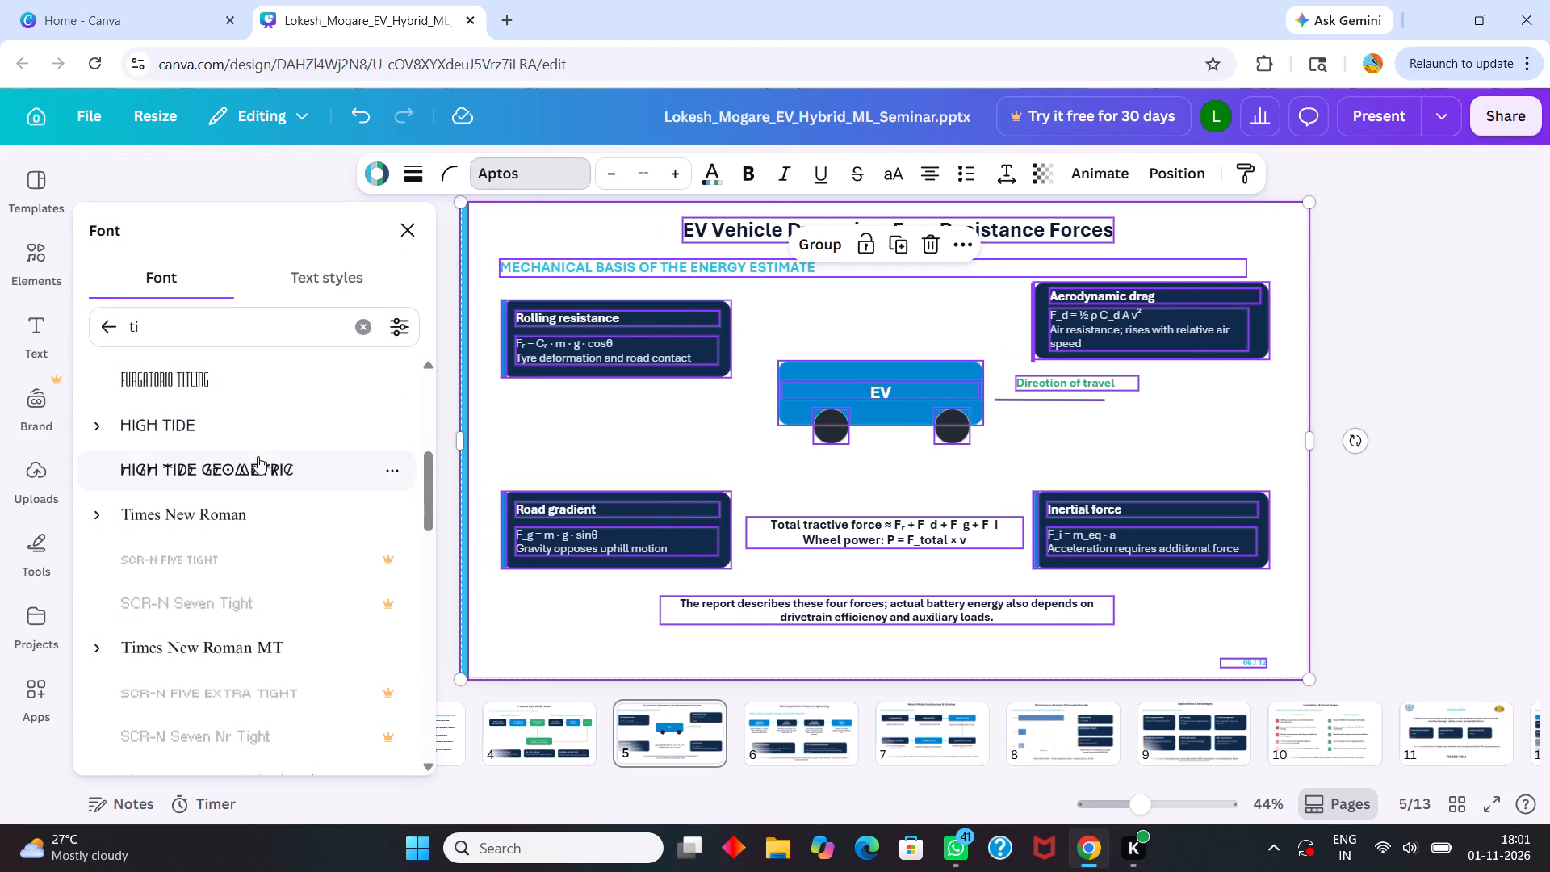
{"action": "left_click", "coordinate": [239, 503]}
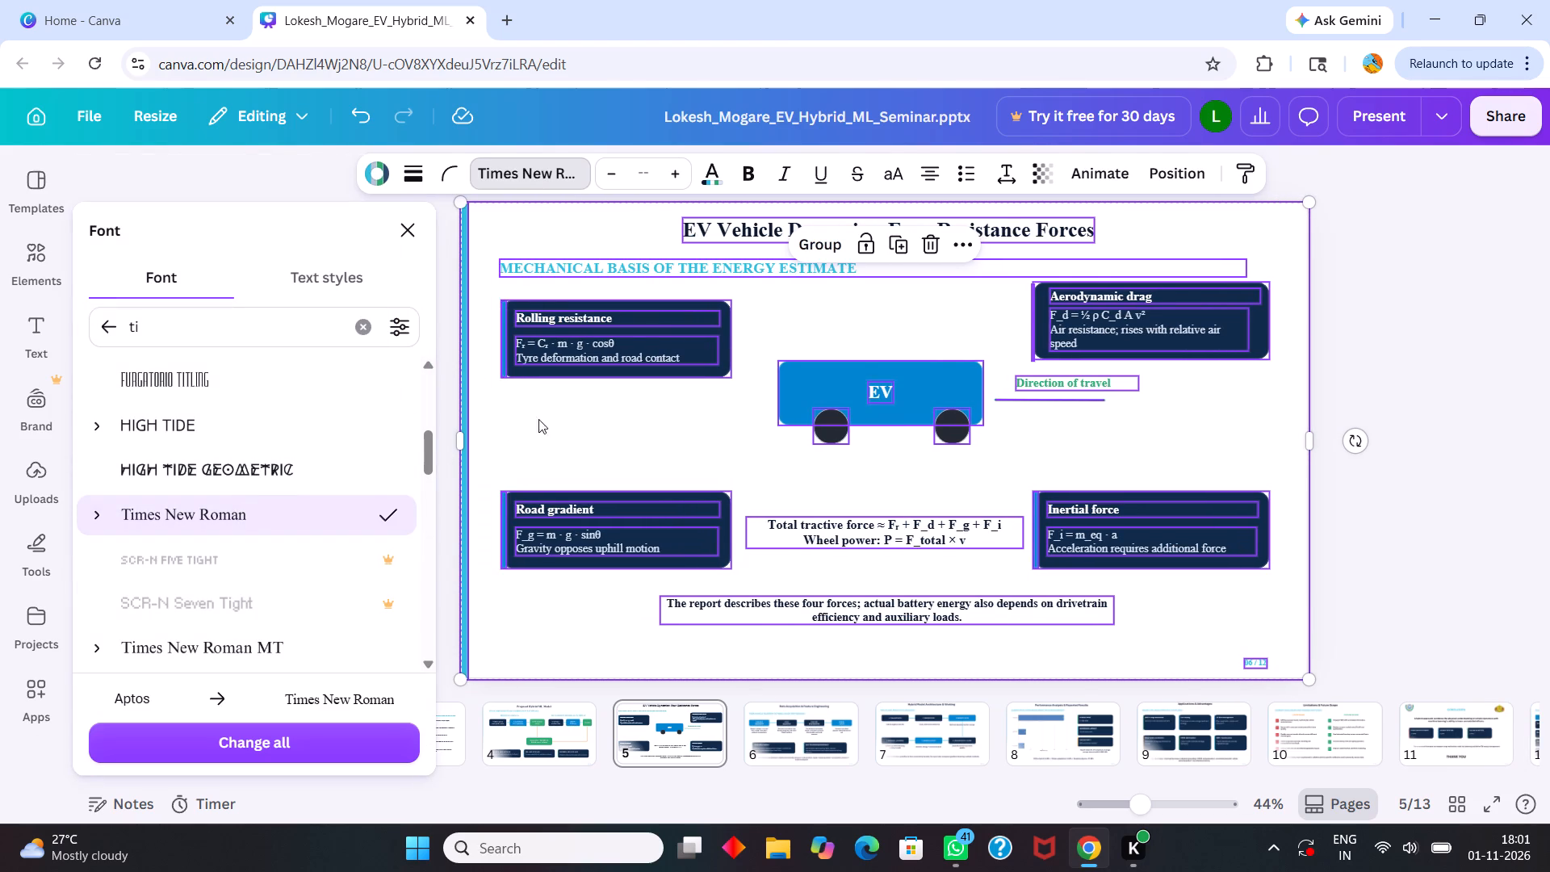
{"action": "left_click", "coordinate": [557, 414]}
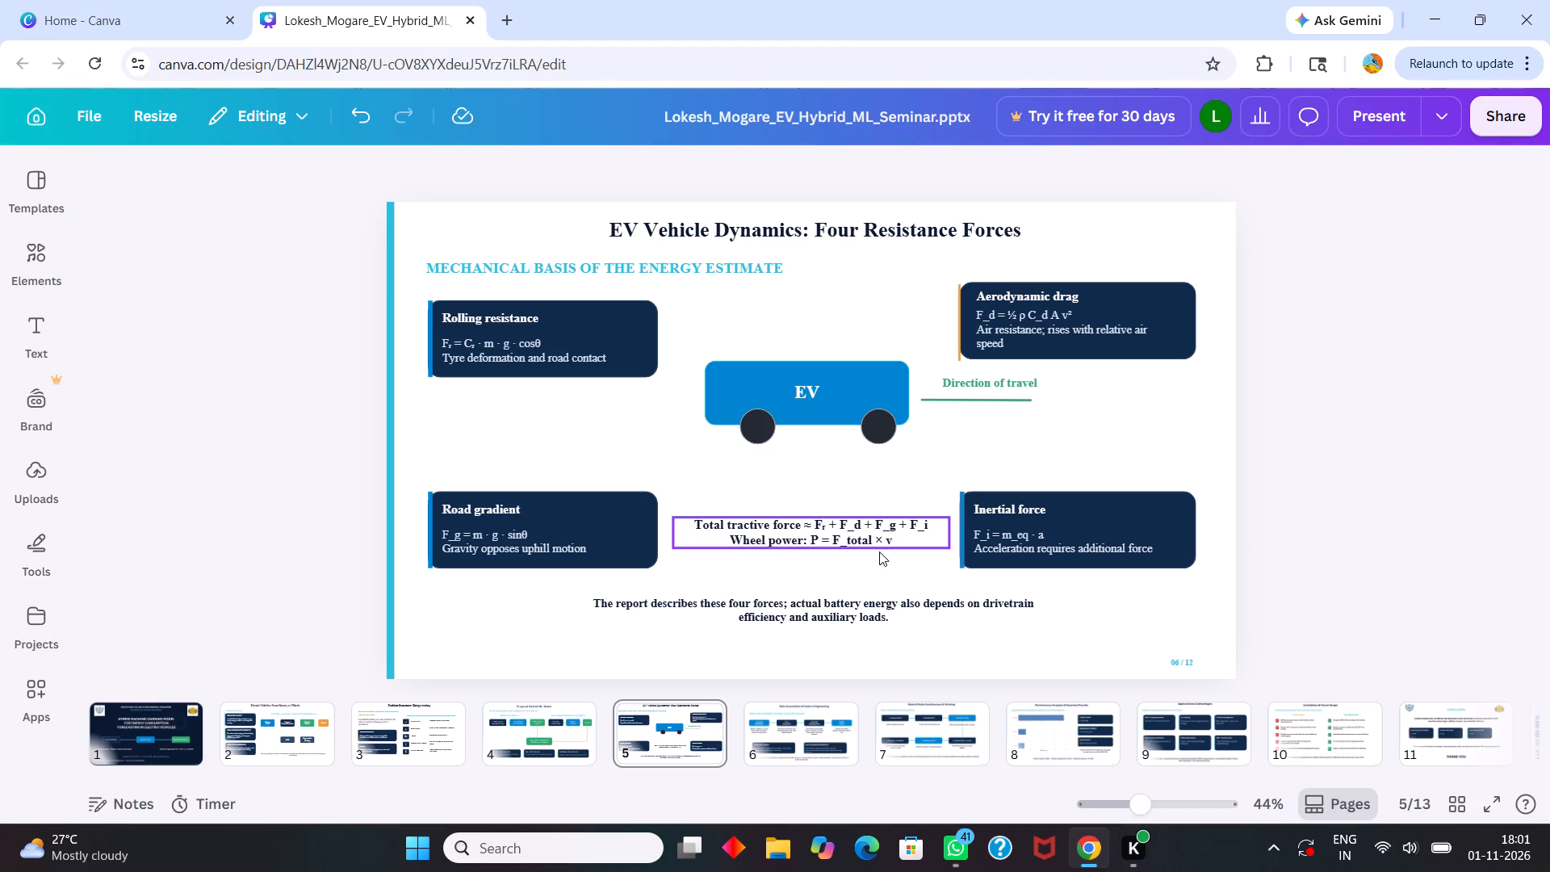
{"action": "left_click", "coordinate": [706, 614]}
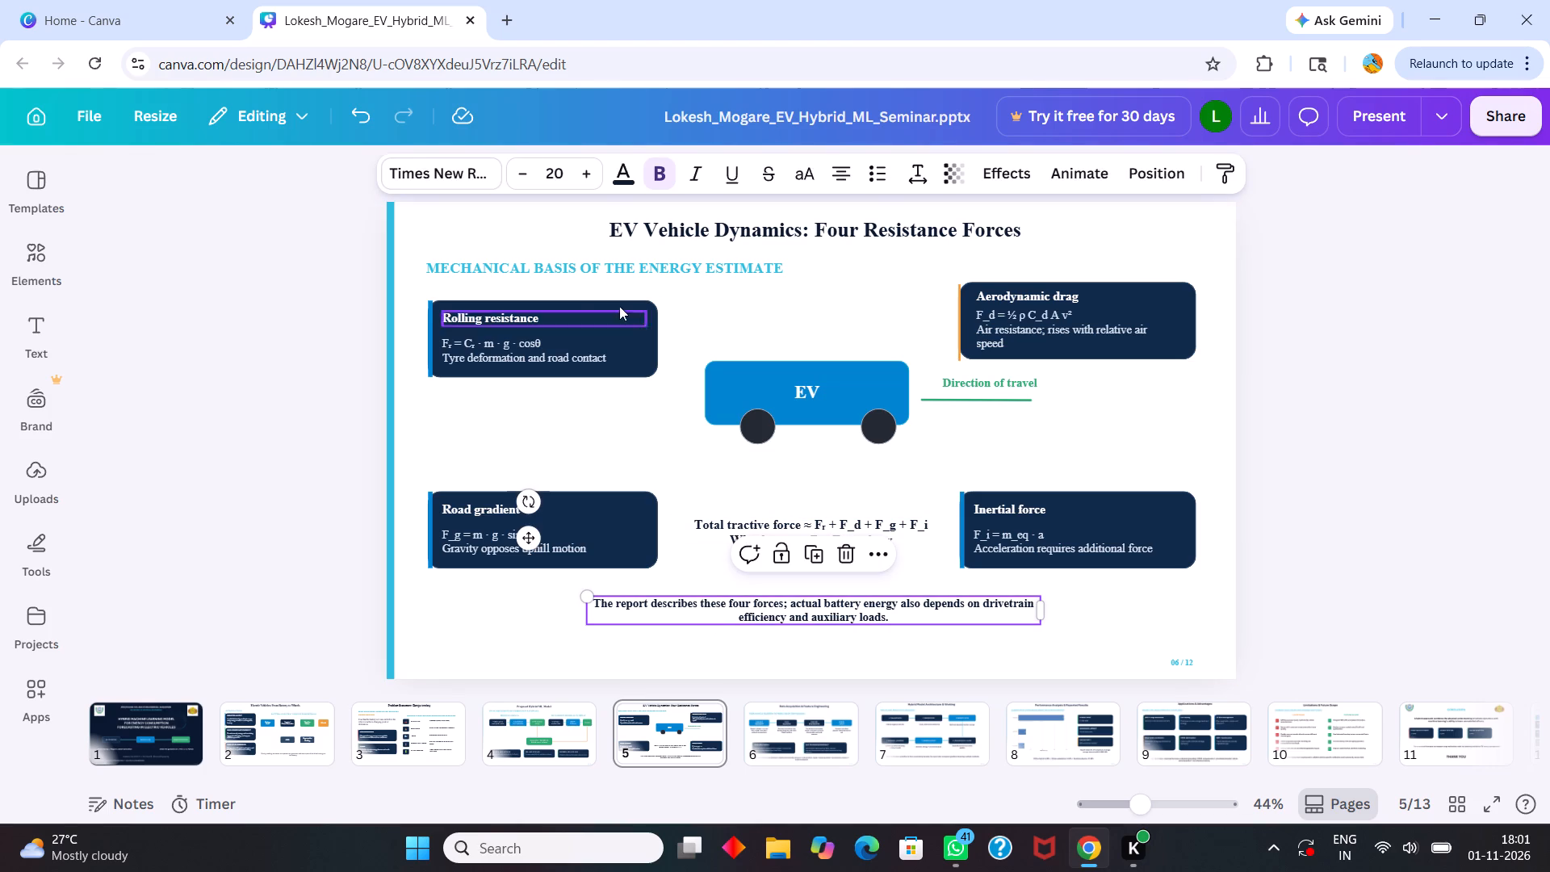
{"action": "left_click", "coordinate": [542, 228]}
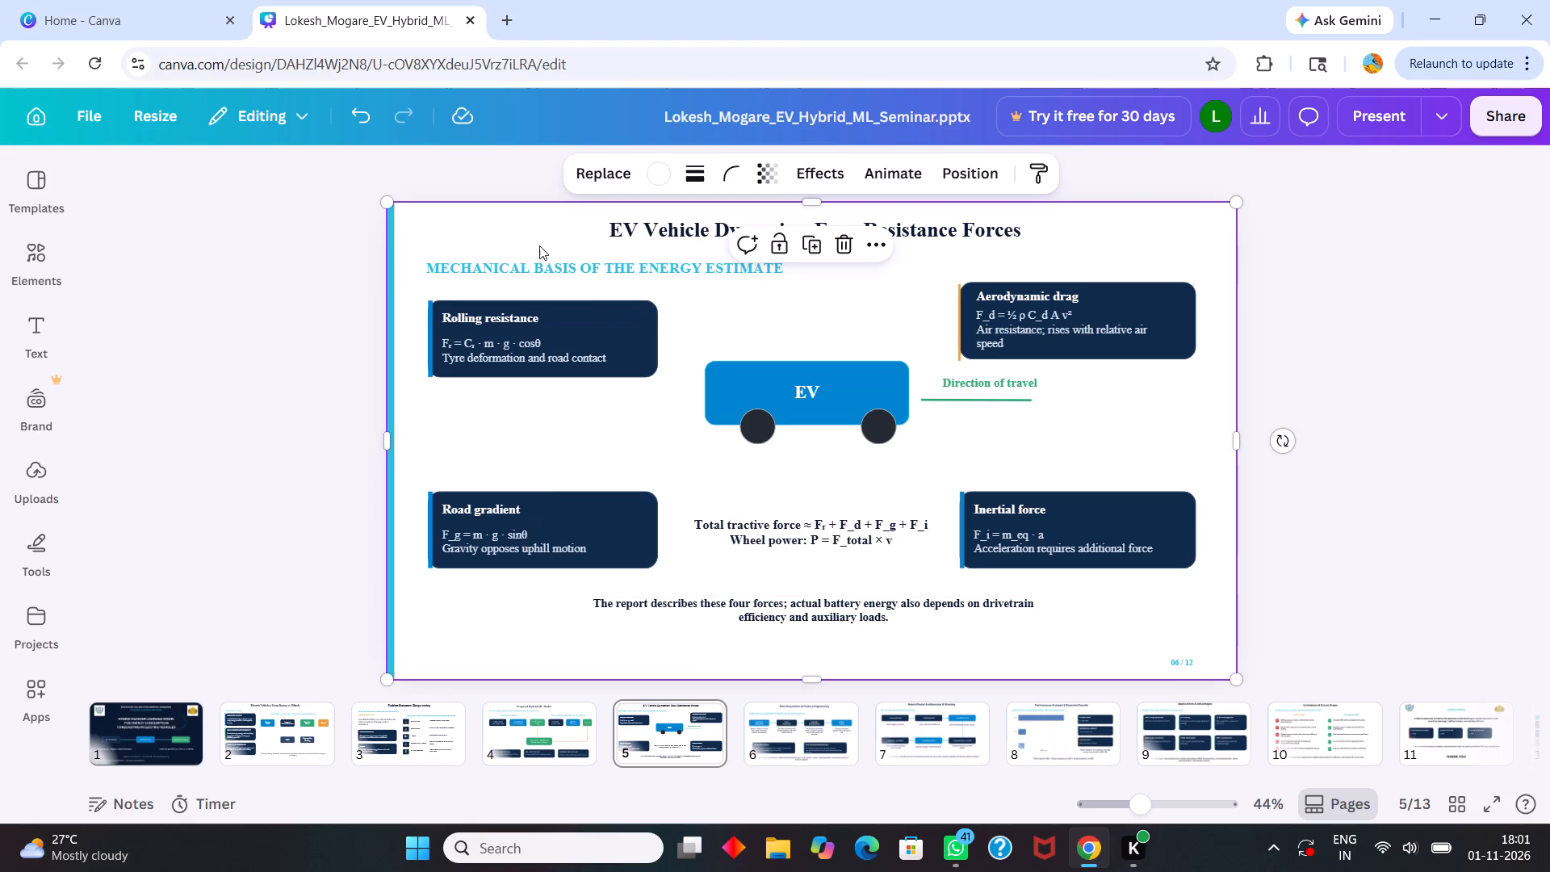
Change all text on the Data Acquisition & Feature Engineering page to the Times New Roman font.
{"action": "left_click", "coordinate": [794, 721]}
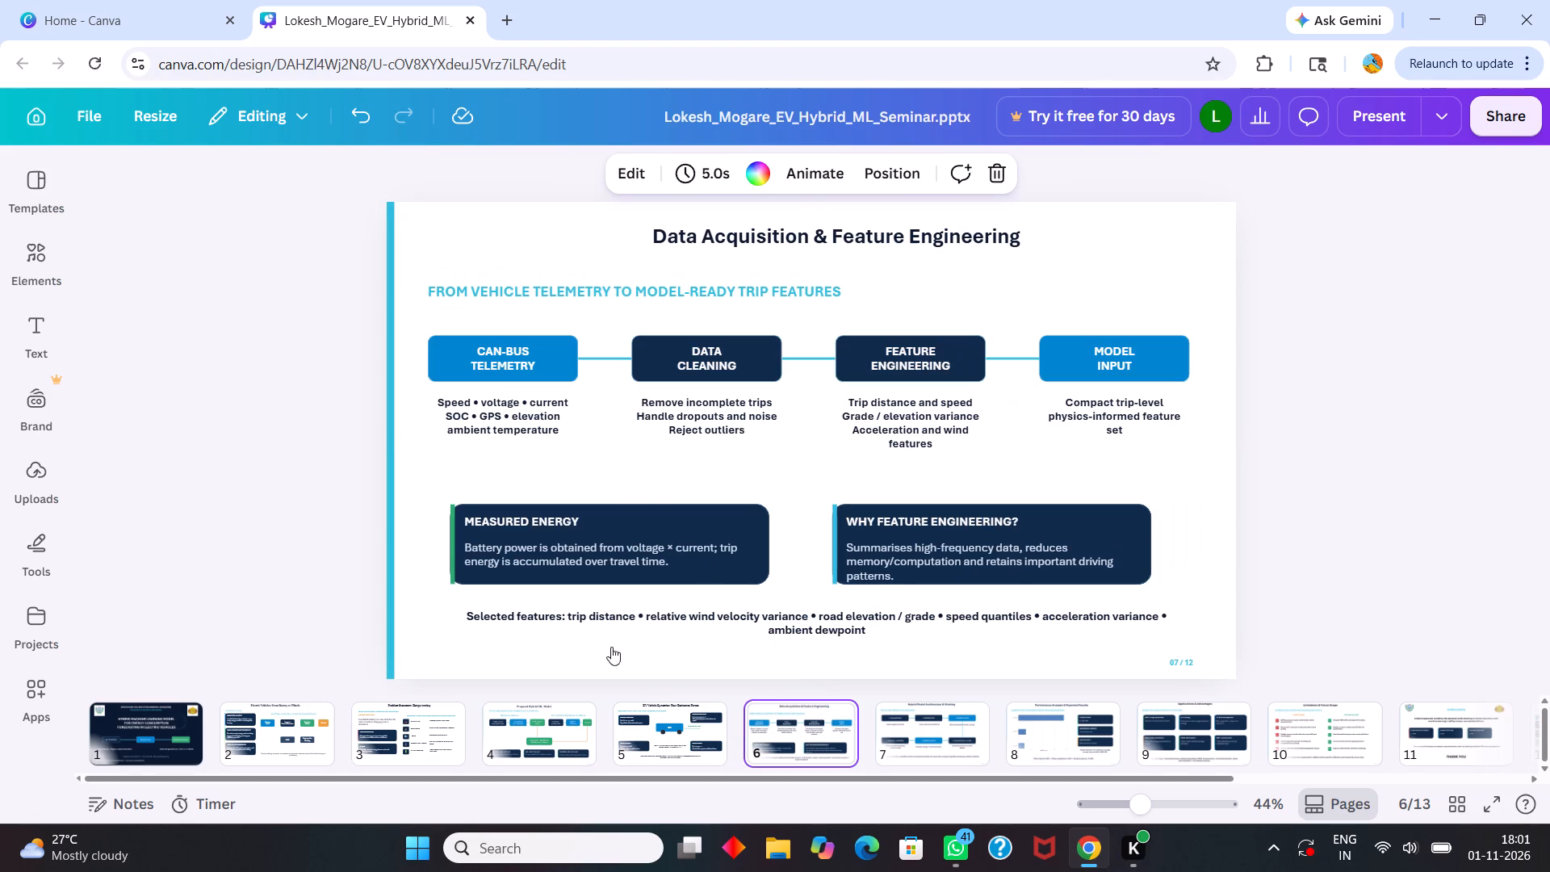
{"action": "left_click", "coordinate": [581, 468]}
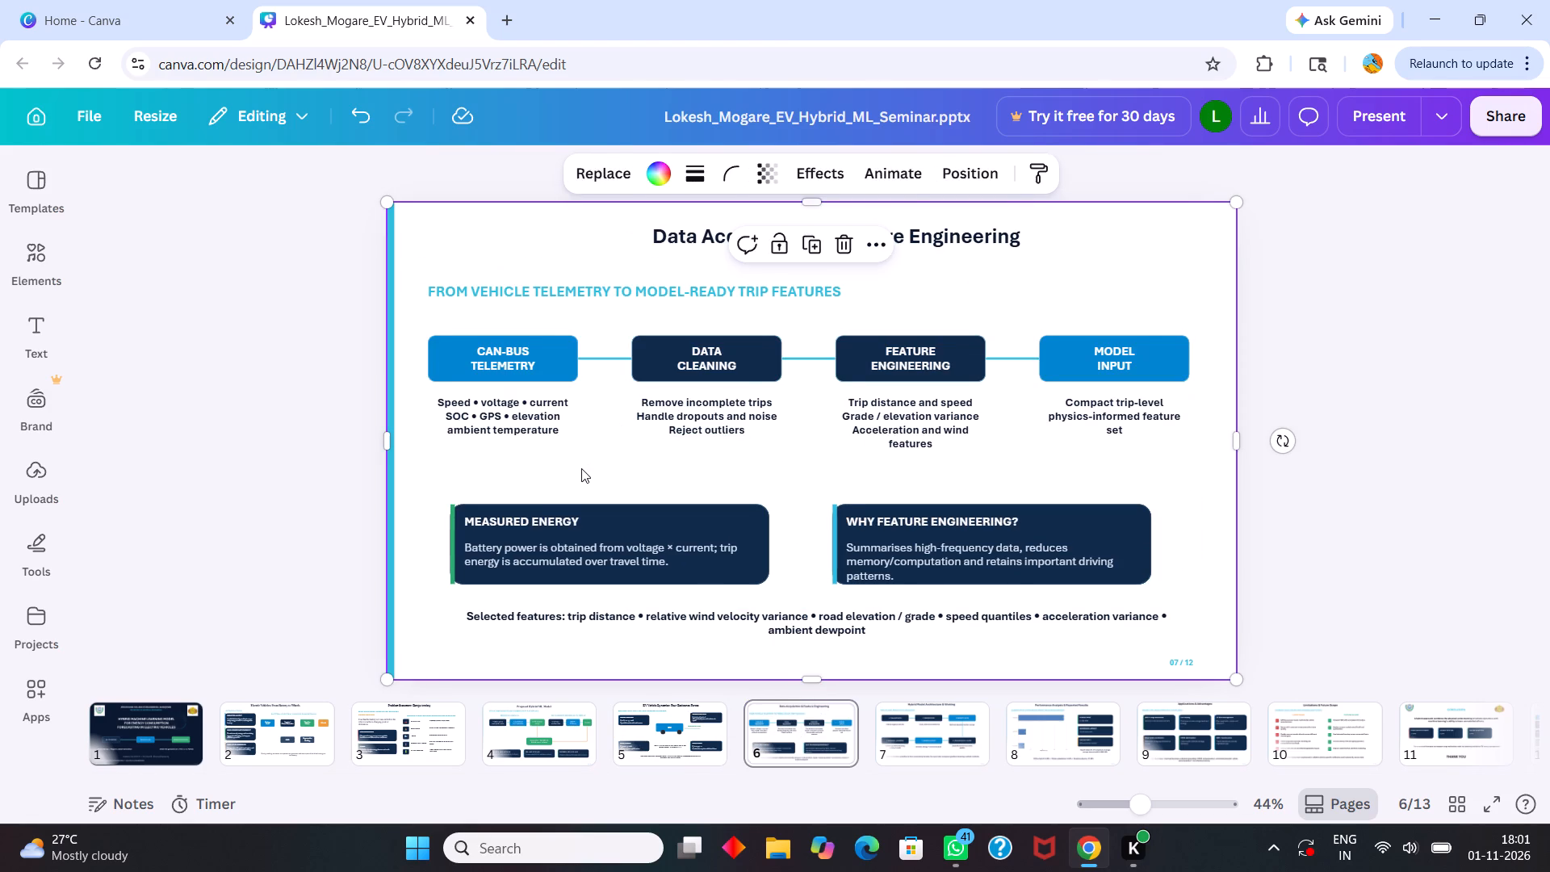
{"action": "key", "text": "ctrl+a"}
{"action": "left_click", "coordinate": [539, 165]}
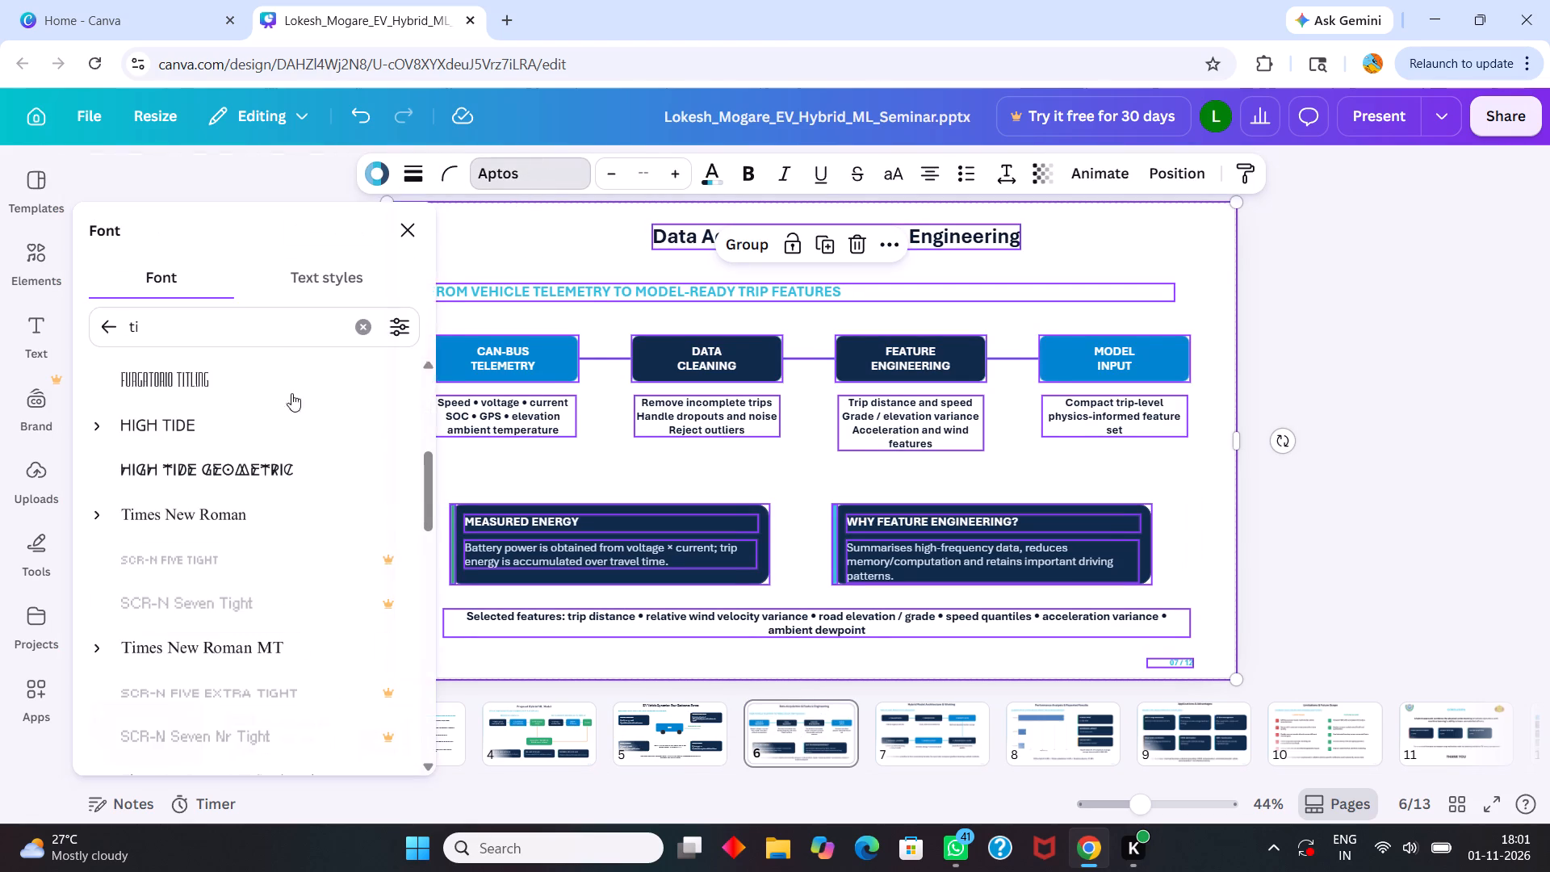
{"action": "left_click", "coordinate": [197, 509]}
{"action": "left_click", "coordinate": [683, 475]}
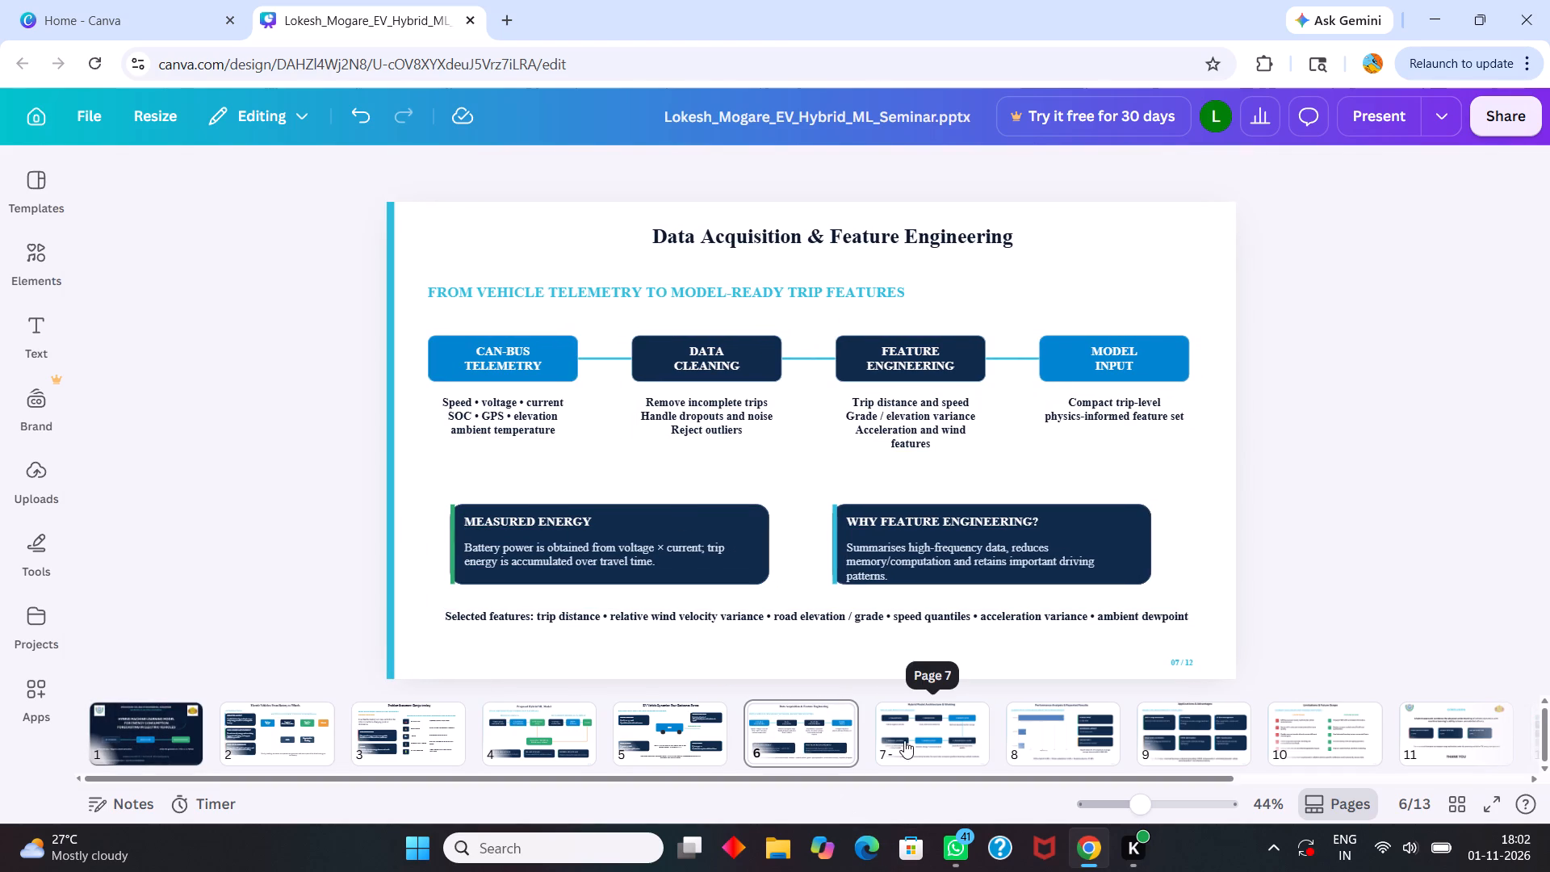
Change all text on the Hybrid Model Architecture & Working page to the Times New Roman font.
{"action": "left_click", "coordinate": [916, 740]}
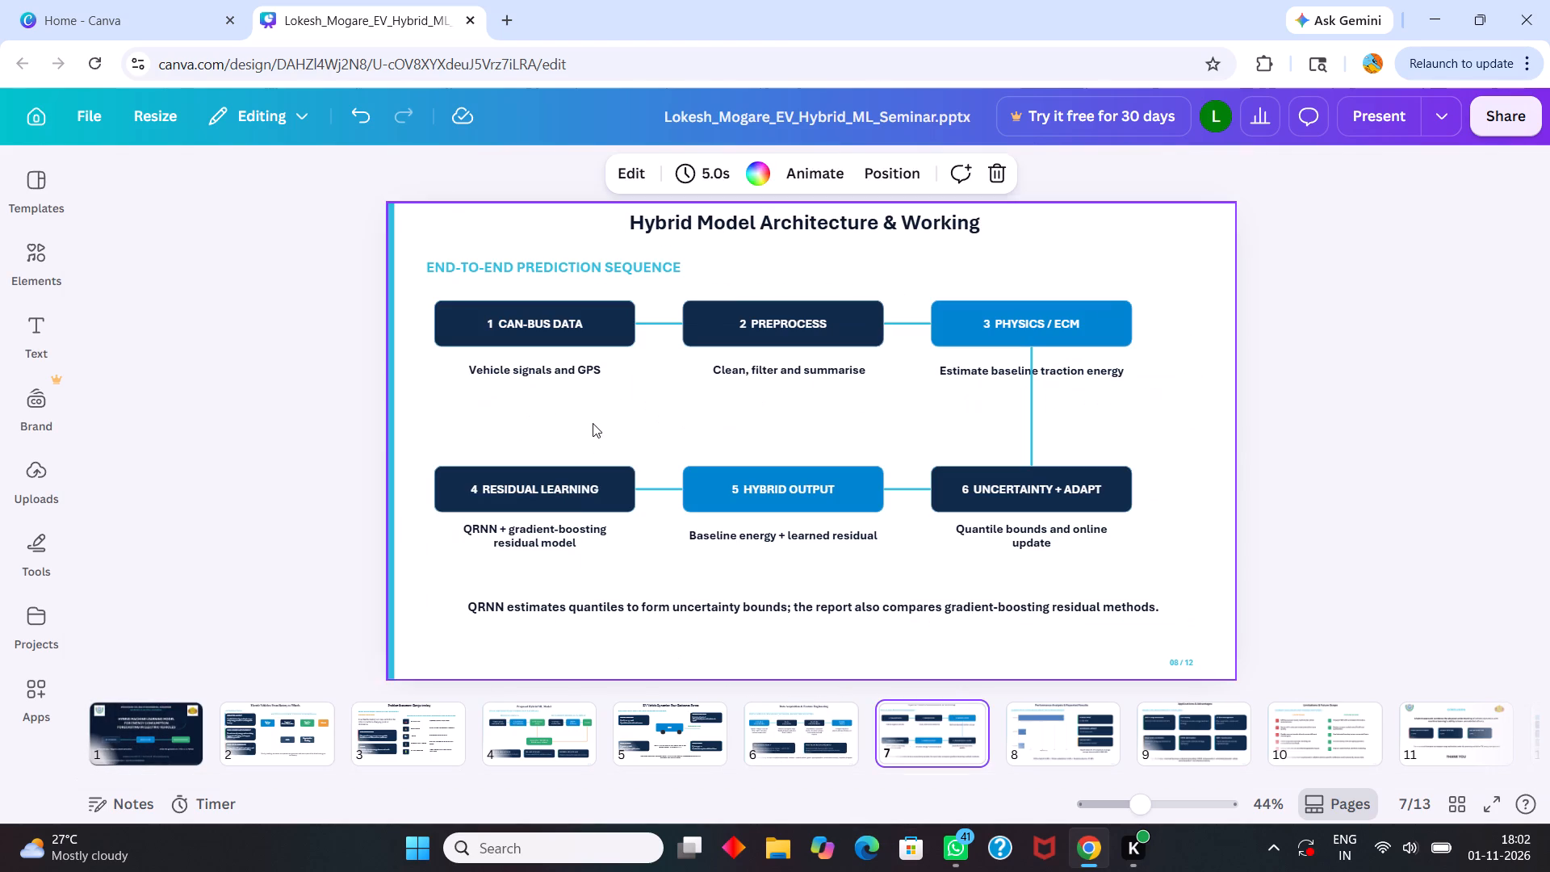
{"action": "left_click", "coordinate": [604, 416]}
{"action": "key", "text": "ctrl+a"}
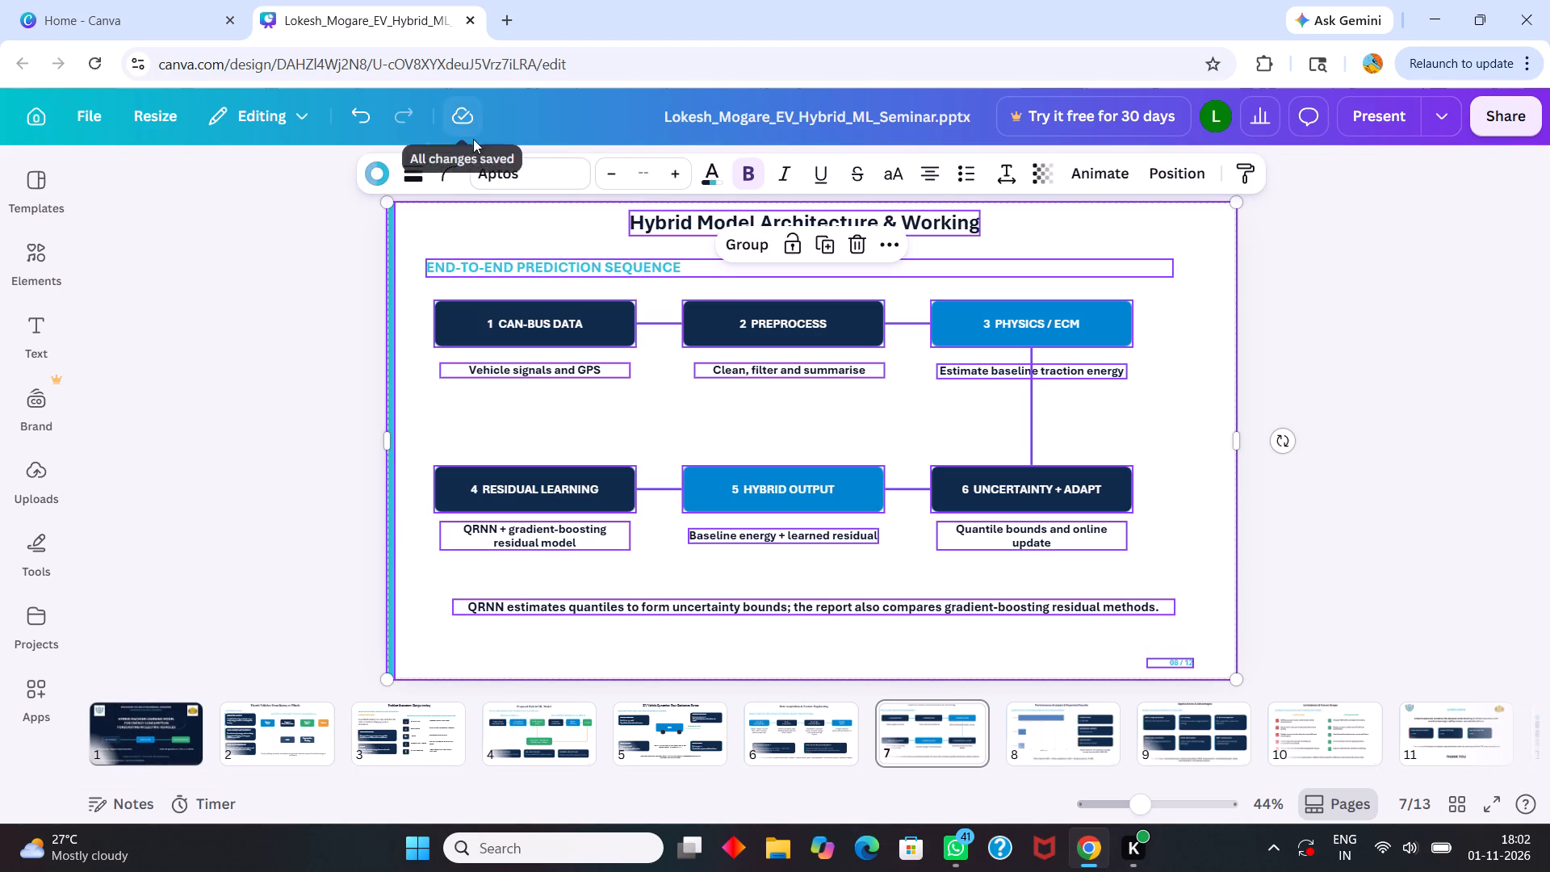
{"action": "left_click", "coordinate": [530, 163]}
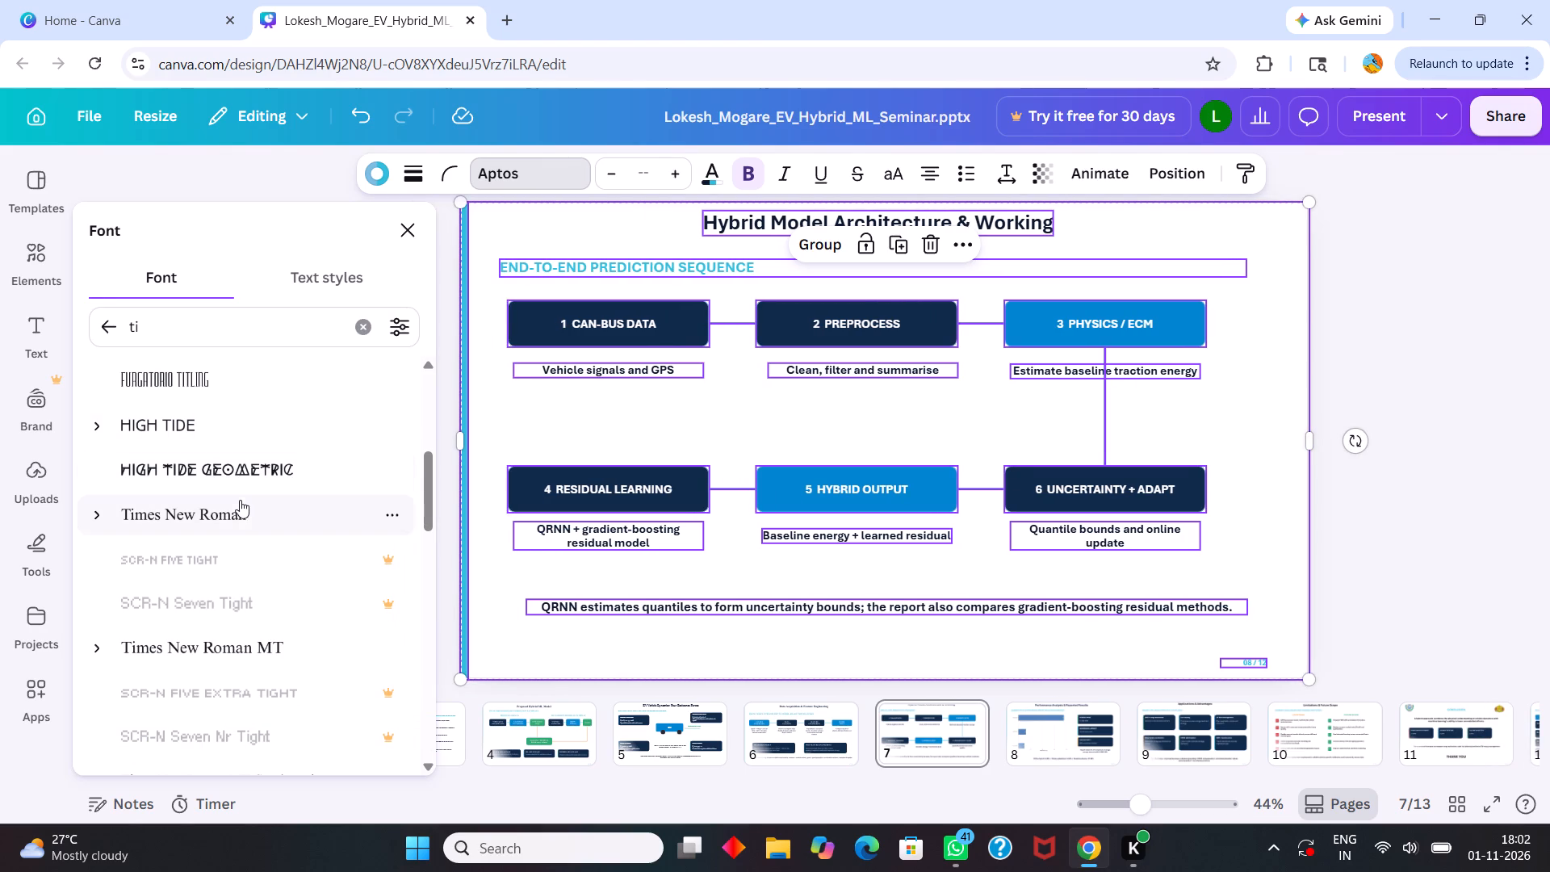
{"action": "left_click", "coordinate": [244, 505]}
{"action": "left_click", "coordinate": [774, 409]}
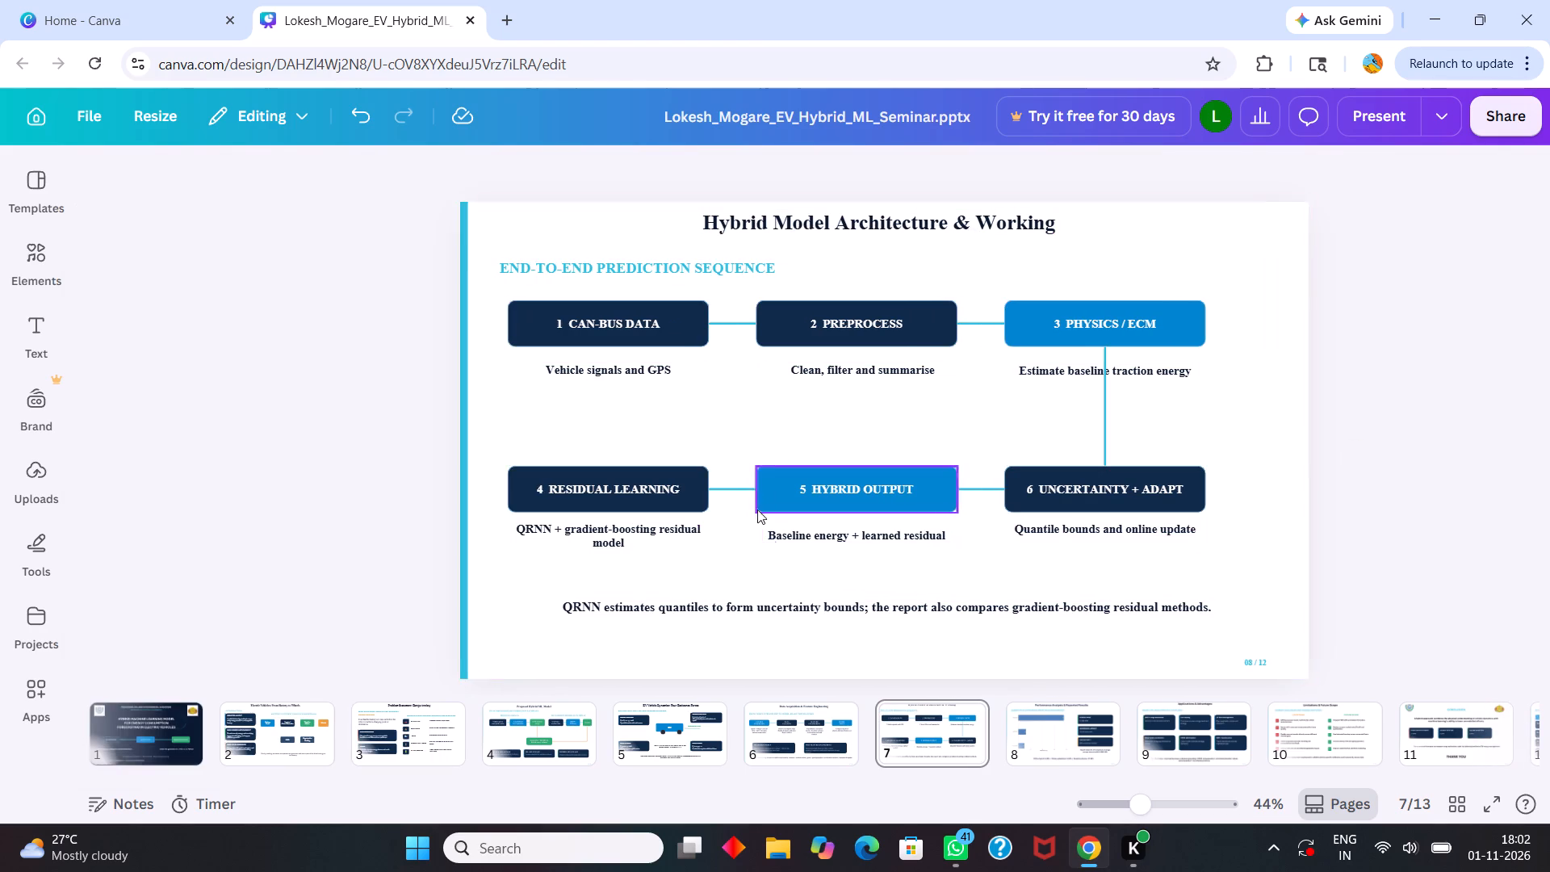
Change all text on the Performance Analysis & Reported Results page, including the chart labels, to the Times New Roman font.
{"action": "left_click", "coordinate": [1047, 731]}
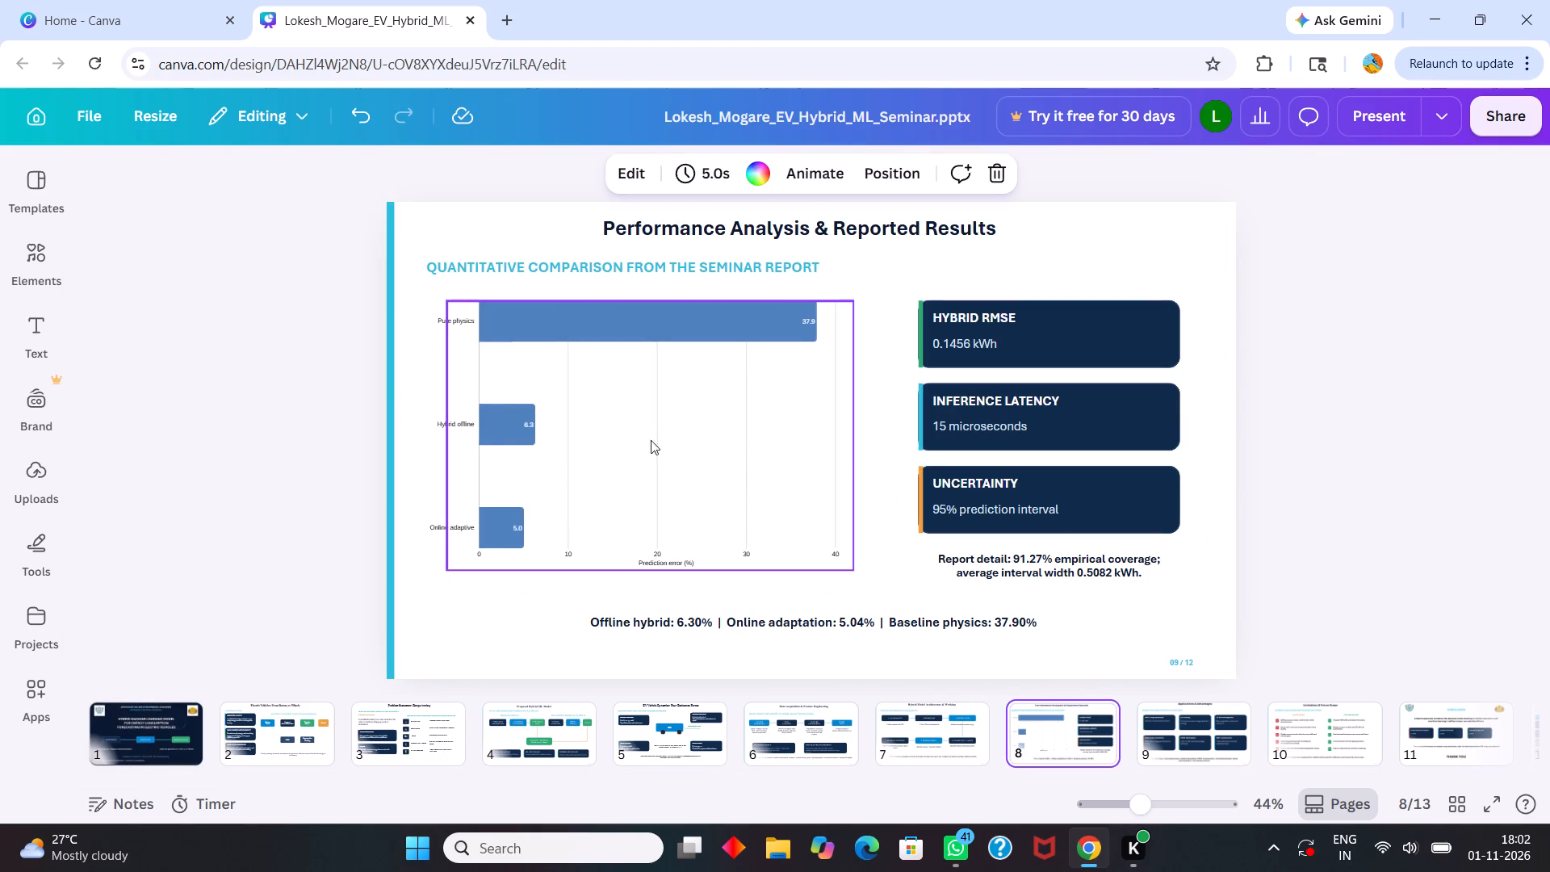
{"action": "left_click", "coordinate": [882, 293]}
{"action": "key", "text": "ctrl+a"}
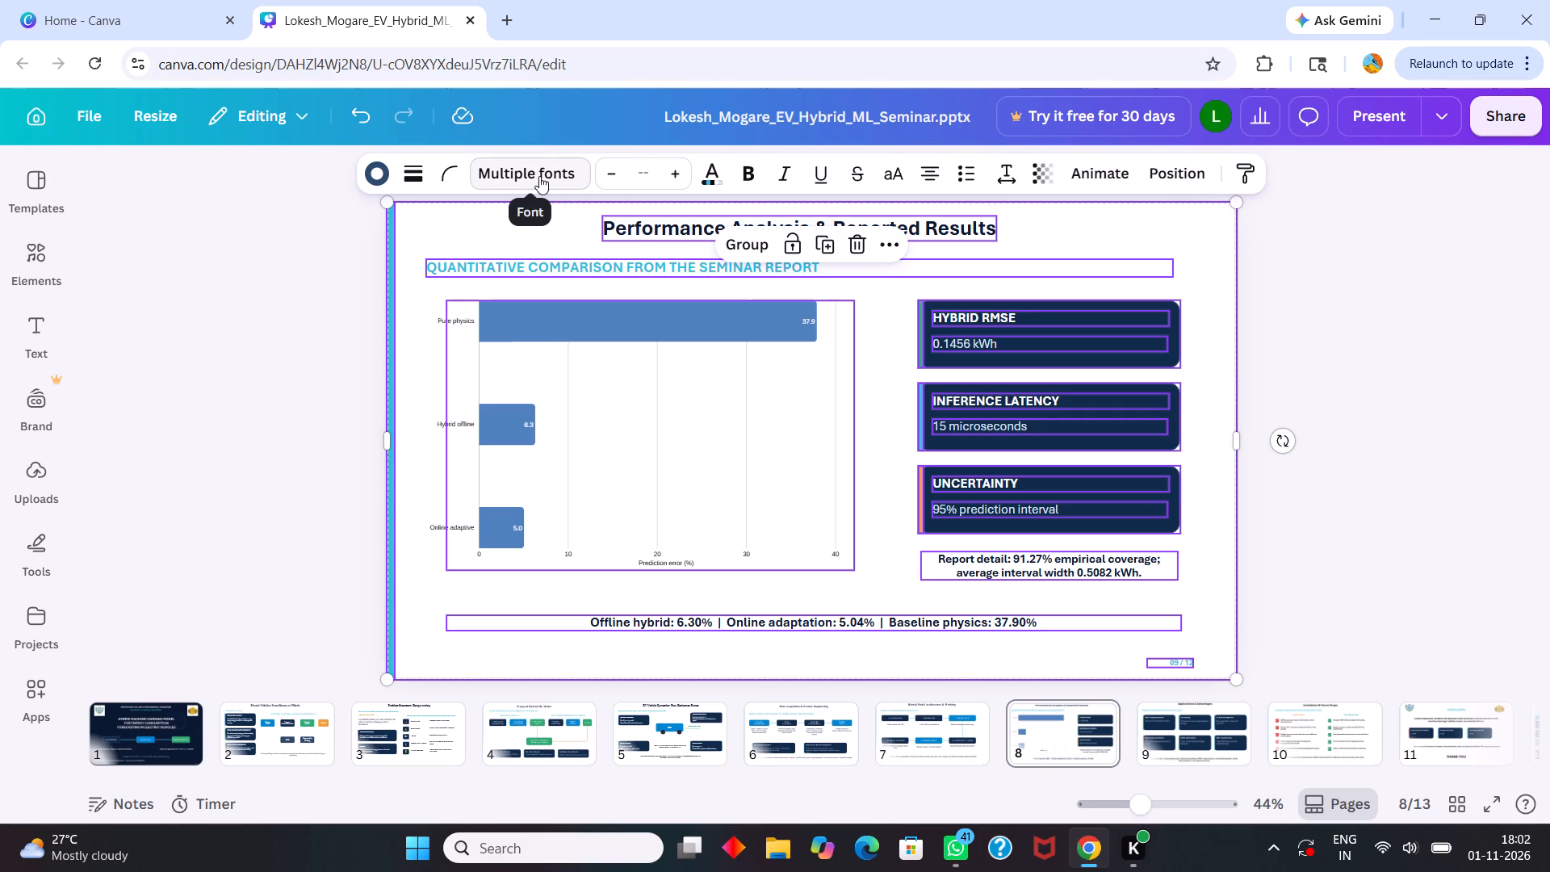
{"action": "left_click", "coordinate": [539, 176]}
{"action": "left_click", "coordinate": [232, 515]}
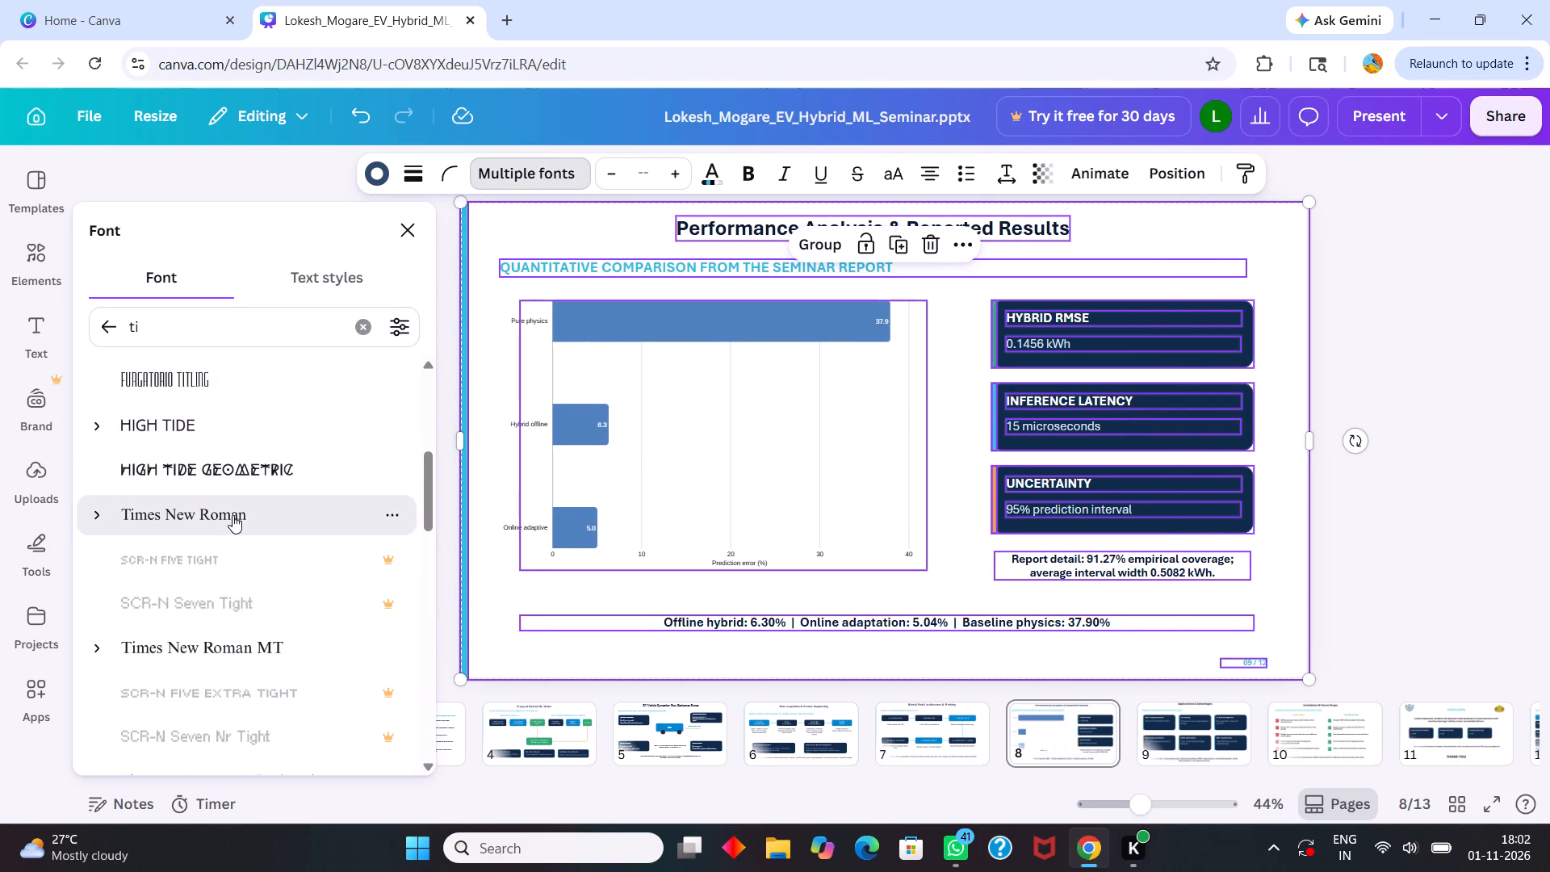
{"action": "left_click", "coordinate": [563, 241]}
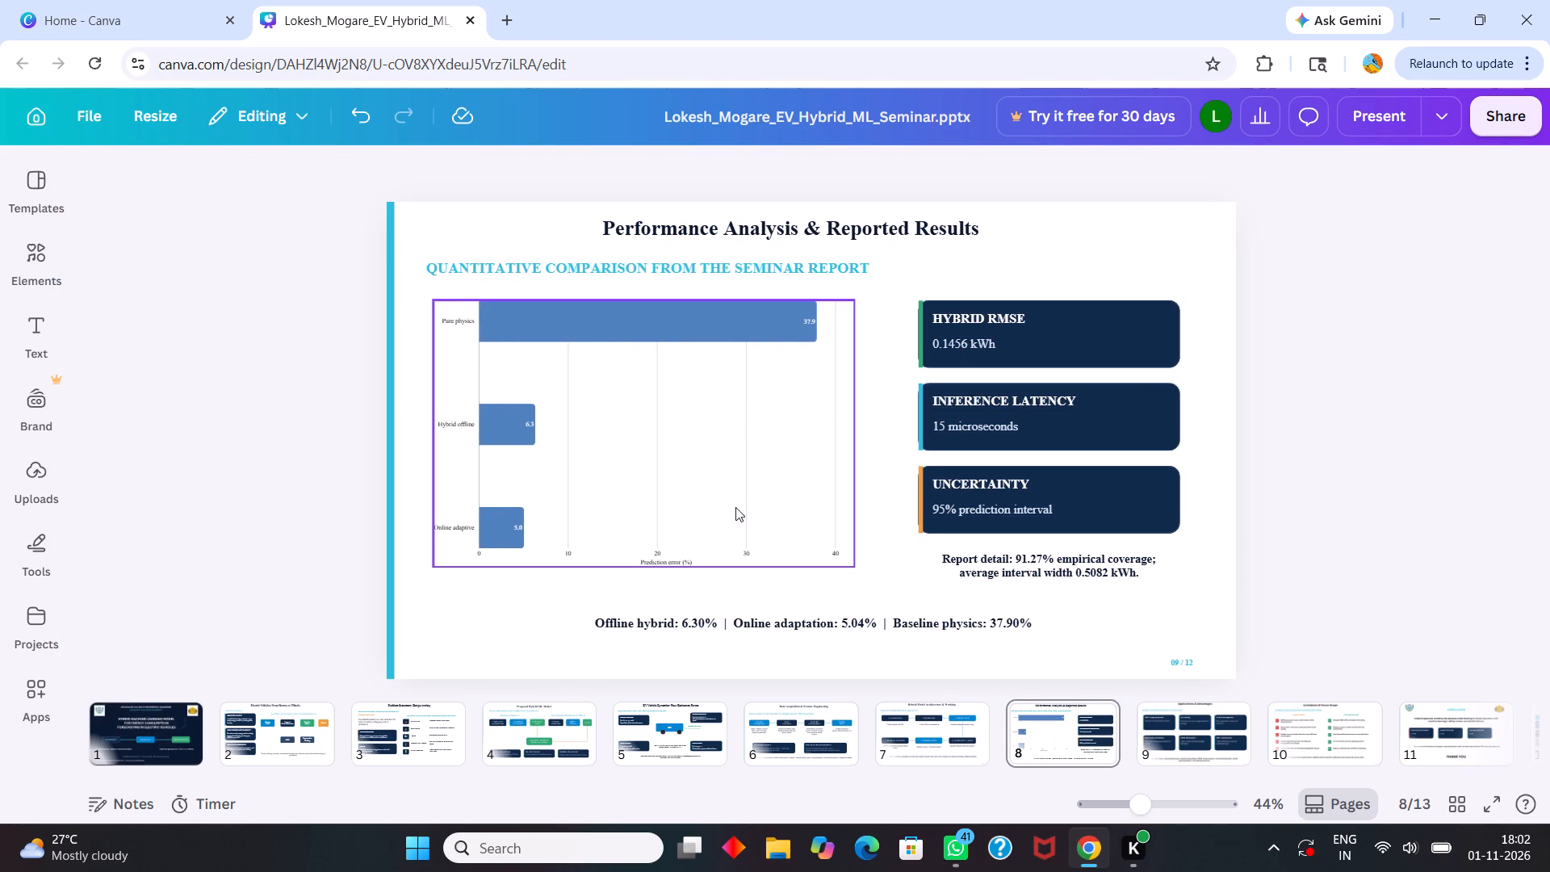
Examine the chart labels and surrounding text on the Performance Analysis & Reported Results page at close range.
{"action": "left_click", "coordinate": [1200, 739]}
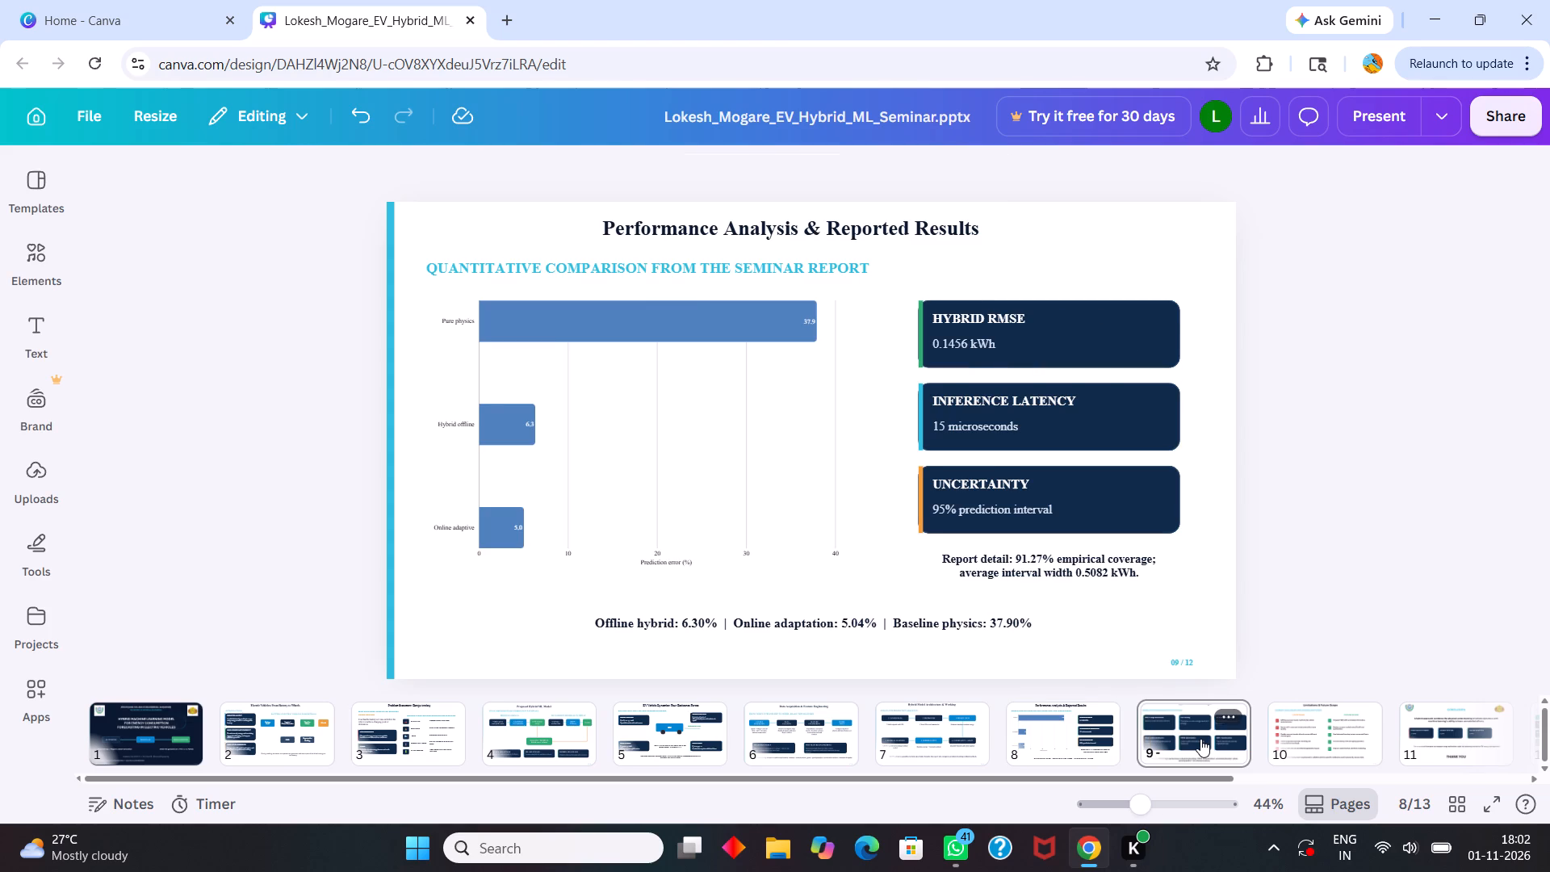
{"action": "left_click", "coordinate": [1045, 738]}
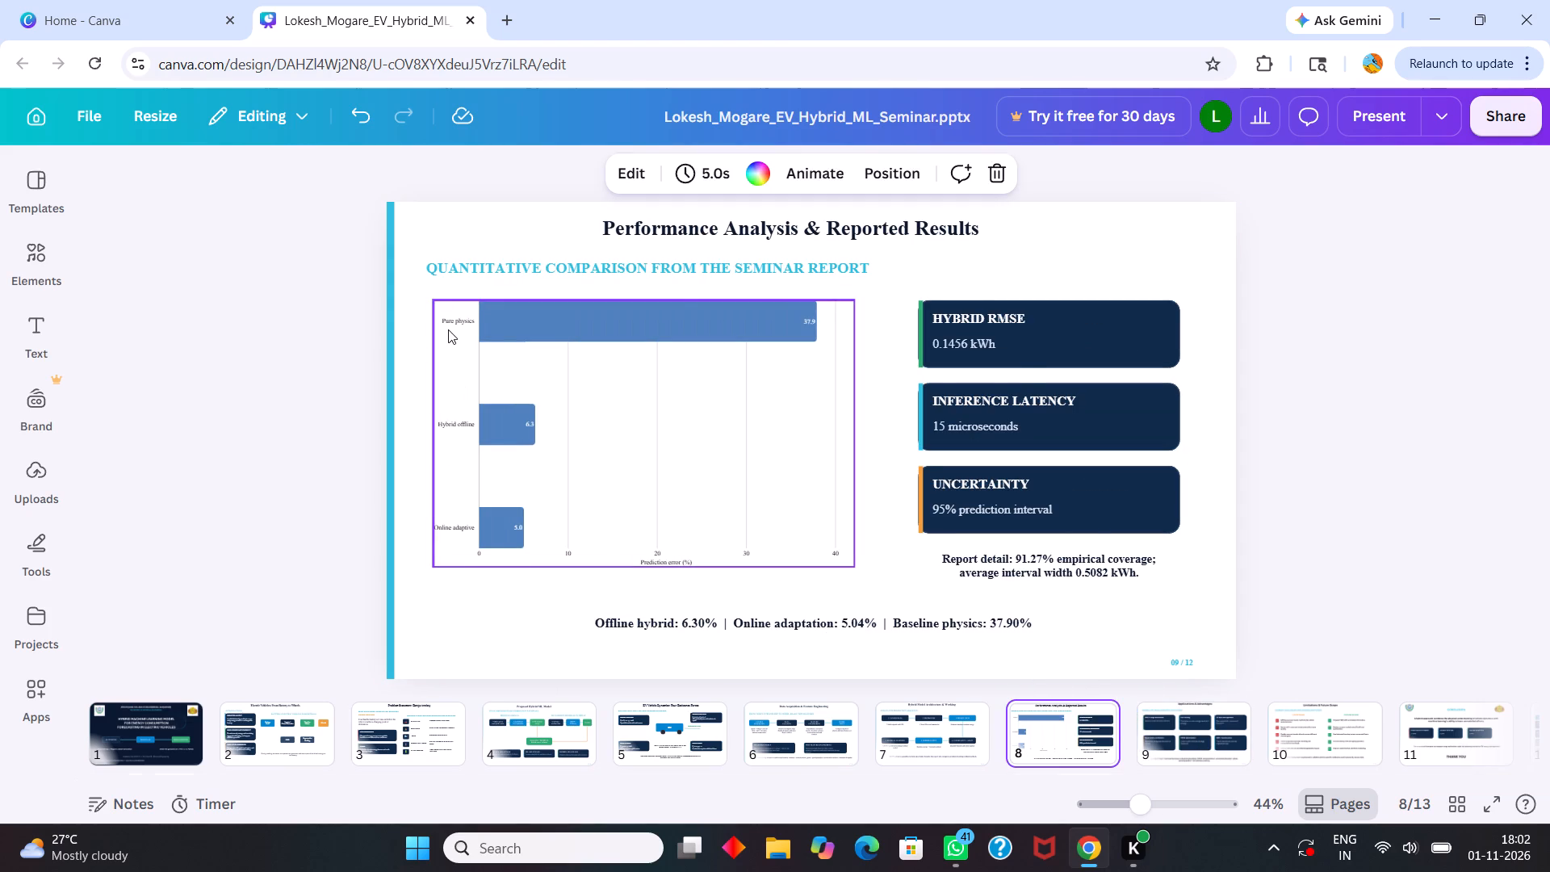
{"action": "scroll", "coordinate": [448, 329], "scroll_direction": "up", "scroll_amount": 3}
{"action": "scroll", "coordinate": [448, 329], "scroll_direction": "down", "scroll_amount": 1}
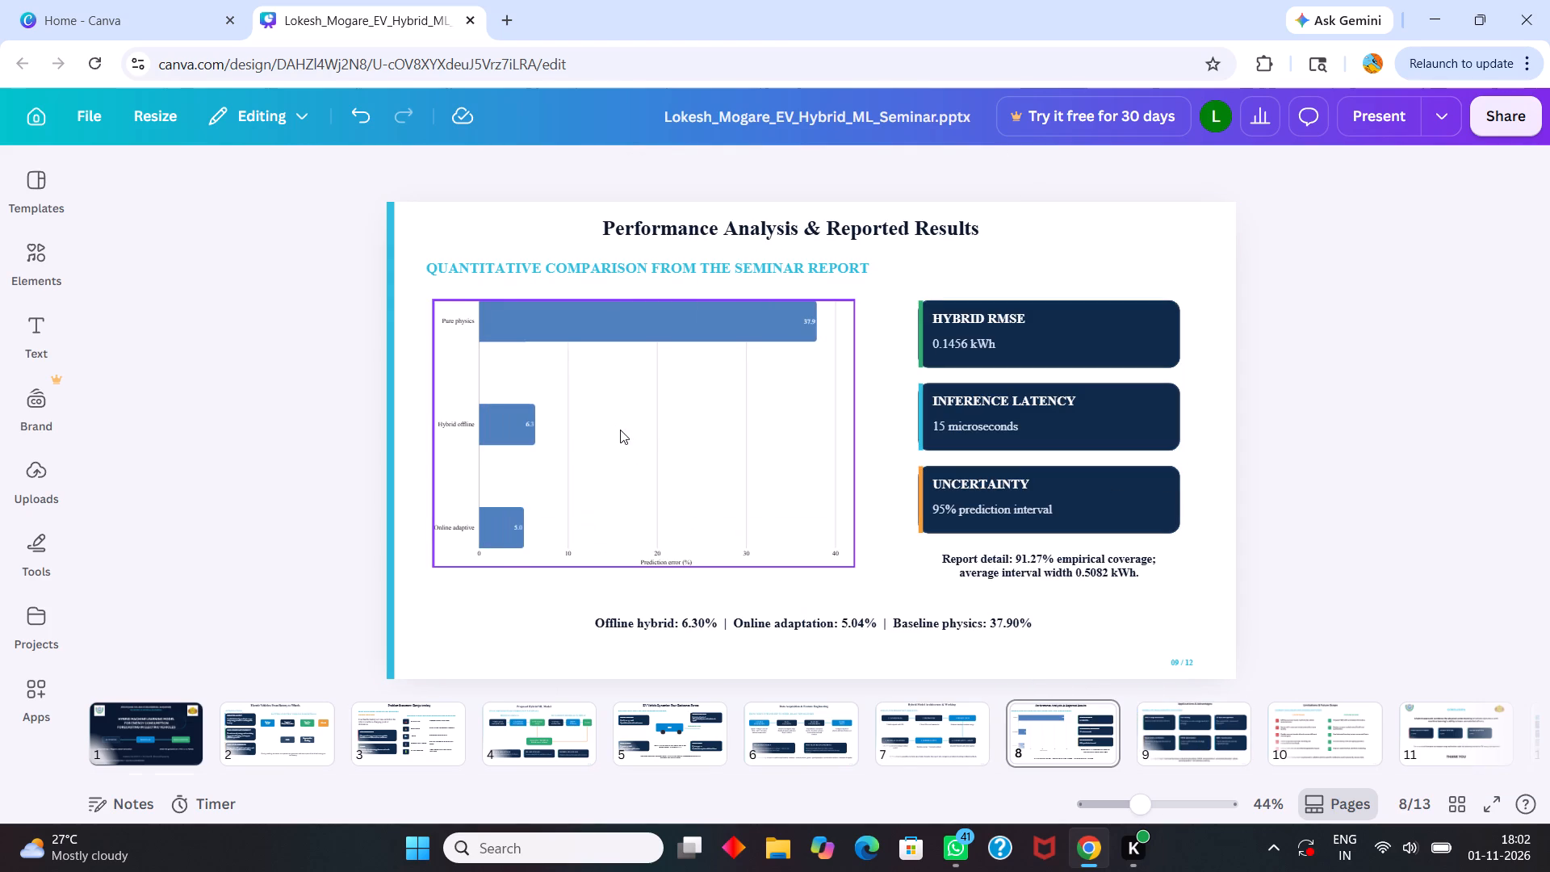
{"action": "scroll", "coordinate": [452, 357], "scroll_direction": "up", "scroll_amount": 4, "text": "ctrl"}
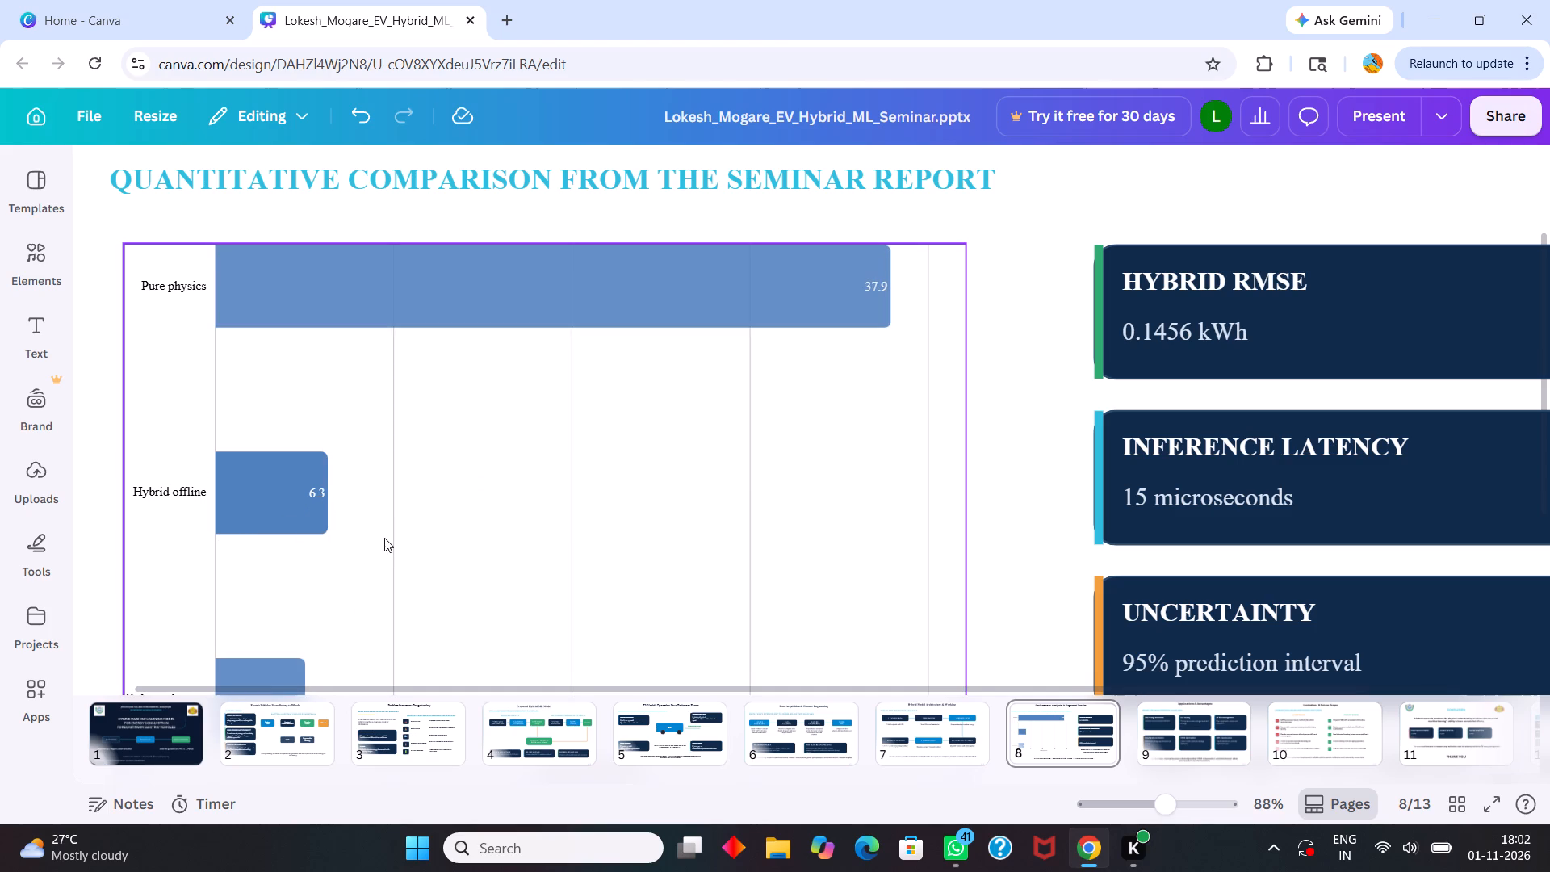
{"action": "scroll", "coordinate": [384, 538], "scroll_direction": "down", "scroll_amount": 2}
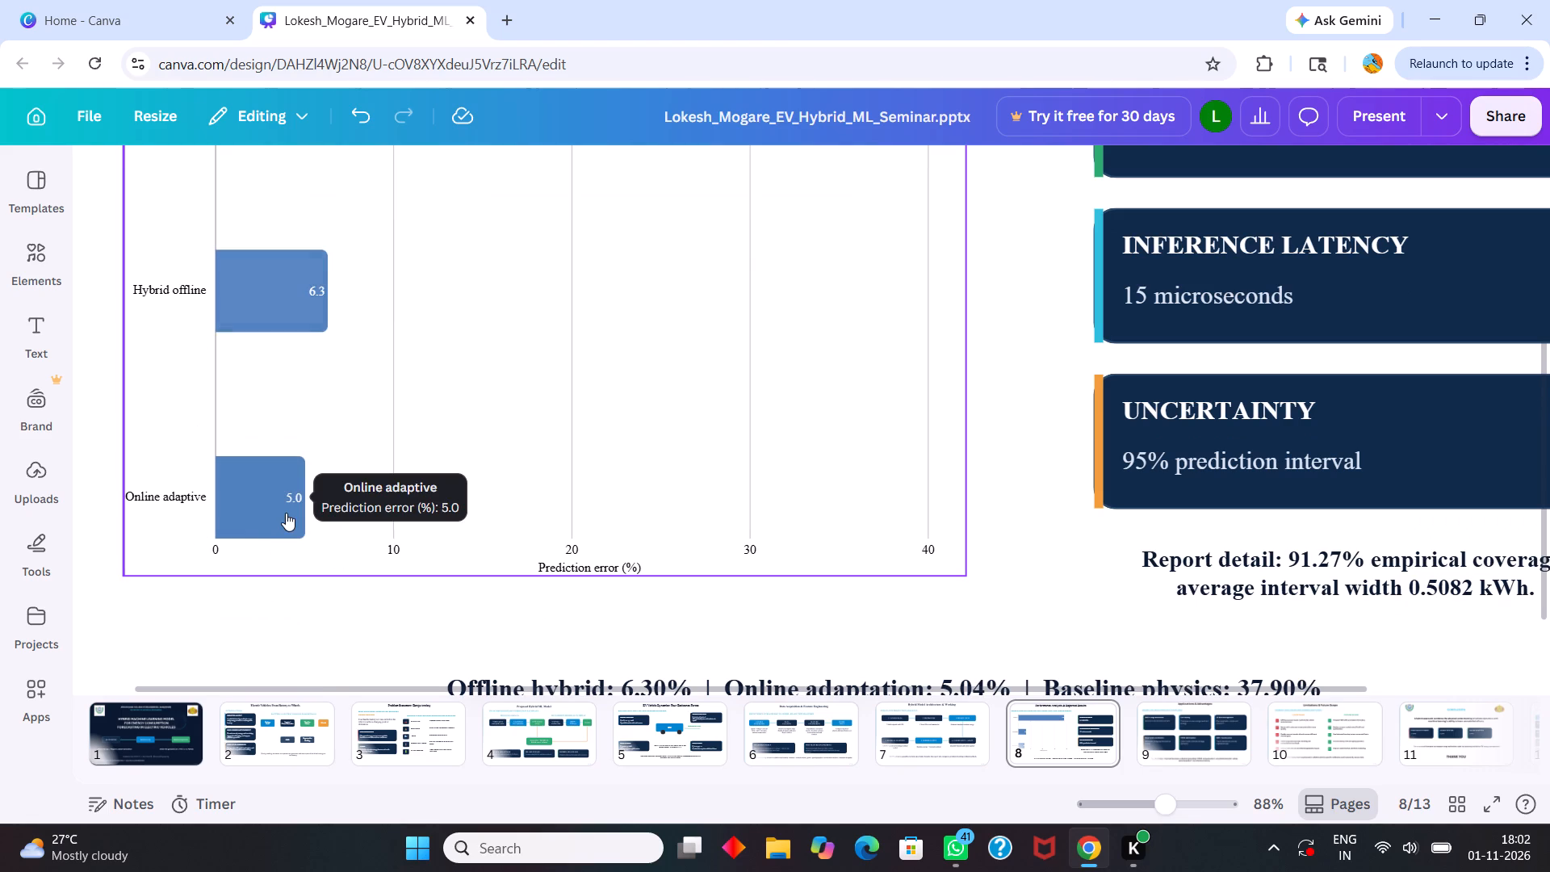
{"action": "left_click", "coordinate": [455, 622]}
{"action": "scroll", "coordinate": [636, 483], "scroll_direction": "down", "scroll_amount": 3}
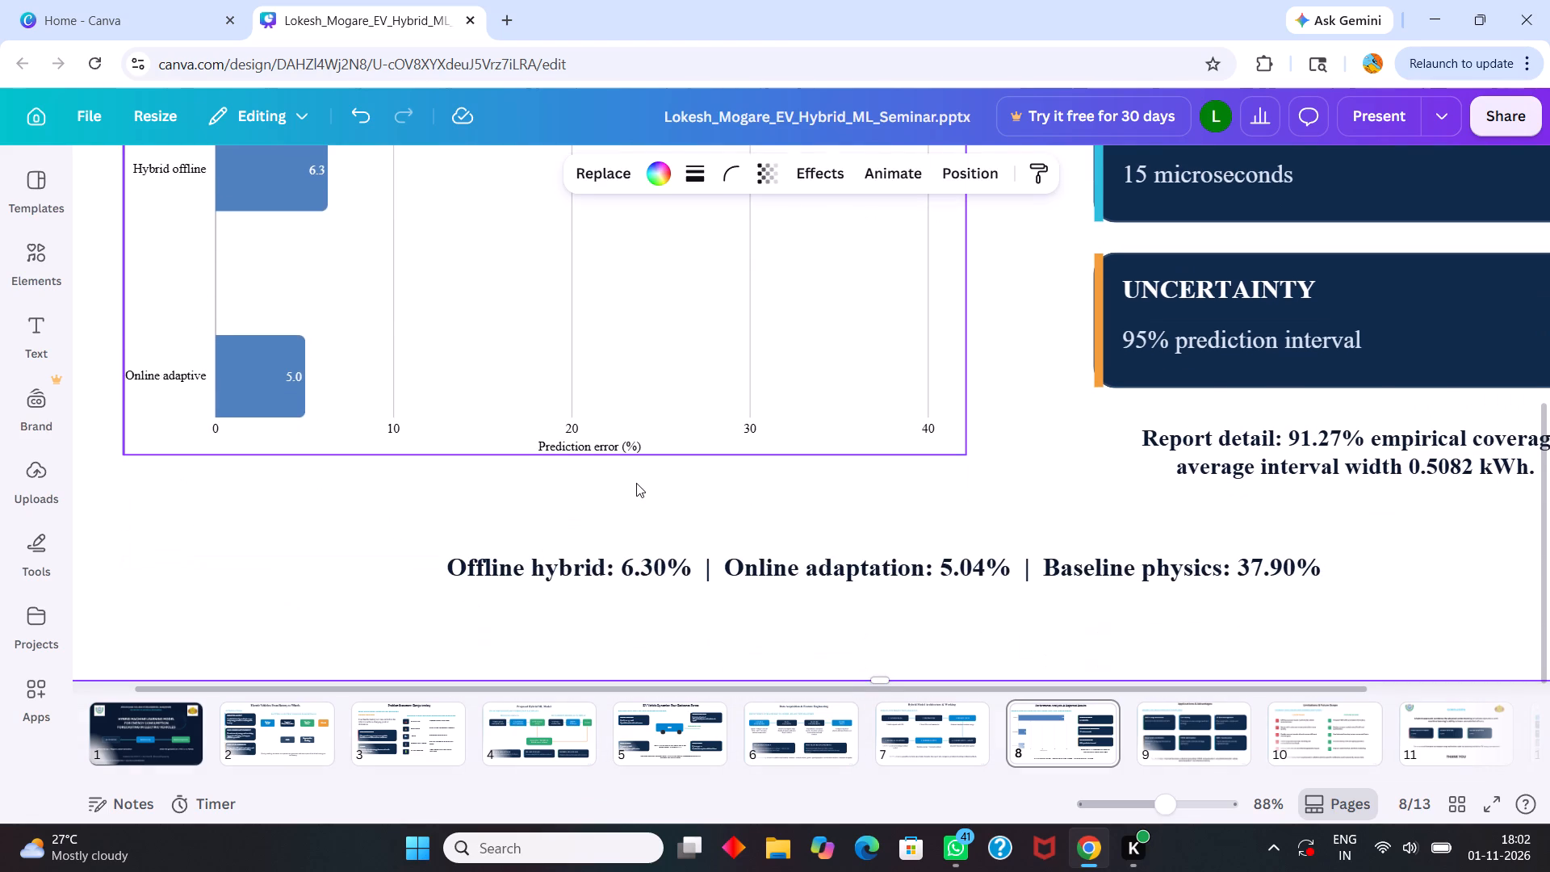
{"action": "scroll", "coordinate": [748, 486], "scroll_direction": "up", "scroll_amount": 4}
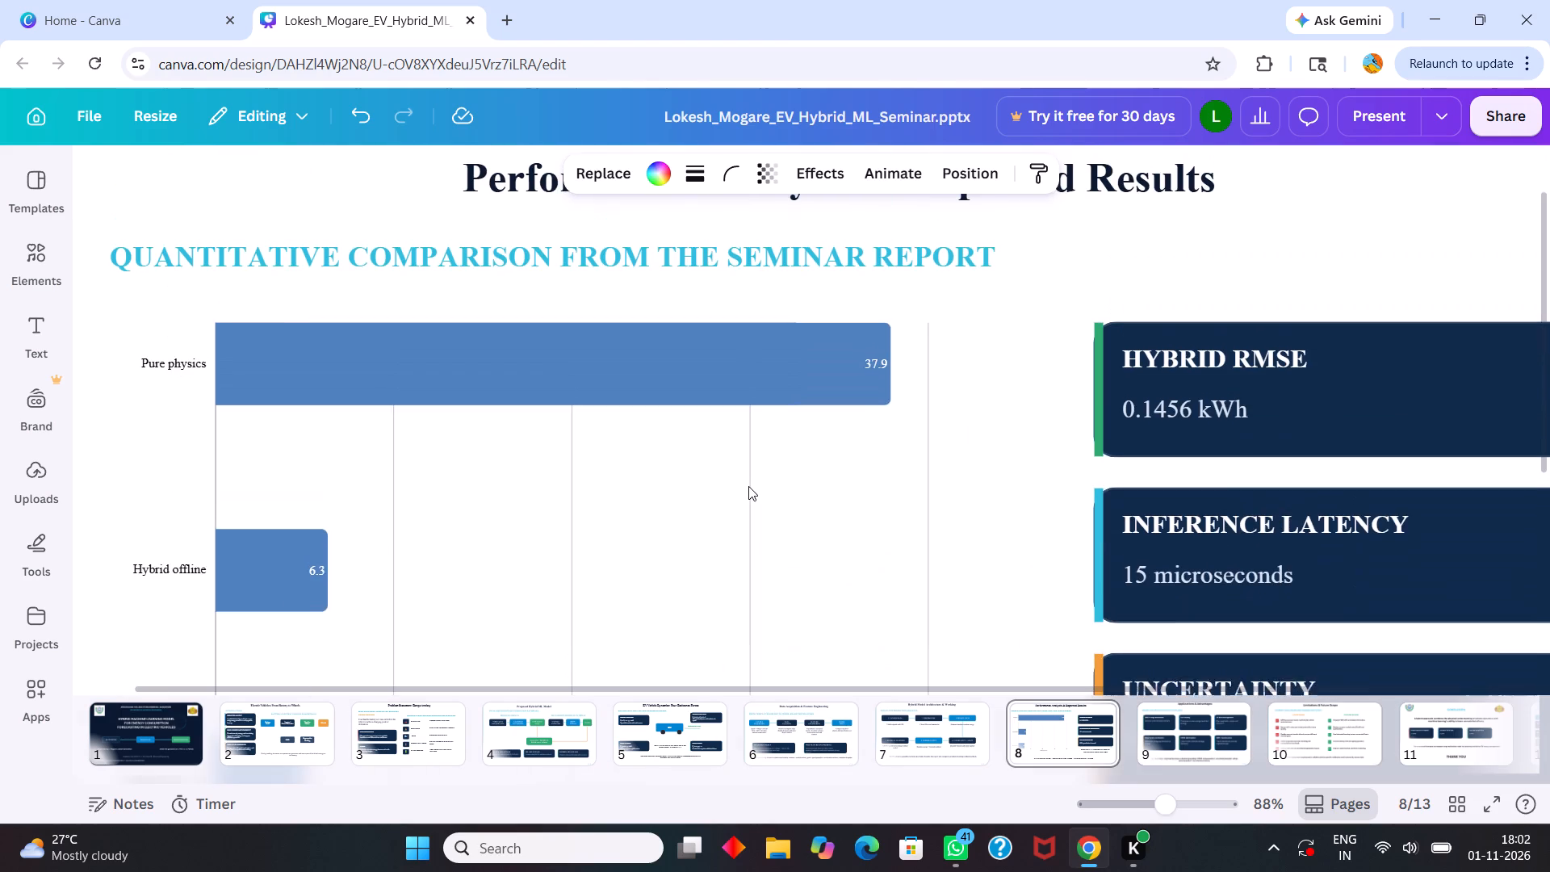
{"action": "scroll", "coordinate": [748, 486], "scroll_direction": "down", "scroll_amount": 1}
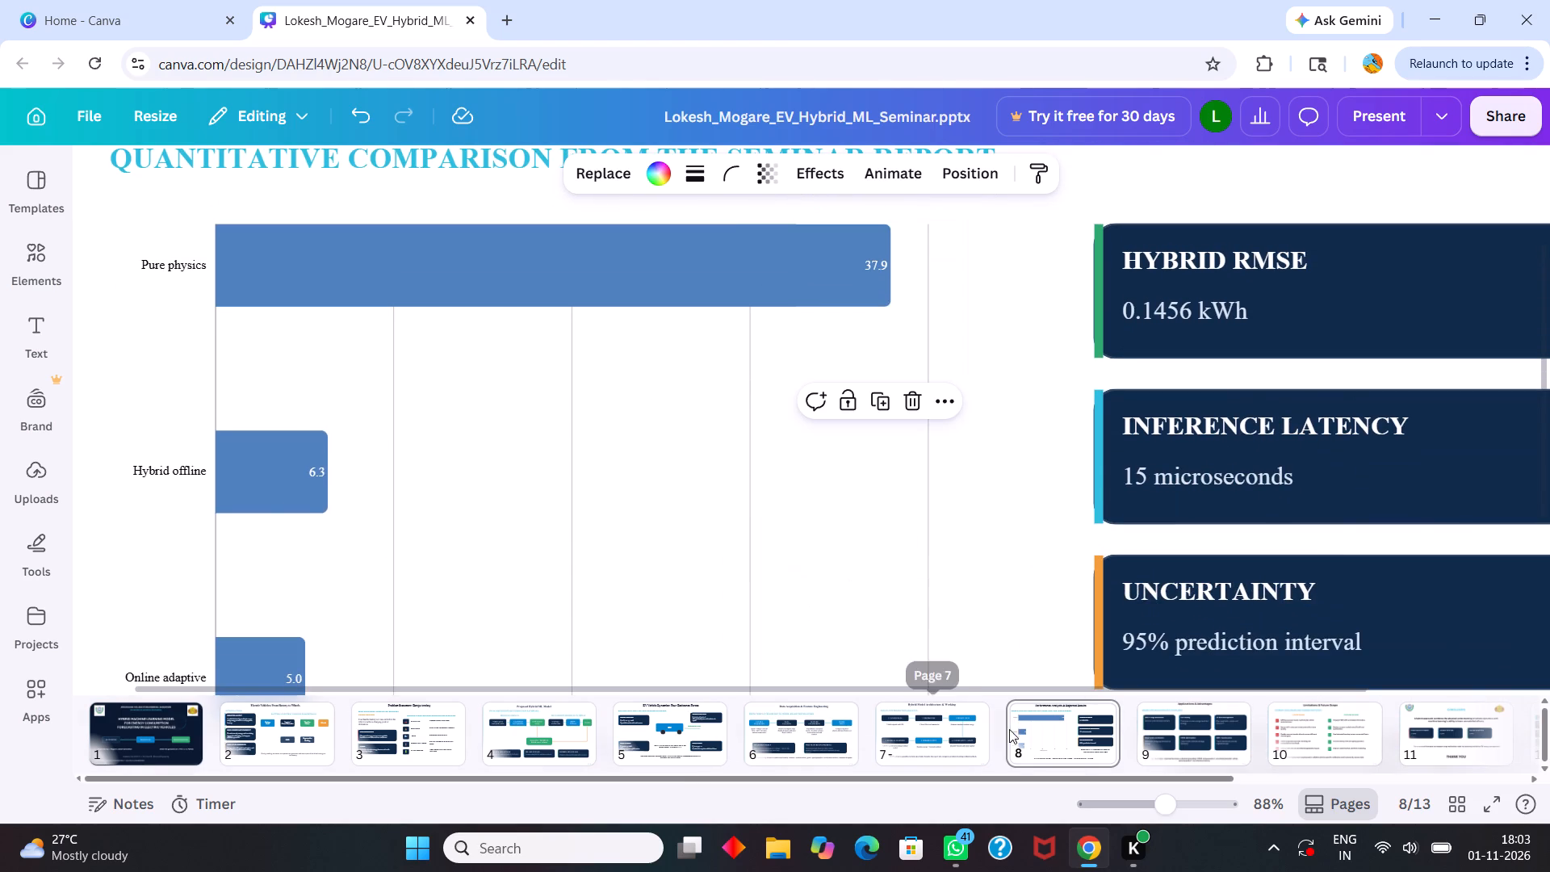
Change all text on the Applications & Advantages page to the Times New Roman font.
{"action": "left_click", "coordinate": [1174, 738]}
{"action": "scroll", "coordinate": [580, 478], "scroll_direction": "down", "scroll_amount": 2}
{"action": "scroll", "coordinate": [589, 412], "scroll_direction": "down", "scroll_amount": 5, "text": "ctrl"}
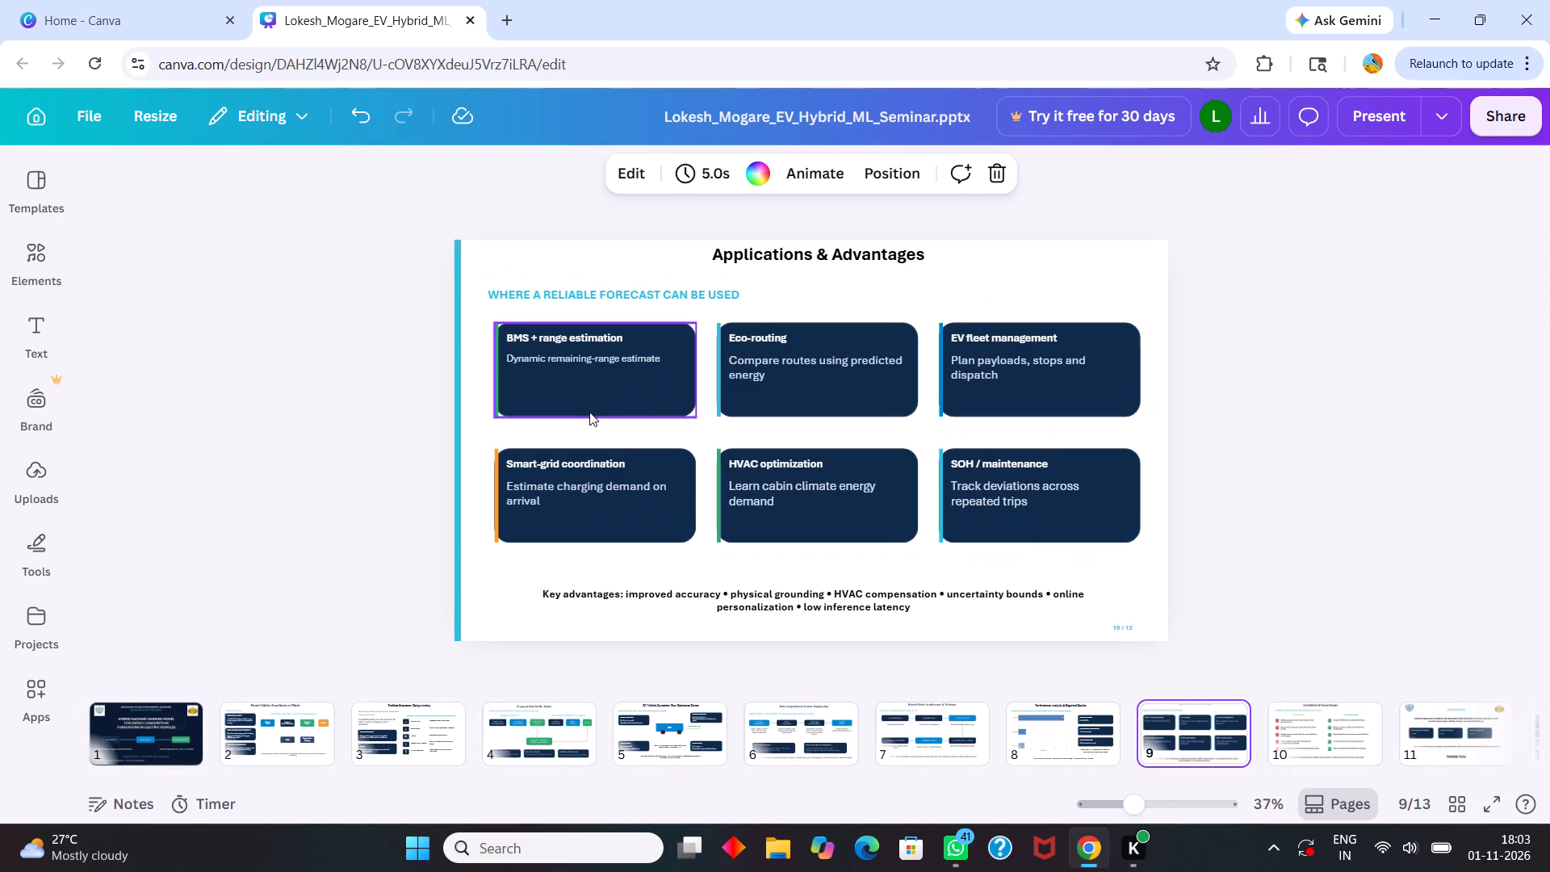
{"action": "left_click", "coordinate": [685, 437]}
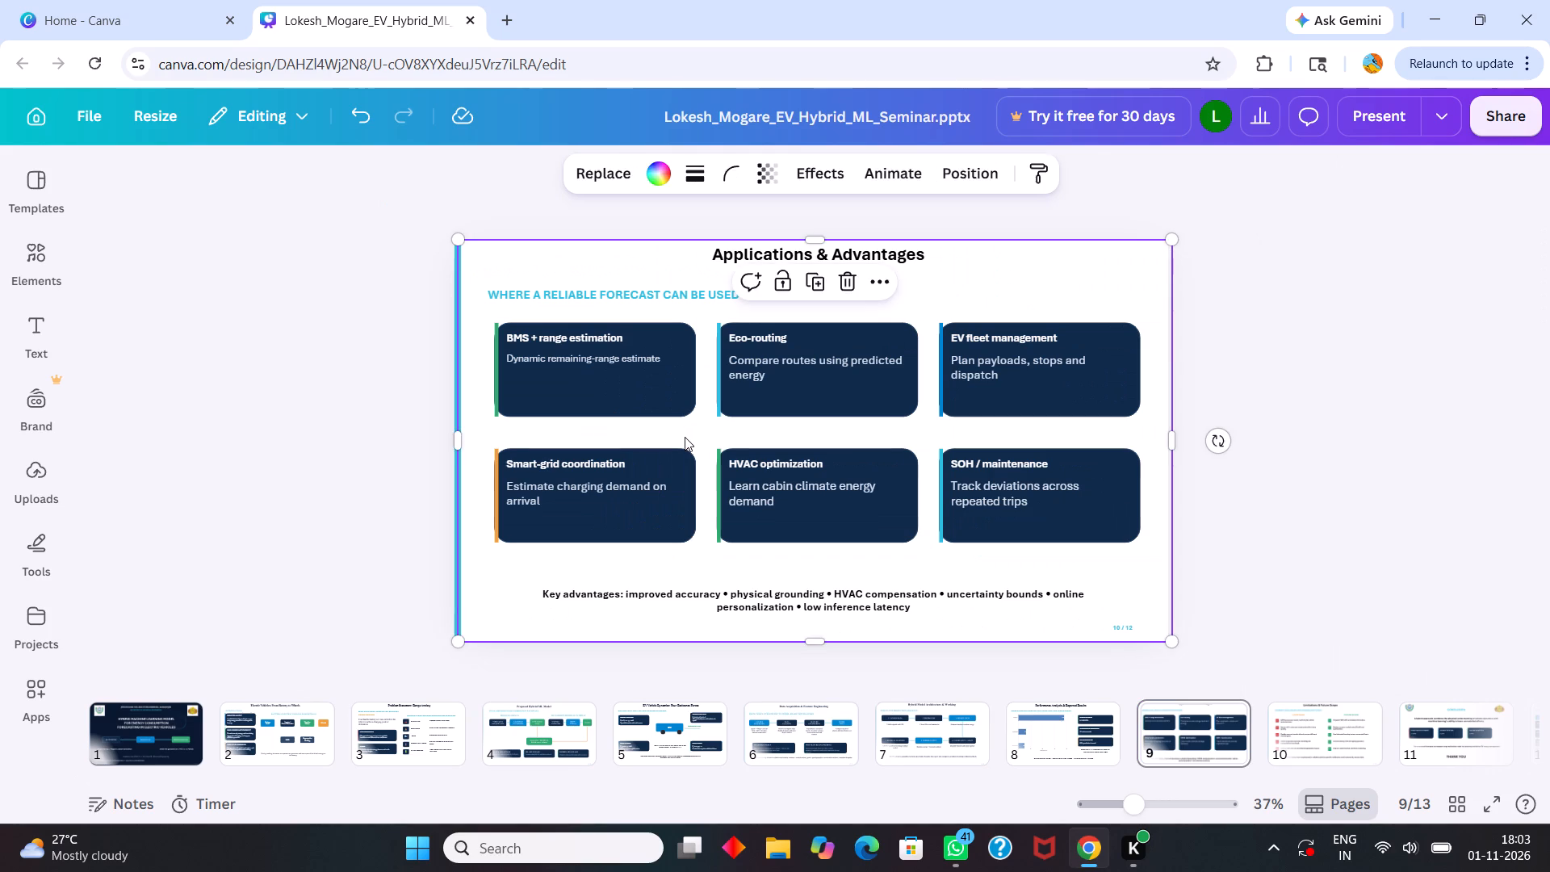
Change all text on the Applications & Advantages page to the Times New Roman font.
{"action": "key", "text": "ctrl+a"}
{"action": "left_click", "coordinate": [487, 167]}
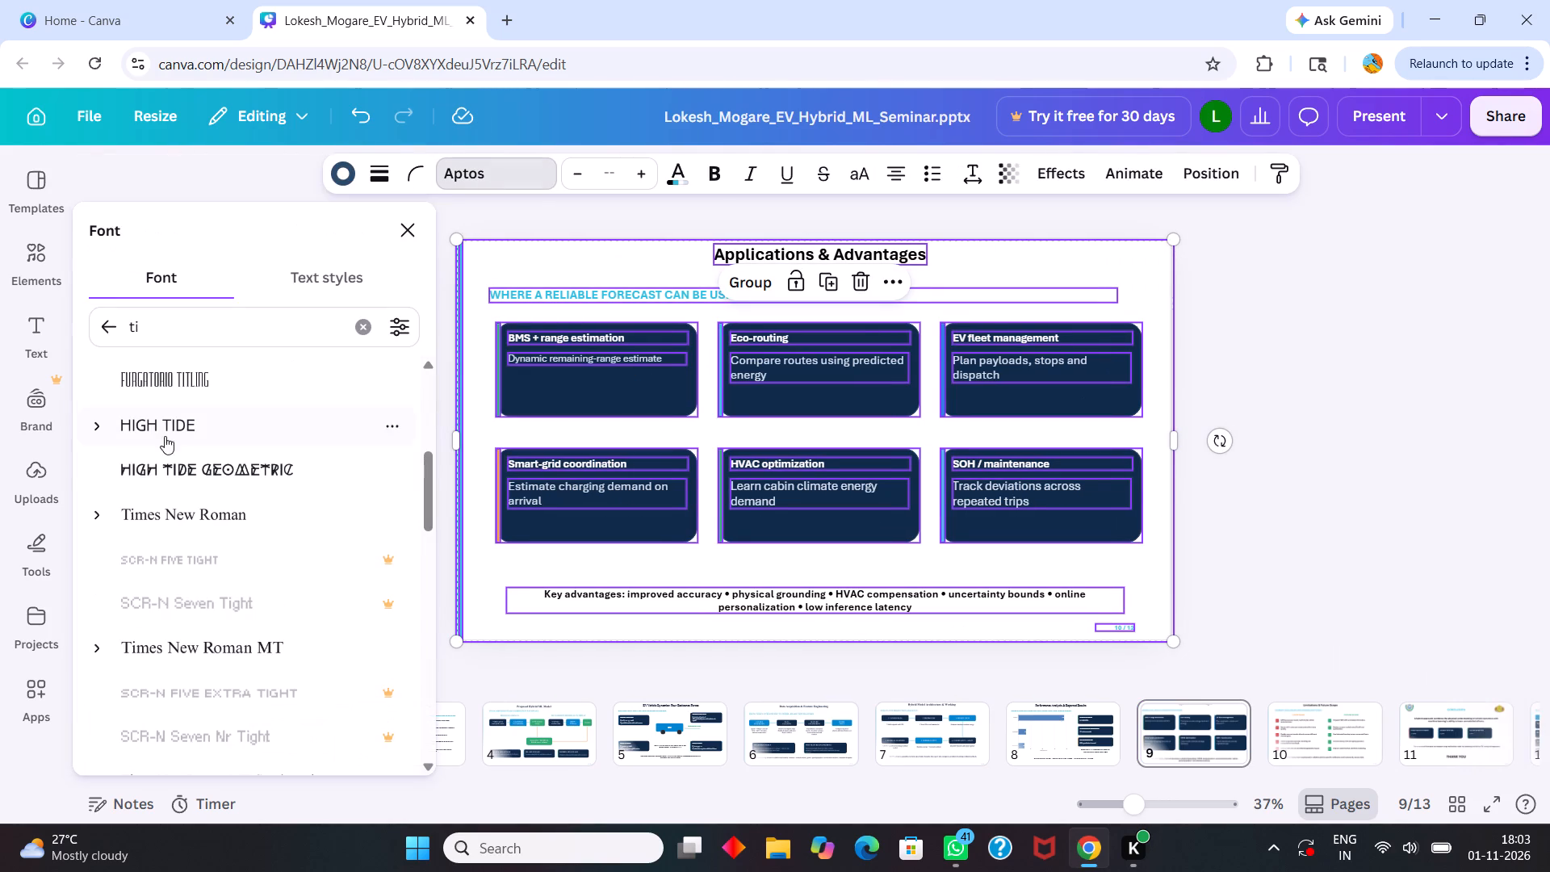
{"action": "left_click", "coordinate": [201, 505]}
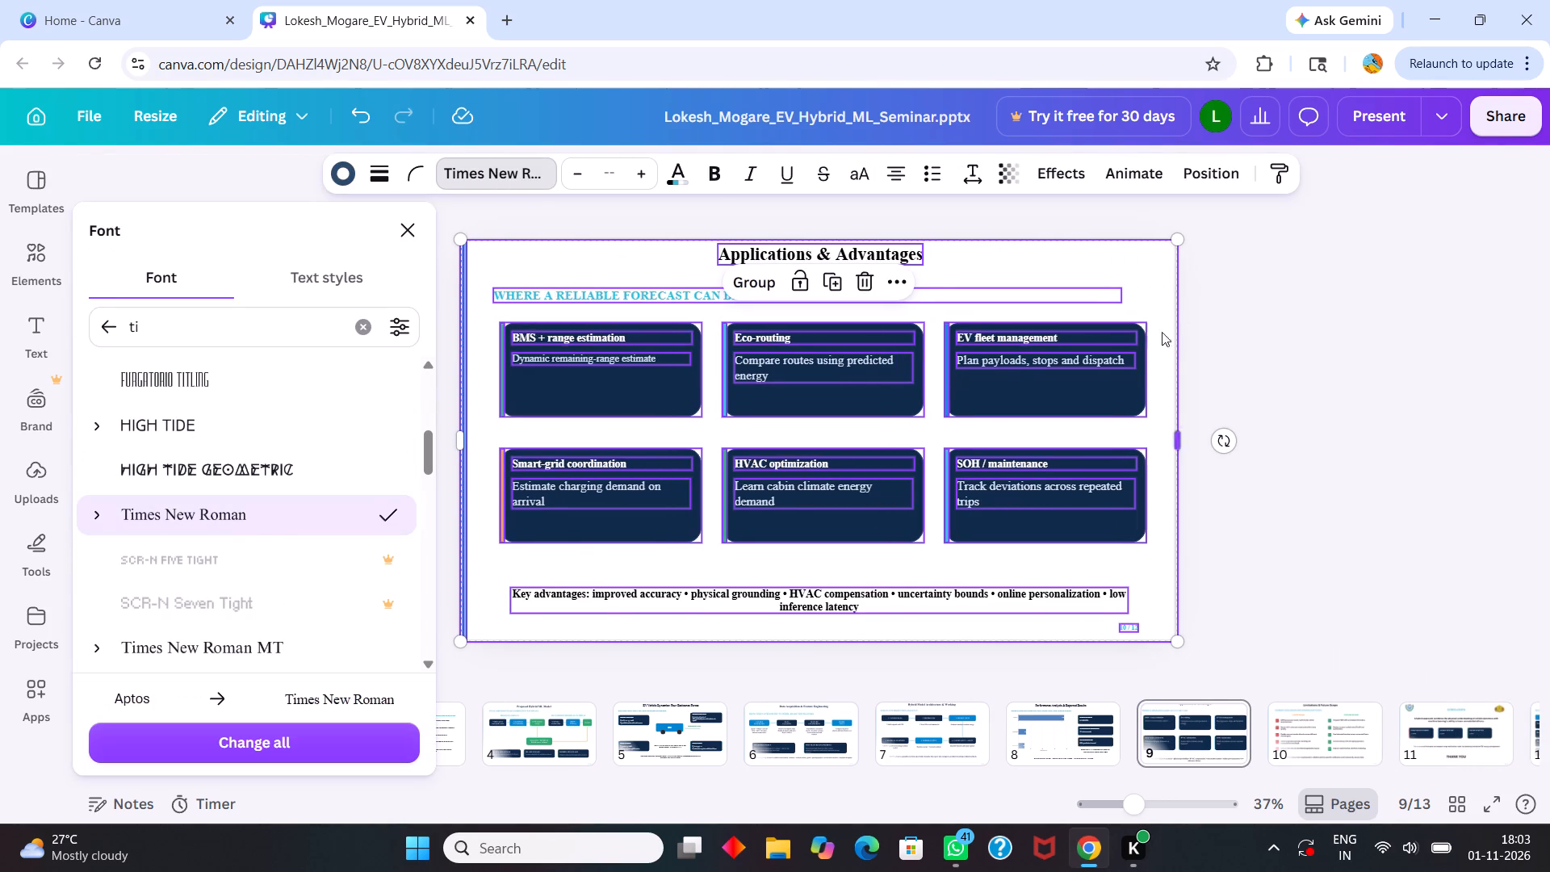
{"action": "left_click", "coordinate": [1251, 551]}
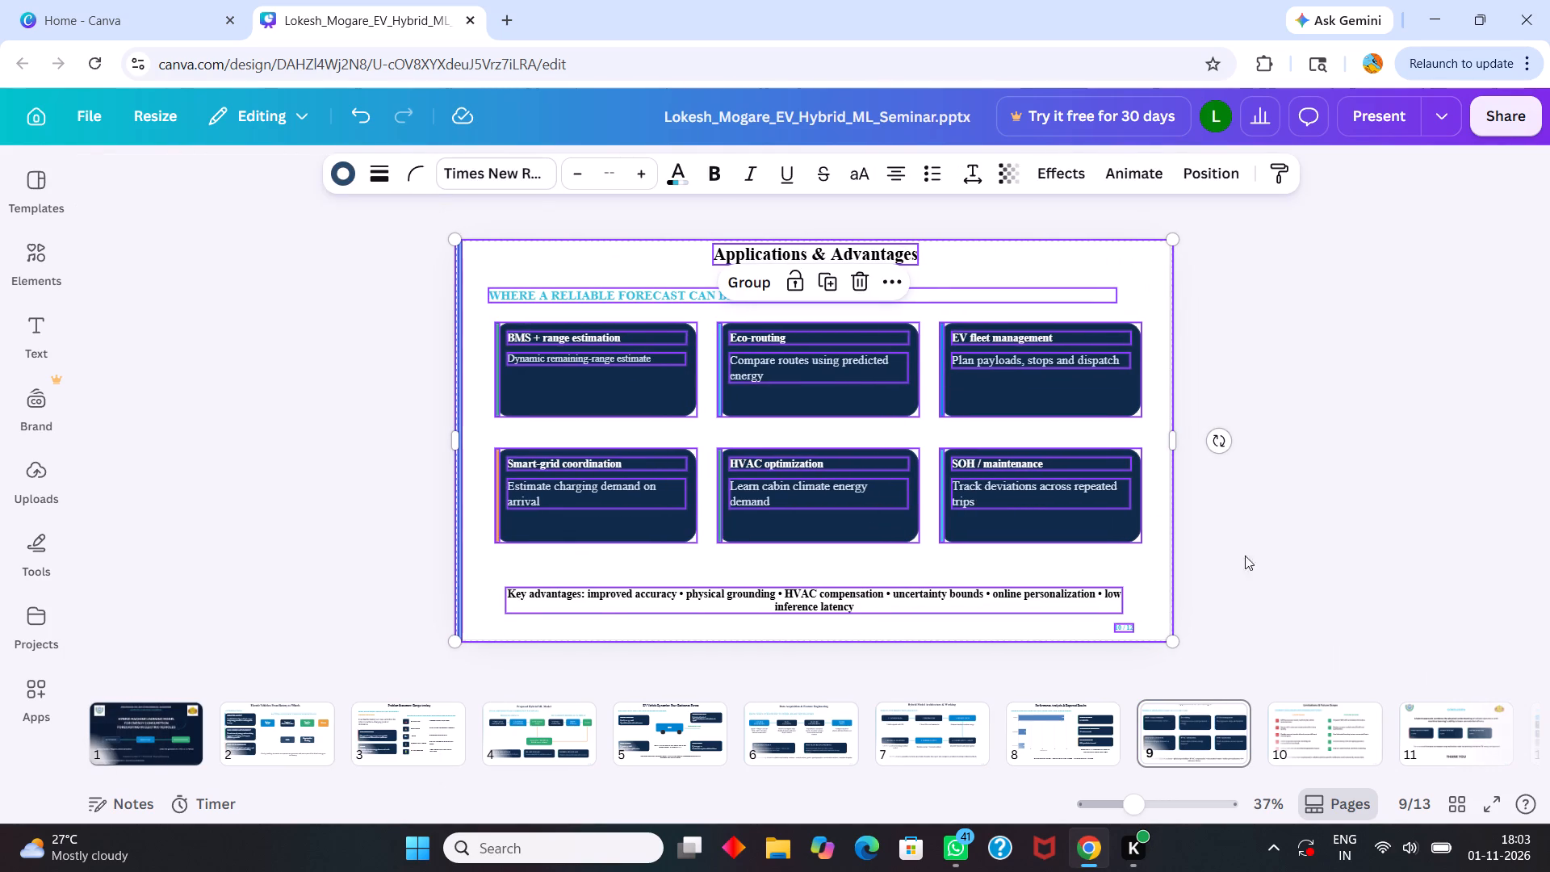
{"action": "left_click", "coordinate": [1133, 588]}
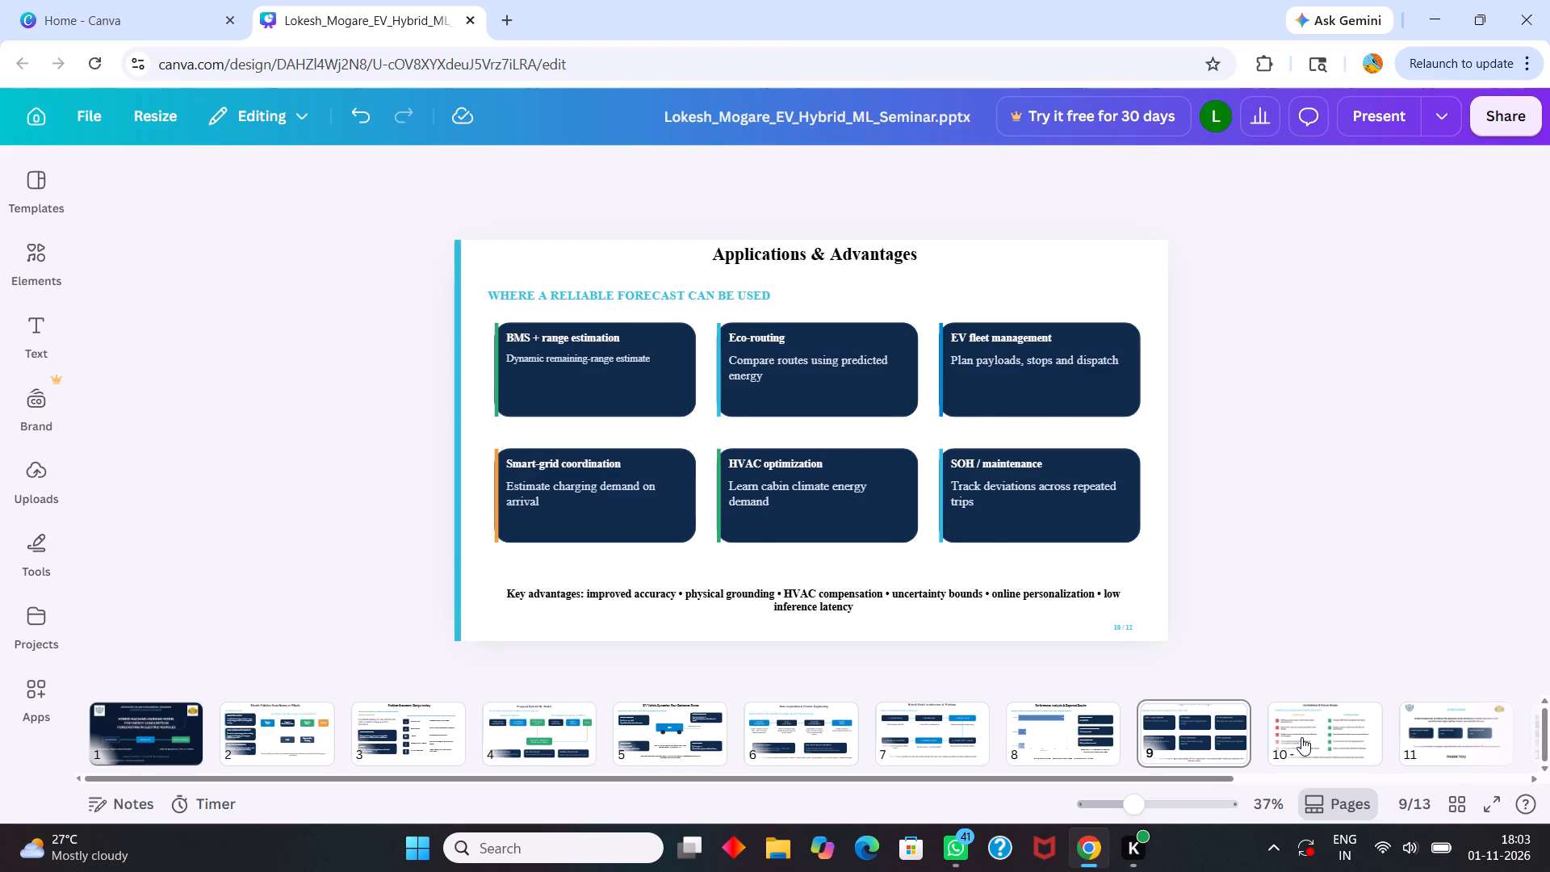
Change all text on the Limitations & Future Scope page to the Times New Roman font.
{"action": "left_click", "coordinate": [1302, 737]}
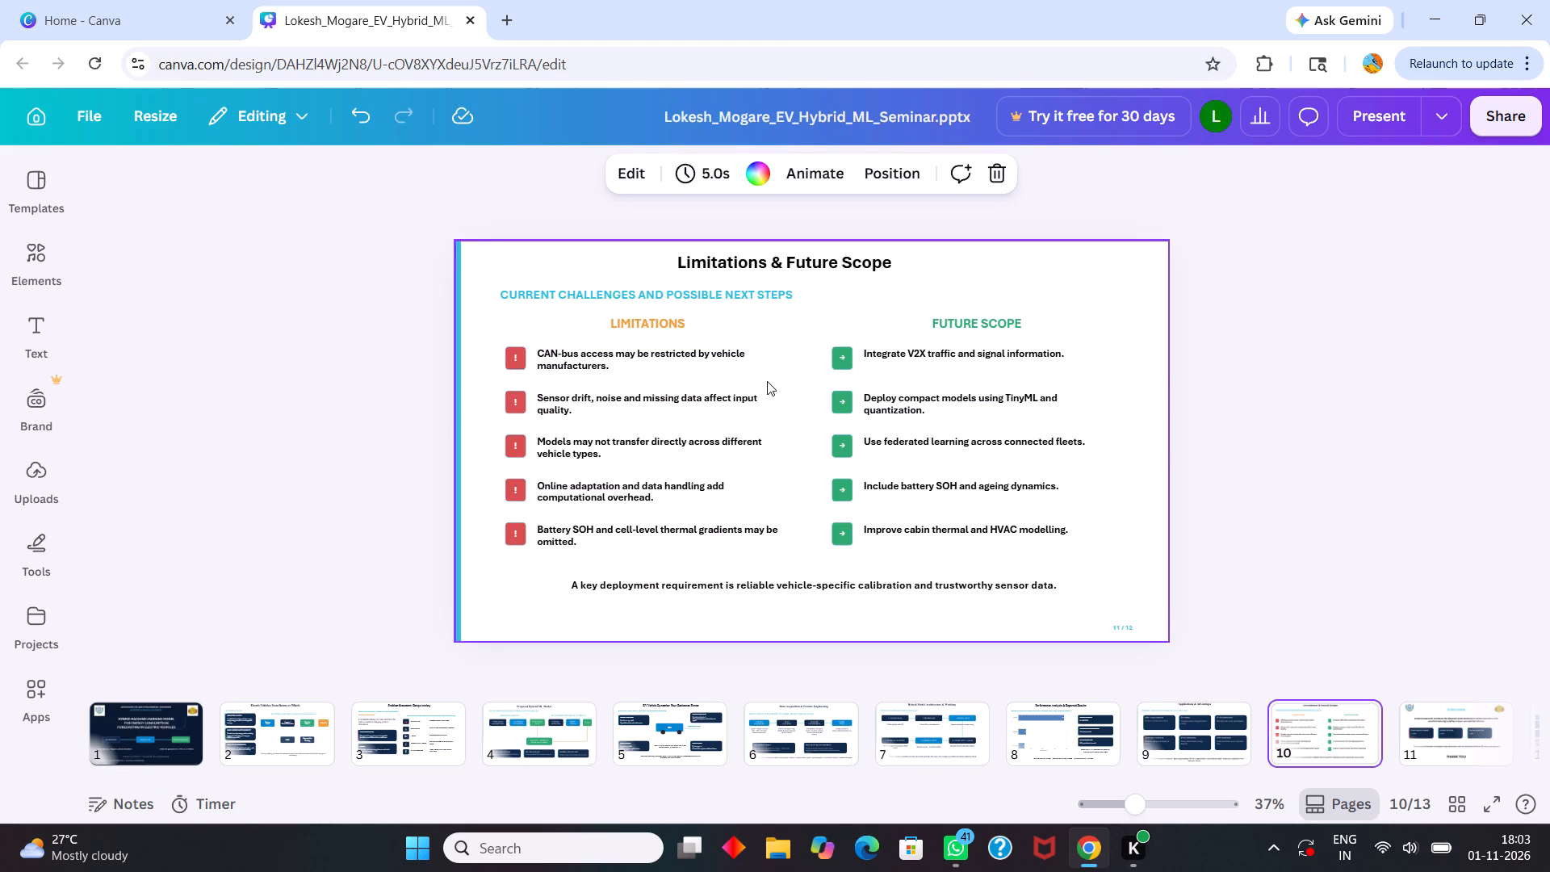
{"action": "left_click", "coordinate": [769, 381]}
{"action": "key", "text": "ctrl+a"}
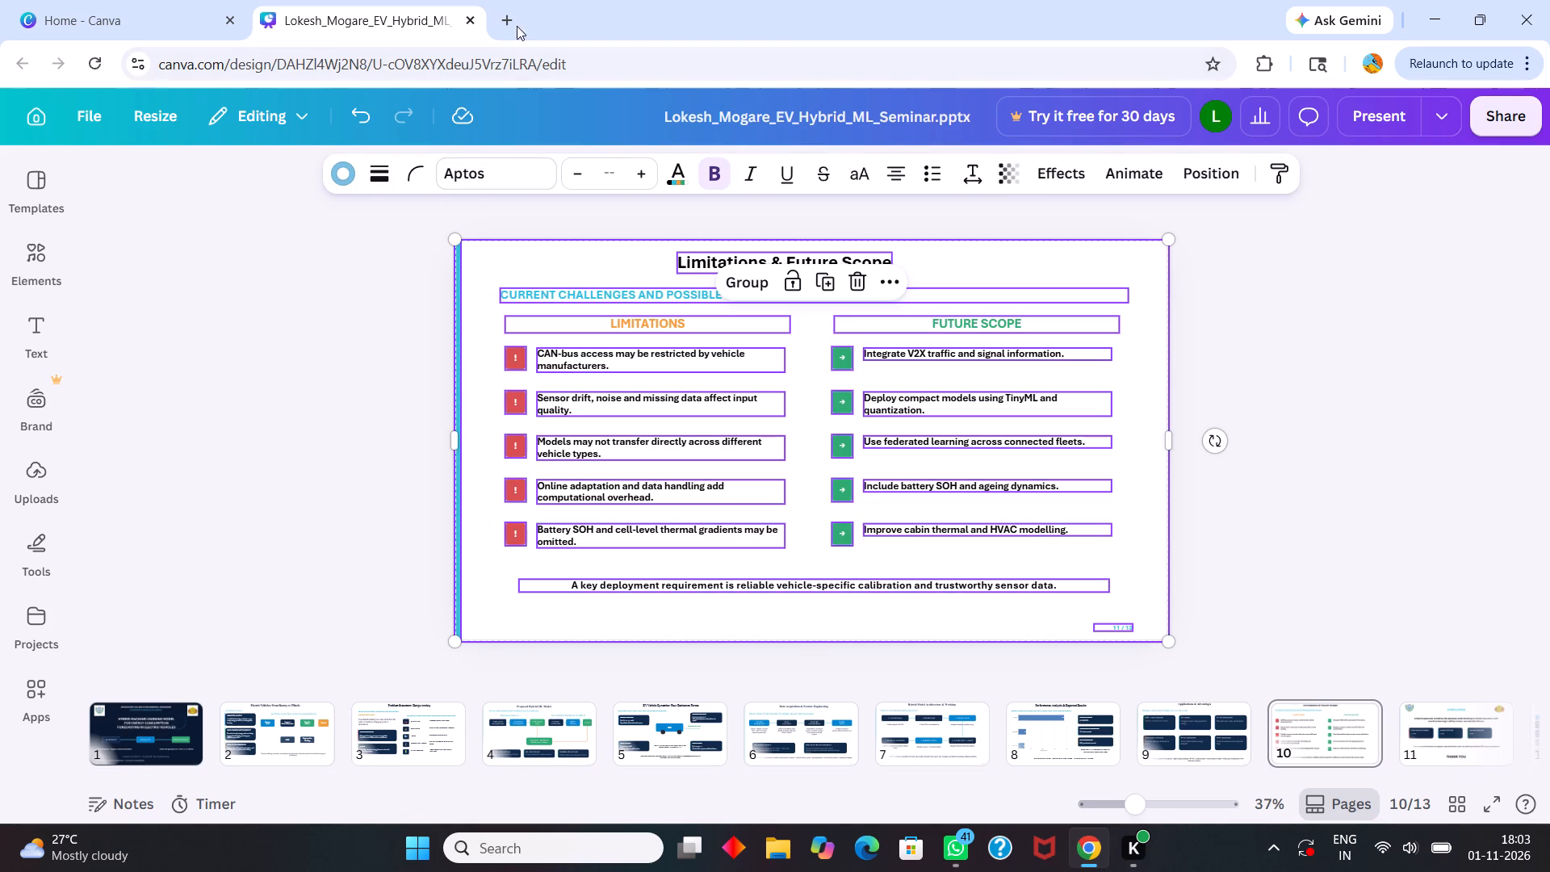
{"action": "left_click", "coordinate": [467, 171]}
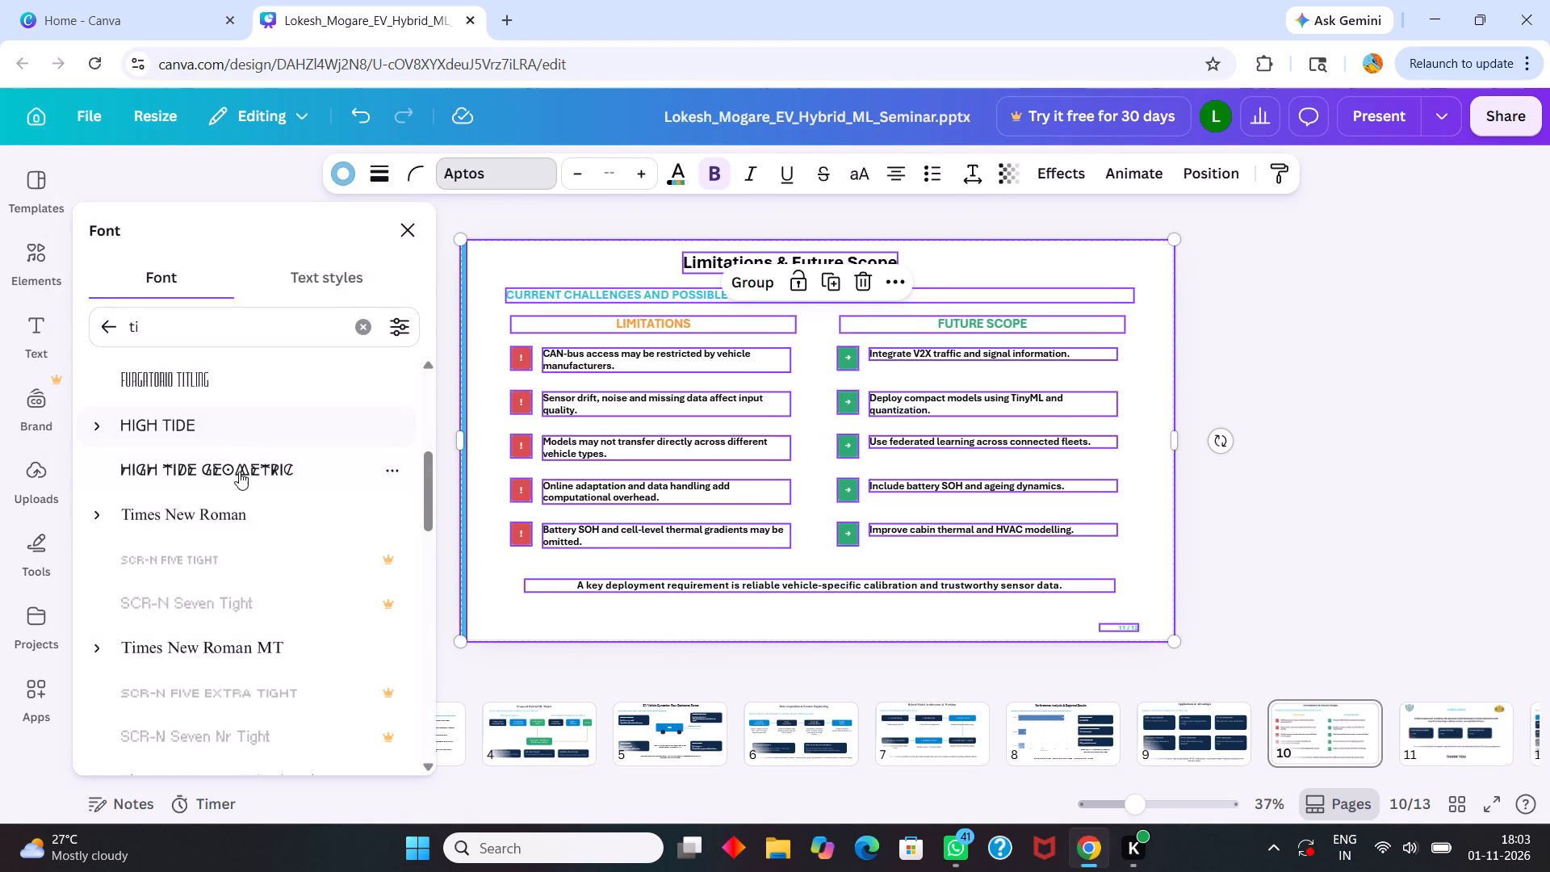
{"action": "left_click", "coordinate": [239, 513]}
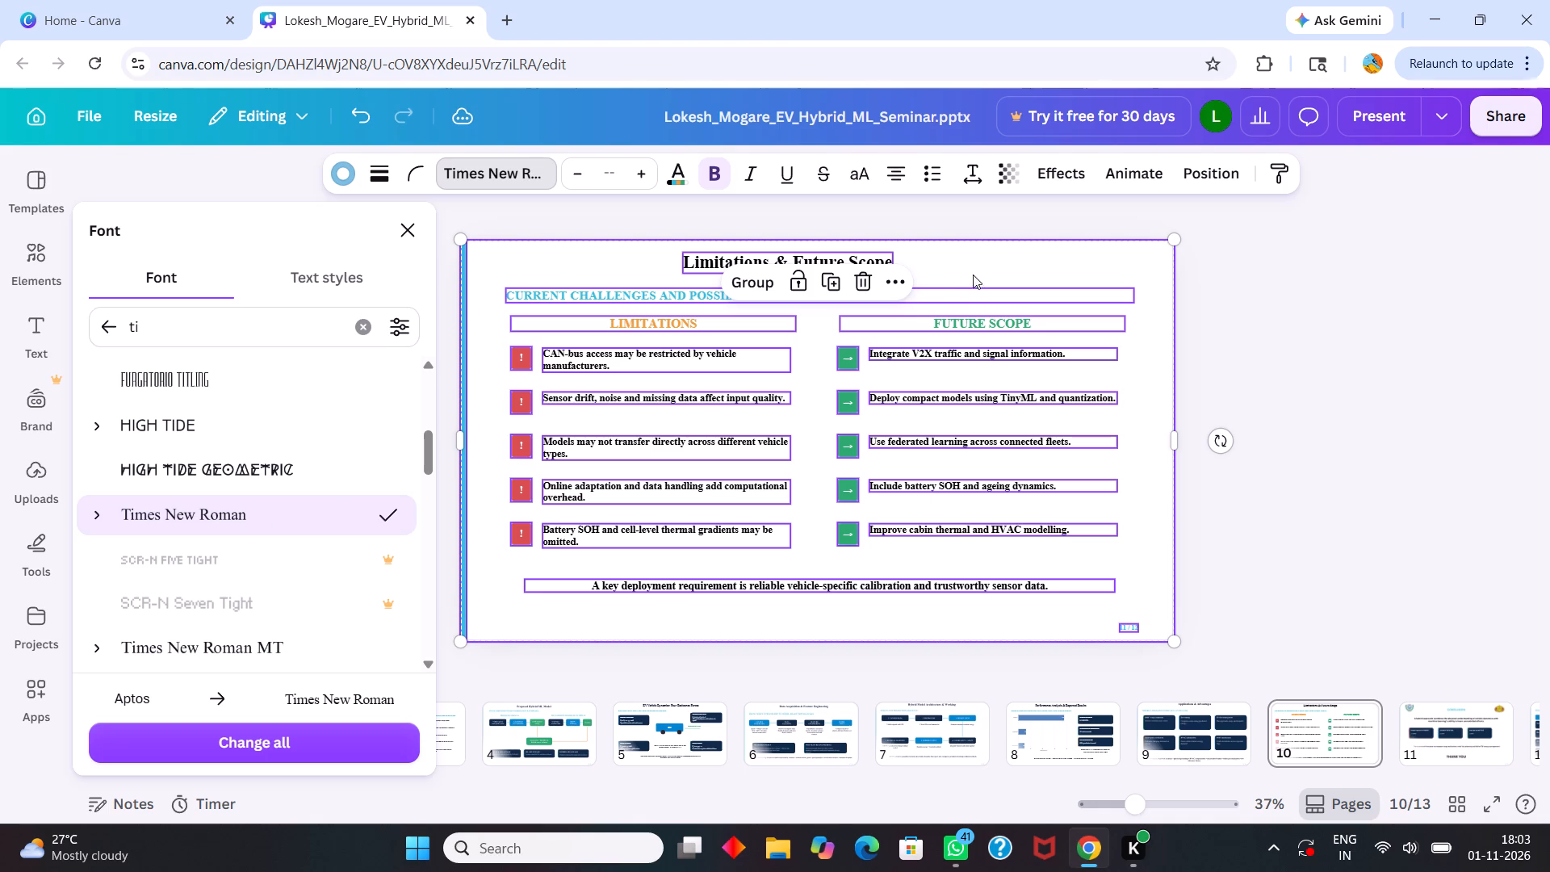
{"action": "left_click", "coordinate": [991, 263]}
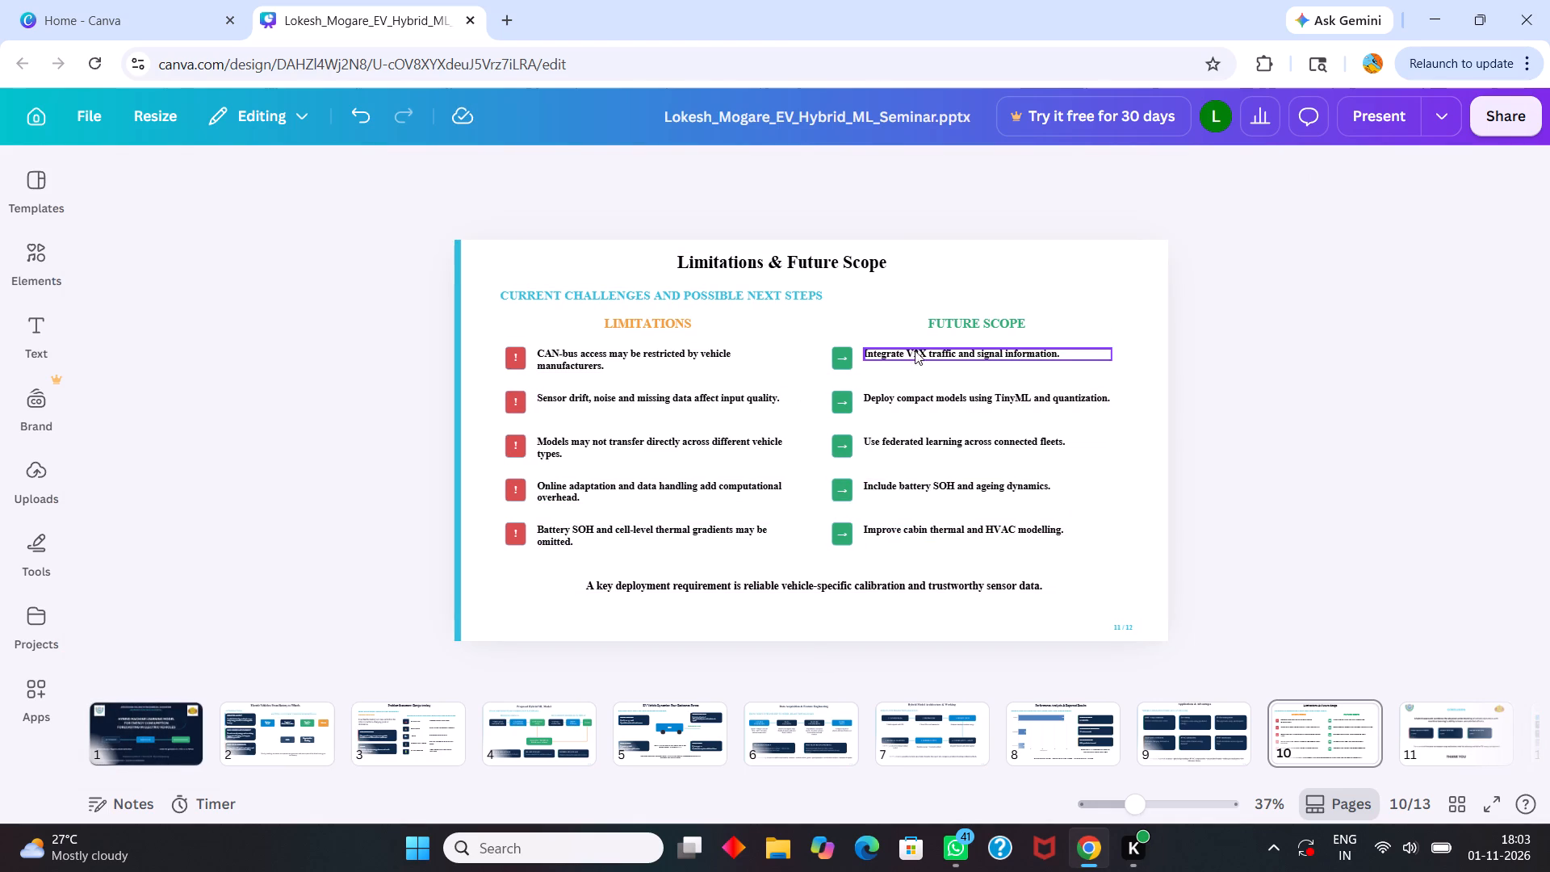
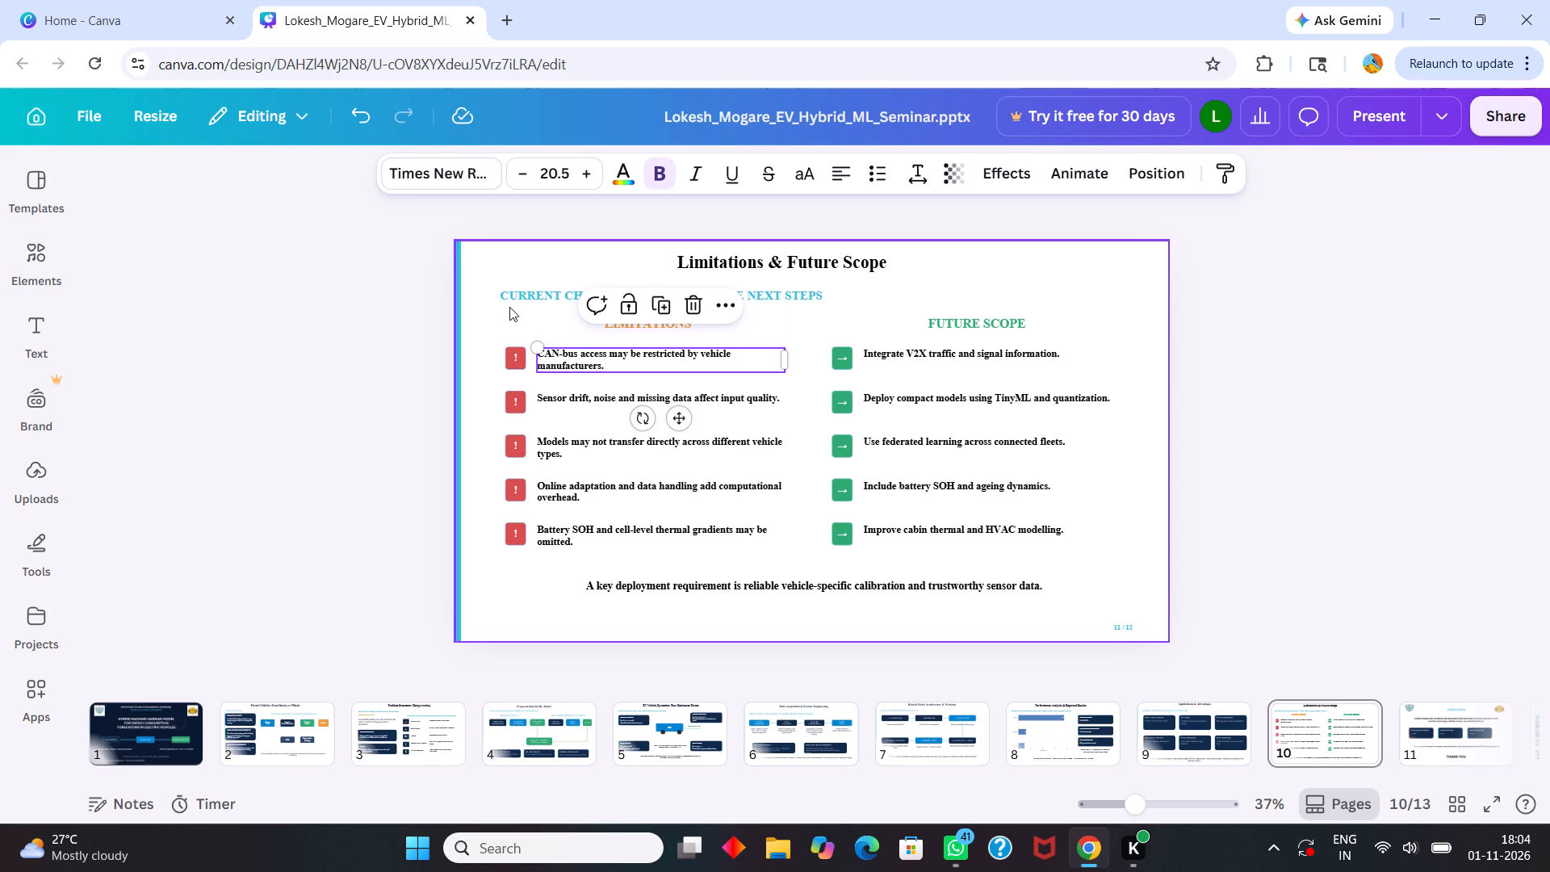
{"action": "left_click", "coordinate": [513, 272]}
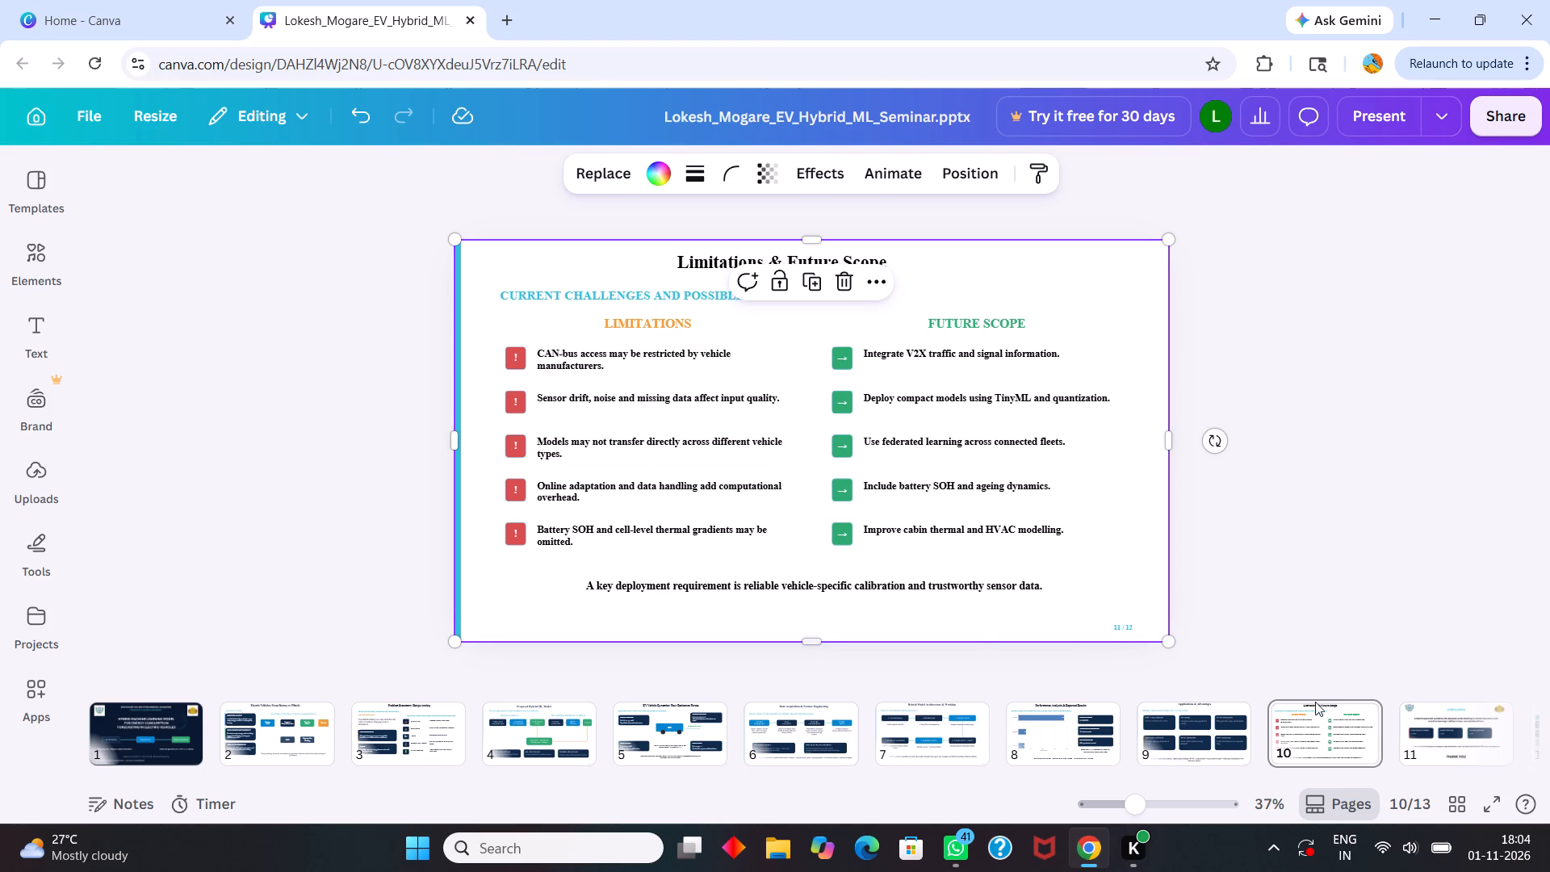
Select the "Dynamic remaining-range estimate" text in the BMS + range estimation card on the Applications & Advantages page.
{"action": "left_click", "coordinate": [1171, 722]}
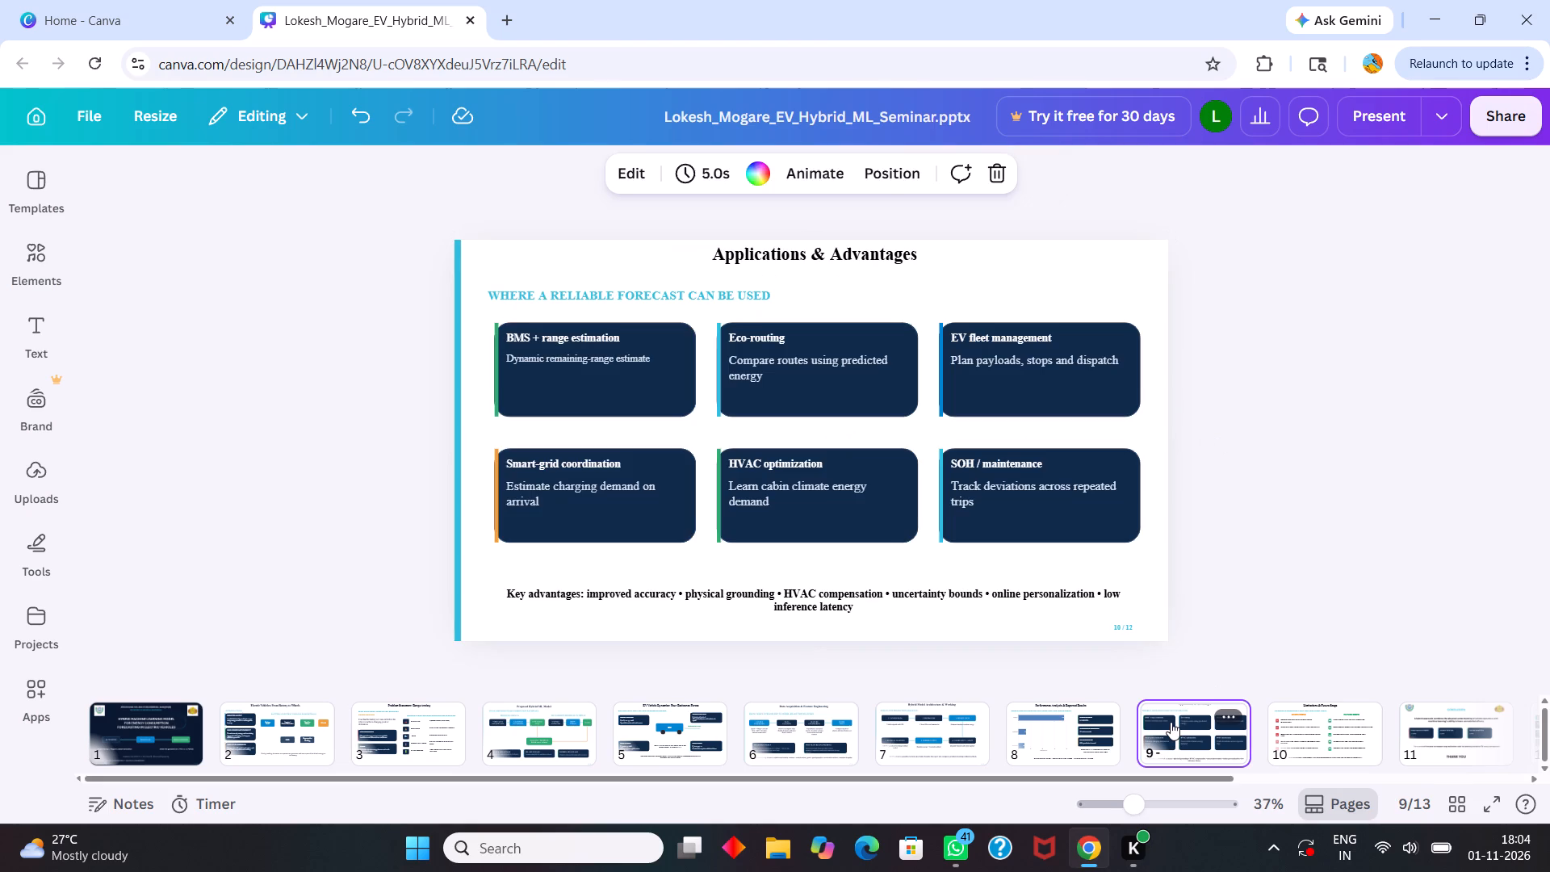
{"action": "left_click", "coordinate": [541, 353]}
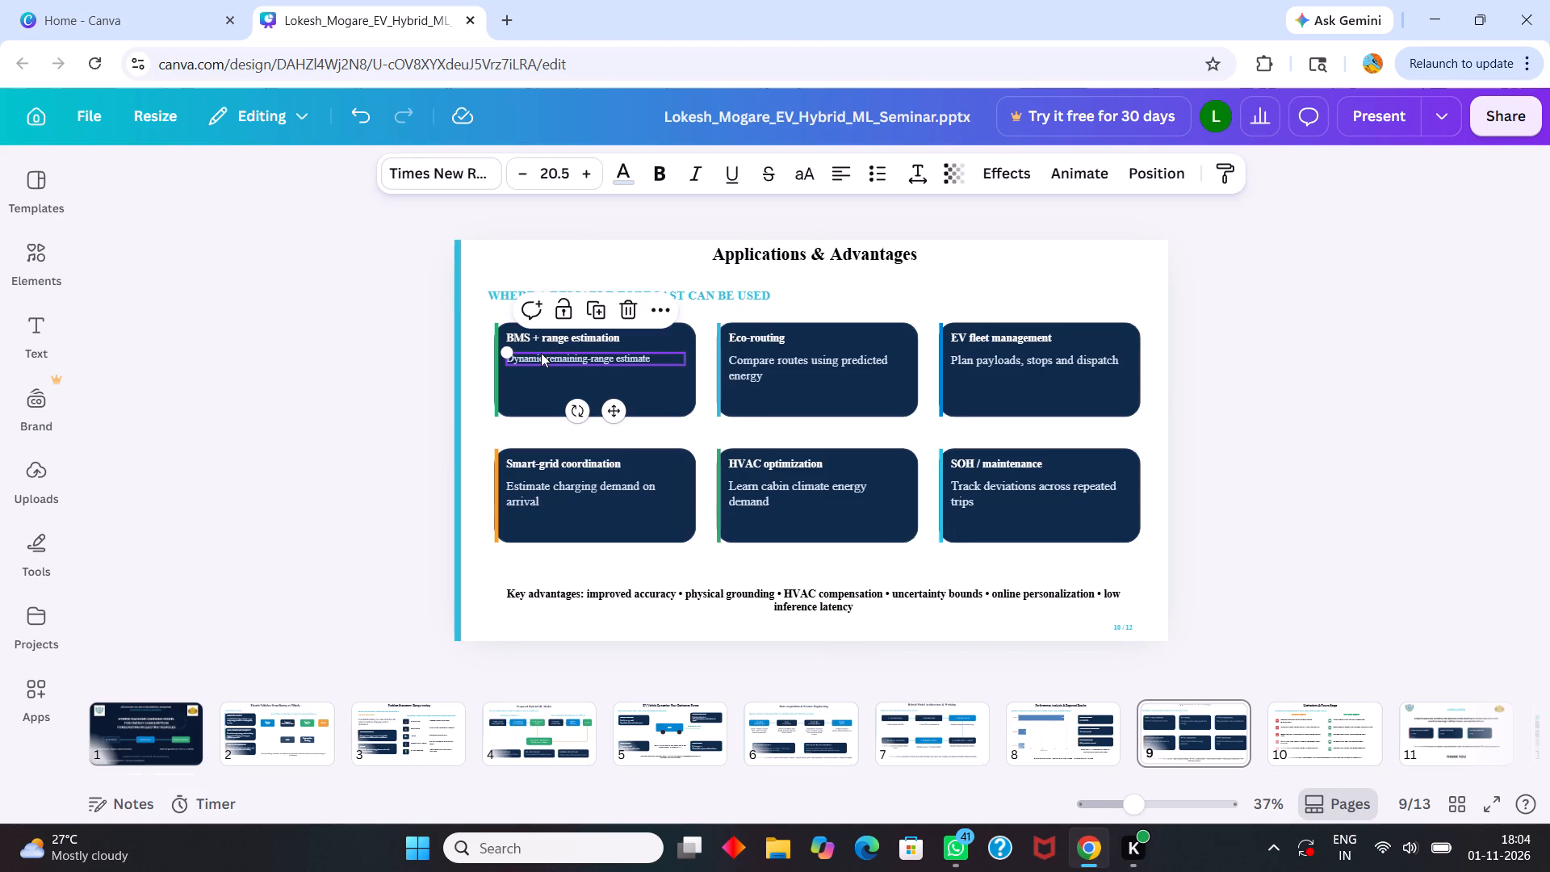
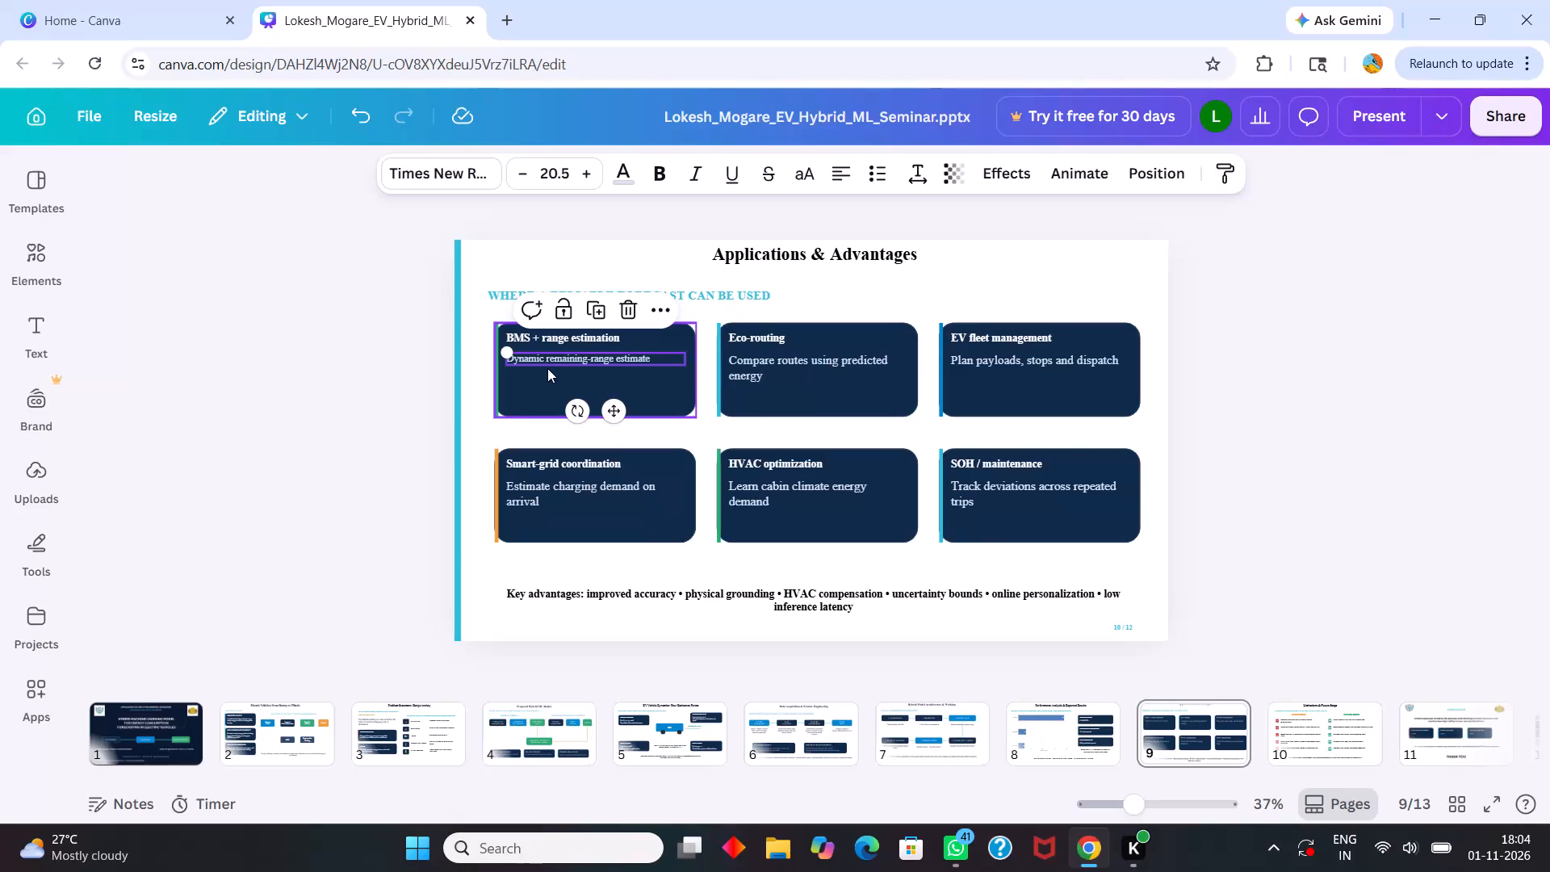
Replace the description in the BMS + range estimation card with "Estimates the remaining battery range.".
{"action": "left_click", "coordinate": [552, 358]}
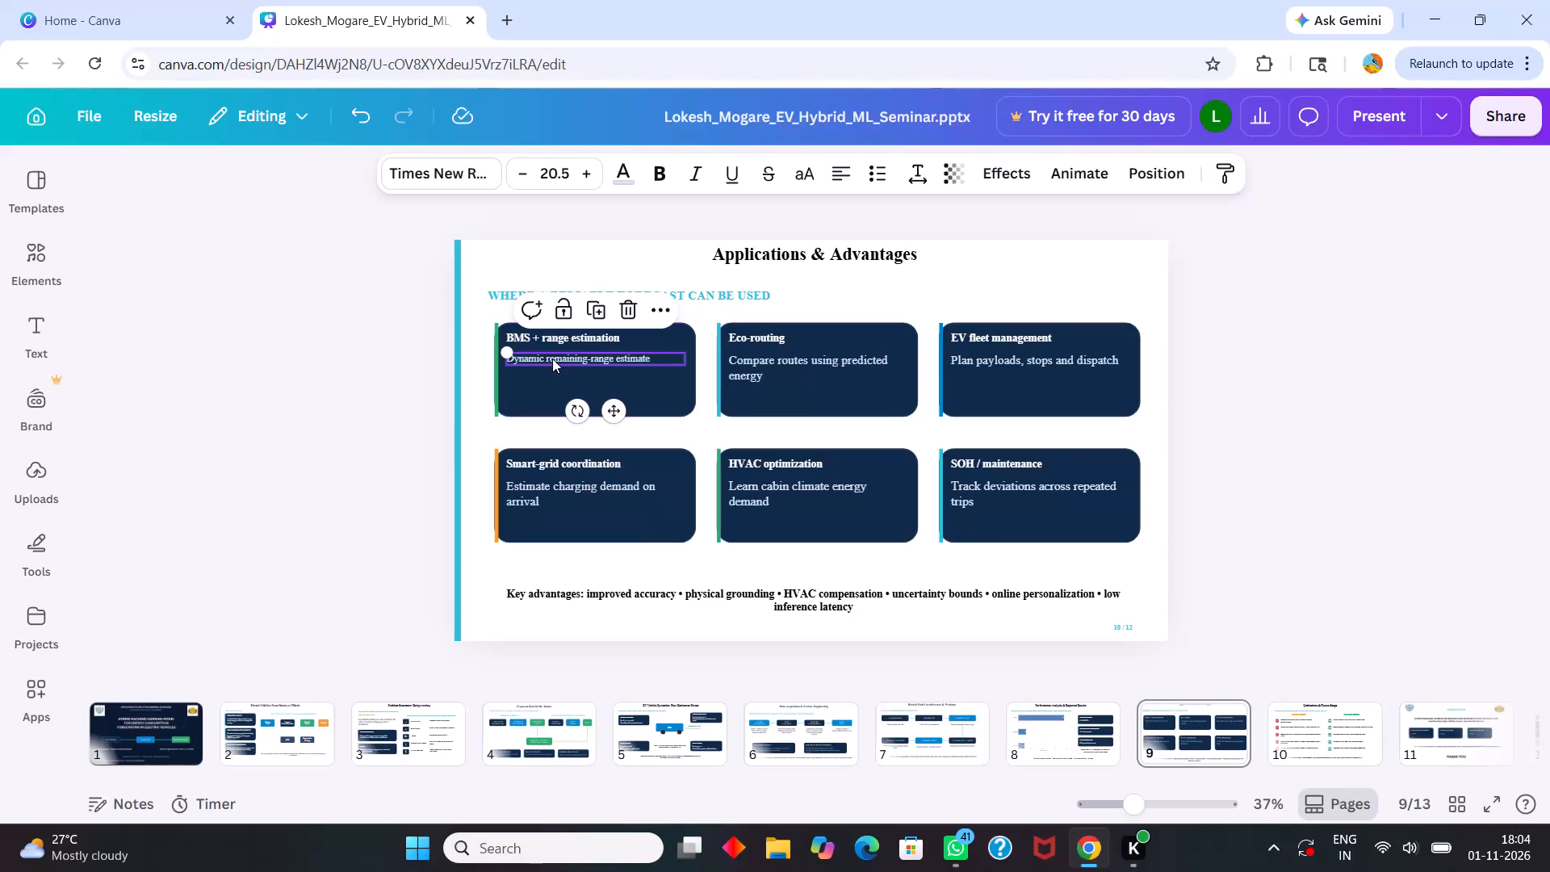
{"action": "key", "text": "ctrl+v"}
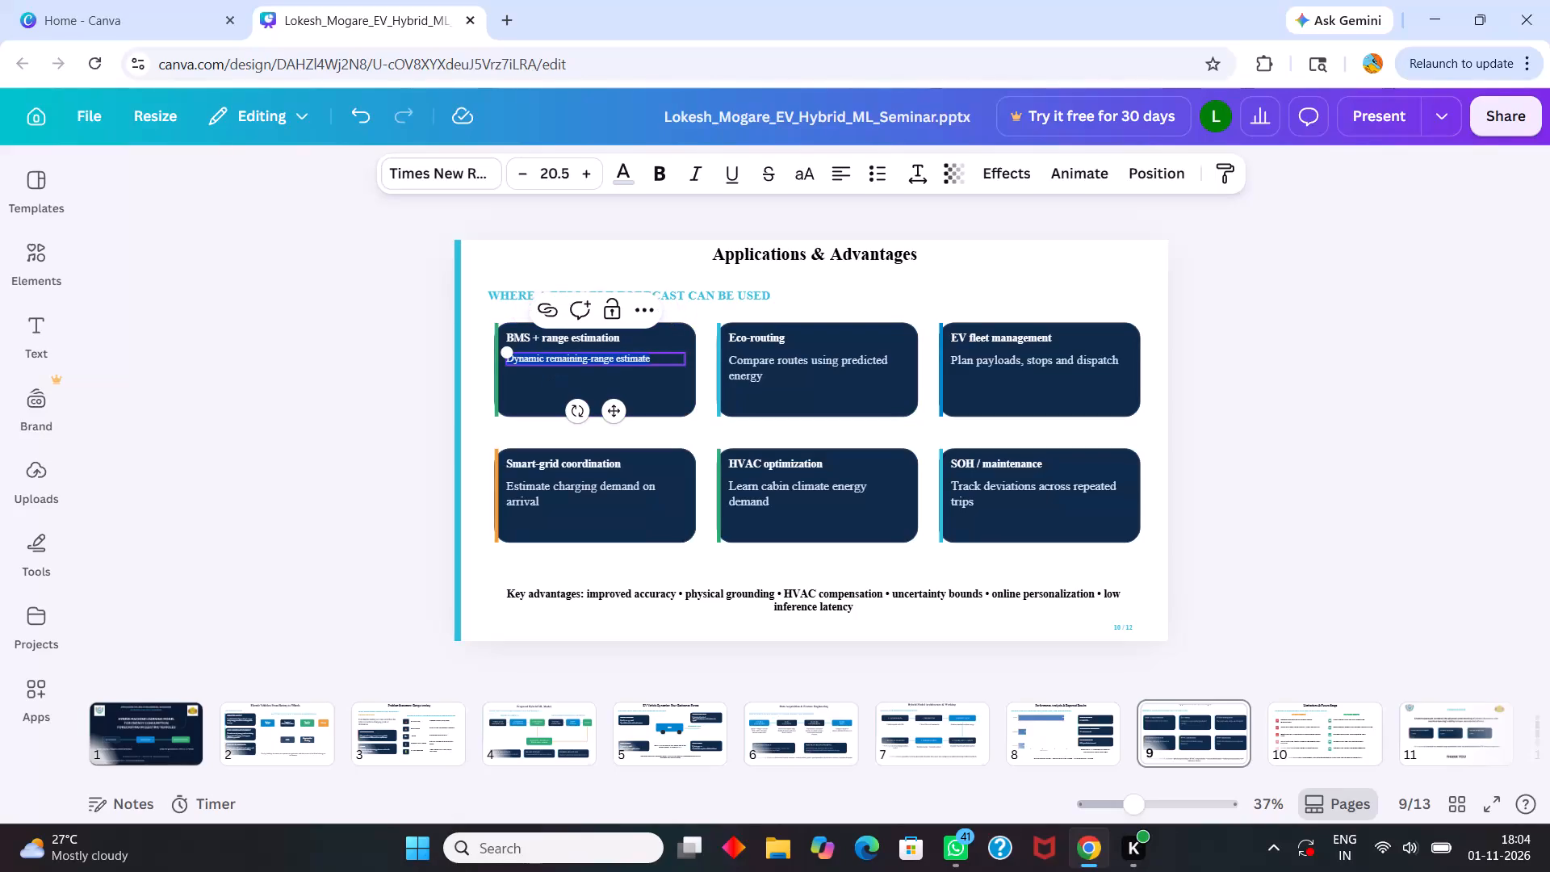
{"action": "left_click", "coordinate": [548, 384]}
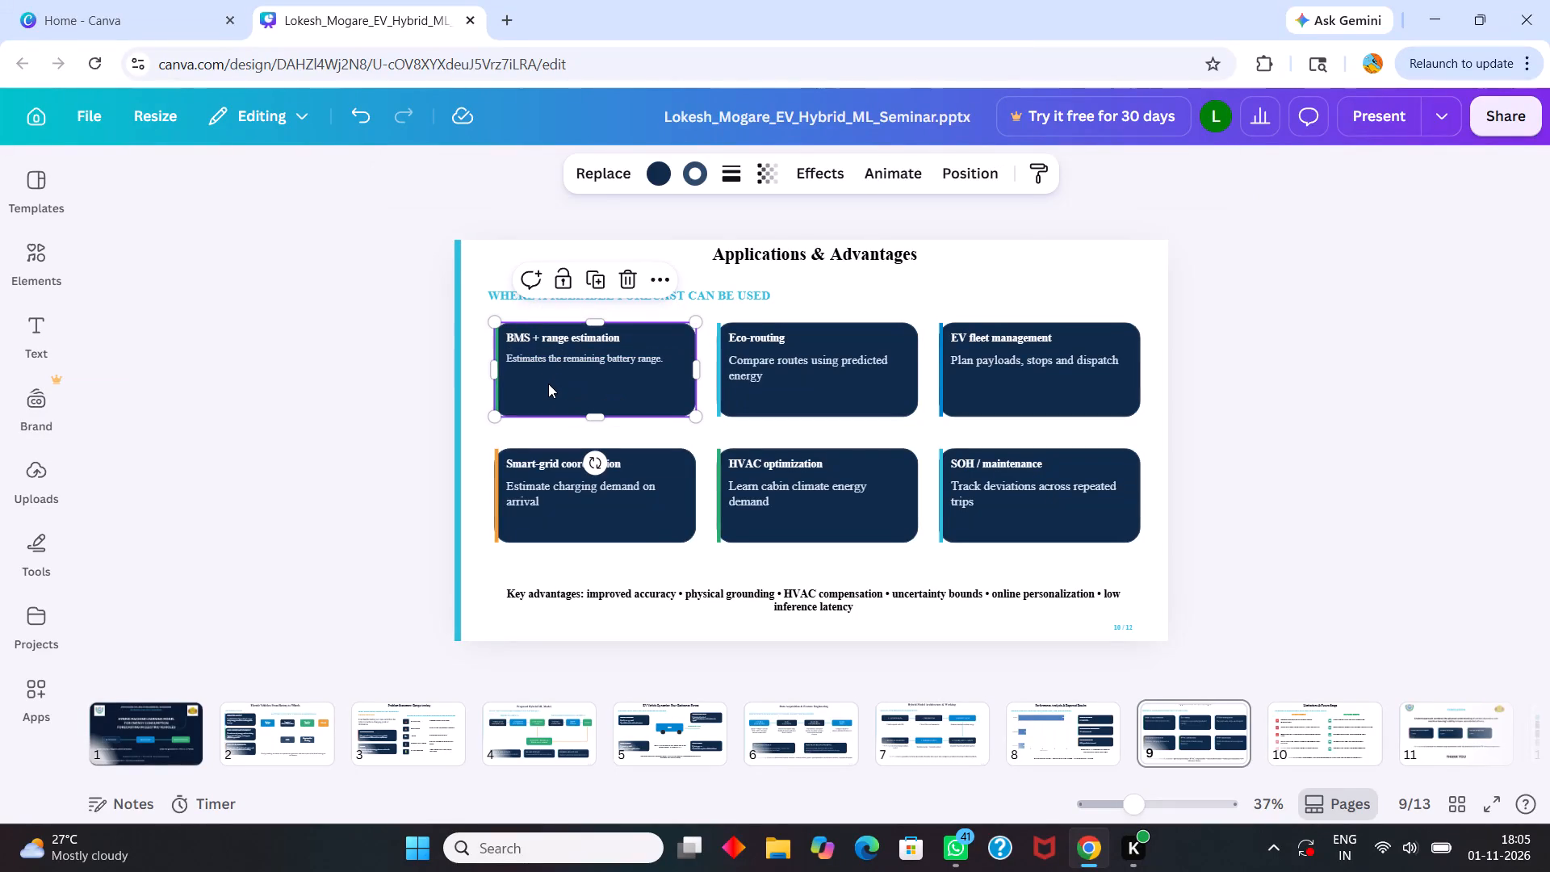
Move the new description slightly lower inside the BMS + range estimation card, leaving more space below its heading.
{"action": "left_click", "coordinate": [597, 361]}
{"action": "left_click_drag", "start_coordinate": [597, 361], "coordinate": [594, 362]}
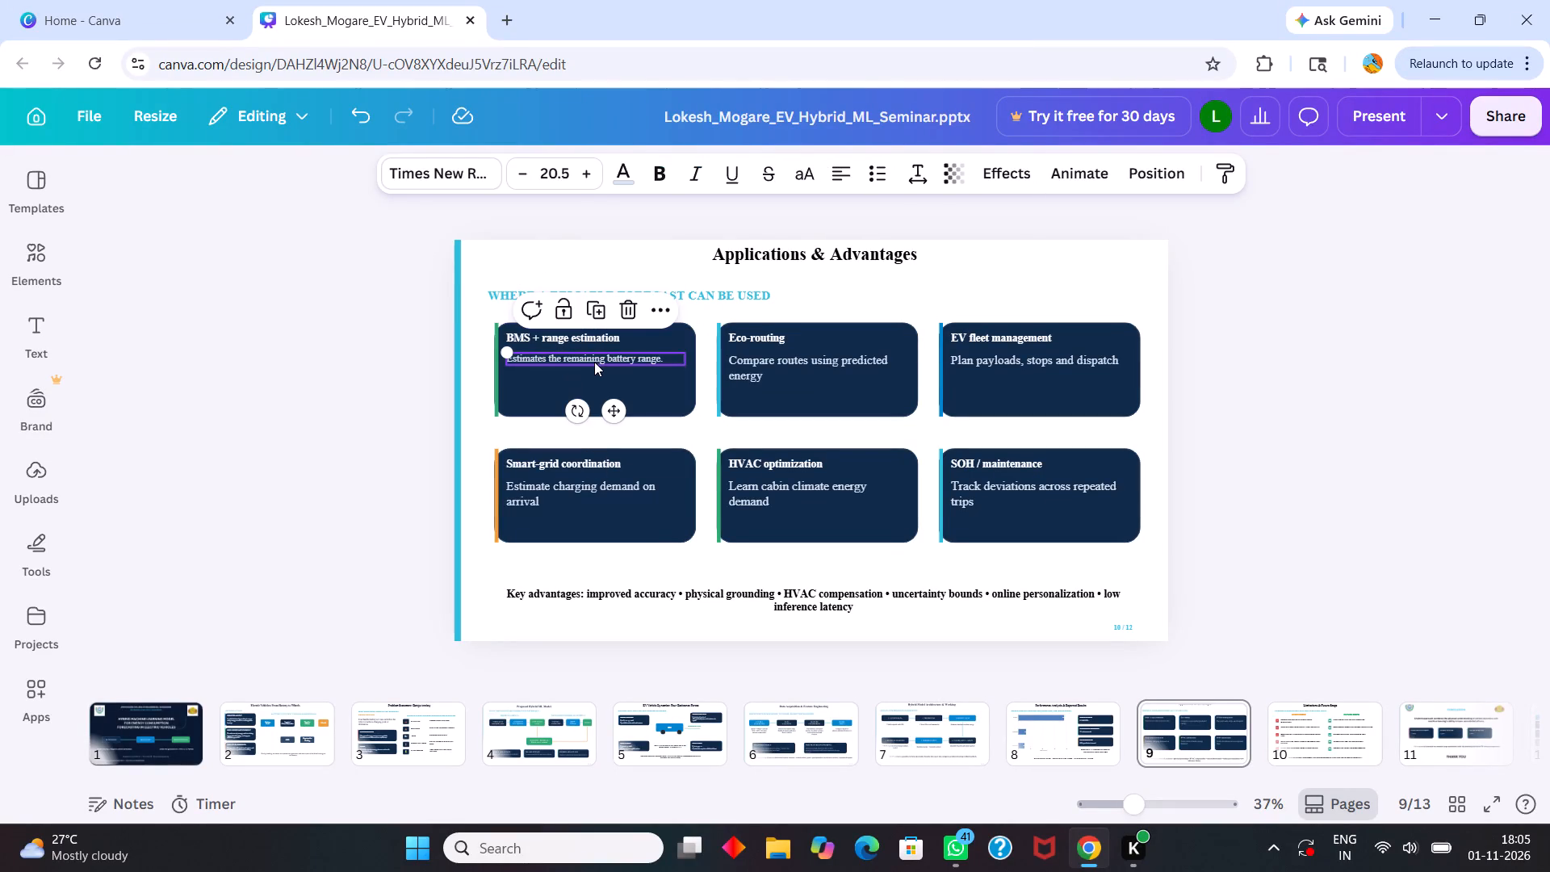
{"action": "left_click_drag", "start_coordinate": [594, 362], "coordinate": [594, 373]}
{"action": "left_click", "coordinate": [644, 396]}
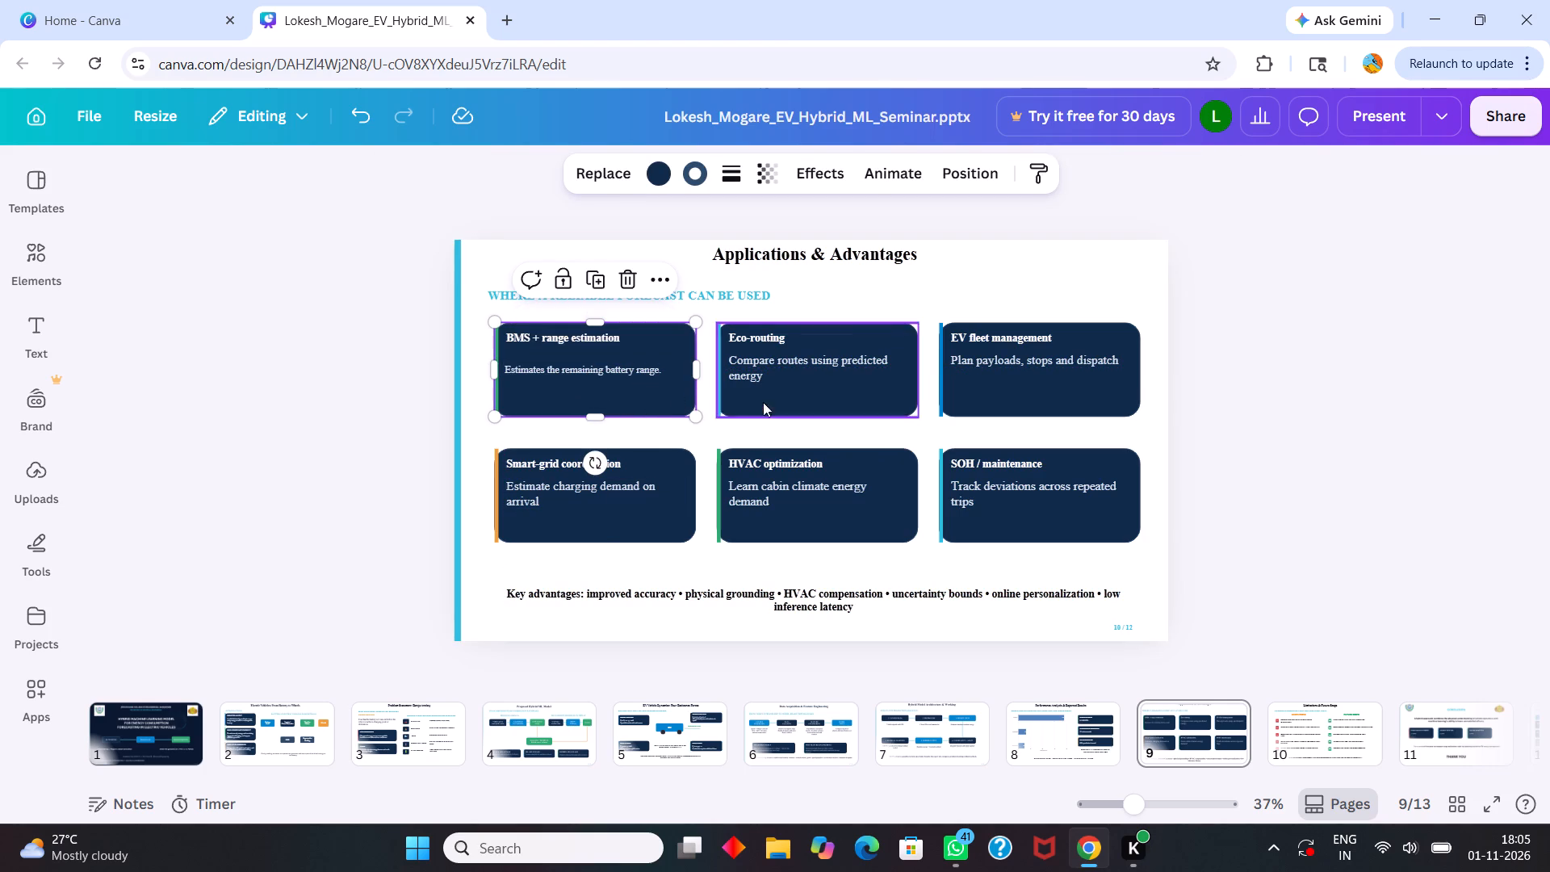
Select the "Compare routes using predicted energy" text in the Eco-routing card.
{"action": "left_click", "coordinate": [765, 372]}
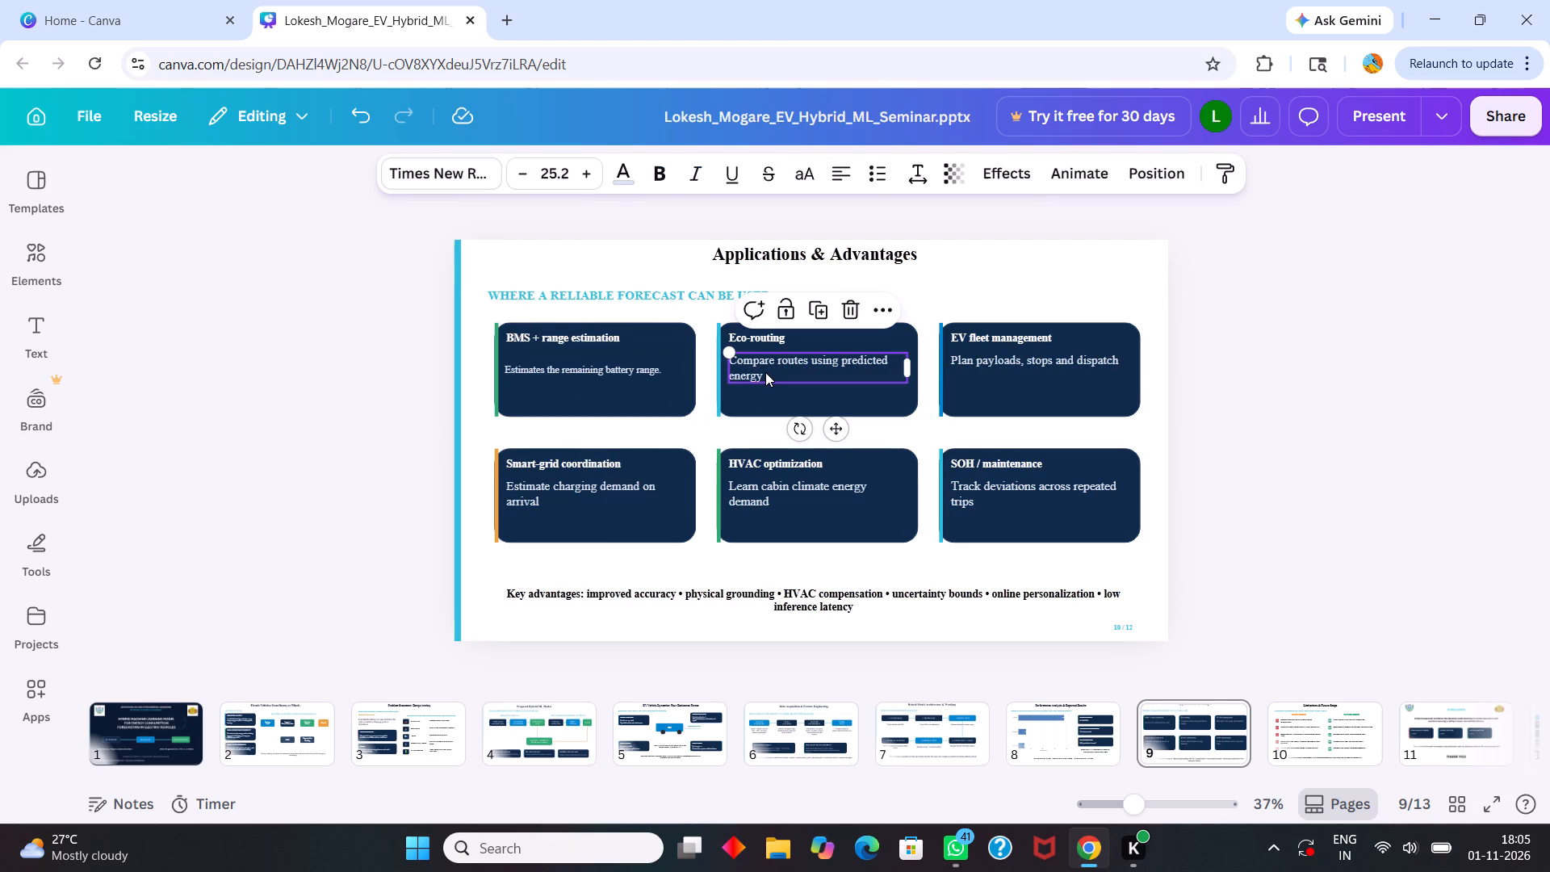
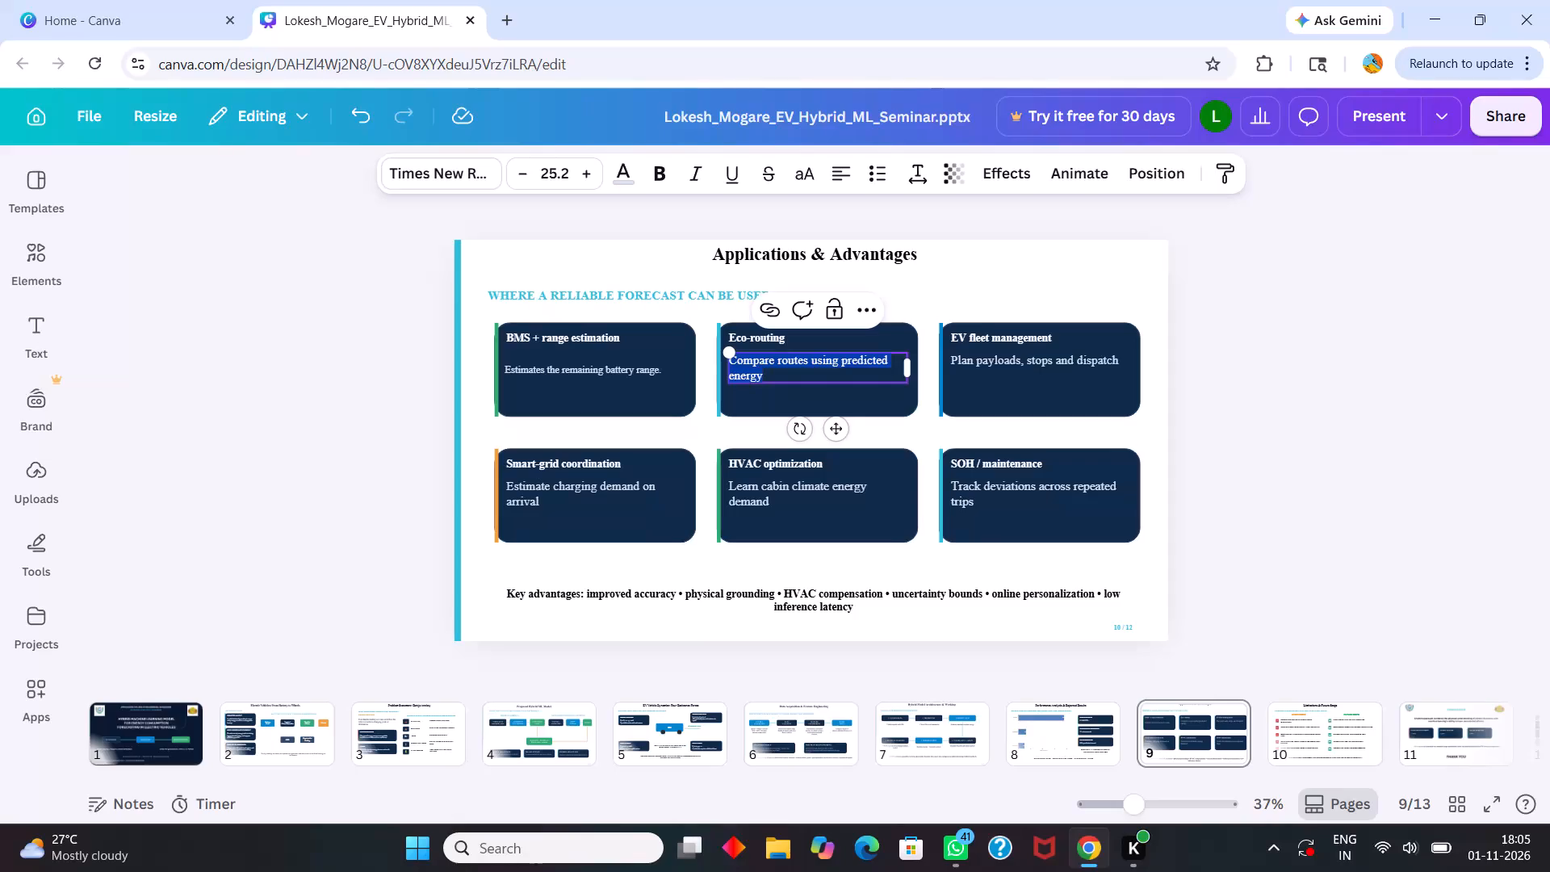
Replace the Eco-routing card's description with "Helps to select the best energy-saving route." and move it slightly lower within the card.
{"action": "key", "text": "ctrl+v"}
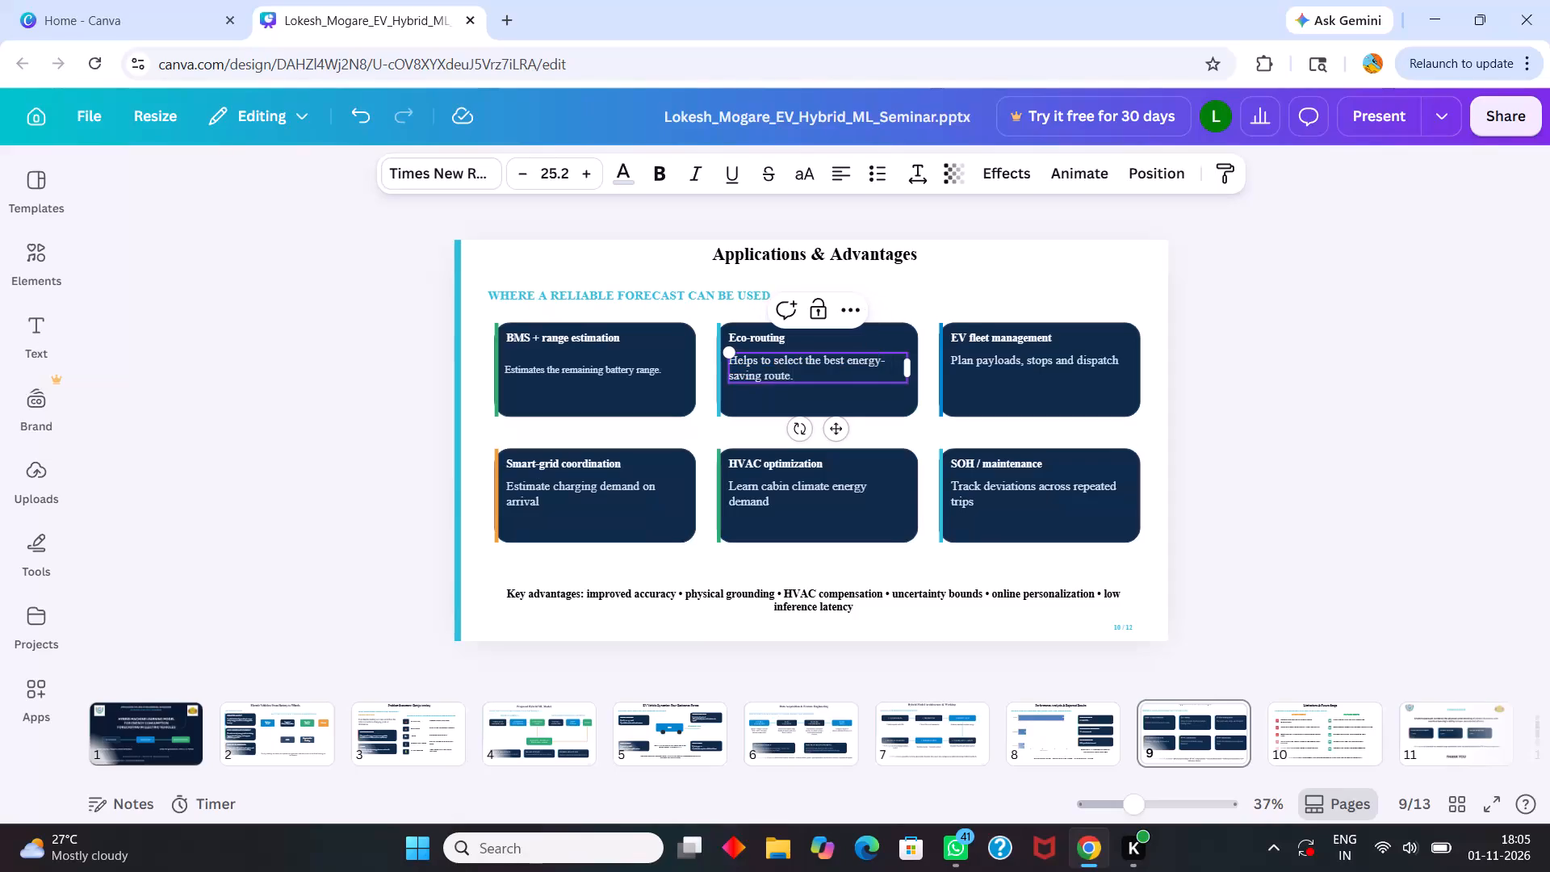
{"action": "left_click", "coordinate": [856, 399]}
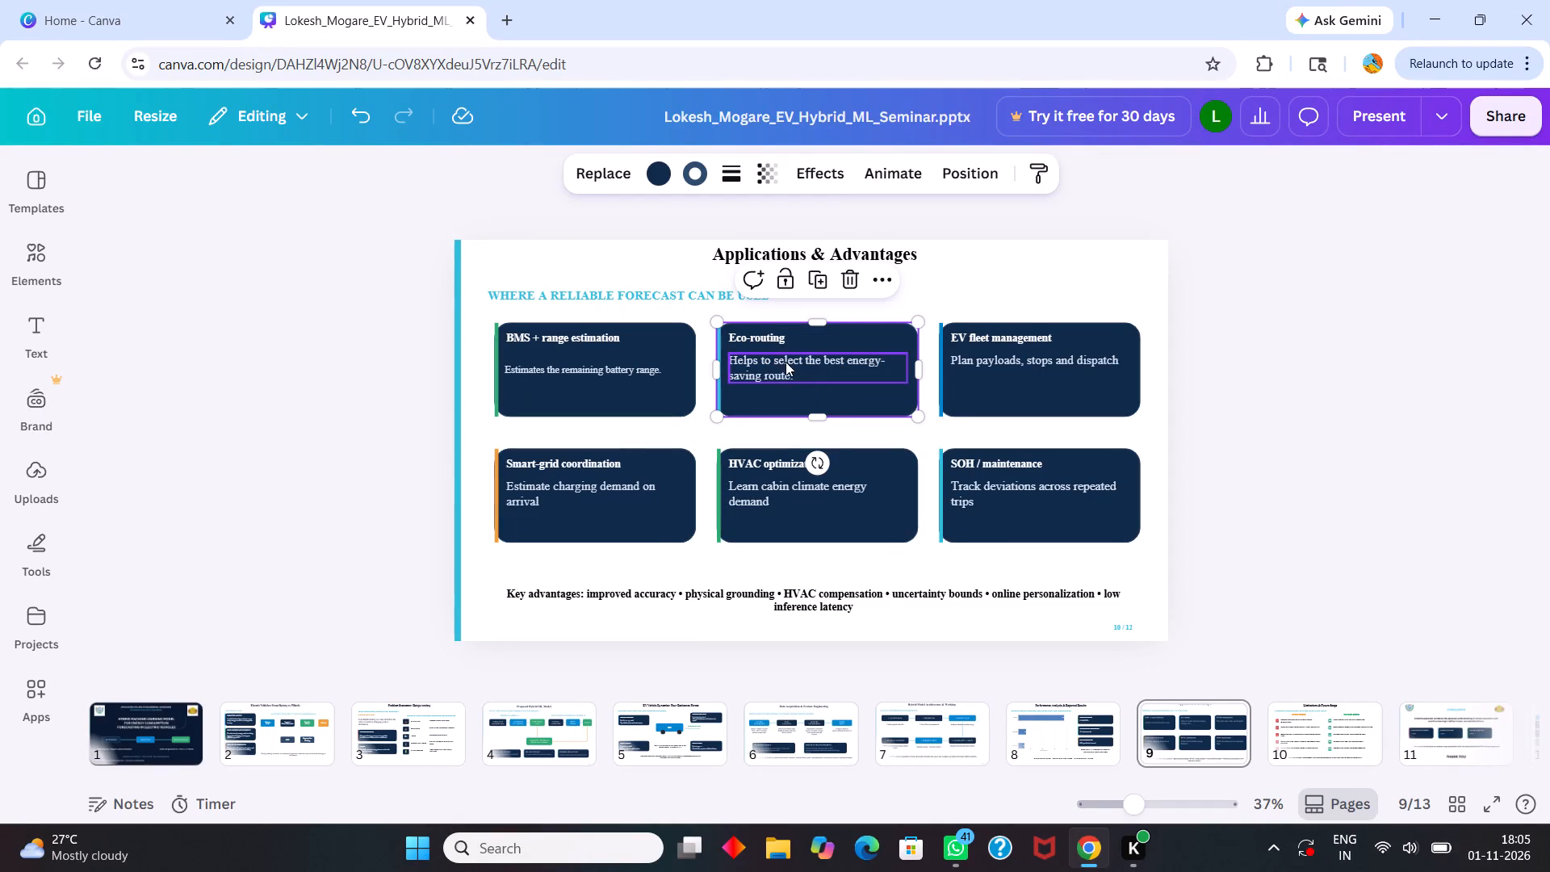
{"action": "left_click", "coordinate": [785, 362]}
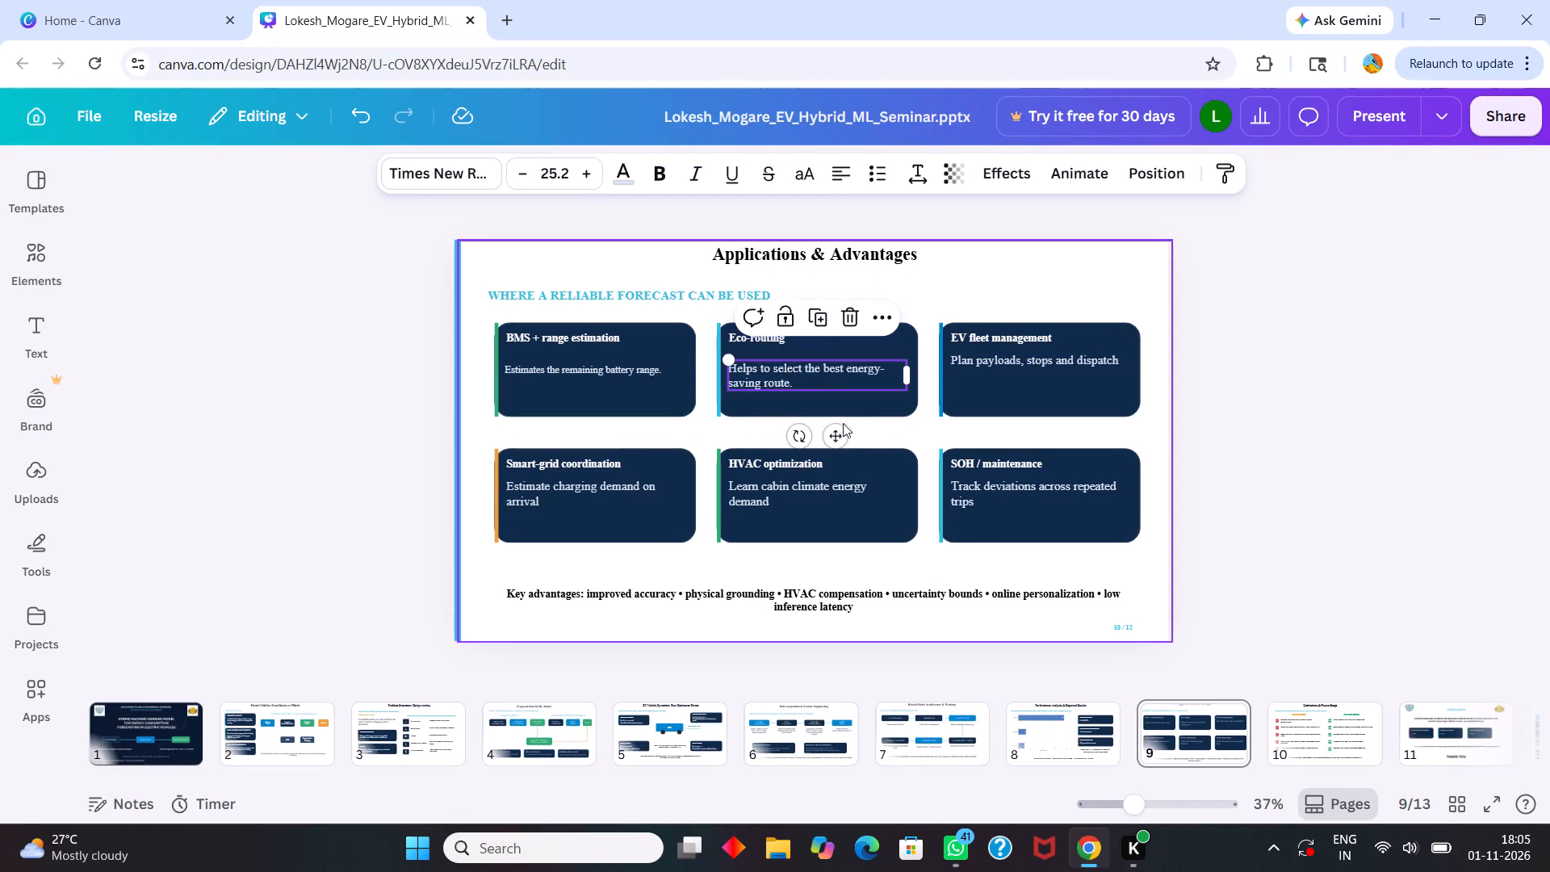
{"action": "left_click", "coordinate": [864, 415]}
Select the "Plan payloads, stops and dispatch" text in the EV fleet management card.
{"action": "double_click", "coordinate": [978, 363]}
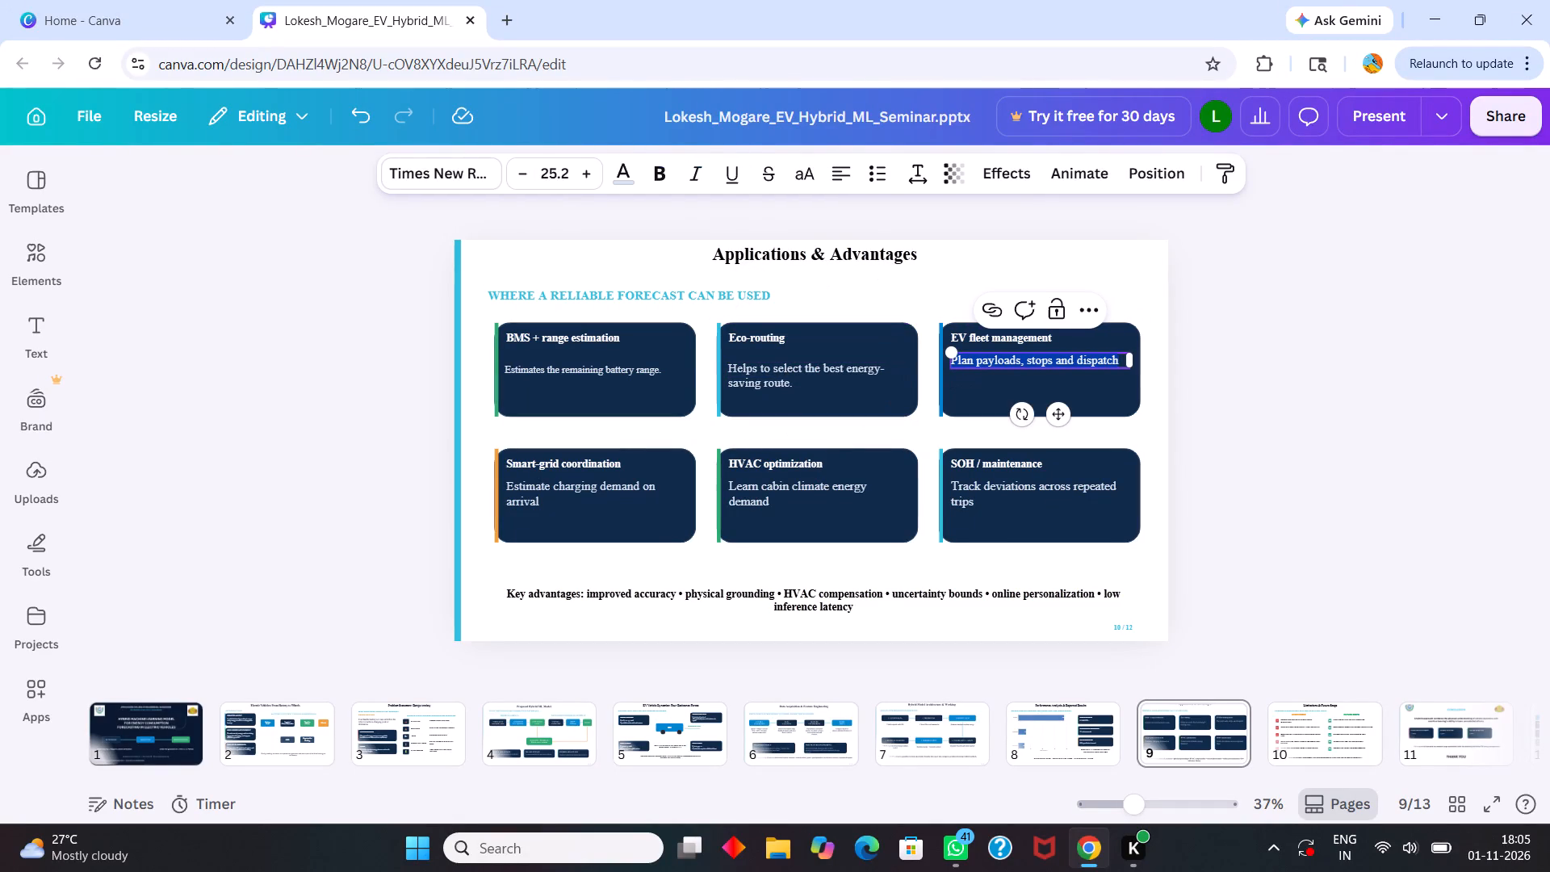
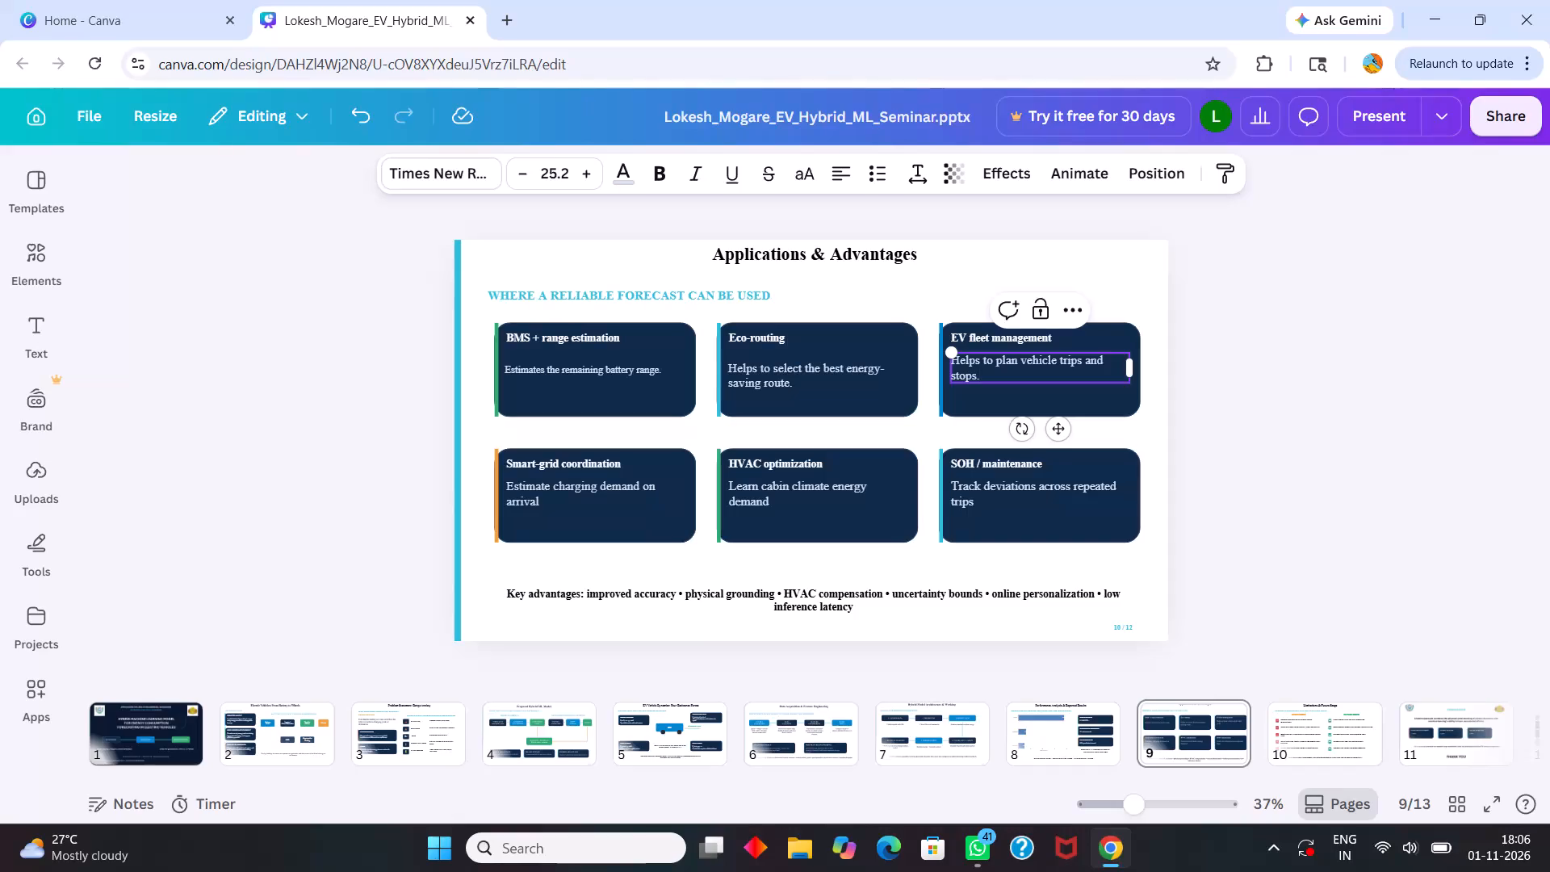
Nudge the "Helps to plan vehicle trips and stops." text slightly lower in the EV fleet management card and deselect it.
{"action": "left_click", "coordinate": [1095, 405]}
{"action": "left_click", "coordinate": [1061, 364]}
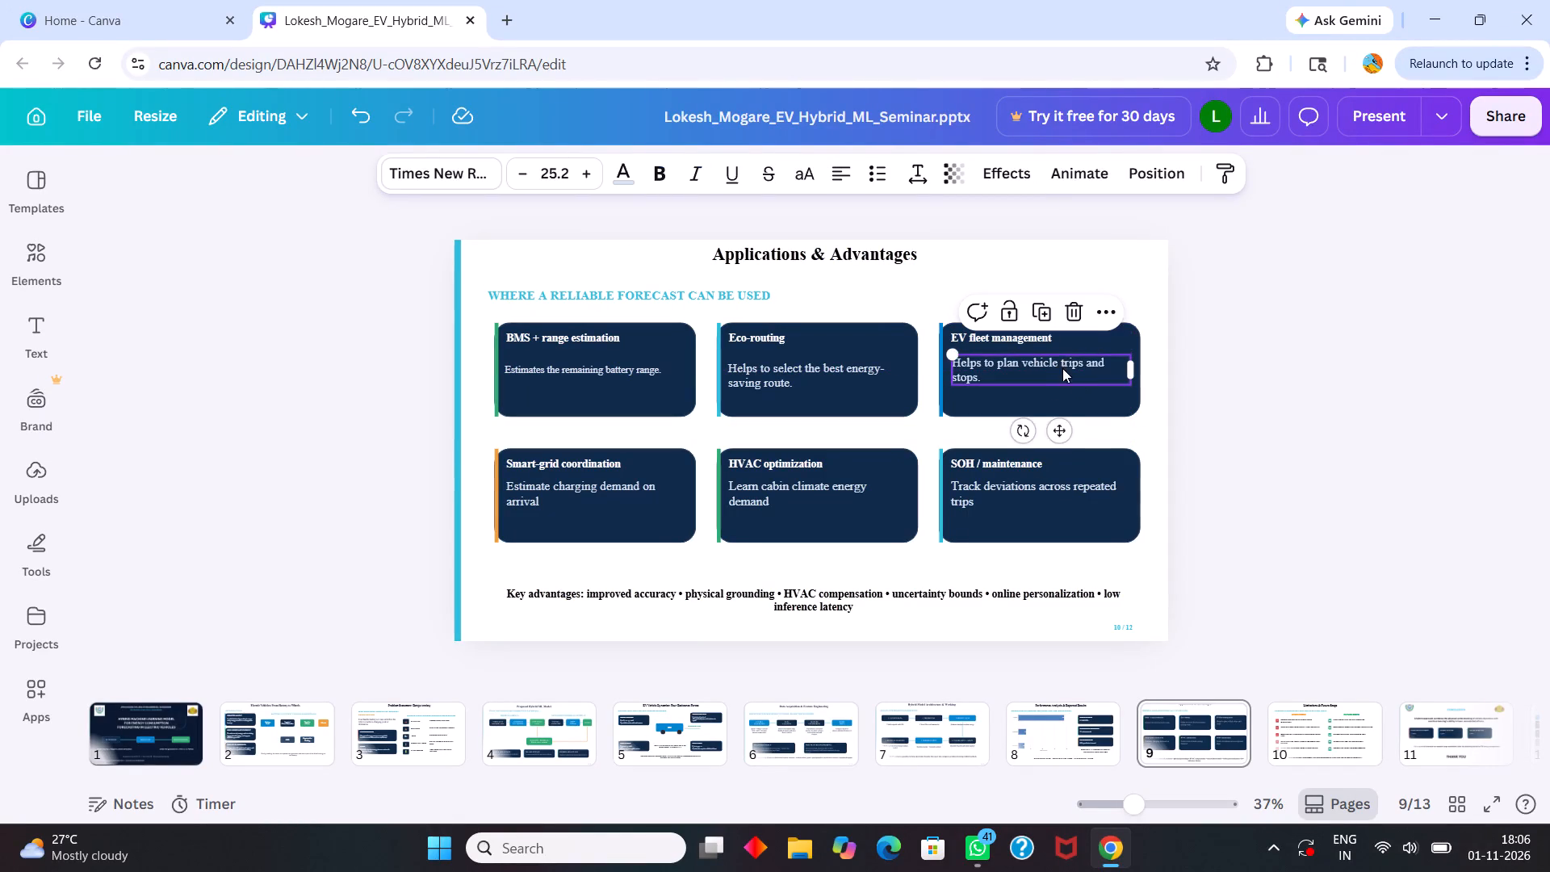
{"action": "left_click", "coordinate": [1082, 396]}
Select the "Estimate charging demand on arrival" text in the Smart-grid coordination card.
{"action": "left_click", "coordinate": [544, 488]}
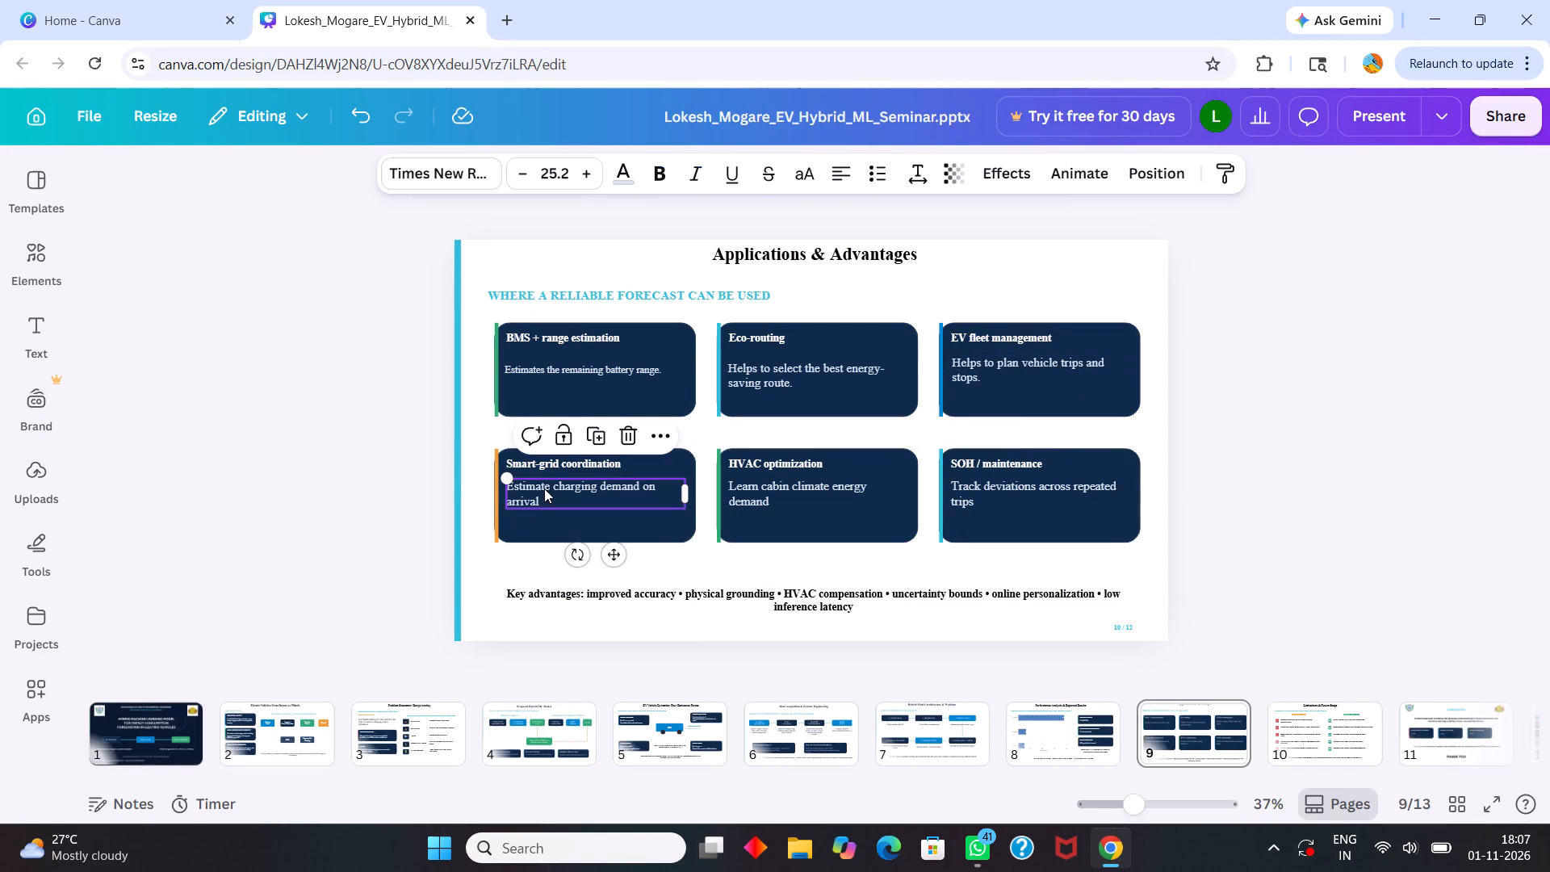
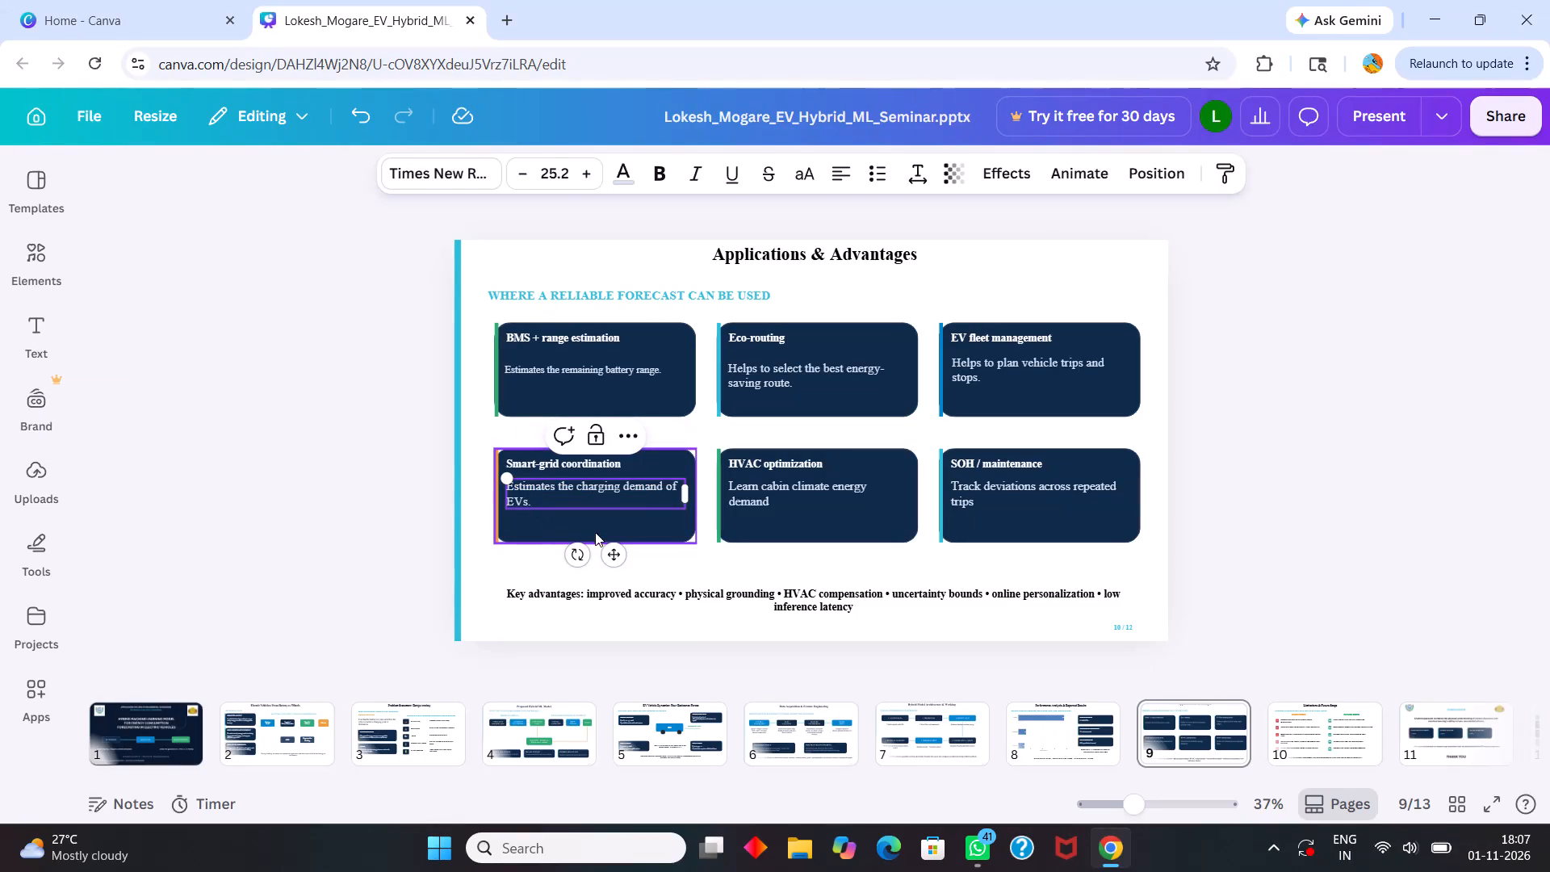
Nudge the "Estimates the charging demand of EVs." text slightly lower in the Smart-grid coordination card and deselect it.
{"action": "left_click", "coordinate": [620, 524]}
{"action": "left_click", "coordinate": [590, 489]}
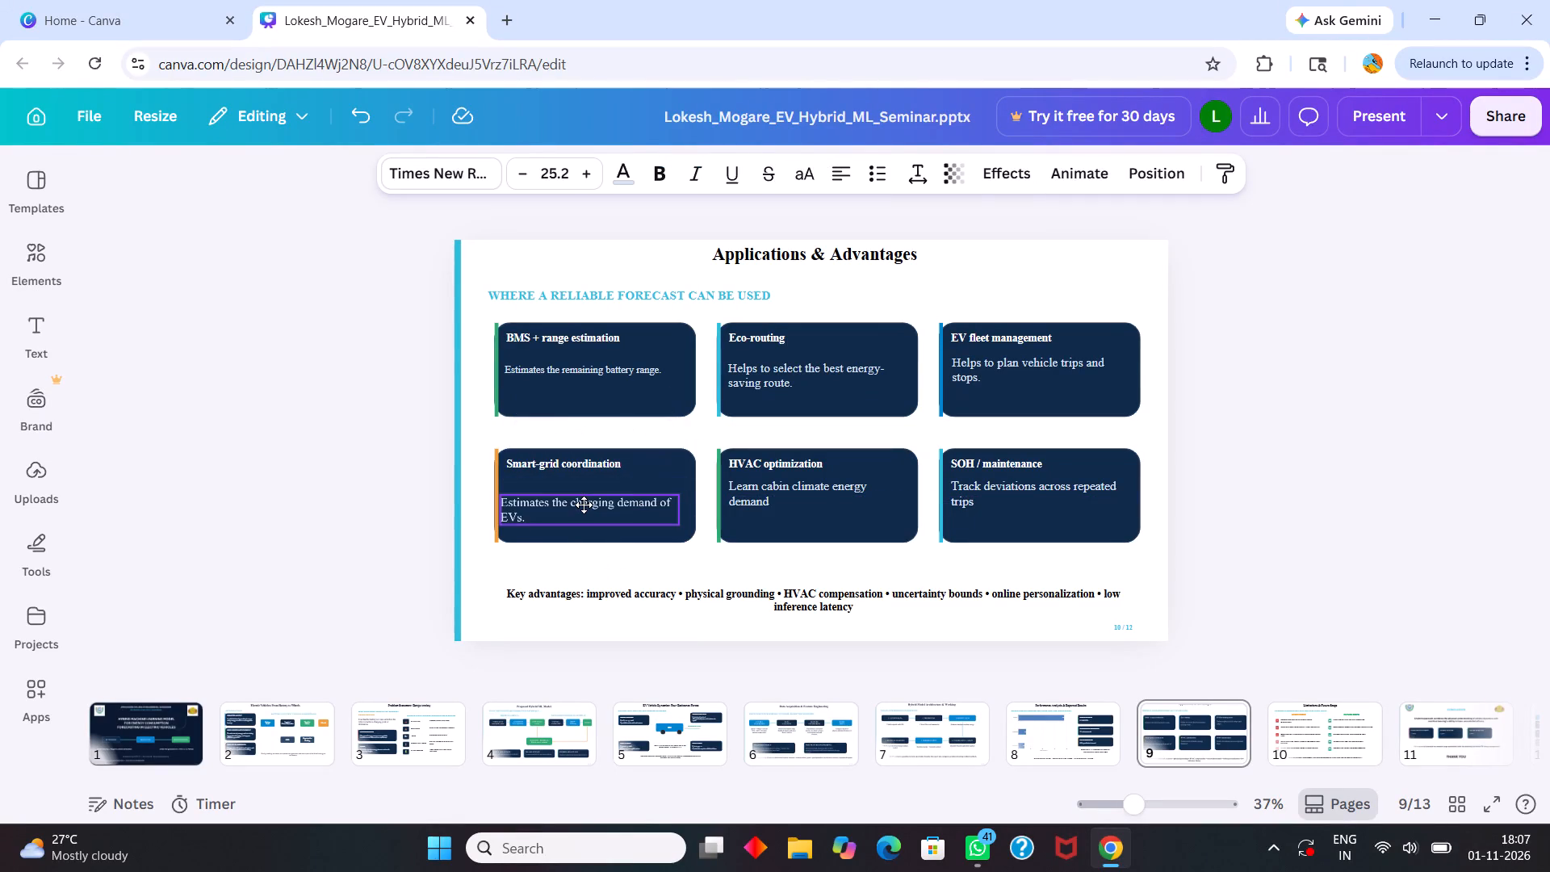
{"action": "left_click", "coordinate": [619, 525]}
Select the "Learn cabin climate energy demand" text in the HVAC optimization card.
{"action": "left_click", "coordinate": [751, 490]}
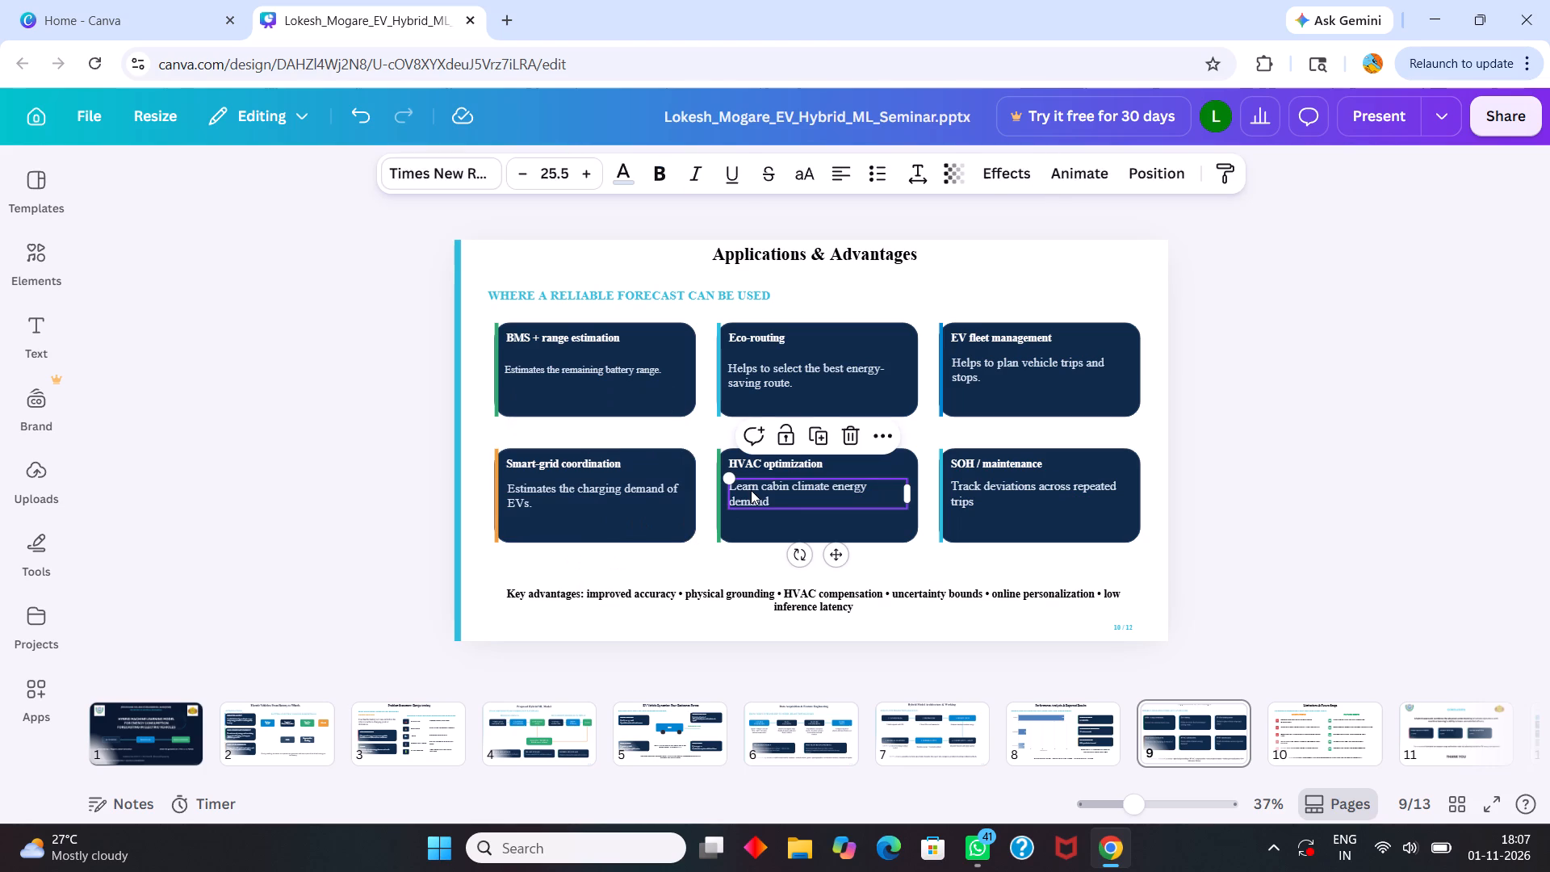
Open the "Learn cabin climate energy demand" text in the HVAC optimization card for editing, with all its text selected.
{"action": "left_click", "coordinate": [751, 490]}
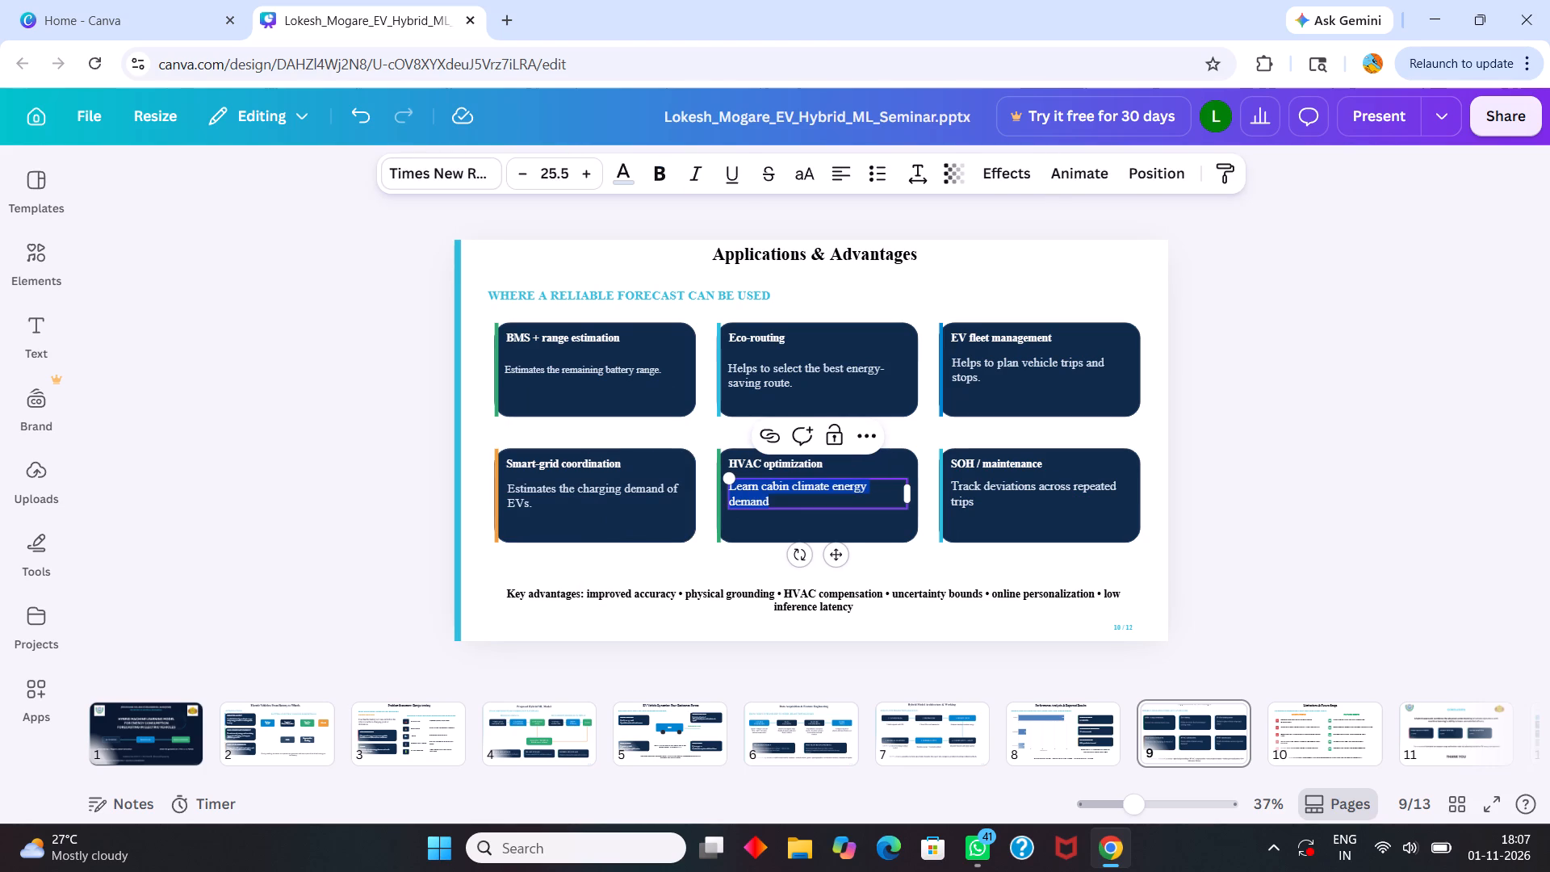
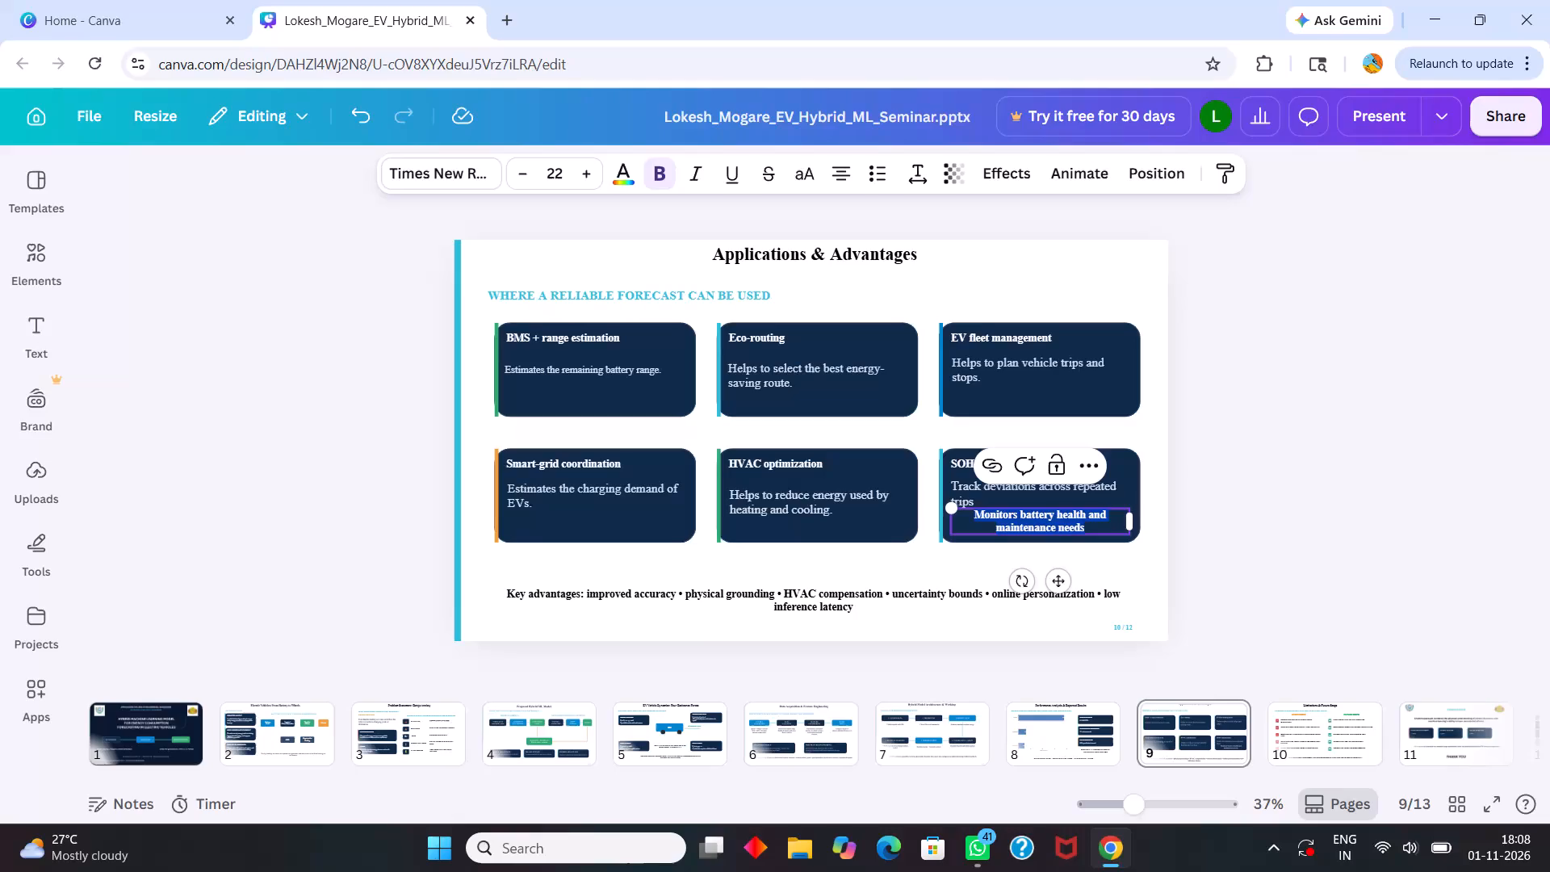
Undo the stray pasted text box and replace the SOH / maintenance card description with "Monitors battery health and maintenance needs".
{"action": "key", "text": "ctrl+z"}
{"action": "left_click", "coordinate": [987, 500]}
{"action": "left_click", "coordinate": [987, 500]}
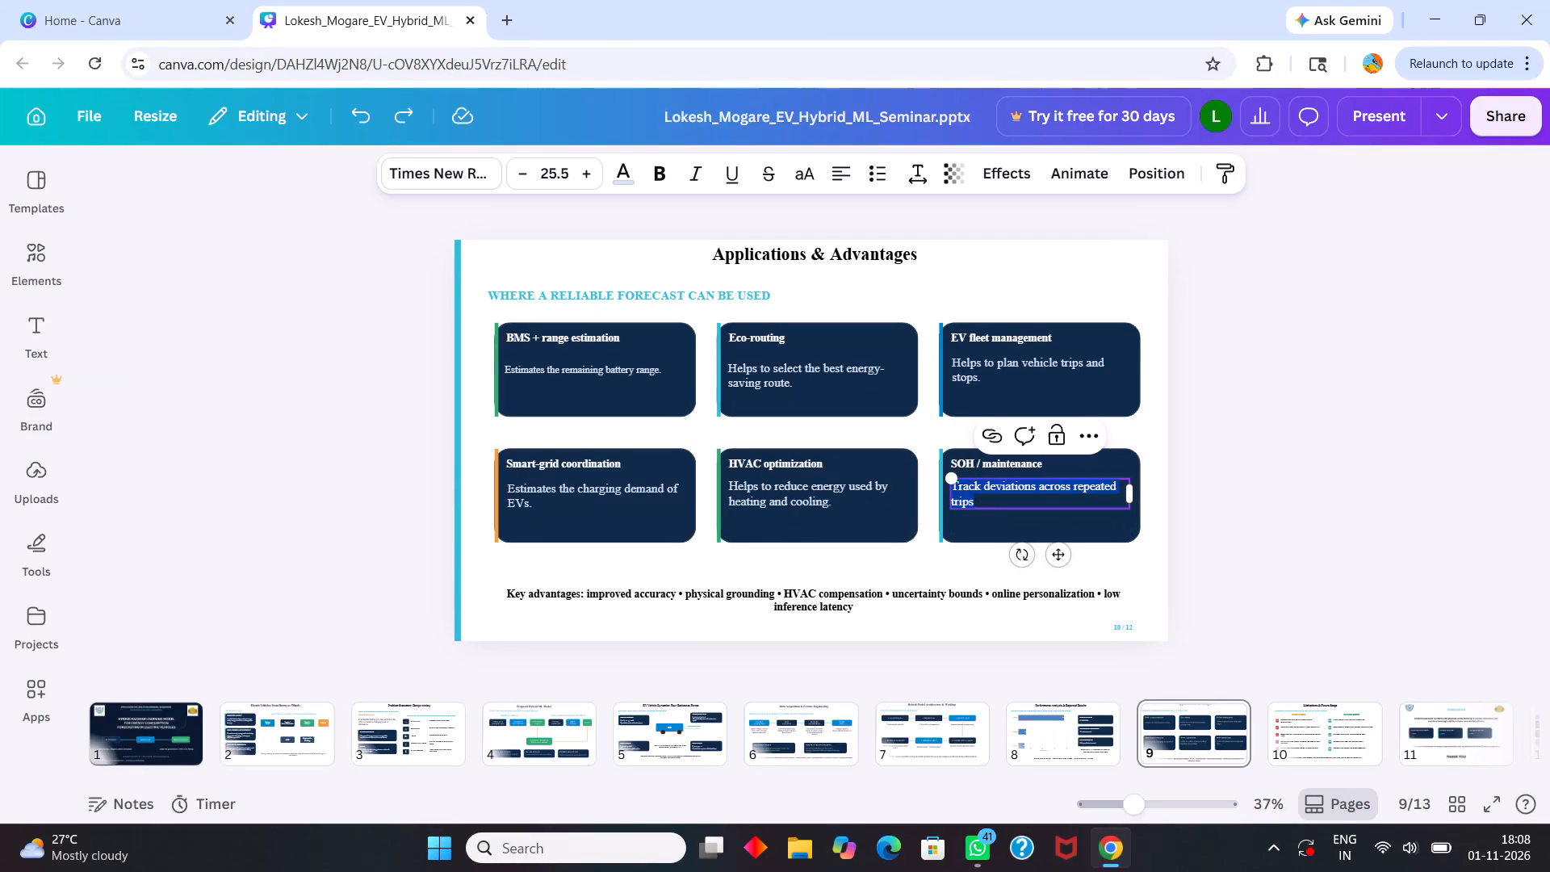
{"action": "key", "text": "ctrl+v"}
{"action": "left_click", "coordinate": [1087, 535]}
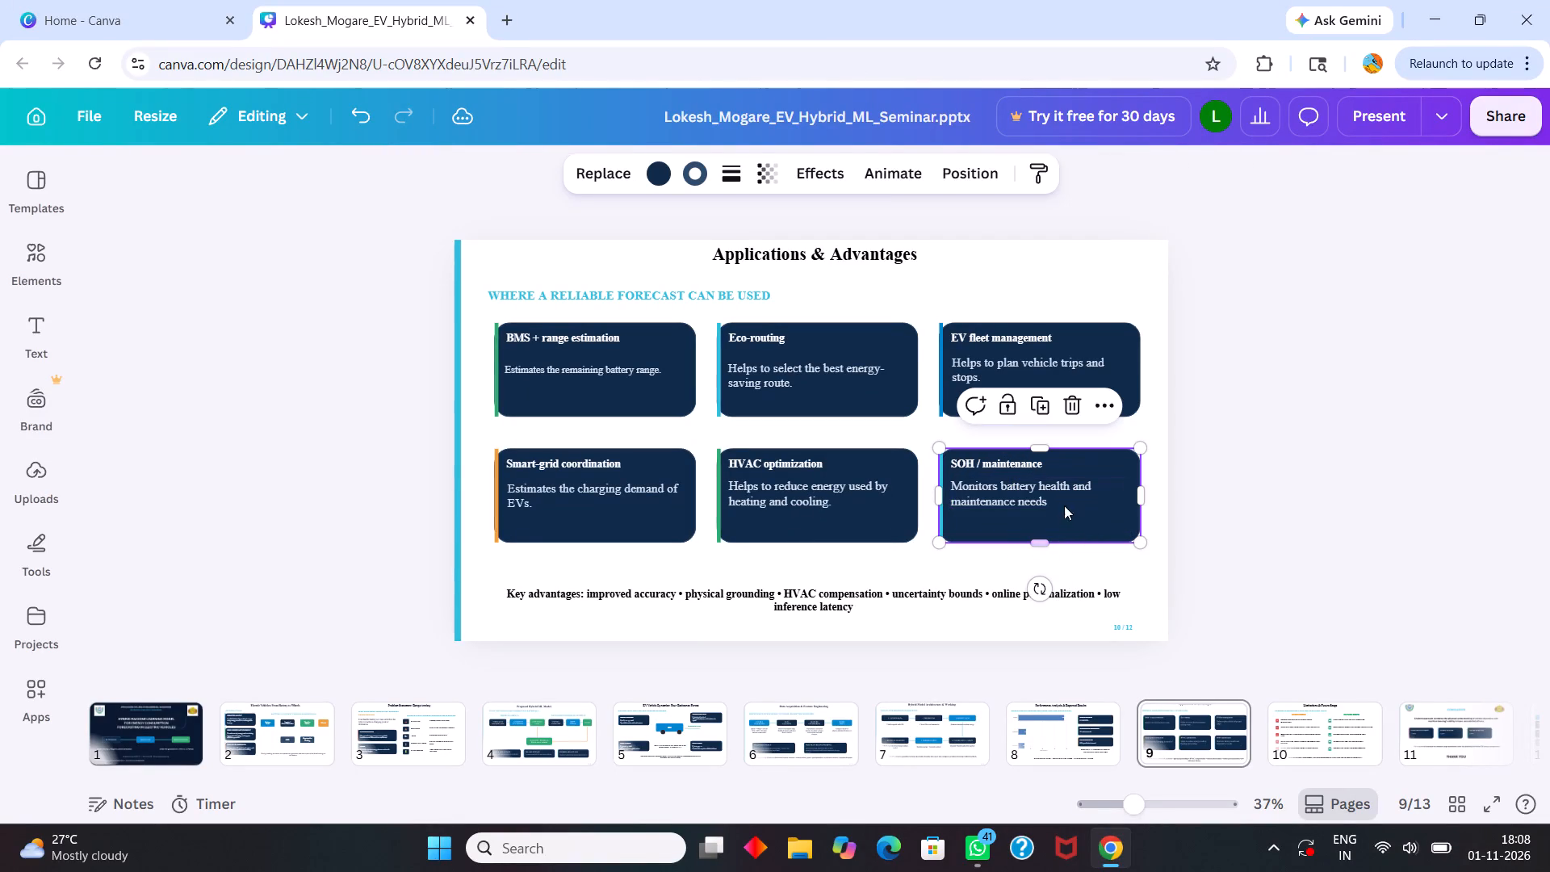
Nudge the "Monitors battery health and maintenance needs" text slightly lower in the SOH / maintenance card and deselect it.
{"action": "left_click", "coordinate": [1044, 498]}
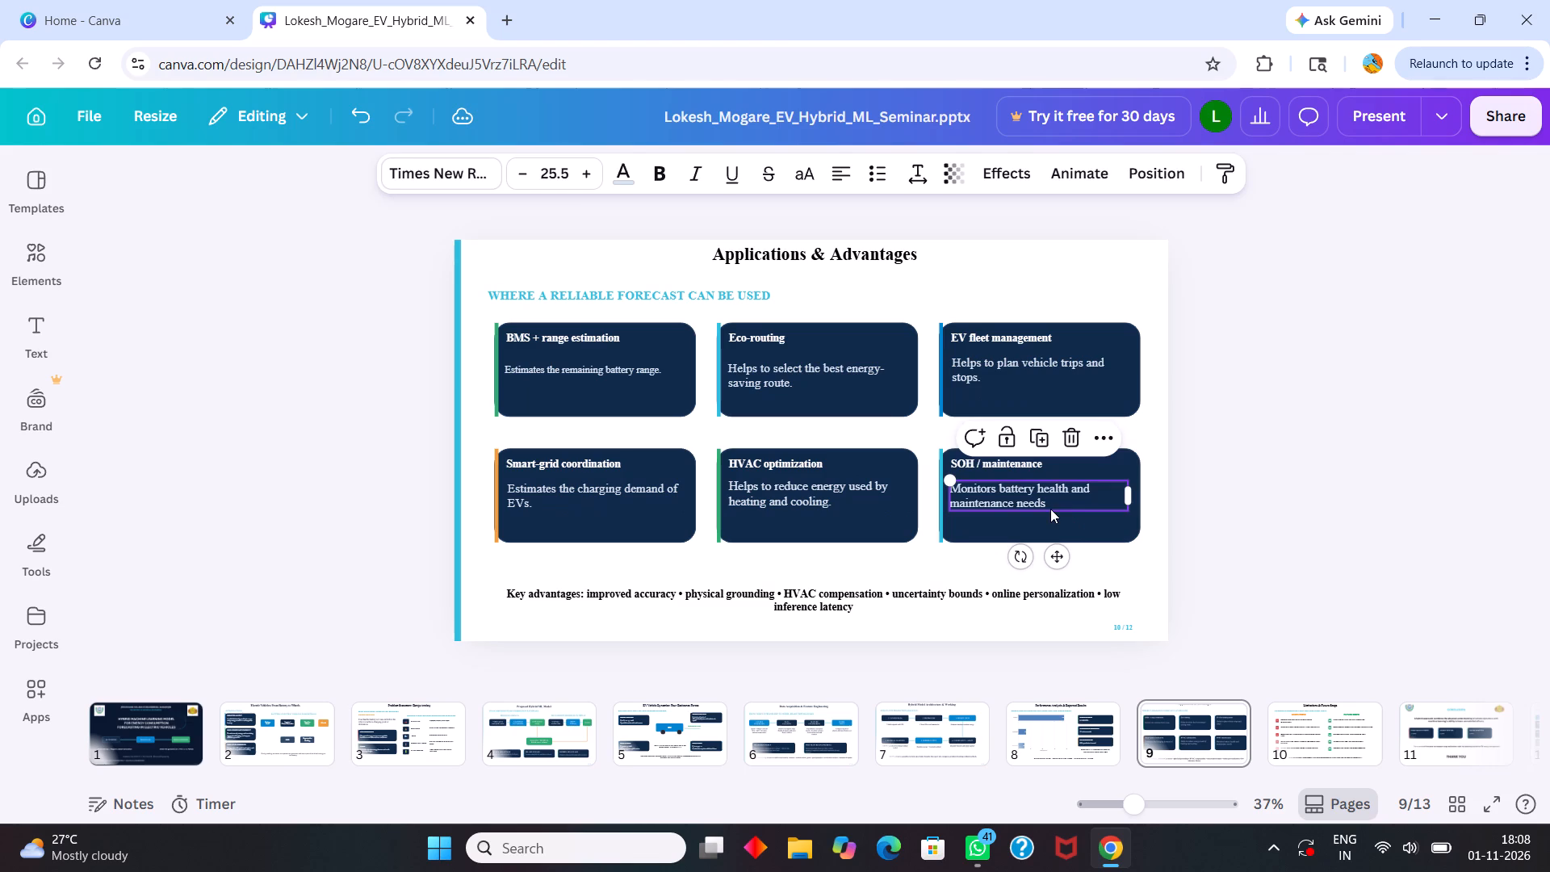
{"action": "left_click", "coordinate": [1088, 526]}
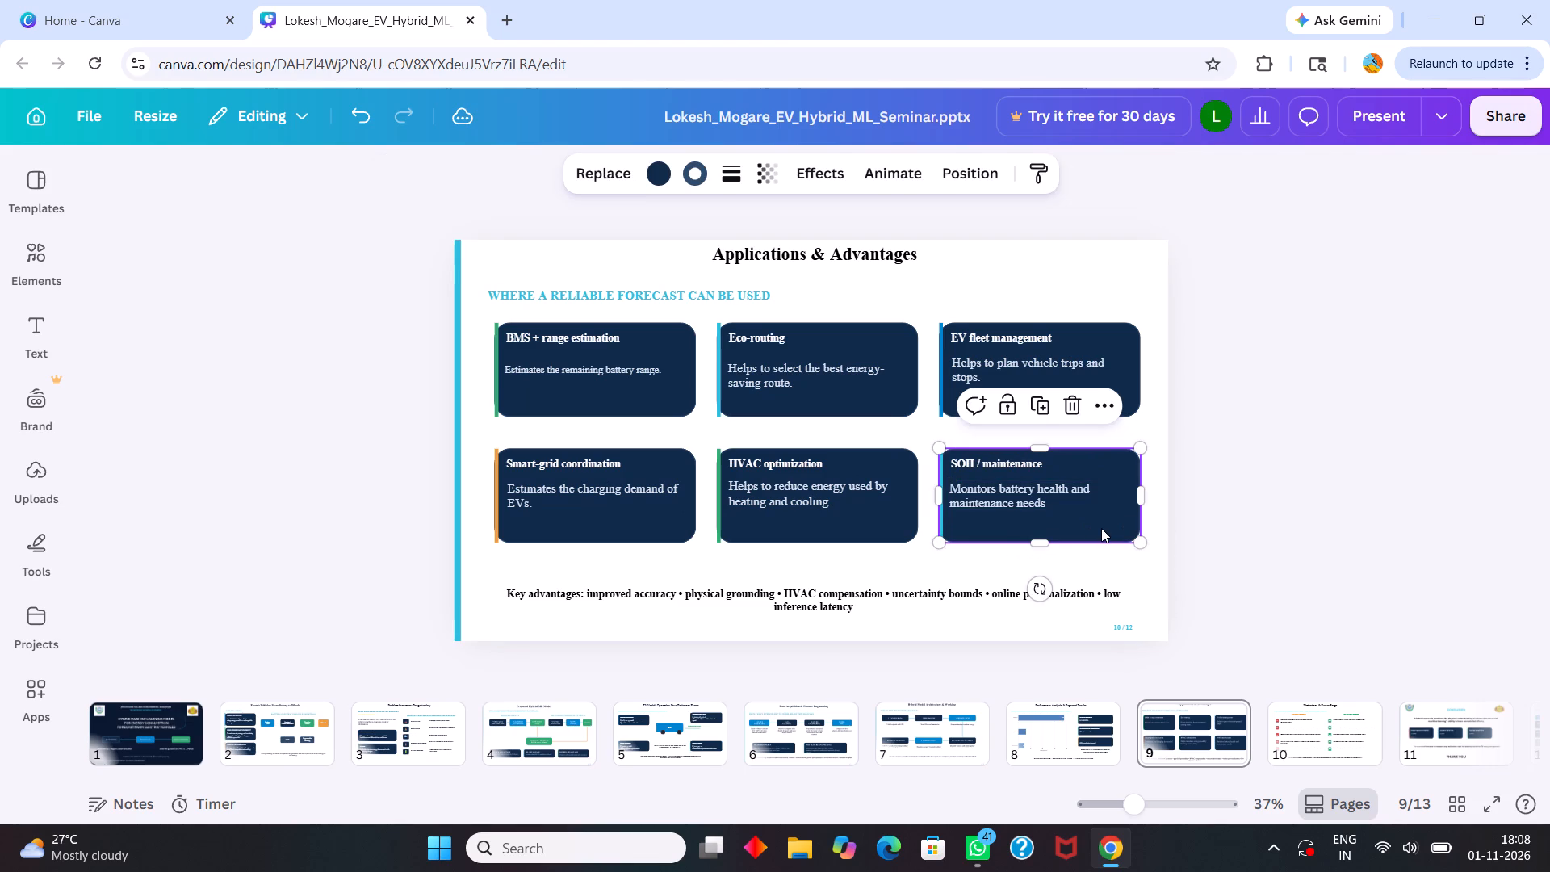
Deselect the SOH / maintenance card on the Applications & Advantages slide.
{"action": "left_click", "coordinate": [1127, 570]}
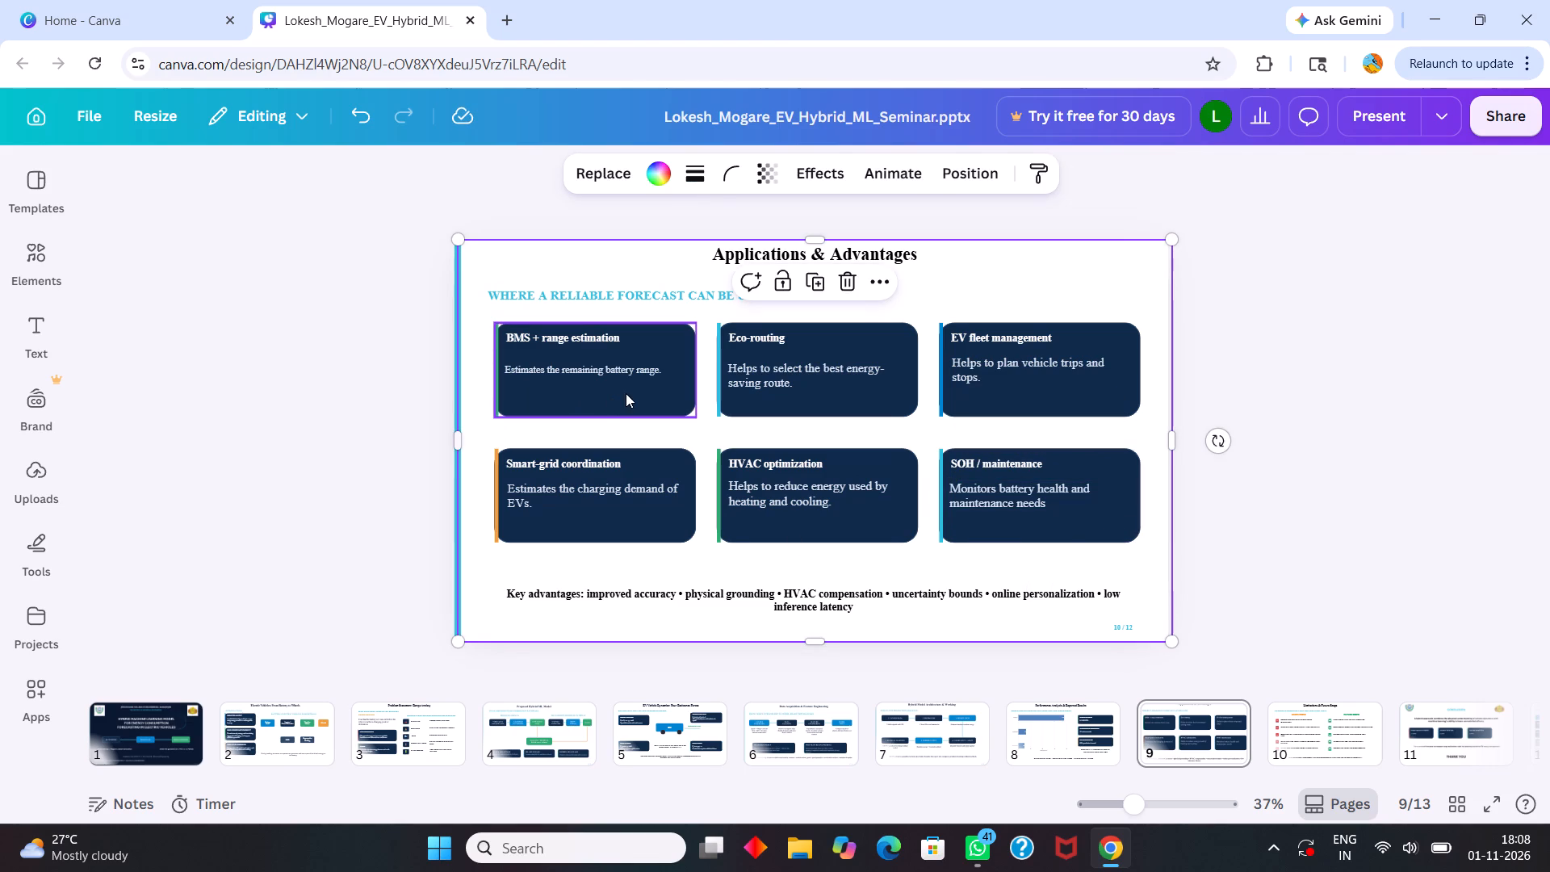
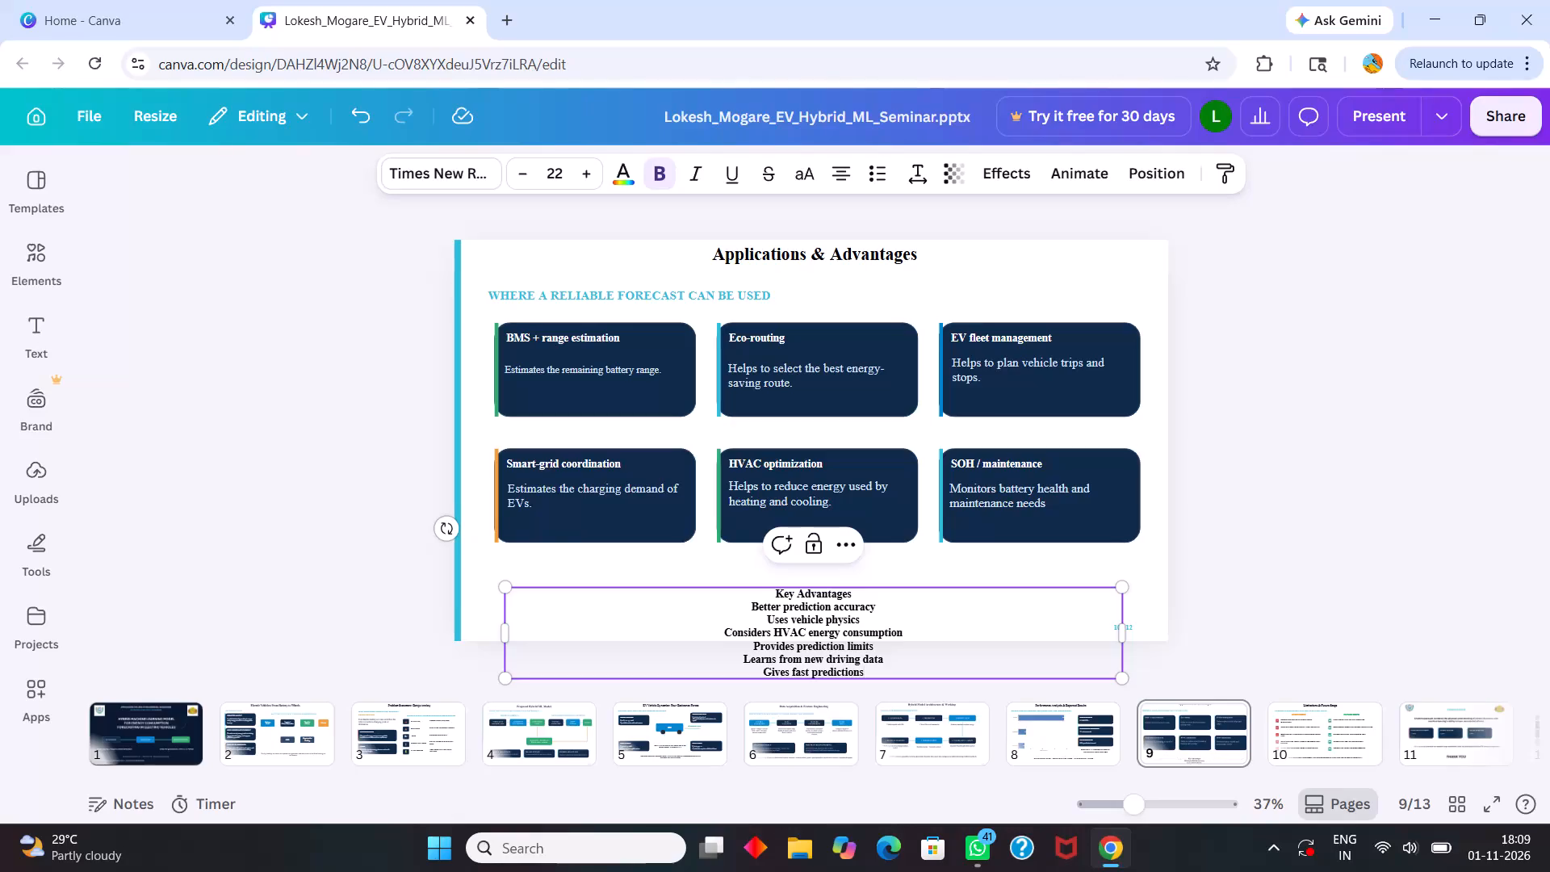
Merge the separate lines in the Key Advantages text box, joining "Better prediction accuracy" to the "Key Advantages" line with a space.
{"action": "left_click", "coordinate": [856, 597]}
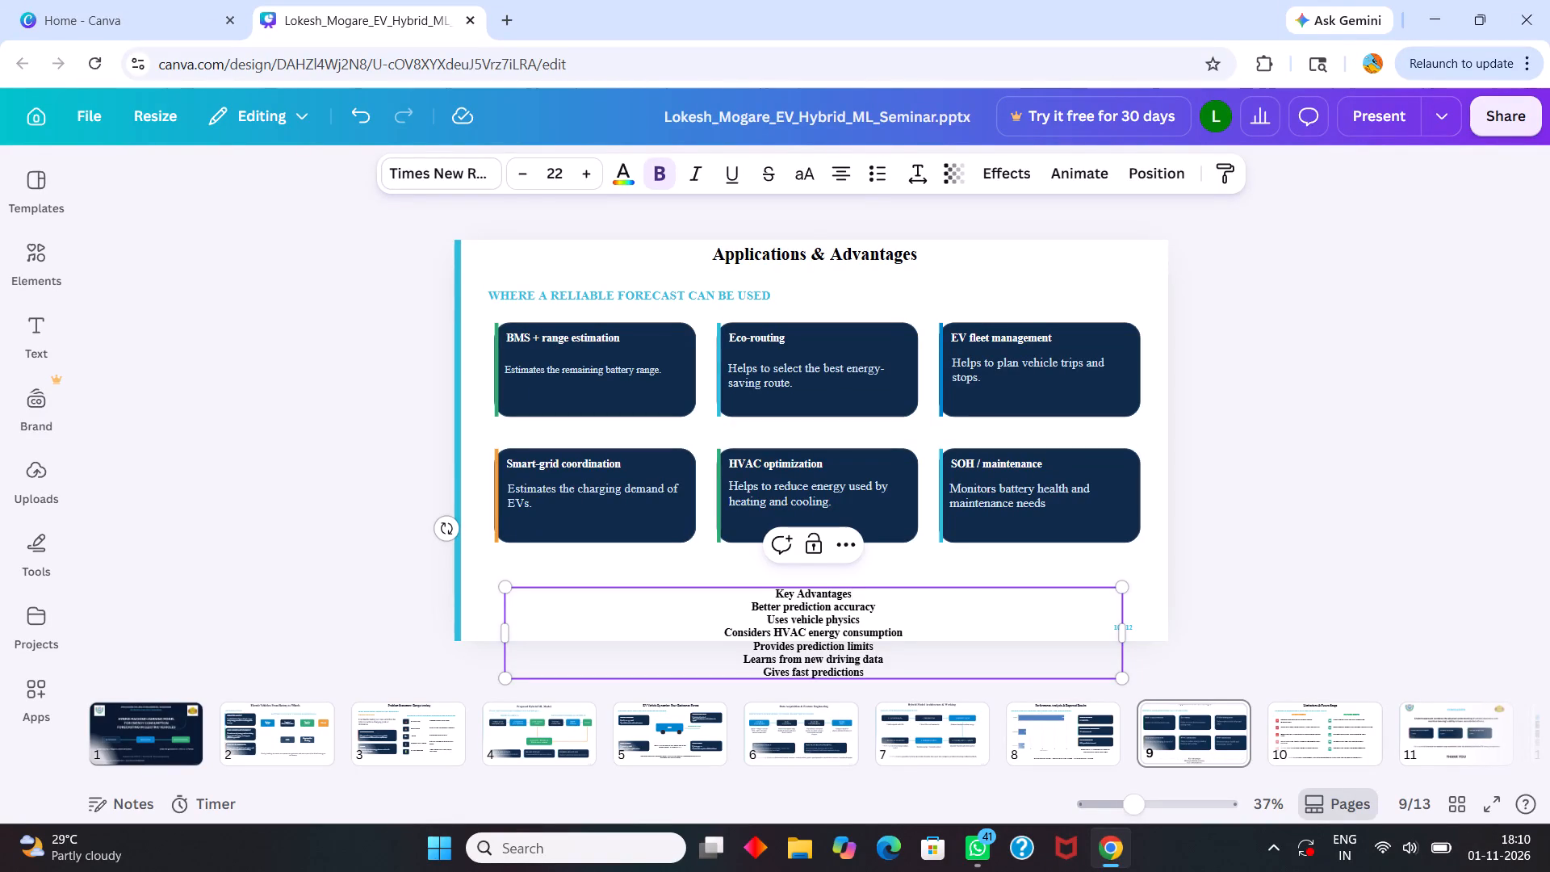
{"action": "left_click", "coordinate": [749, 609]}
{"action": "key", "text": "BackSpace"}
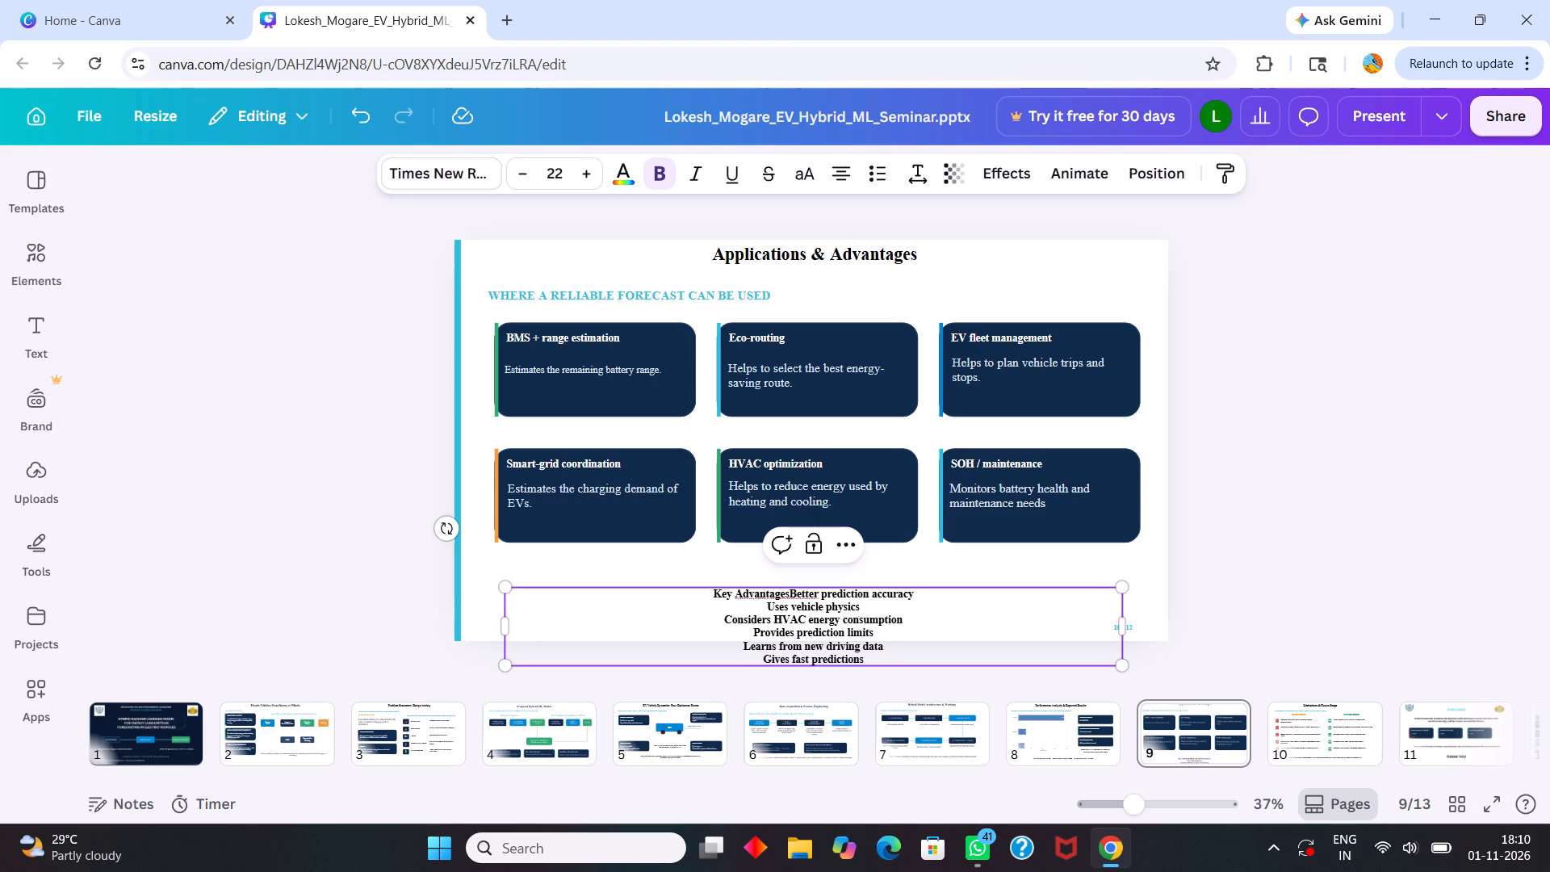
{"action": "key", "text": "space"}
{"action": "left_click", "coordinate": [766, 610]}
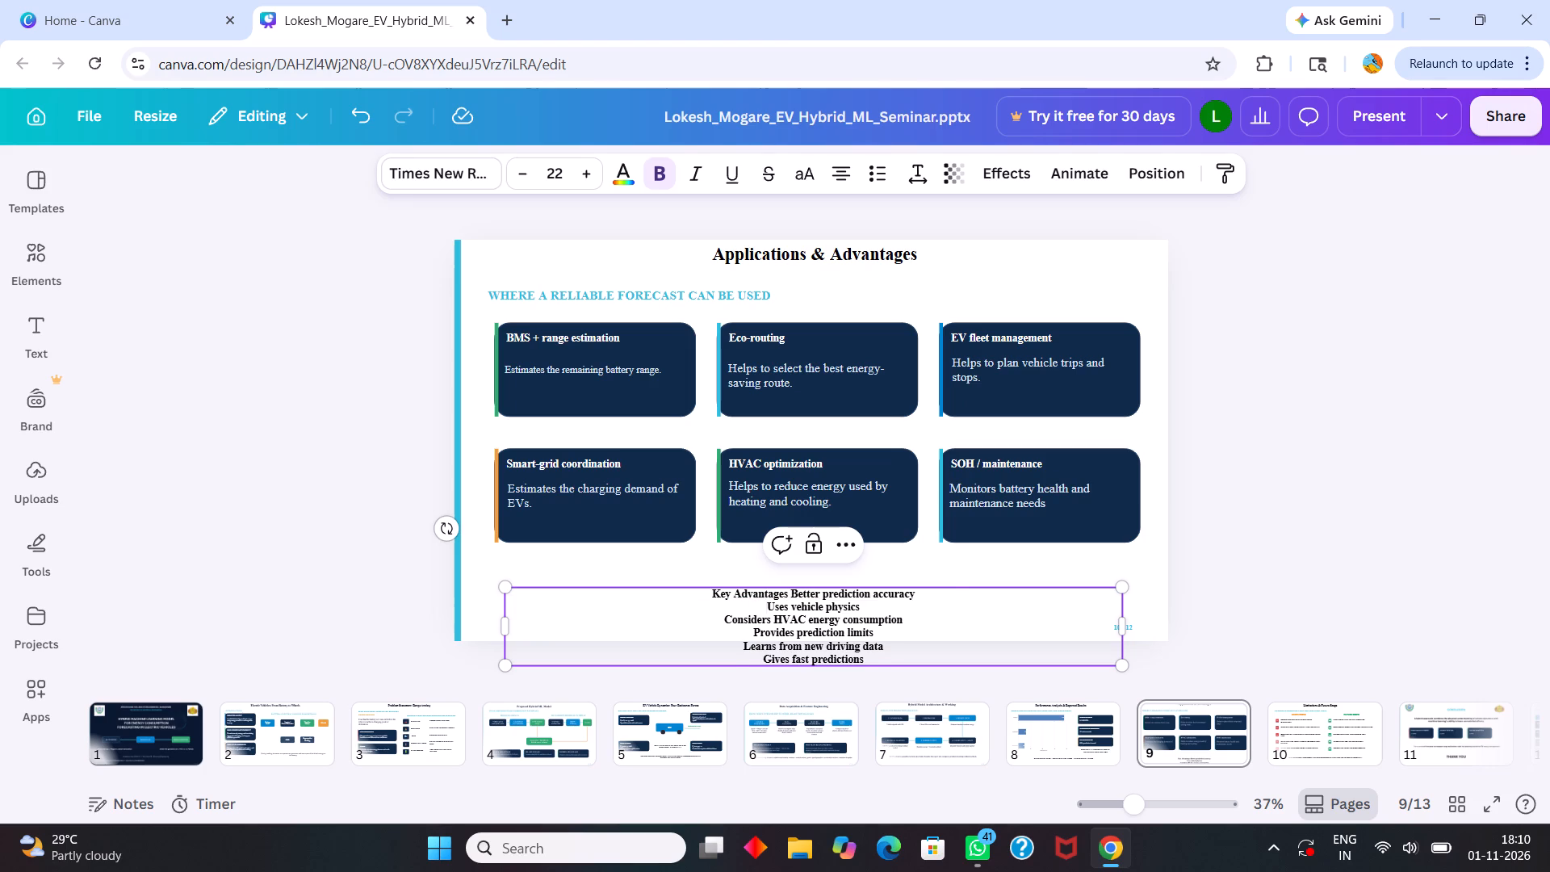
Join the separate Key Advantages lines below the cards into one continuous paragraph by removing the line breaks between them.
{"action": "key", "text": "BackSpace"}
{"action": "key", "text": "space"}
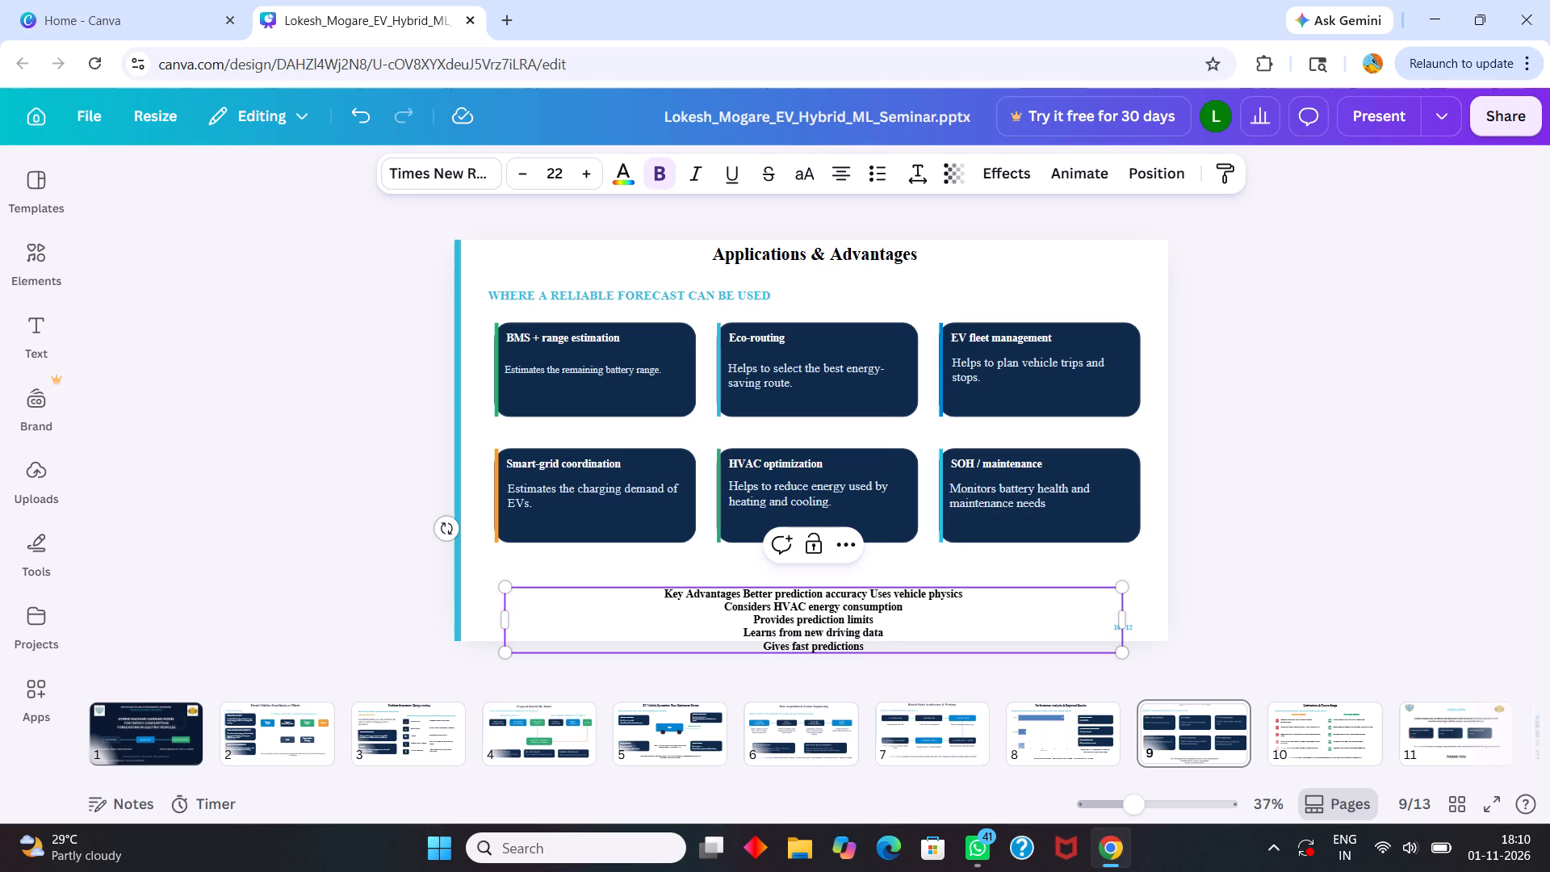
{"action": "left_click", "coordinate": [724, 607]}
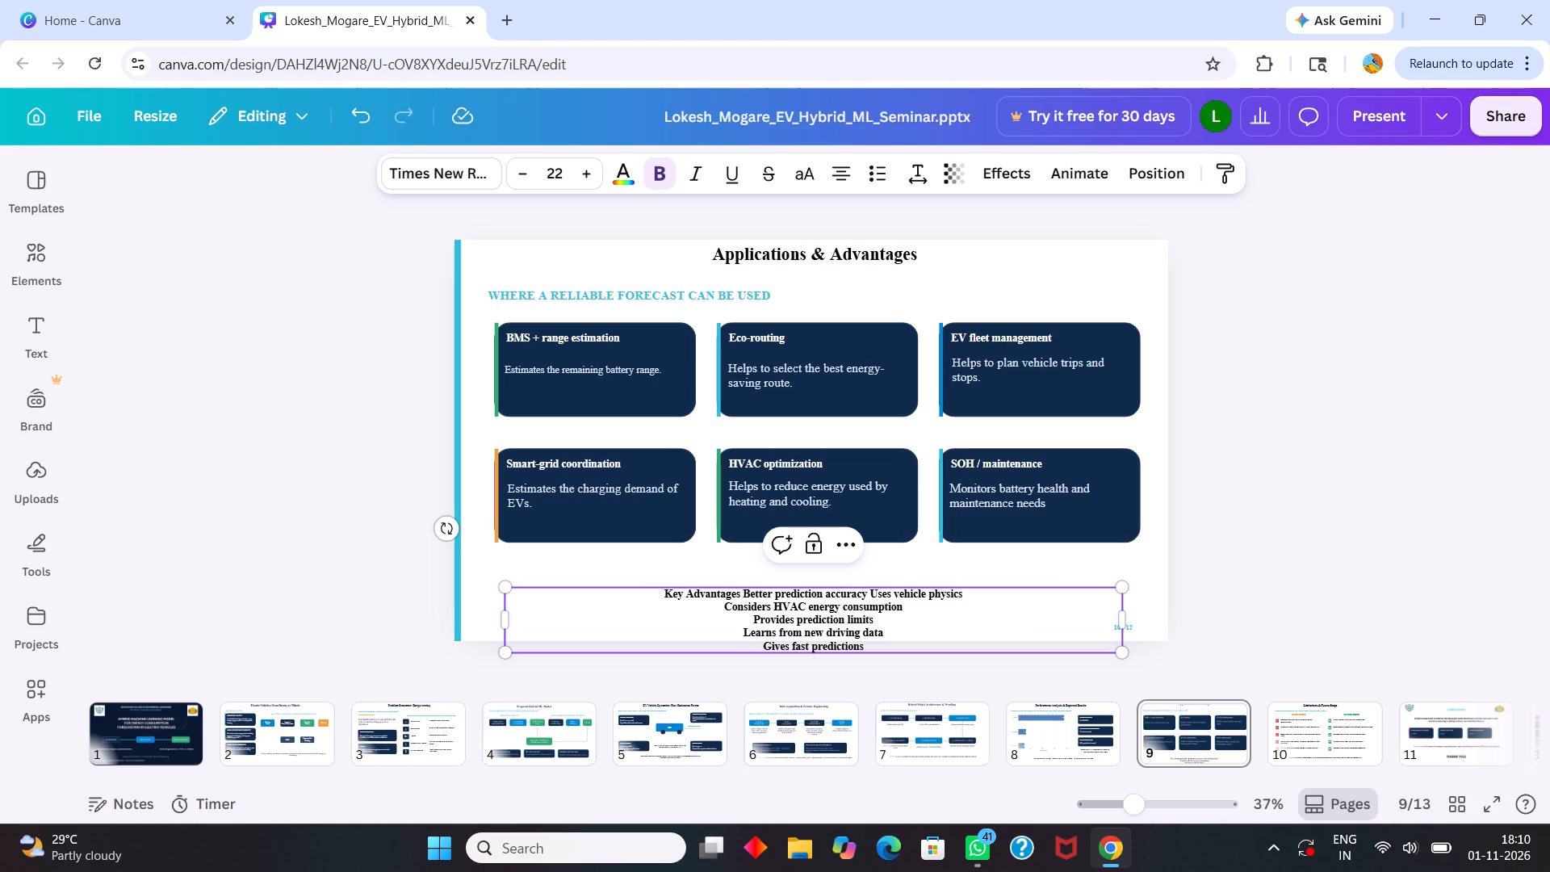
{"action": "key", "text": "BackSpace"}
{"action": "key", "text": "space"}
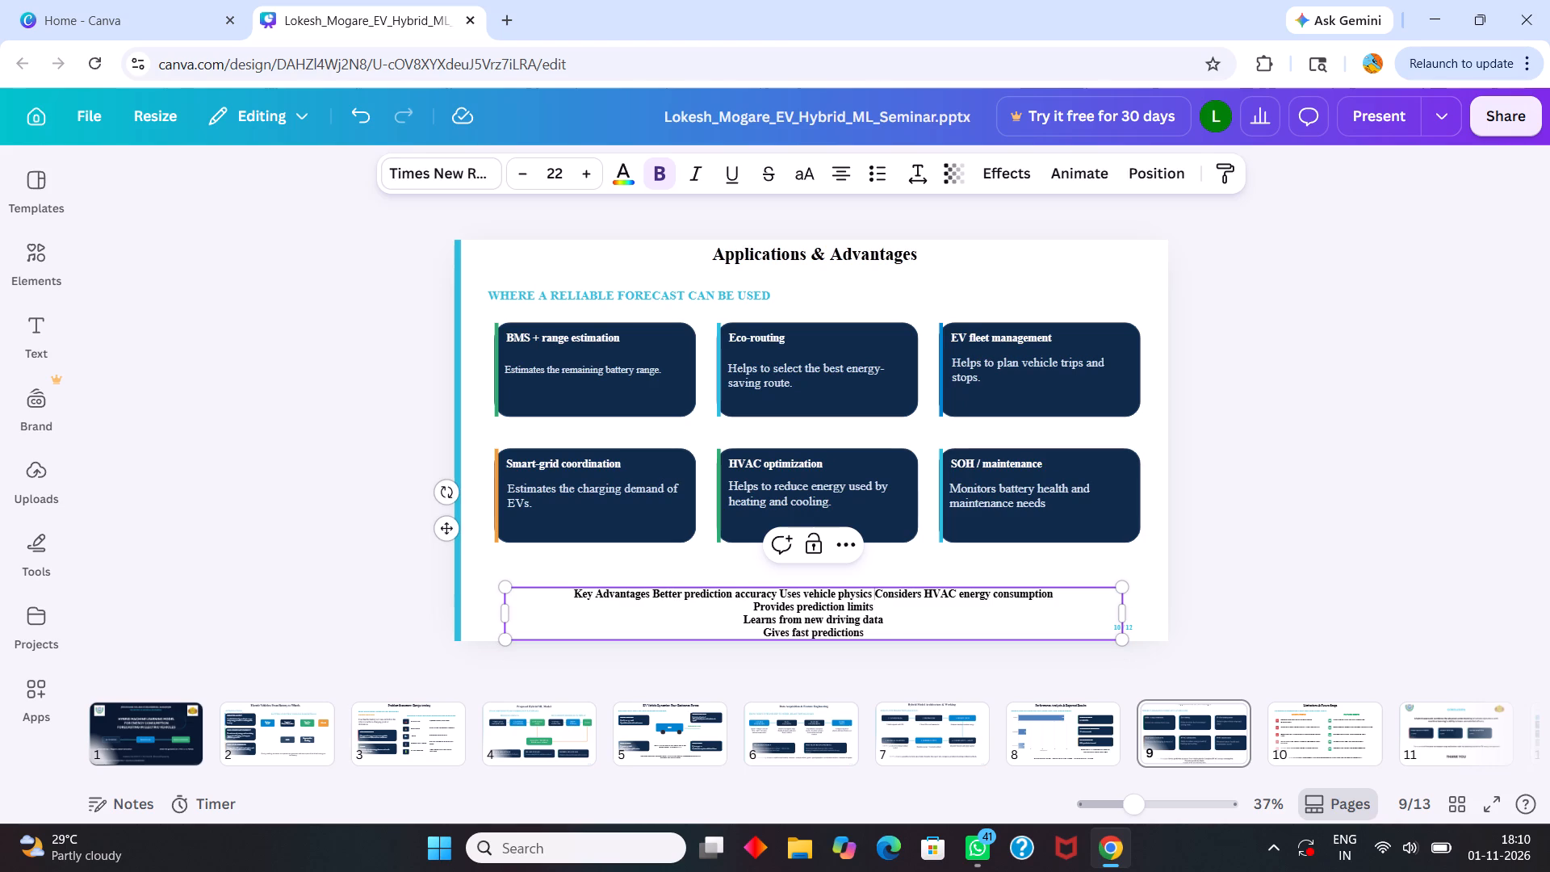
{"action": "left_click", "coordinate": [750, 605]}
{"action": "key", "text": "BackSpace"}
{"action": "key", "text": "space"}
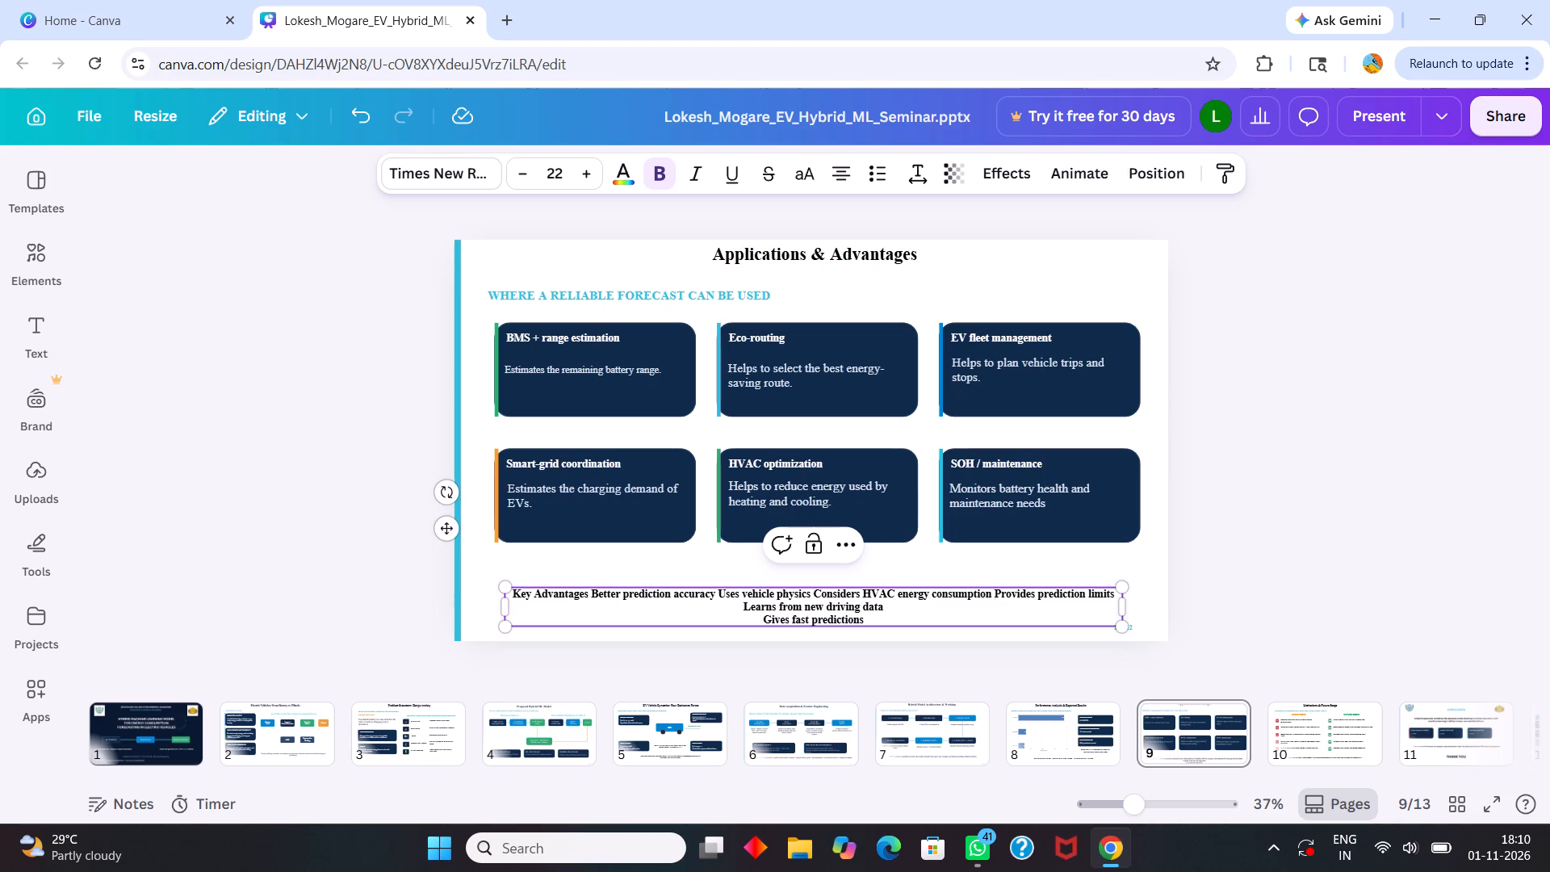
{"action": "left_click", "coordinate": [739, 609]}
{"action": "key", "text": "BackSpace"}
{"action": "key", "text": "space"}
{"action": "key", "text": "BackSpace"}
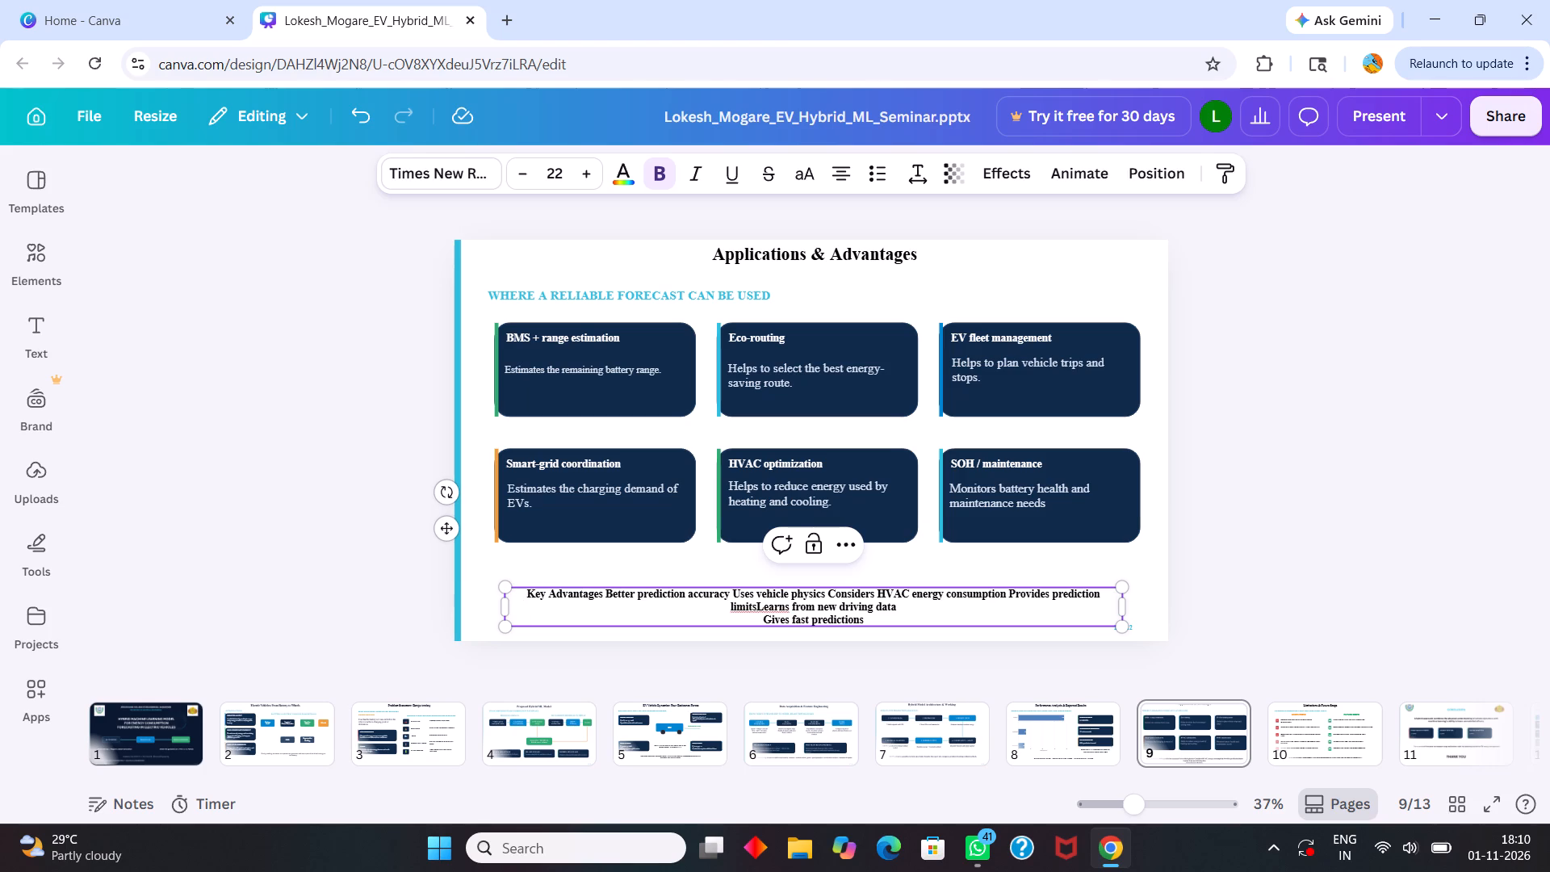
{"action": "left_click", "coordinate": [763, 616]}
{"action": "key", "text": "BackSpace"}
{"action": "key", "text": "space"}
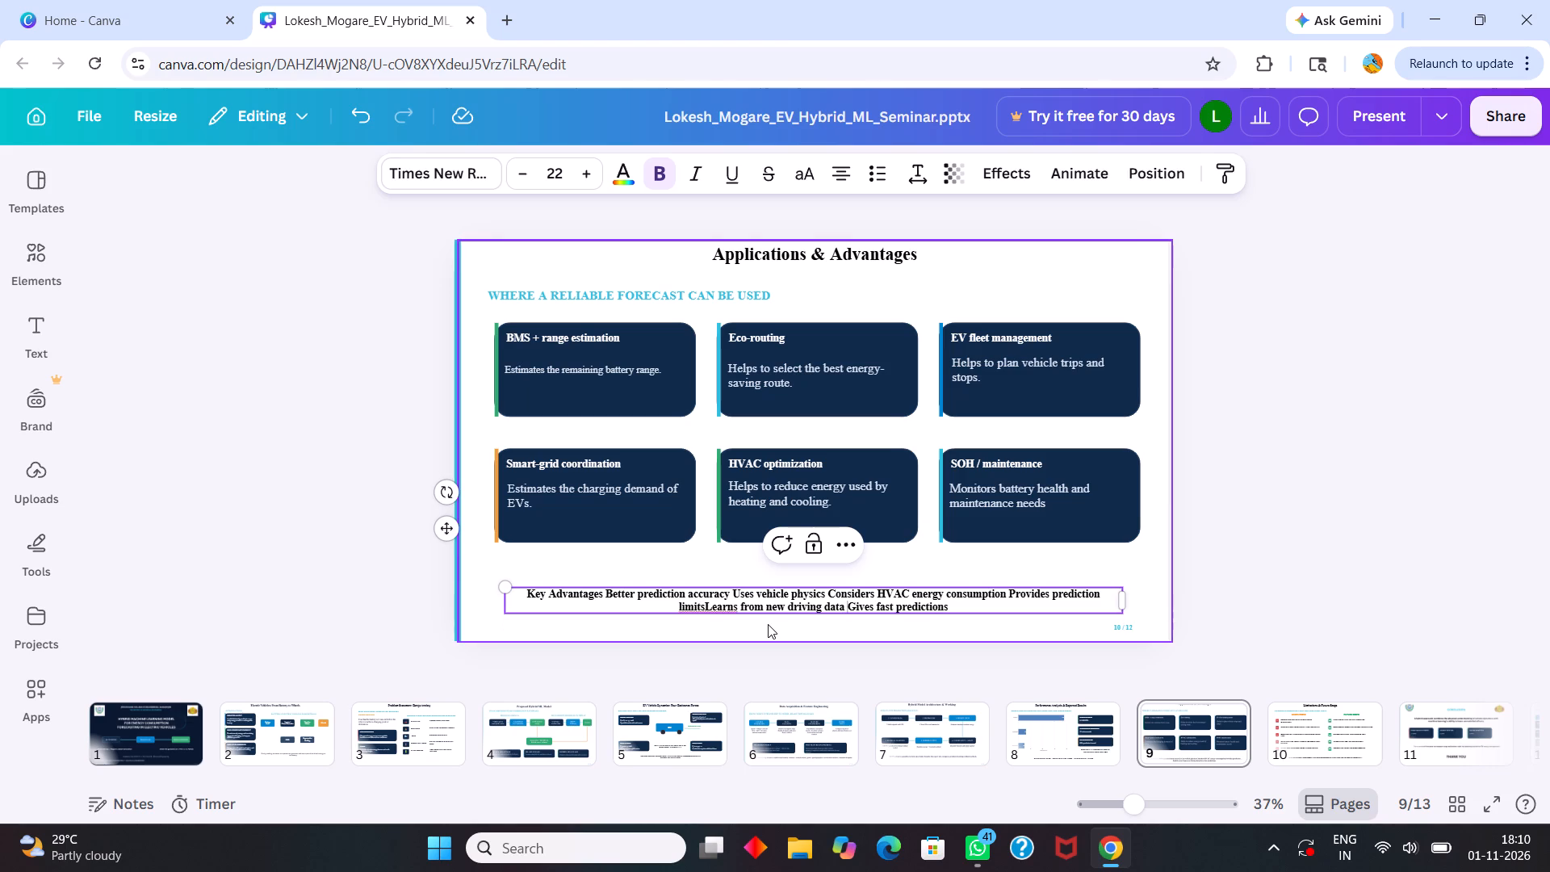
Remove the bold formatting from the entire Key Advantages paragraph.
{"action": "left_click", "coordinate": [603, 592]}
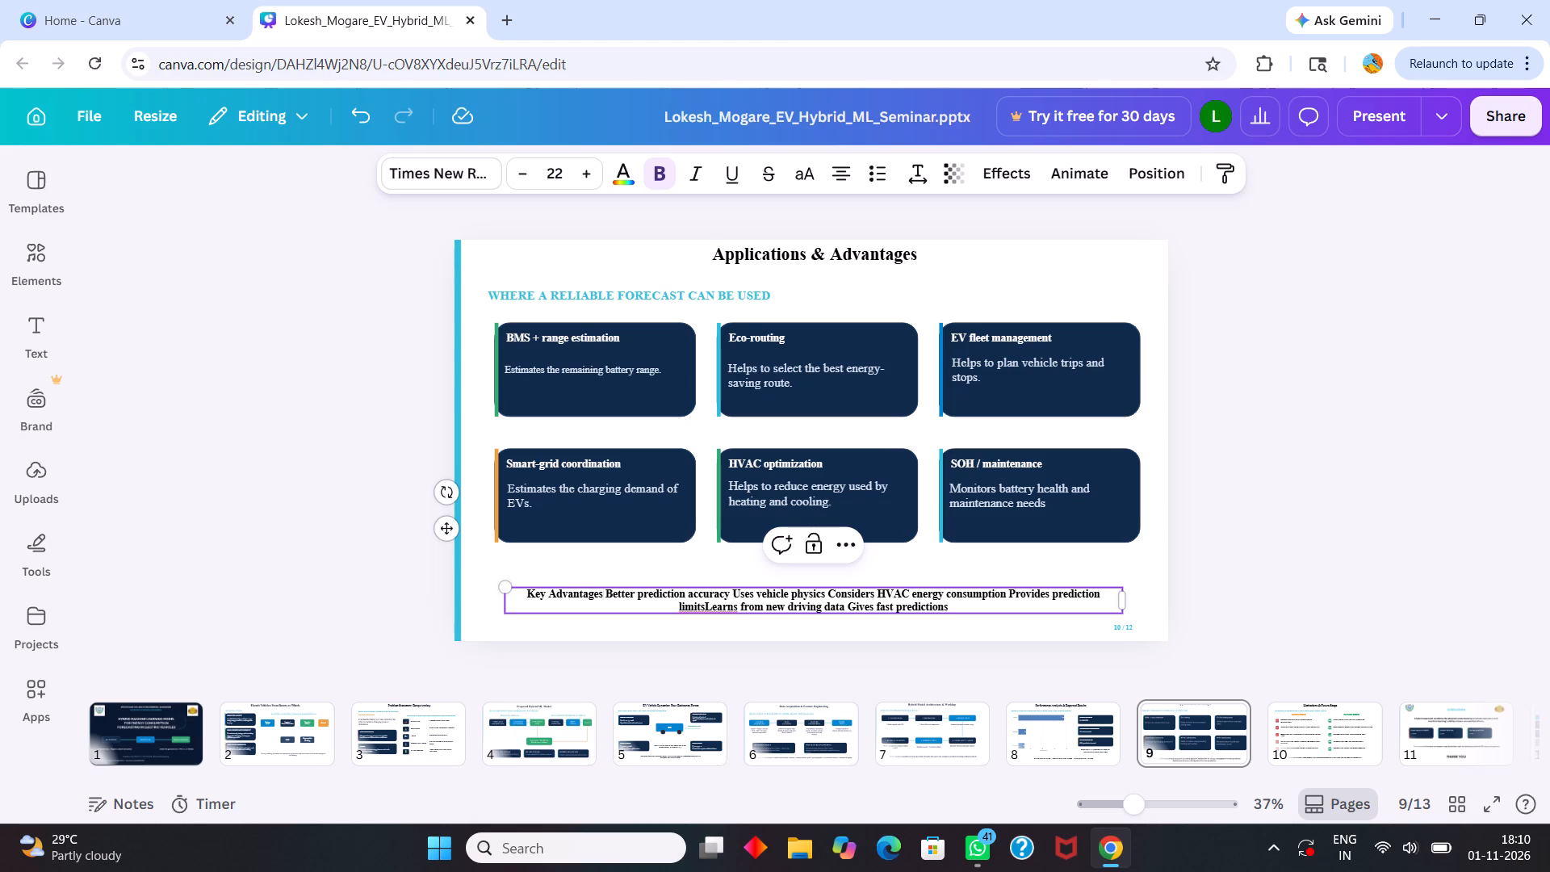
{"action": "key", "text": "a"}
{"action": "key", "text": "BackSpace"}
{"action": "key", "text": "ctrl+a"}
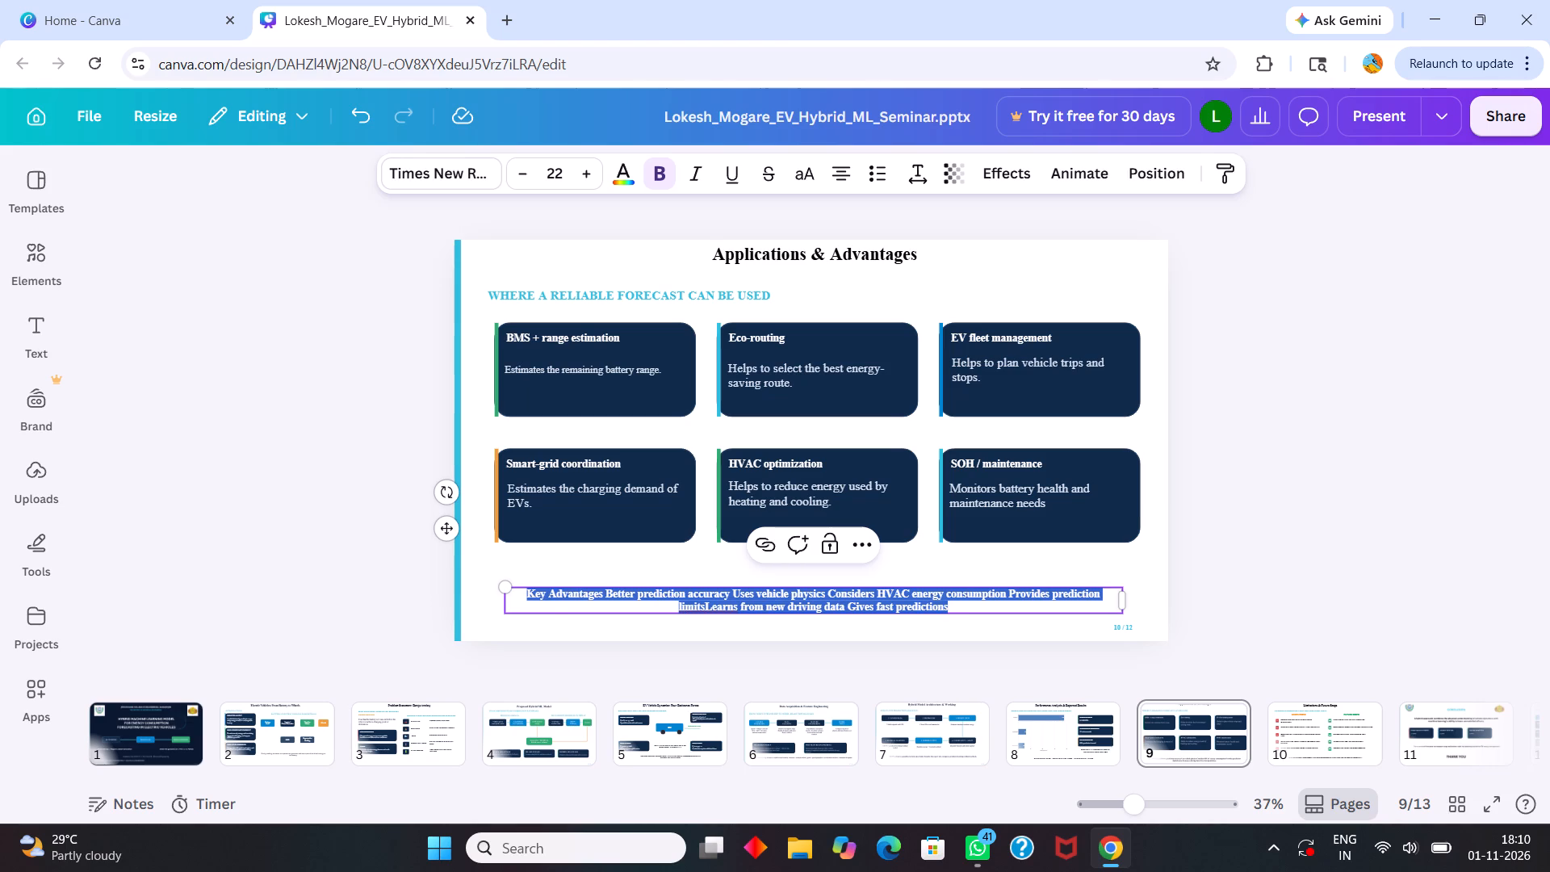
{"action": "left_click", "coordinate": [661, 176]}
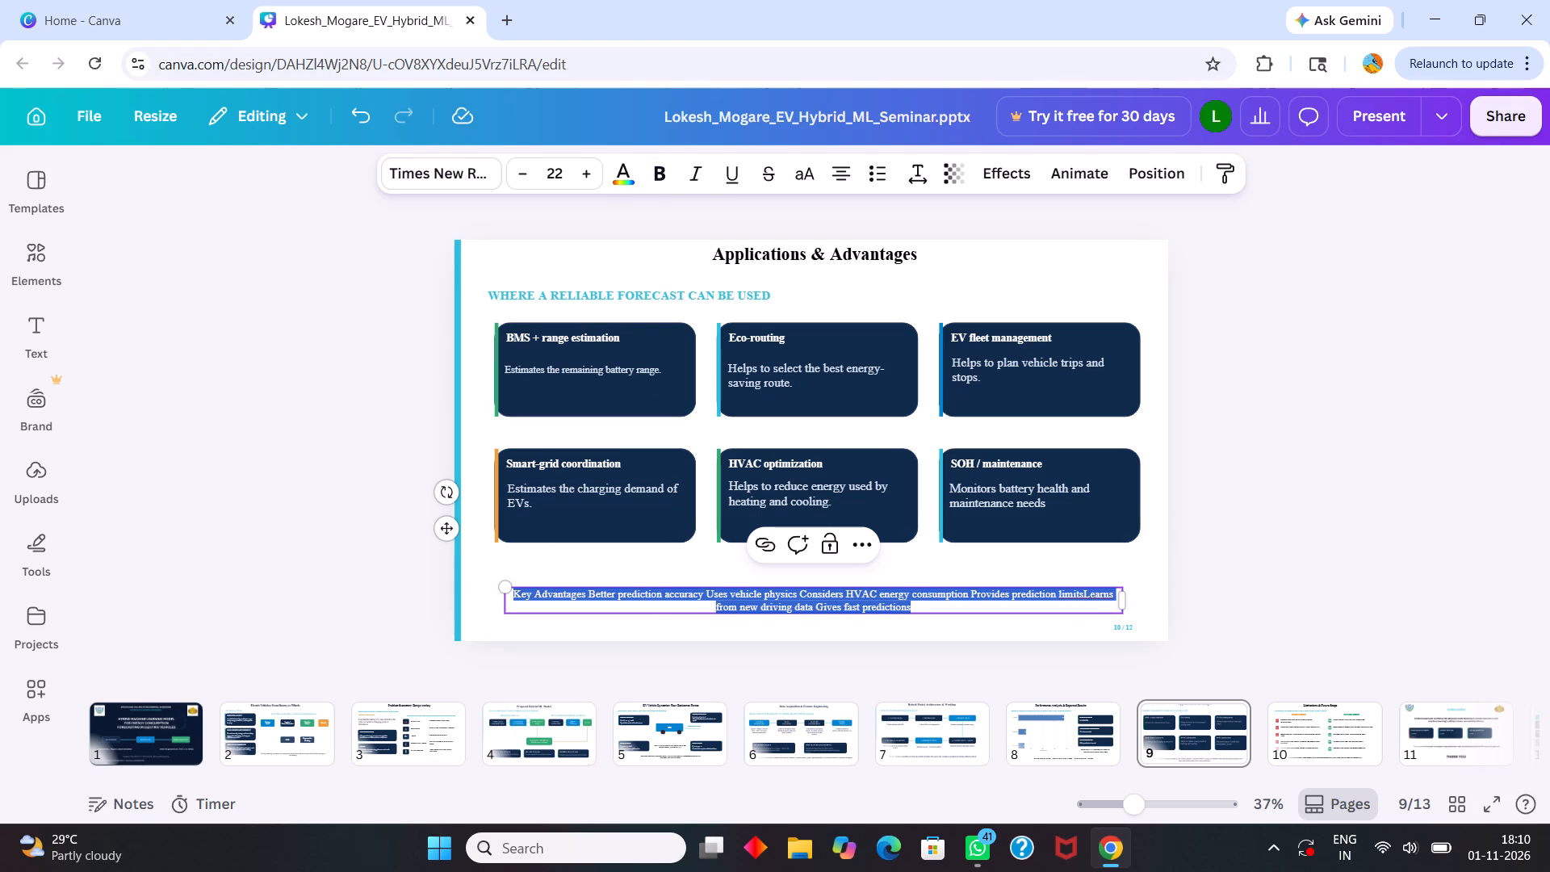
Make only the "Key Advantages" label at the start of the paragraph bold.
{"action": "left_click", "coordinate": [583, 610]}
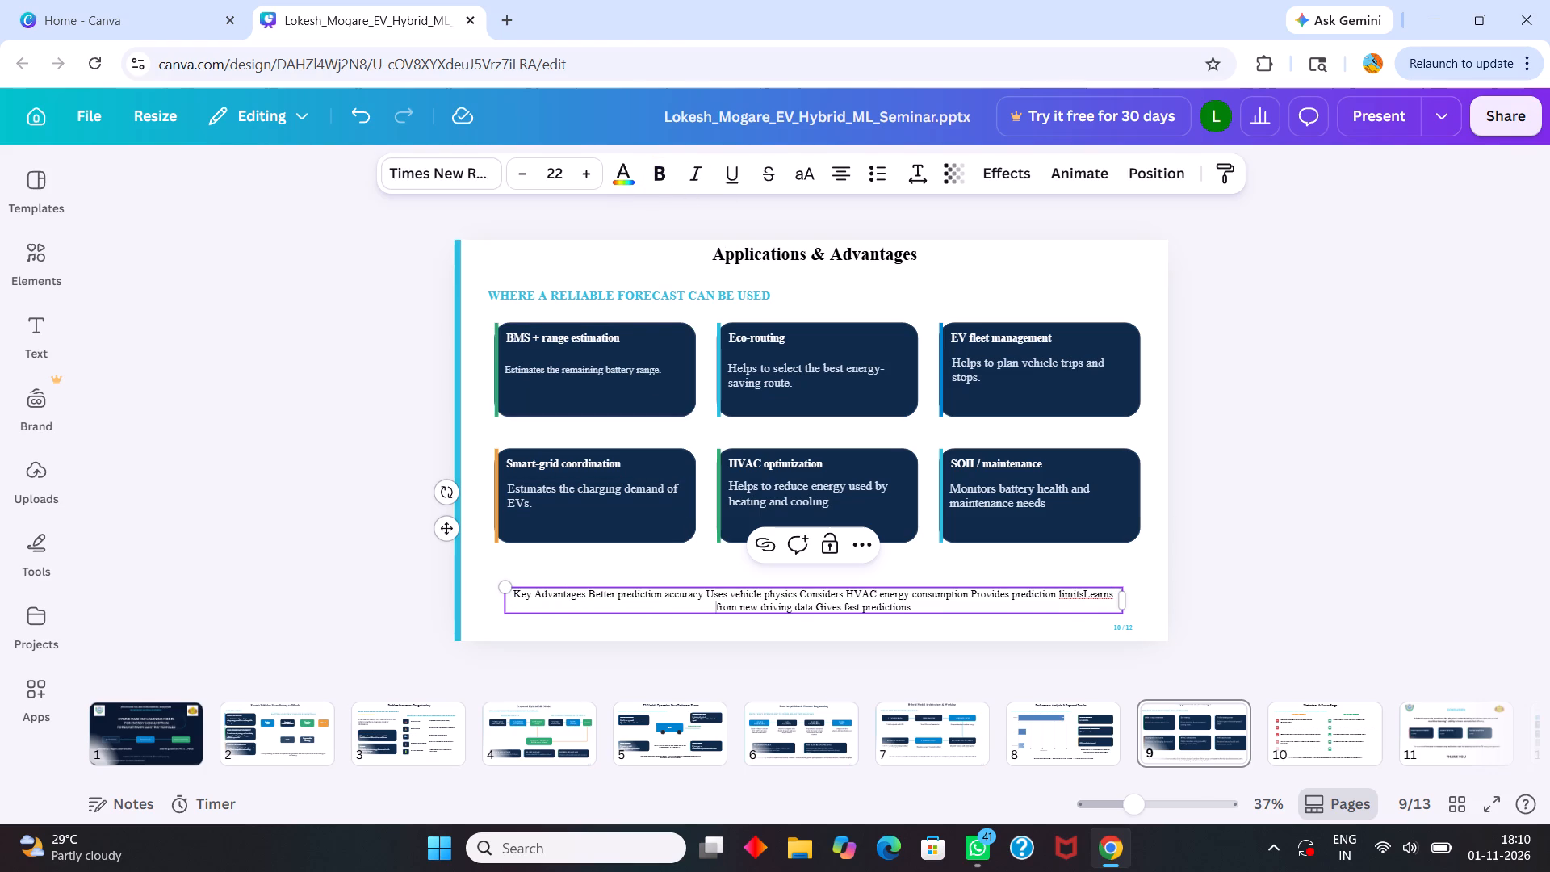
{"action": "left_click_drag", "start_coordinate": [580, 597], "coordinate": [559, 603]}
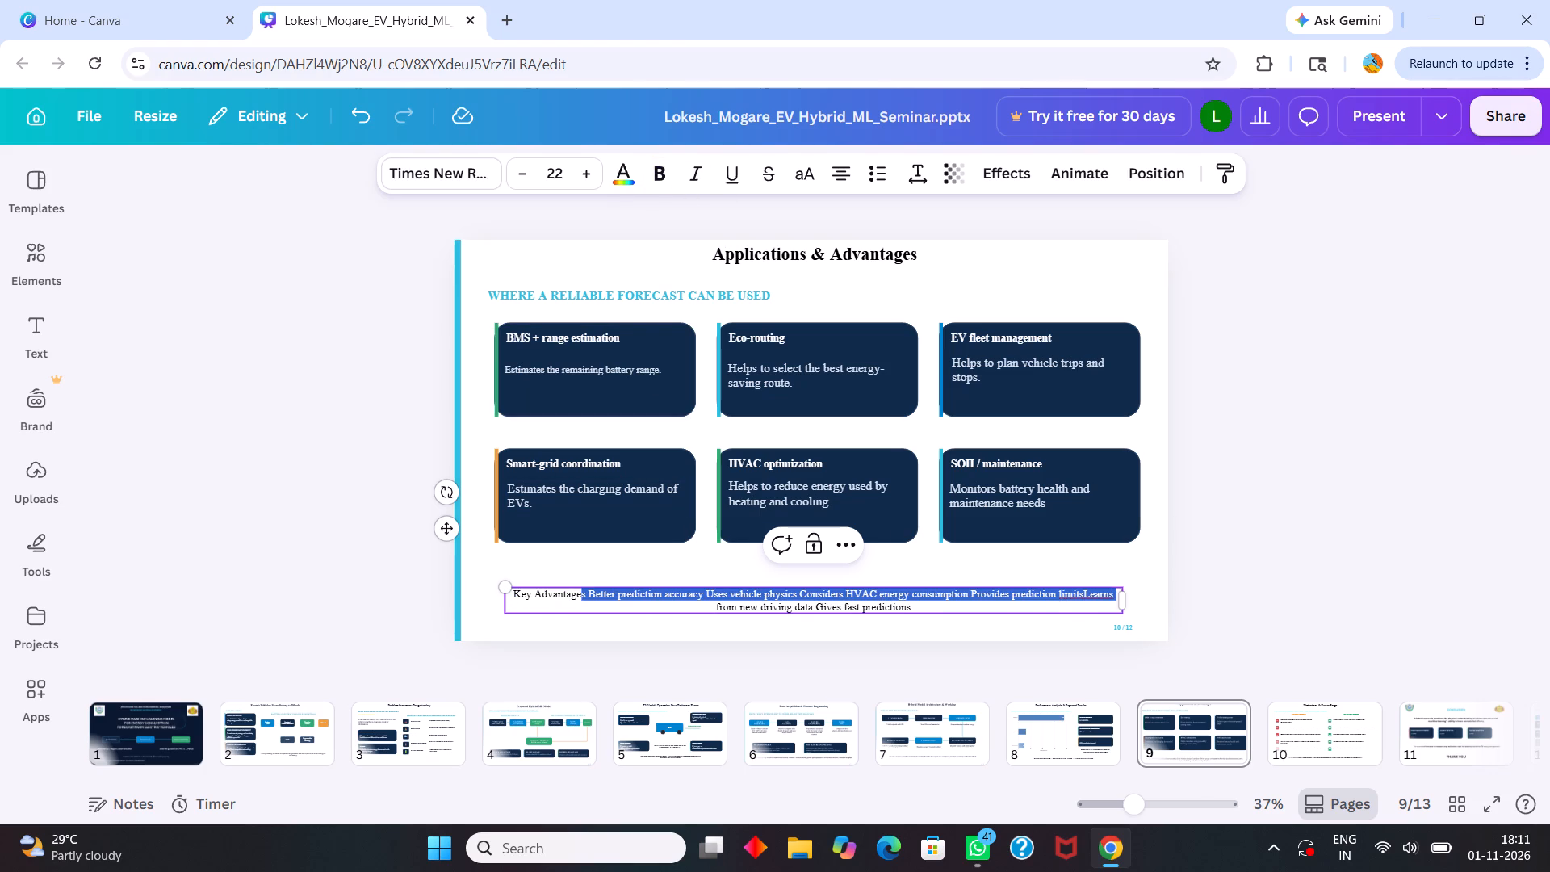
{"action": "left_click_drag", "start_coordinate": [559, 603], "coordinate": [557, 603]}
{"action": "left_click", "coordinate": [584, 604]}
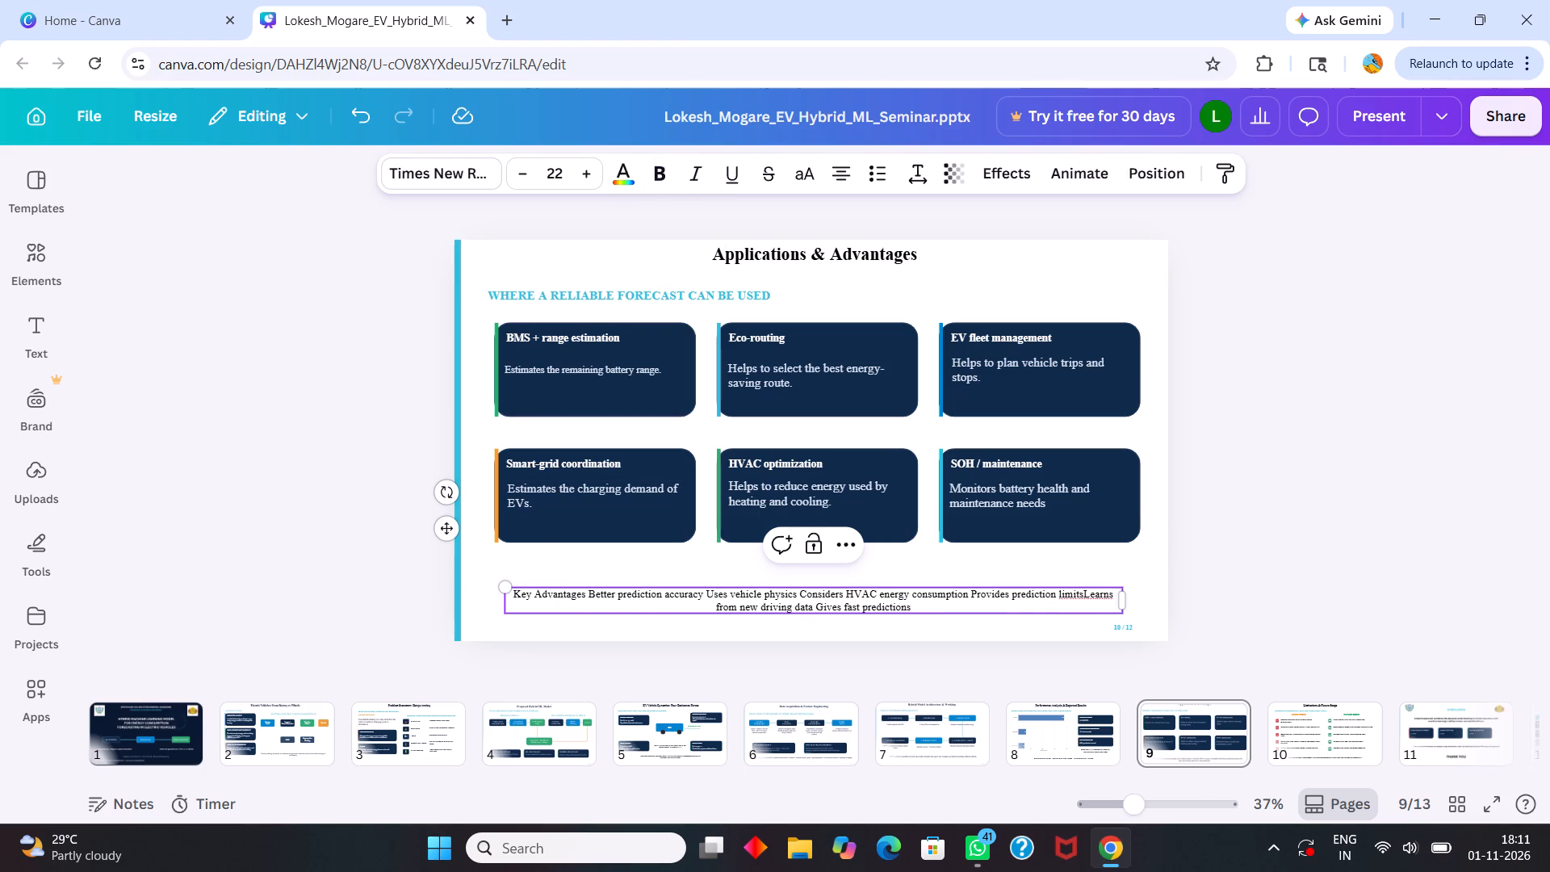
{"action": "left_click_drag", "start_coordinate": [514, 597], "coordinate": [532, 594]}
{"action": "left_click_drag", "start_coordinate": [532, 594], "coordinate": [589, 598]}
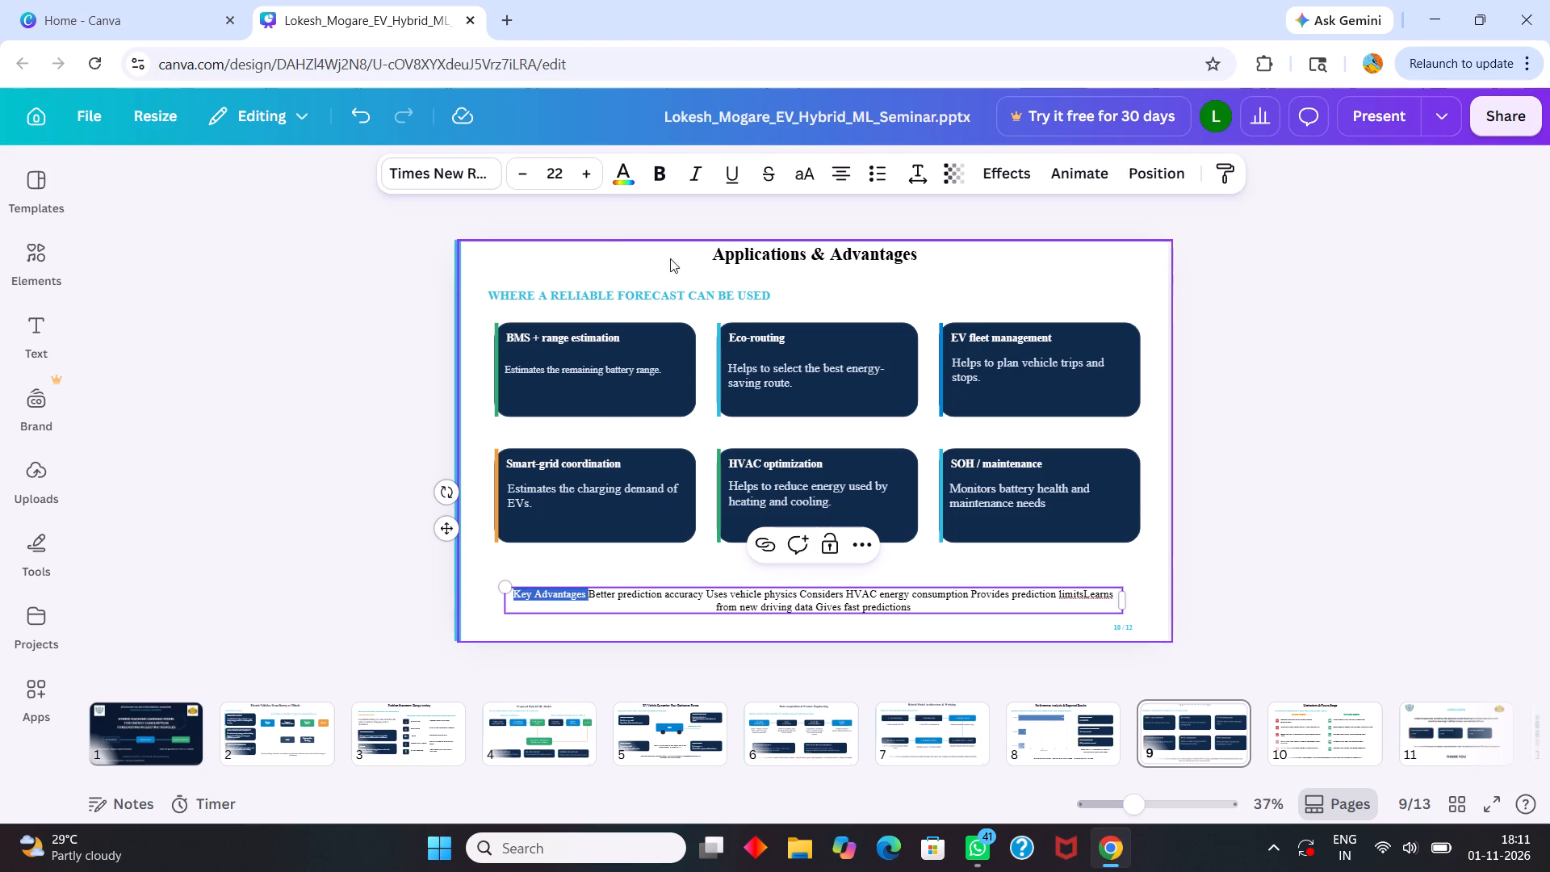
{"action": "left_click", "coordinate": [656, 175]}
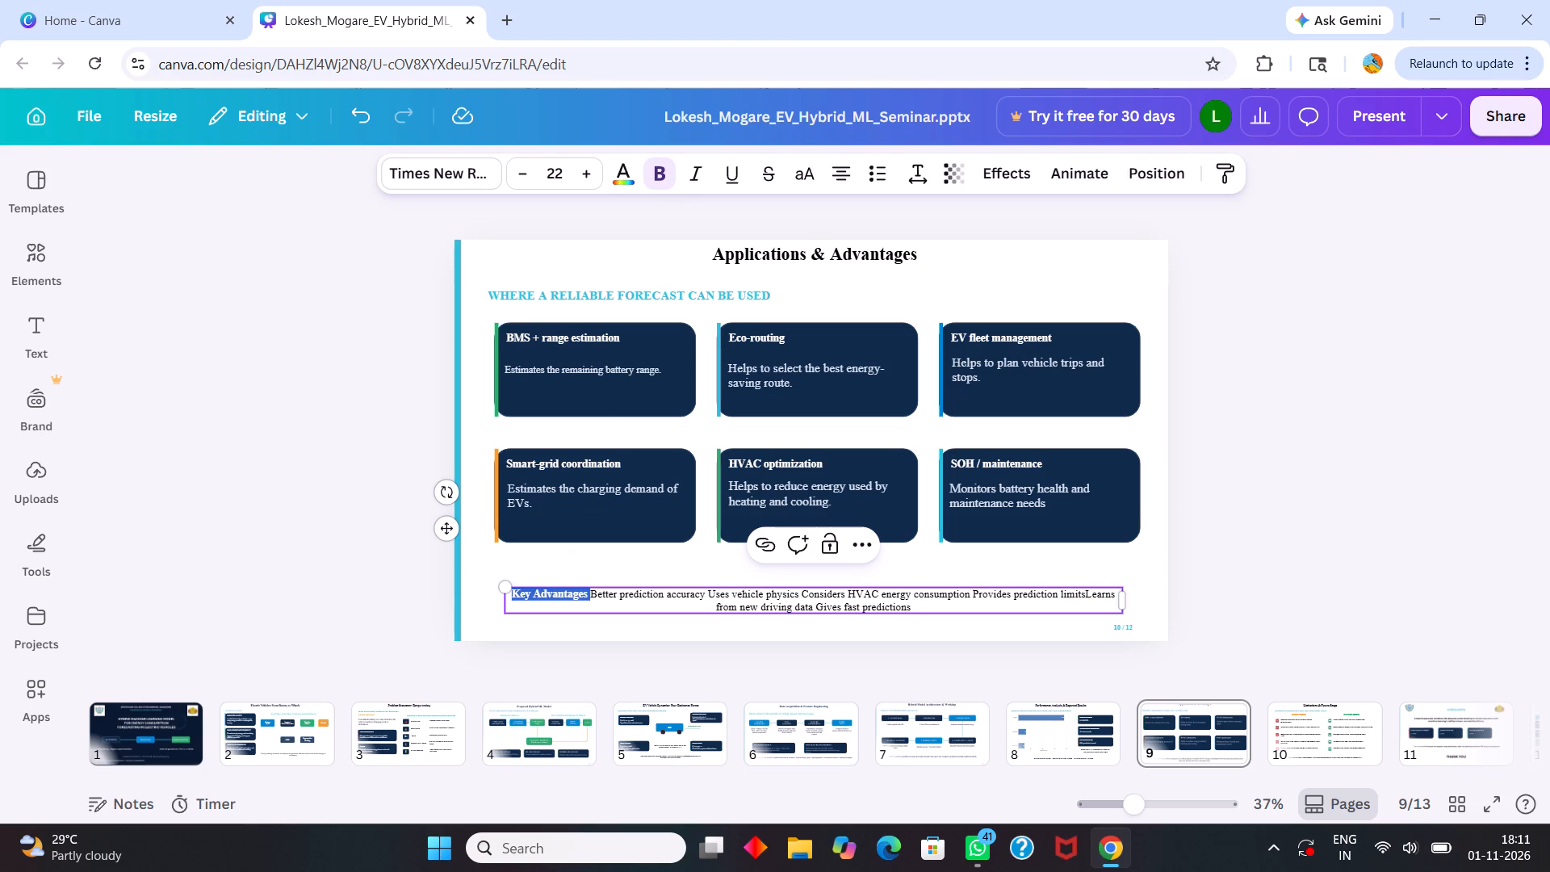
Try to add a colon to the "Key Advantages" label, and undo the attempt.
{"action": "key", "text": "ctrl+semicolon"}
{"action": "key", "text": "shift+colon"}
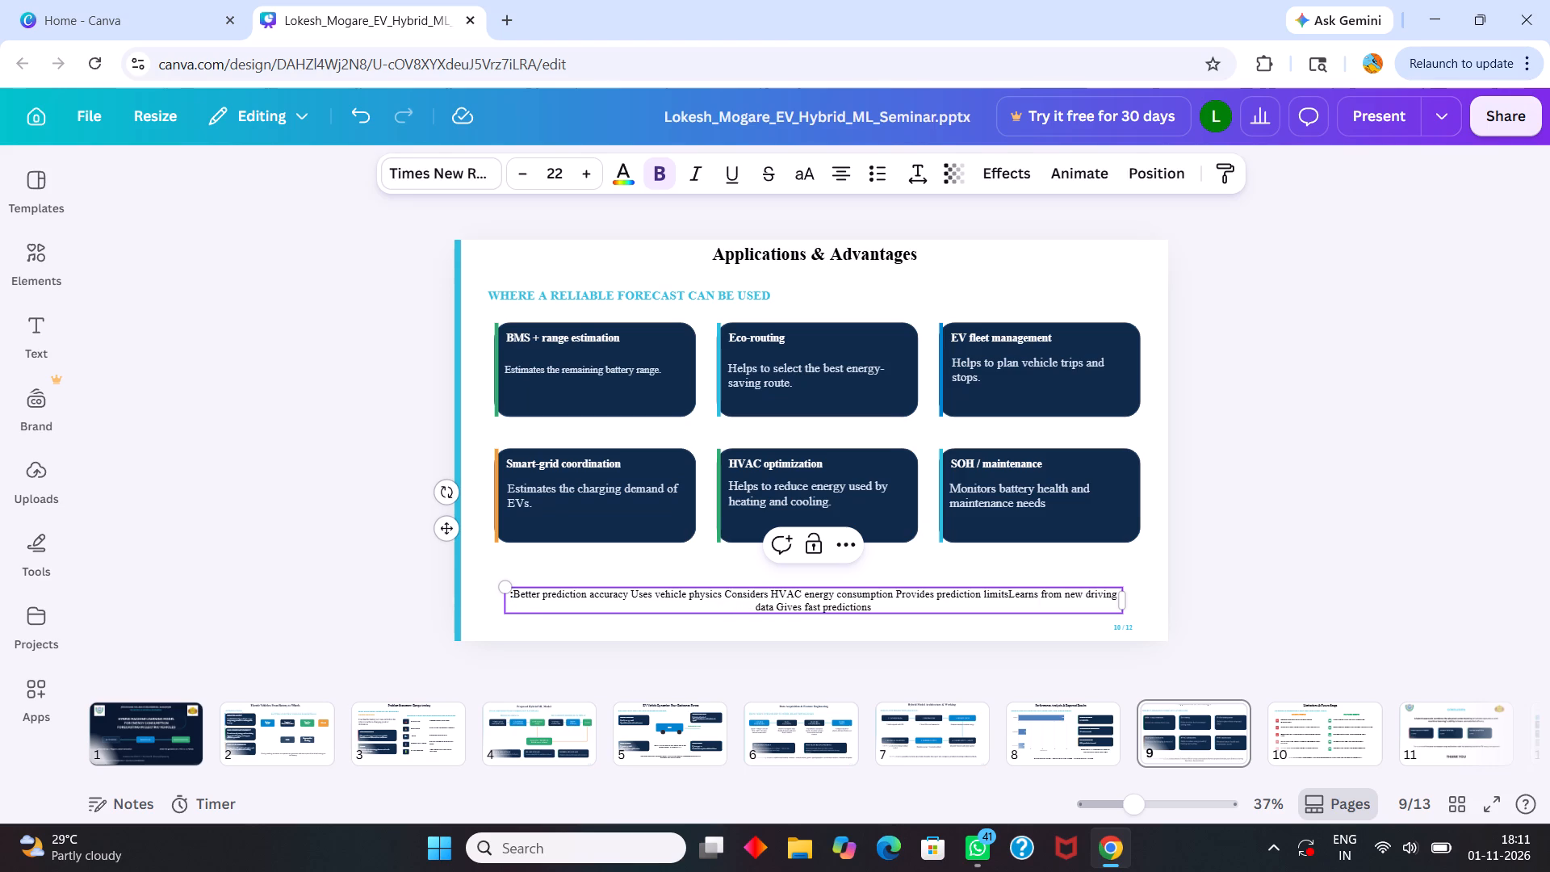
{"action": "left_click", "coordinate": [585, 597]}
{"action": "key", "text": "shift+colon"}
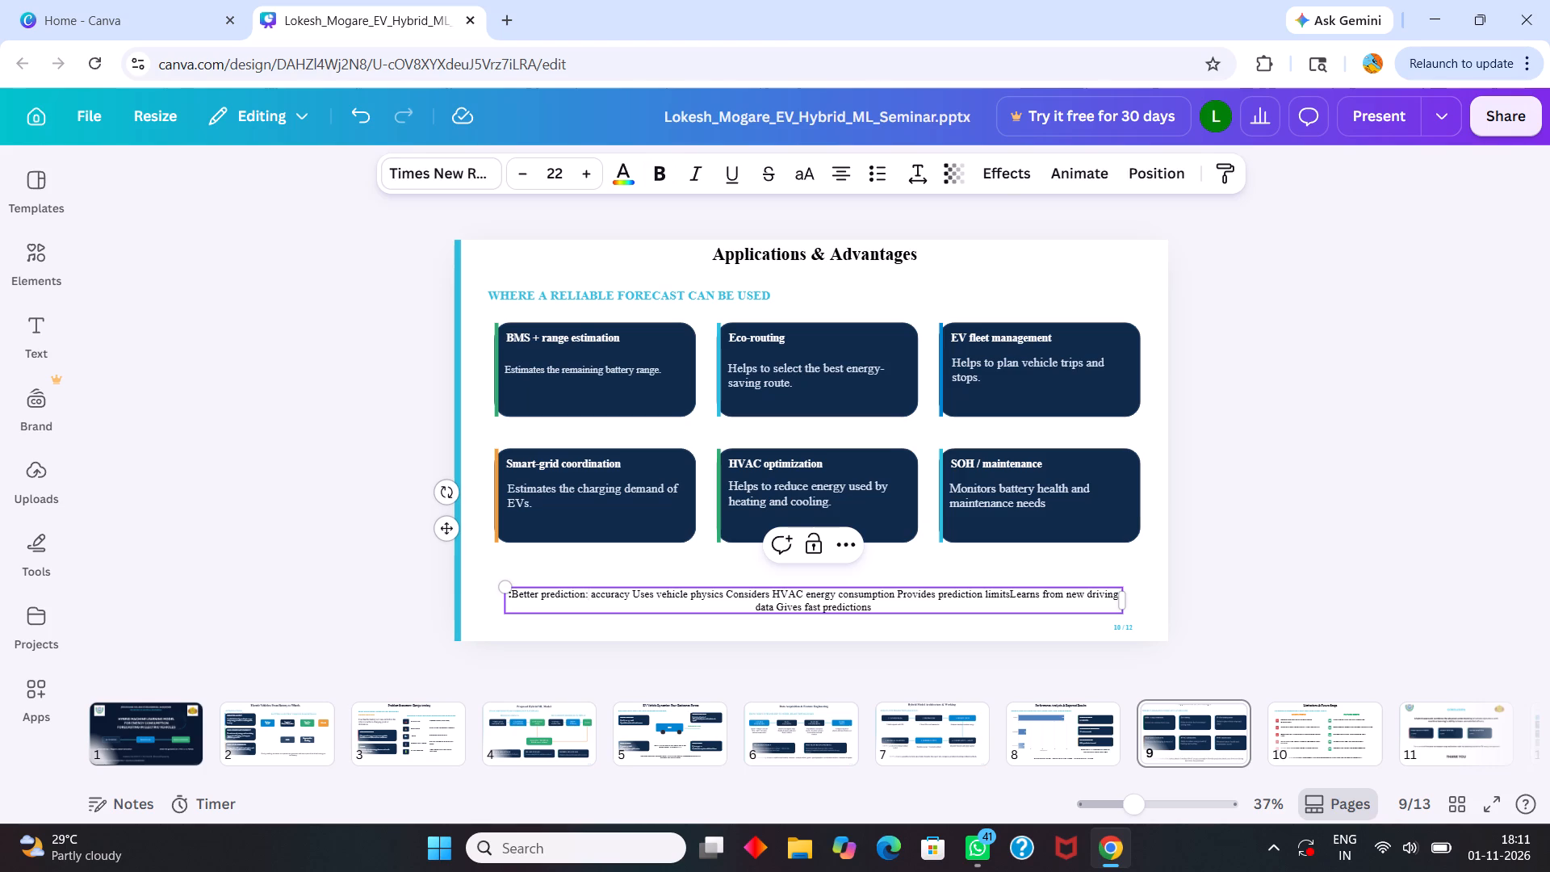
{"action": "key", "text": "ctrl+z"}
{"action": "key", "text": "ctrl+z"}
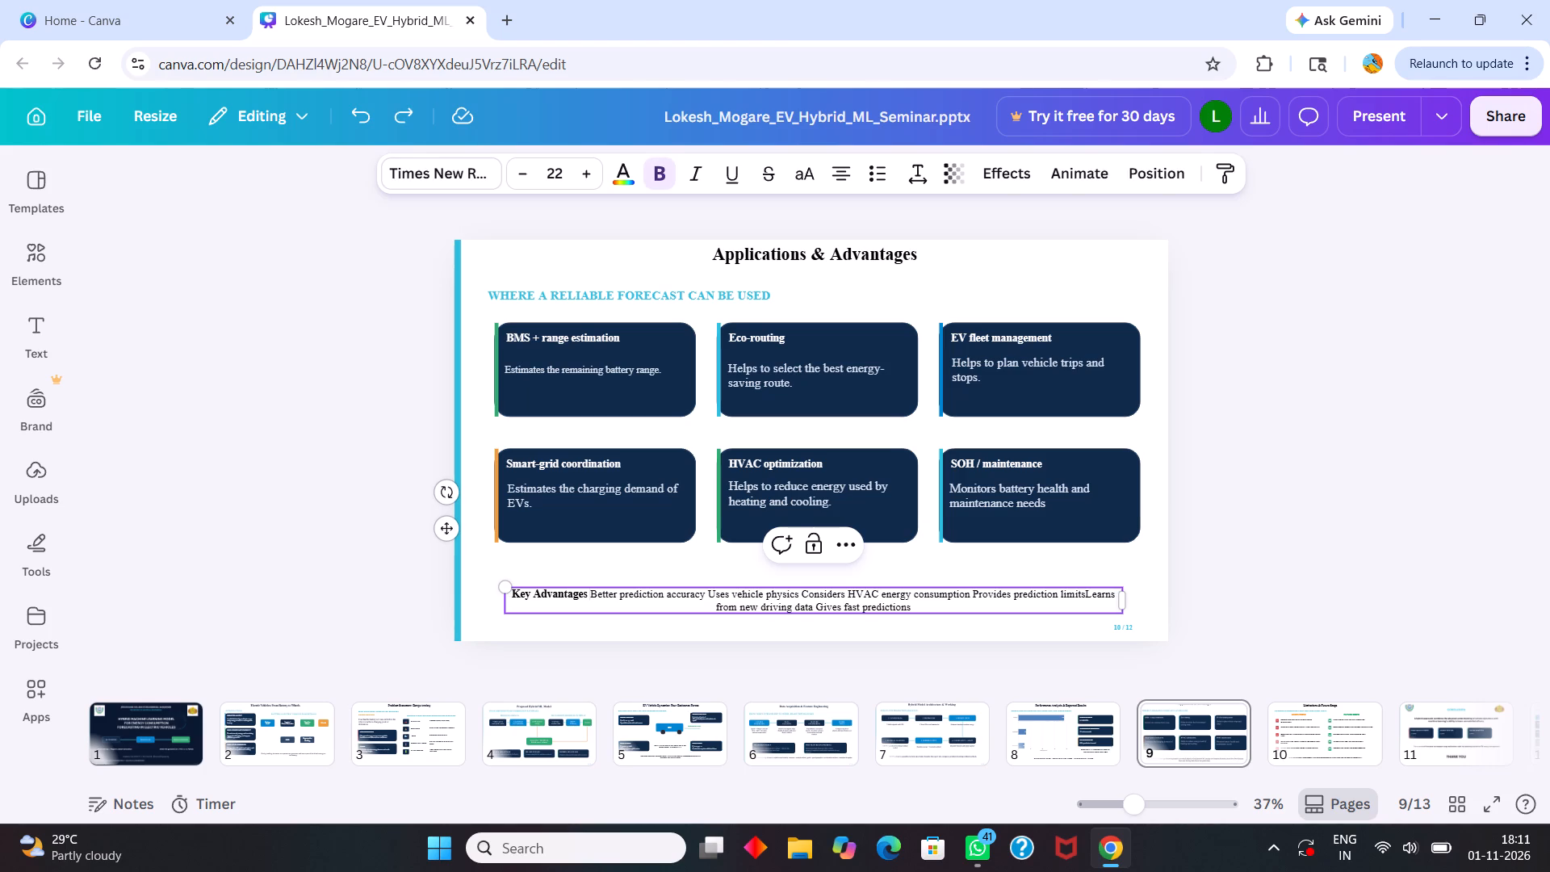
Insert a colon between the "Key Advantages" label and "Better prediction accuracy".
{"action": "key", "text": "shift+colon"}
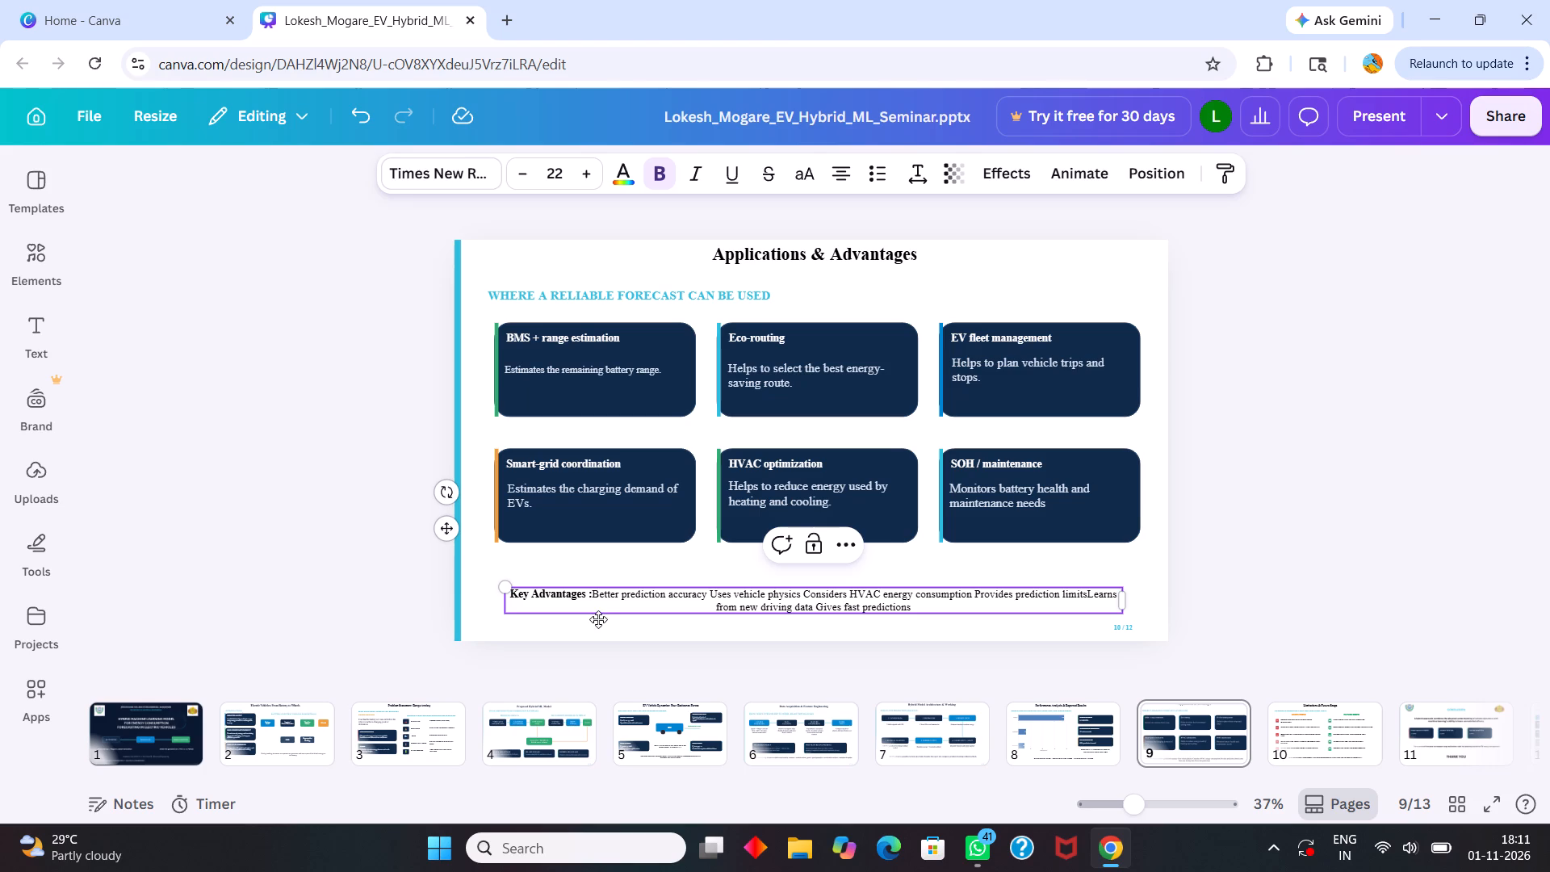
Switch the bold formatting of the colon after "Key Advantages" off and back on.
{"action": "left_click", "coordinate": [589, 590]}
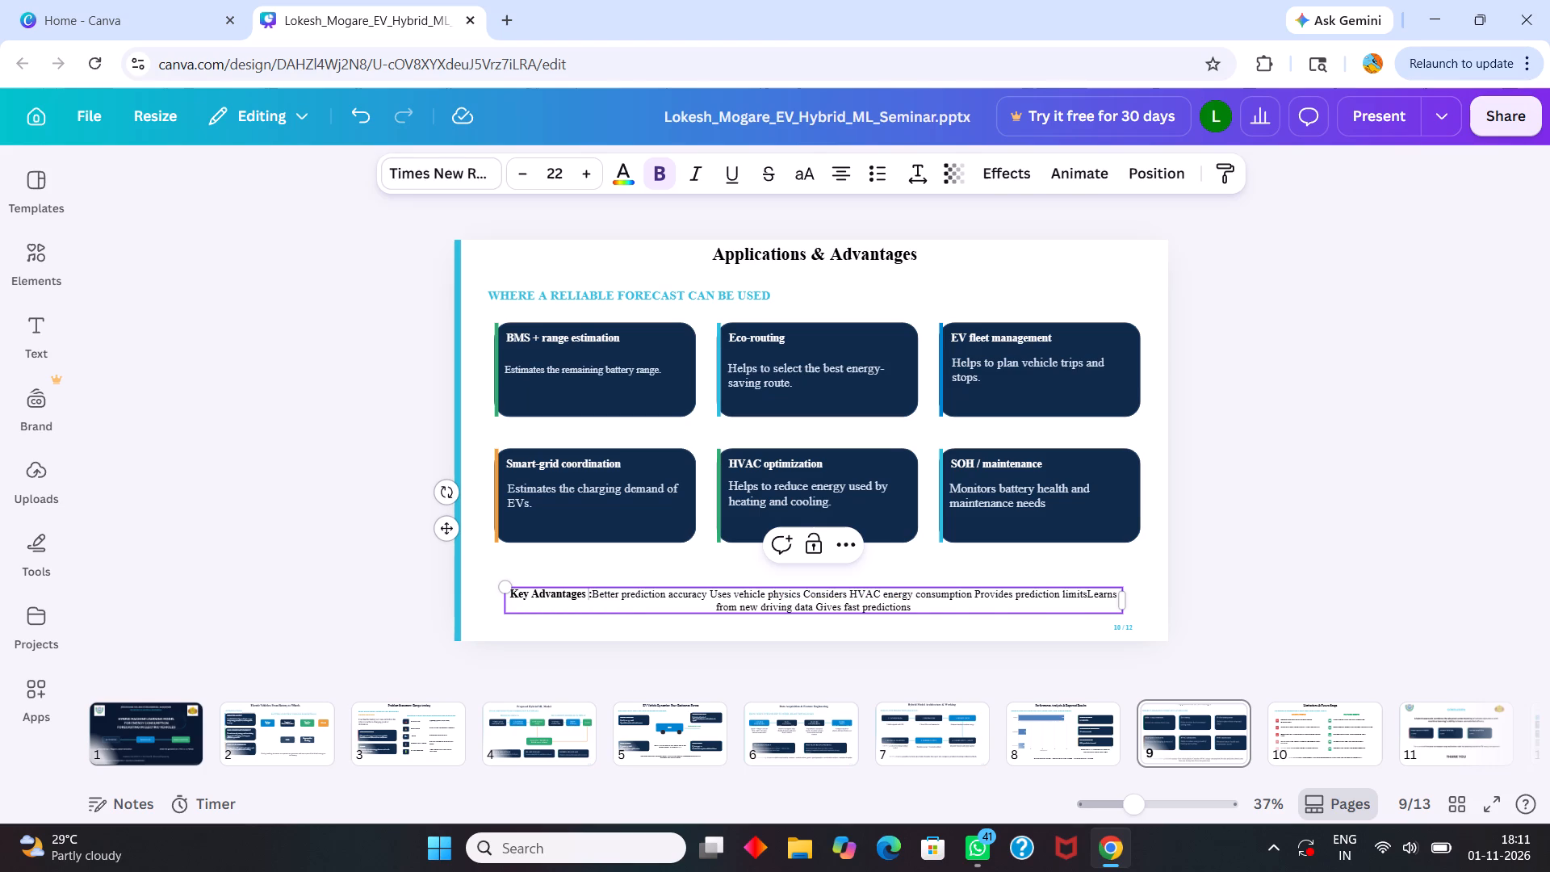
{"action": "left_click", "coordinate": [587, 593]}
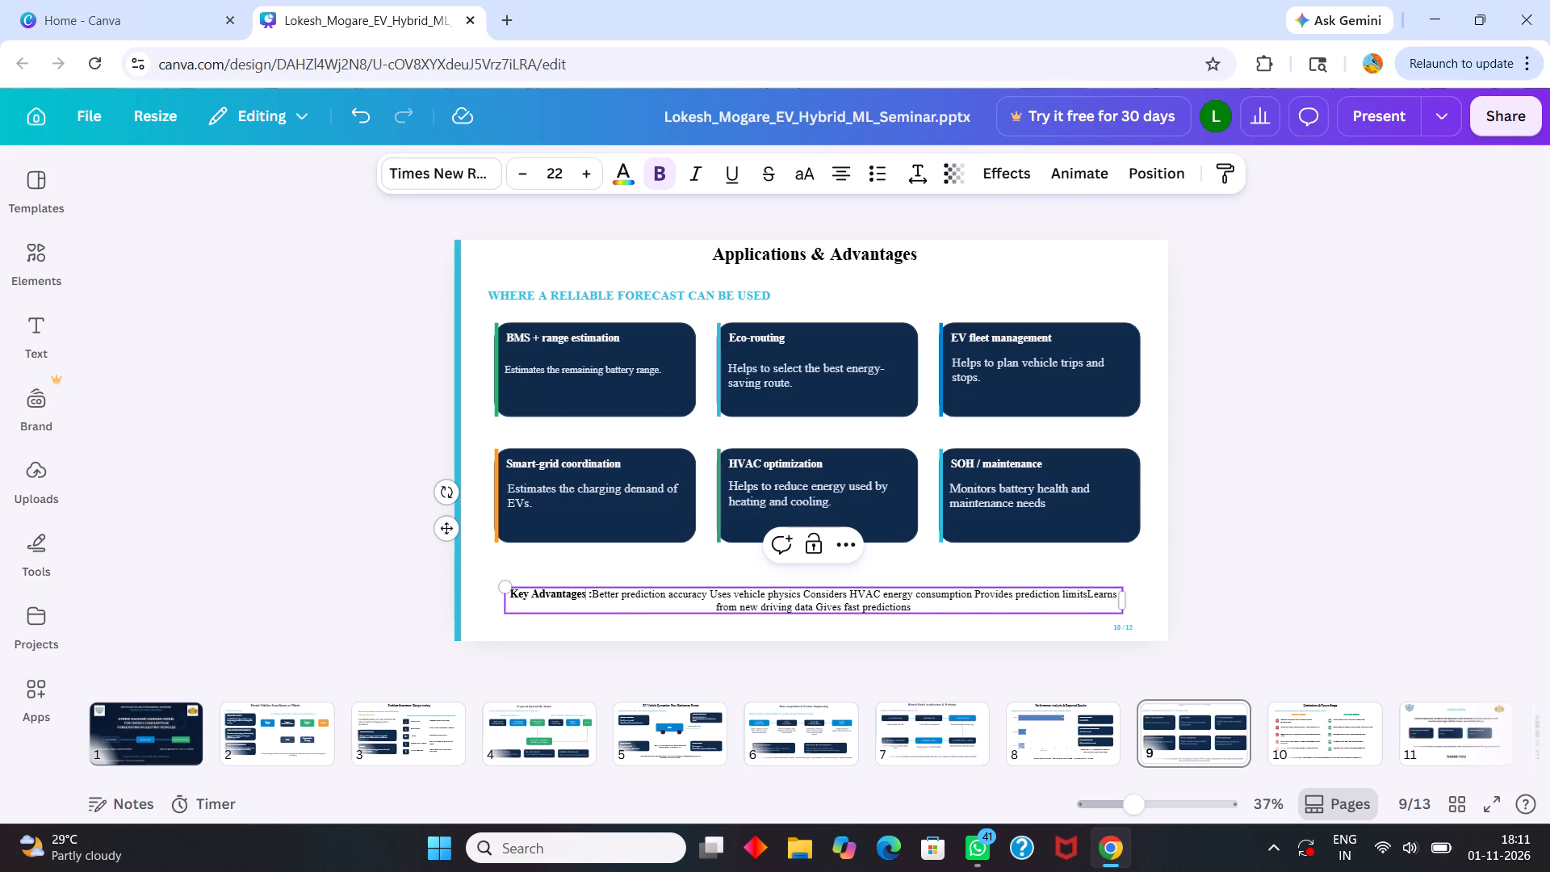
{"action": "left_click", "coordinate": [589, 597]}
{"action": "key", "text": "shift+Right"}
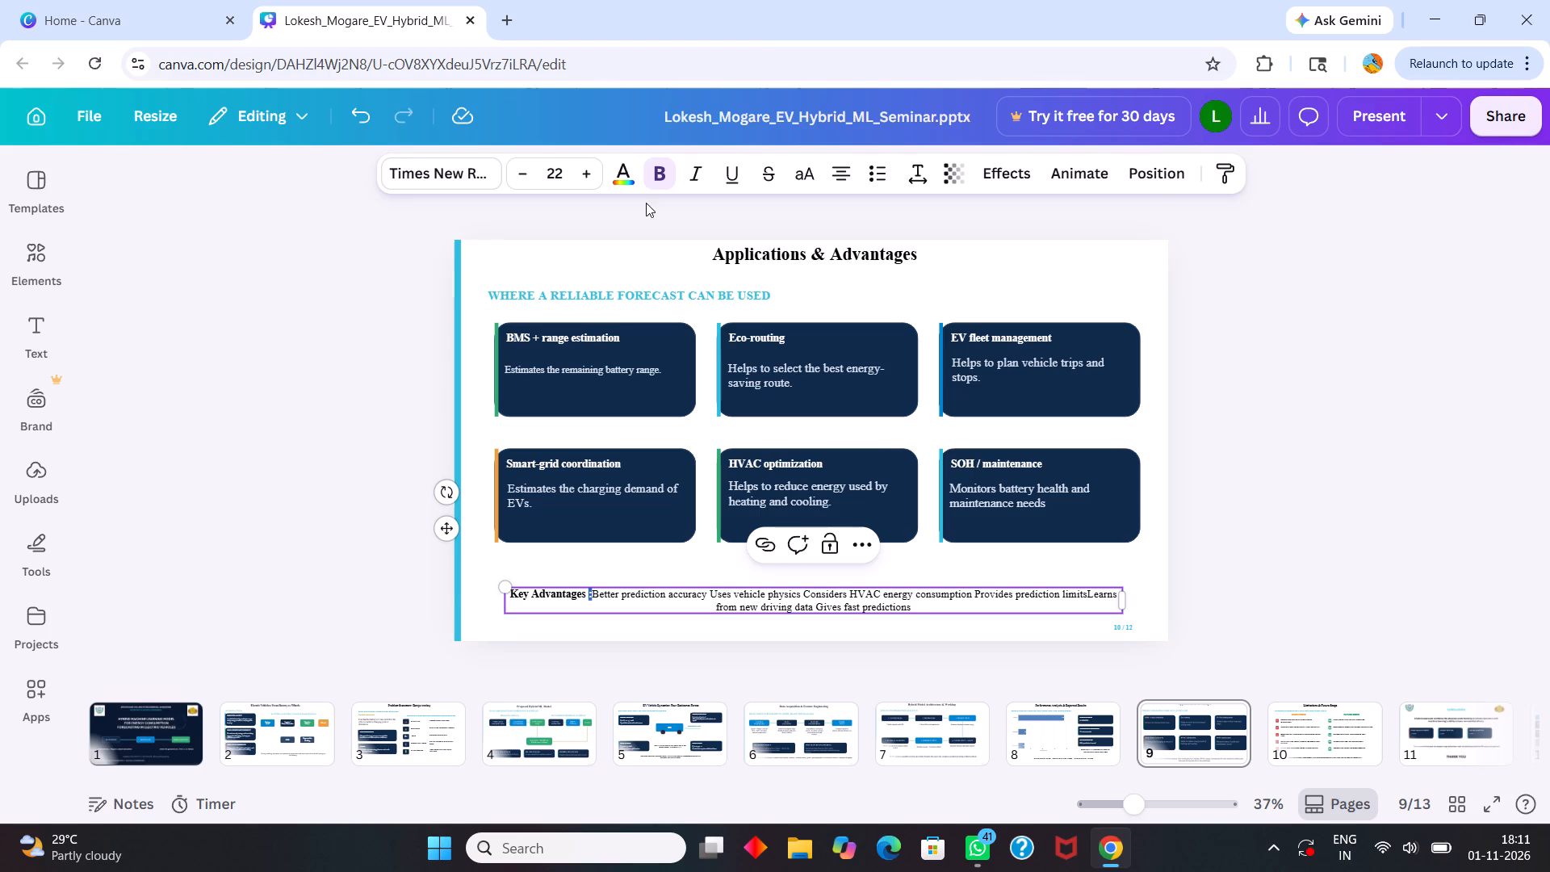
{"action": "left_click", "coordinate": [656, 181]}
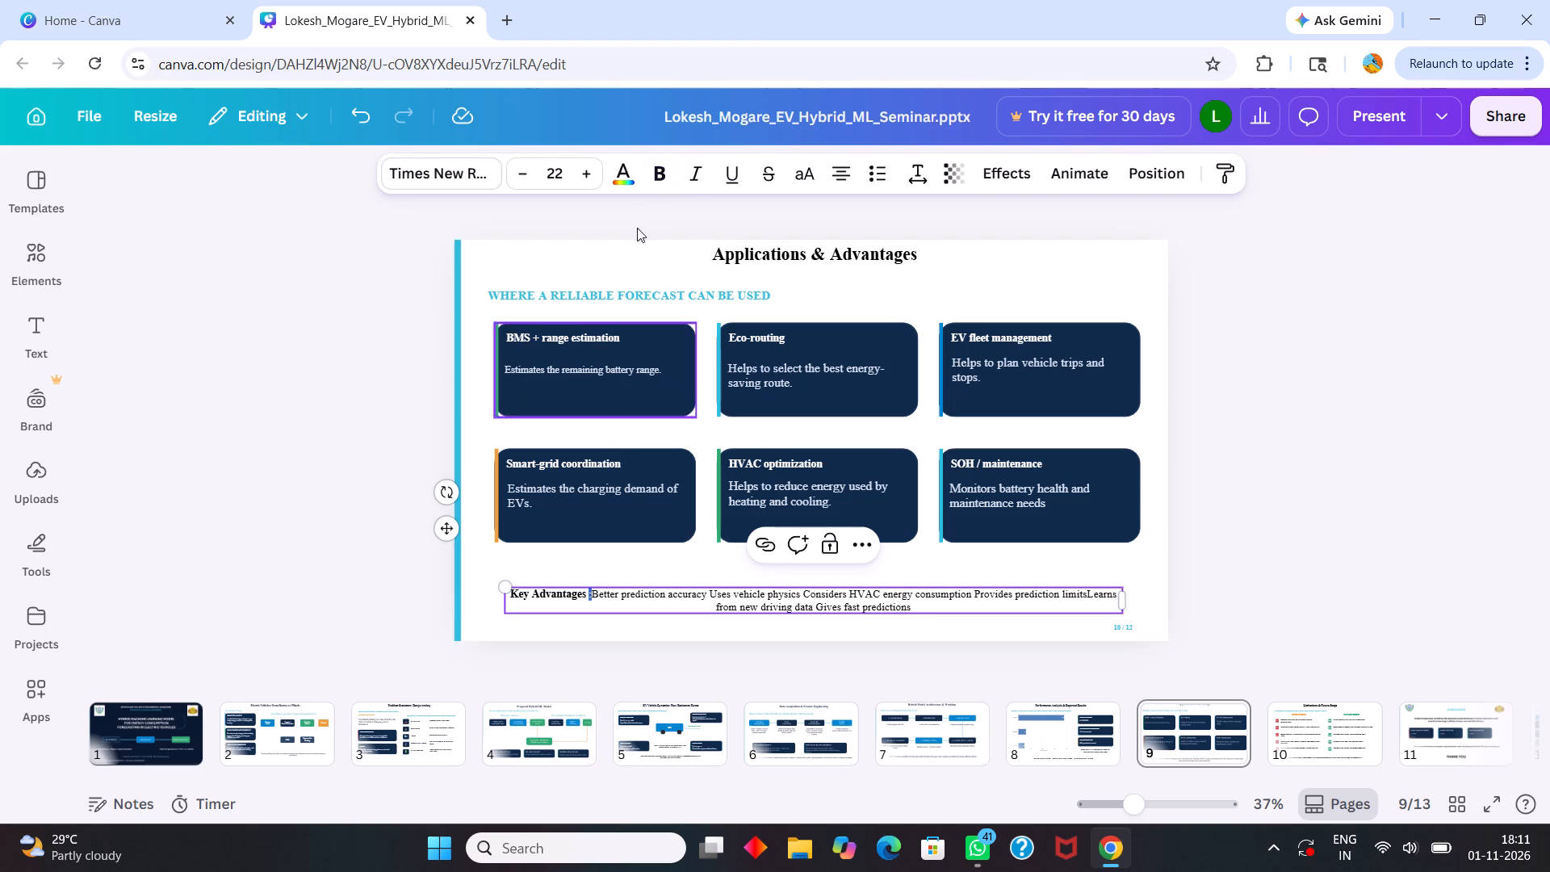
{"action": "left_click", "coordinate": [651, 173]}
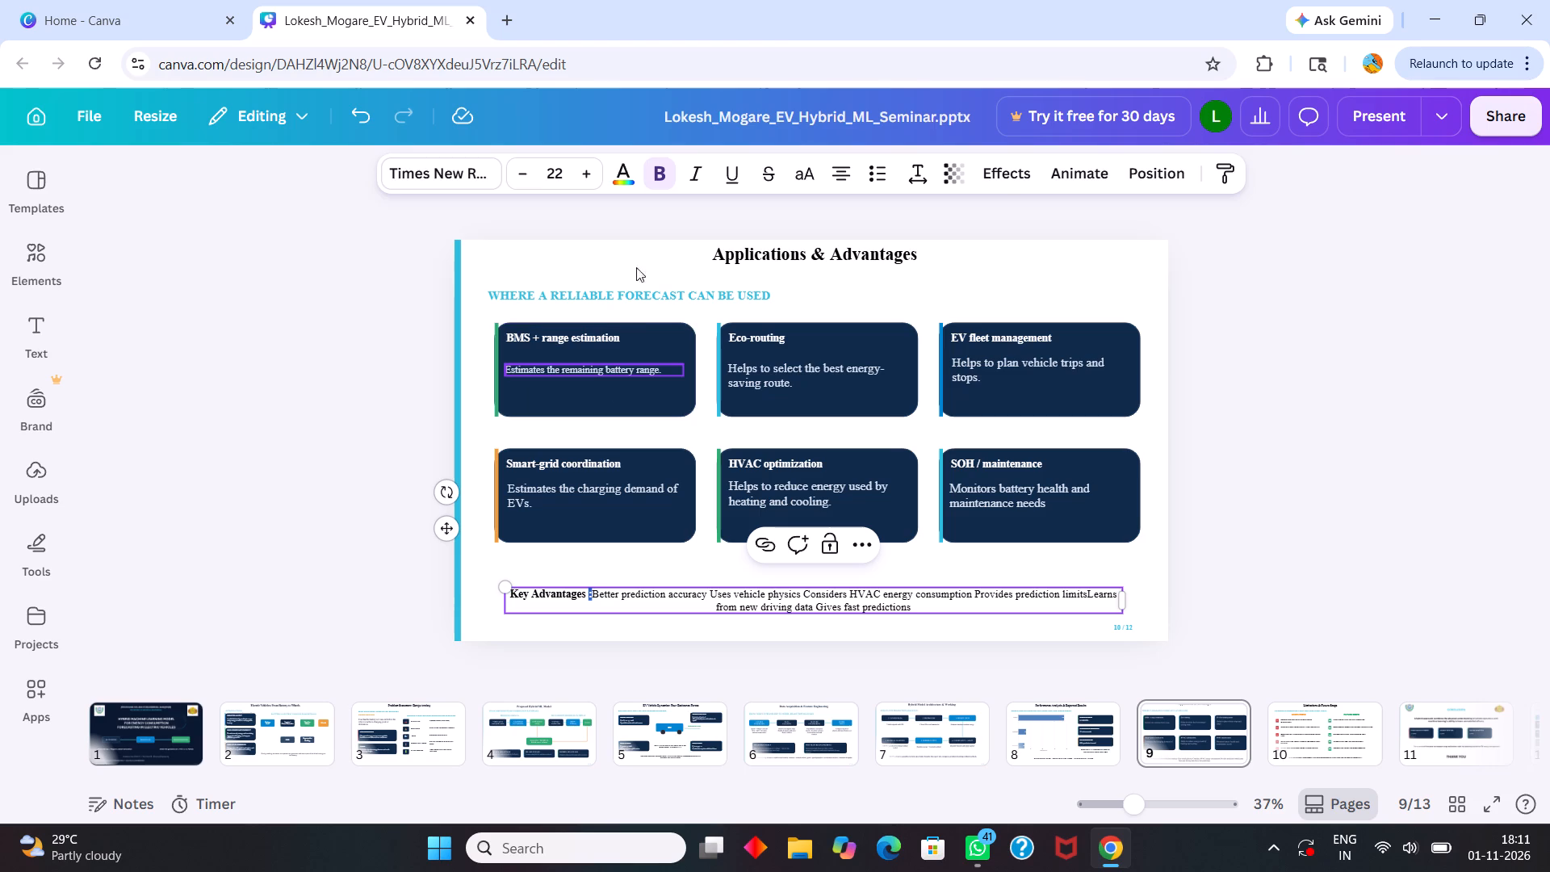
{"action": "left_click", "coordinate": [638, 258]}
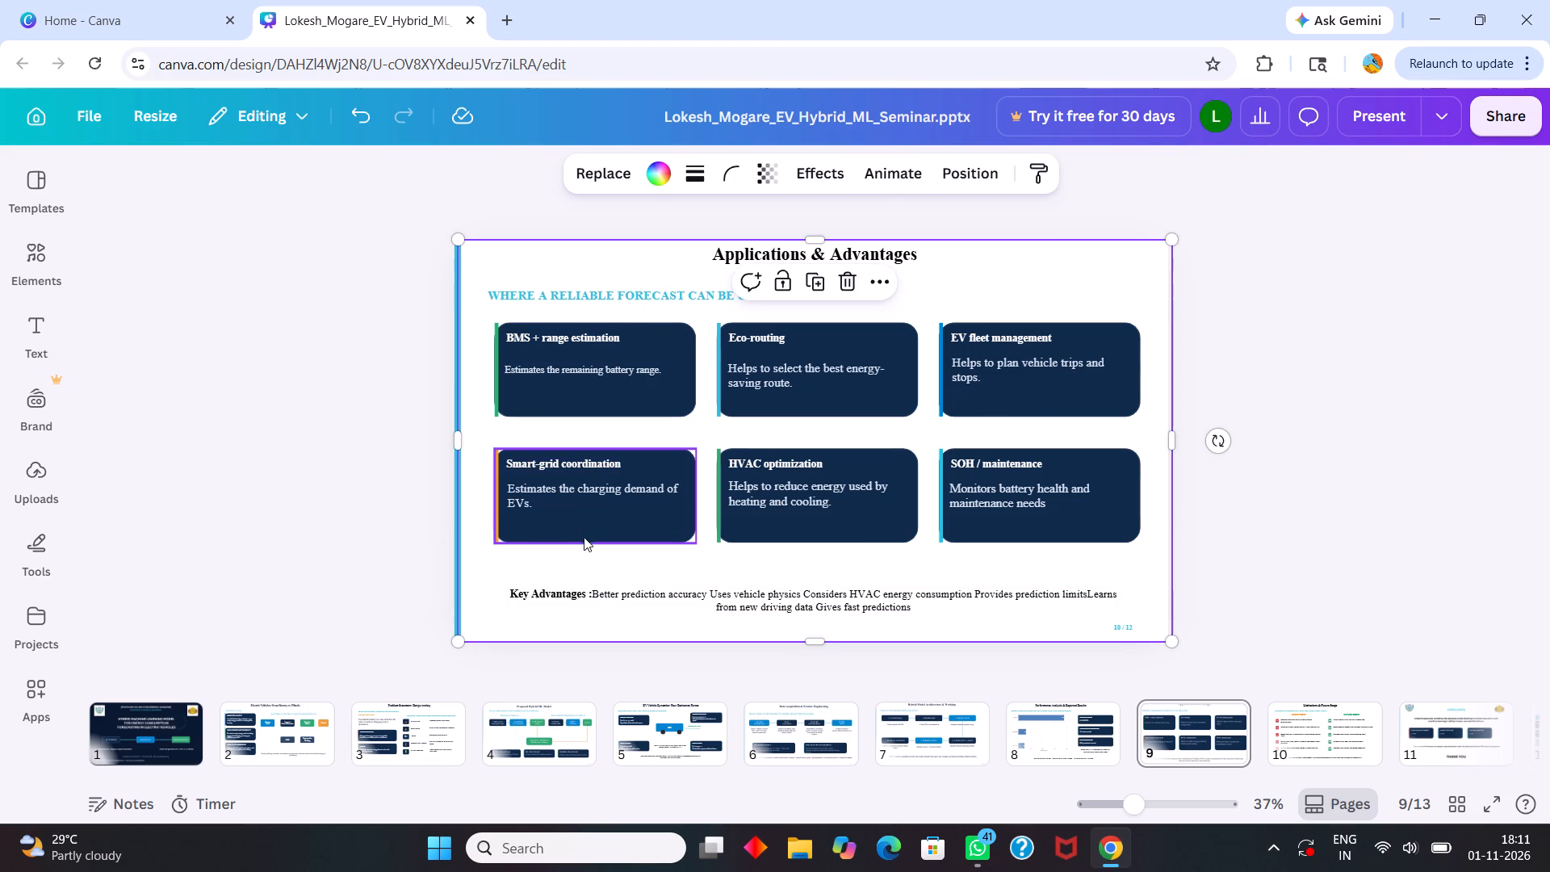
Adjust the spacing around the "Key Advantages" colon by adding a space after it and deleting the one before it.
{"action": "left_click", "coordinate": [591, 592]}
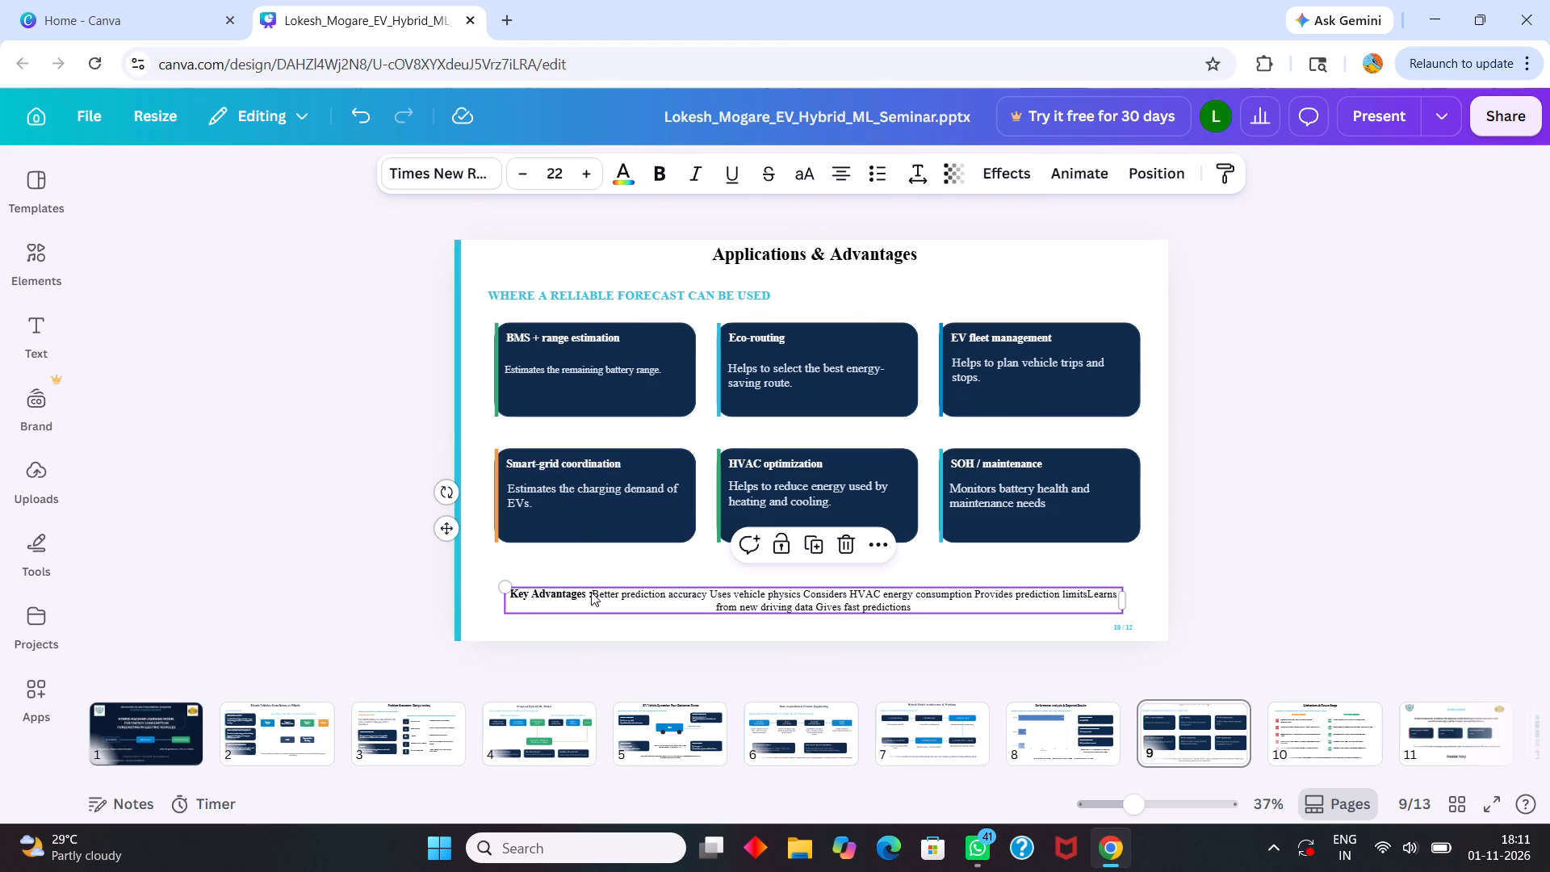
{"action": "left_click", "coordinate": [593, 595]}
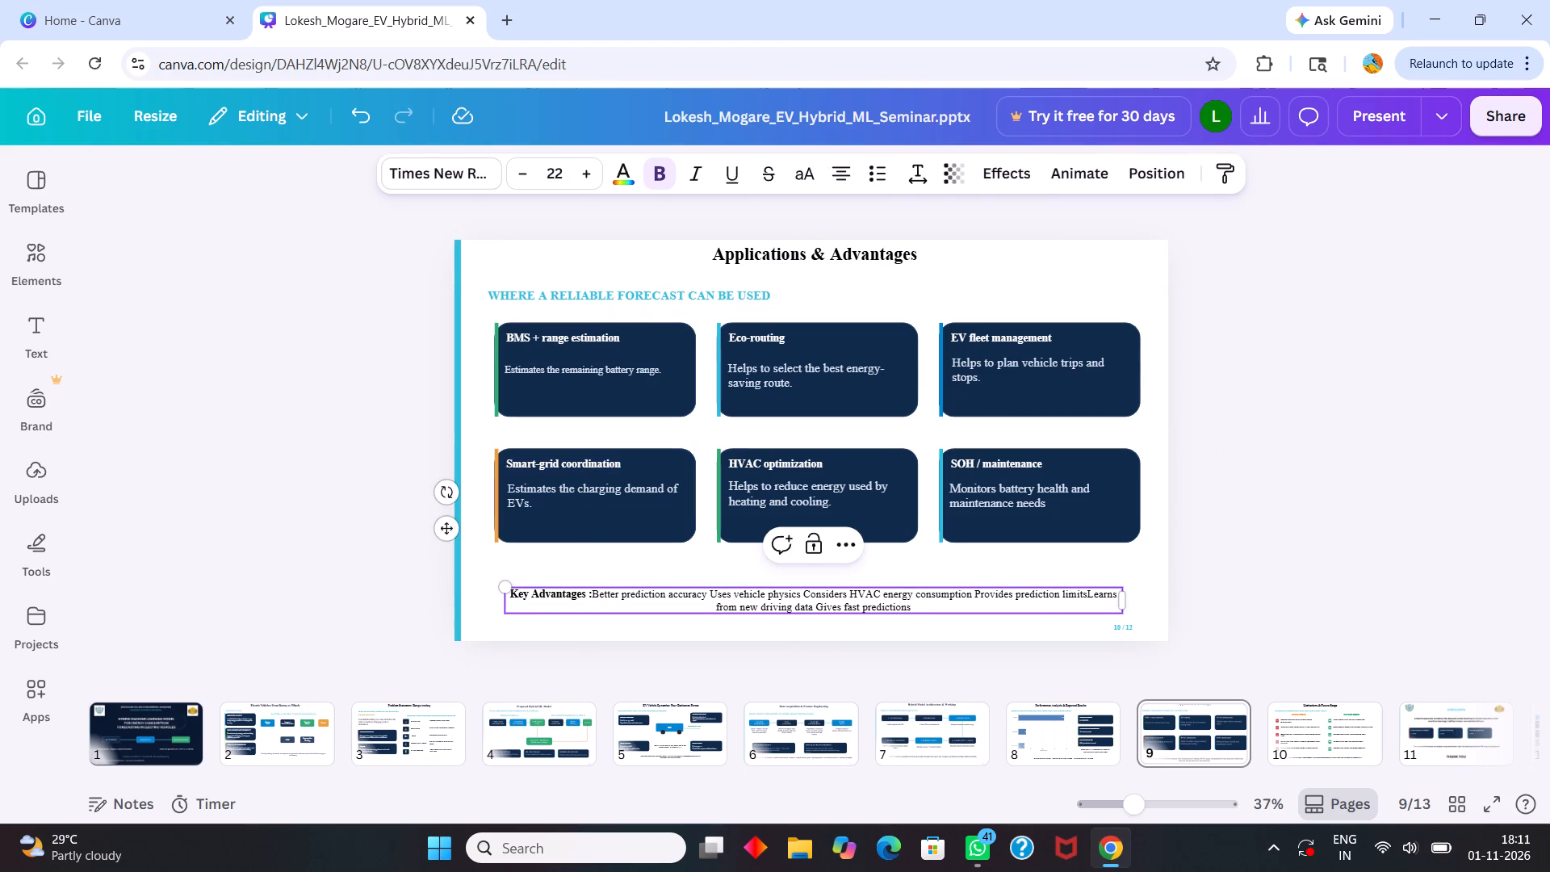
{"action": "key", "text": "space"}
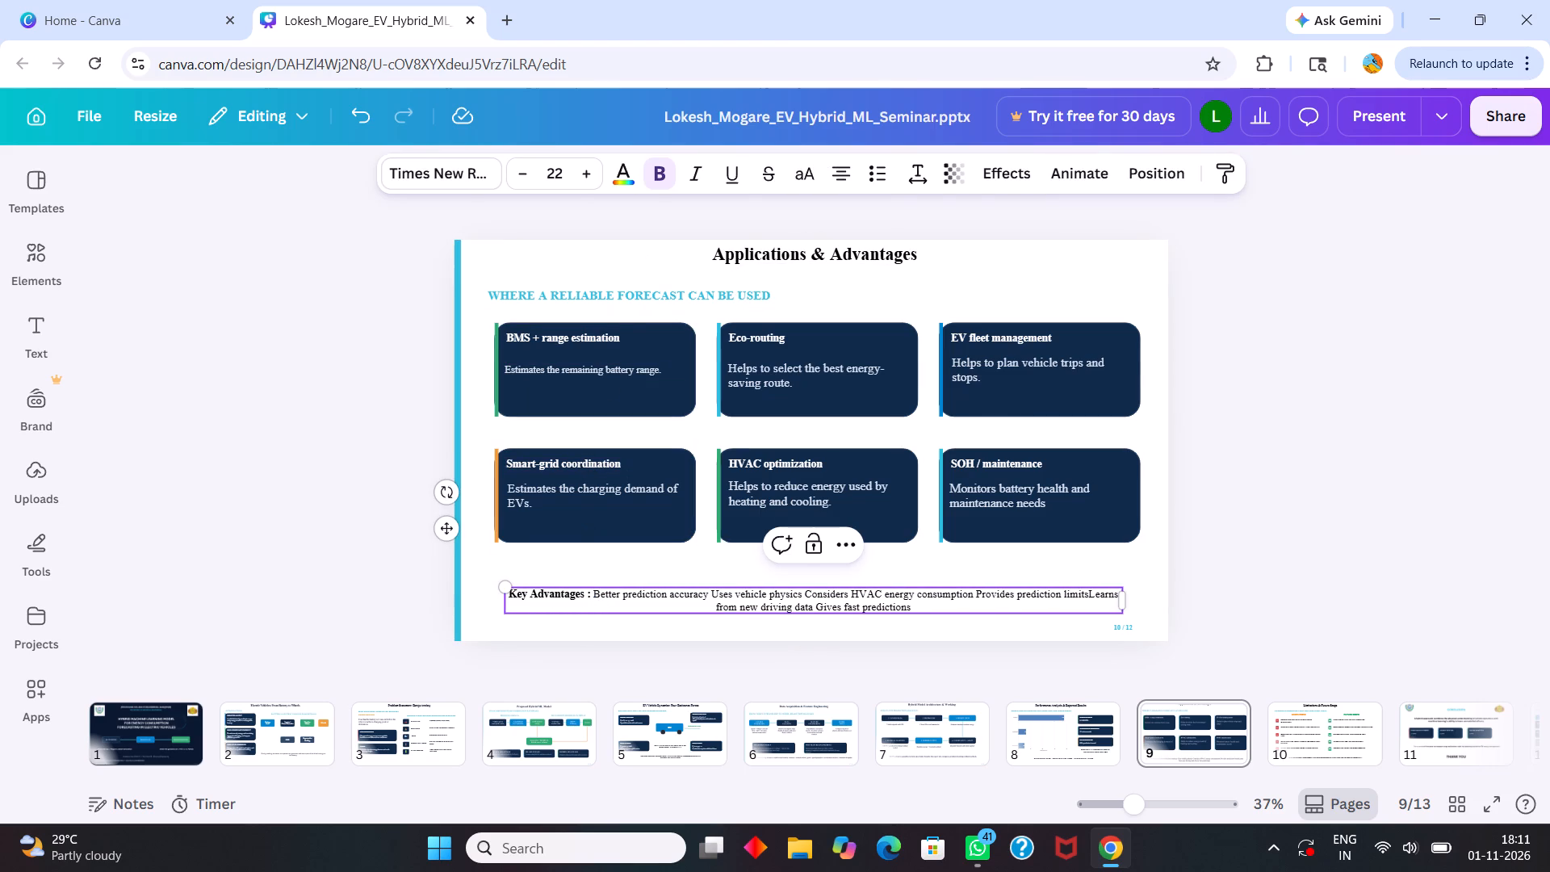
{"action": "left_click", "coordinate": [587, 595]}
{"action": "key", "text": "BackSpace"}
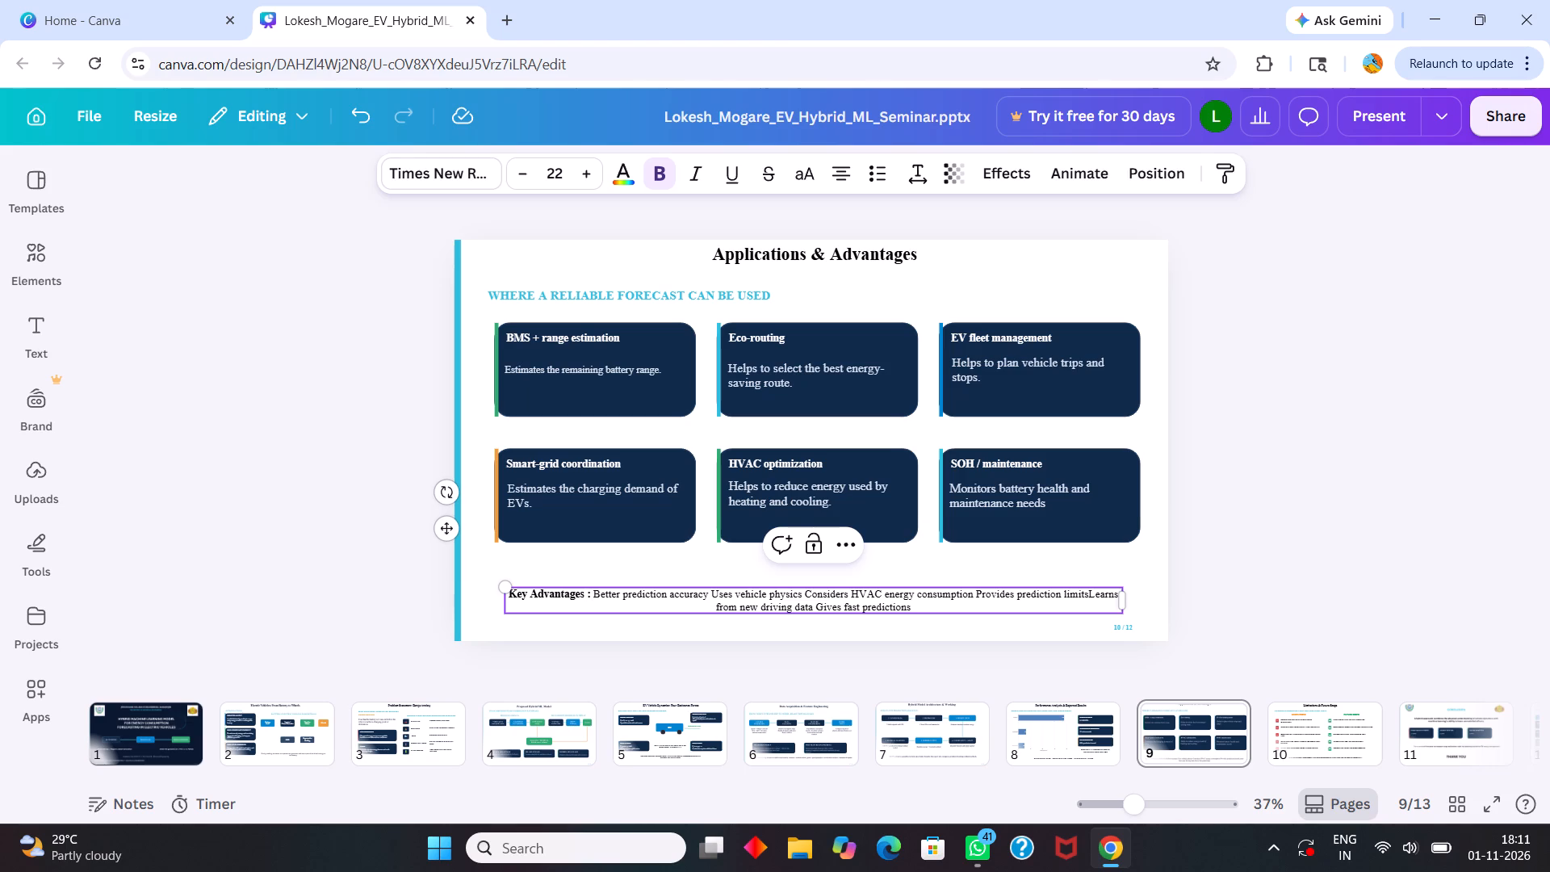
Set the font size of the list text following the "Key Advantages:" label to 23.
{"action": "left_click", "coordinate": [593, 593]}
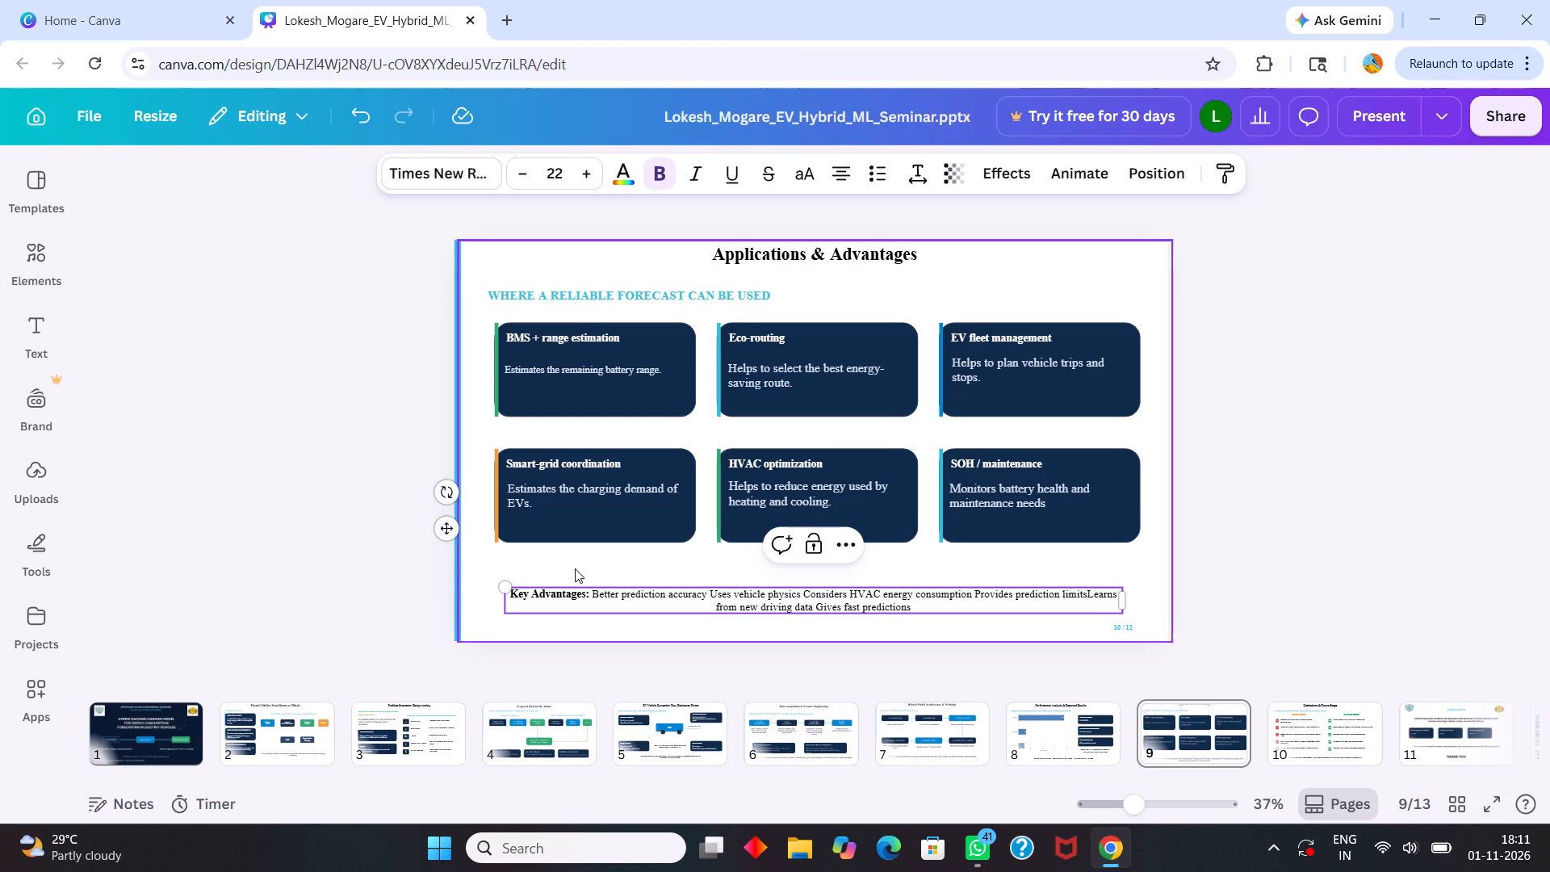
{"action": "left_click_drag", "start_coordinate": [592, 589], "coordinate": [712, 599]}
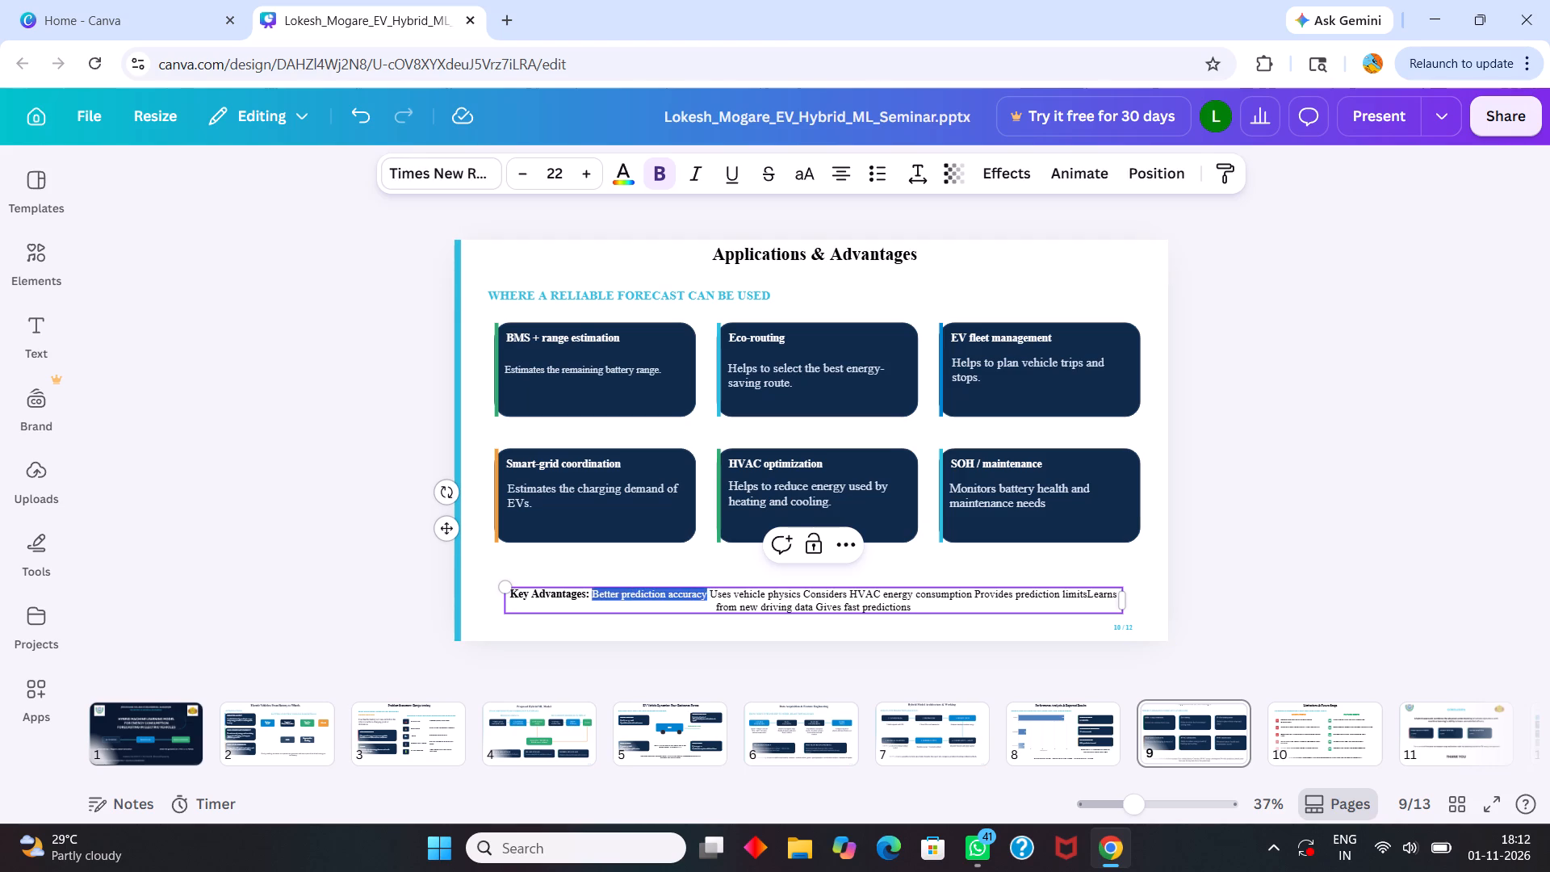
{"action": "left_click_drag", "start_coordinate": [712, 599], "coordinate": [955, 601]}
{"action": "left_click", "coordinate": [584, 174]}
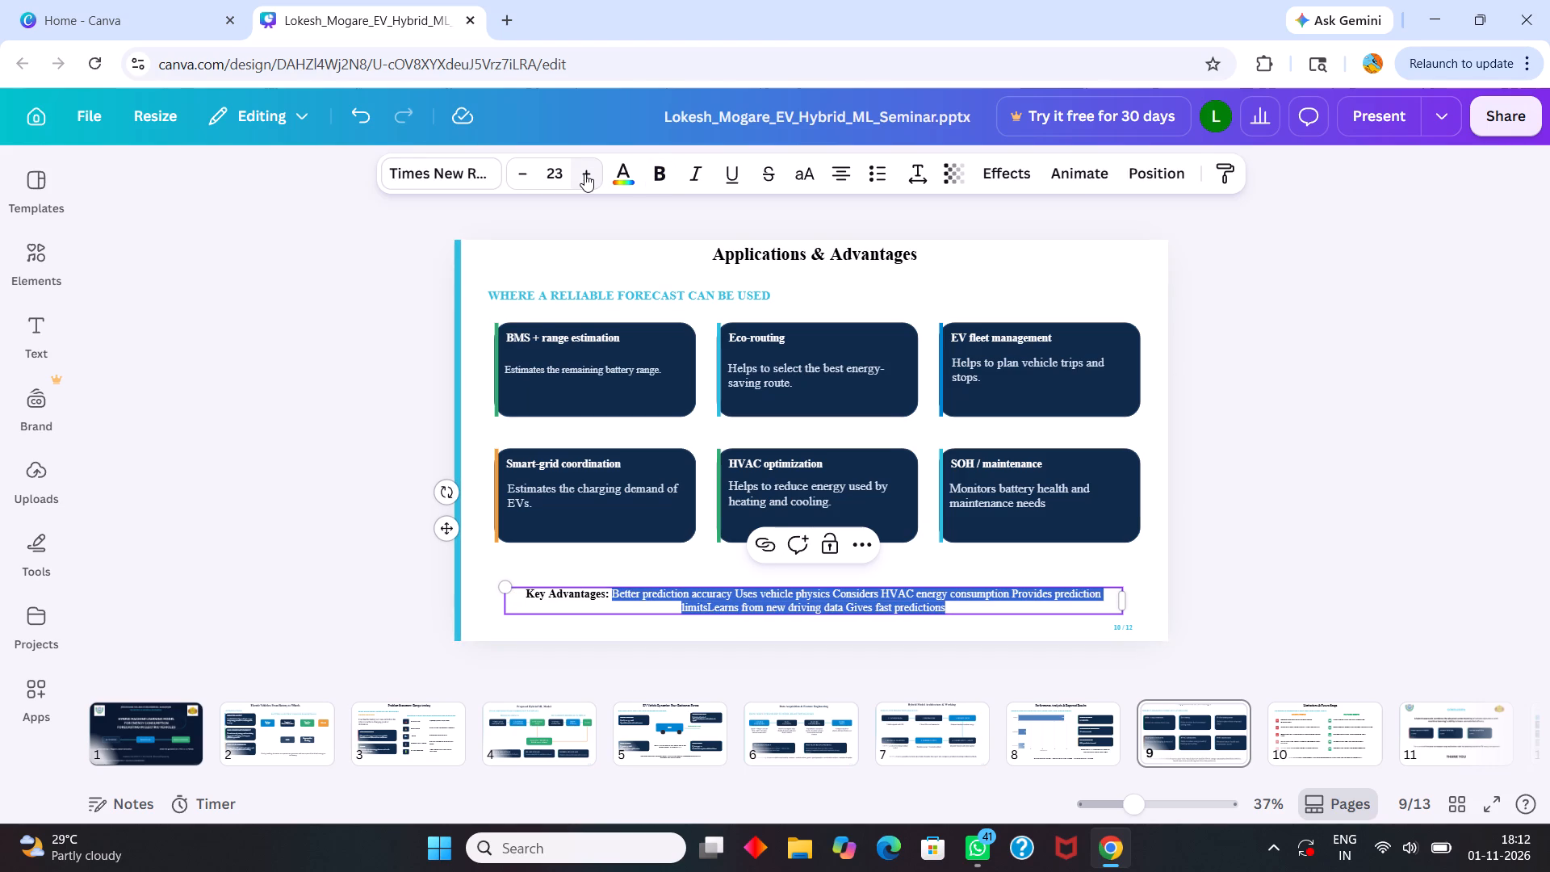
{"action": "left_click", "coordinate": [659, 270]}
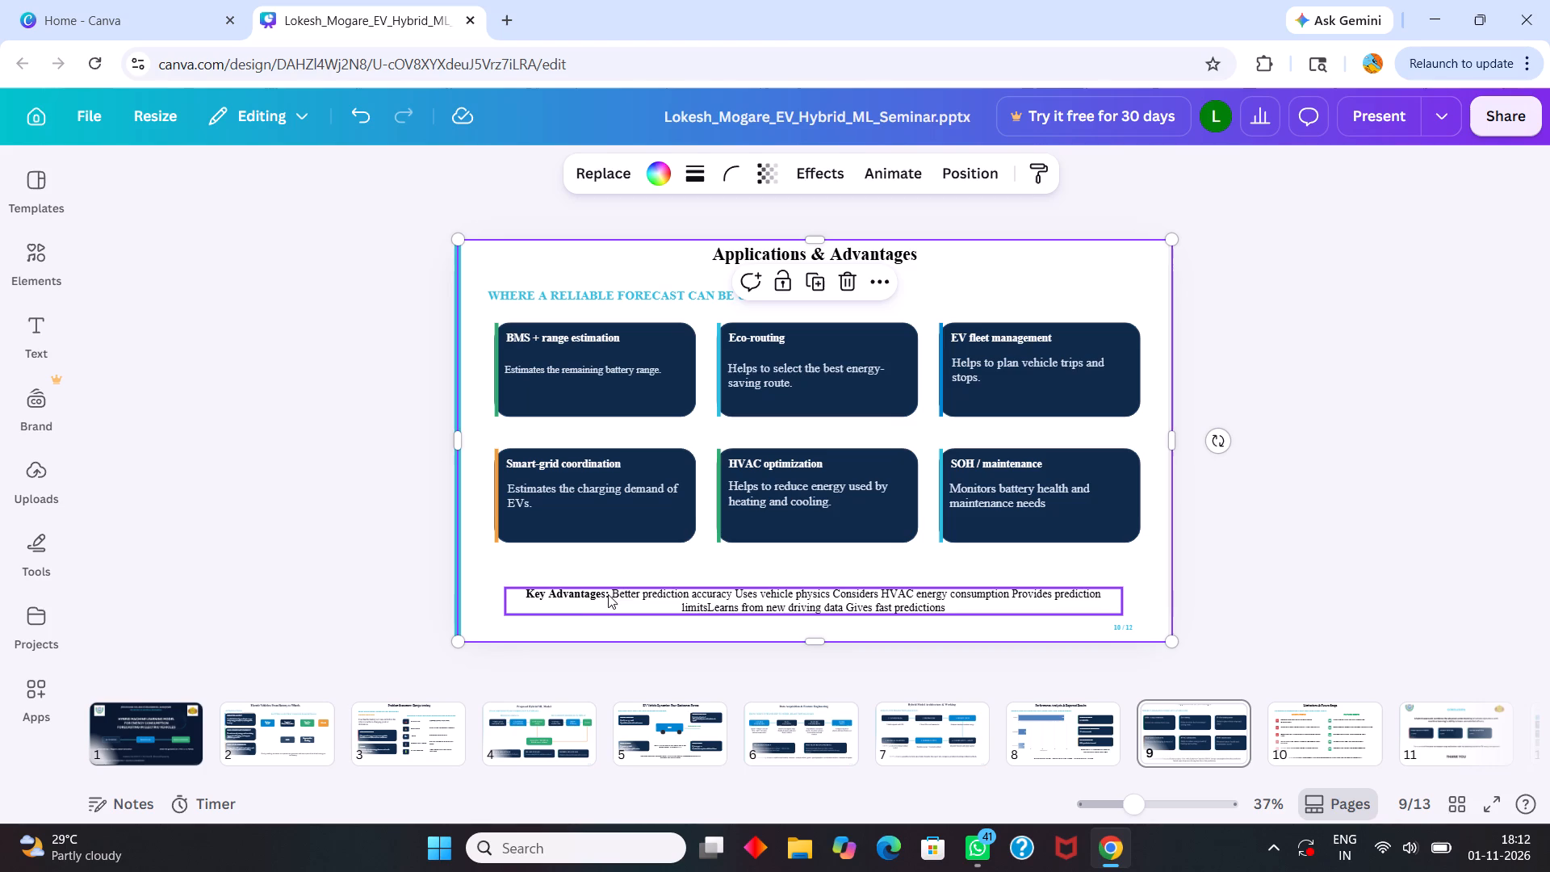
Increase the font size of the entire Key Advantages text, label included, to 26.
{"action": "left_click", "coordinate": [646, 587]}
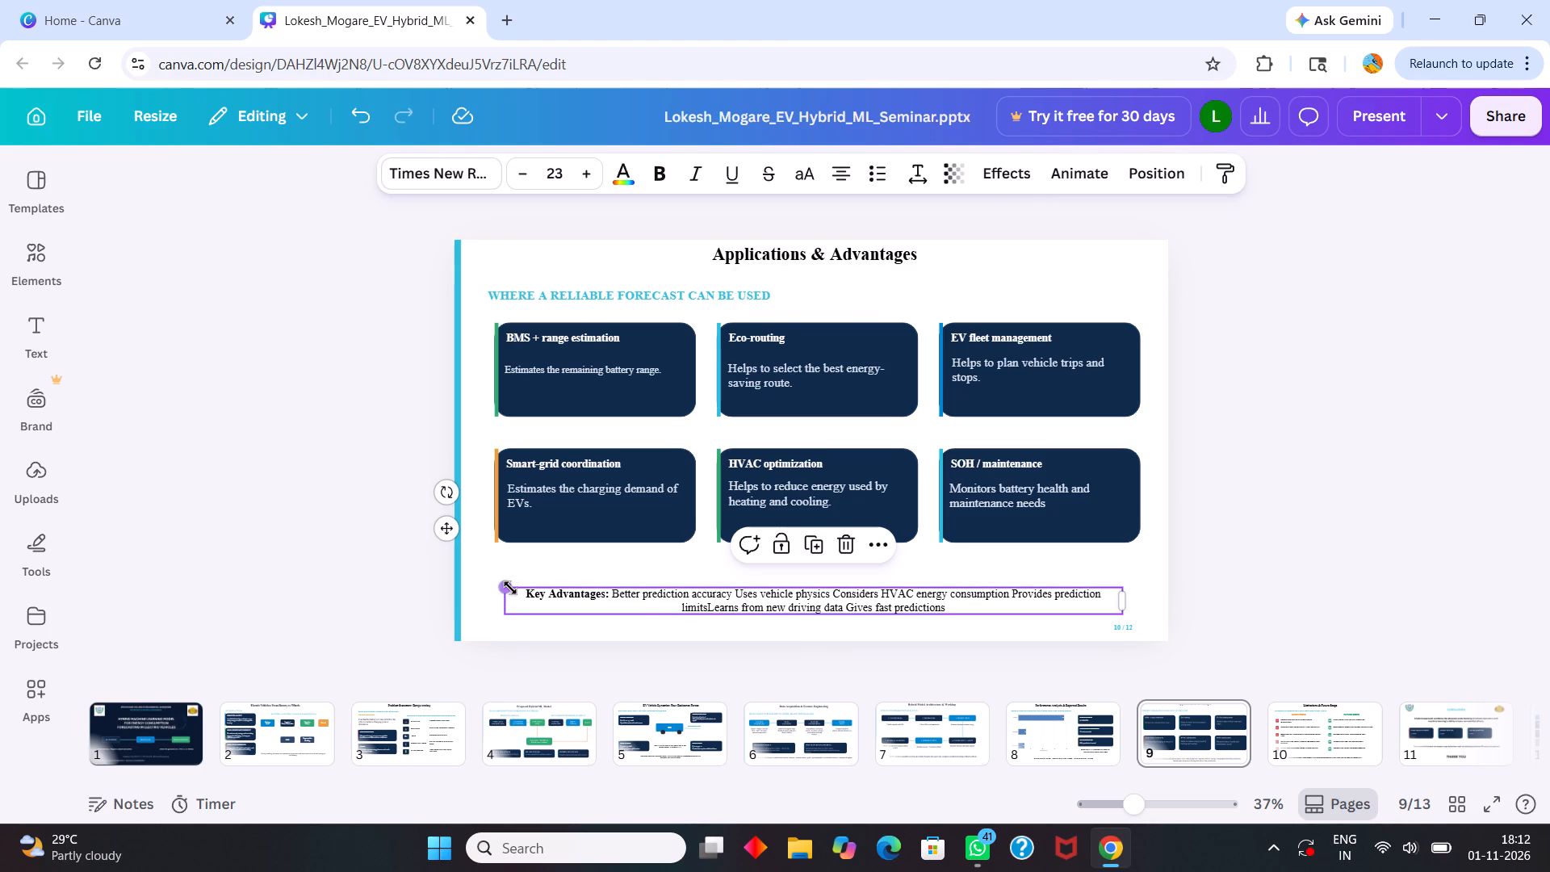
{"action": "left_click_drag", "start_coordinate": [510, 588], "coordinate": [510, 571]}
{"action": "triple_click", "coordinate": [530, 590]}
{"action": "double_click", "coordinate": [584, 169]}
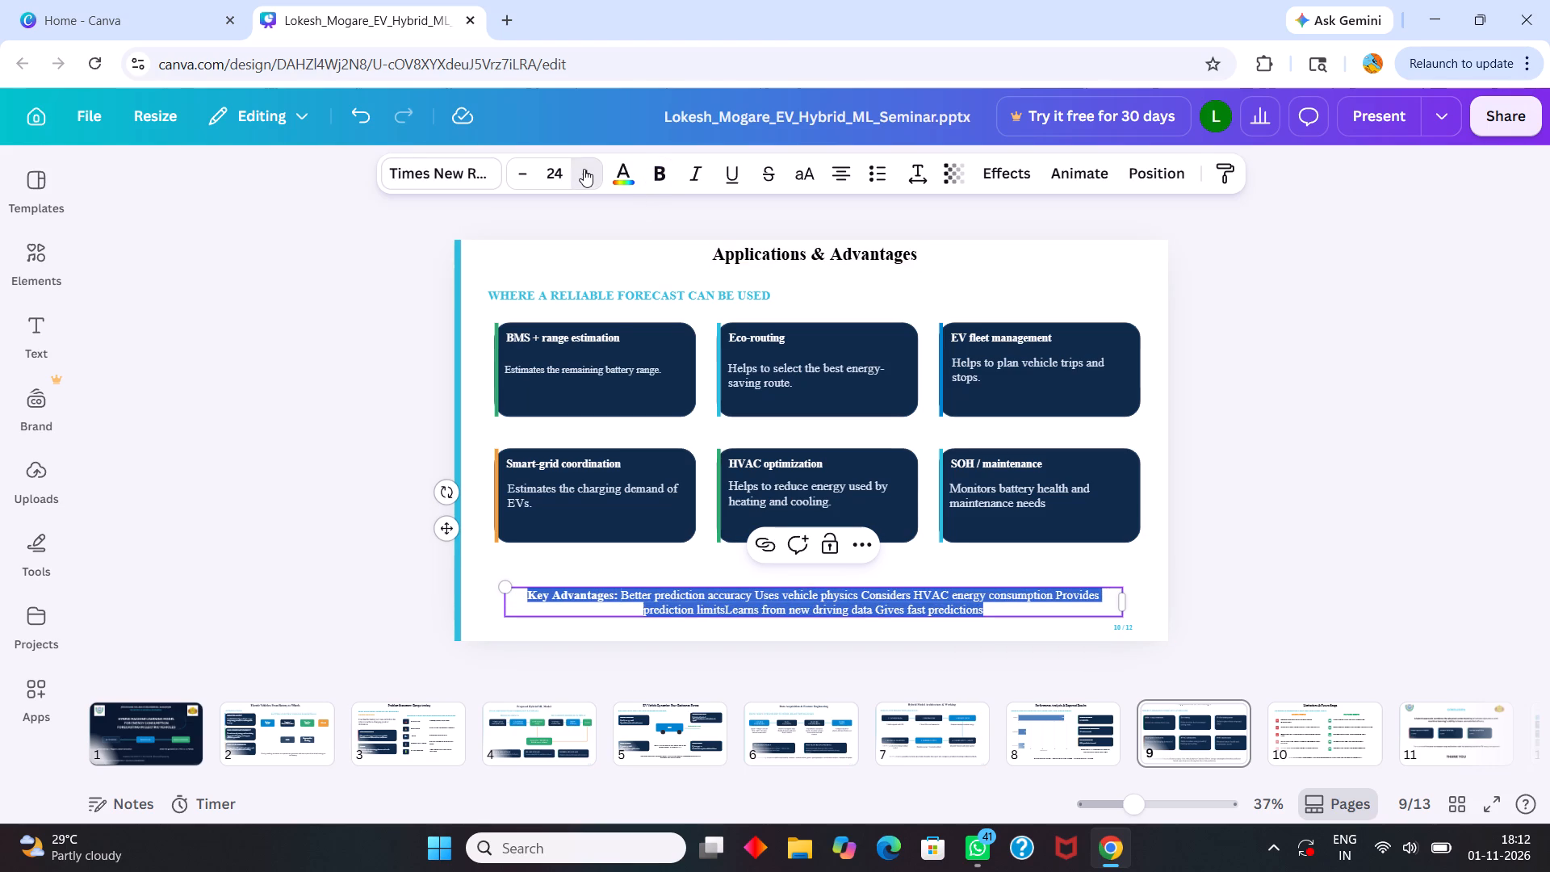
{"action": "left_click", "coordinate": [584, 169]}
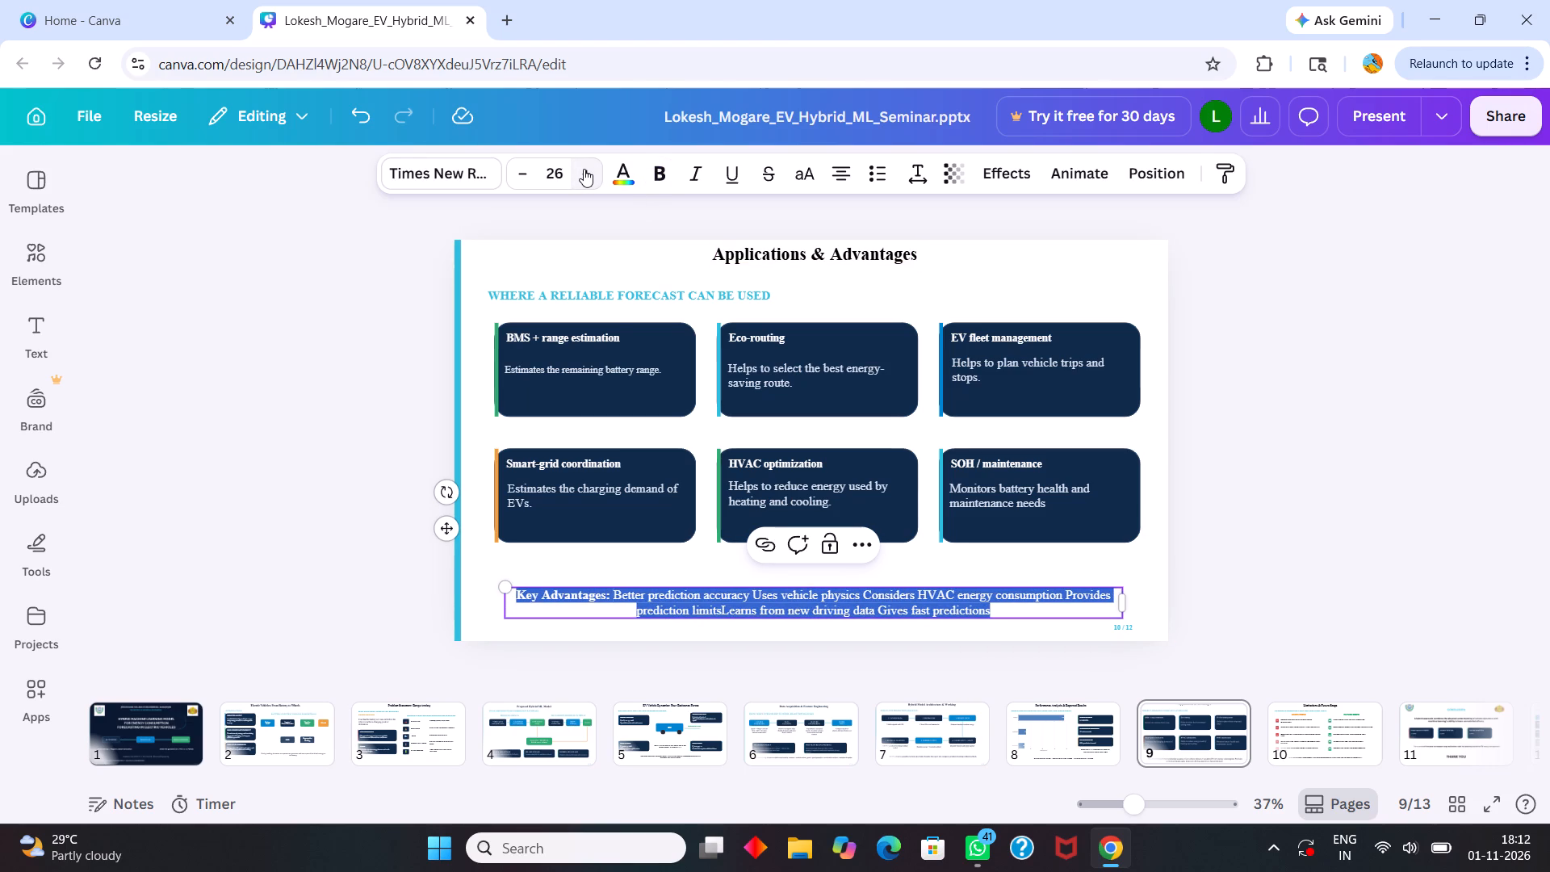
{"action": "left_click", "coordinate": [647, 553]}
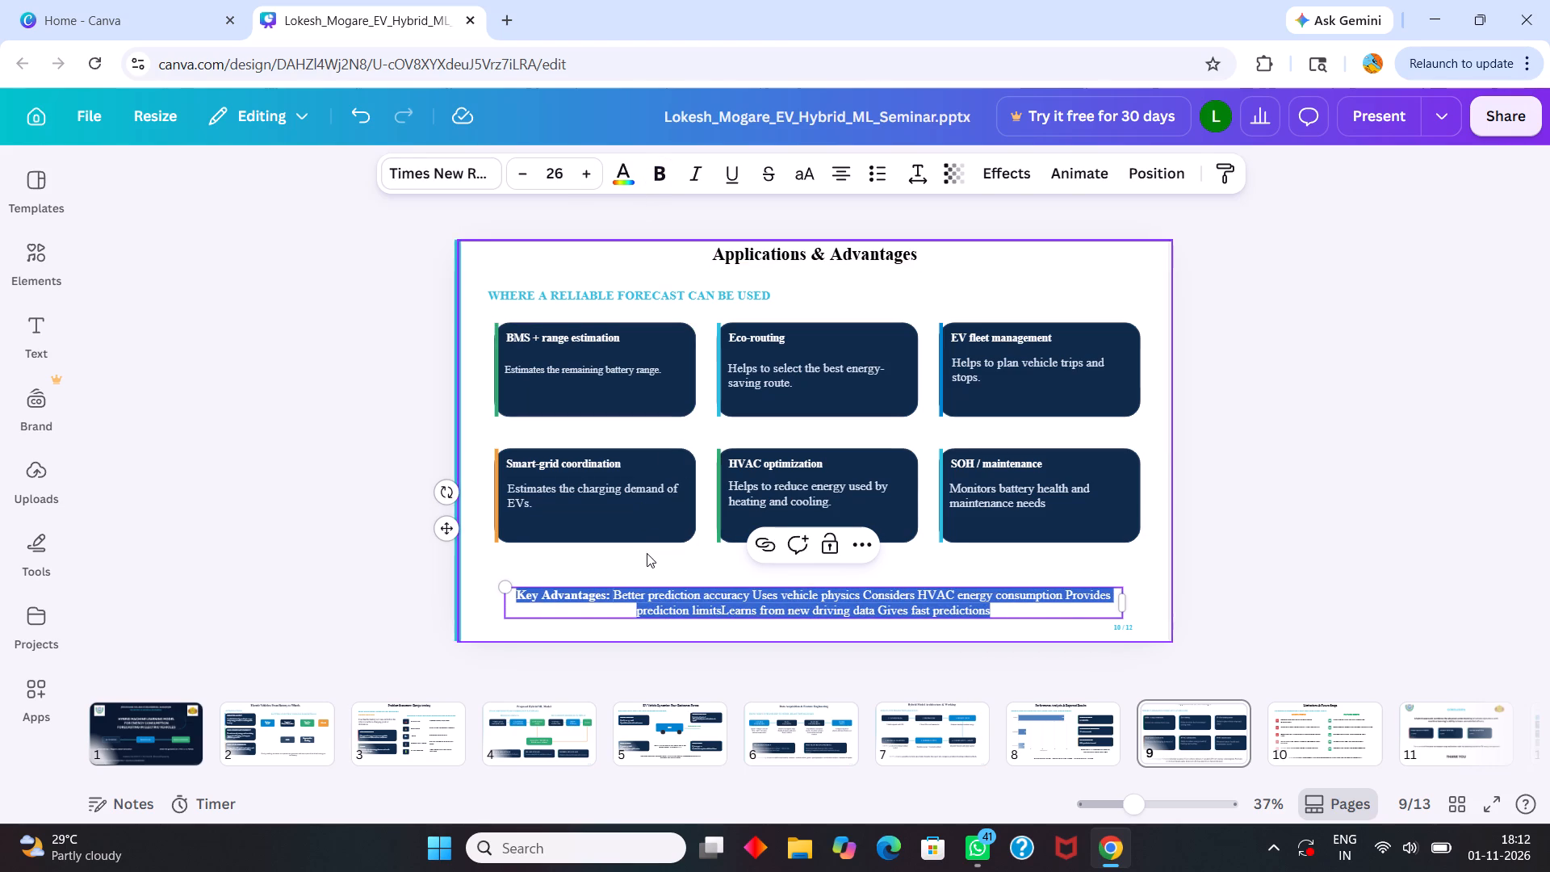
Insert commas after "Better prediction accuracy", "Uses vehicle physics" and "Considers HVAC energy consumption" in the Key Advantages text.
{"action": "left_click", "coordinate": [614, 597]}
{"action": "left_click", "coordinate": [614, 597]}
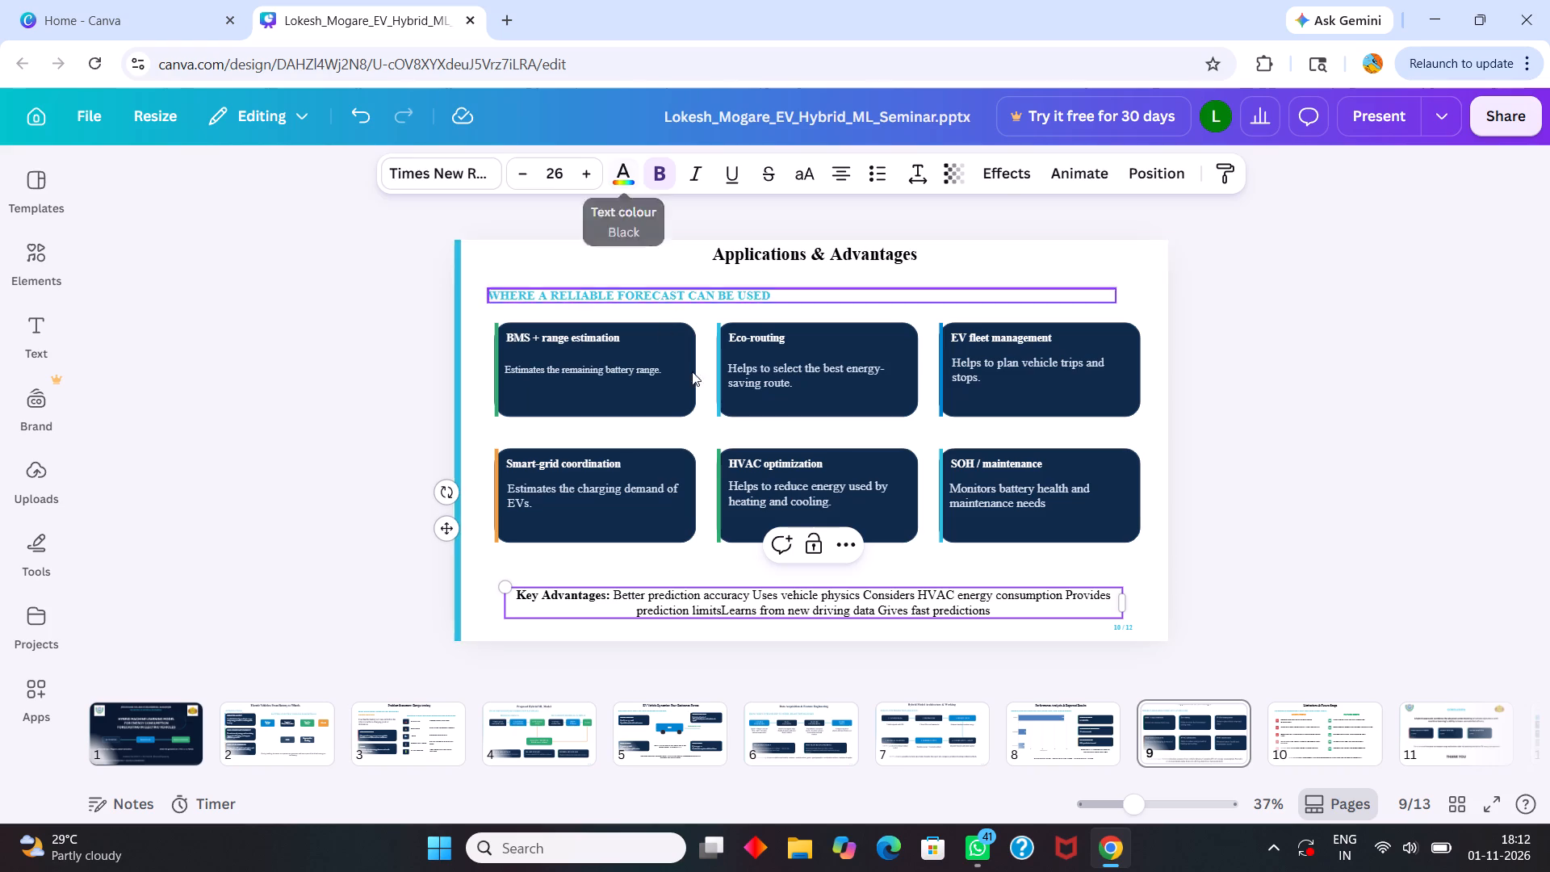
{"action": "left_click", "coordinate": [697, 592]}
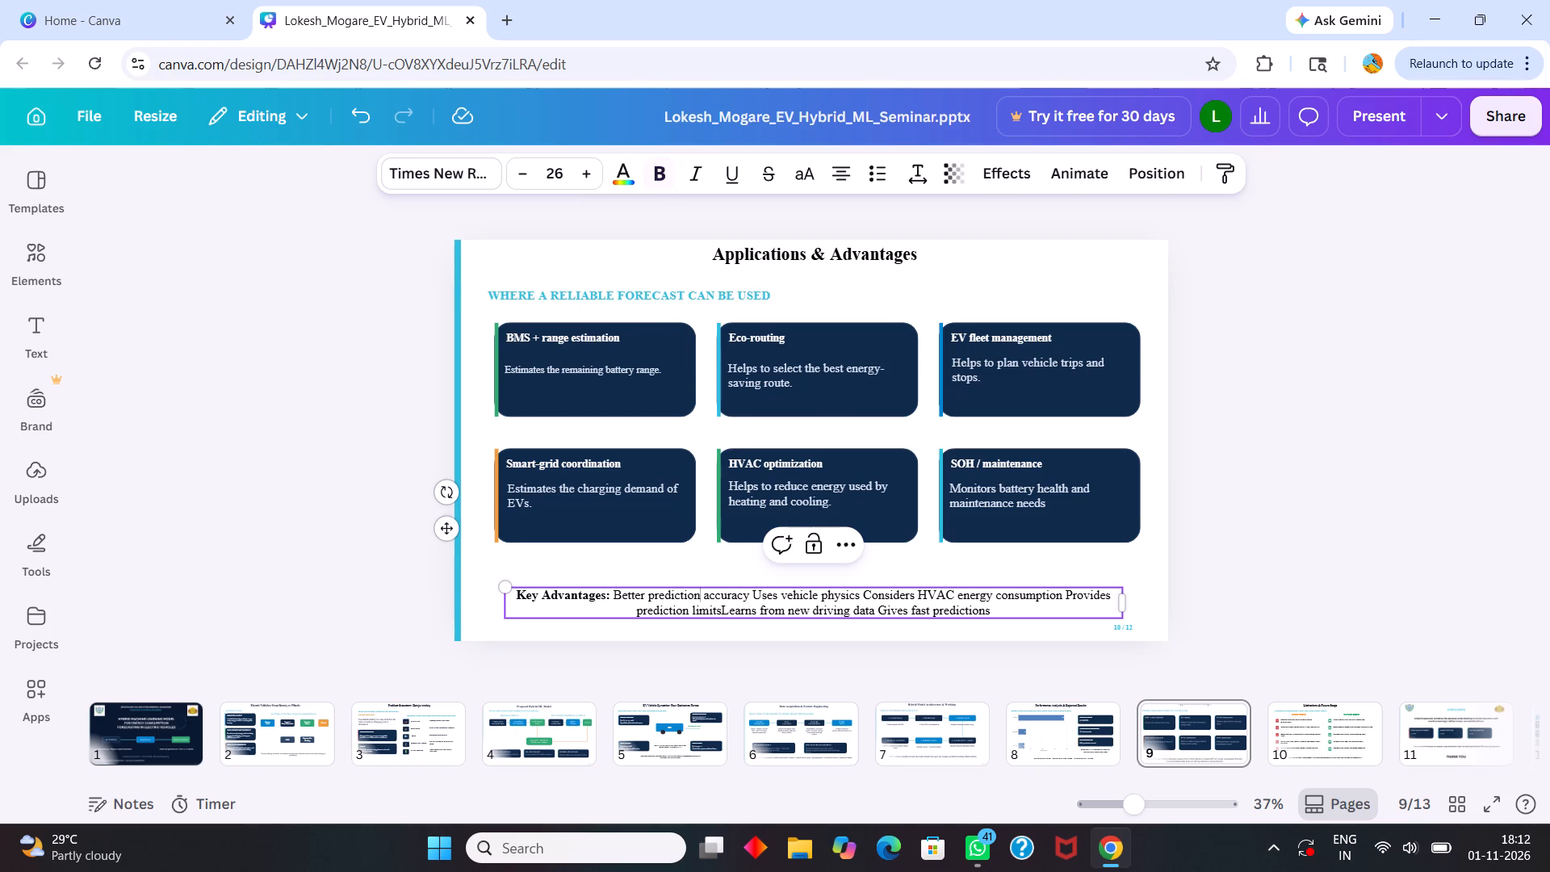
{"action": "left_click", "coordinate": [752, 596]}
{"action": "key", "text": "Left"}
{"action": "key", "text": "comma"}
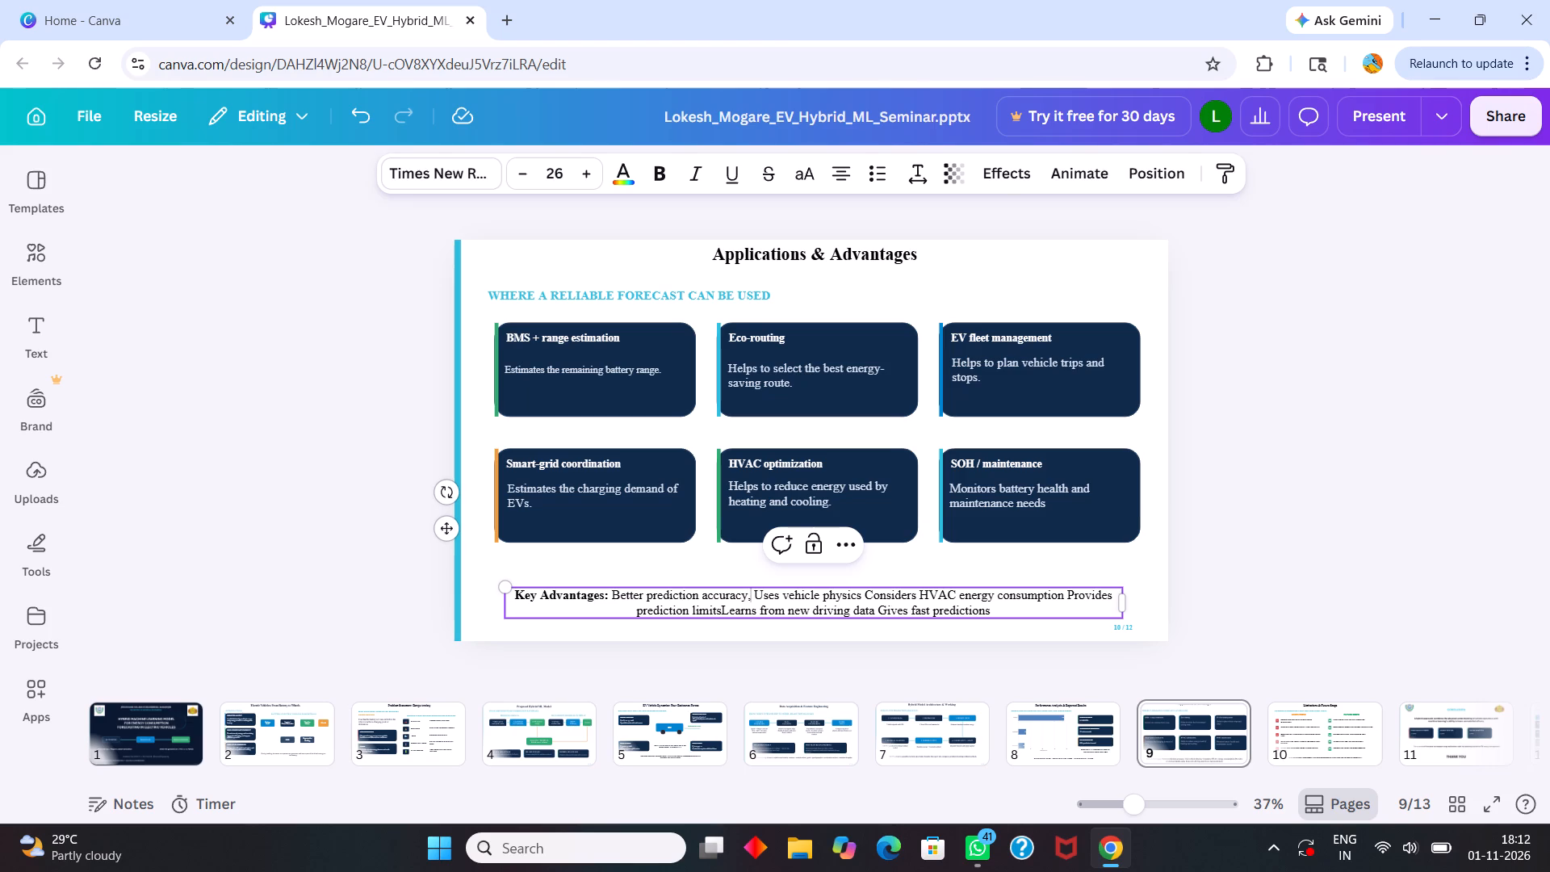
{"action": "left_click", "coordinate": [861, 594]}
{"action": "key", "text": "comma"}
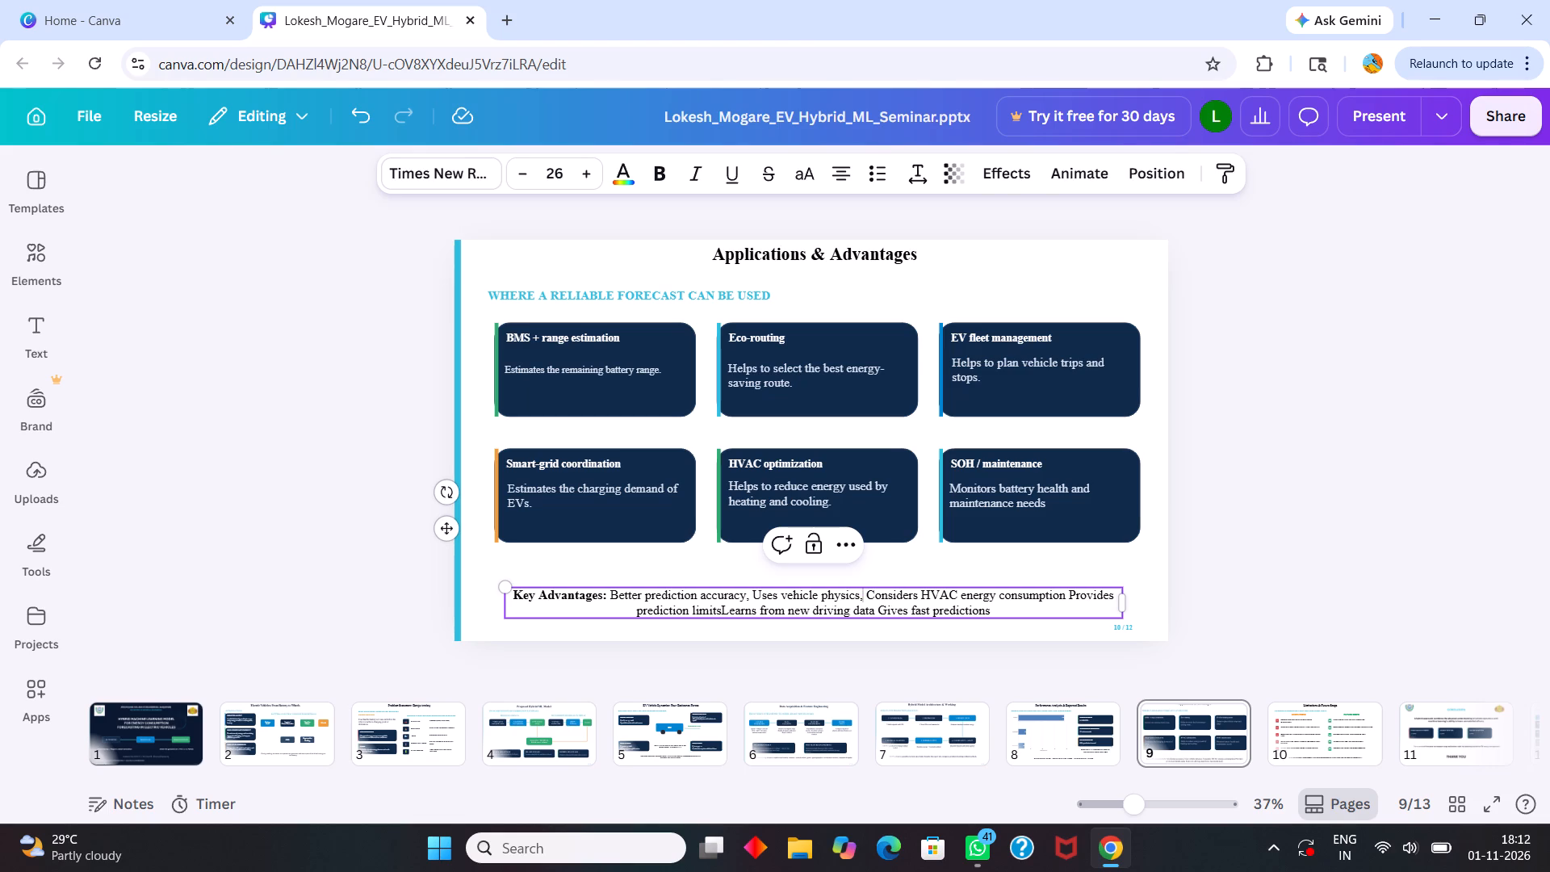
{"action": "left_click", "coordinate": [1064, 597]}
{"action": "key", "text": "comma"}
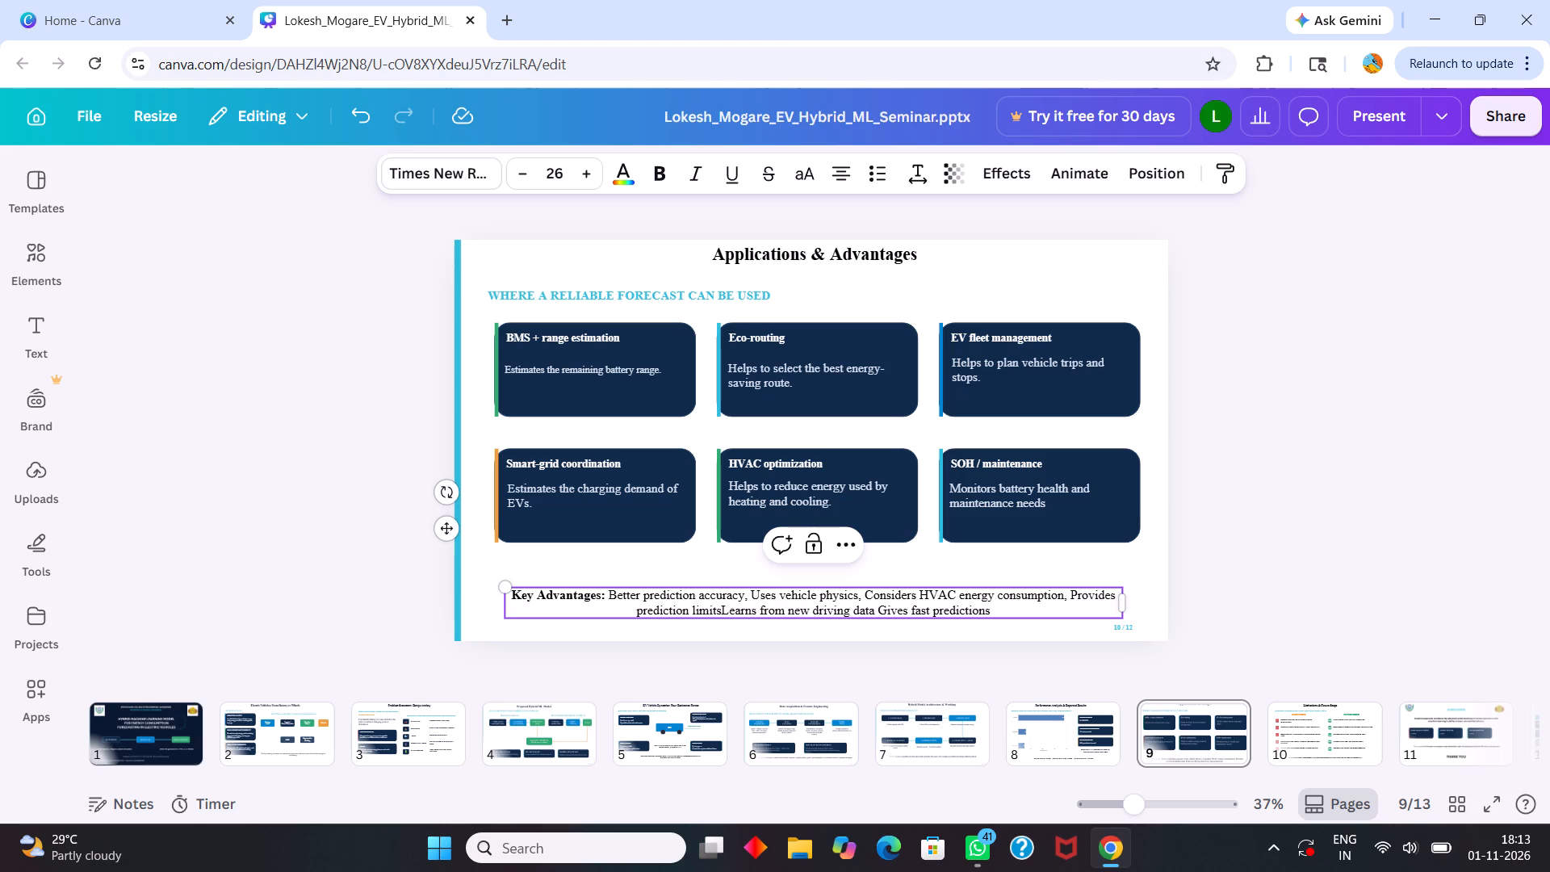
Separate "limits" and "Learns" with a comma and space, and add a comma after "Learns from new driving data".
{"action": "left_click", "coordinate": [721, 612]}
{"action": "key", "text": "space"}
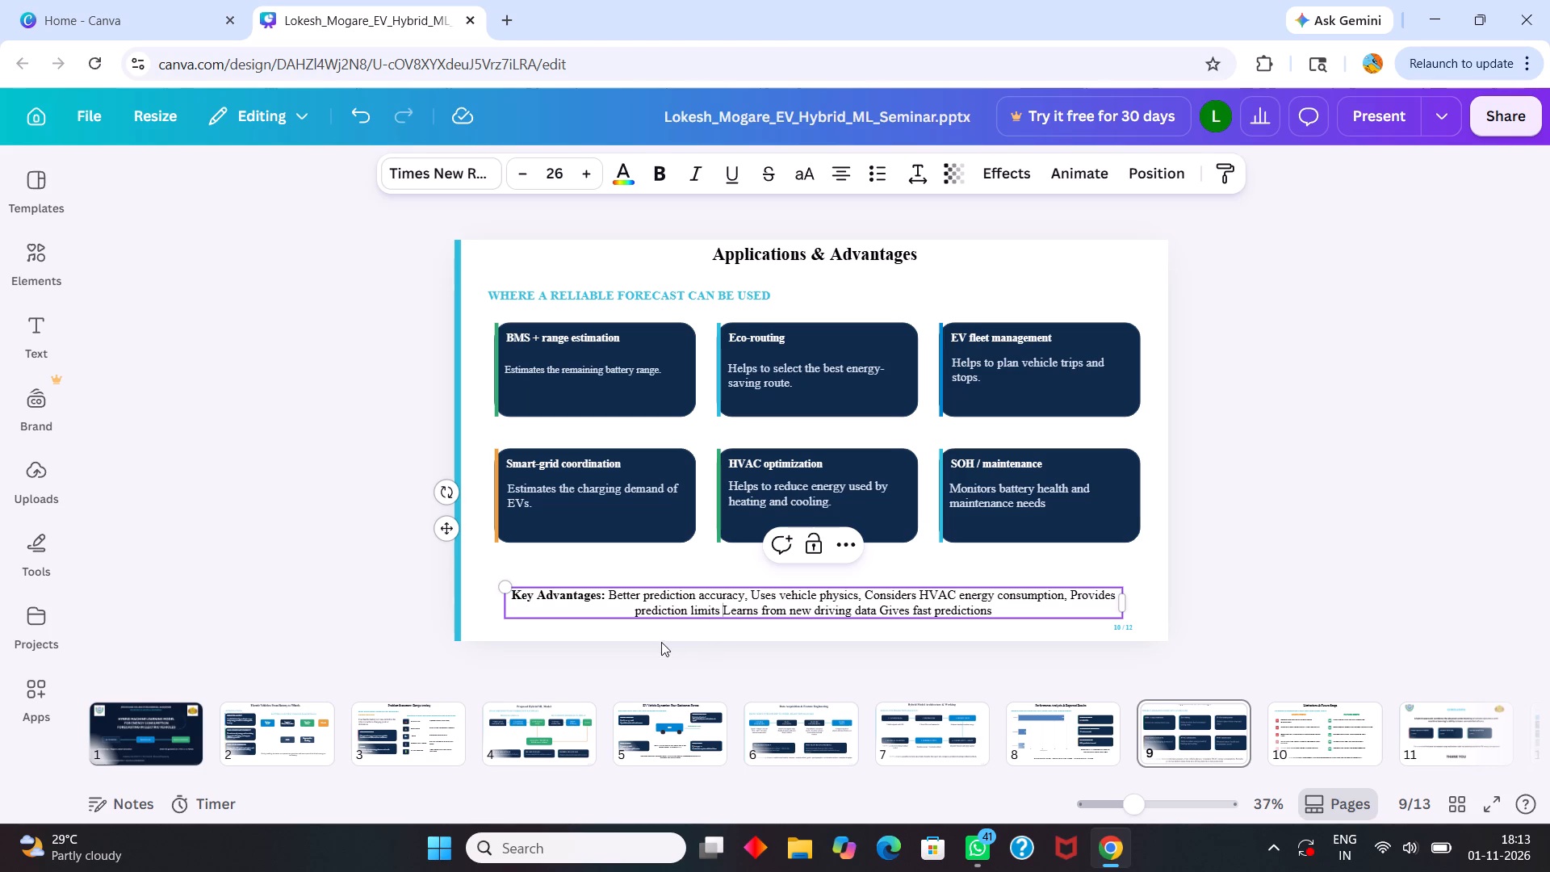
{"action": "left_click", "coordinate": [717, 610]}
{"action": "key", "text": "Right"}
{"action": "key", "text": "comma"}
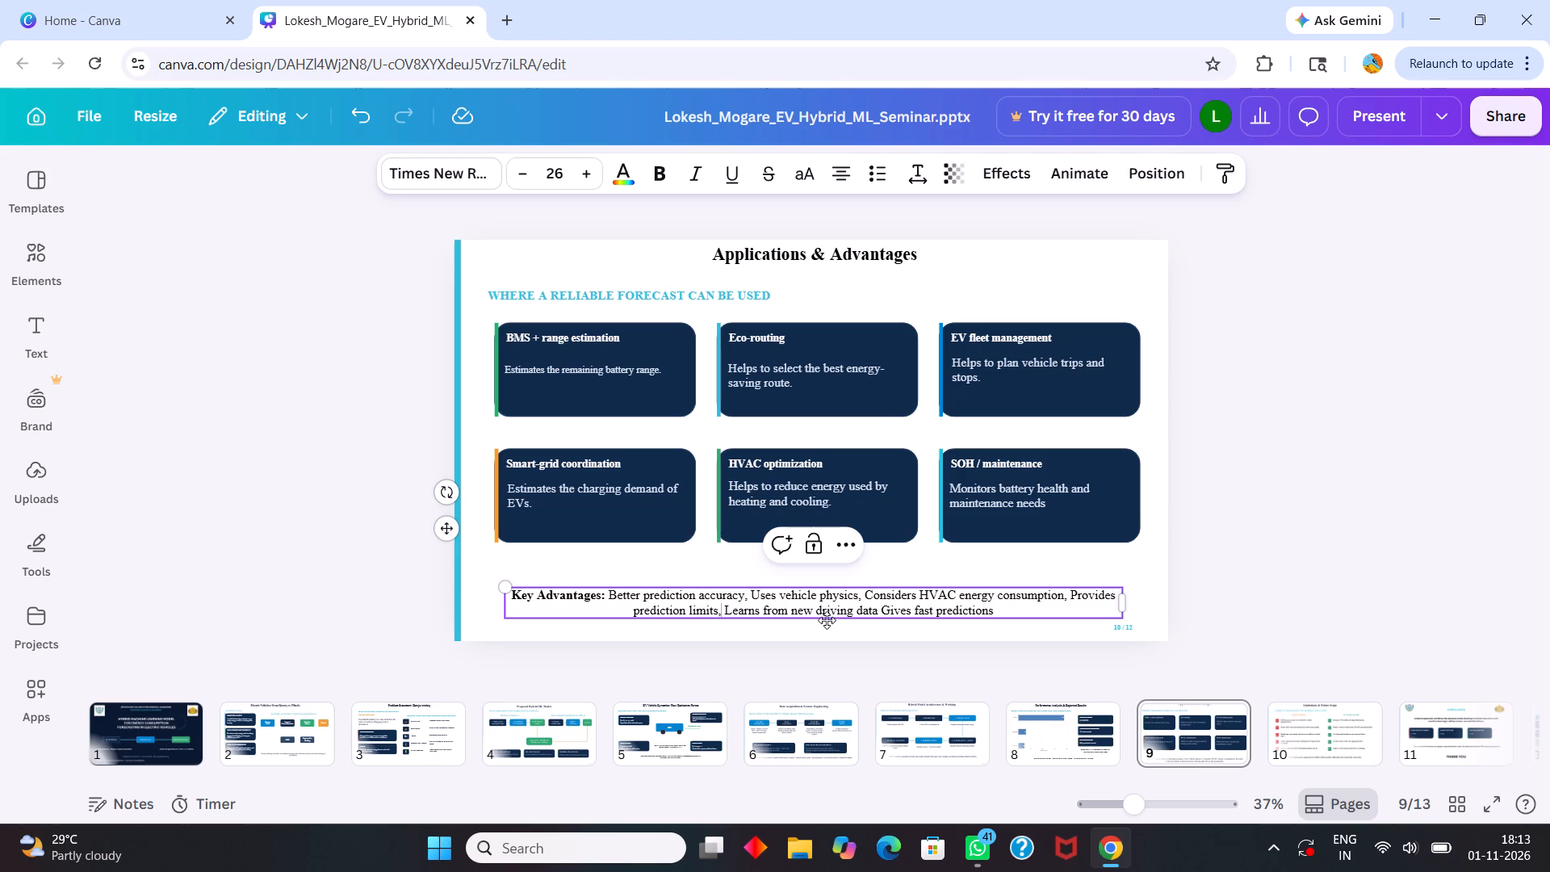
{"action": "left_click", "coordinate": [875, 610]}
{"action": "key", "text": "period"}
{"action": "key", "text": "BackSpace"}
{"action": "key", "text": "comma"}
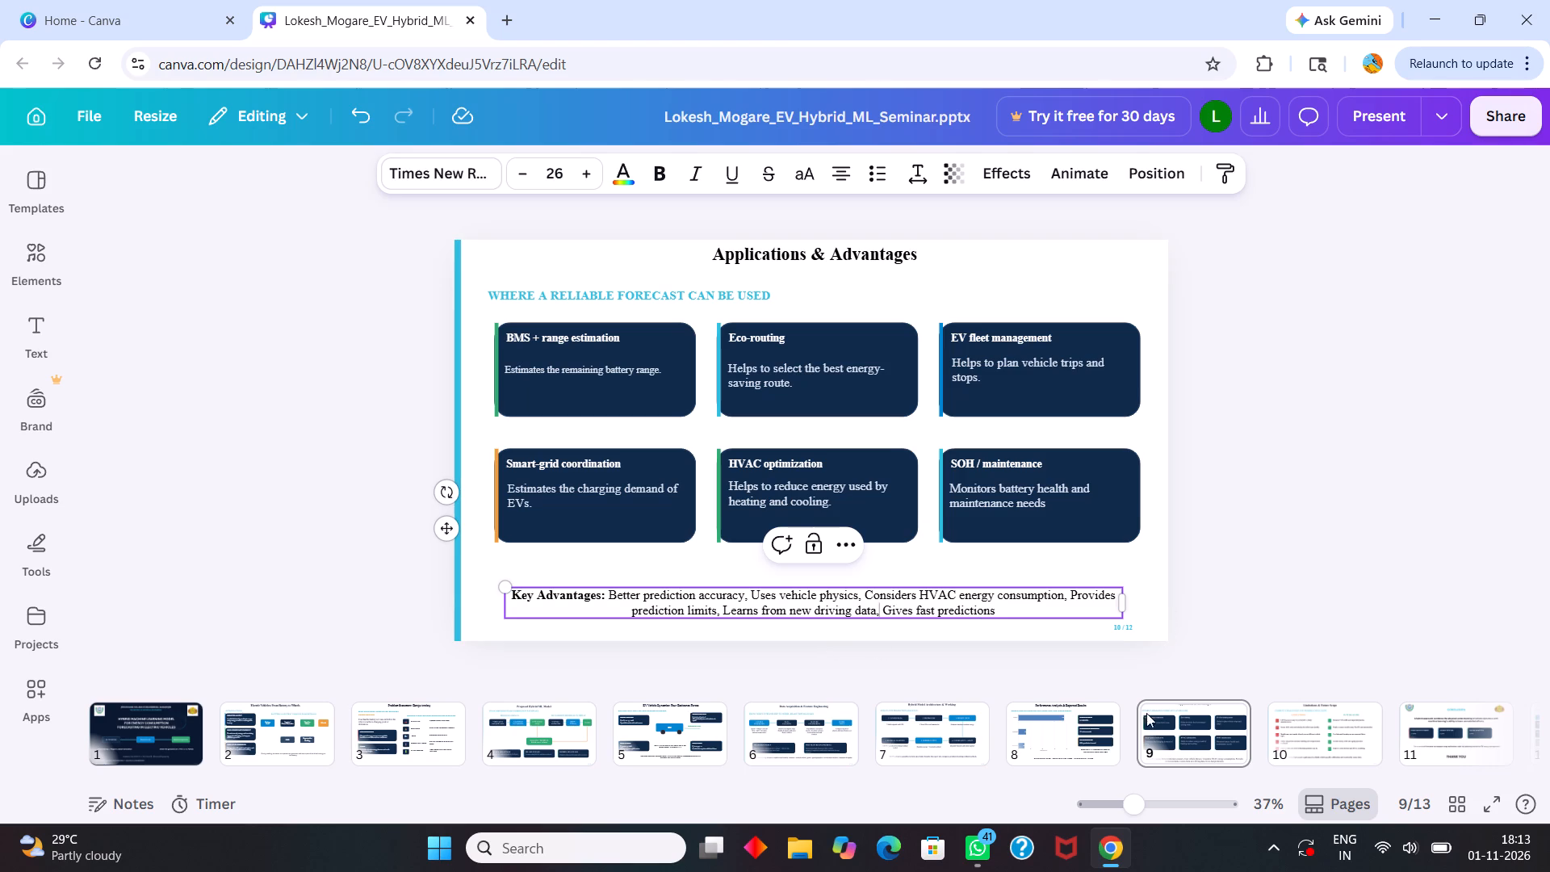
Preview the Applications & Advantages and Limitations & Future Scope pages in full screen, and return to the editor.
{"action": "left_click", "coordinate": [1493, 803]}
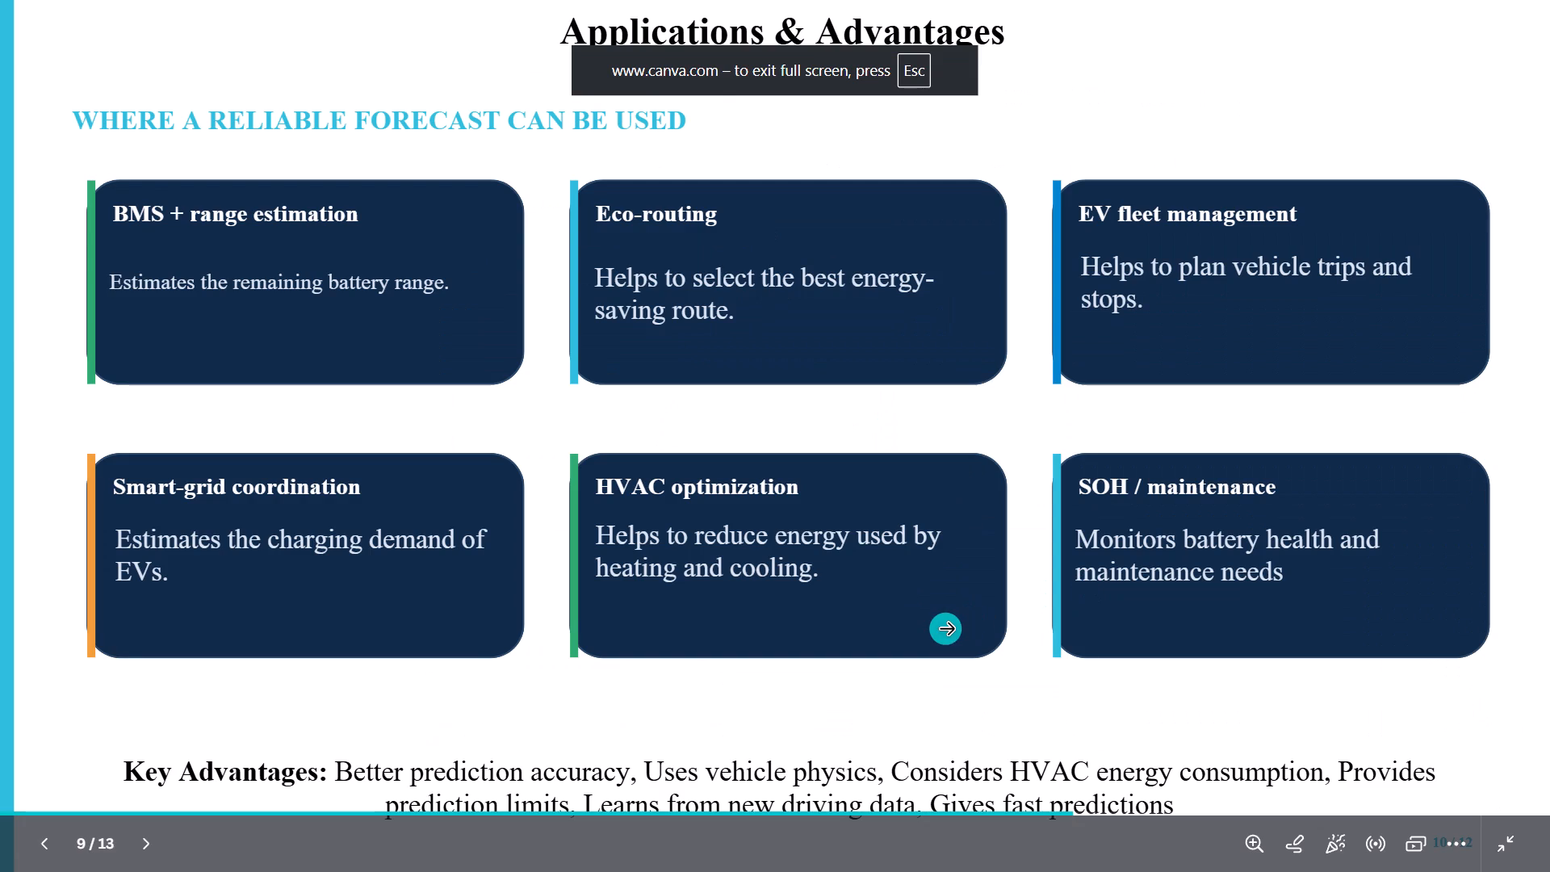
{"action": "left_click", "coordinate": [946, 629]}
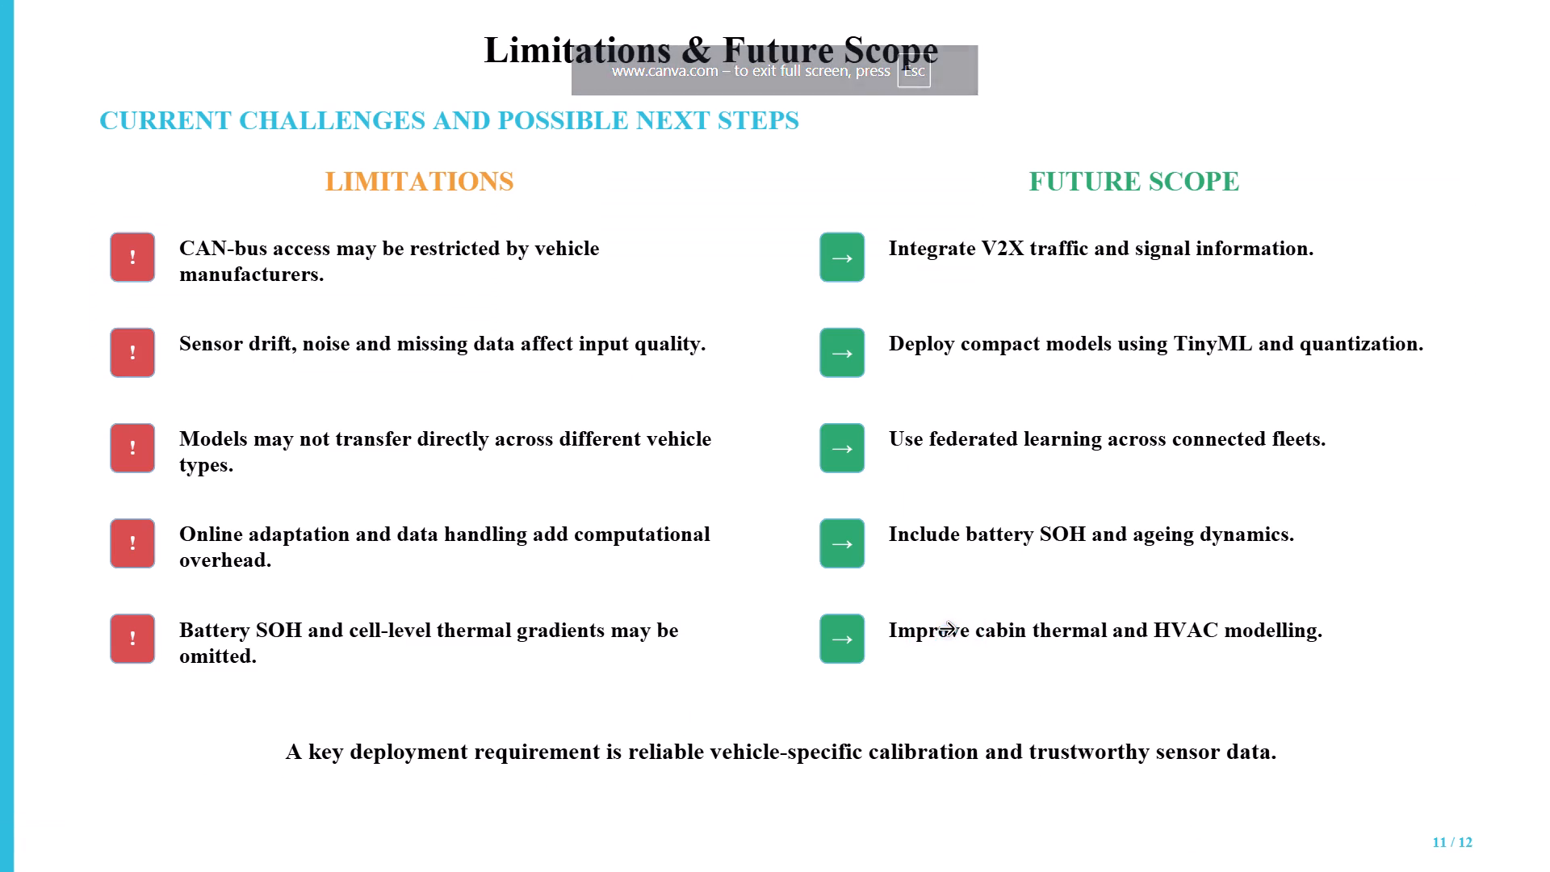
{"action": "key", "text": "Left"}
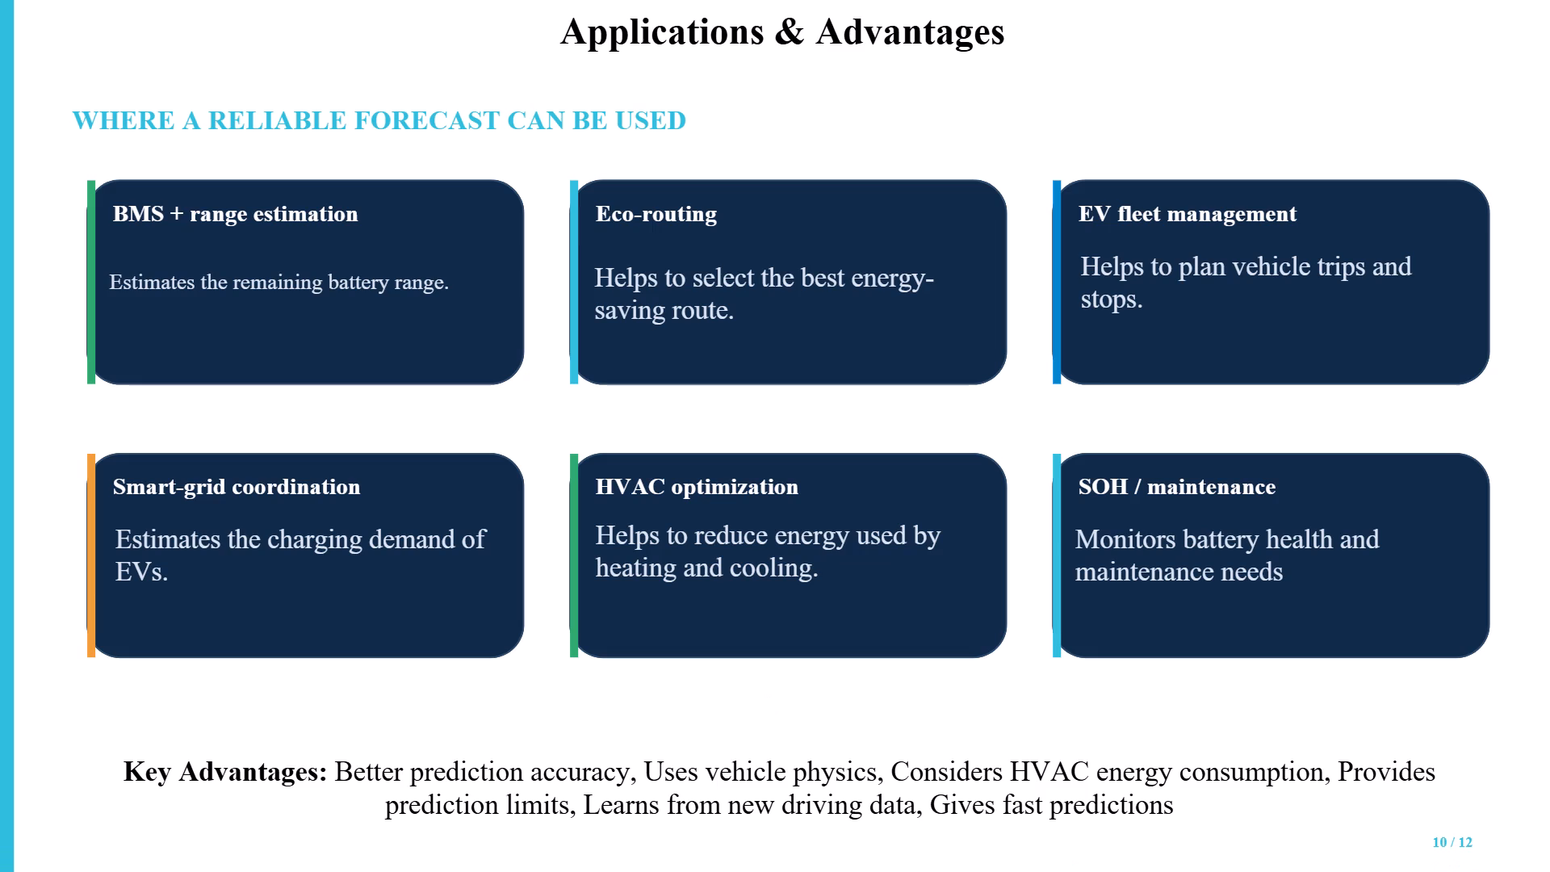
{"action": "left_click", "coordinate": [784, 75]}
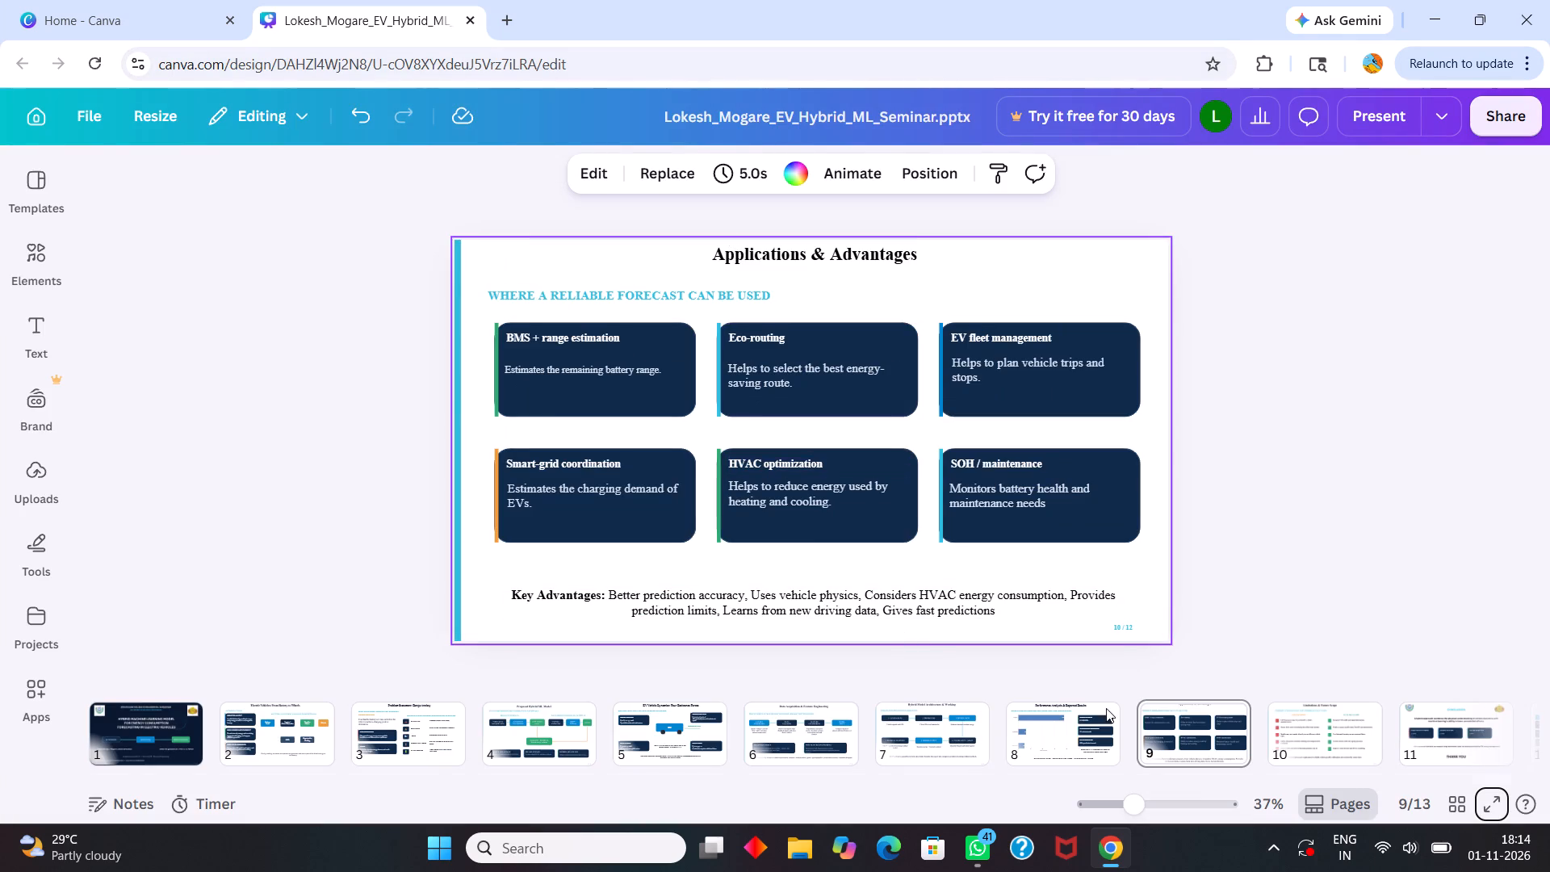
Open page 10, Limitations & Future Scope, in the editor.
{"action": "left_click", "coordinate": [1292, 734]}
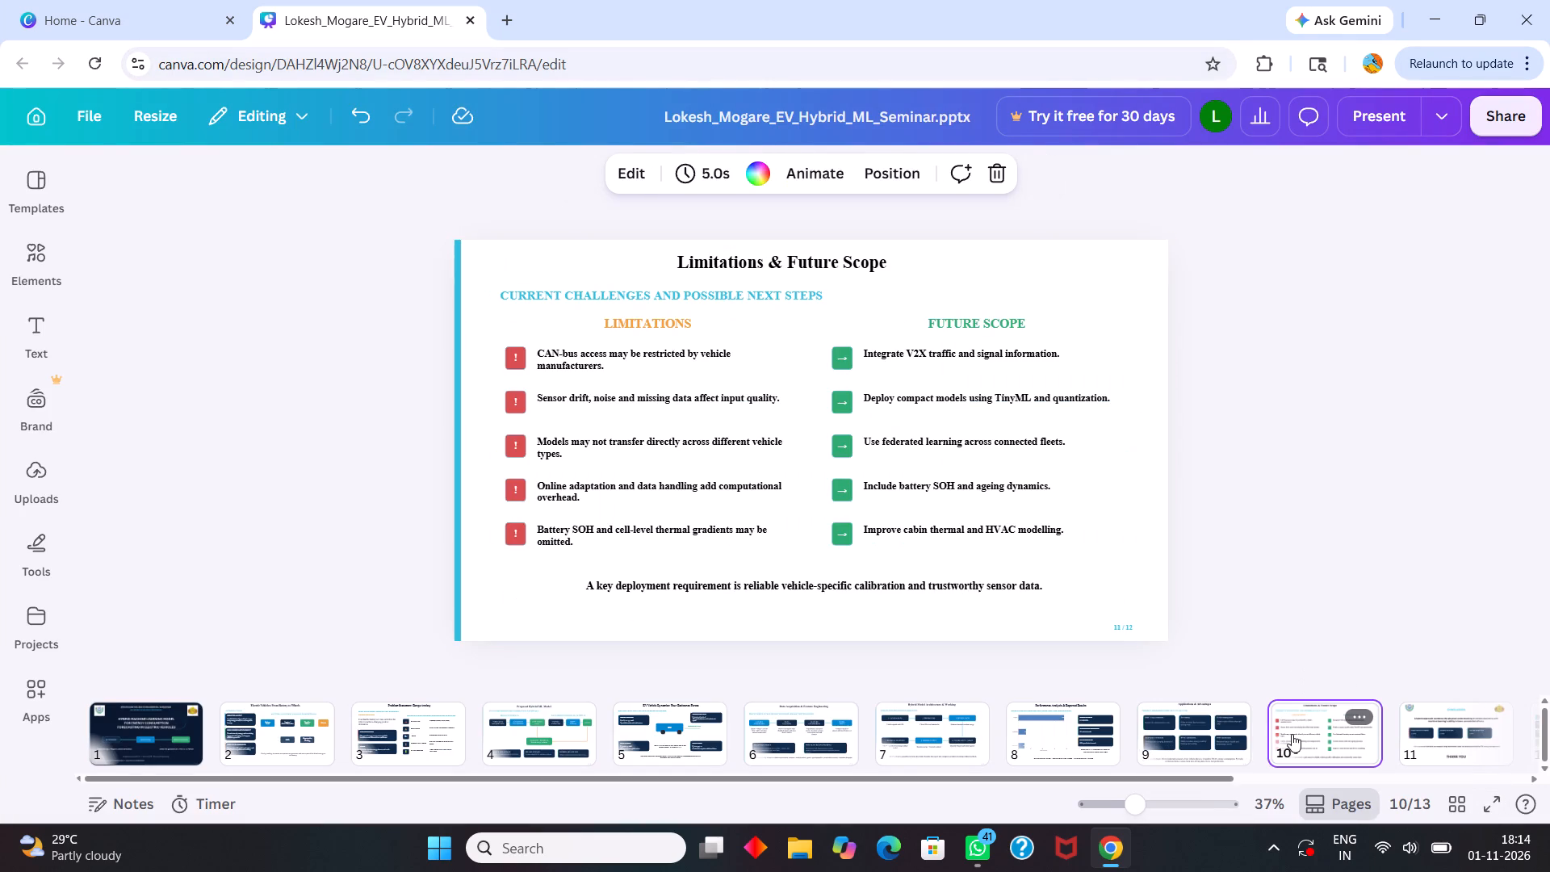
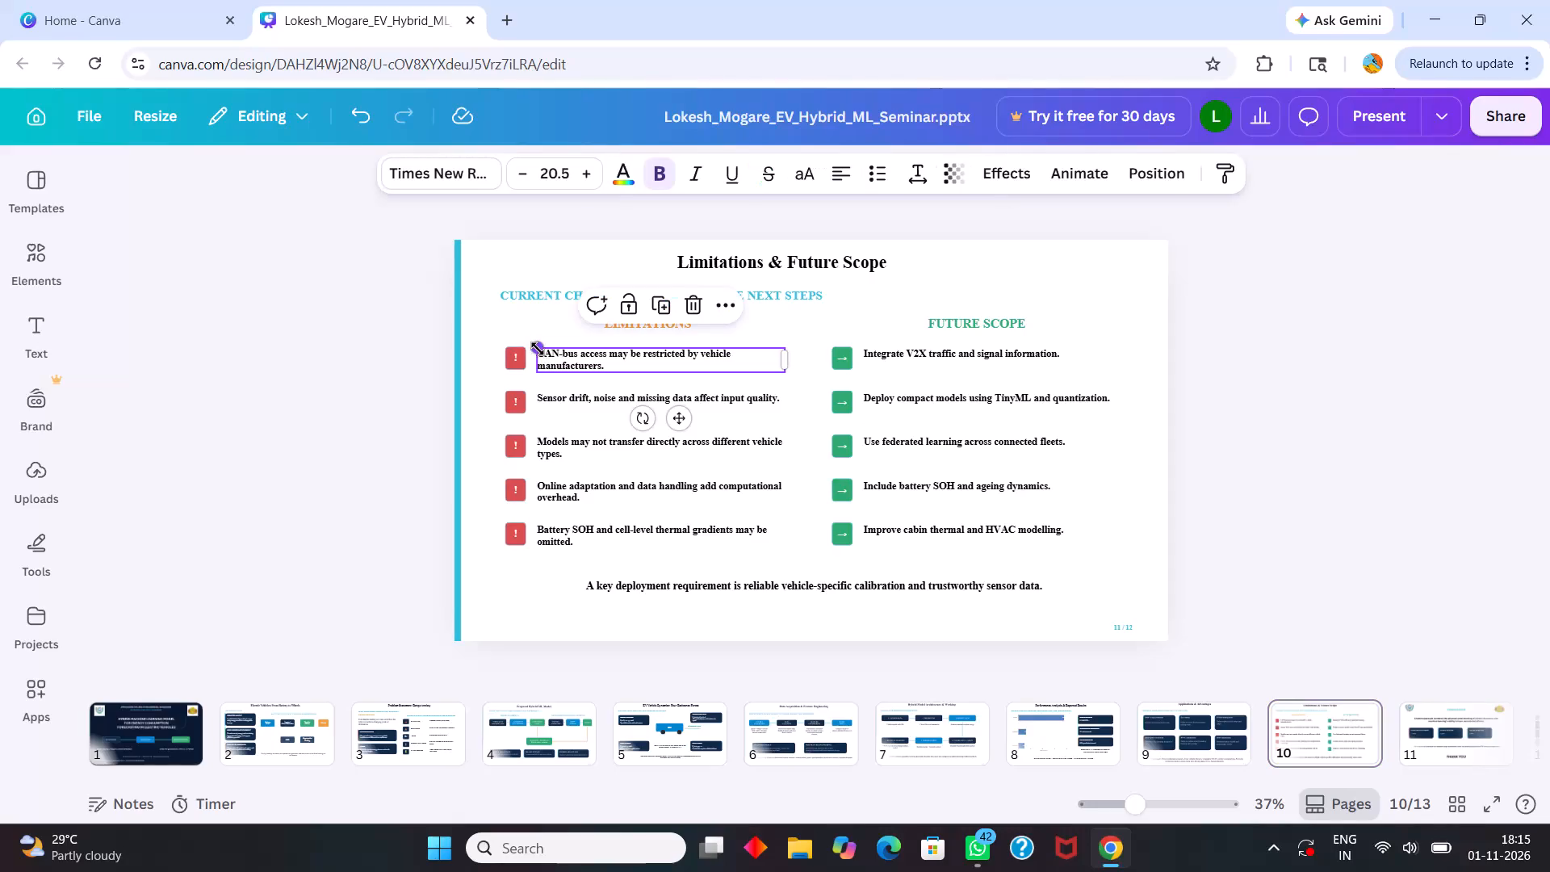
Replace the CAN-bus text, the first item under Limitations, with "CAN-bus access is not always available.".
{"action": "left_click", "coordinate": [549, 353]}
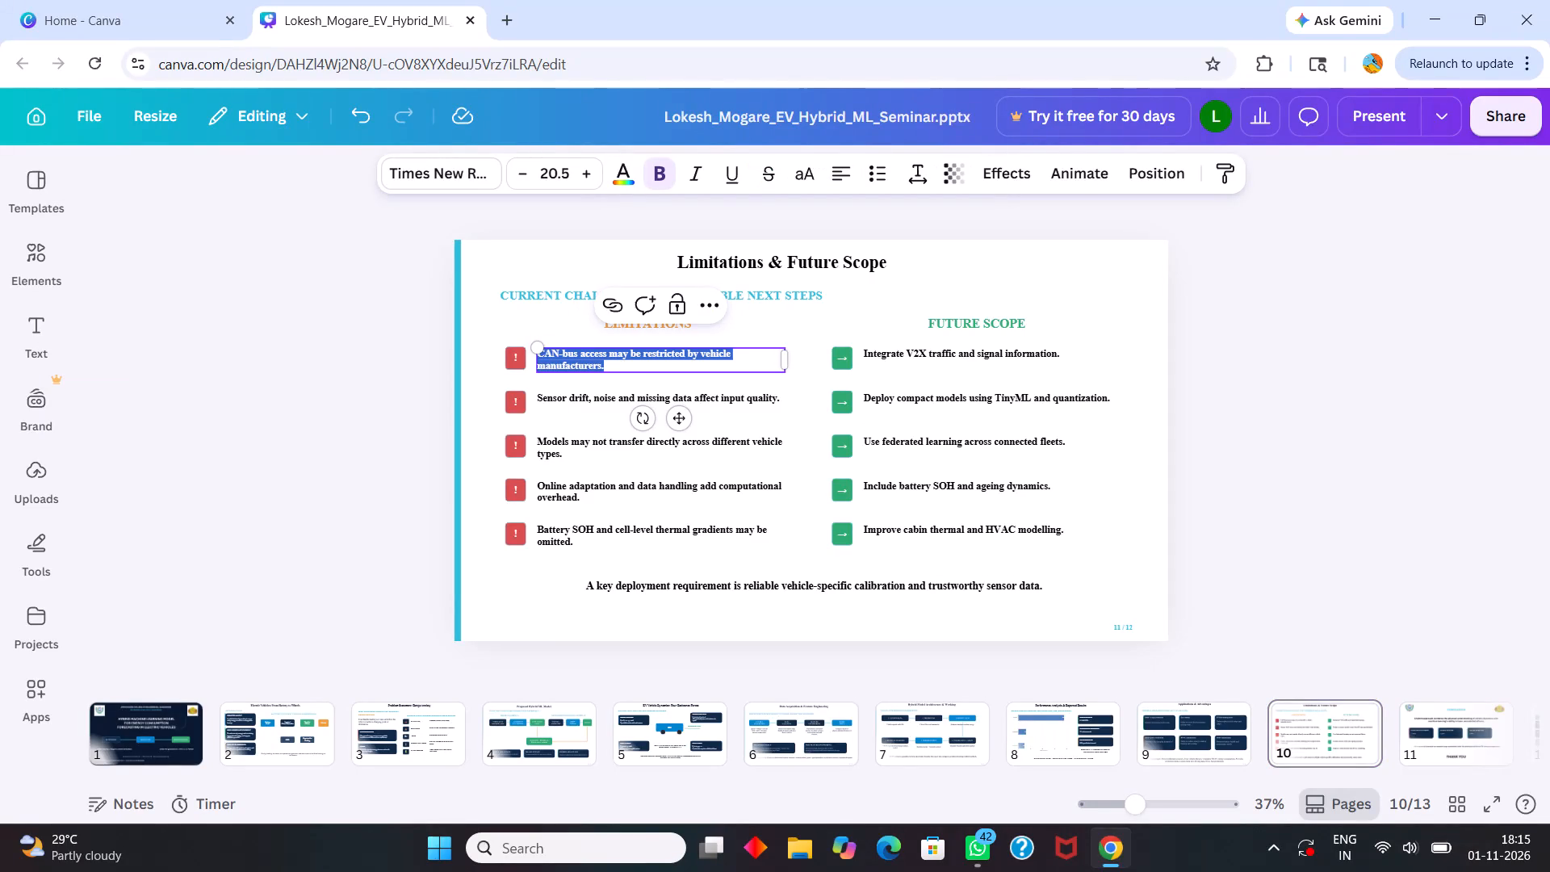
{"action": "key", "text": "ctrl+v"}
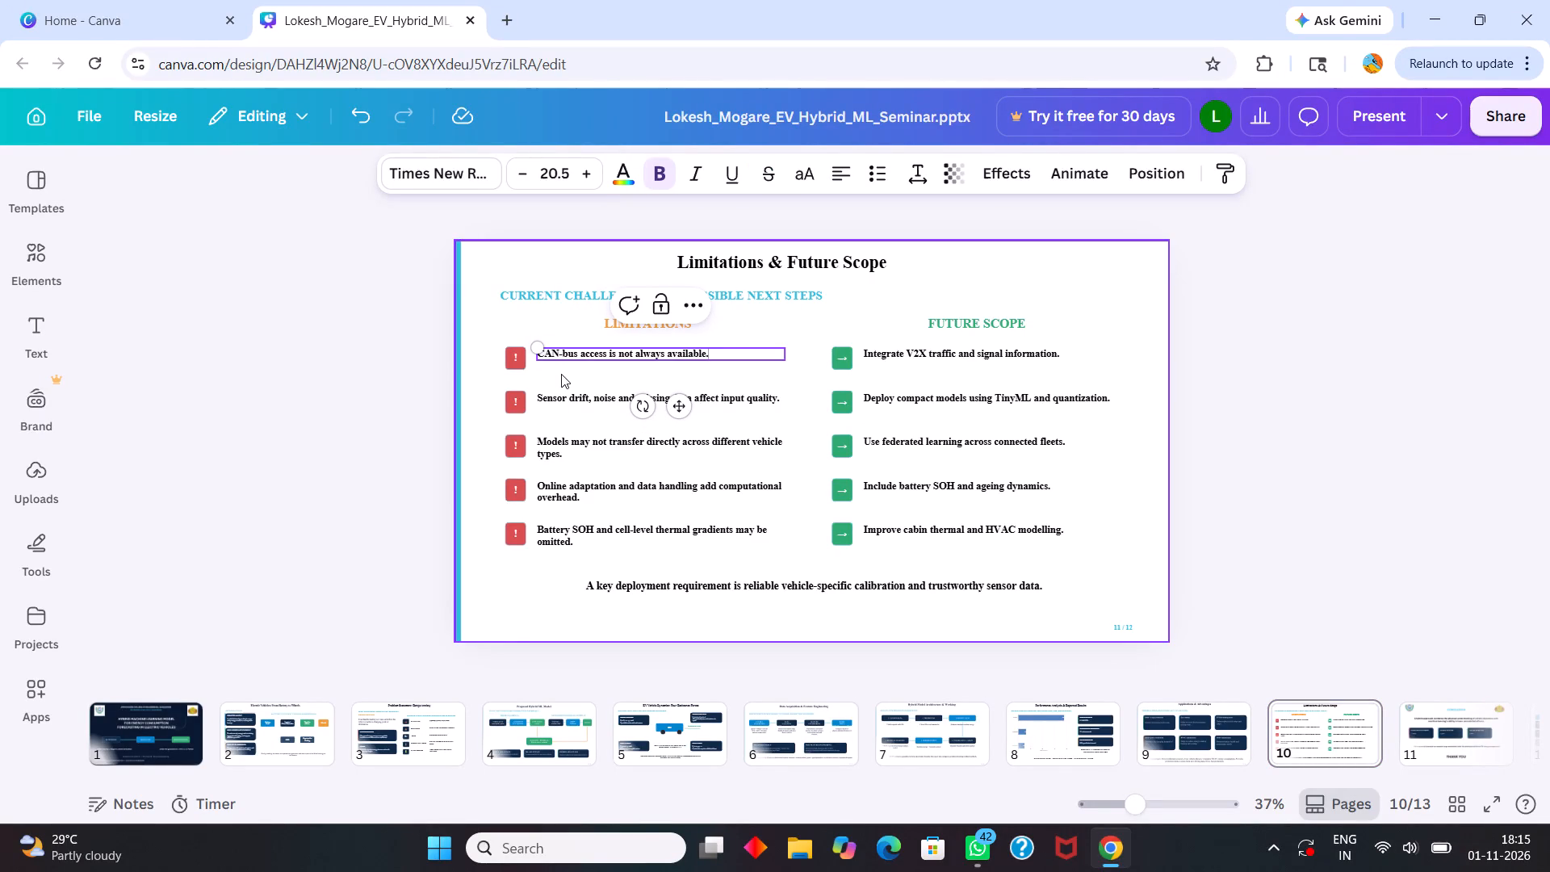
{"action": "left_click", "coordinate": [561, 374]}
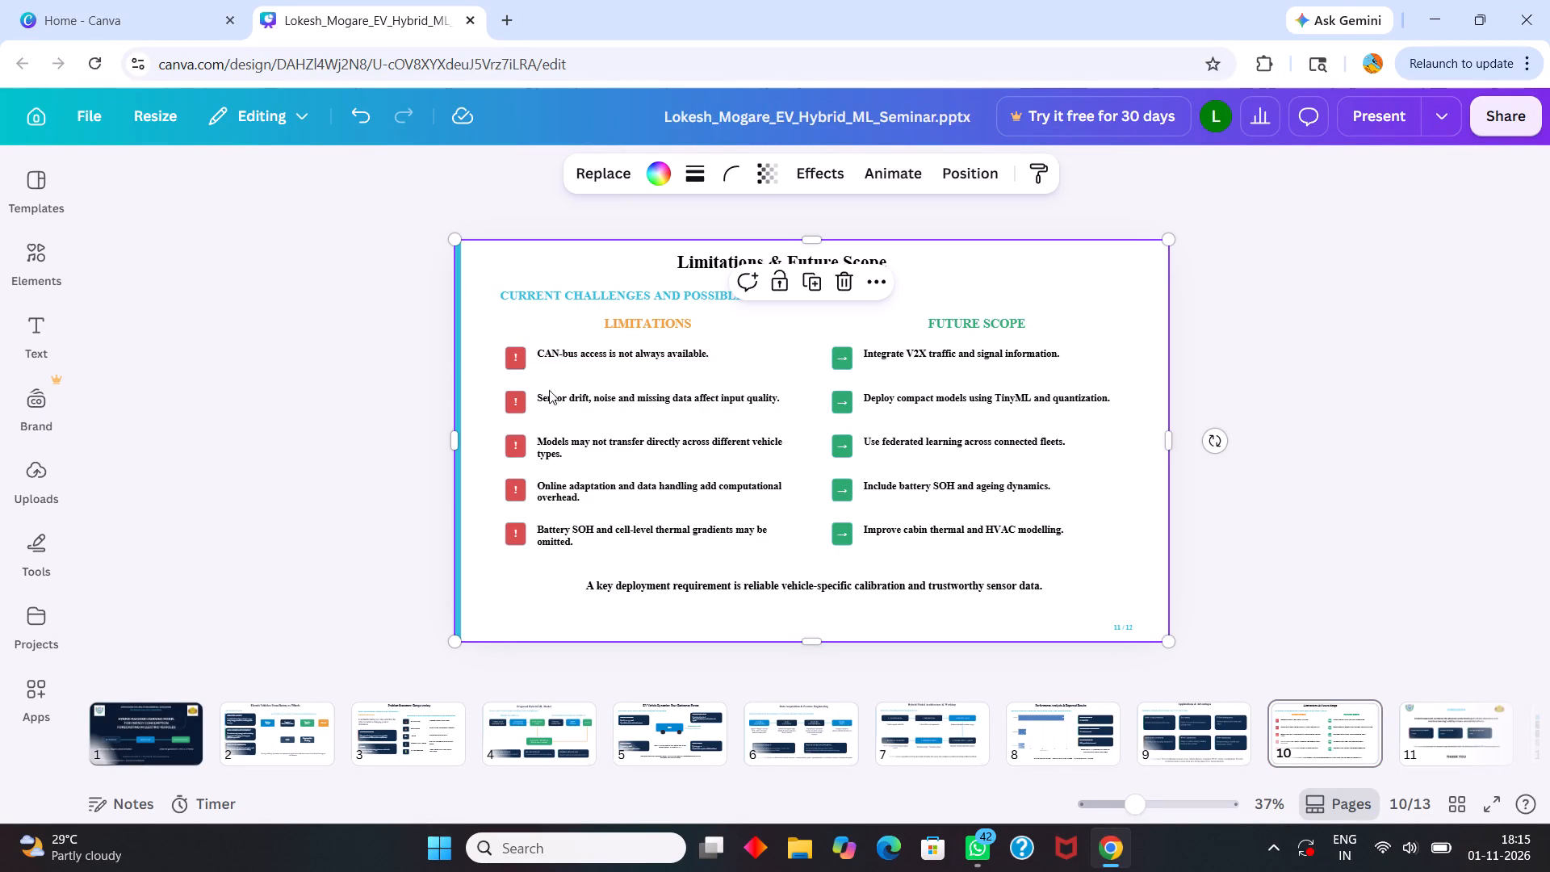
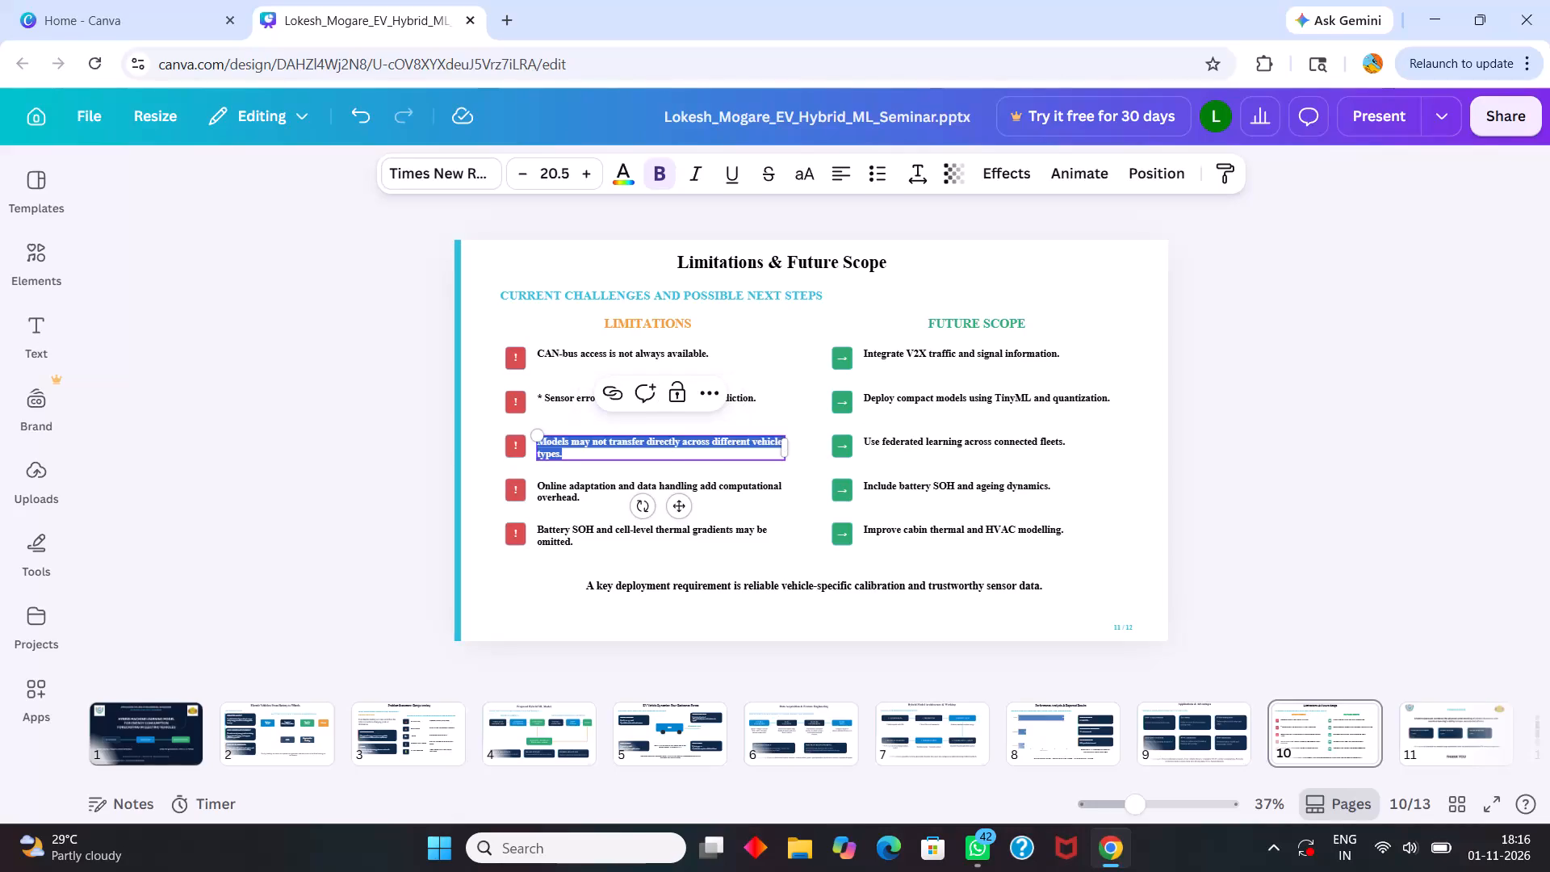
Replace the vehicle-type transfer text, the third item under Limitations, with "* The model may not work for all EV types.".
{"action": "key", "text": "ctrl+v"}
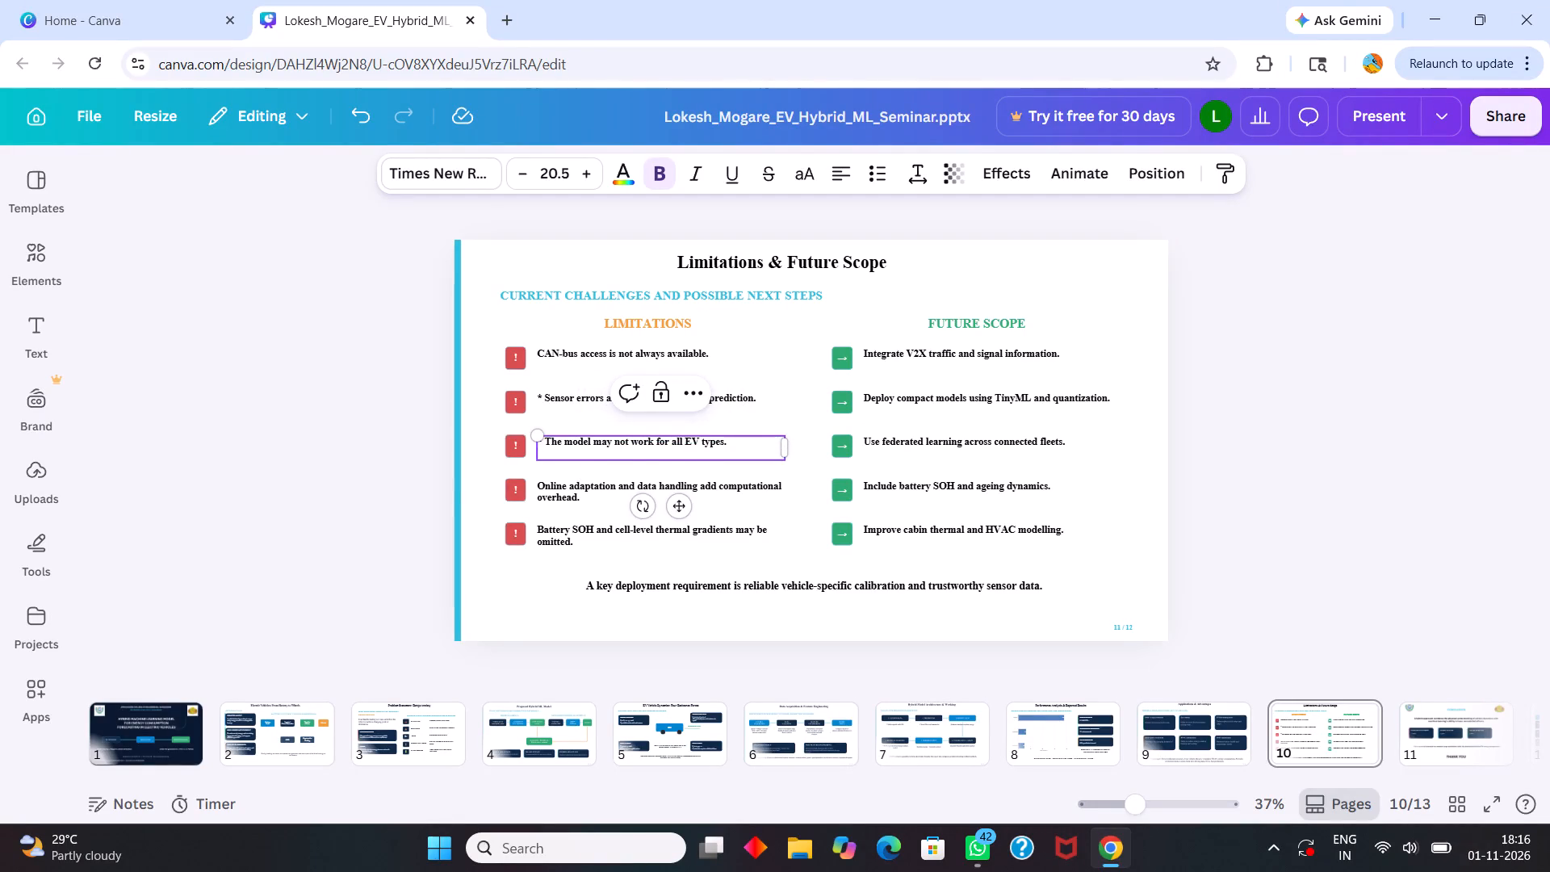
{"action": "left_click", "coordinate": [540, 395]}
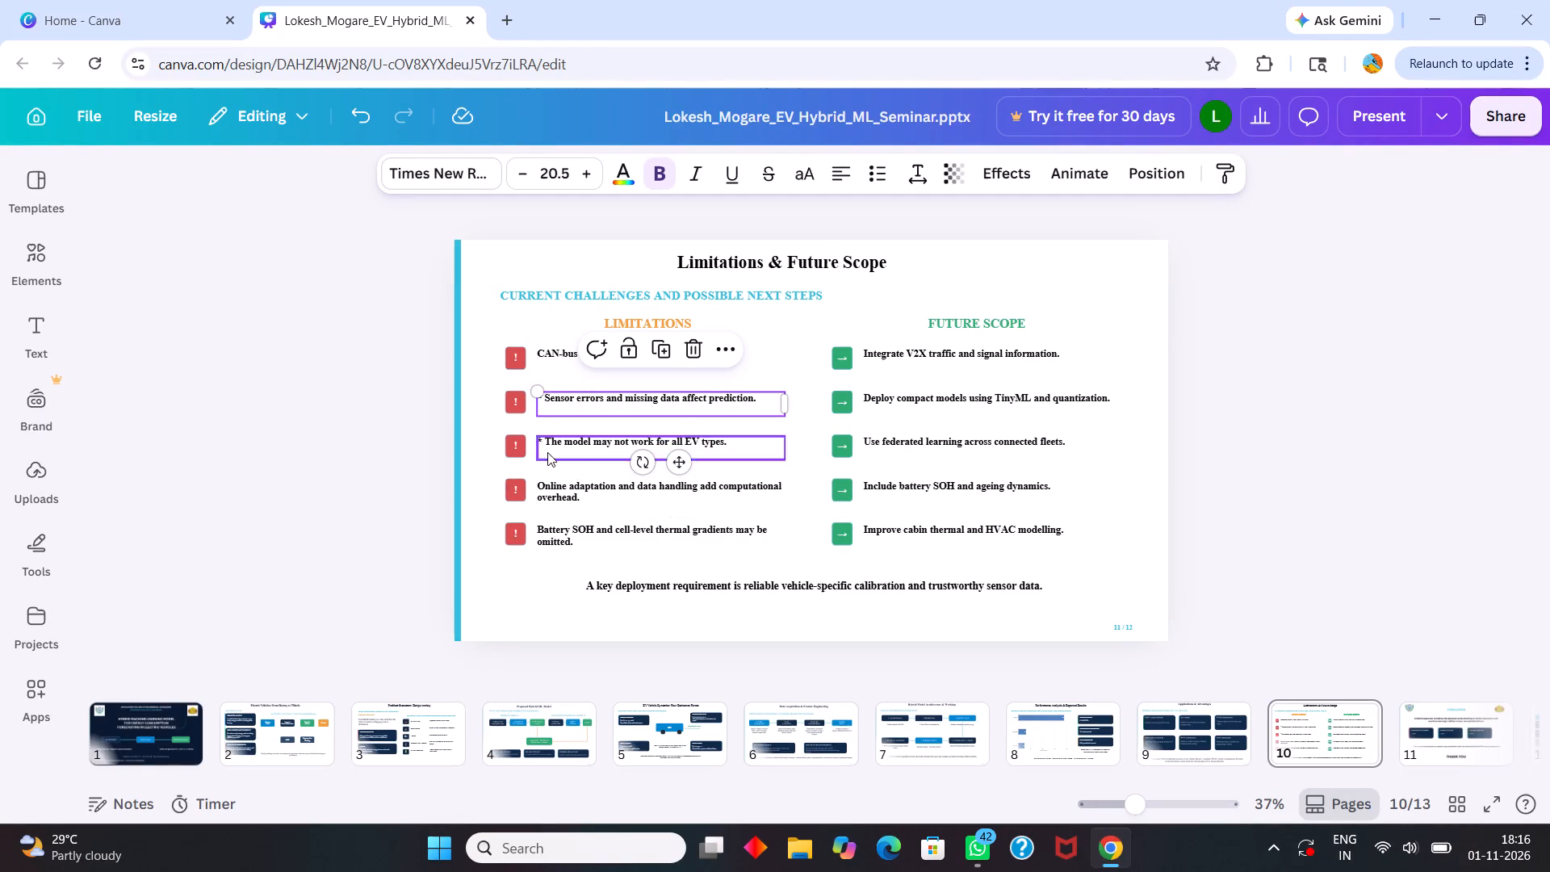
Select the fourth item under Limitations, about online adaptation and data handling, for a text replacement.
{"action": "left_click", "coordinate": [556, 490]}
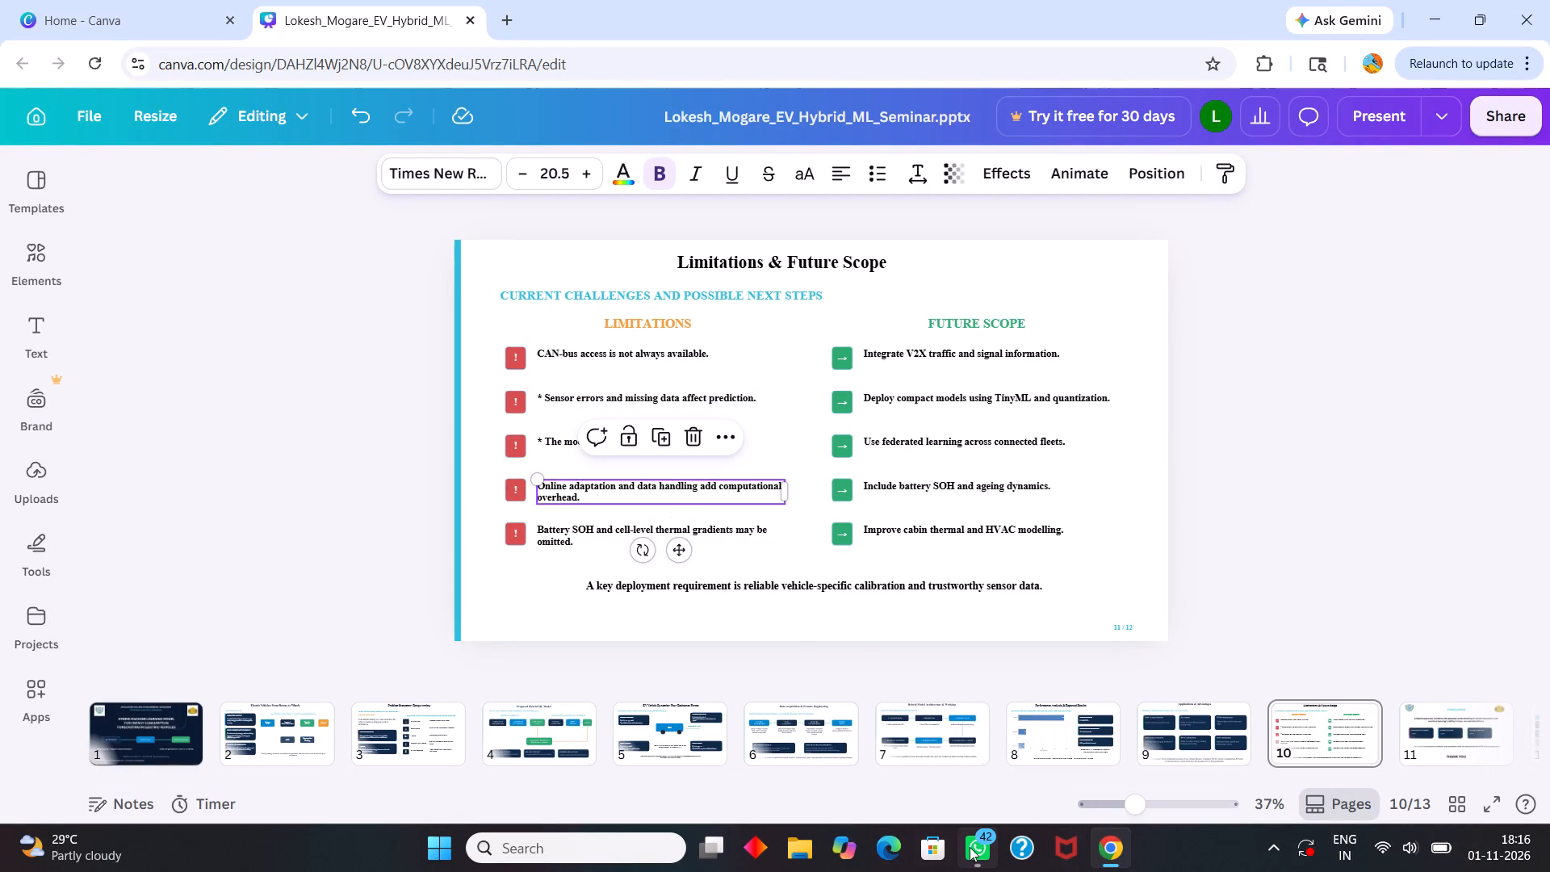
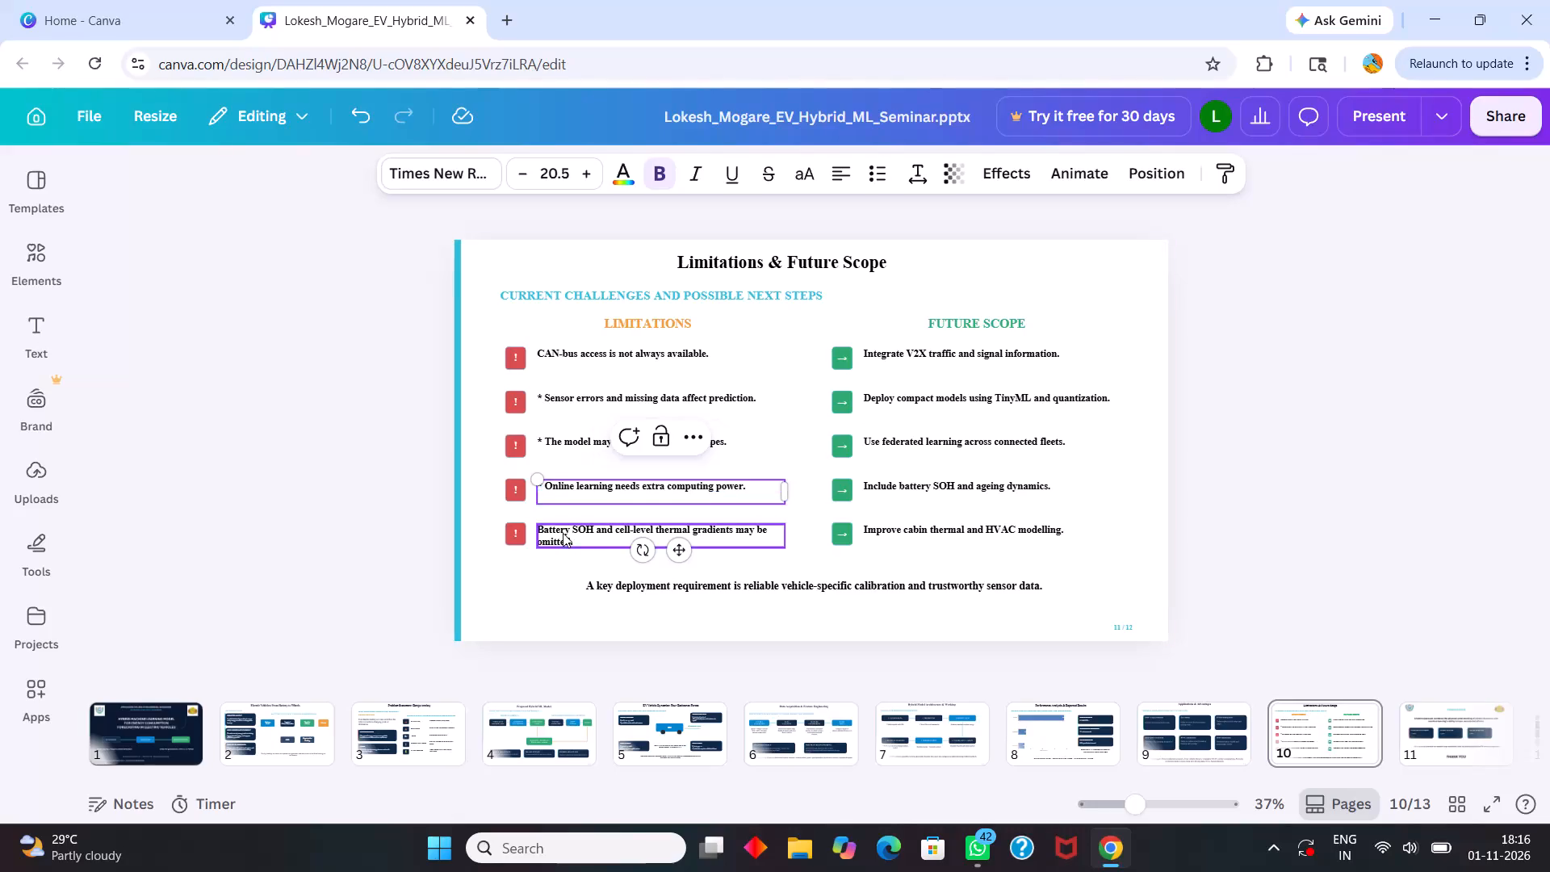
Select all the text of the fifth item under Limitations, about battery SOH and cell-level thermal gradients, for a text replacement.
{"action": "left_click", "coordinate": [564, 543]}
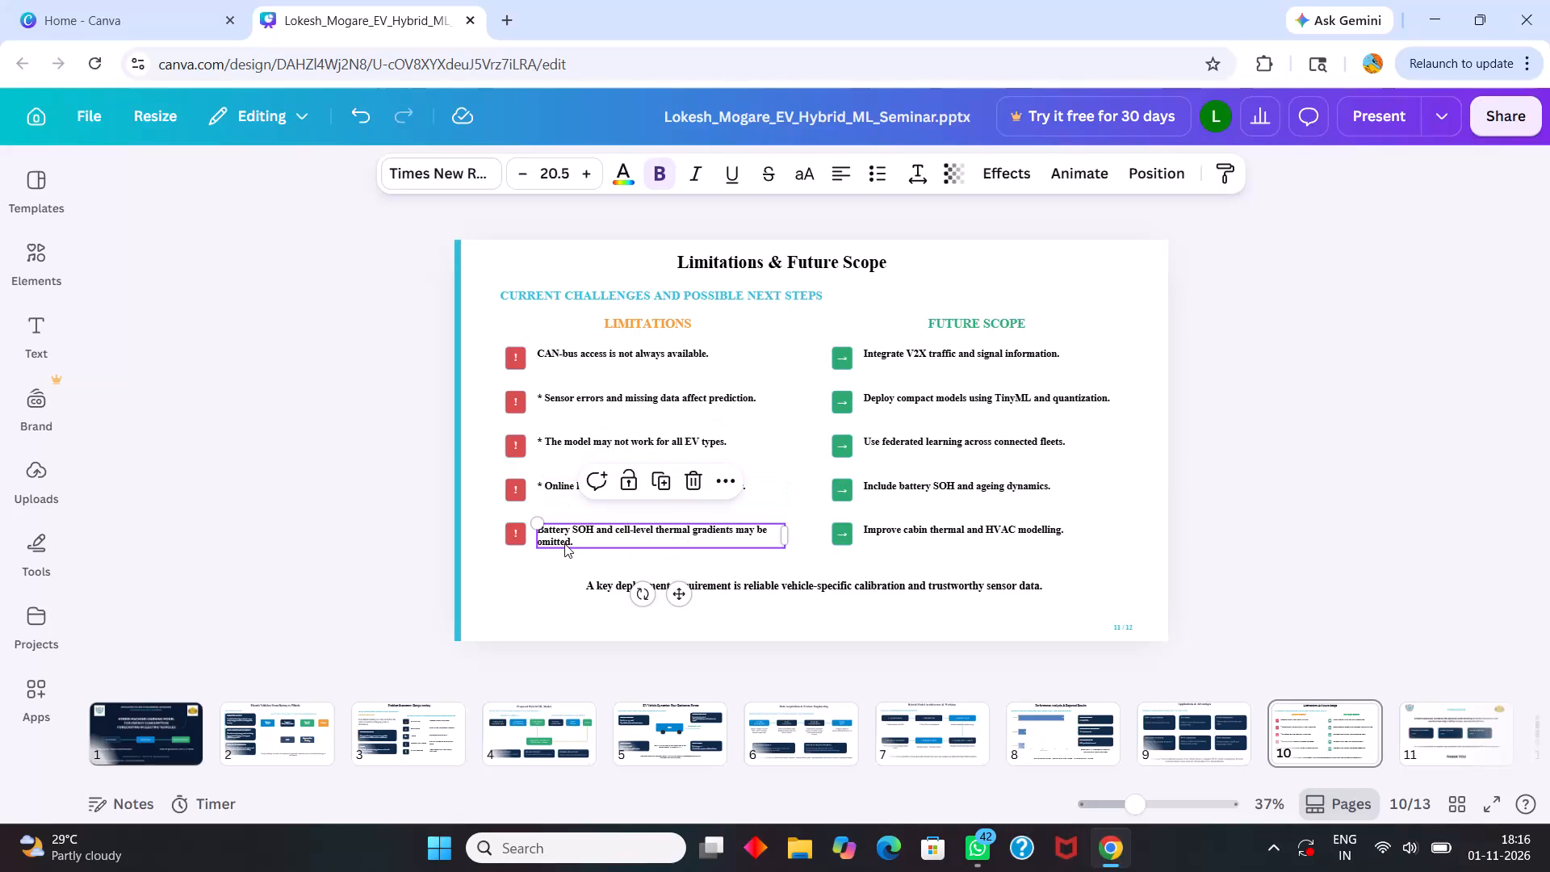
{"action": "left_click", "coordinate": [564, 543]}
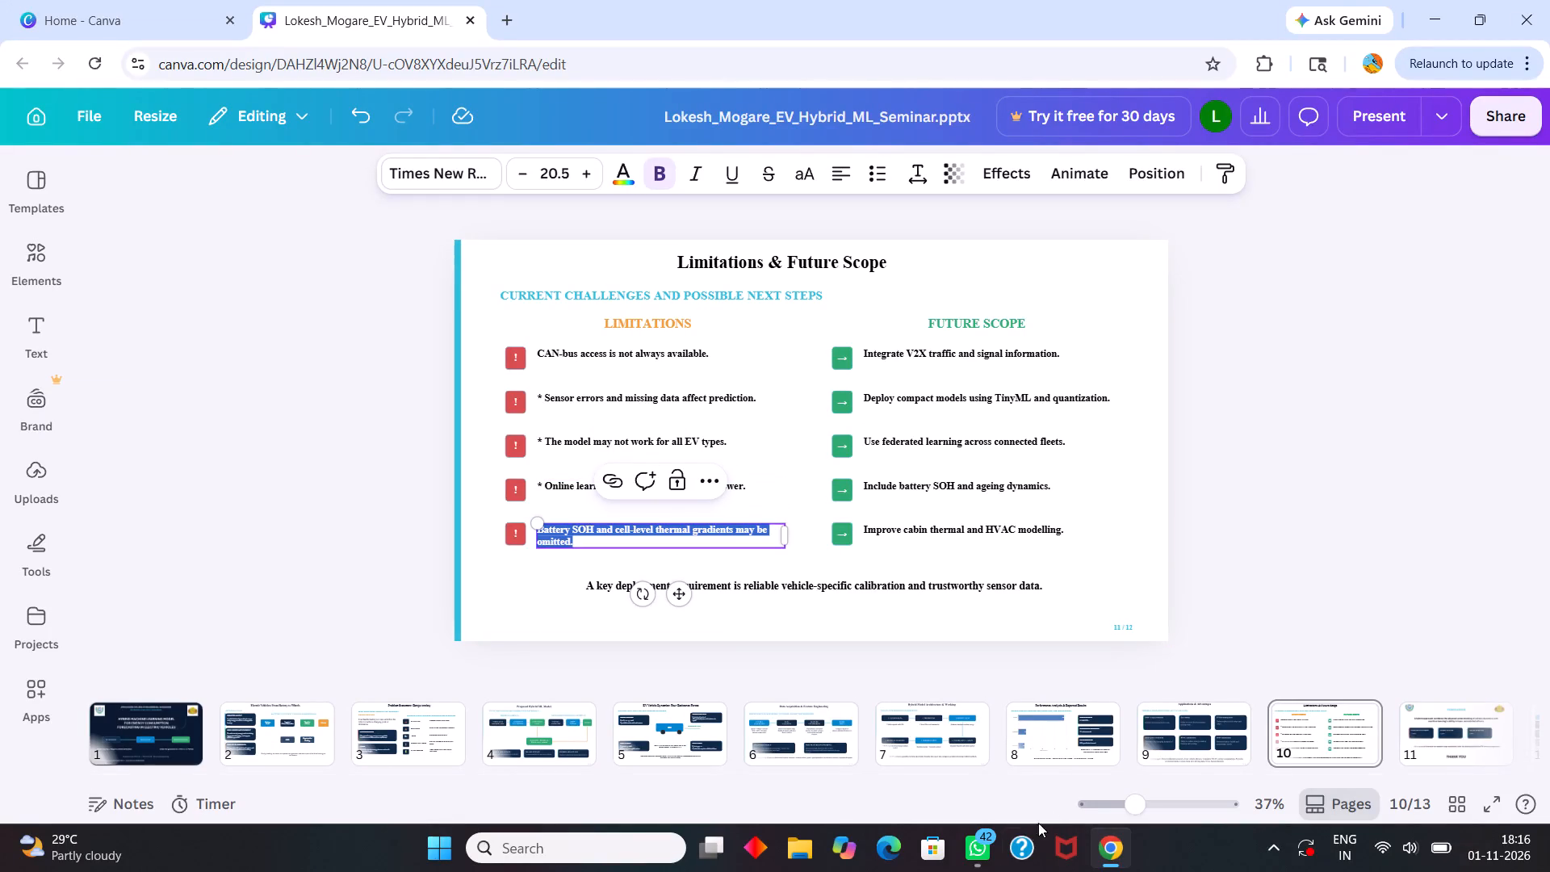
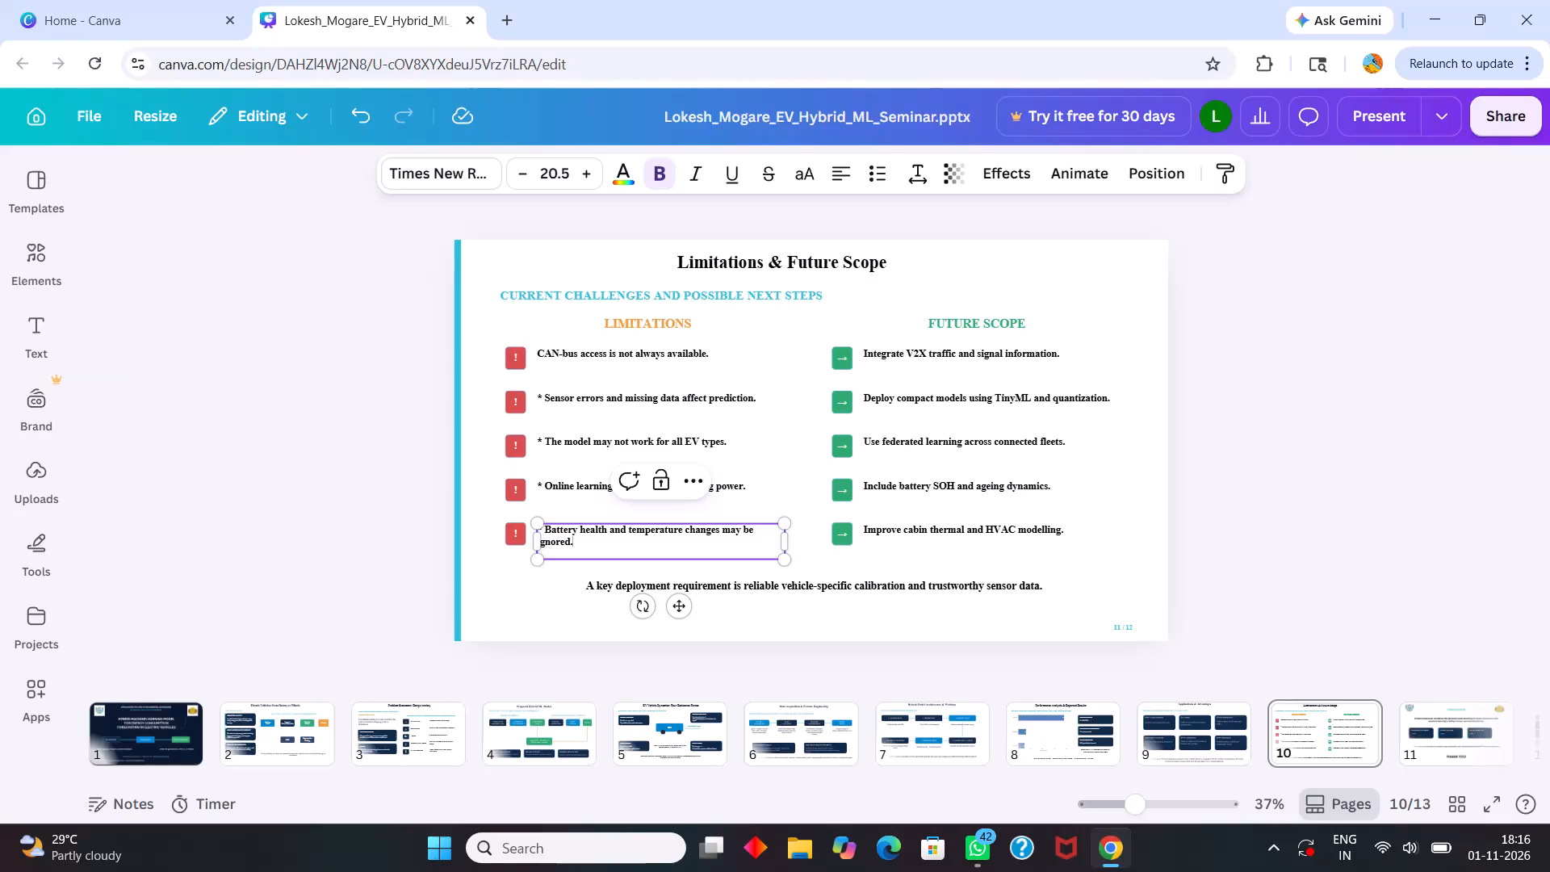
Delete the space after the asterisk in the second, third and fourth Limitations items.
{"action": "left_click", "coordinate": [538, 406]}
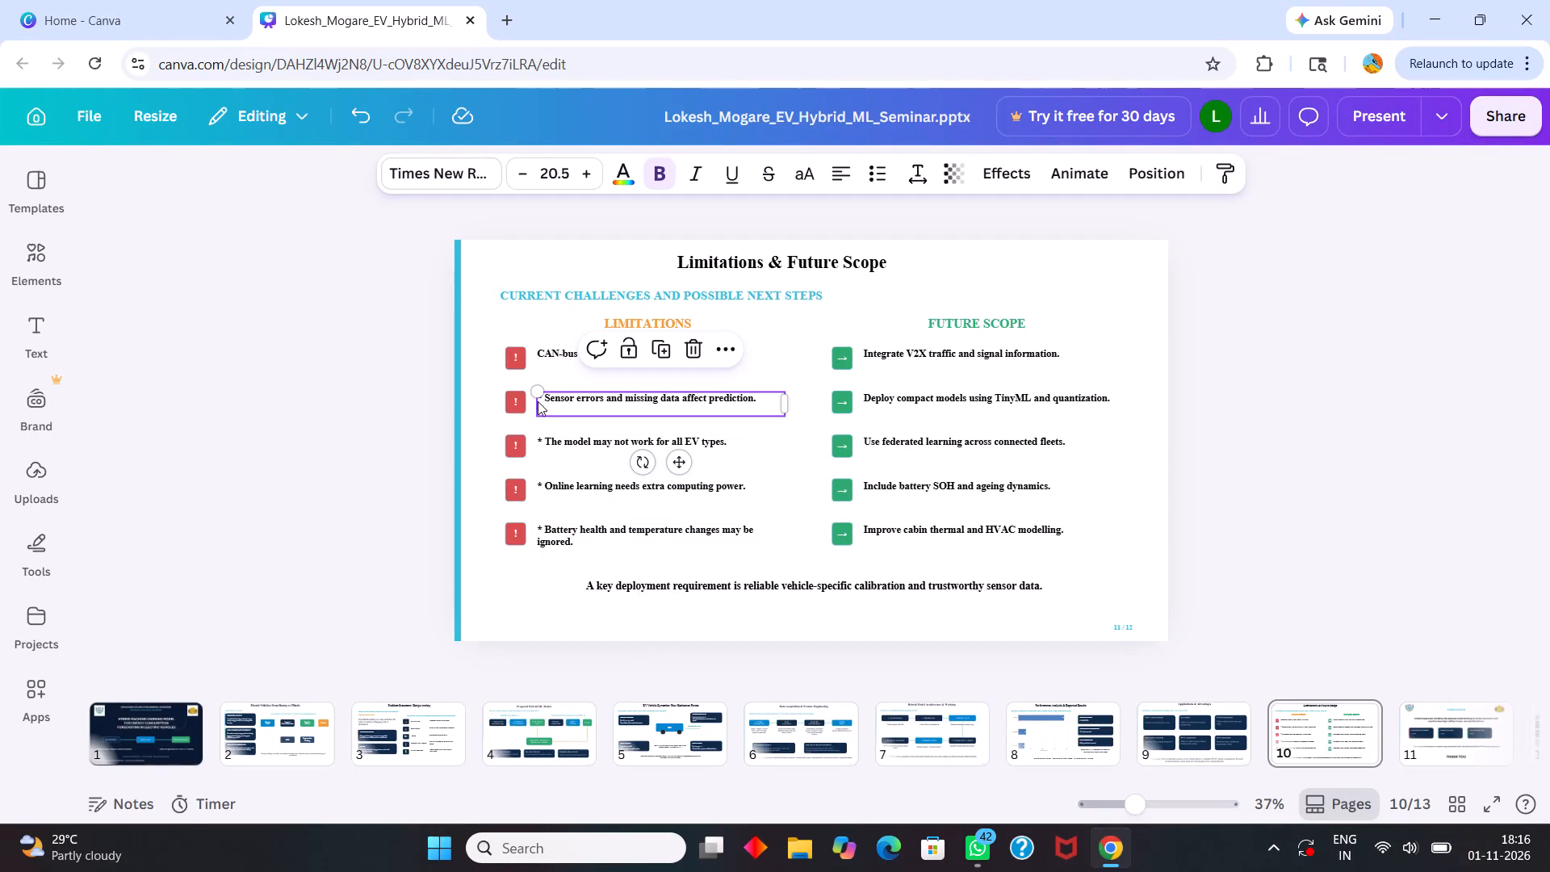
{"action": "left_click", "coordinate": [546, 396]}
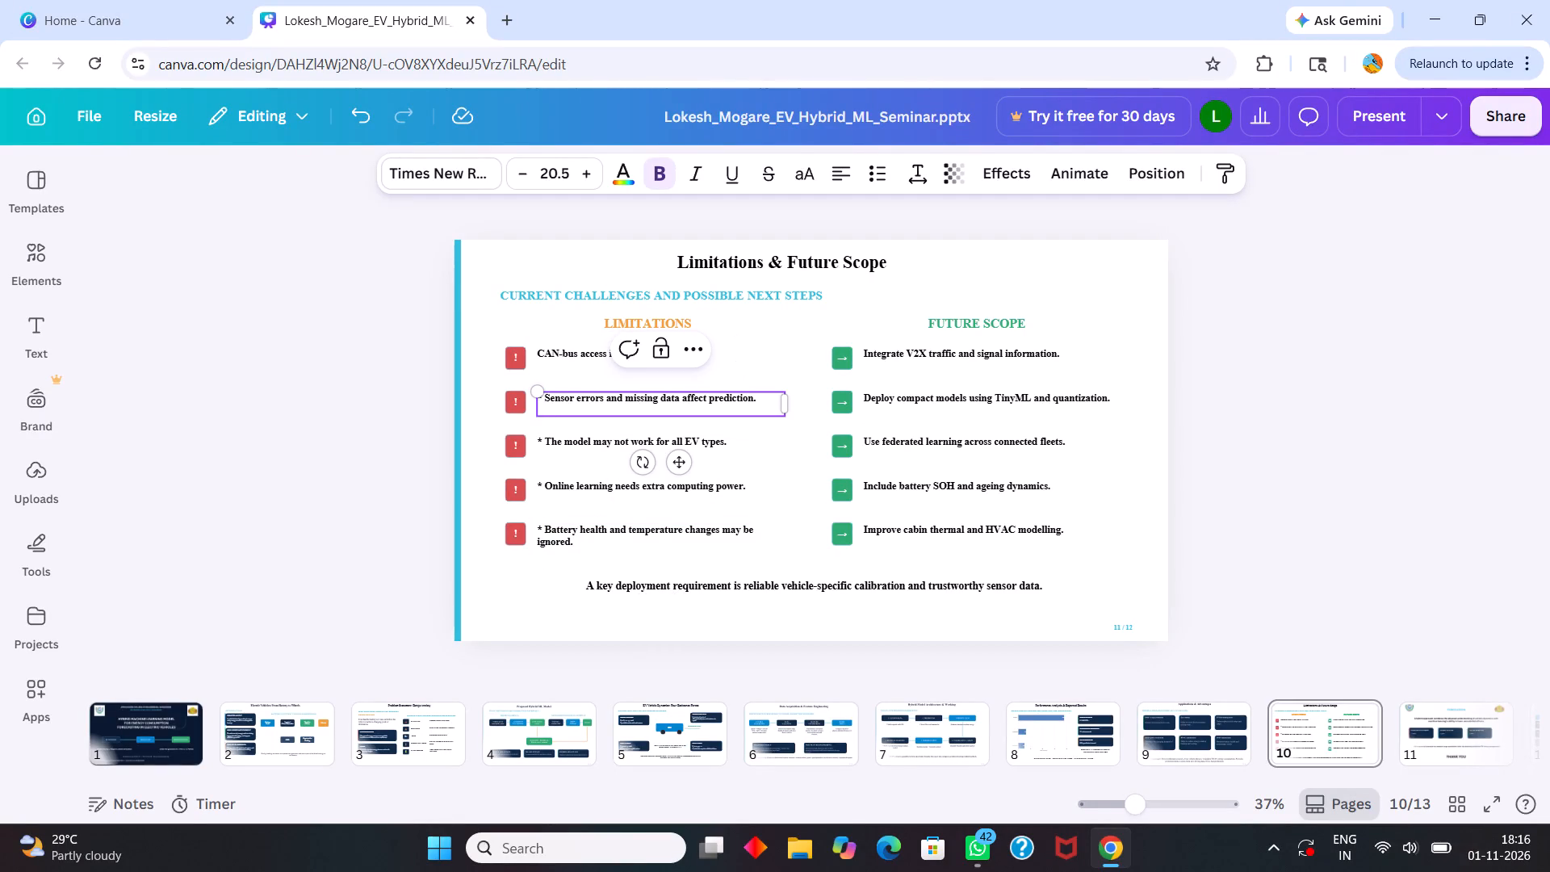
{"action": "key", "text": "BackSpace"}
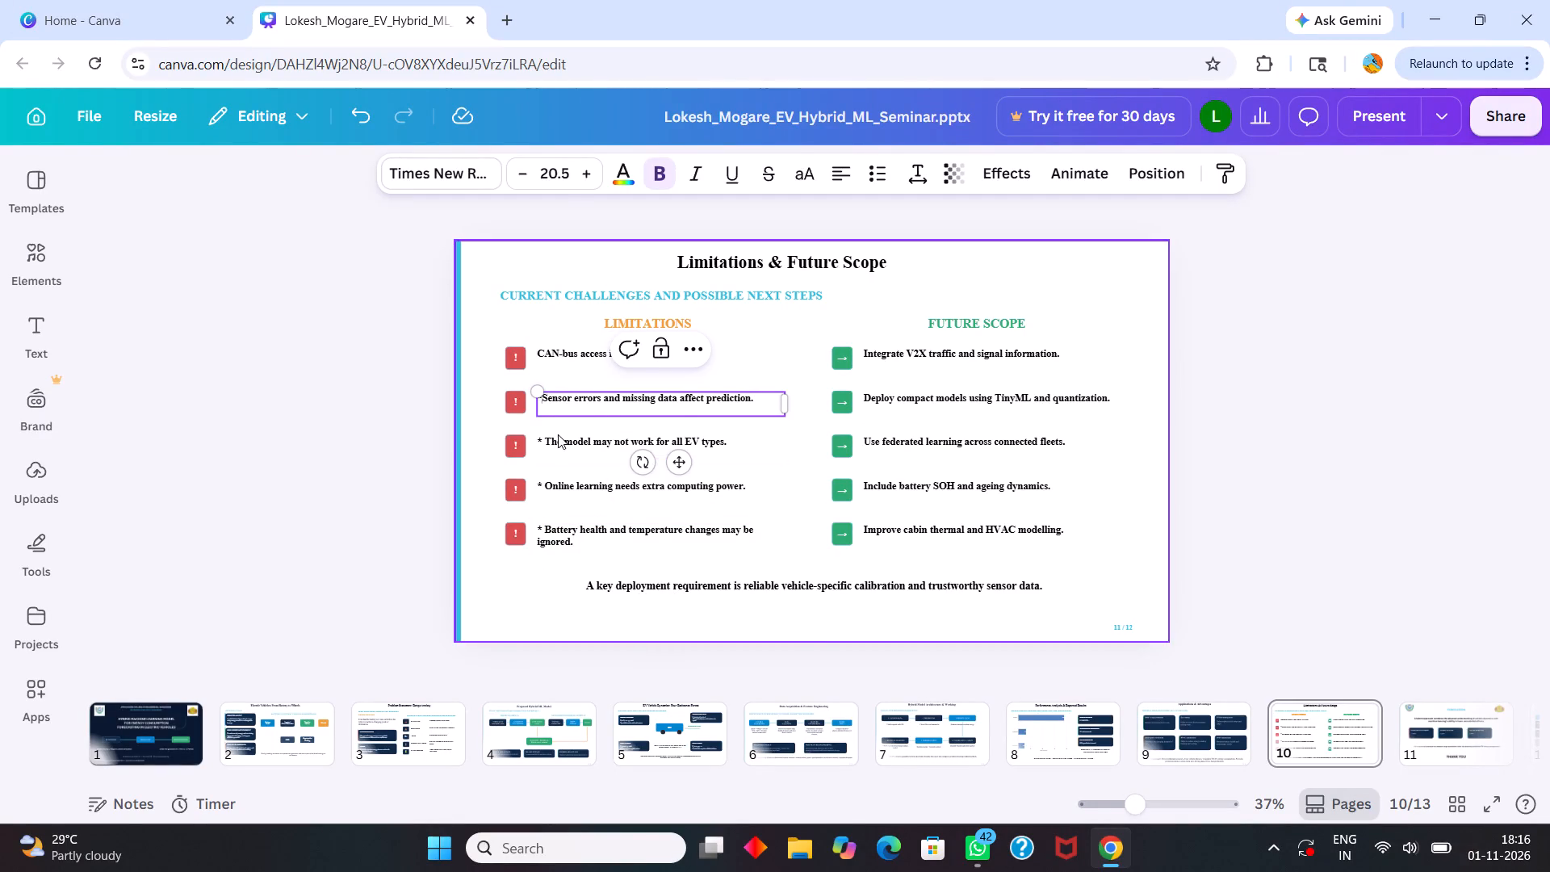
{"action": "left_click", "coordinate": [558, 434]}
{"action": "left_click", "coordinate": [547, 439]}
{"action": "left_click", "coordinate": [547, 439]}
{"action": "key", "text": "BackSpace"}
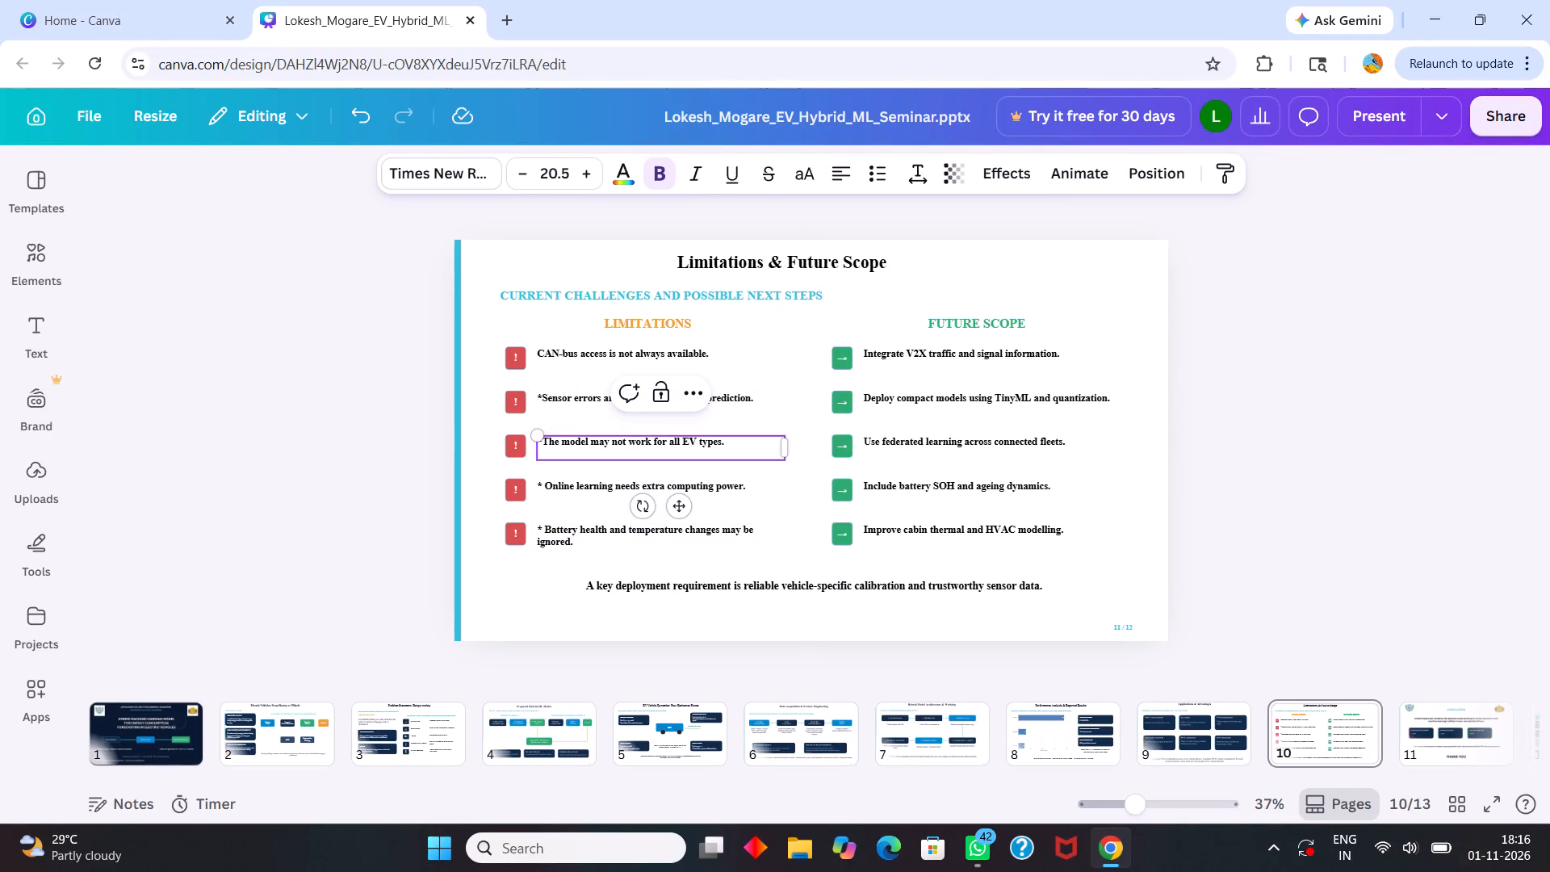
{"action": "double_click", "coordinate": [551, 480]}
{"action": "left_click", "coordinate": [544, 484]}
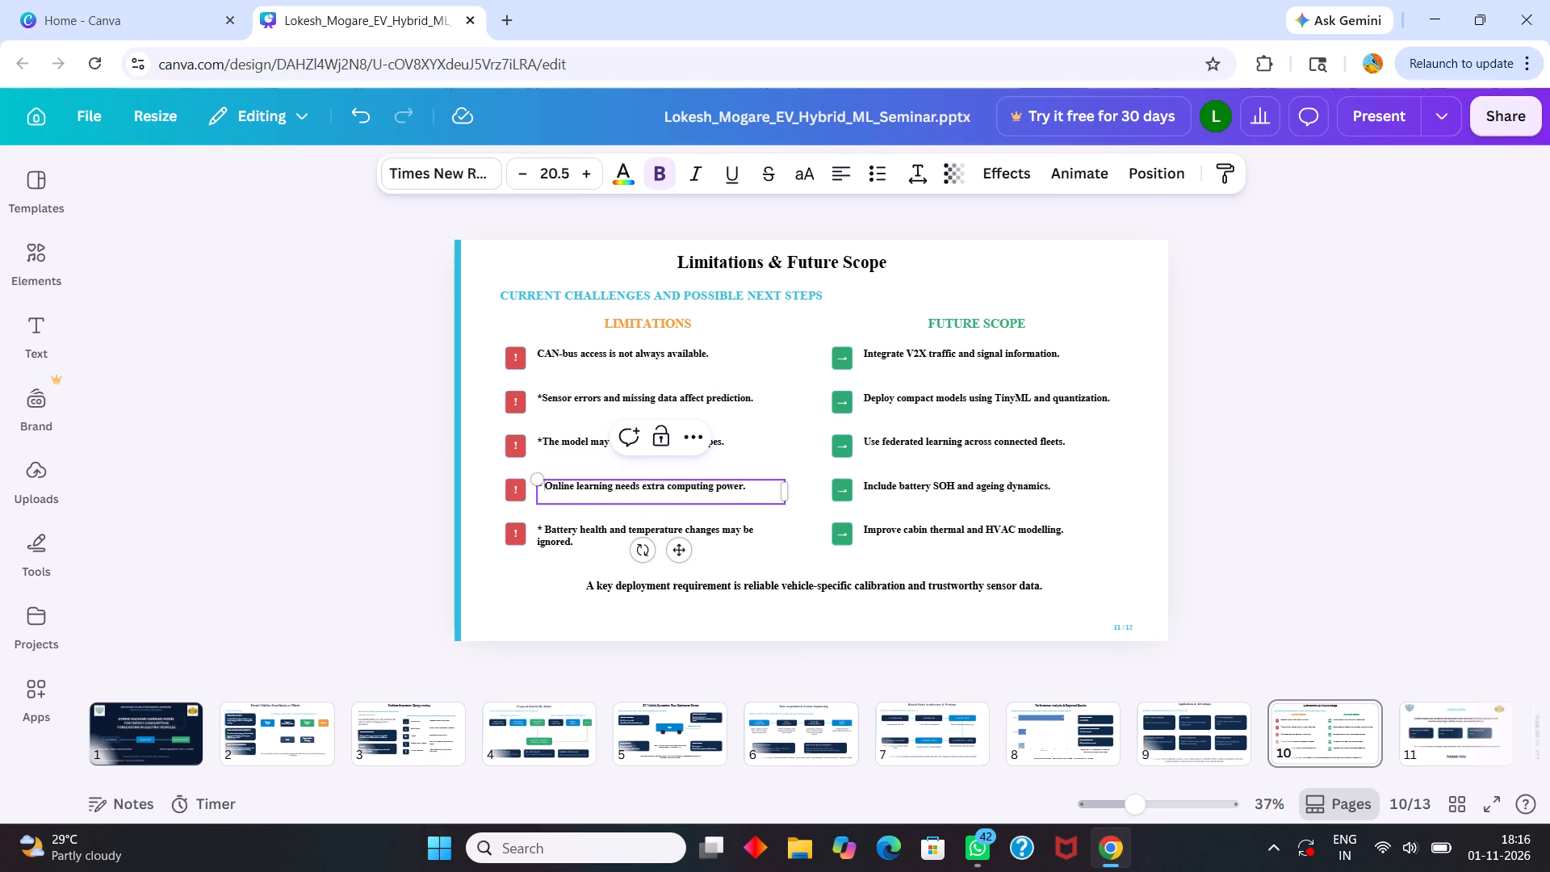
{"action": "key", "text": "BackSpace"}
Delete the leading asterisk and space from the fifth Limitations item, about battery health and temperature changes.
{"action": "left_click", "coordinate": [551, 535]}
{"action": "left_click", "coordinate": [550, 535]}
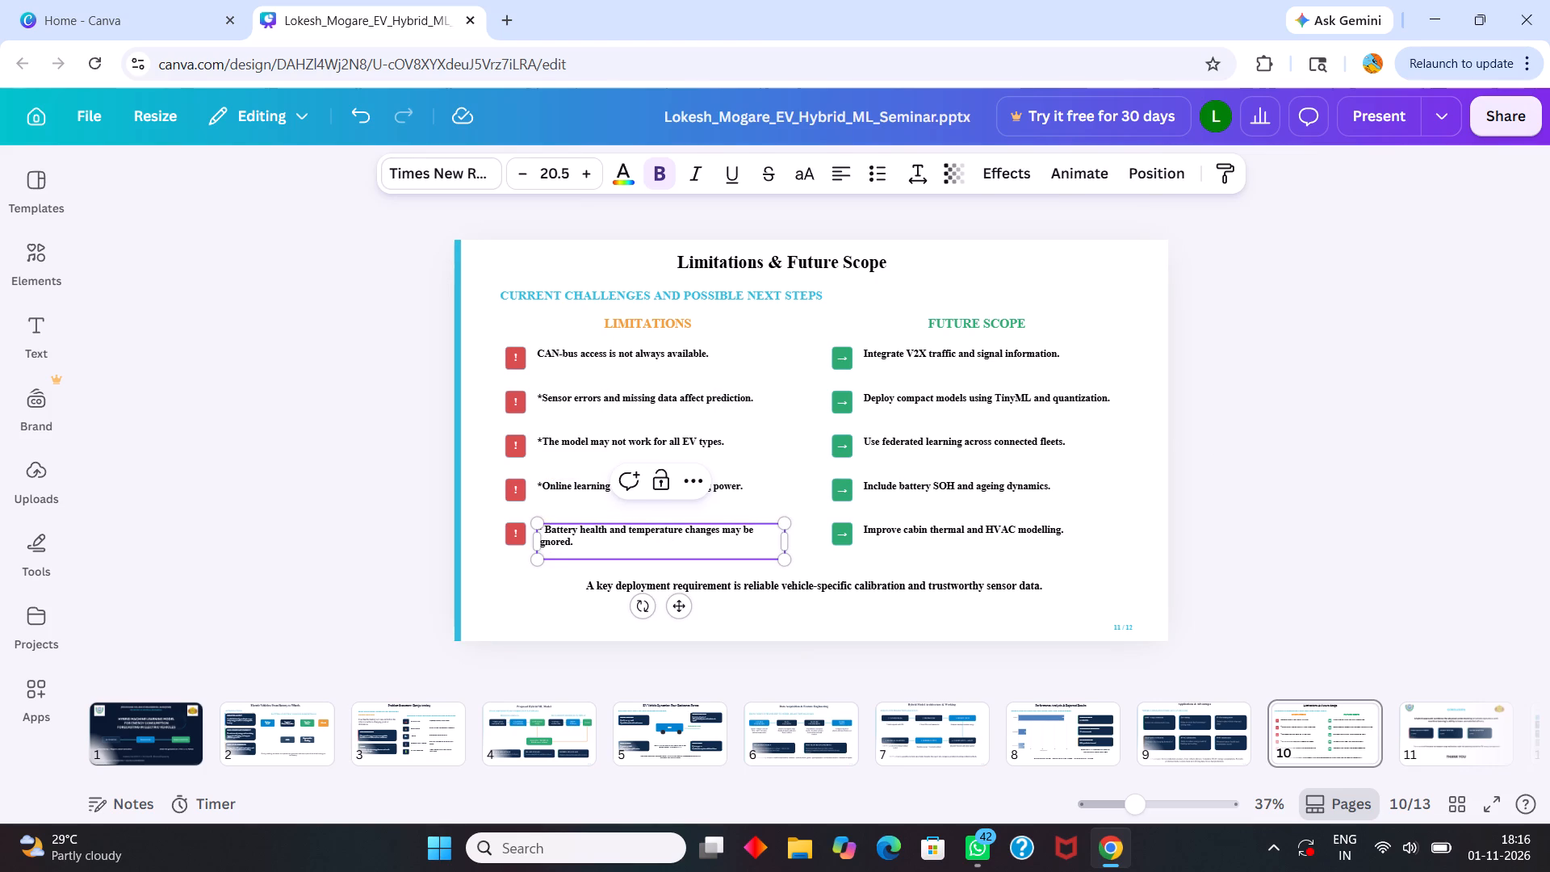
{"action": "left_click", "coordinate": [547, 531]}
{"action": "key", "text": "BackSpace"}
{"action": "key", "text": "BackSpace"}
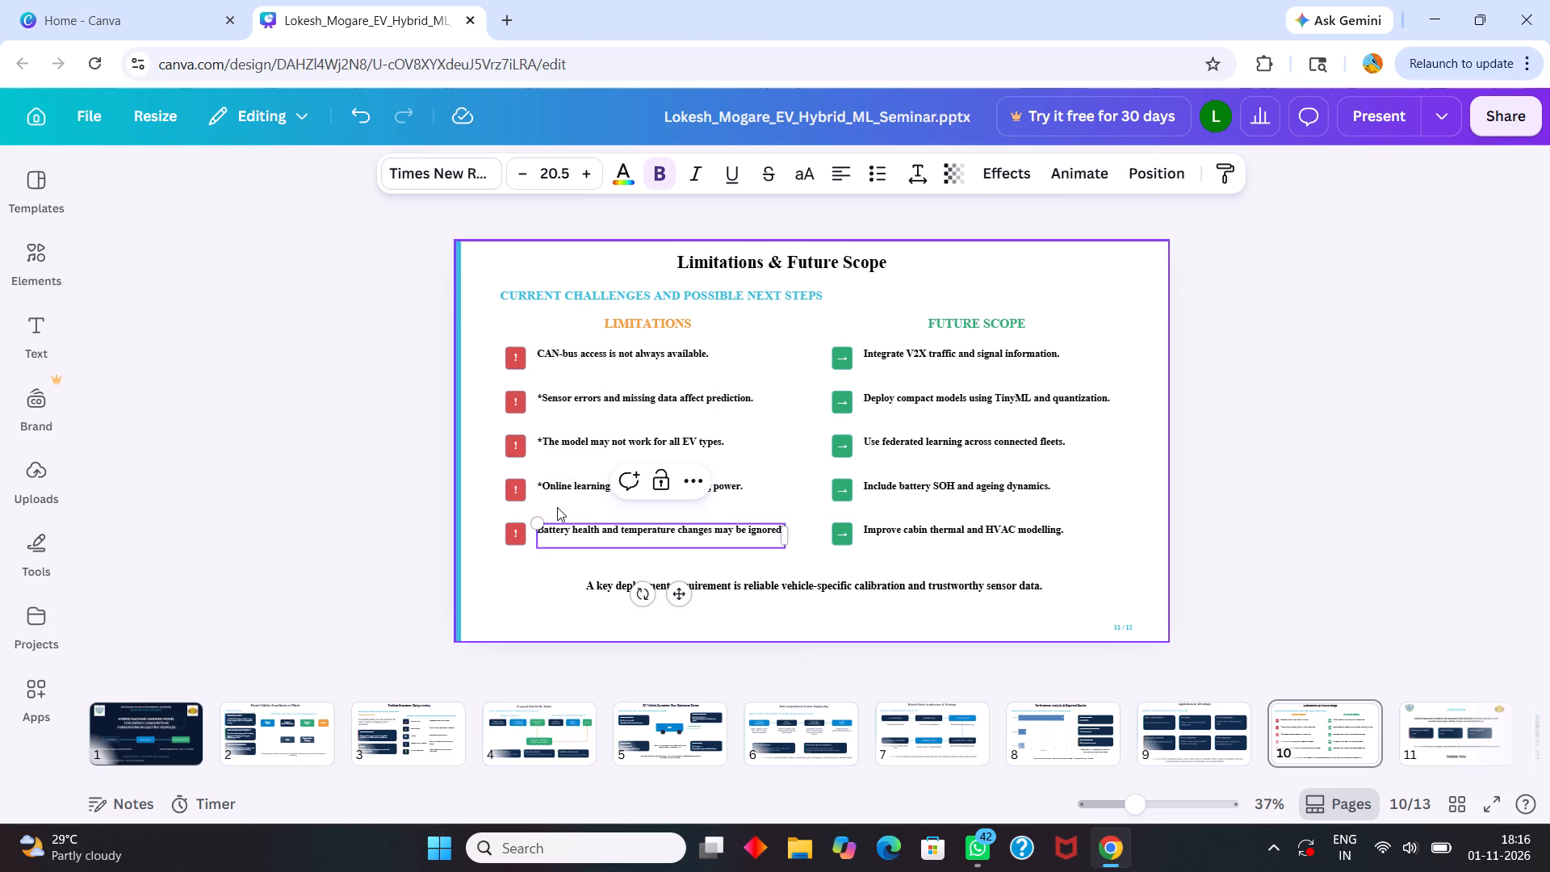
Delete the leading asterisks from the third, second and fourth Limitations items.
{"action": "left_click", "coordinate": [557, 497]}
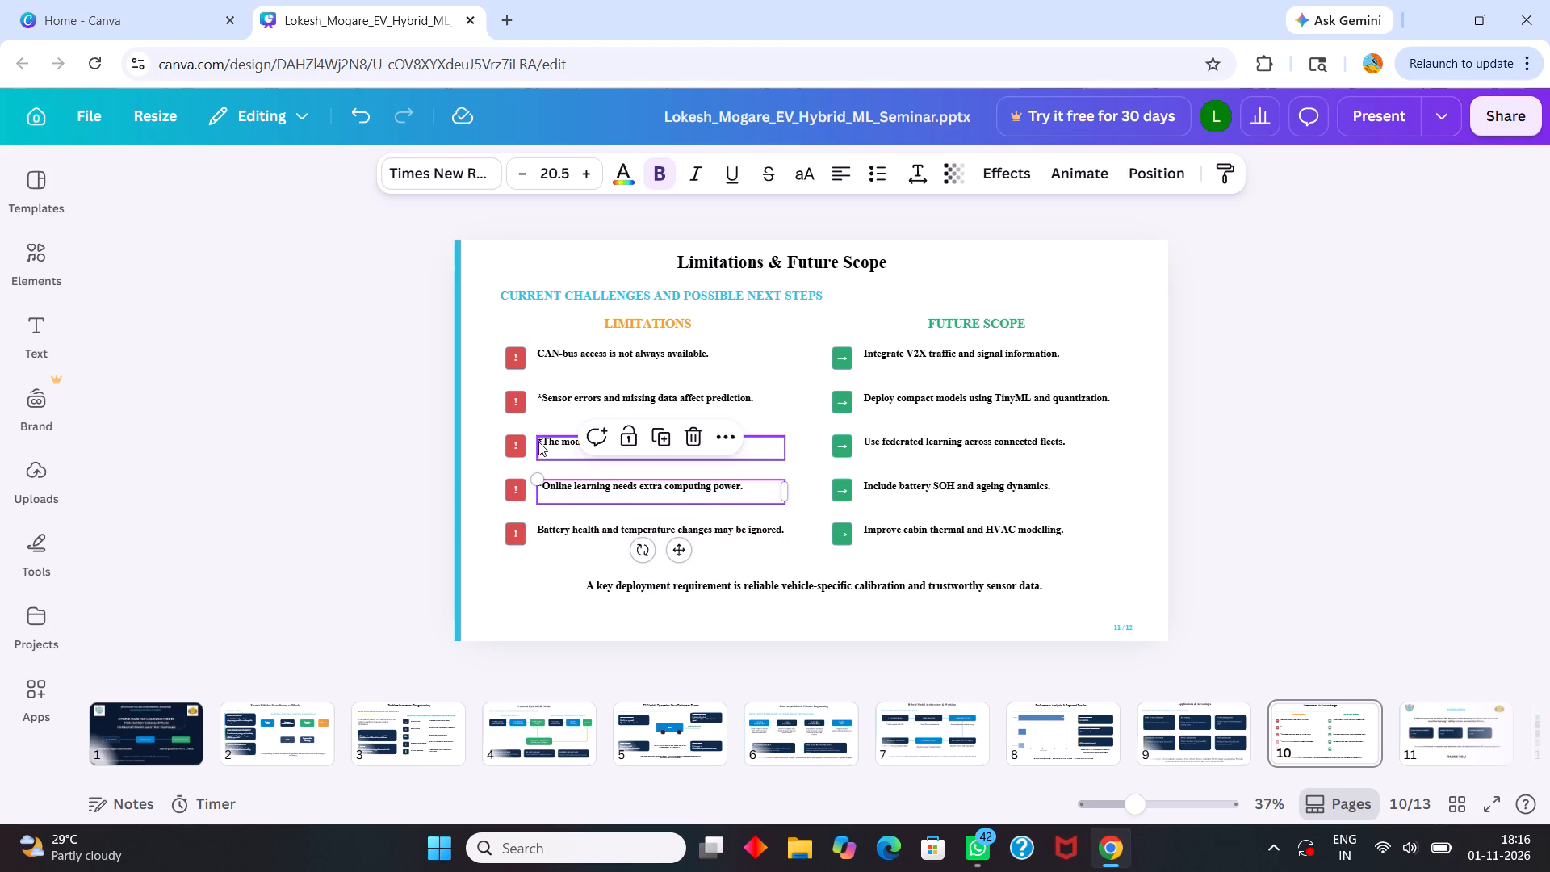
{"action": "left_click", "coordinate": [538, 442]}
{"action": "left_click", "coordinate": [544, 444]}
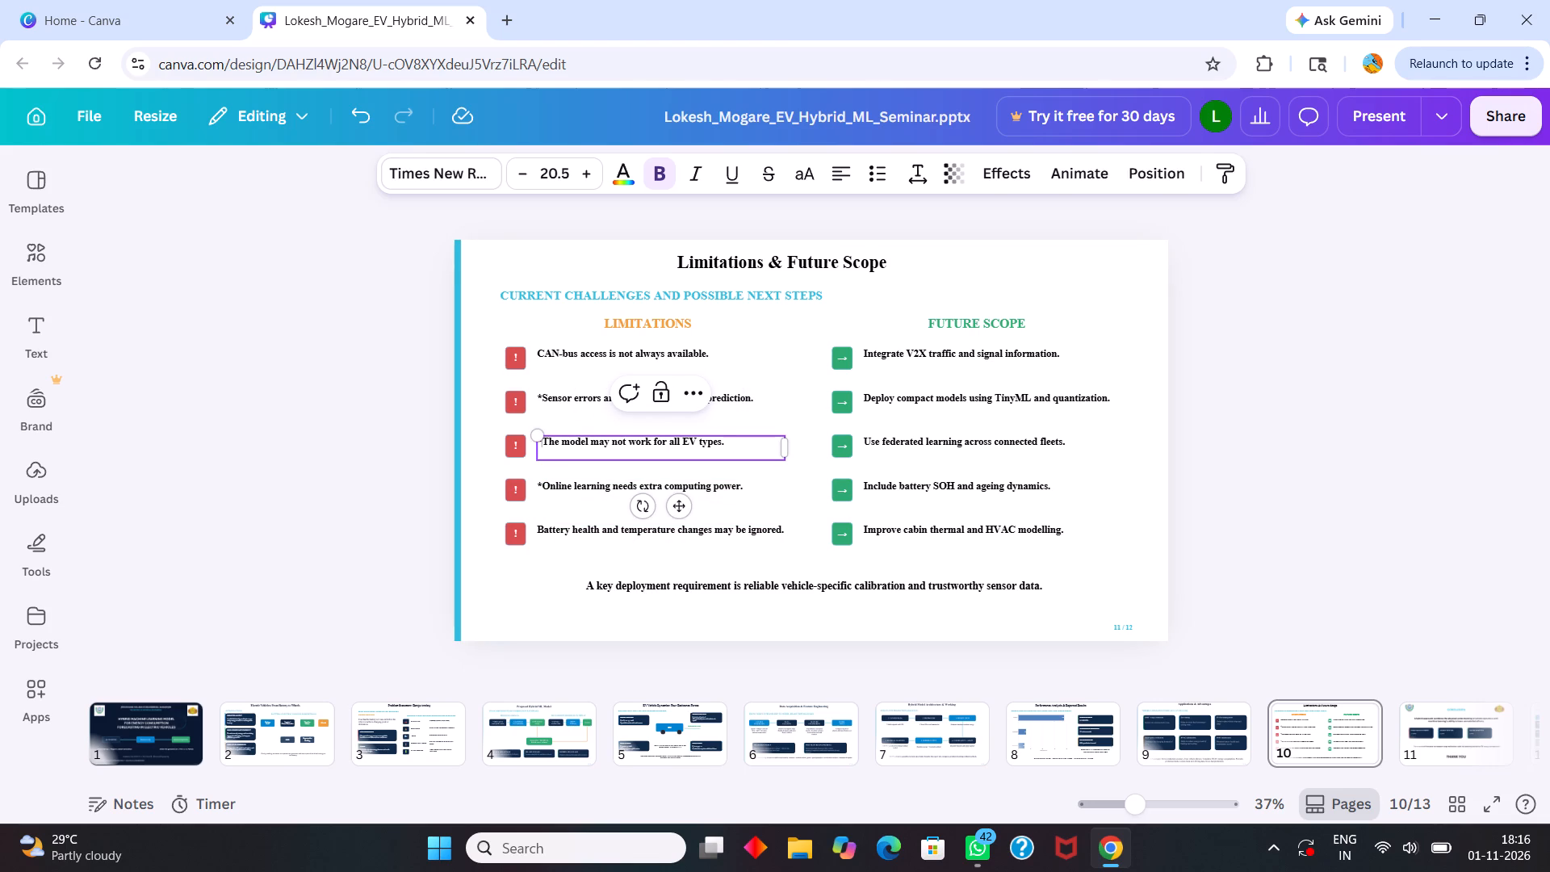
{"action": "key", "text": "BackSpace"}
{"action": "left_click", "coordinate": [555, 405]}
{"action": "left_click", "coordinate": [555, 405]}
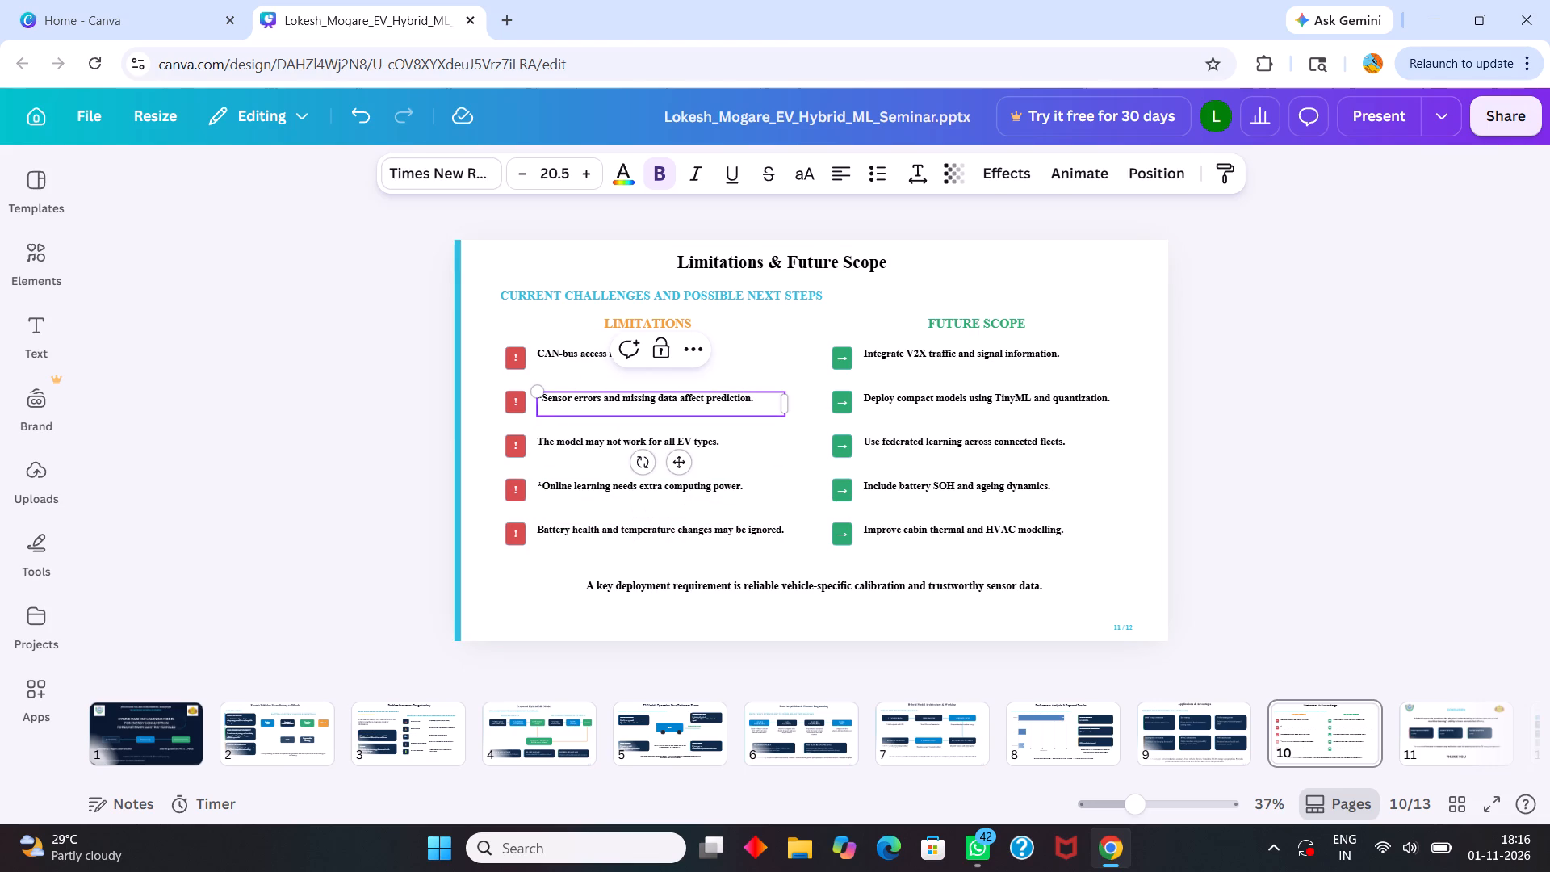
{"action": "left_click", "coordinate": [545, 405]}
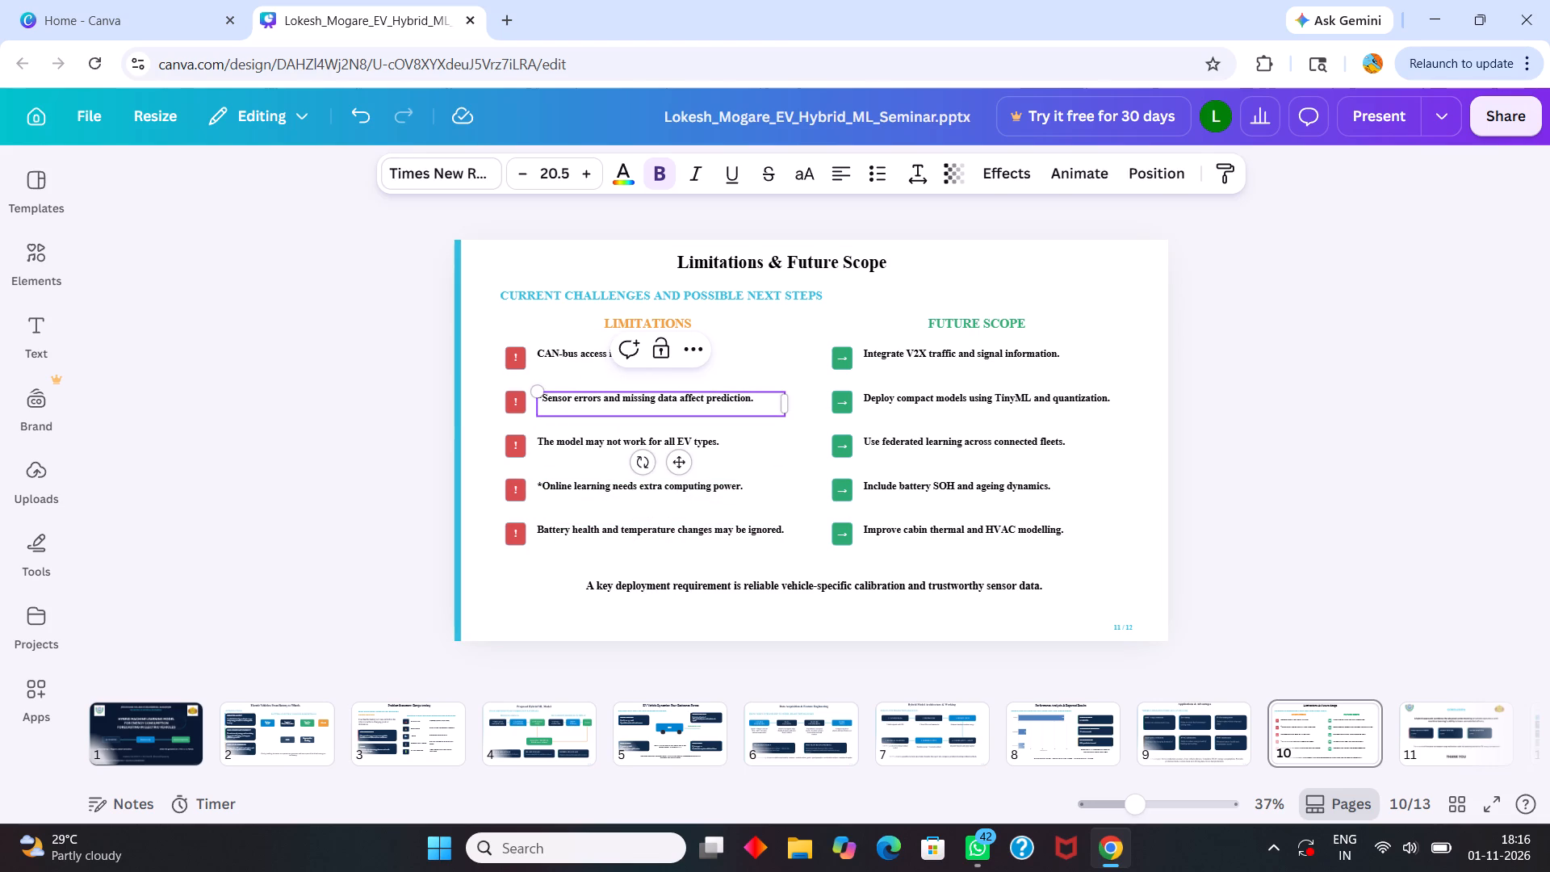
{"action": "left_click", "coordinate": [546, 399]}
{"action": "key", "text": "Left"}
{"action": "key", "text": "BackSpace"}
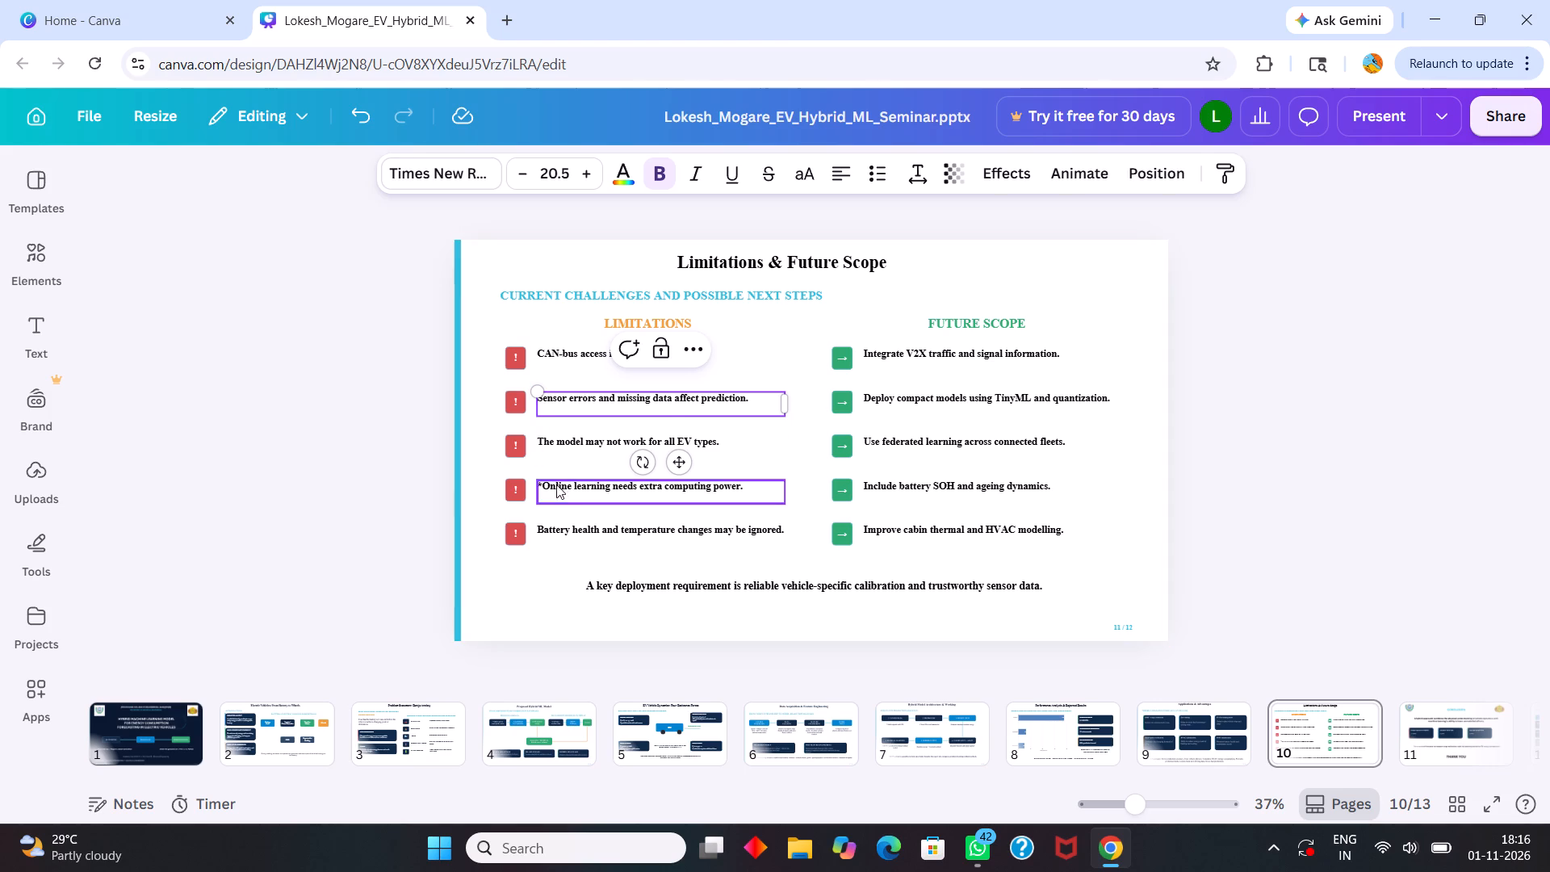
{"action": "left_click", "coordinate": [549, 483]}
{"action": "left_click", "coordinate": [545, 485]}
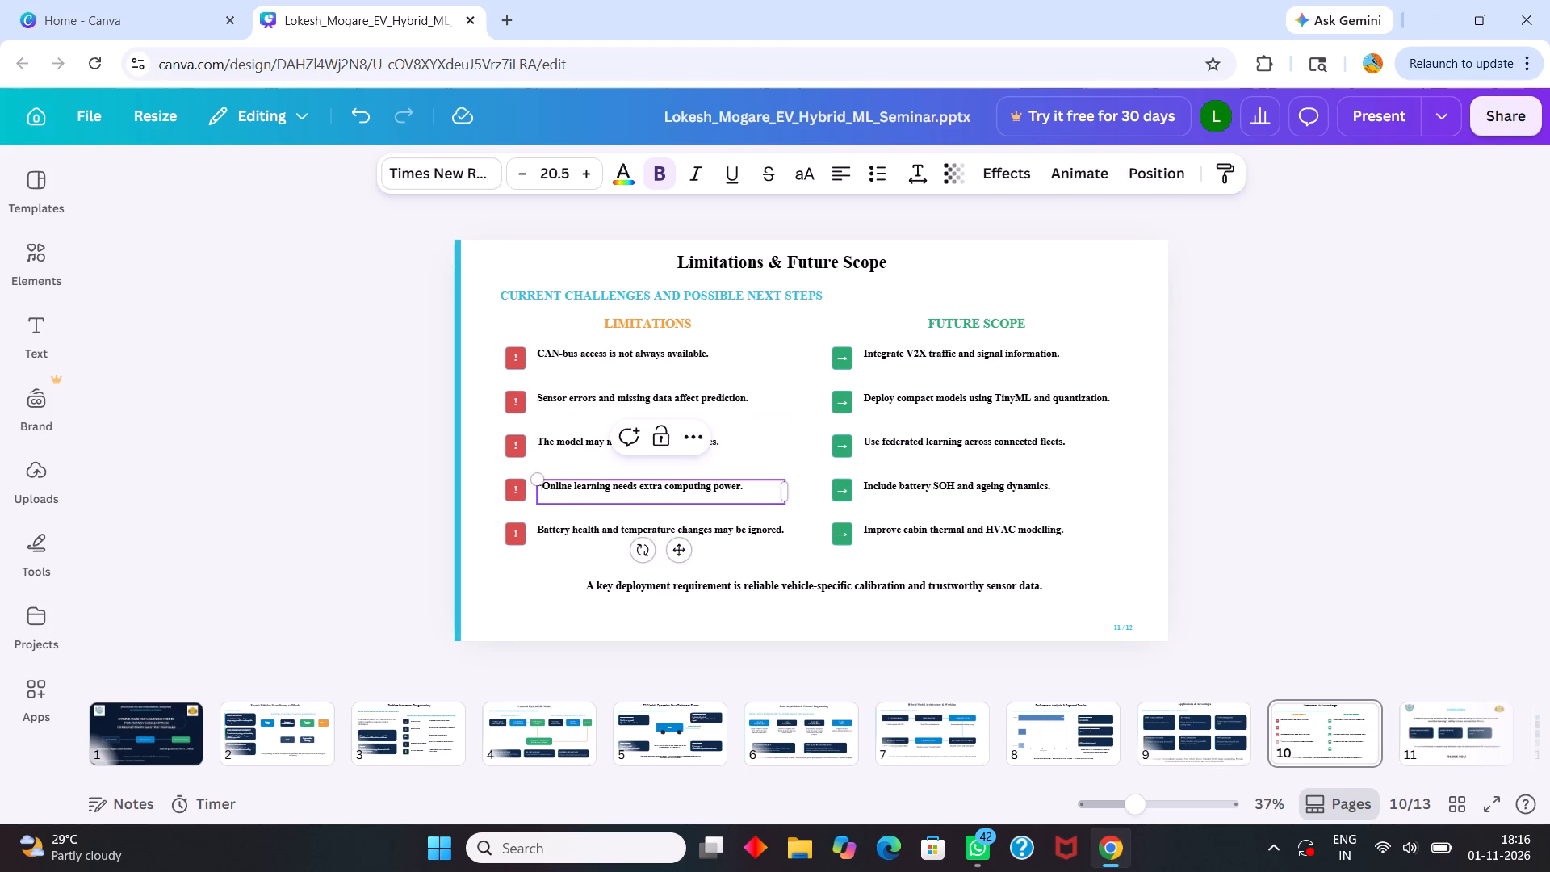
{"action": "key", "text": "BackSpace"}
{"action": "left_click", "coordinate": [570, 462]}
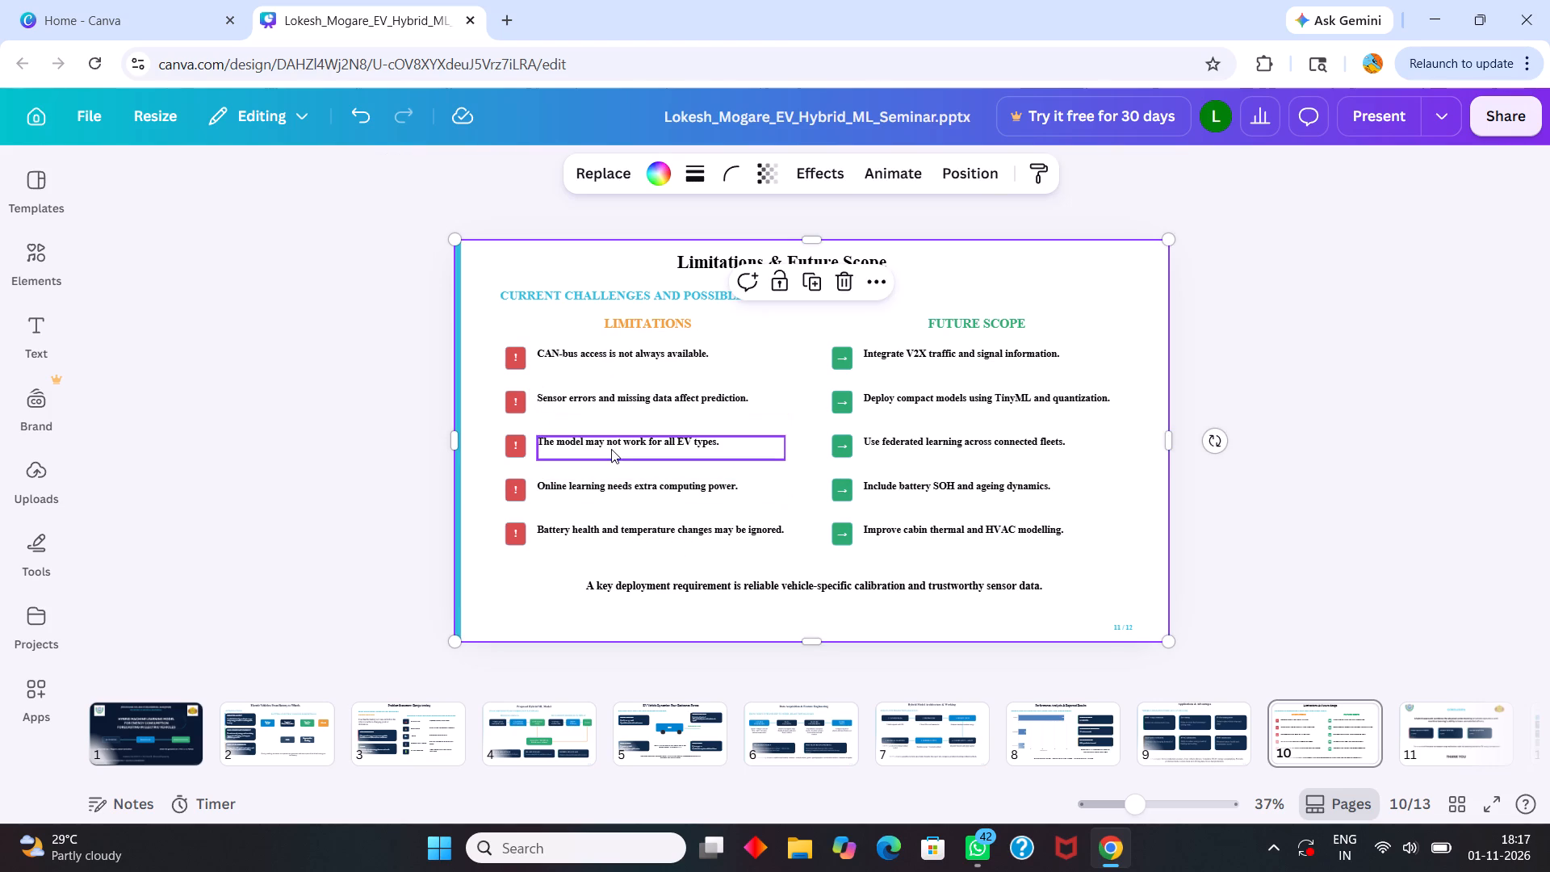
Increase the font size of the first two Limitations items, on CAN-bus access and sensor errors, to 23.5.
{"action": "left_click", "coordinate": [550, 354]}
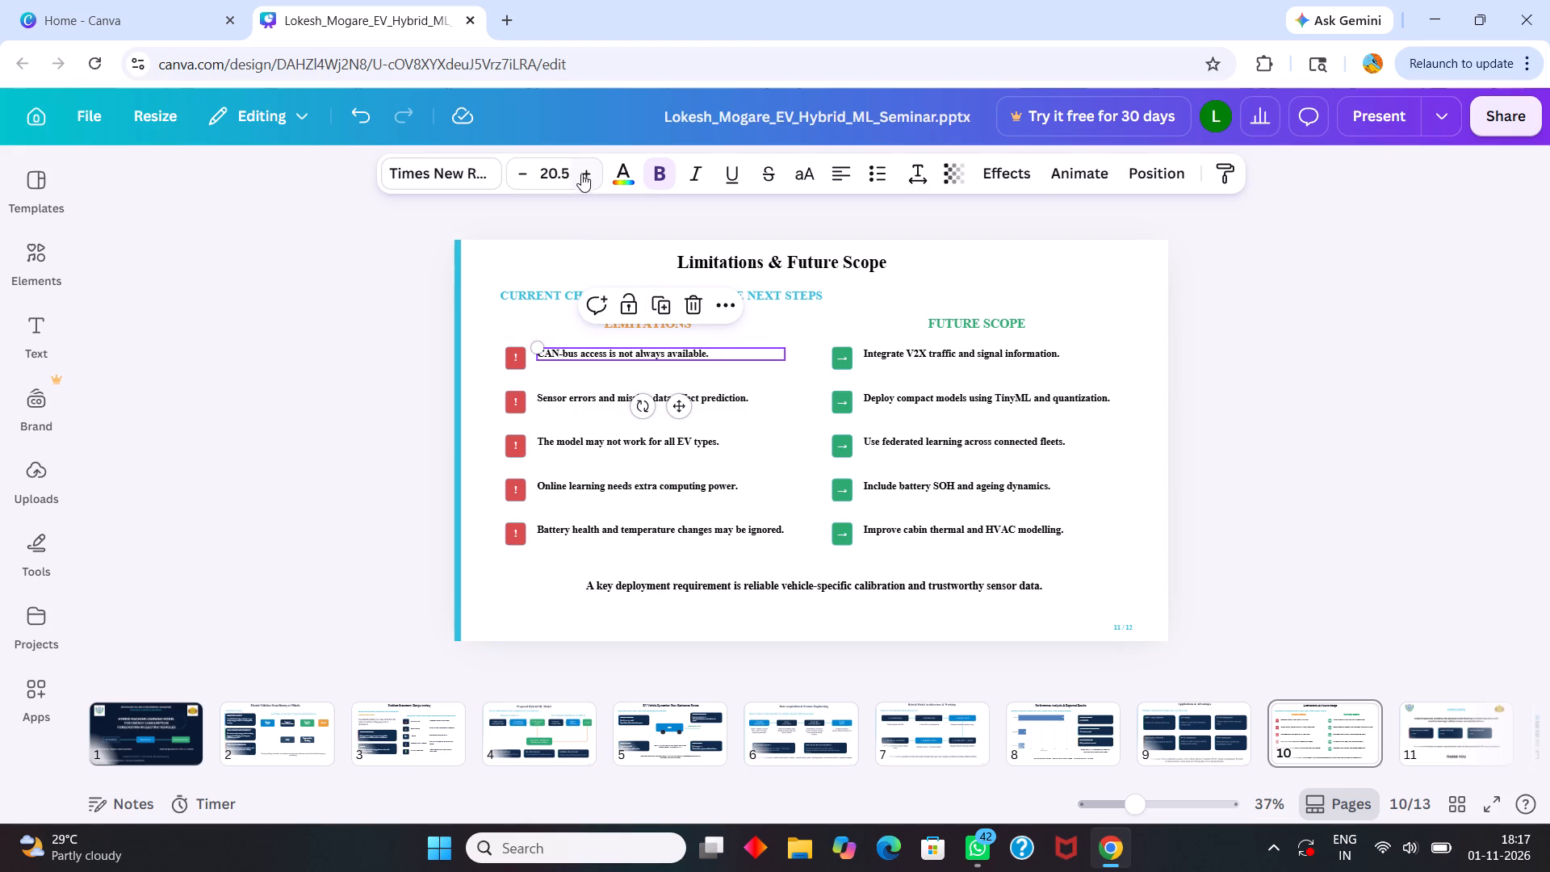
{"action": "left_click", "coordinate": [582, 170]}
{"action": "double_click", "coordinate": [582, 170]}
{"action": "left_click", "coordinate": [589, 400]}
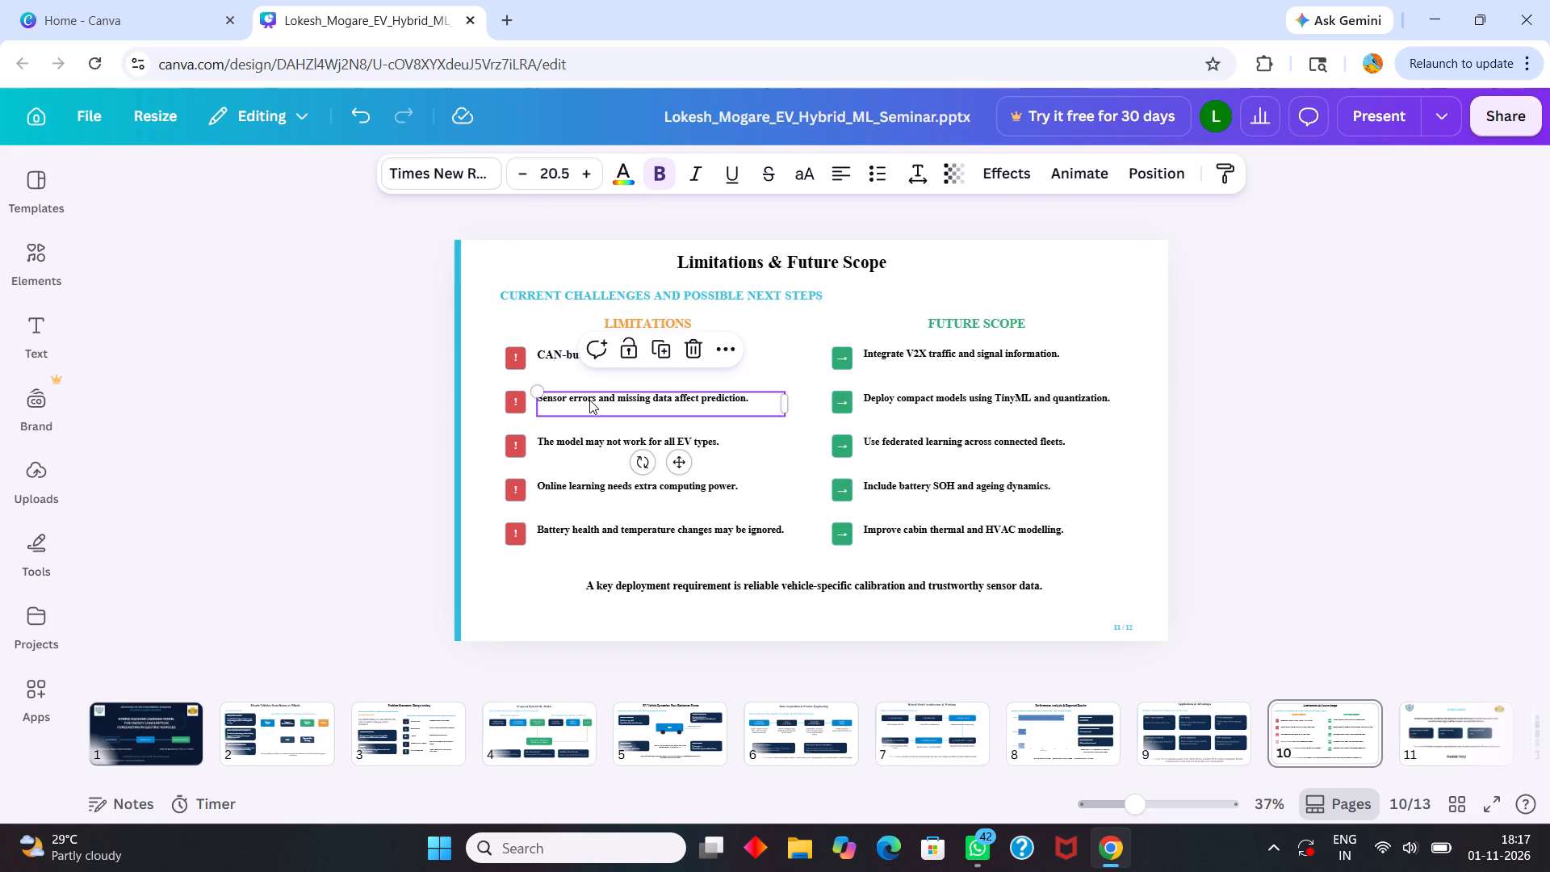
{"action": "triple_click", "coordinate": [586, 172]}
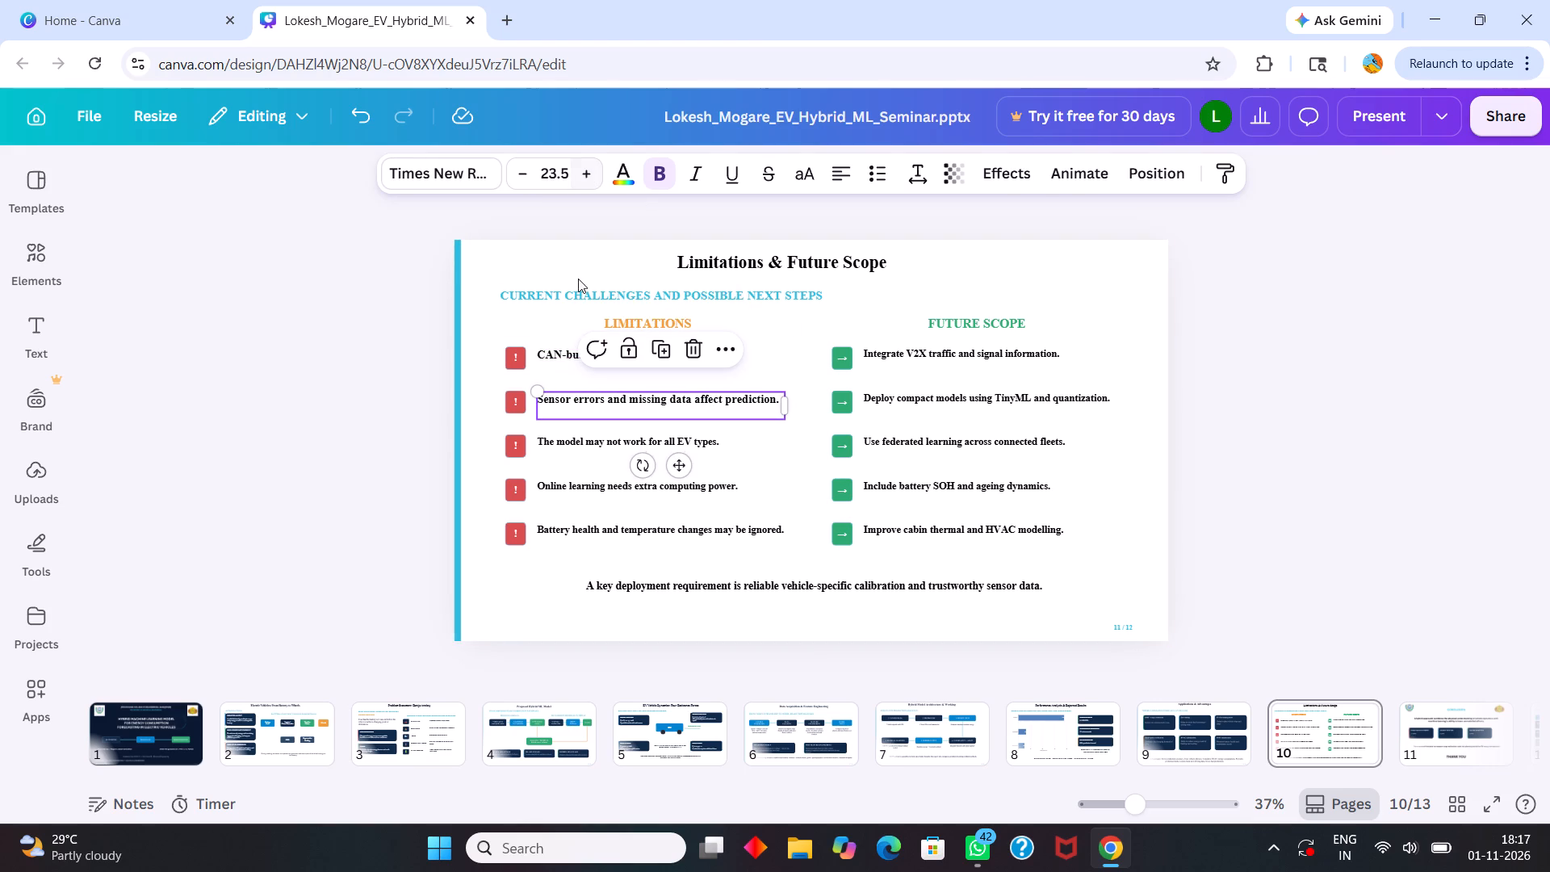
{"action": "left_click", "coordinate": [562, 355]}
{"action": "left_click", "coordinate": [561, 396]}
Increase the font size of the third, fourth and fifth Limitations items to 23.5.
{"action": "left_click", "coordinate": [542, 441]}
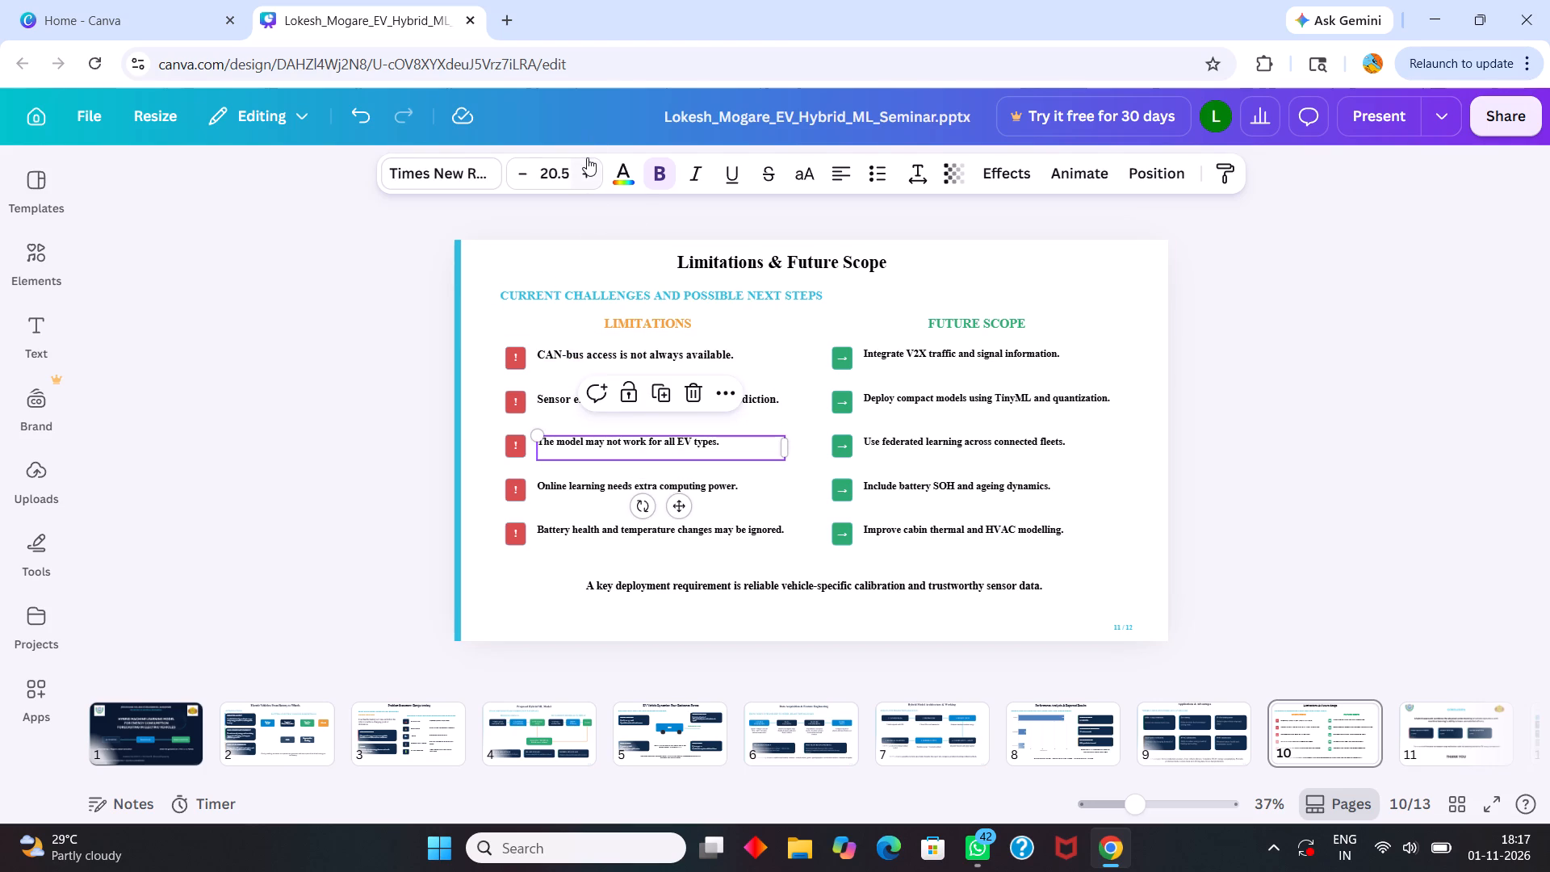
{"action": "double_click", "coordinate": [583, 171]}
{"action": "left_click", "coordinate": [583, 171]}
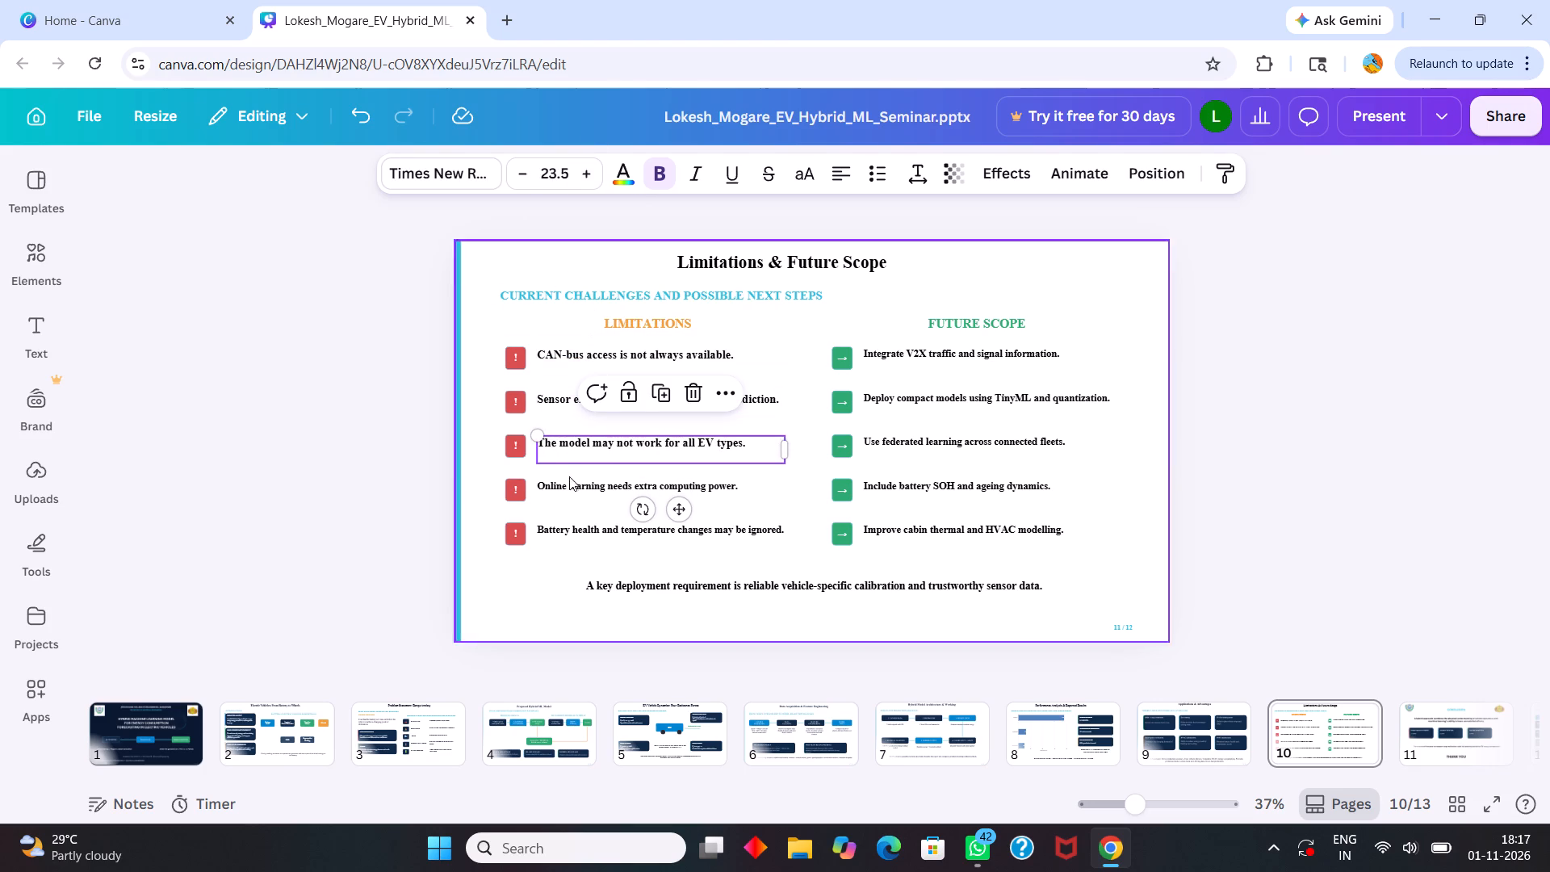
{"action": "left_click", "coordinate": [569, 483]}
{"action": "double_click", "coordinate": [583, 170]}
{"action": "left_click", "coordinate": [583, 170]}
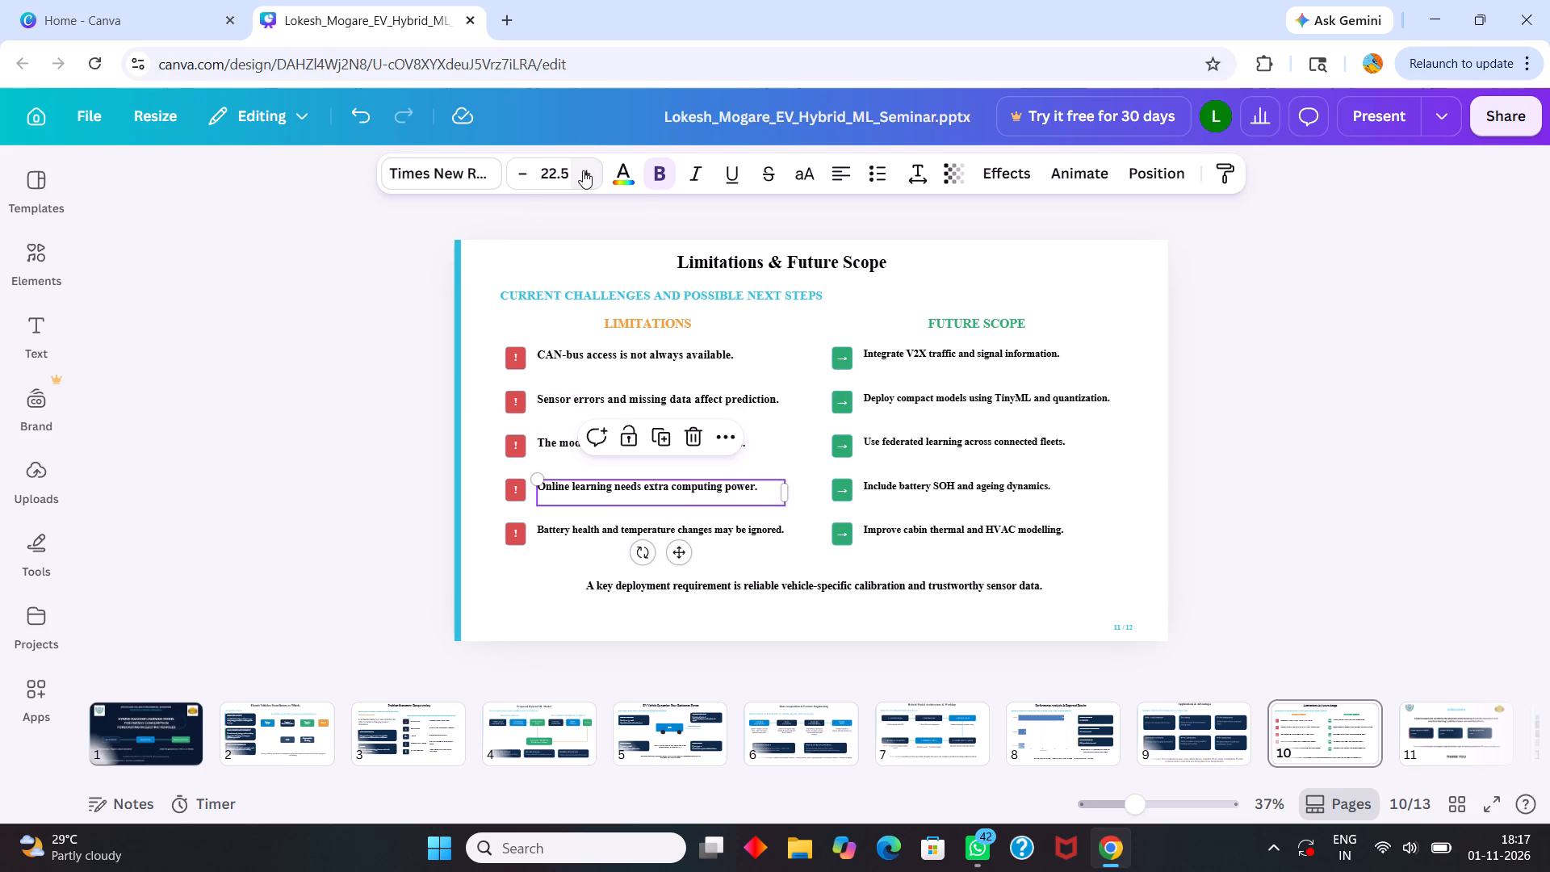
{"action": "left_click", "coordinate": [566, 524]}
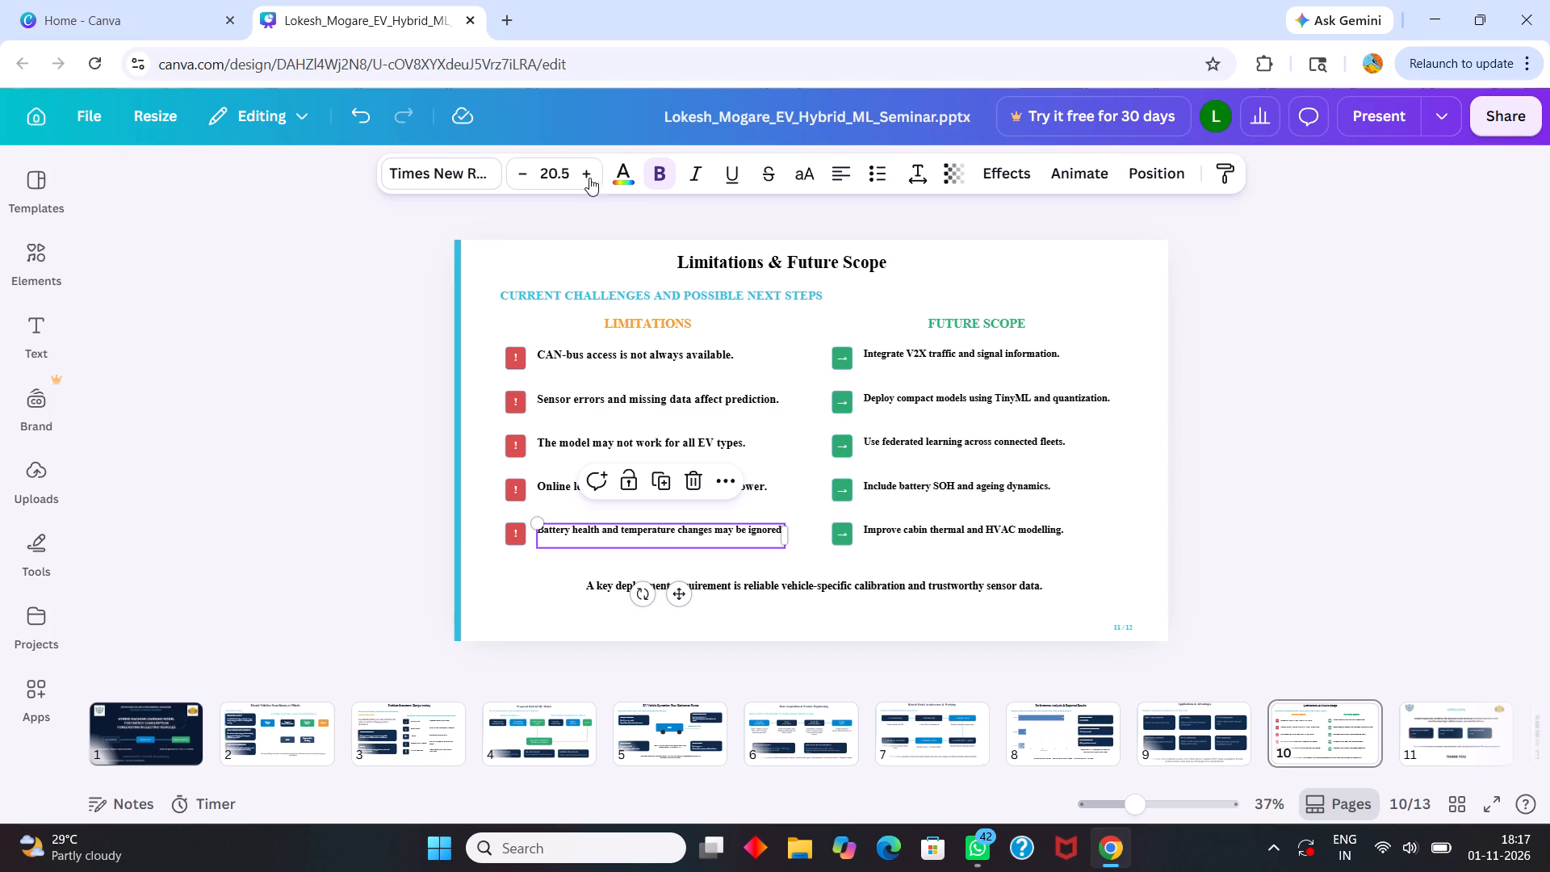
{"action": "double_click", "coordinate": [587, 171]}
{"action": "left_click", "coordinate": [587, 171]}
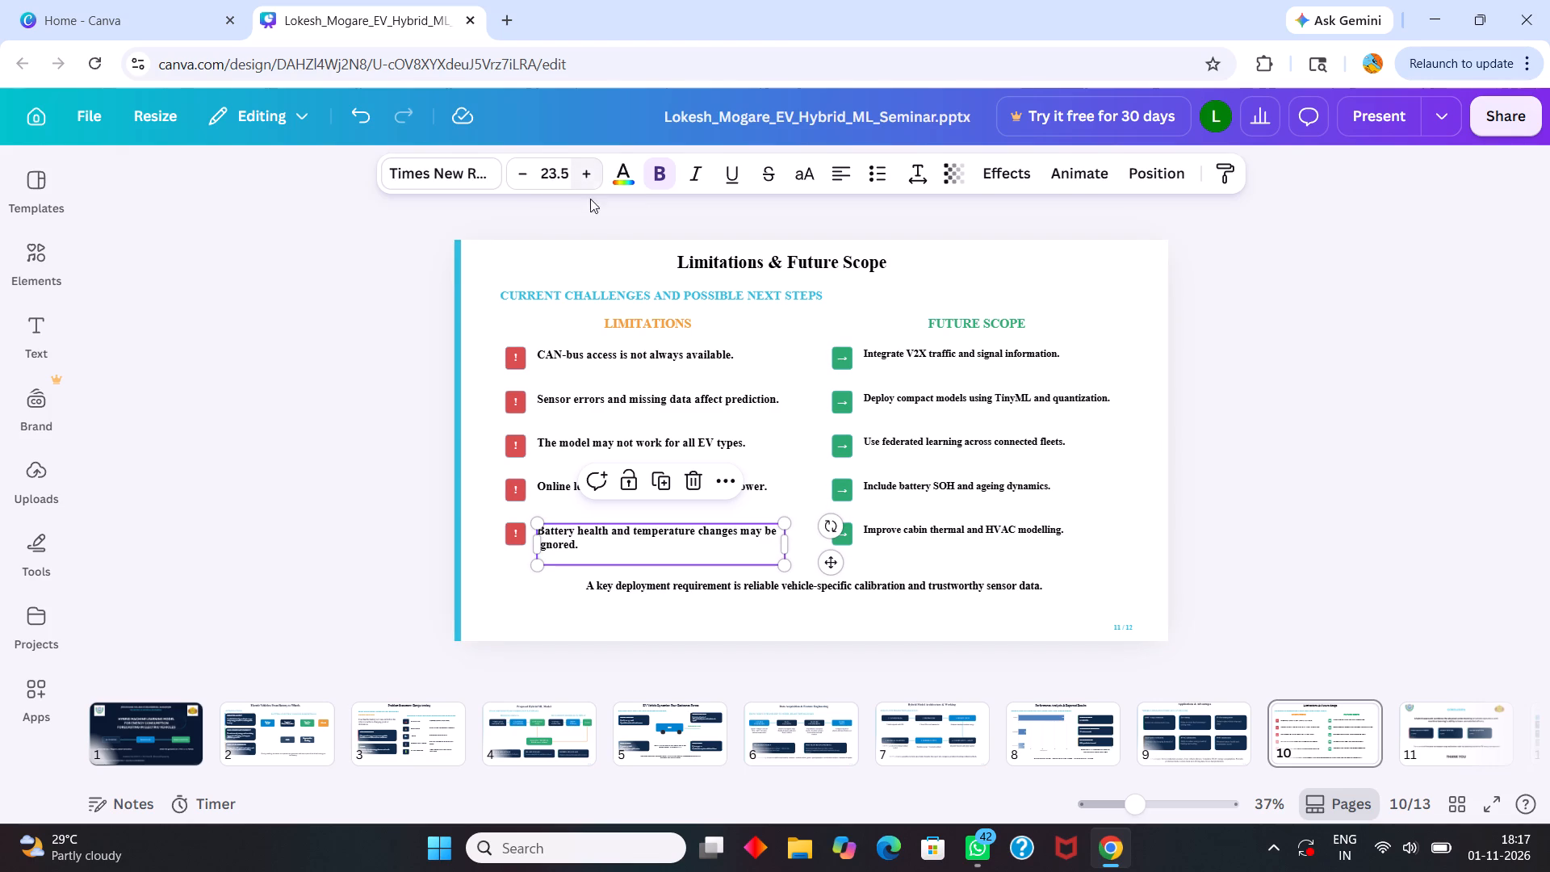
Reposition the first three Limitations text lines slightly to line up beside their red exclamation markers.
{"action": "double_click", "coordinate": [590, 356]}
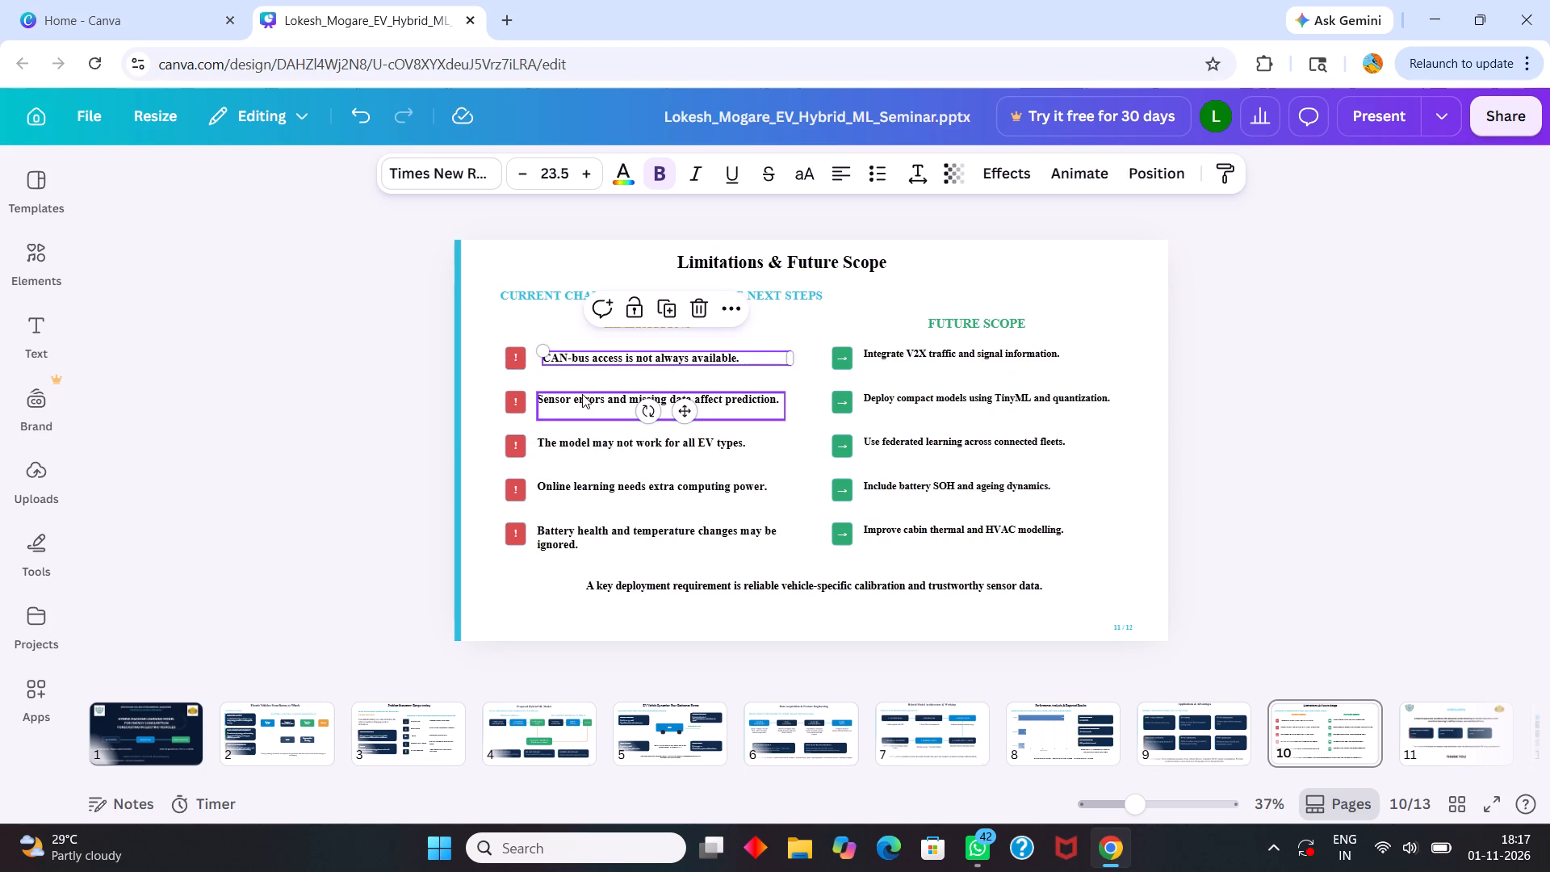
{"action": "double_click", "coordinate": [582, 394]}
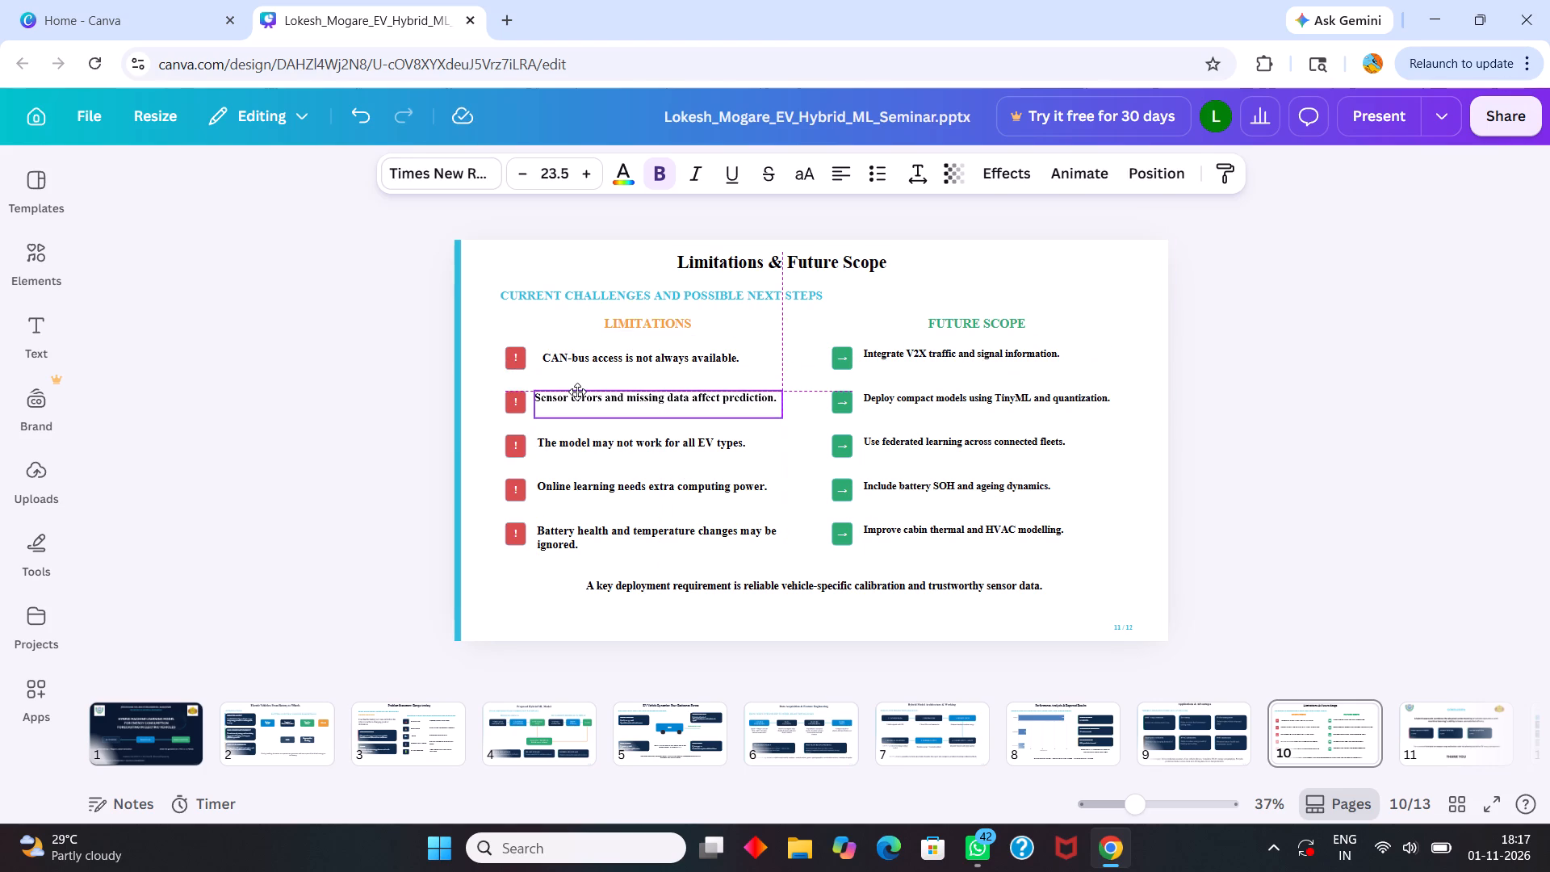
{"action": "double_click", "coordinate": [575, 438]}
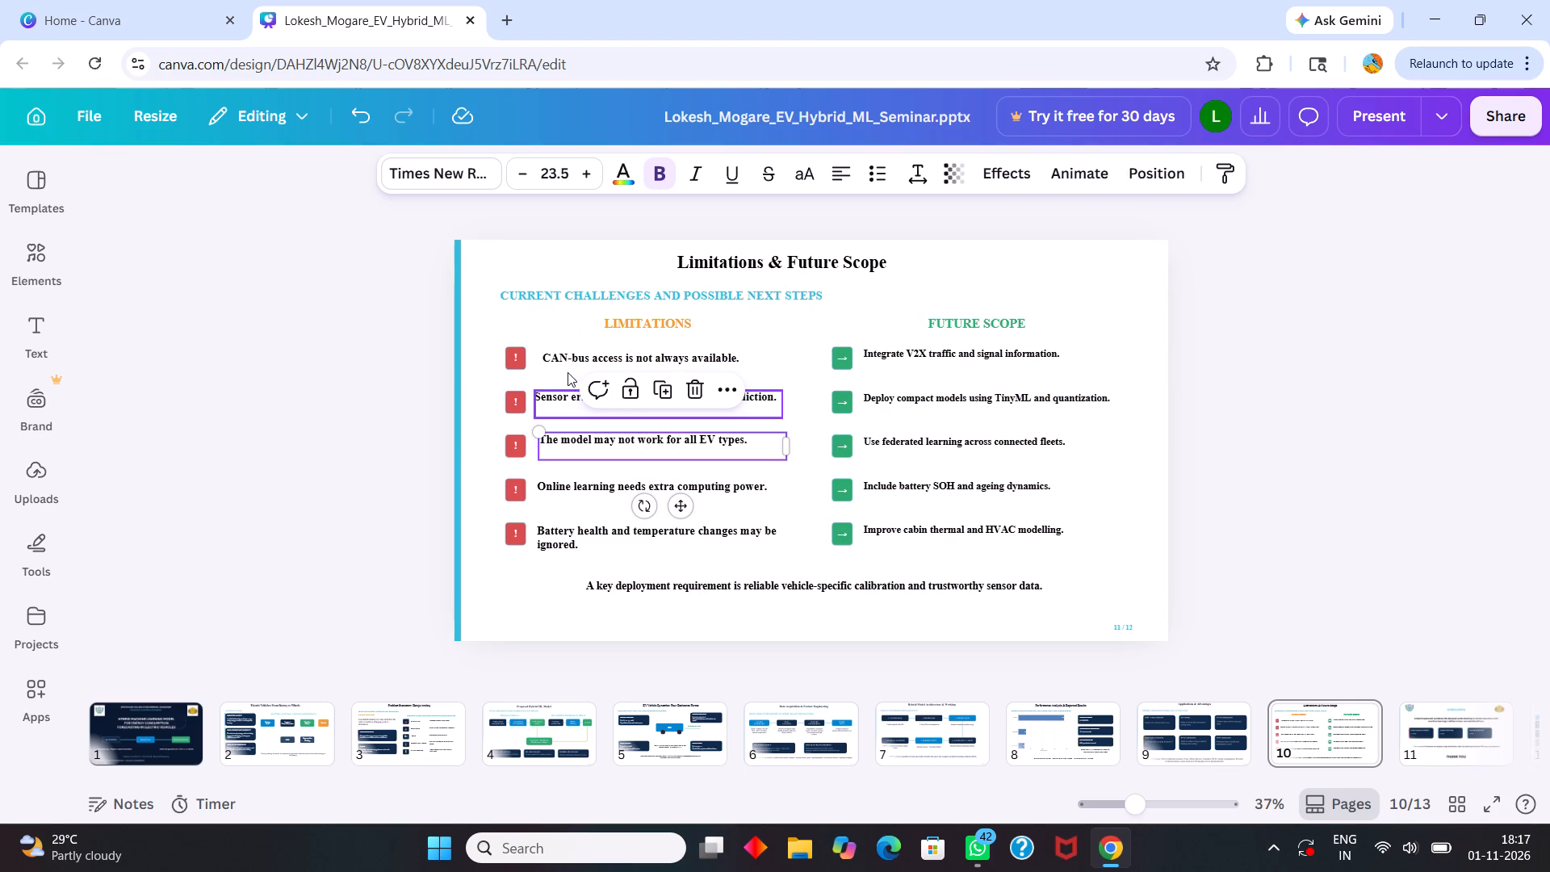
{"action": "left_click", "coordinate": [559, 392]}
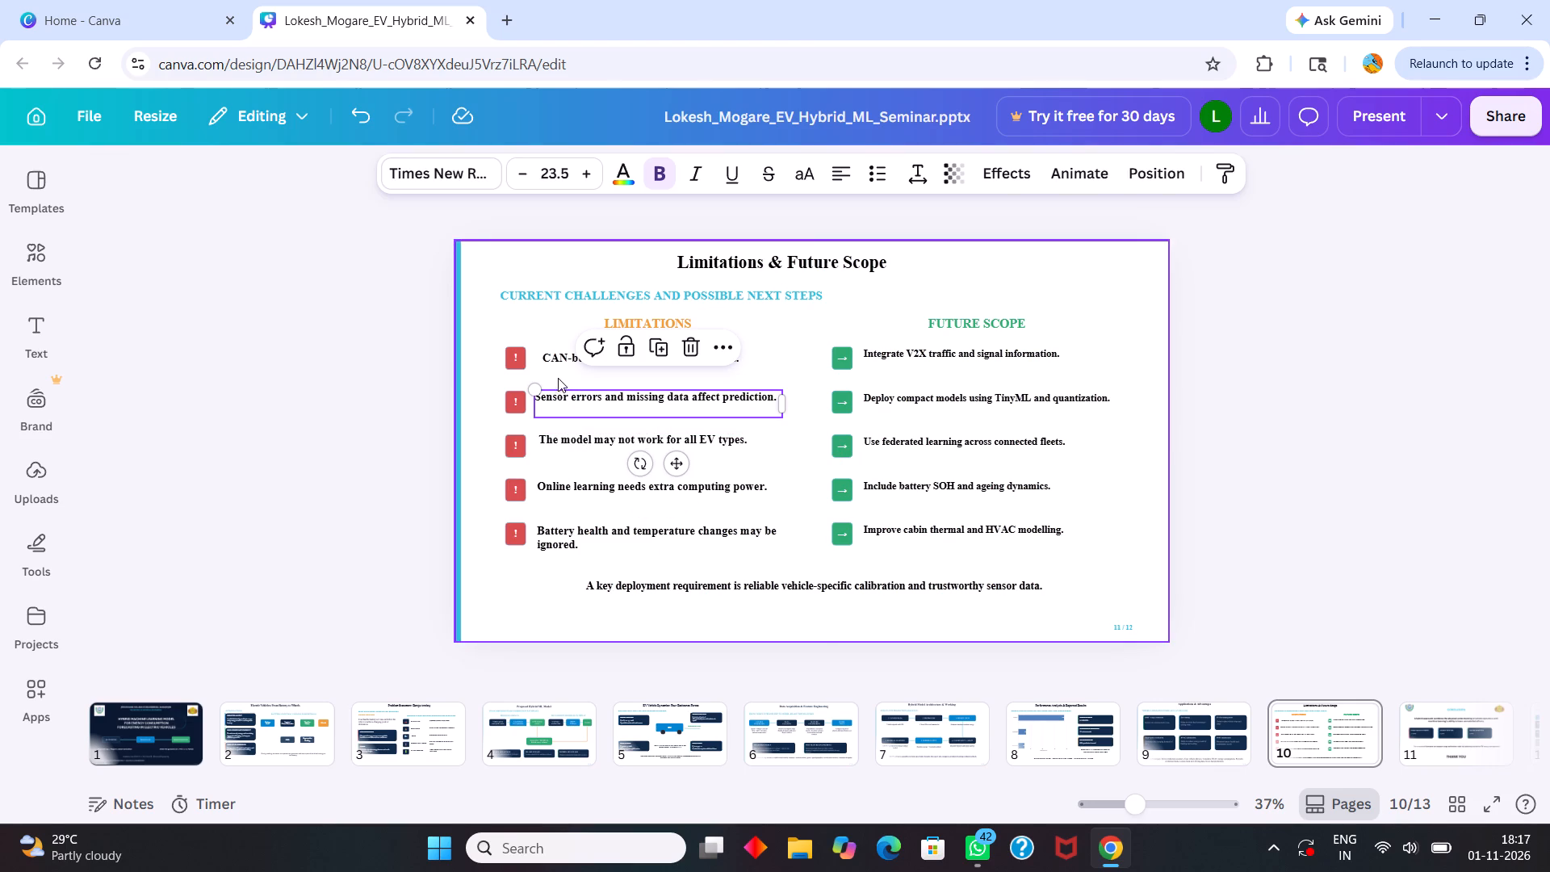
{"action": "left_click", "coordinate": [558, 375]}
{"action": "left_click", "coordinate": [554, 392]}
{"action": "left_click_drag", "start_coordinate": [554, 392], "coordinate": [562, 391]}
{"action": "double_click", "coordinate": [565, 436]}
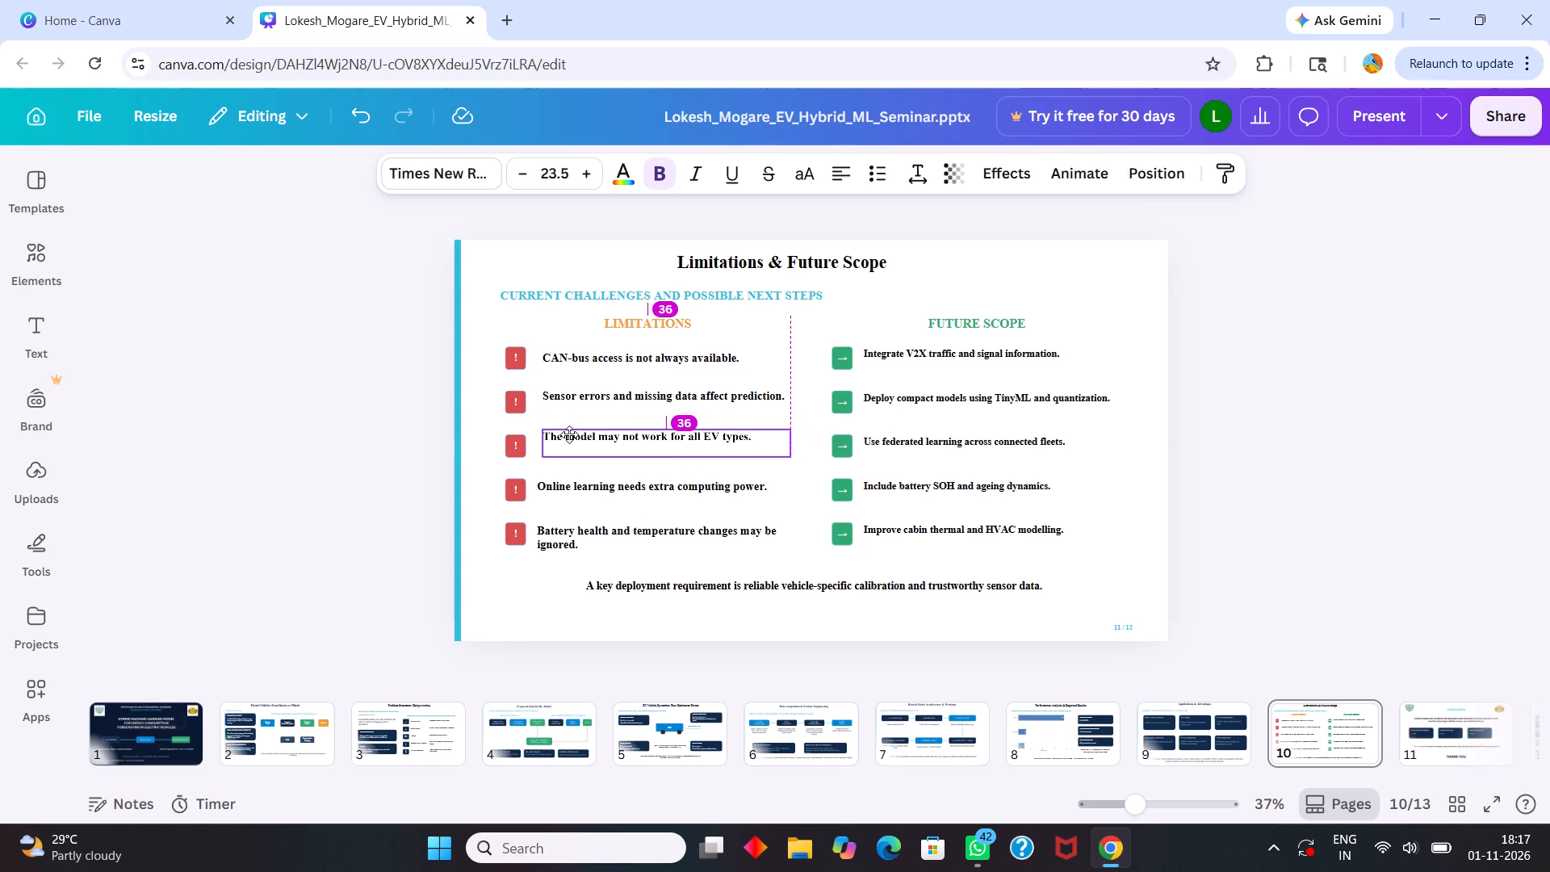
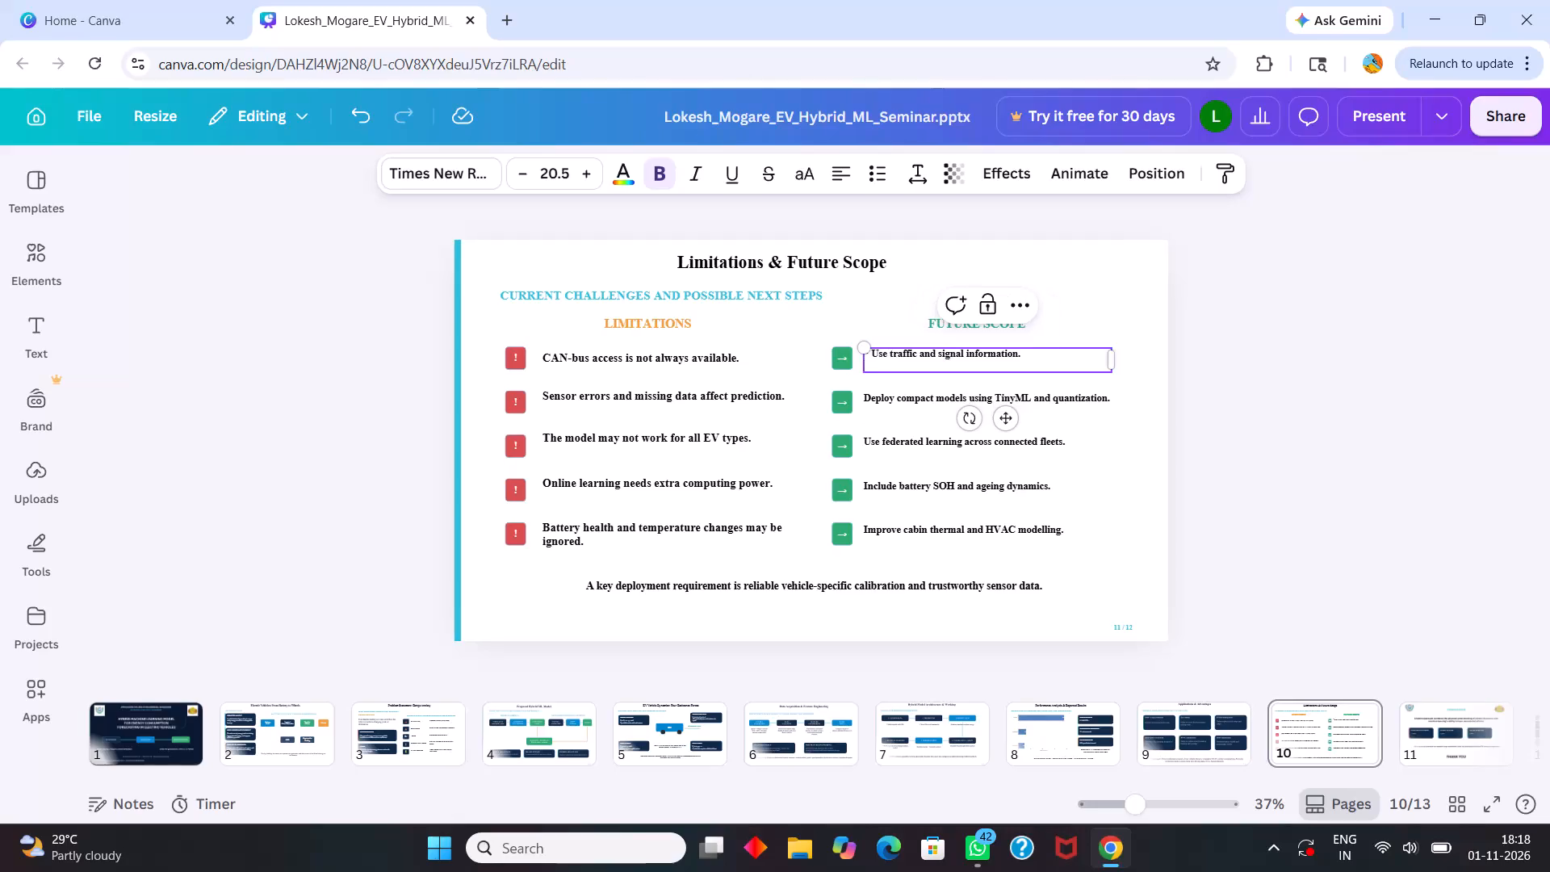
Open the second Future Scope item, on compact models using TinyML and quantization, for text editing.
{"action": "left_click", "coordinate": [871, 397]}
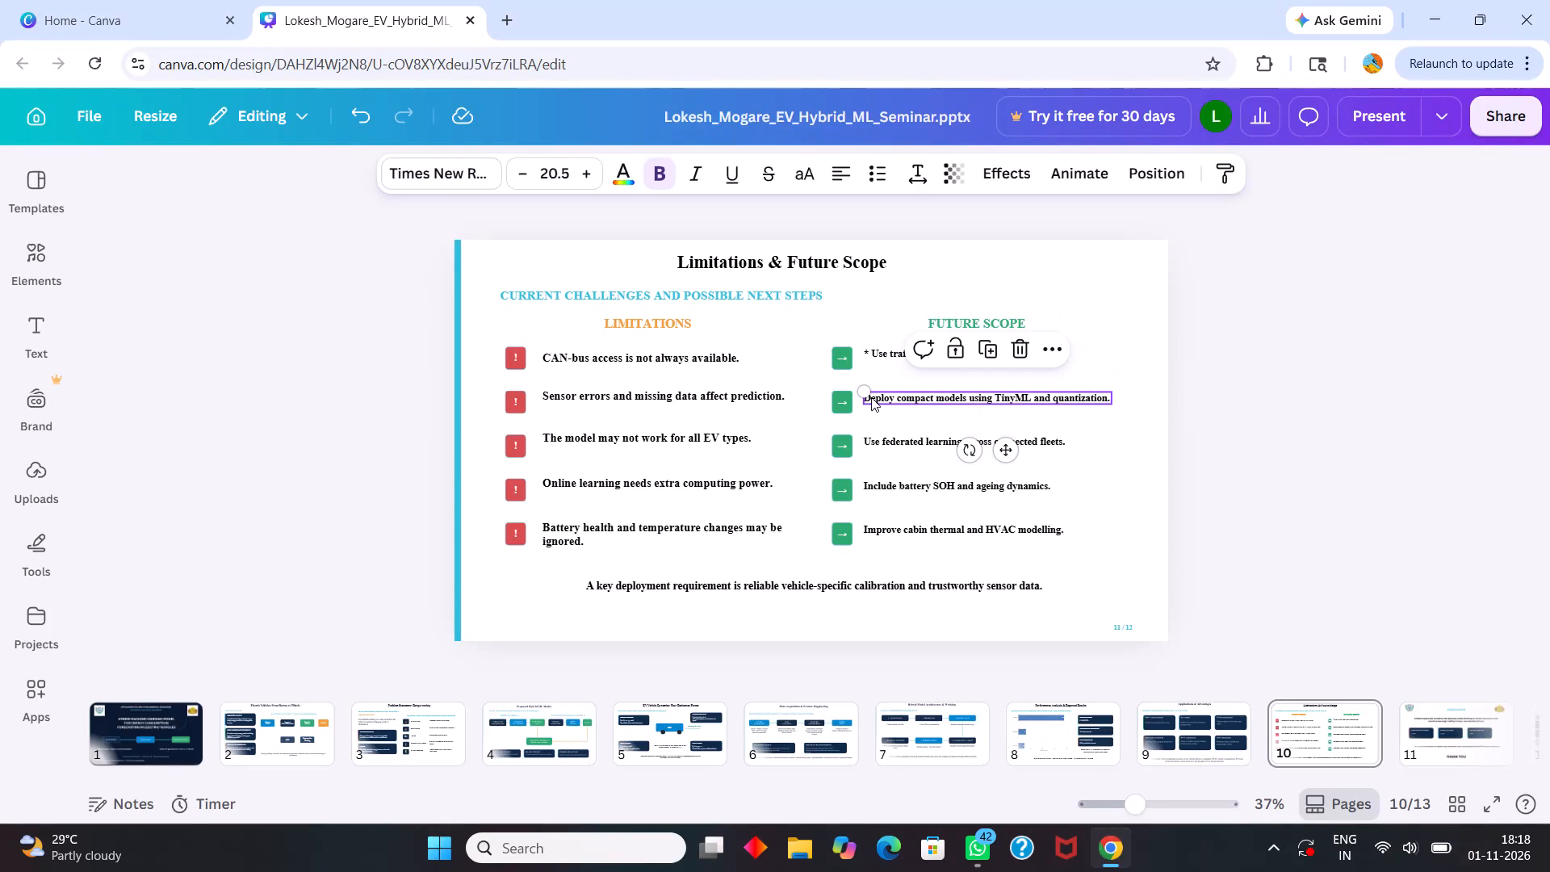
{"action": "left_click", "coordinate": [871, 397]}
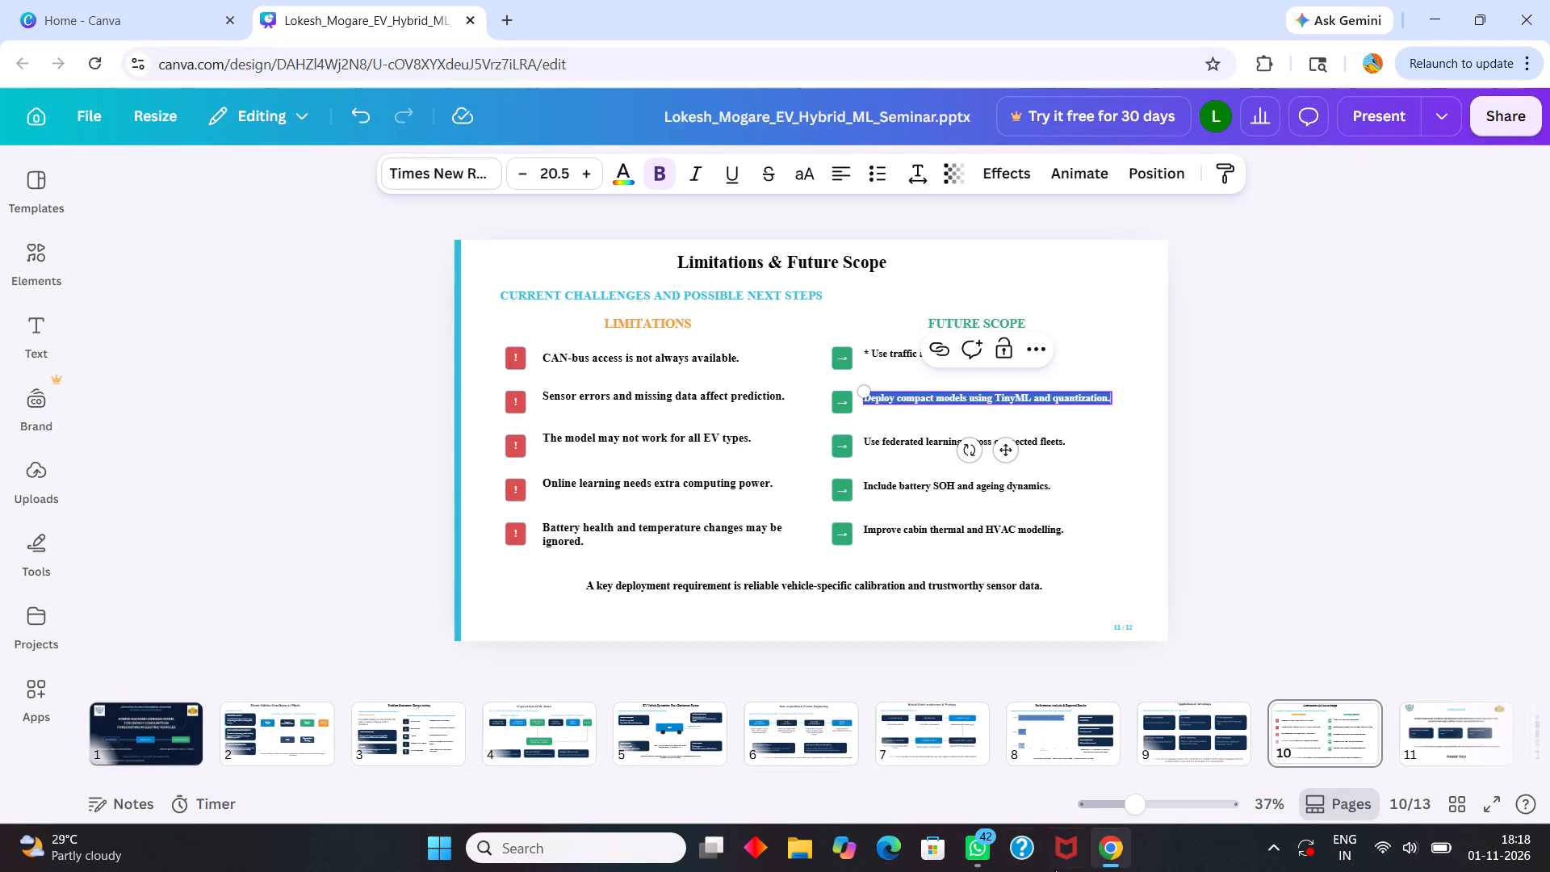
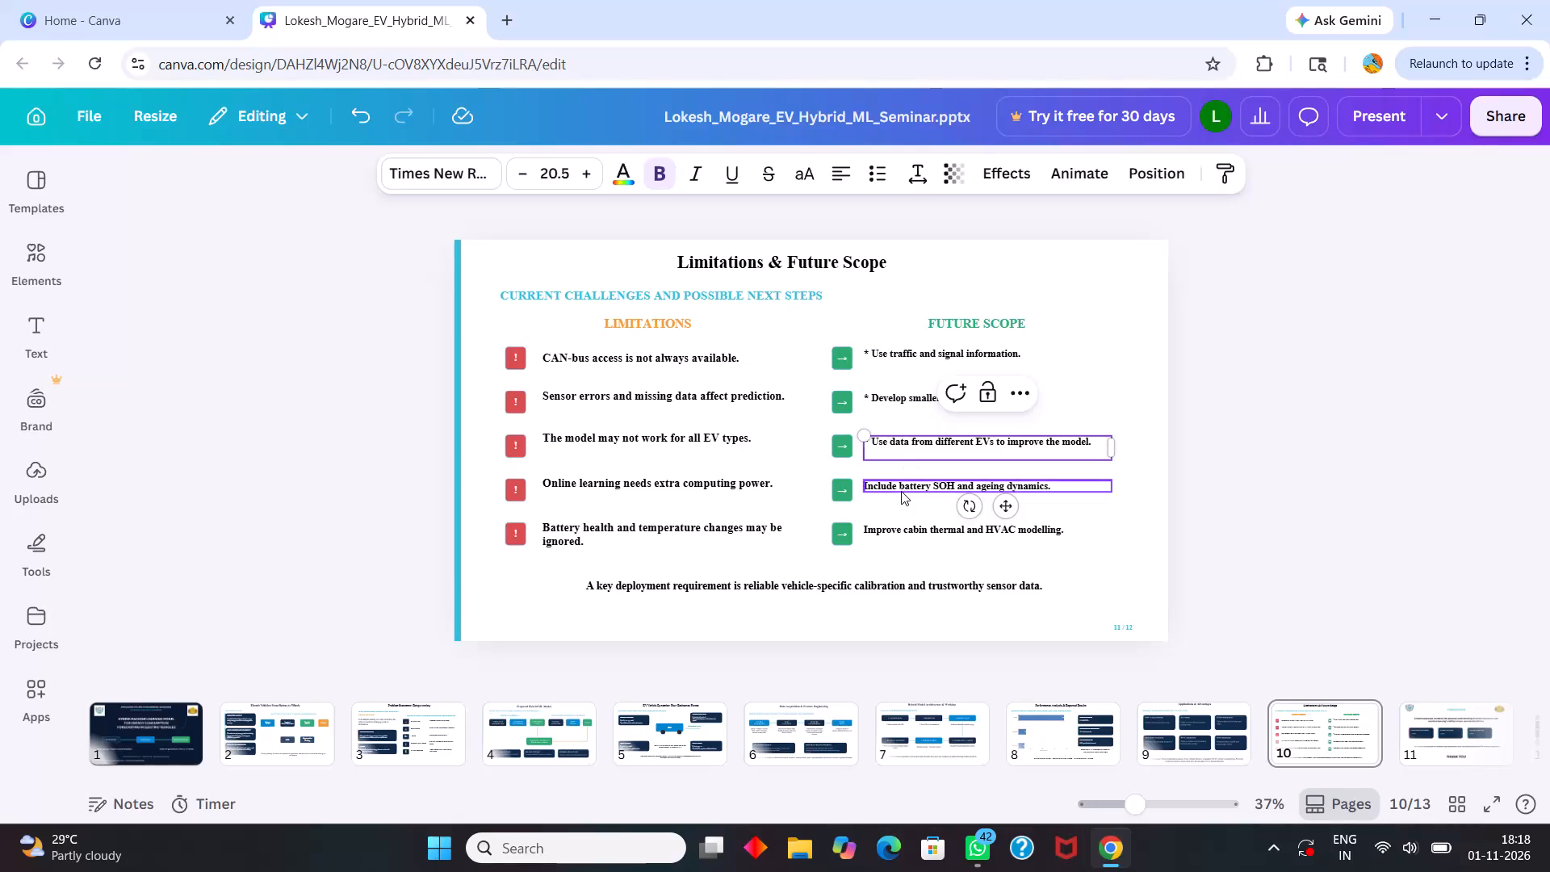
Open the fourth Future Scope item, on battery SOH and ageing dynamics, for text editing with all its text selected.
{"action": "left_click", "coordinate": [901, 491]}
{"action": "left_click", "coordinate": [901, 491]}
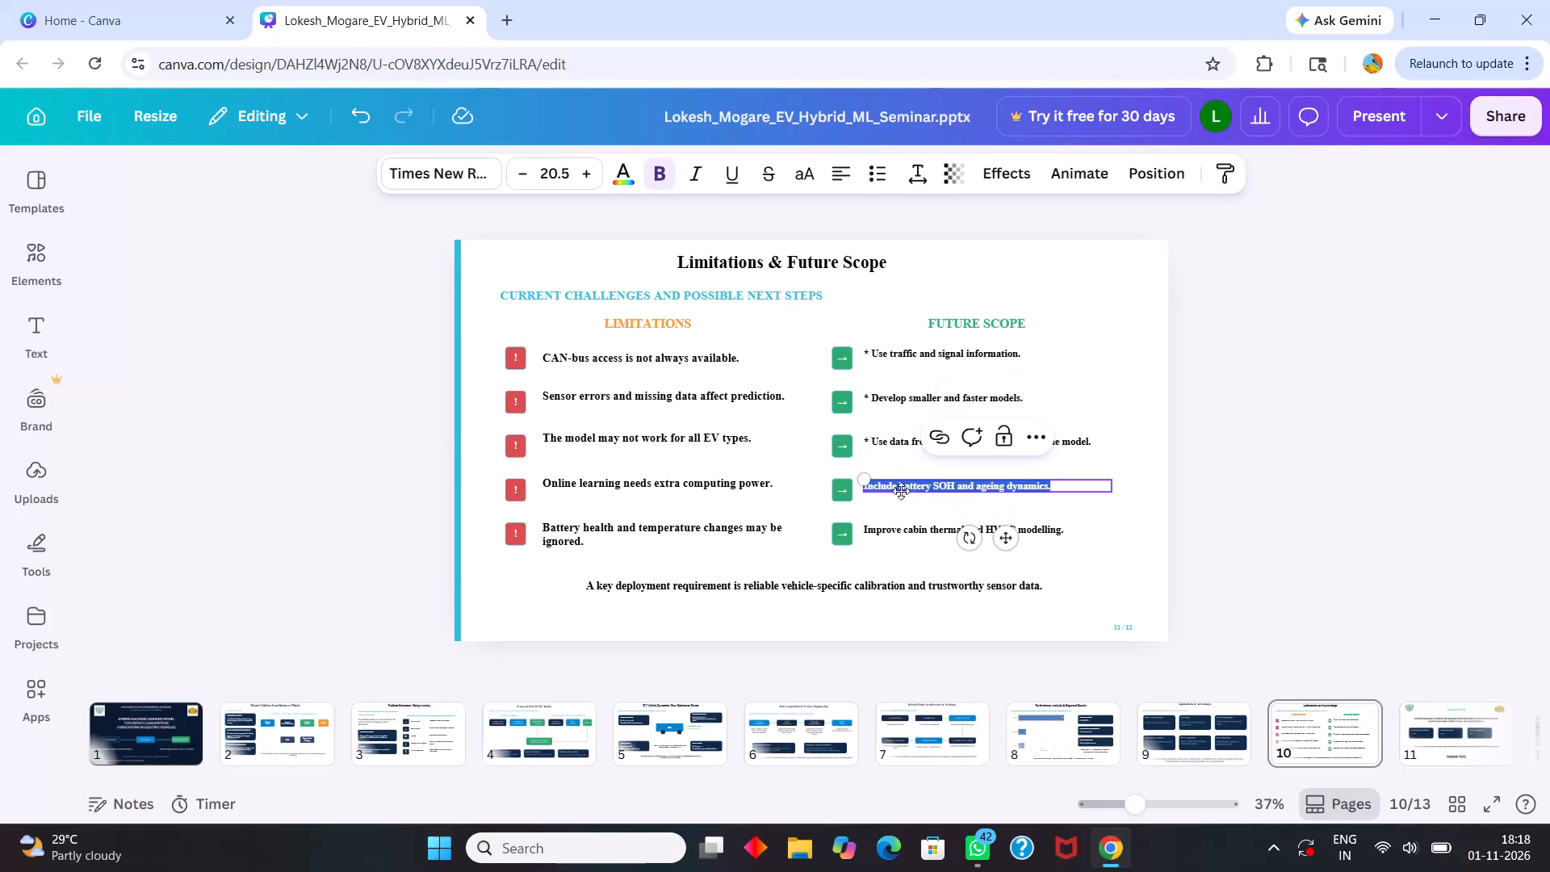
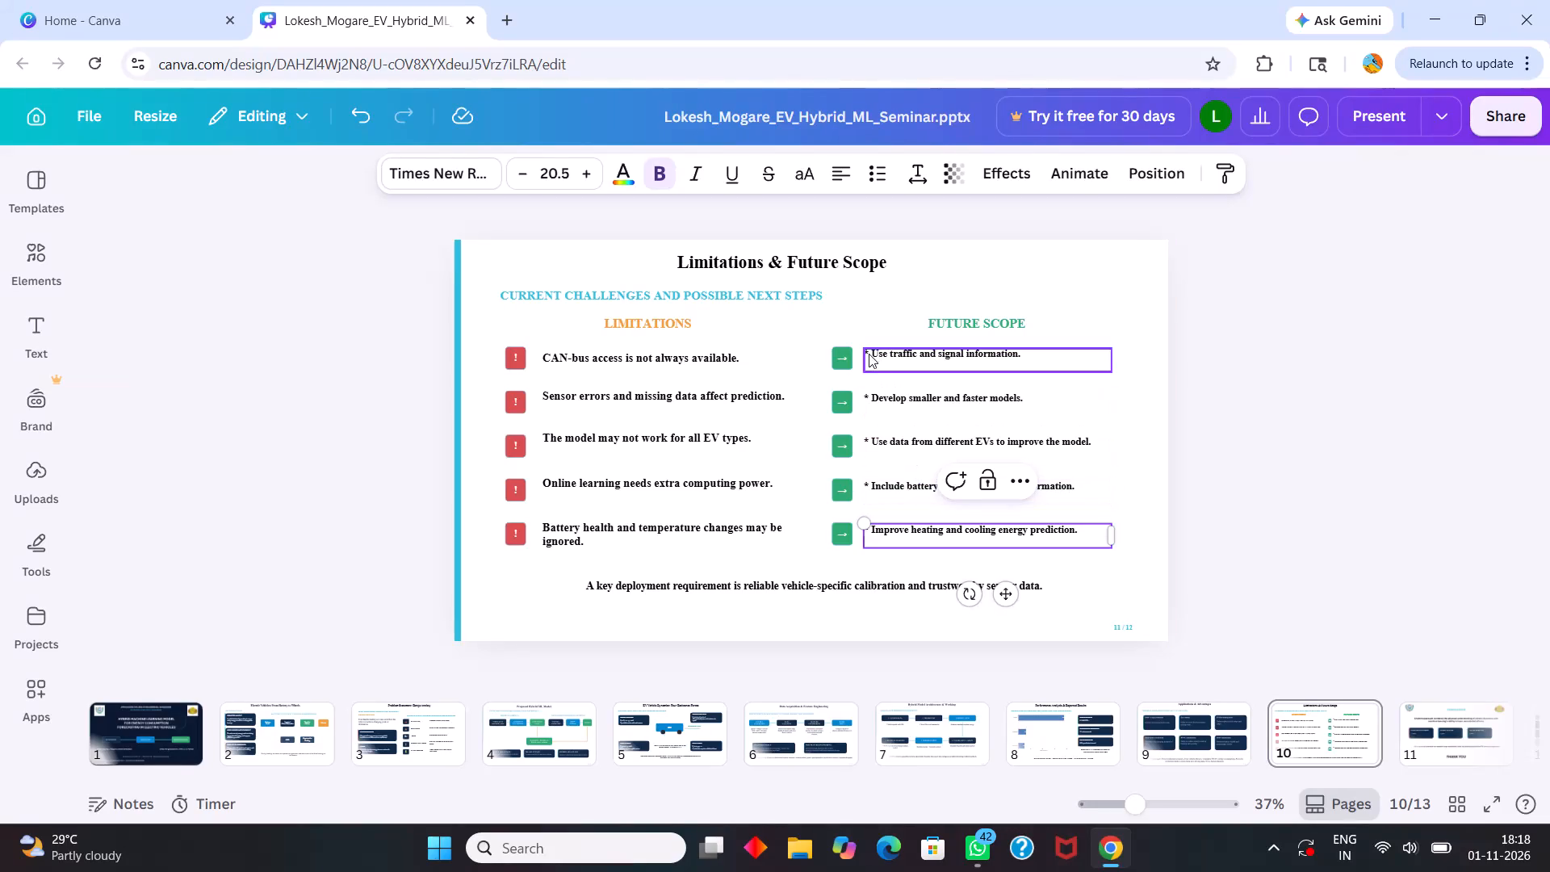
Delete the leading asterisks from the first three Future Scope items, on traffic information, smaller models and data from different EVs.
{"action": "left_click", "coordinate": [867, 350]}
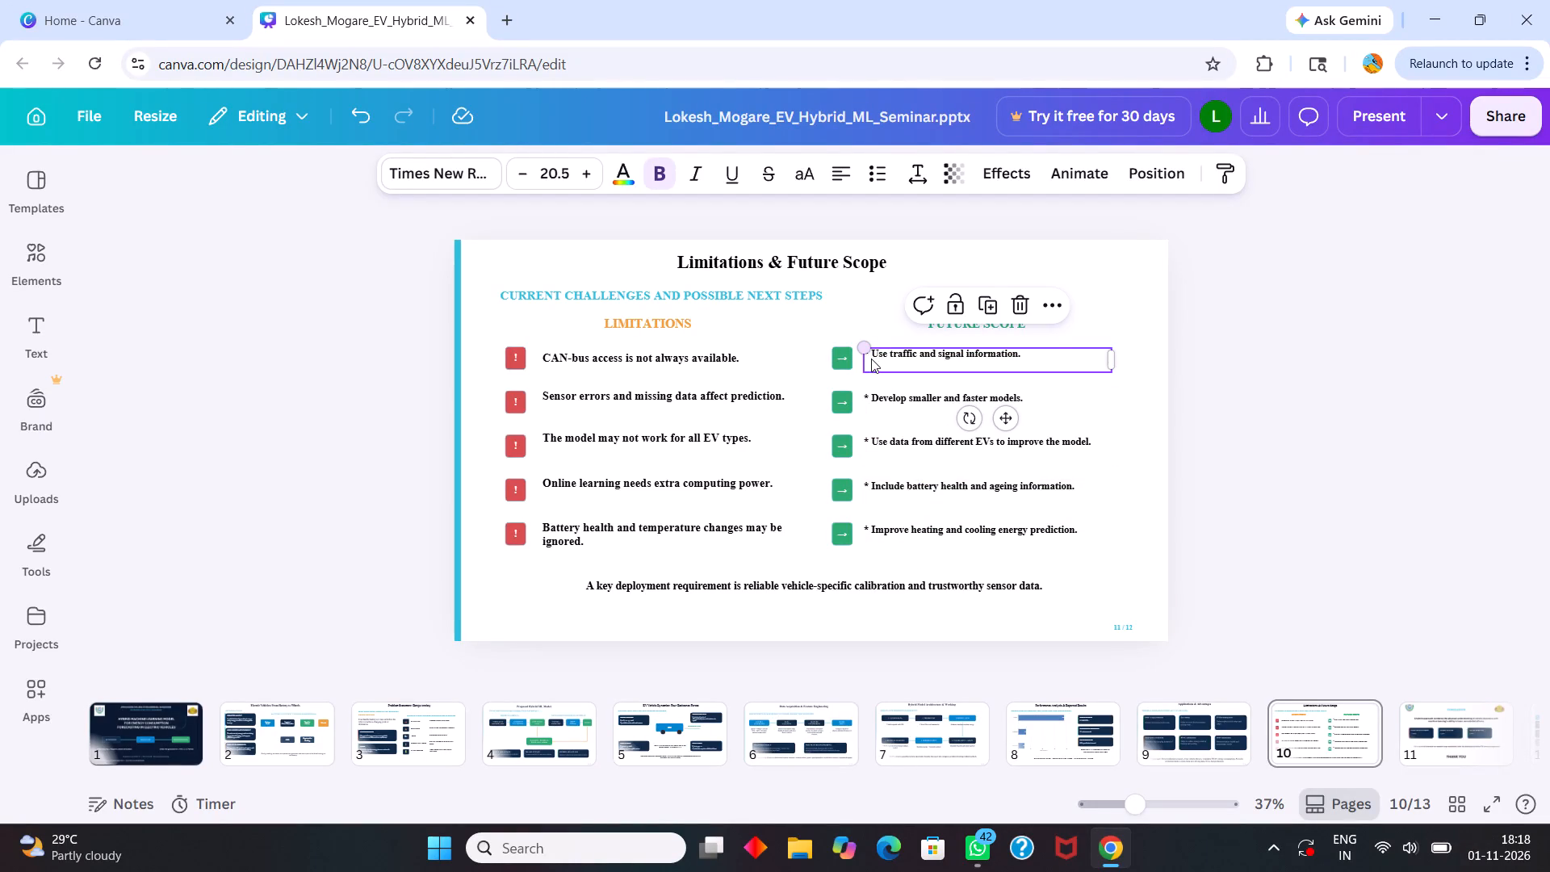
{"action": "left_click", "coordinate": [871, 354]}
{"action": "key", "text": "Left"}
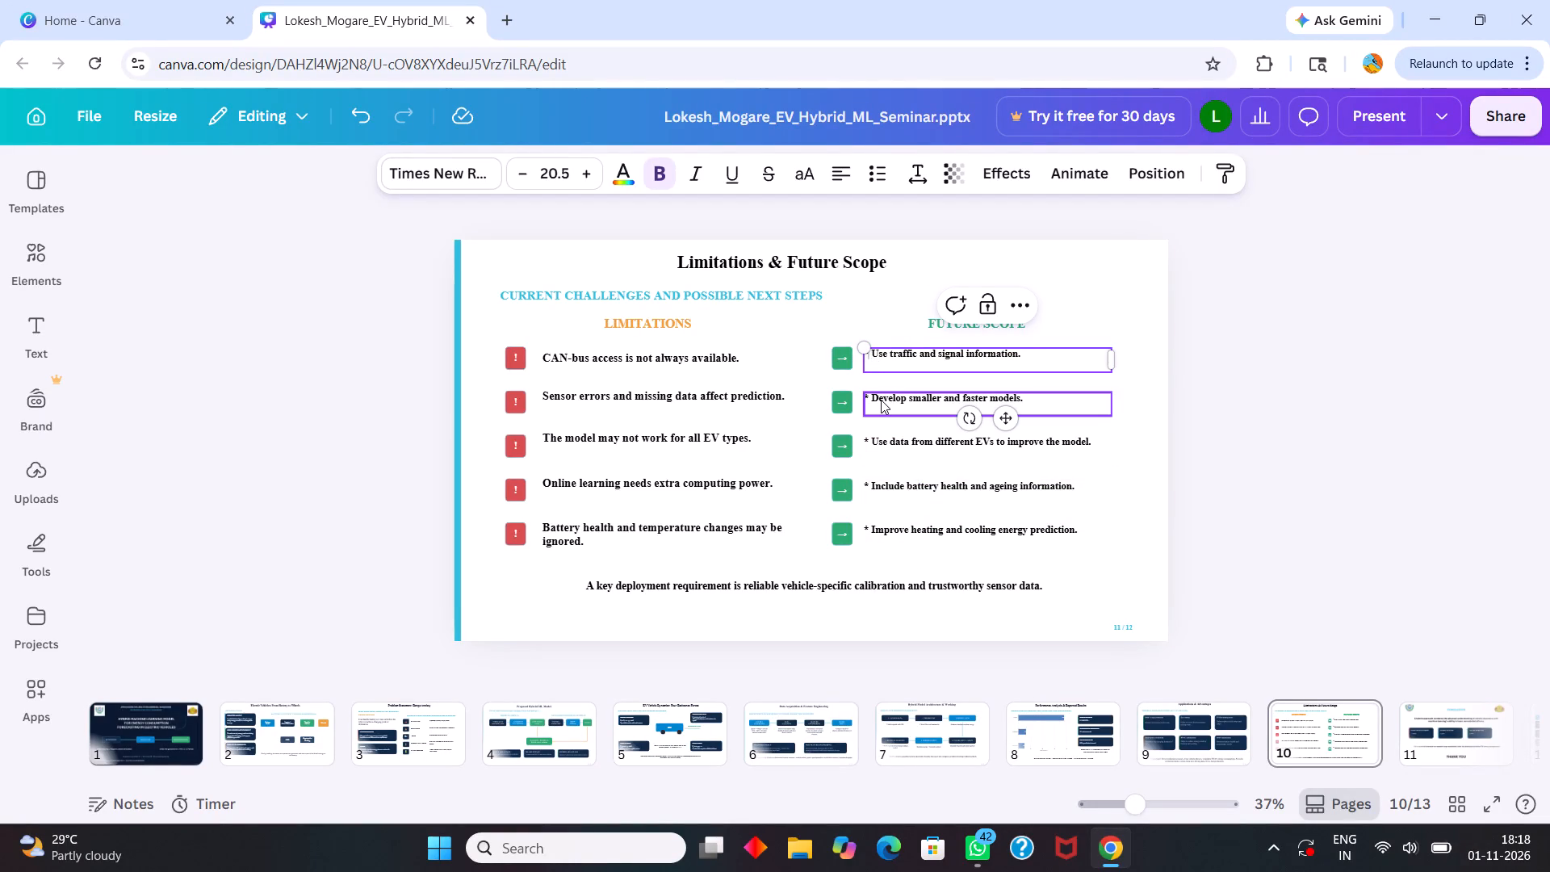
{"action": "key", "text": "BackSpace"}
{"action": "left_click", "coordinate": [872, 398]}
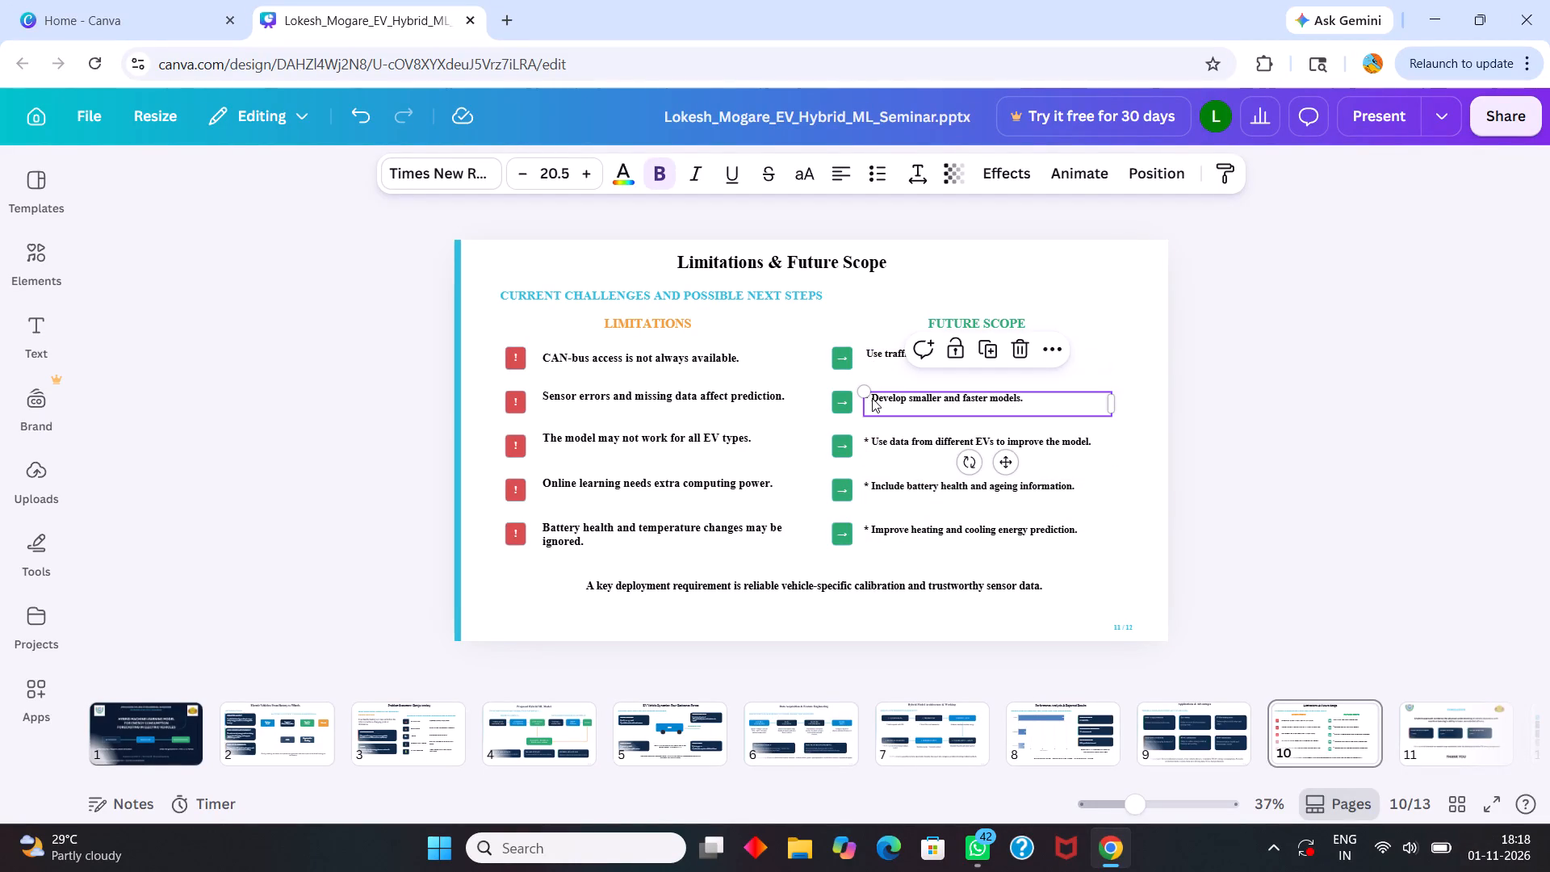
{"action": "left_click", "coordinate": [872, 398]}
{"action": "key", "text": "Left"}
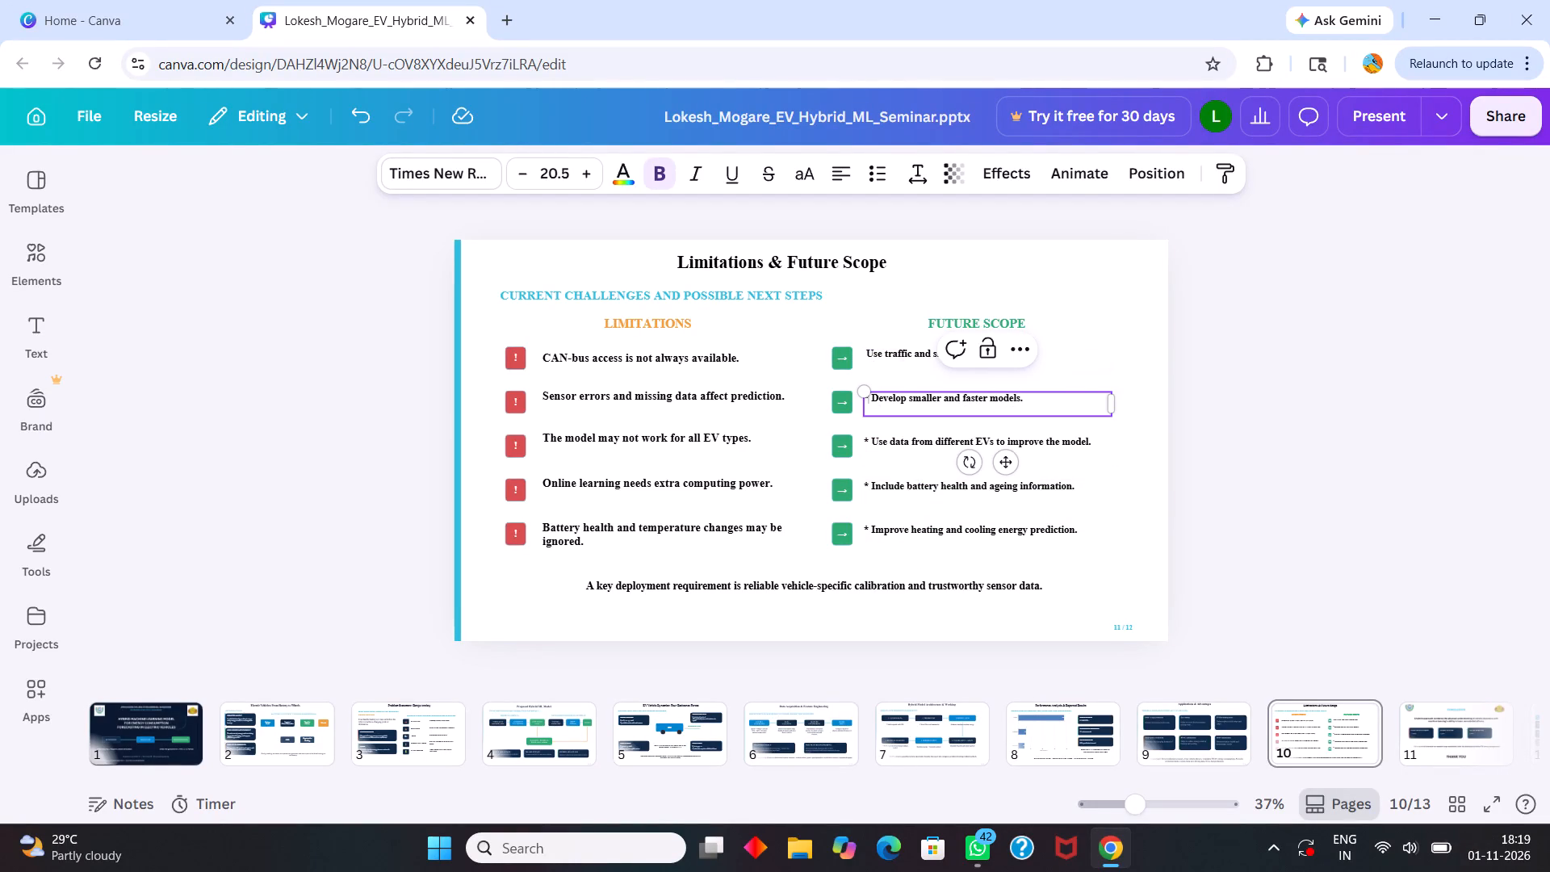
{"action": "key", "text": "BackSpace"}
{"action": "left_click", "coordinate": [881, 439]}
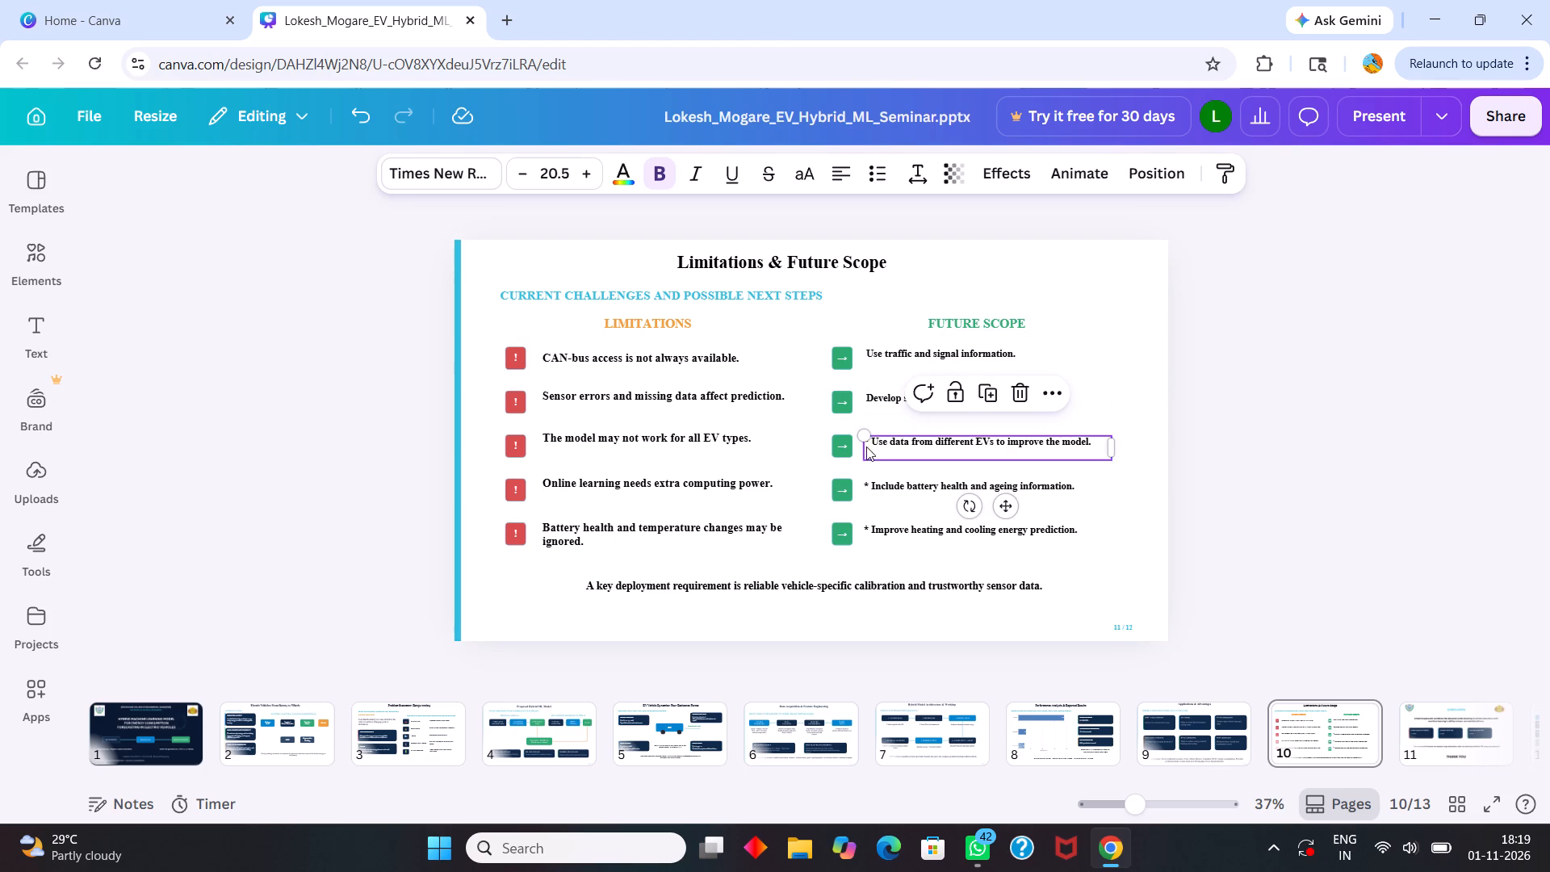
{"action": "left_click", "coordinate": [873, 436]}
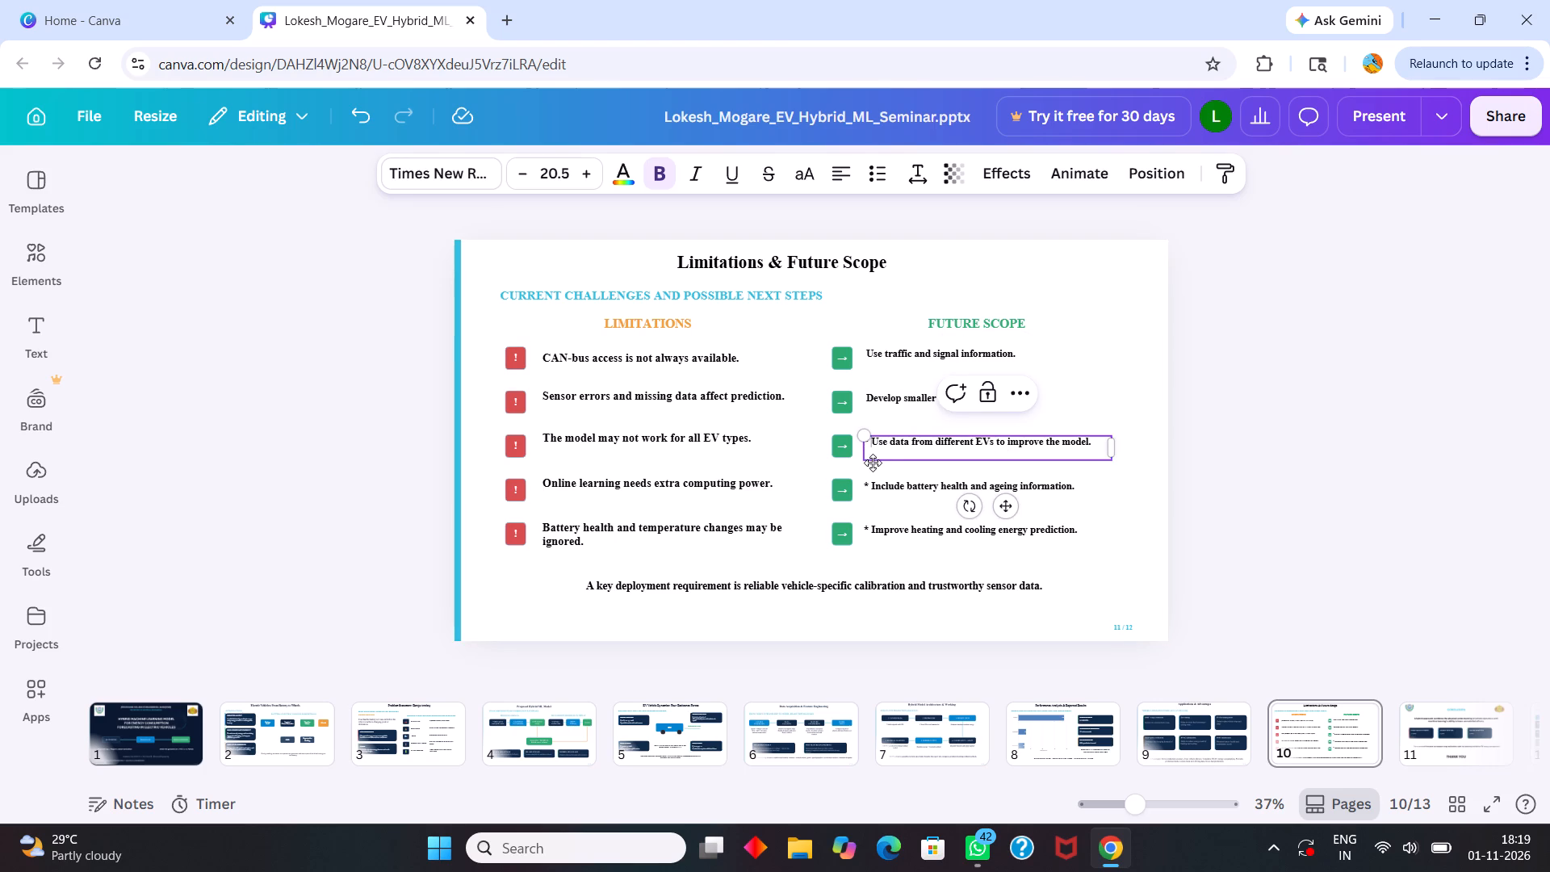
{"action": "key", "text": "Left"}
{"action": "key", "text": "BackSpace"}
Delete the leading asterisks from the last two Future Scope items, on battery health and on heating and cooling prediction.
{"action": "left_click", "coordinate": [875, 487]}
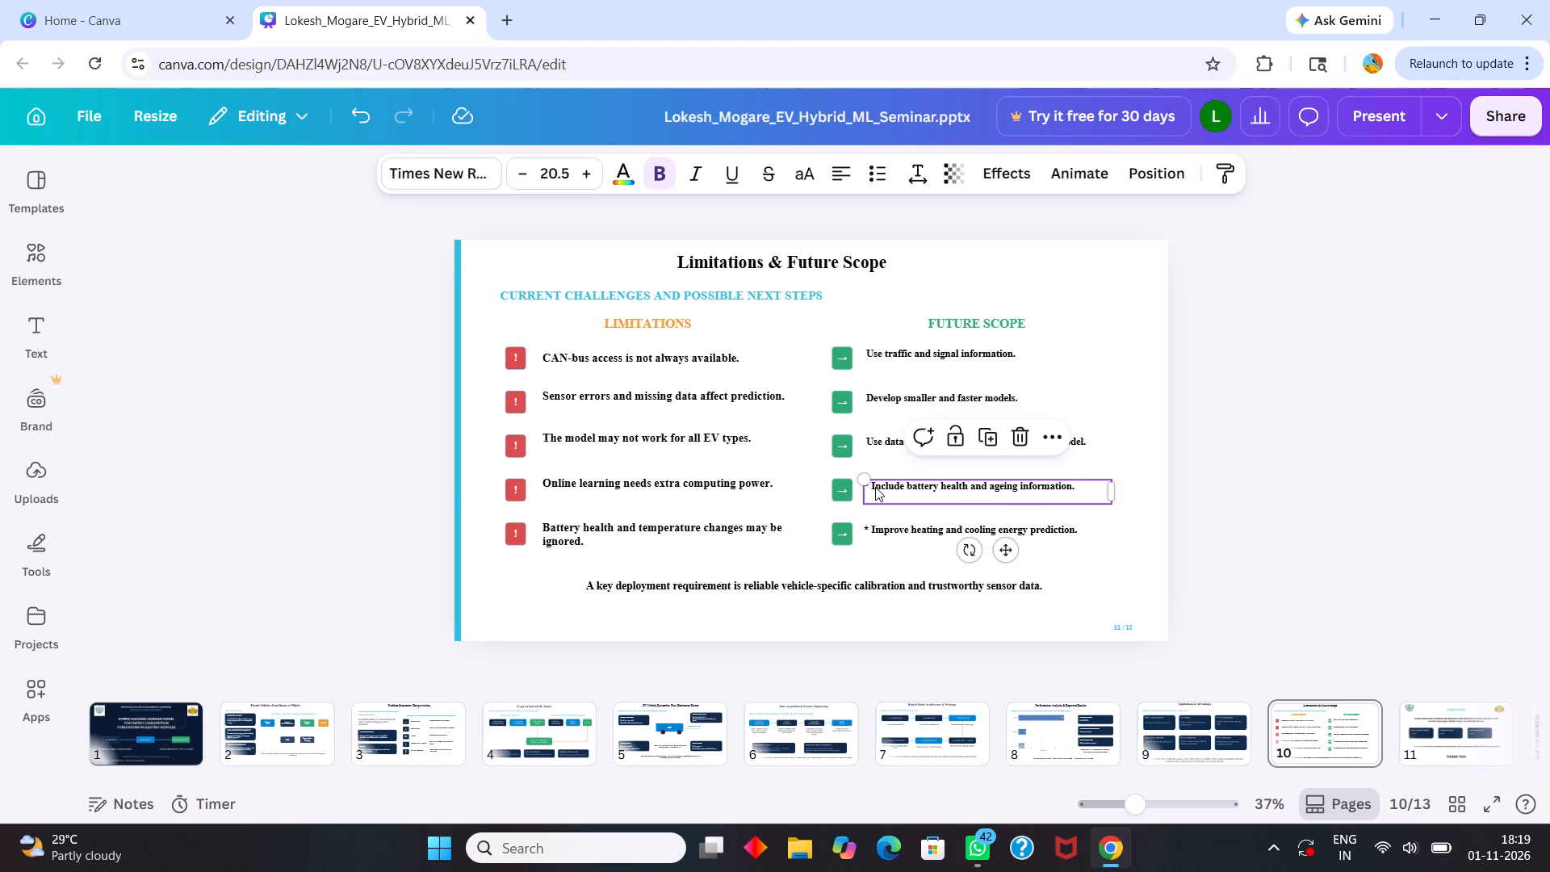
{"action": "left_click", "coordinate": [873, 482]}
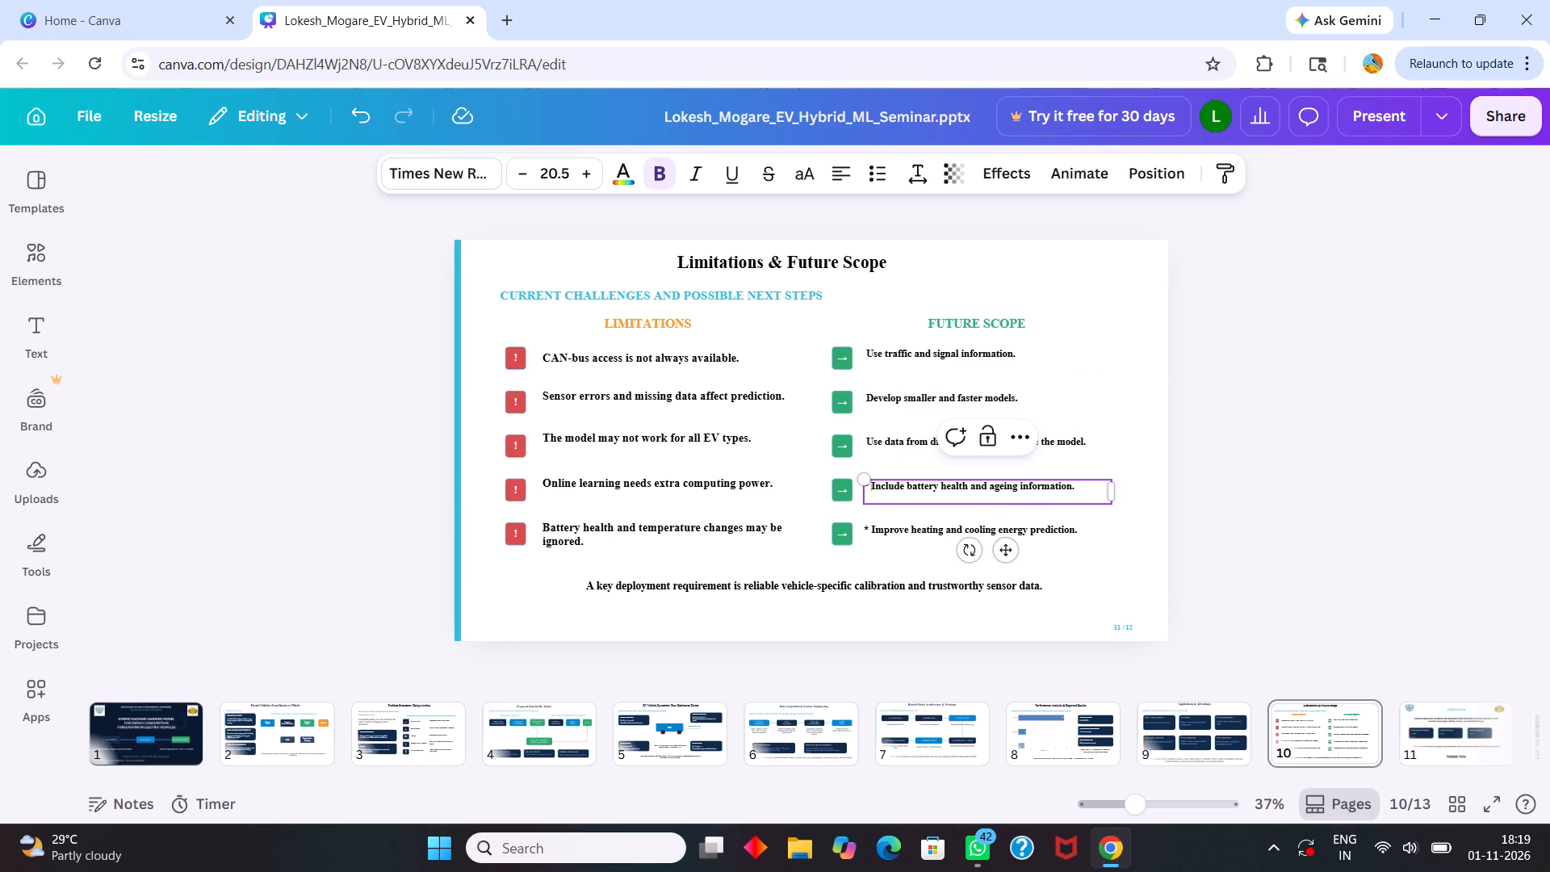
{"action": "key", "text": "Left"}
{"action": "key", "text": "BackSpace"}
{"action": "left_click", "coordinate": [872, 524]}
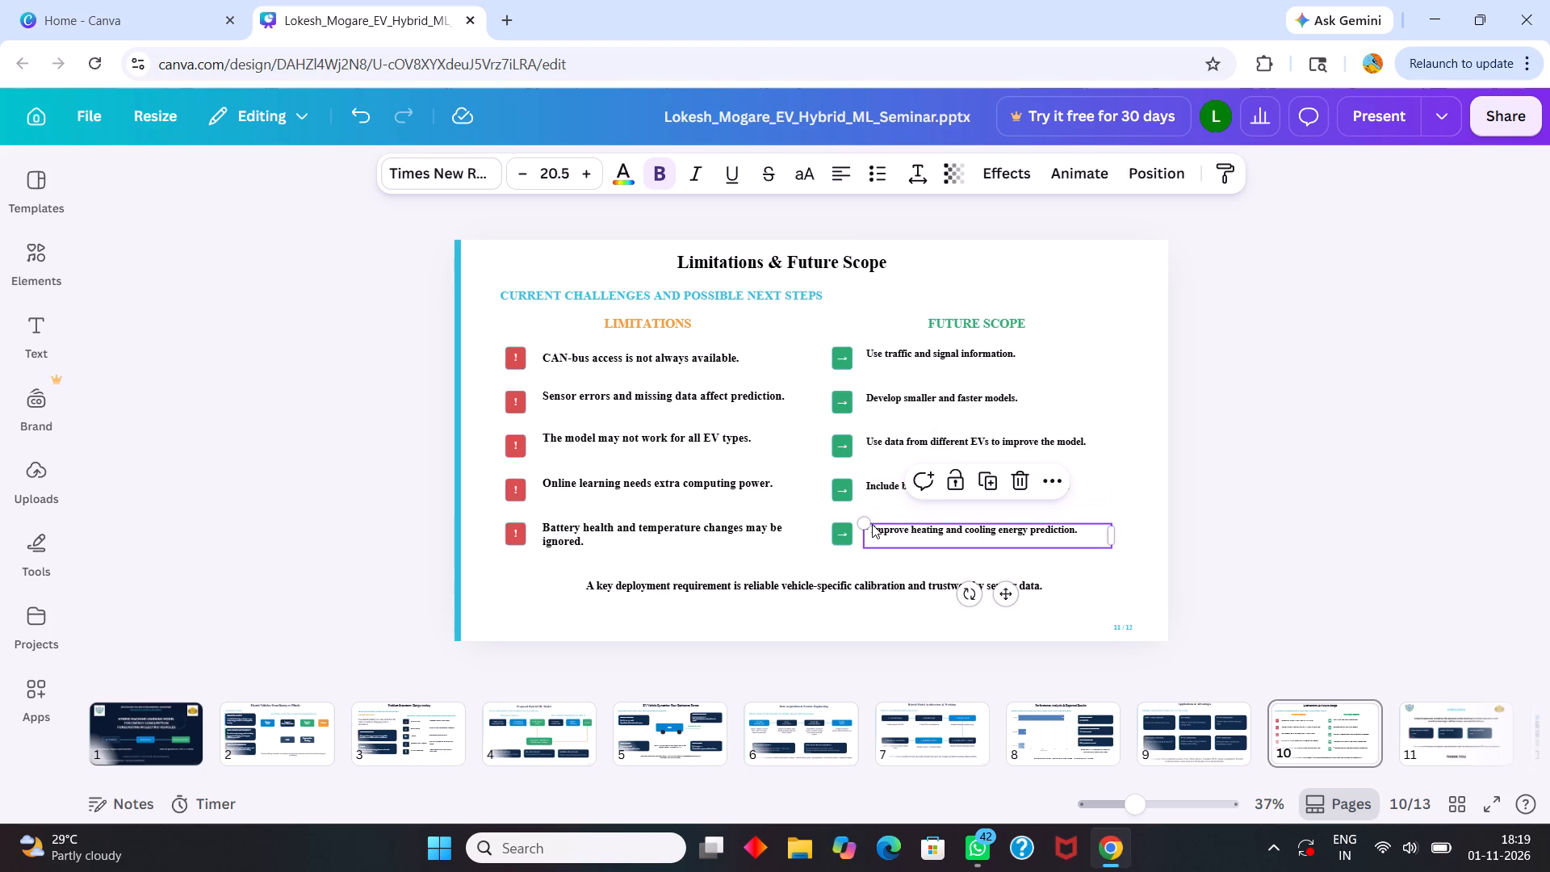
{"action": "left_click", "coordinate": [872, 524]}
{"action": "key", "text": "Left"}
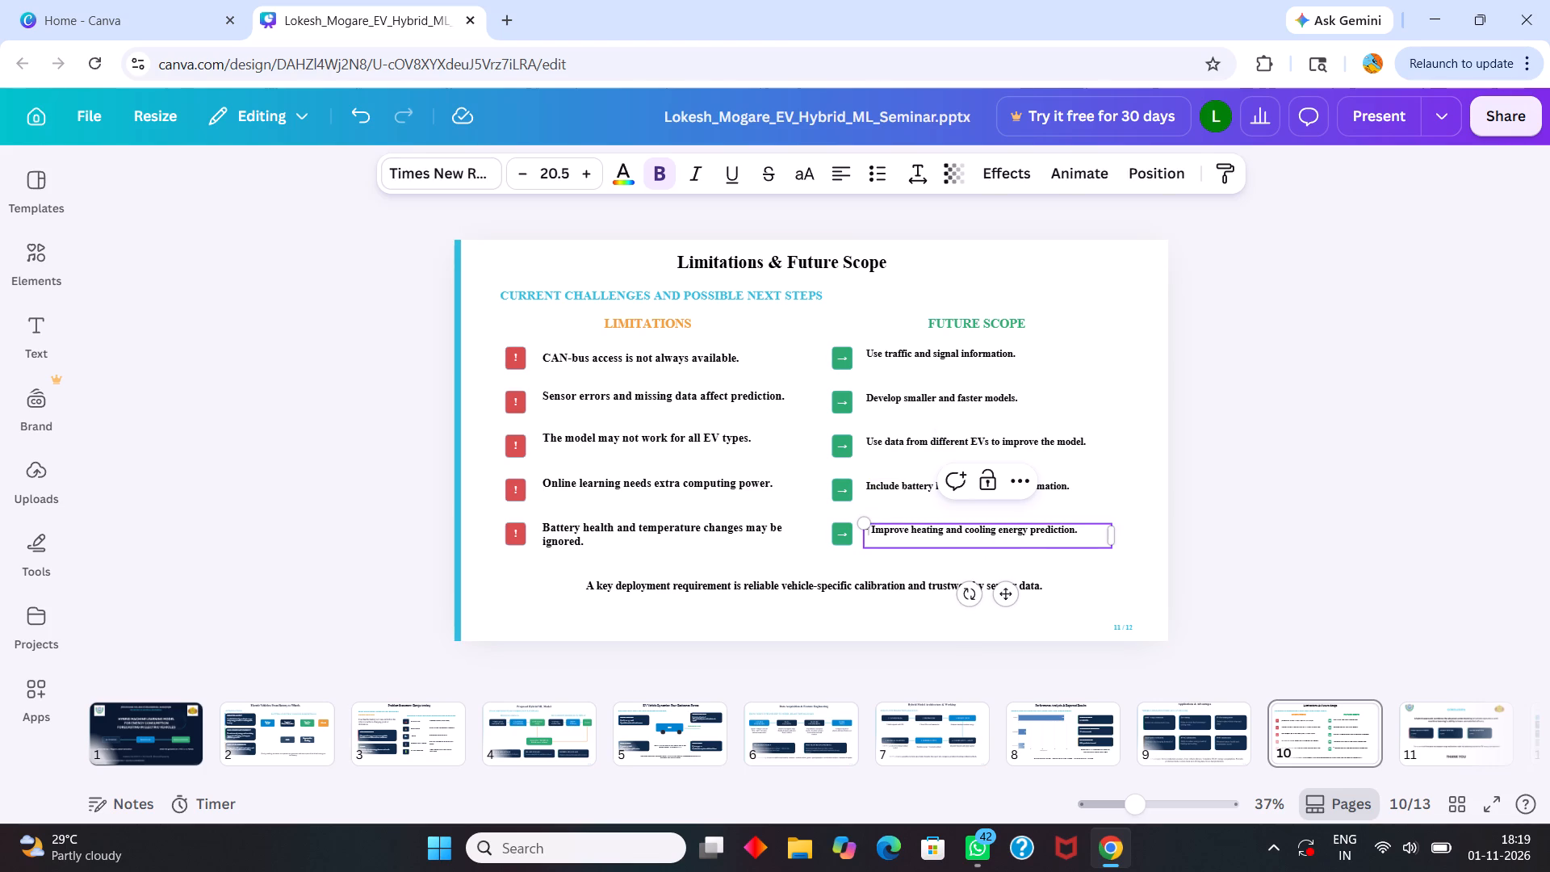
{"action": "key", "text": "BackSpace"}
Set the font size of all five Future Scope items to 23.5.
{"action": "left_click", "coordinate": [871, 360]}
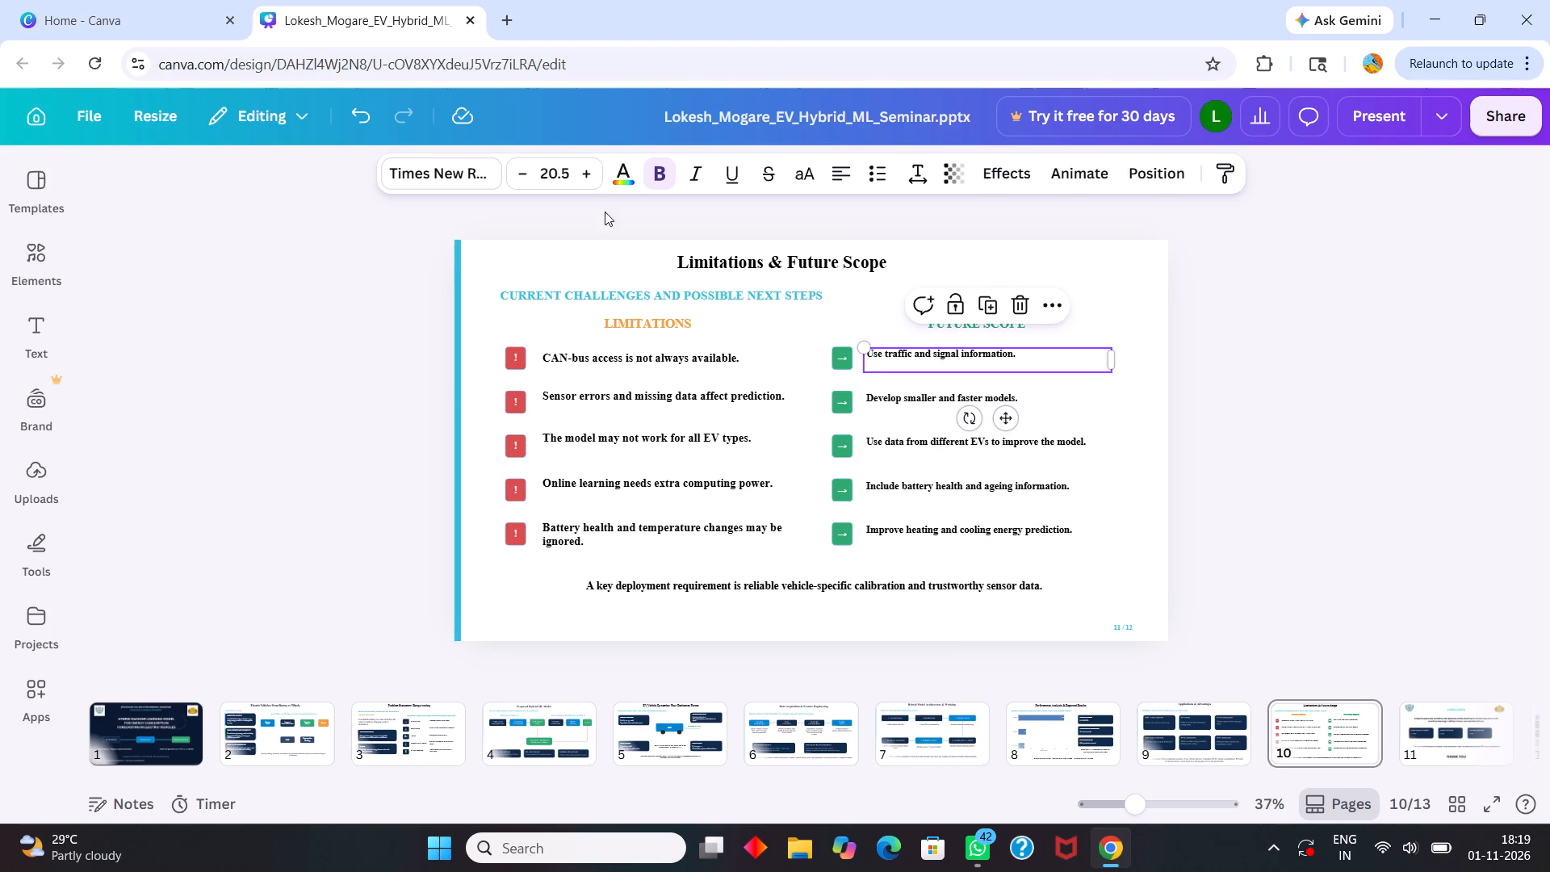
{"action": "triple_click", "coordinate": [580, 174]}
{"action": "left_click", "coordinate": [580, 174]}
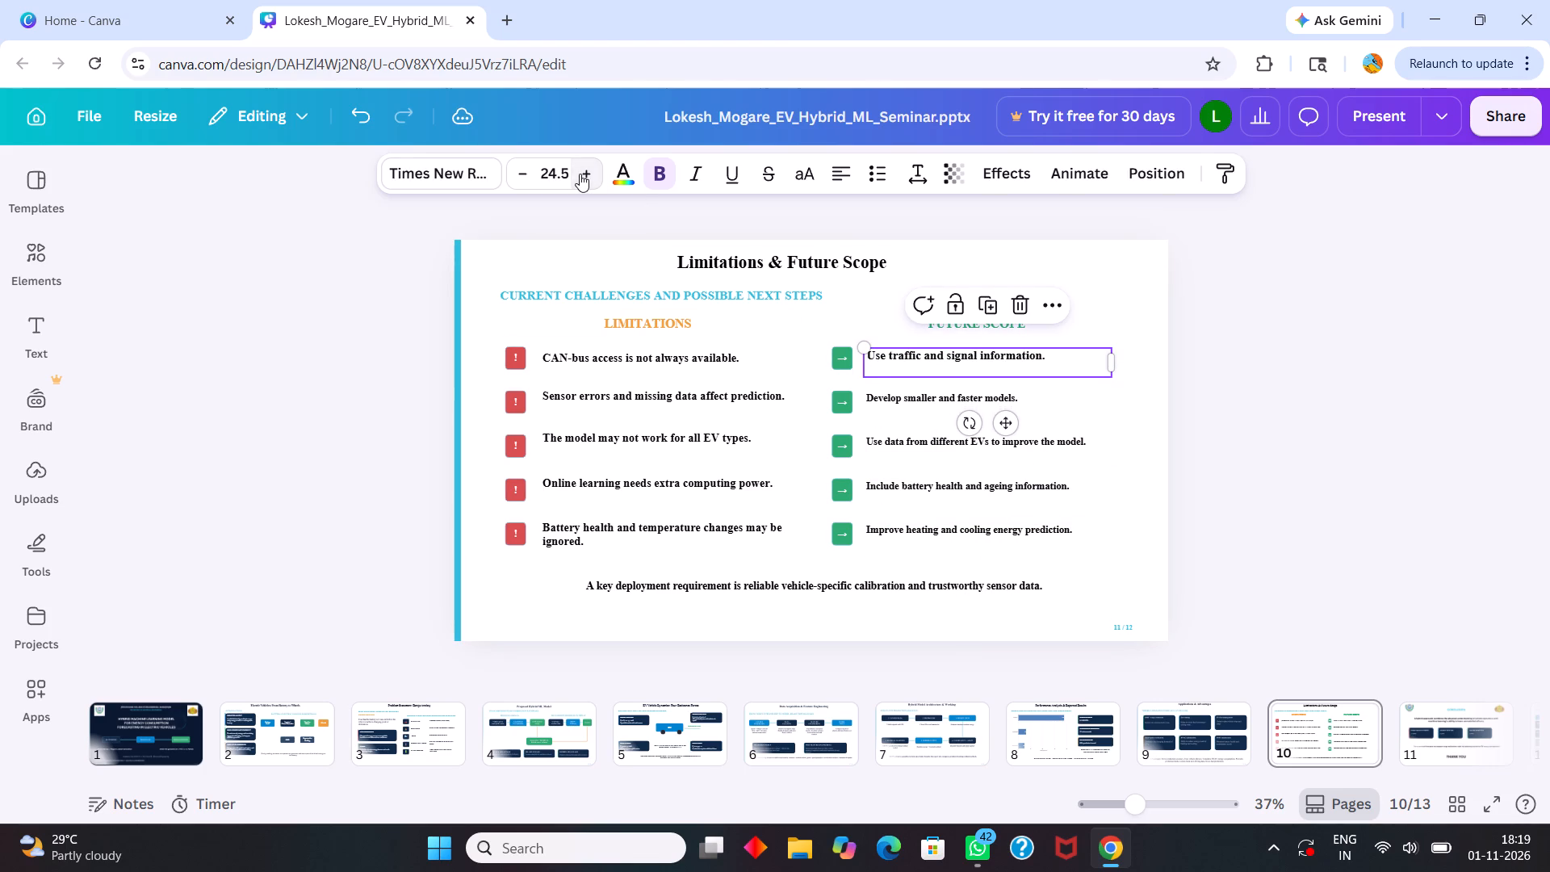
{"action": "left_click", "coordinate": [522, 159]}
{"action": "left_click", "coordinate": [885, 395]}
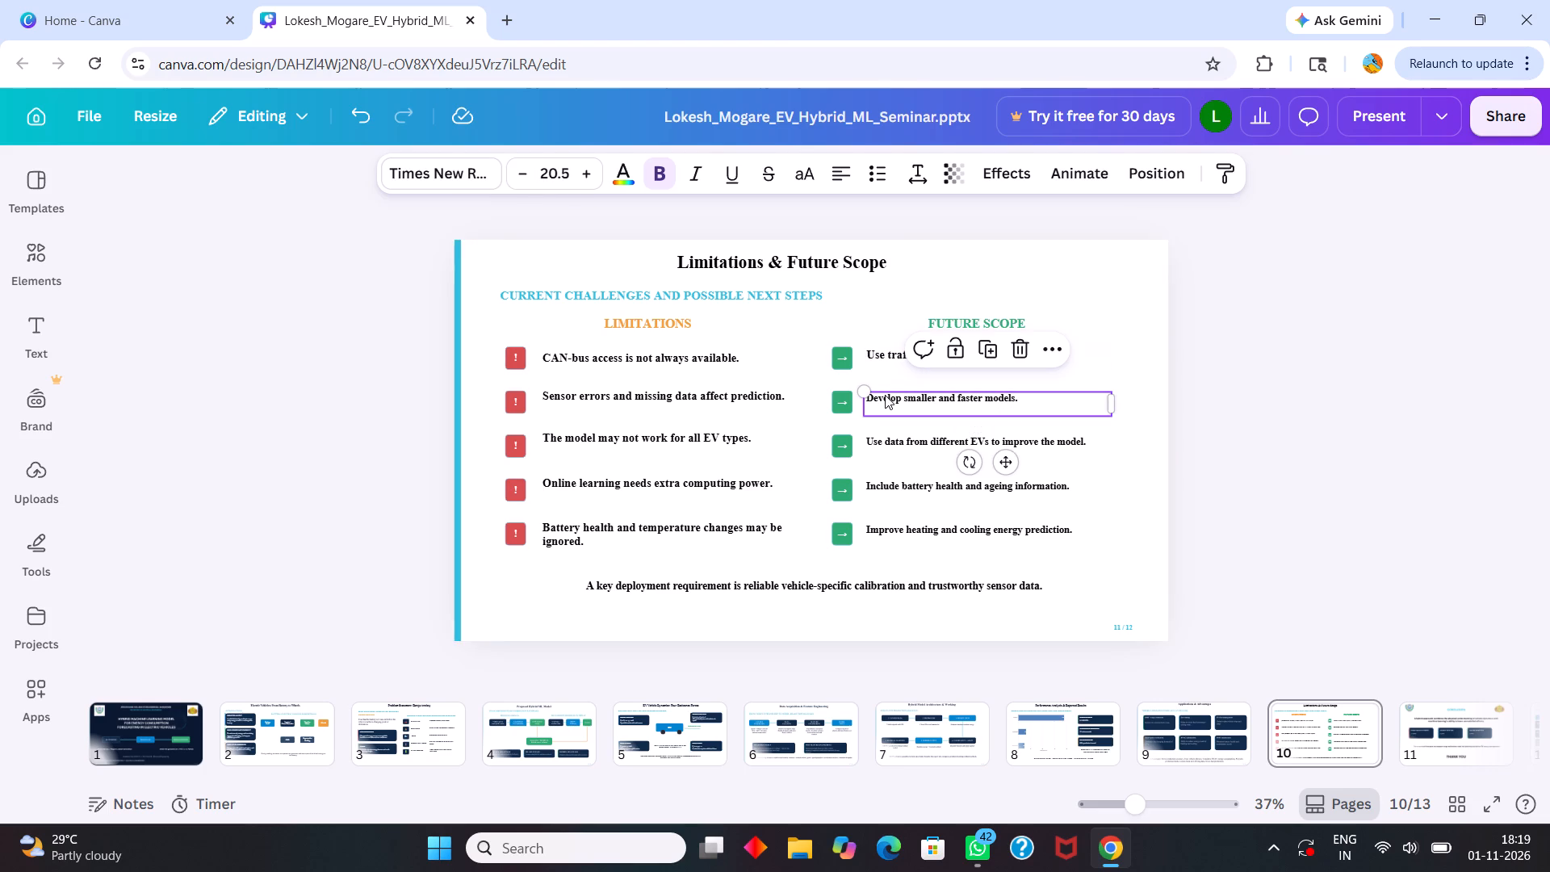
{"action": "double_click", "coordinate": [588, 174]}
{"action": "left_click", "coordinate": [588, 174]}
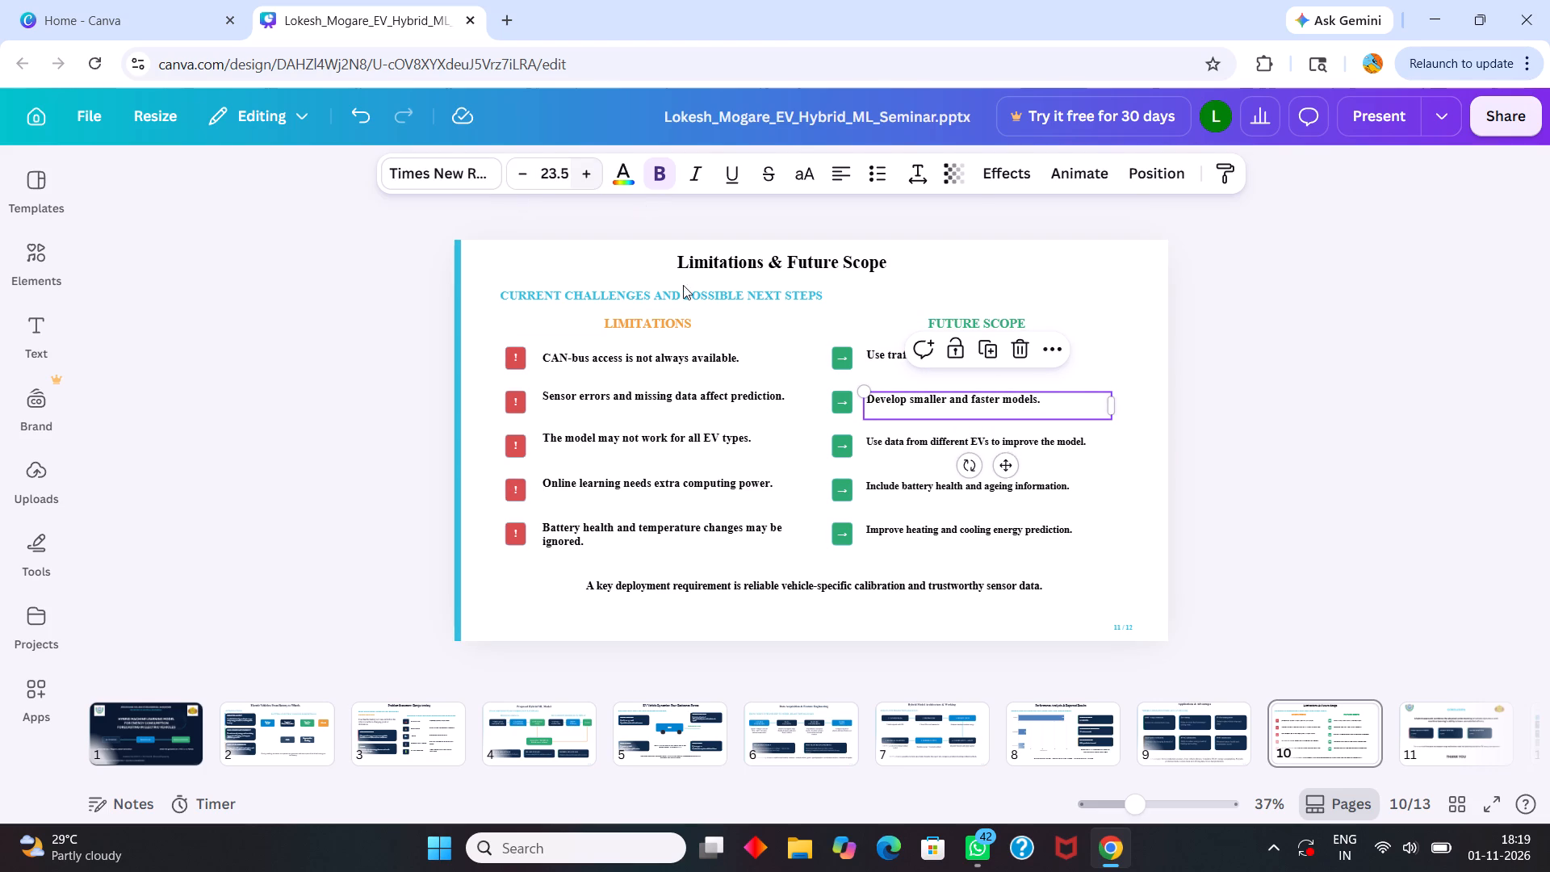
{"action": "left_click", "coordinate": [883, 444]}
{"action": "double_click", "coordinate": [585, 163]}
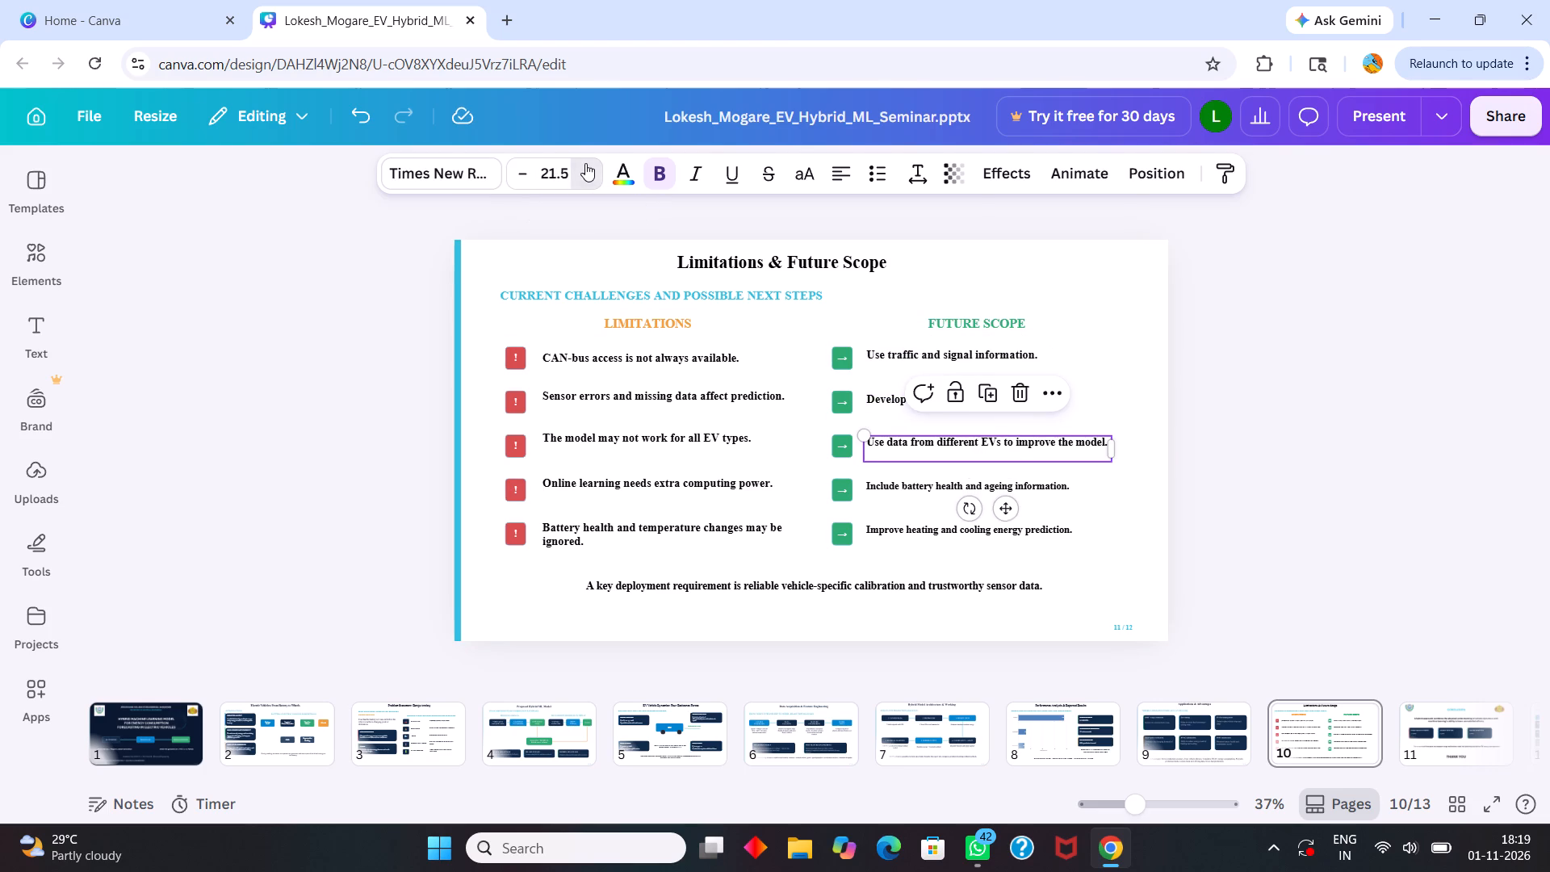
{"action": "left_click", "coordinate": [585, 163]}
{"action": "left_click", "coordinate": [898, 492]}
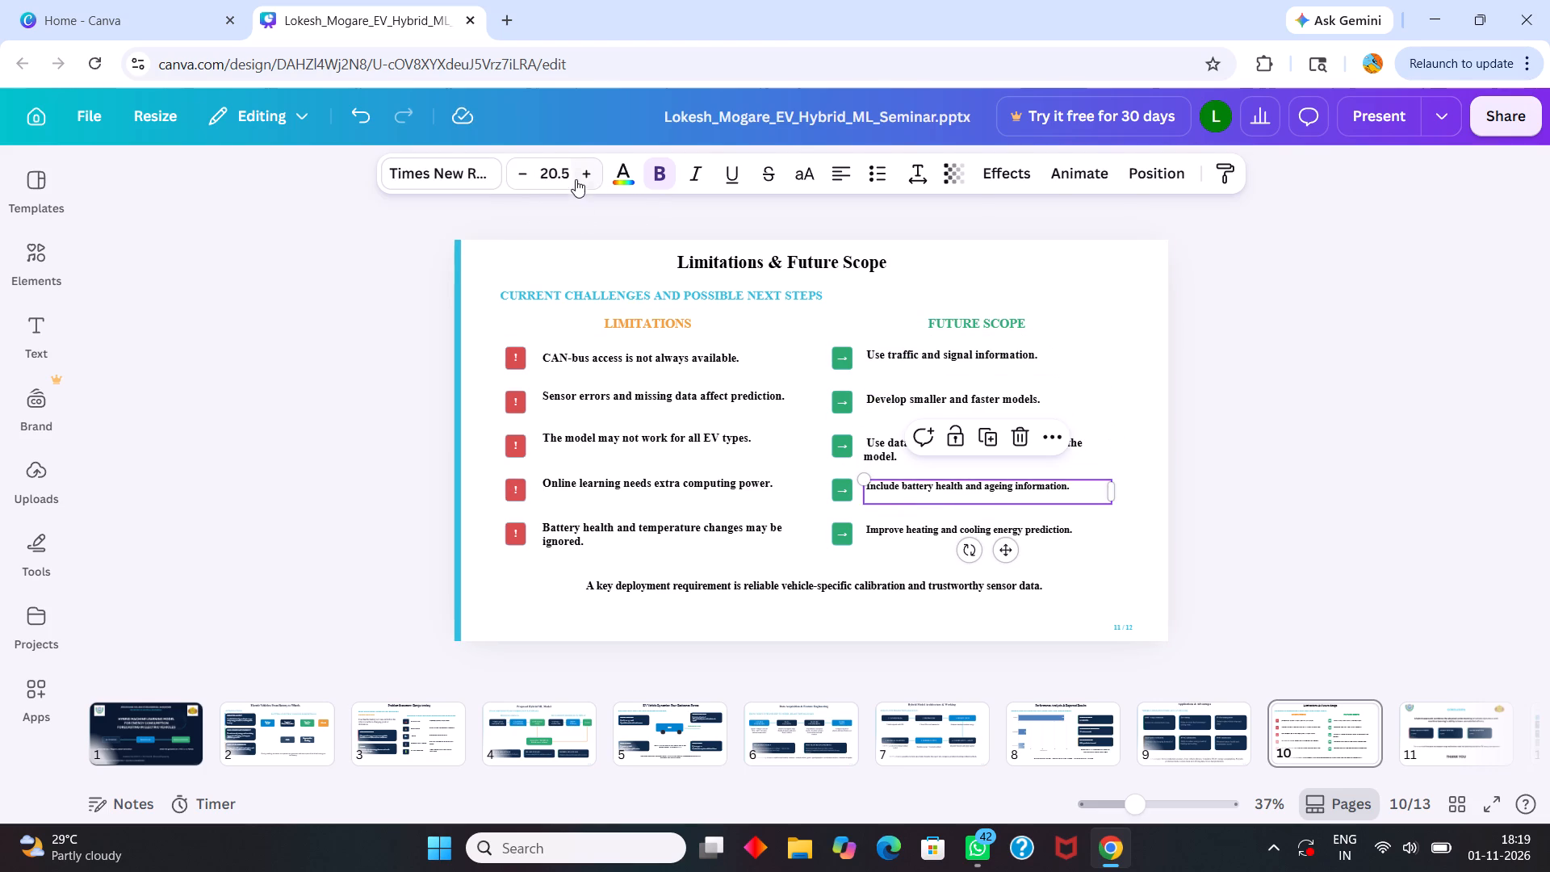
{"action": "double_click", "coordinate": [575, 170]}
{"action": "left_click", "coordinate": [575, 170]}
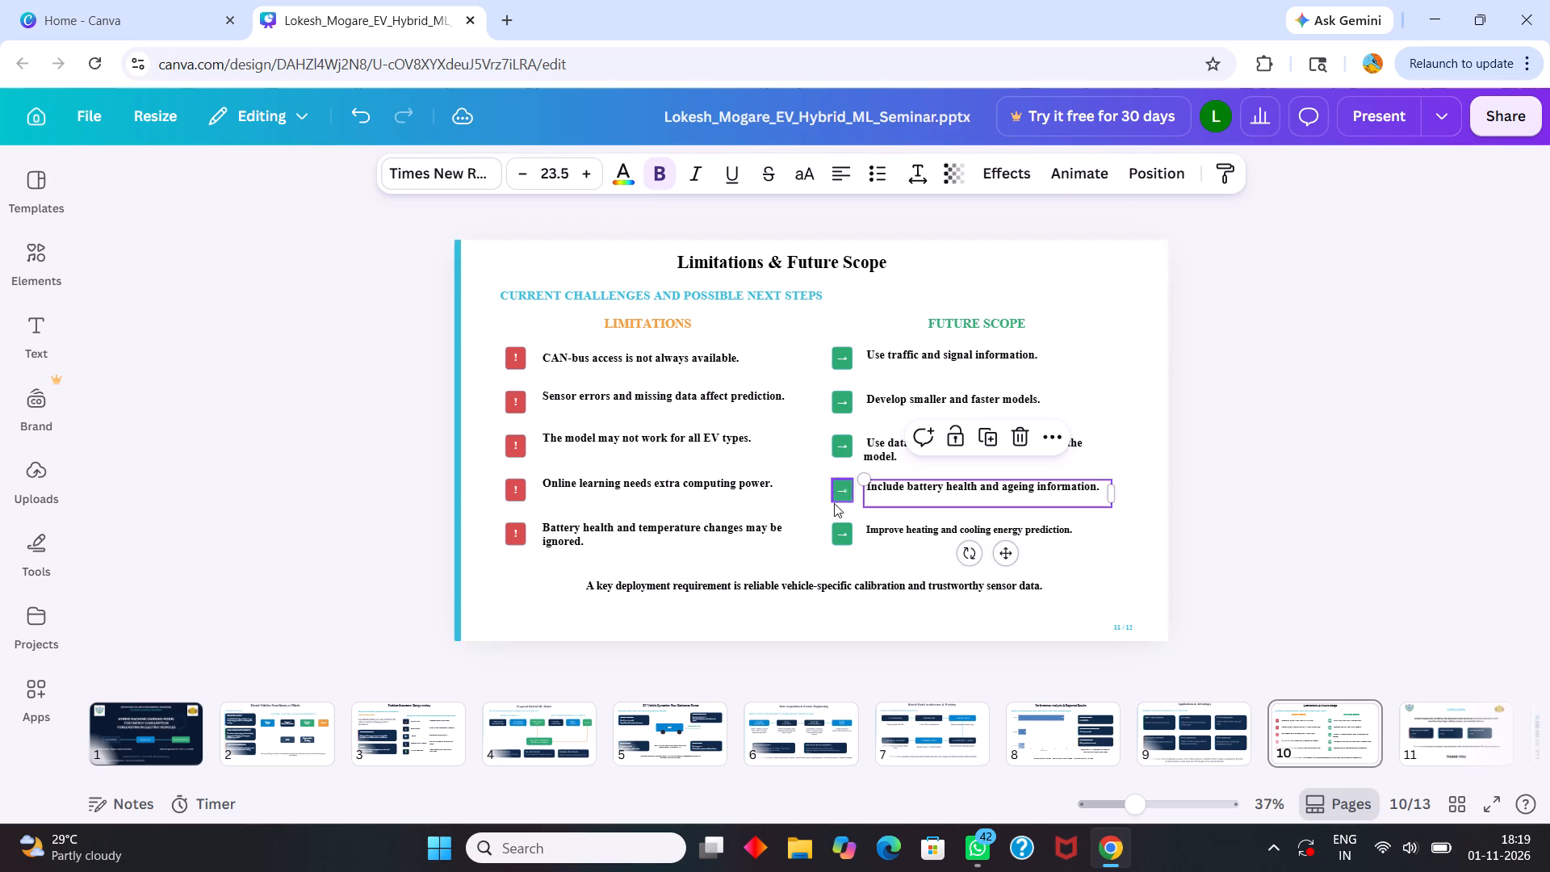
{"action": "left_click", "coordinate": [902, 534]}
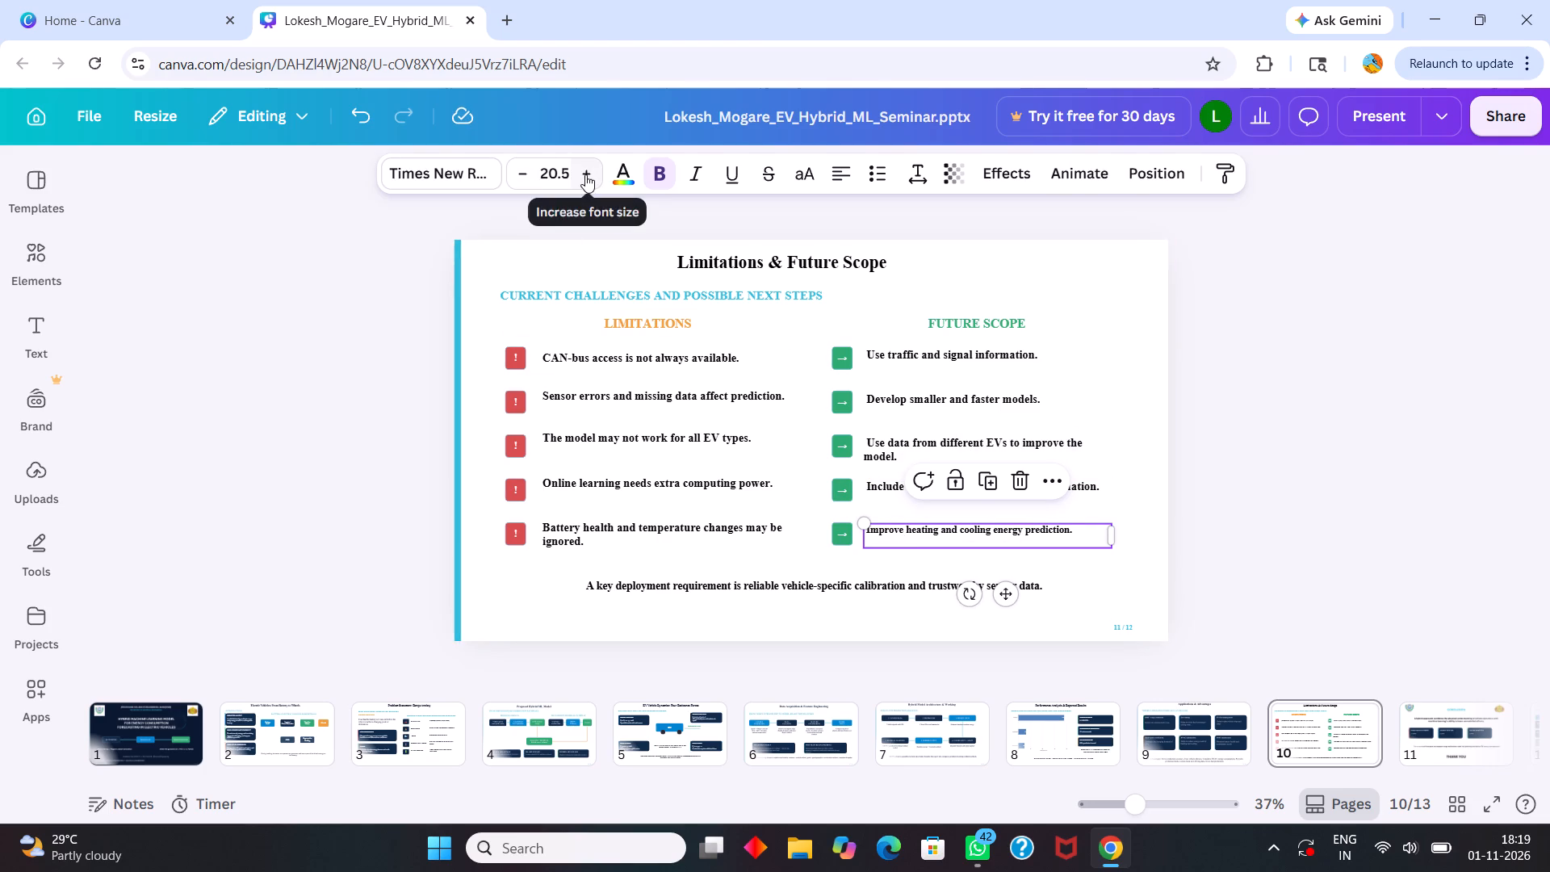
{"action": "triple_click", "coordinate": [585, 174]}
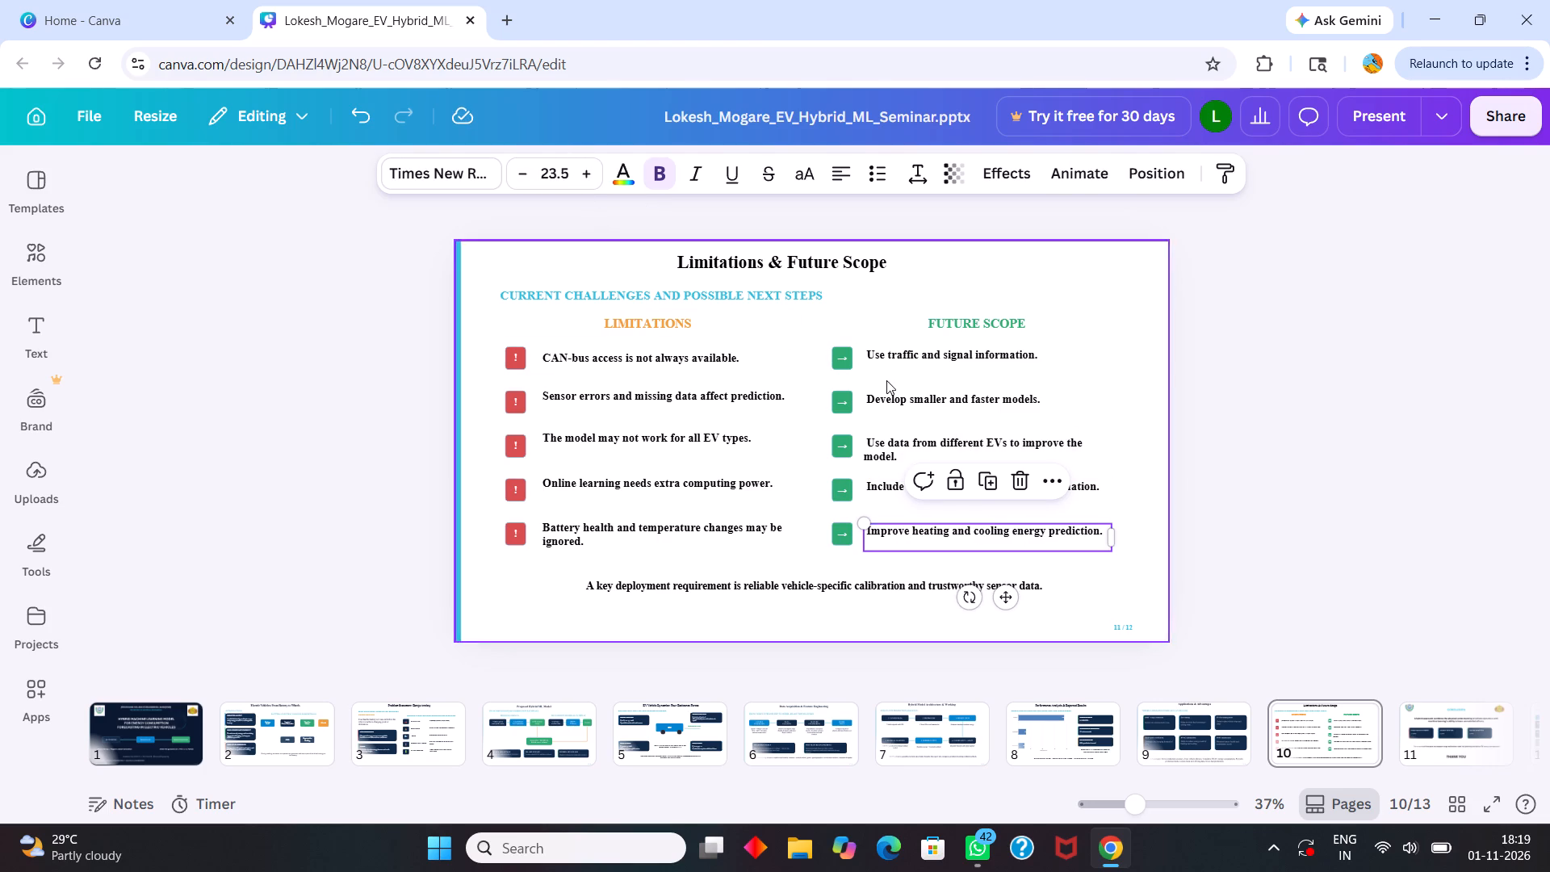
Move the first two Future Scope text boxes slightly up and further from their green arrow icons.
{"action": "left_click", "coordinate": [899, 348]}
{"action": "left_click_drag", "start_coordinate": [899, 348], "coordinate": [904, 358]}
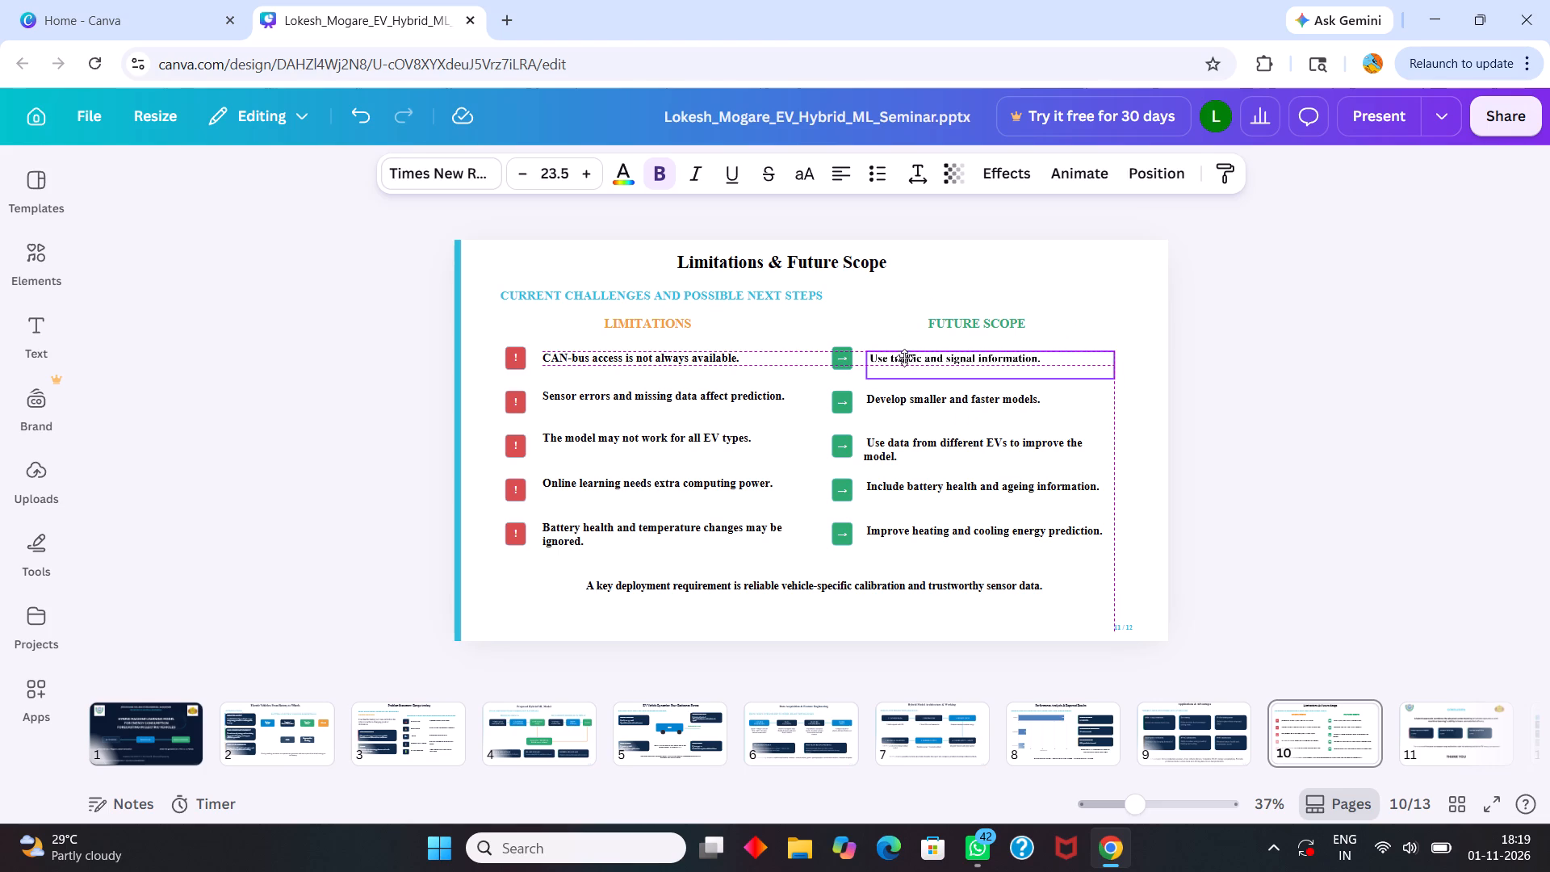
{"action": "left_click_drag", "start_coordinate": [904, 358], "coordinate": [907, 351]}
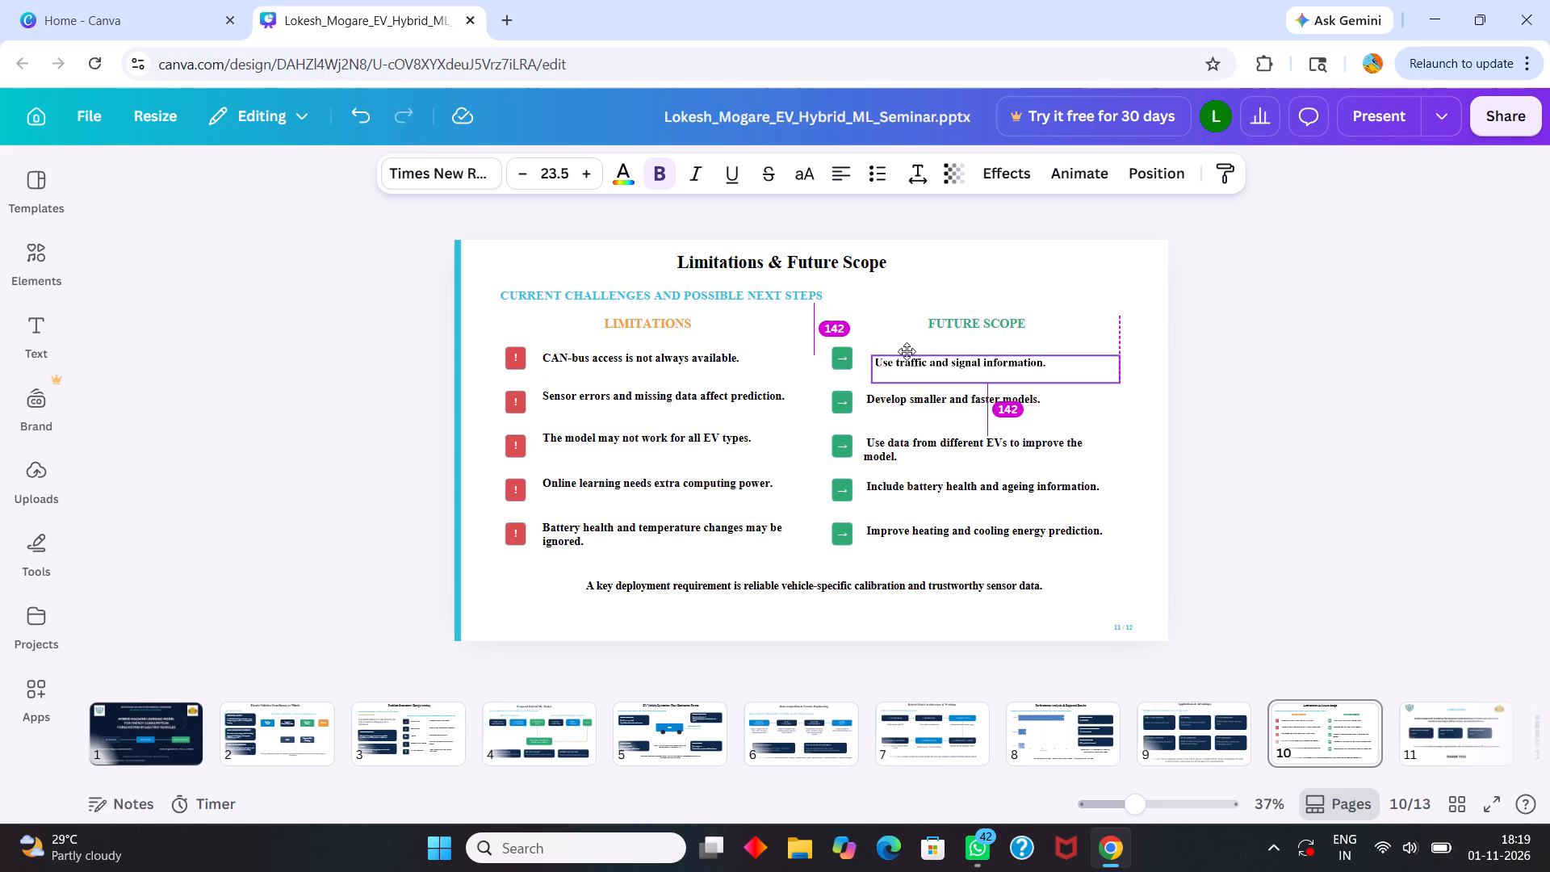
{"action": "left_click_drag", "start_coordinate": [907, 351], "coordinate": [907, 345]}
{"action": "left_click", "coordinate": [891, 393]}
{"action": "left_click_drag", "start_coordinate": [891, 393], "coordinate": [906, 383]}
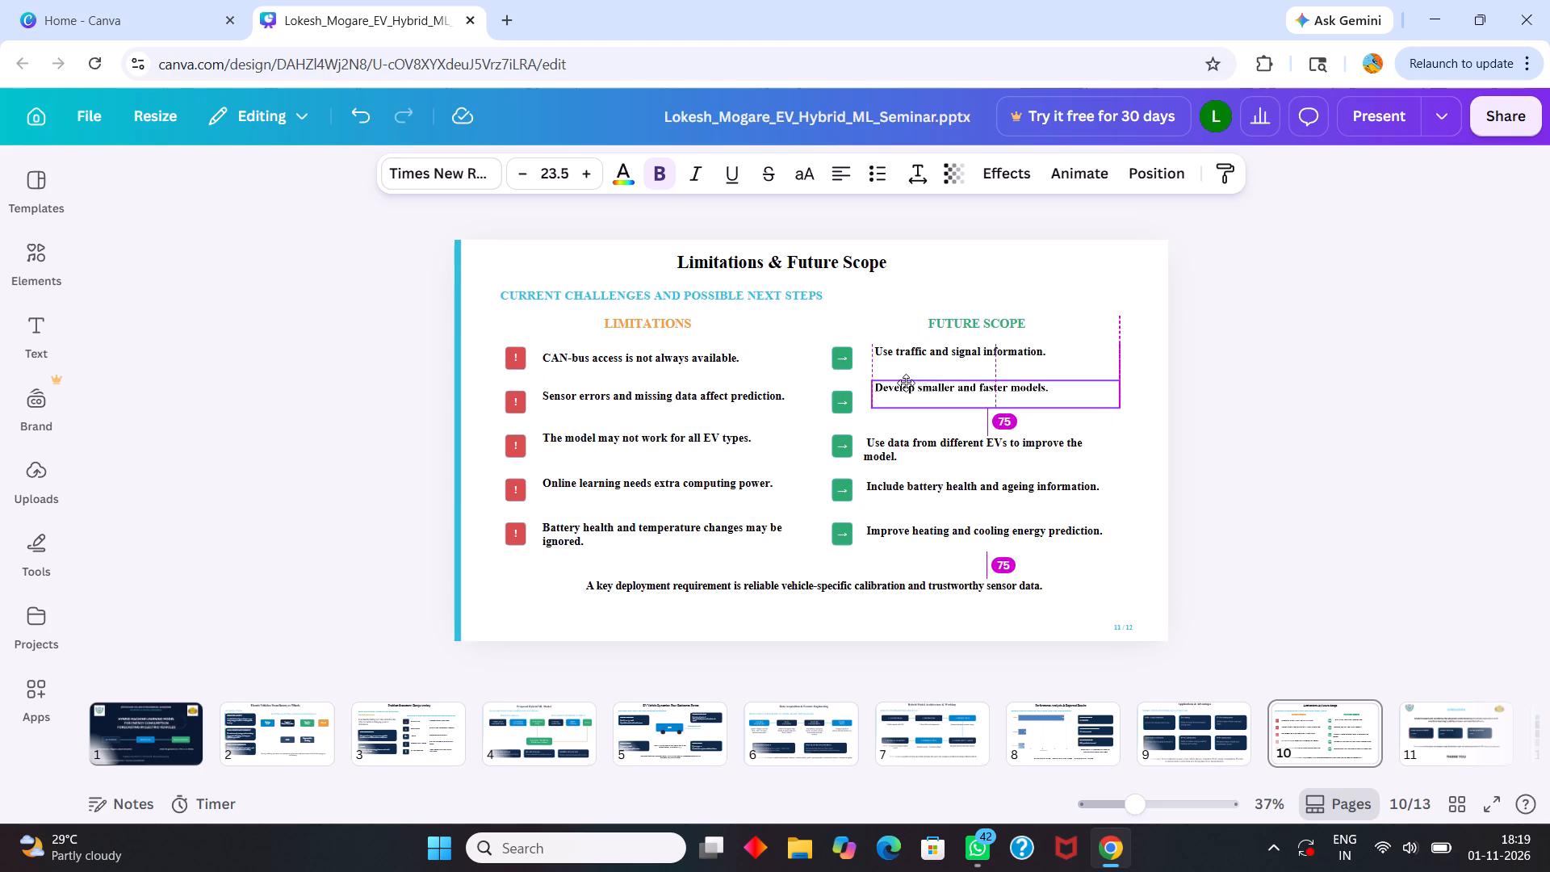
{"action": "left_click_drag", "start_coordinate": [906, 383], "coordinate": [900, 384]}
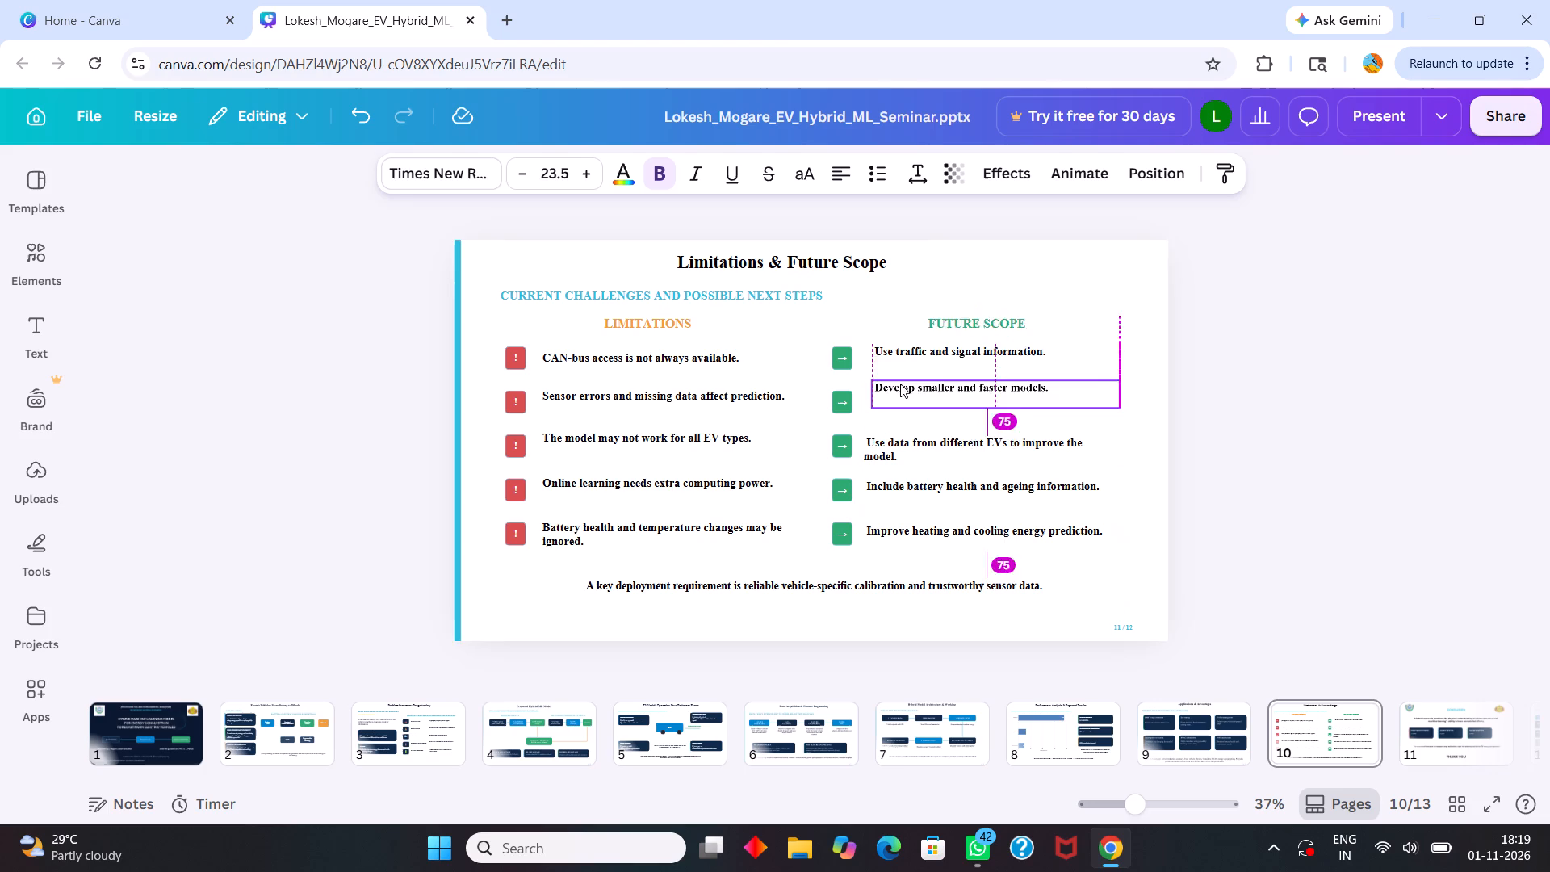
Reposition the first three Future Scope text boxes so each lines up vertically with its green arrow icon.
{"action": "double_click", "coordinate": [881, 442]}
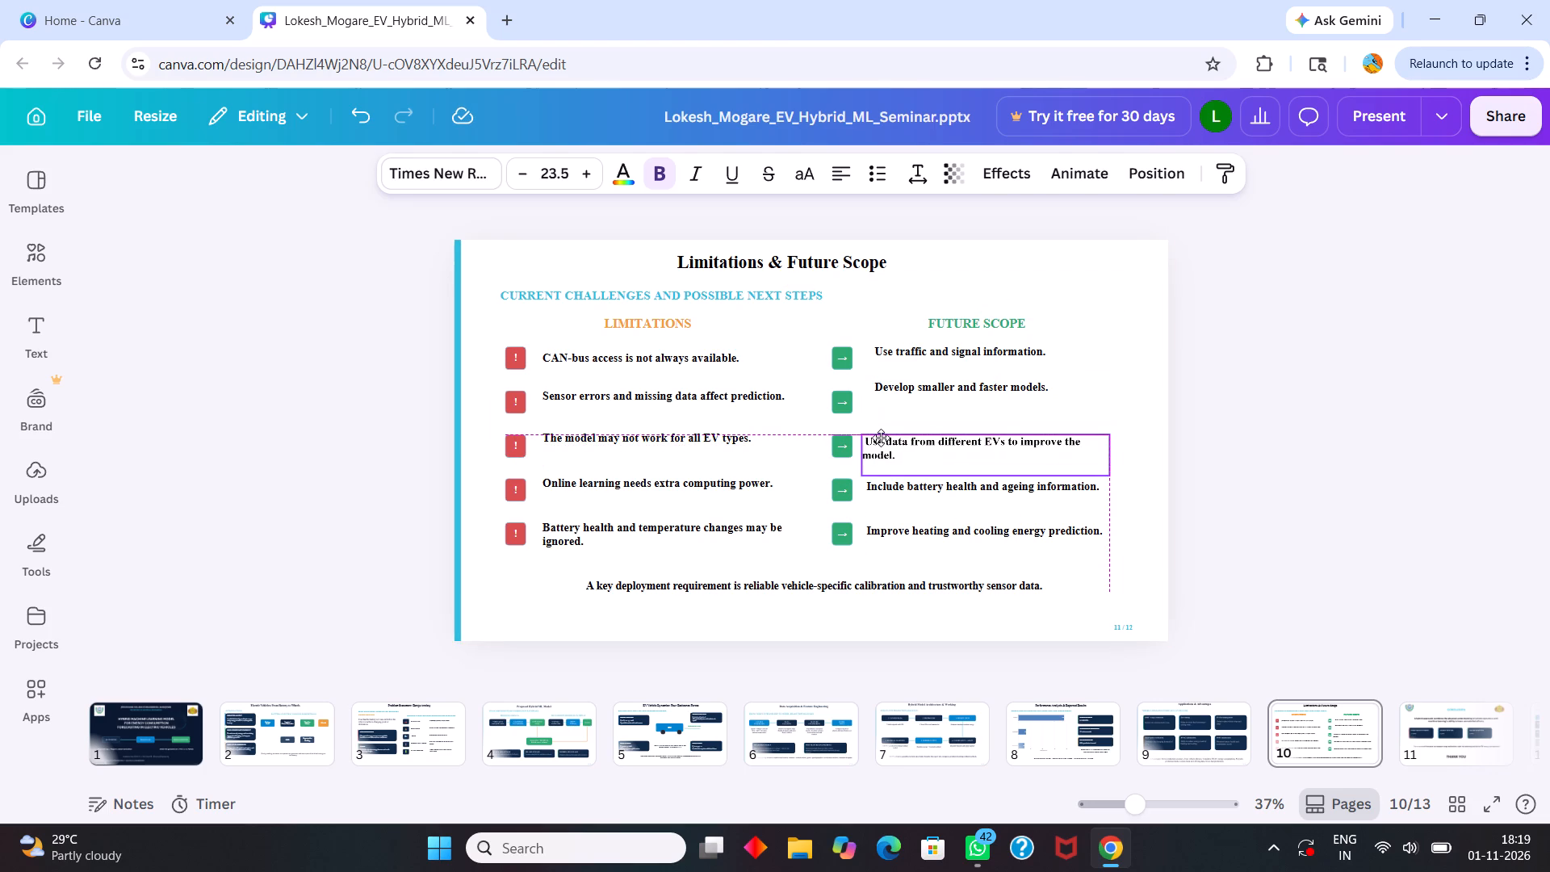
{"action": "left_click", "coordinate": [899, 388]}
{"action": "left_click_drag", "start_coordinate": [899, 386], "coordinate": [894, 400]}
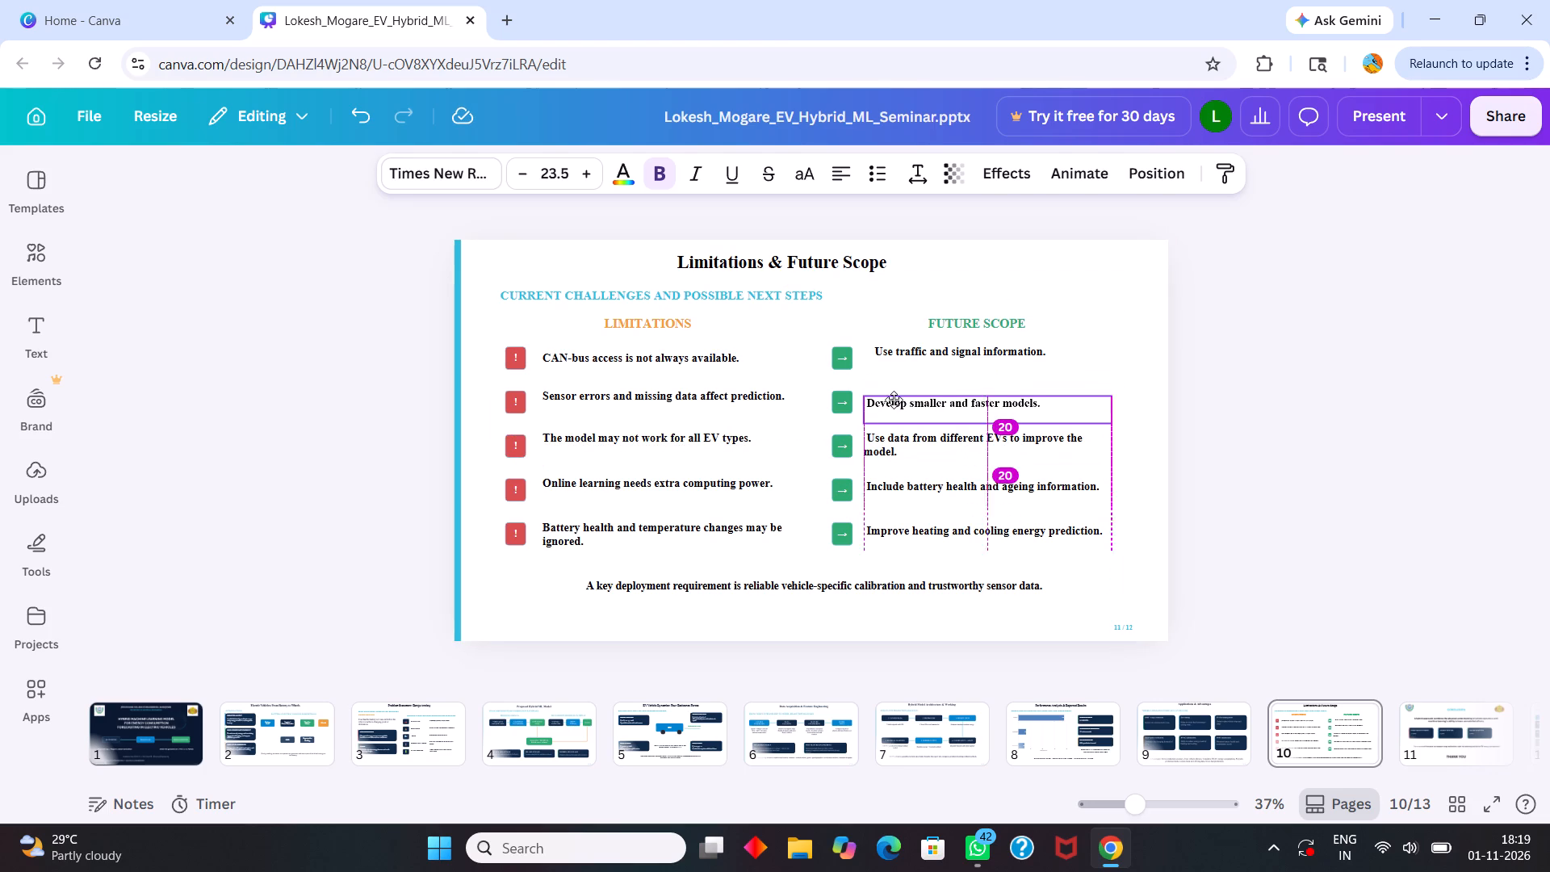
{"action": "left_click_drag", "start_coordinate": [894, 400], "coordinate": [894, 397]}
{"action": "left_click", "coordinate": [884, 354]}
{"action": "left_click_drag", "start_coordinate": [884, 354], "coordinate": [885, 363]}
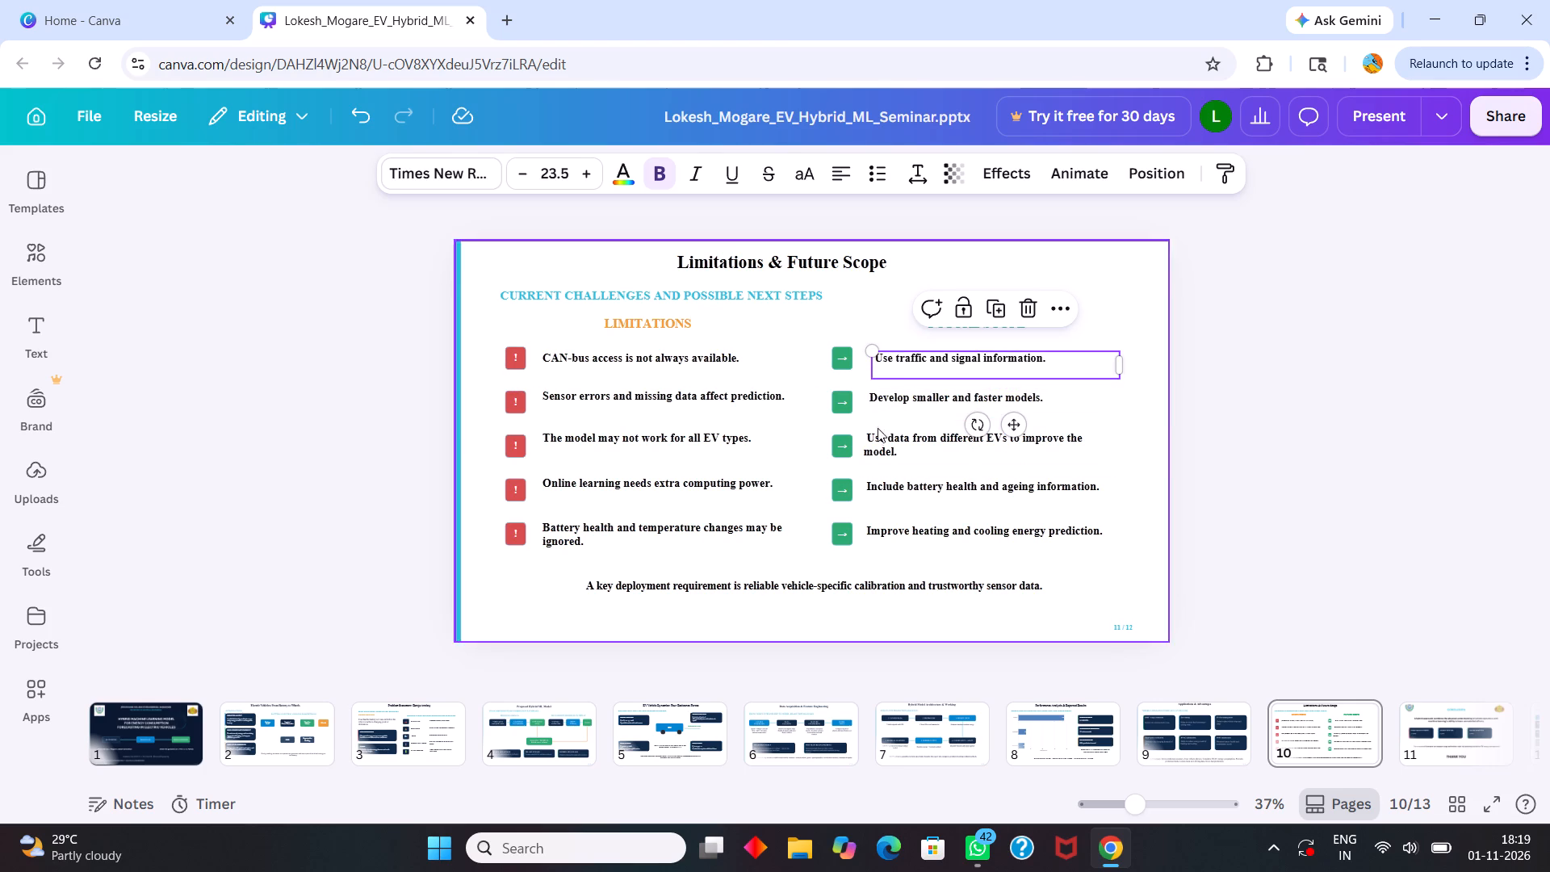
{"action": "left_click", "coordinate": [878, 440]}
{"action": "left_click_drag", "start_coordinate": [878, 440], "coordinate": [885, 449]}
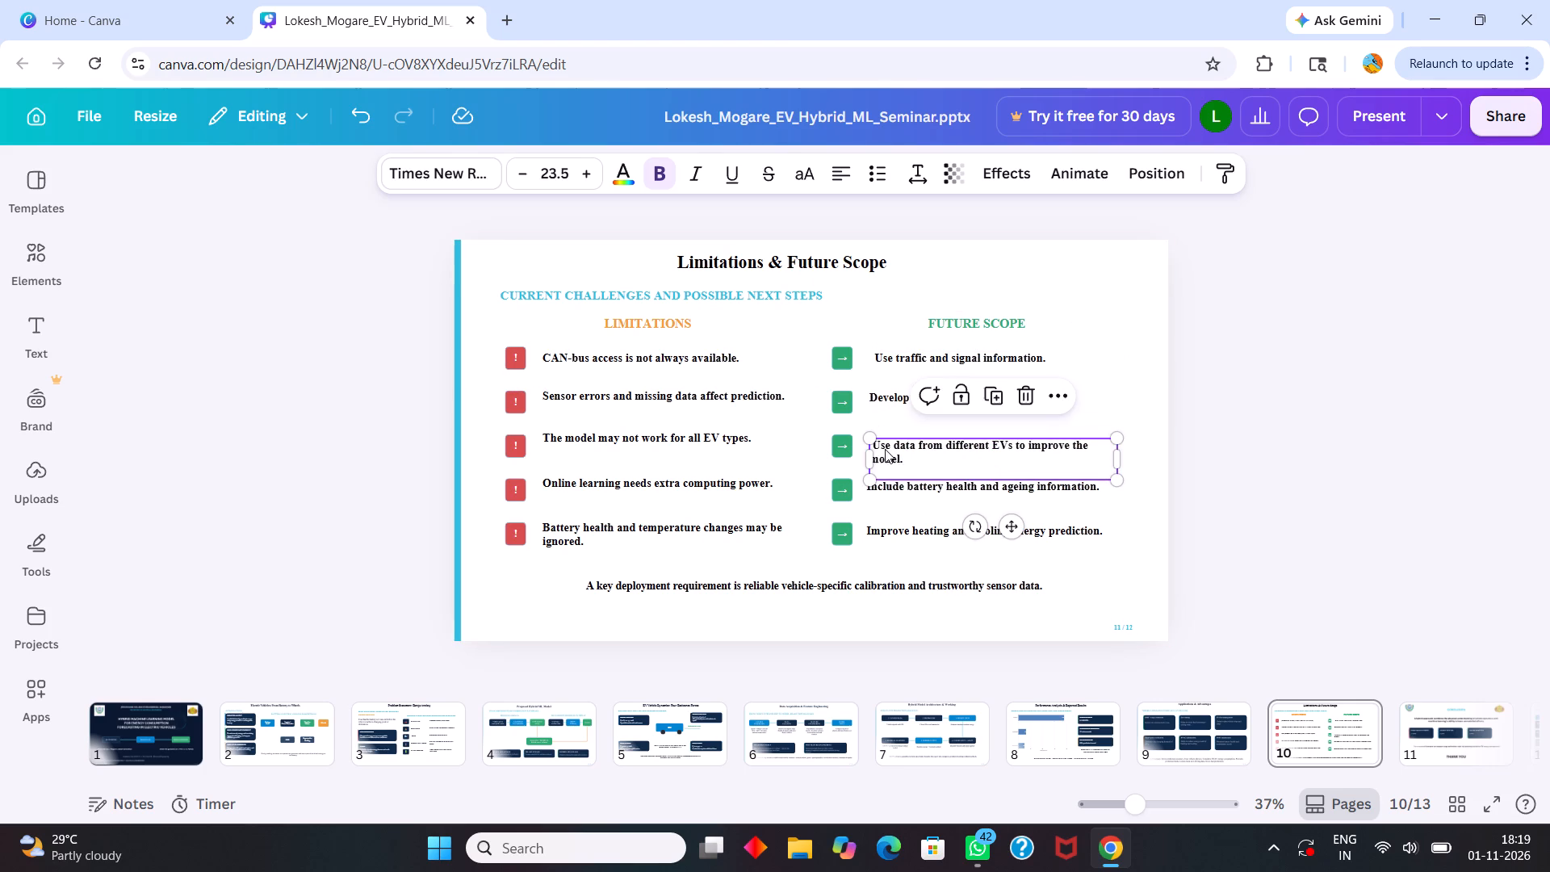
Shift the battery health and the heating and cooling items rightward to align with the first Future Scope item.
{"action": "double_click", "coordinate": [889, 483]}
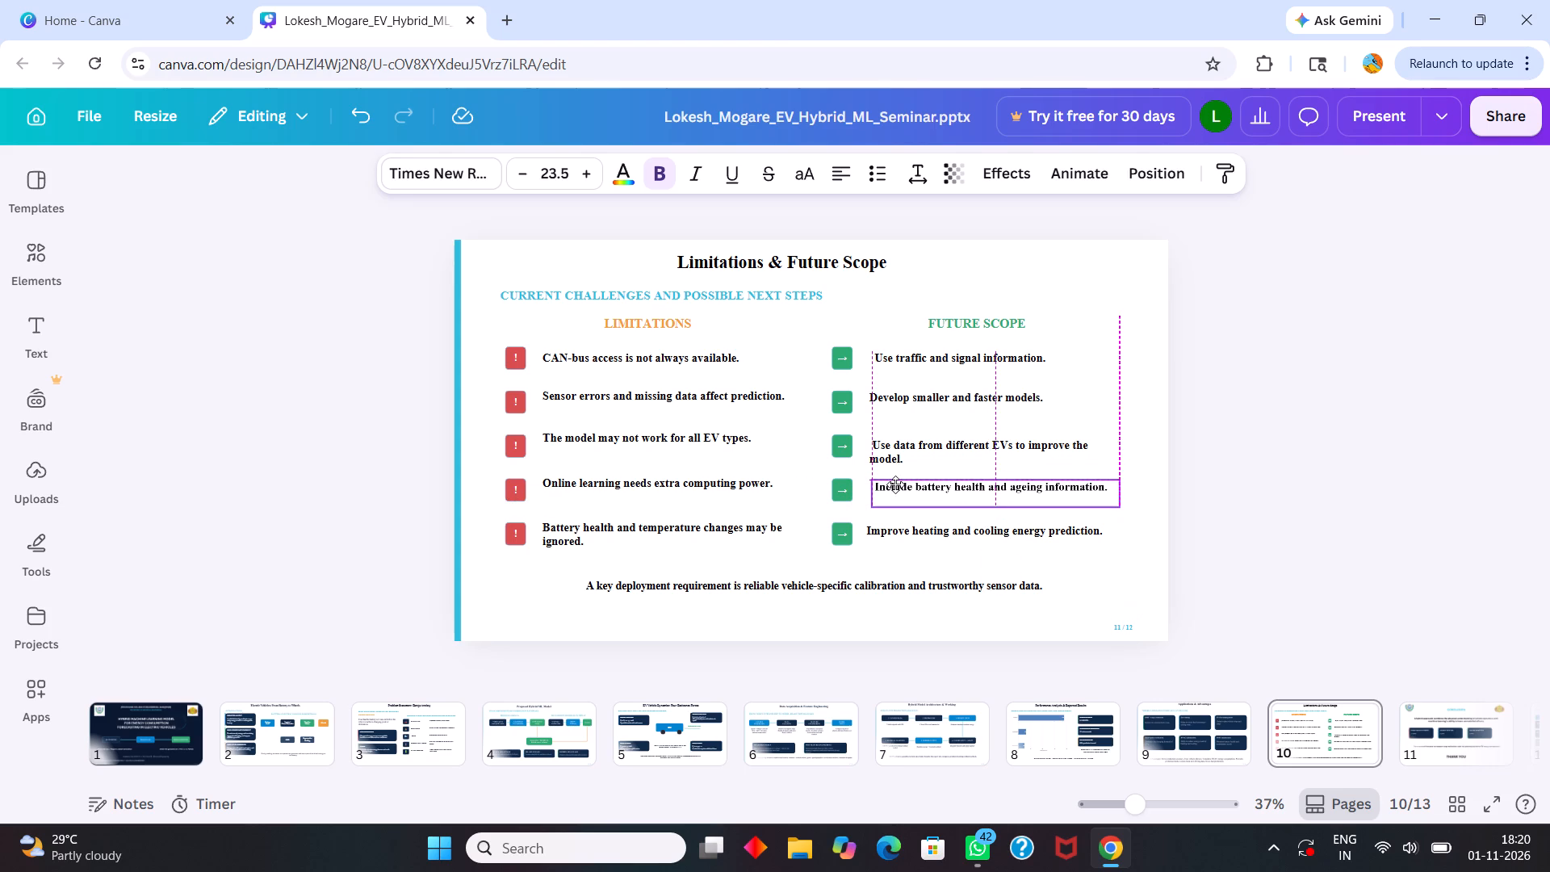
{"action": "left_click", "coordinate": [893, 532]}
{"action": "left_click_drag", "start_coordinate": [893, 532], "coordinate": [899, 544]}
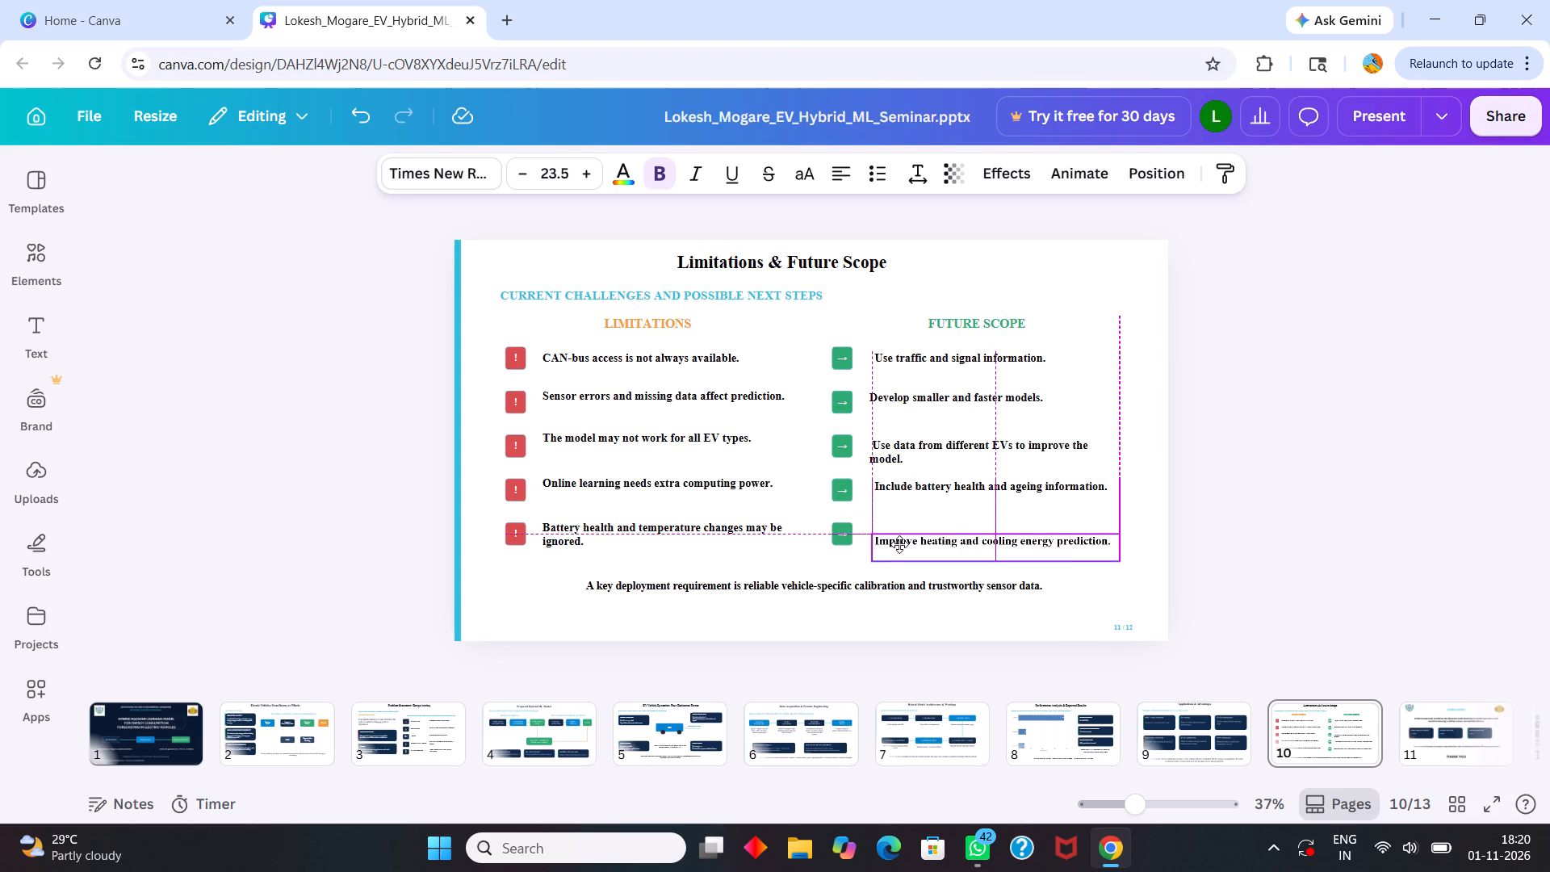
{"action": "left_click_drag", "start_coordinate": [899, 544], "coordinate": [900, 533]}
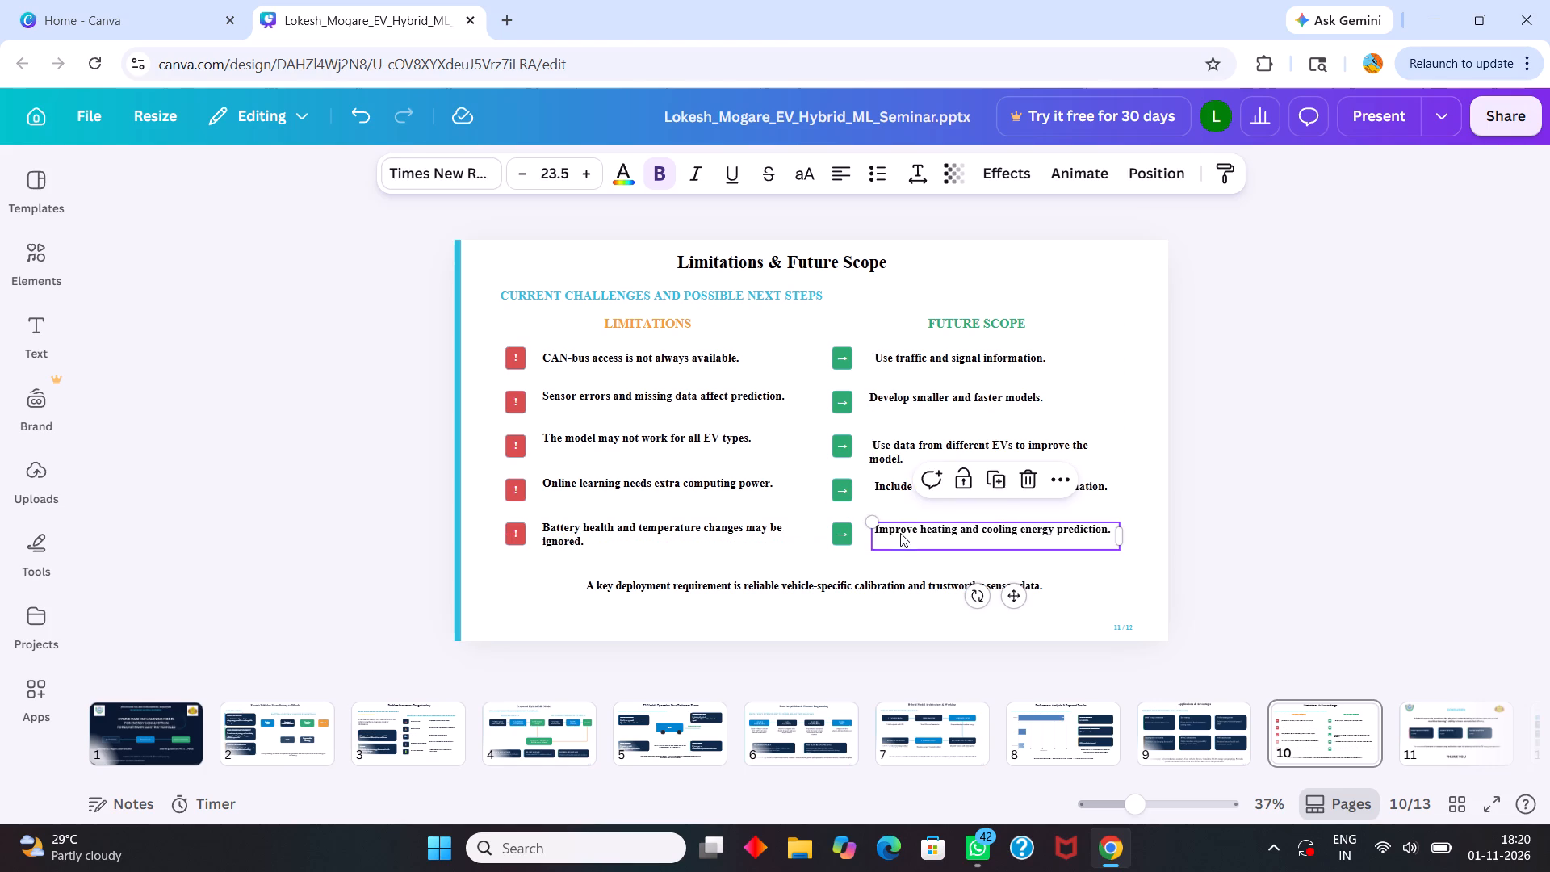
Nudge the second, third and fourth Future Scope text boxes slightly right and up beside their arrow icons.
{"action": "left_click", "coordinate": [890, 391]}
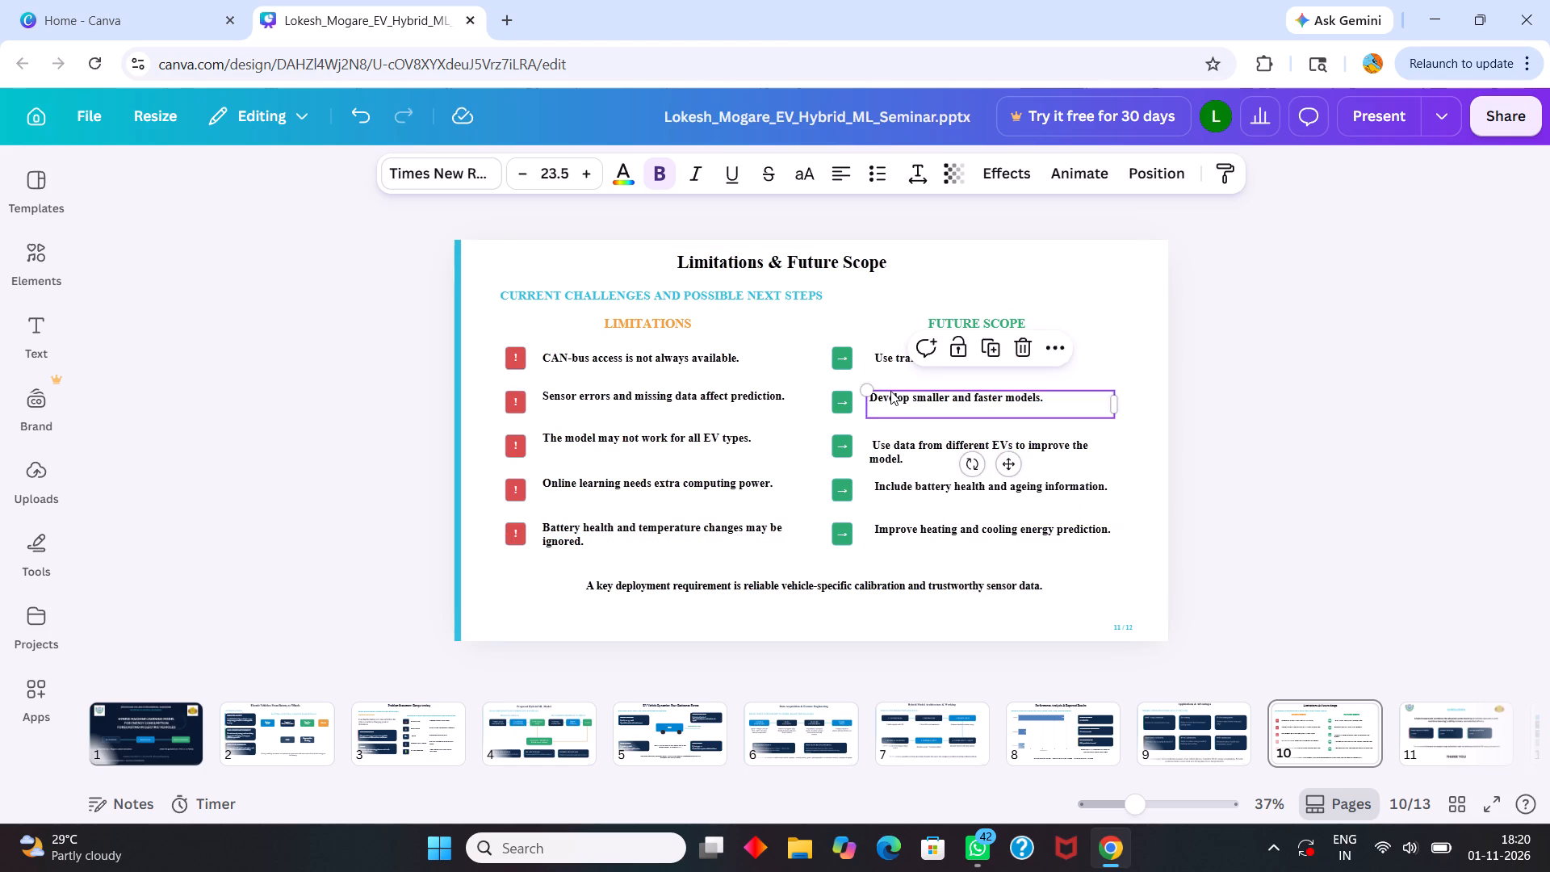
{"action": "left_click_drag", "start_coordinate": [890, 391], "coordinate": [894, 393]}
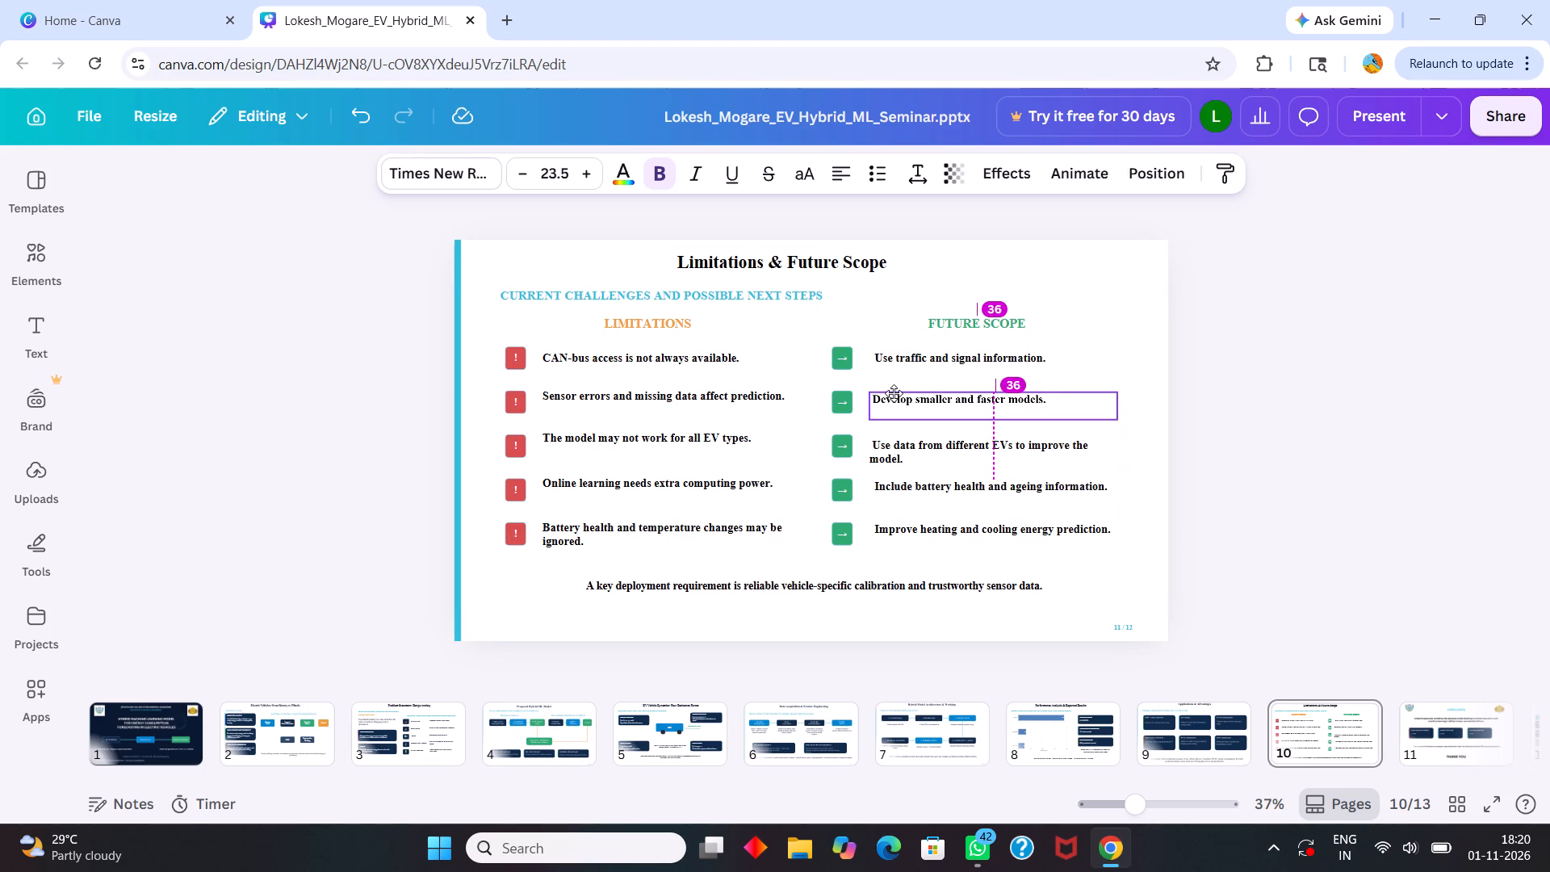
{"action": "left_click_drag", "start_coordinate": [894, 393], "coordinate": [900, 388]}
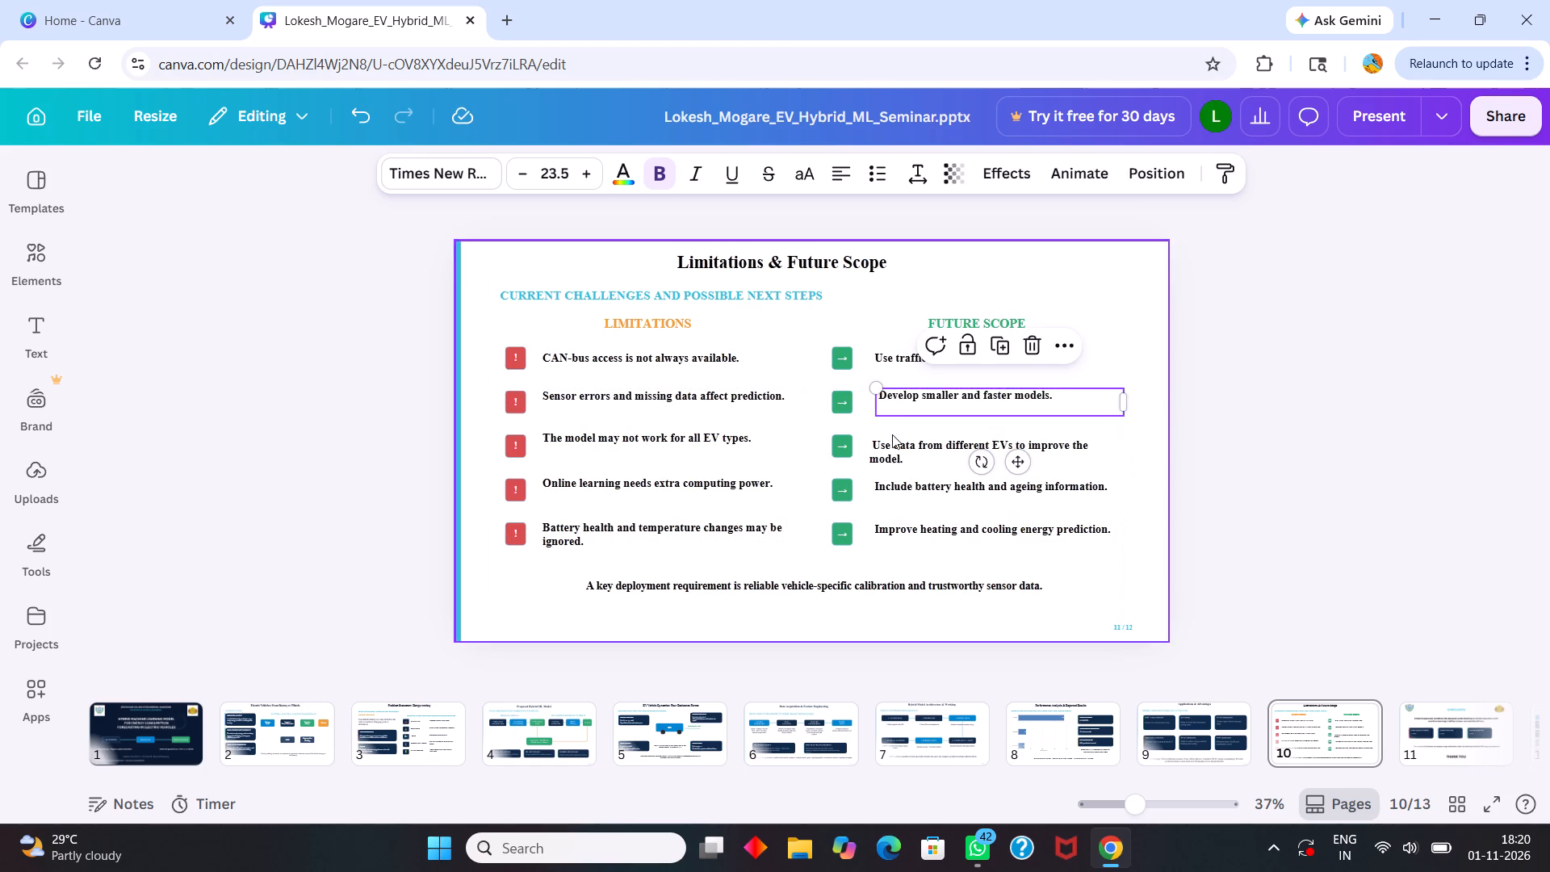
{"action": "left_click", "coordinate": [892, 442]}
{"action": "left_click_drag", "start_coordinate": [892, 442], "coordinate": [898, 426]}
{"action": "left_click", "coordinate": [893, 484]}
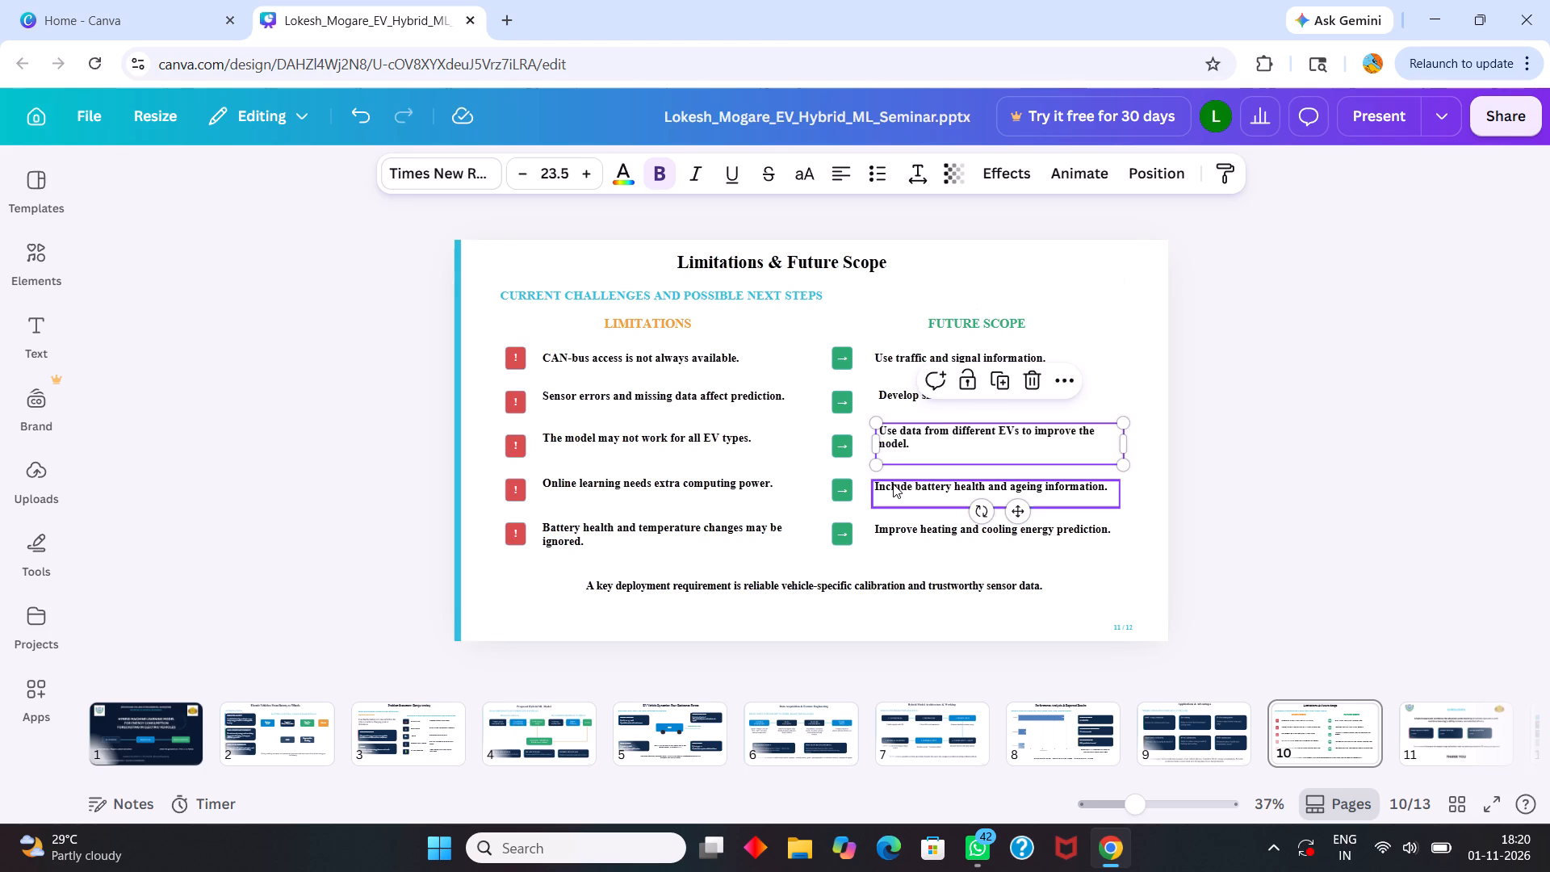
{"action": "left_click_drag", "start_coordinate": [893, 484], "coordinate": [903, 480]}
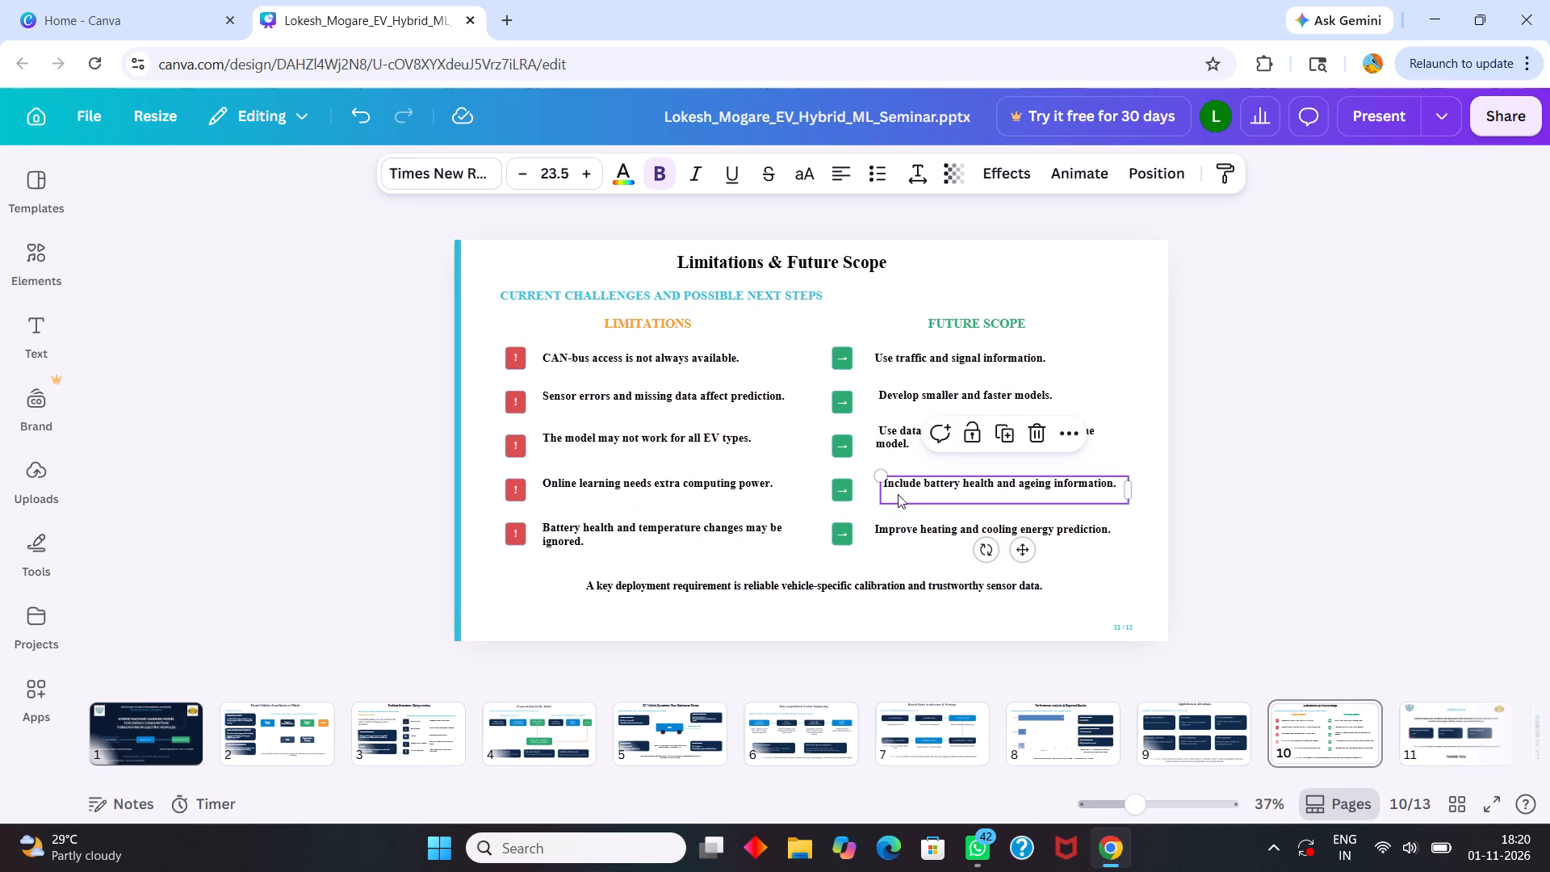
Nudge the Future Scope text boxes one by one, shifting the last item slightly up and the first two slightly right.
{"action": "double_click", "coordinate": [901, 526]}
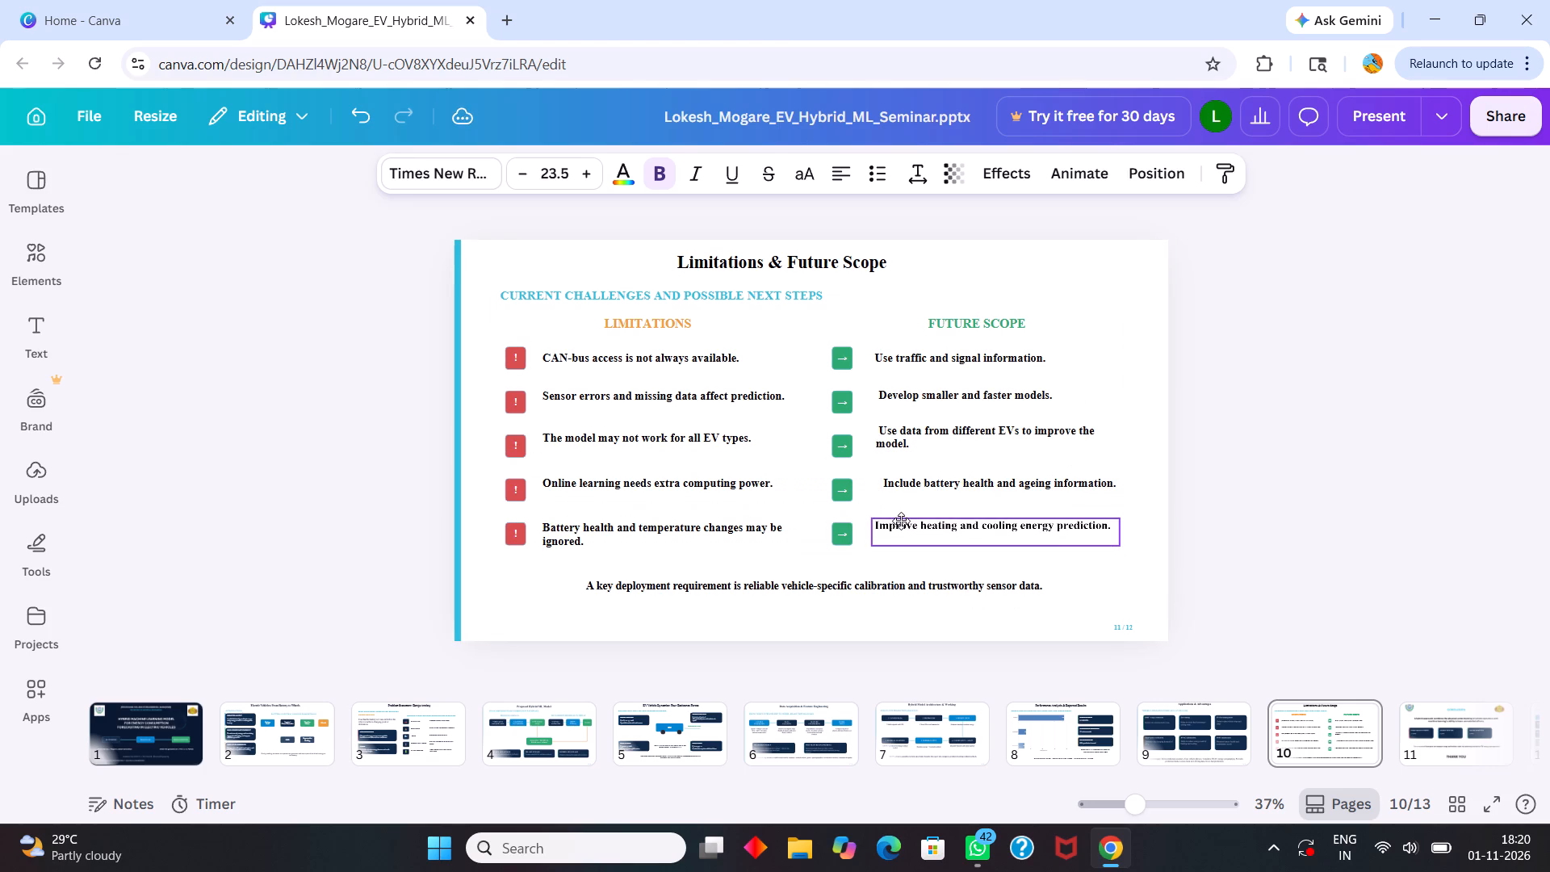
{"action": "left_click", "coordinate": [910, 490]}
{"action": "left_click_drag", "start_coordinate": [910, 490], "coordinate": [910, 489]}
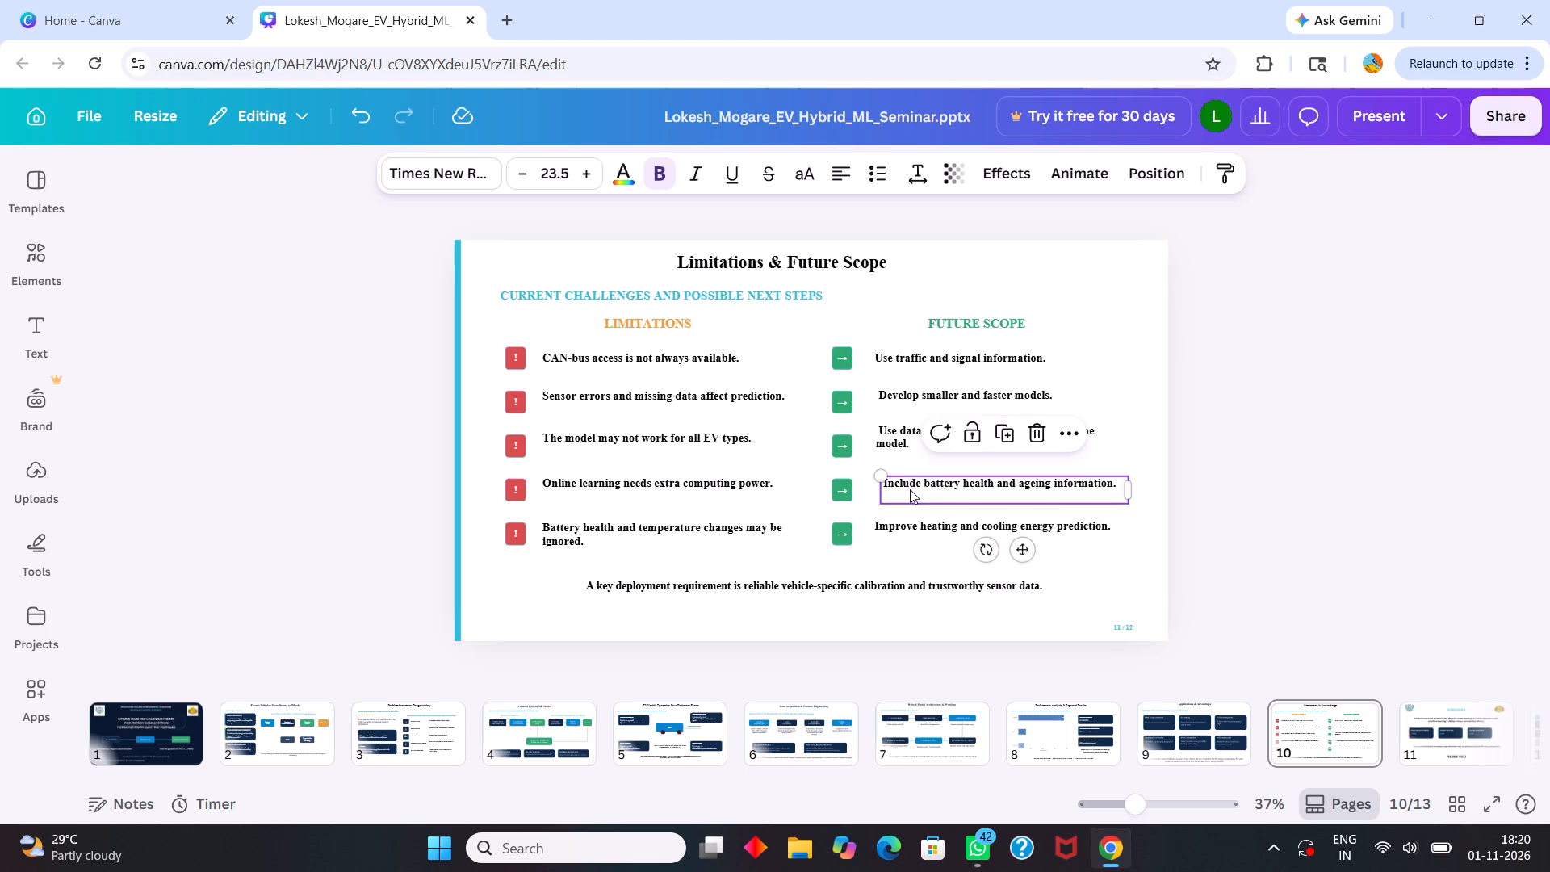
{"action": "left_click_drag", "start_coordinate": [910, 489], "coordinate": [906, 480]}
{"action": "double_click", "coordinate": [903, 426]}
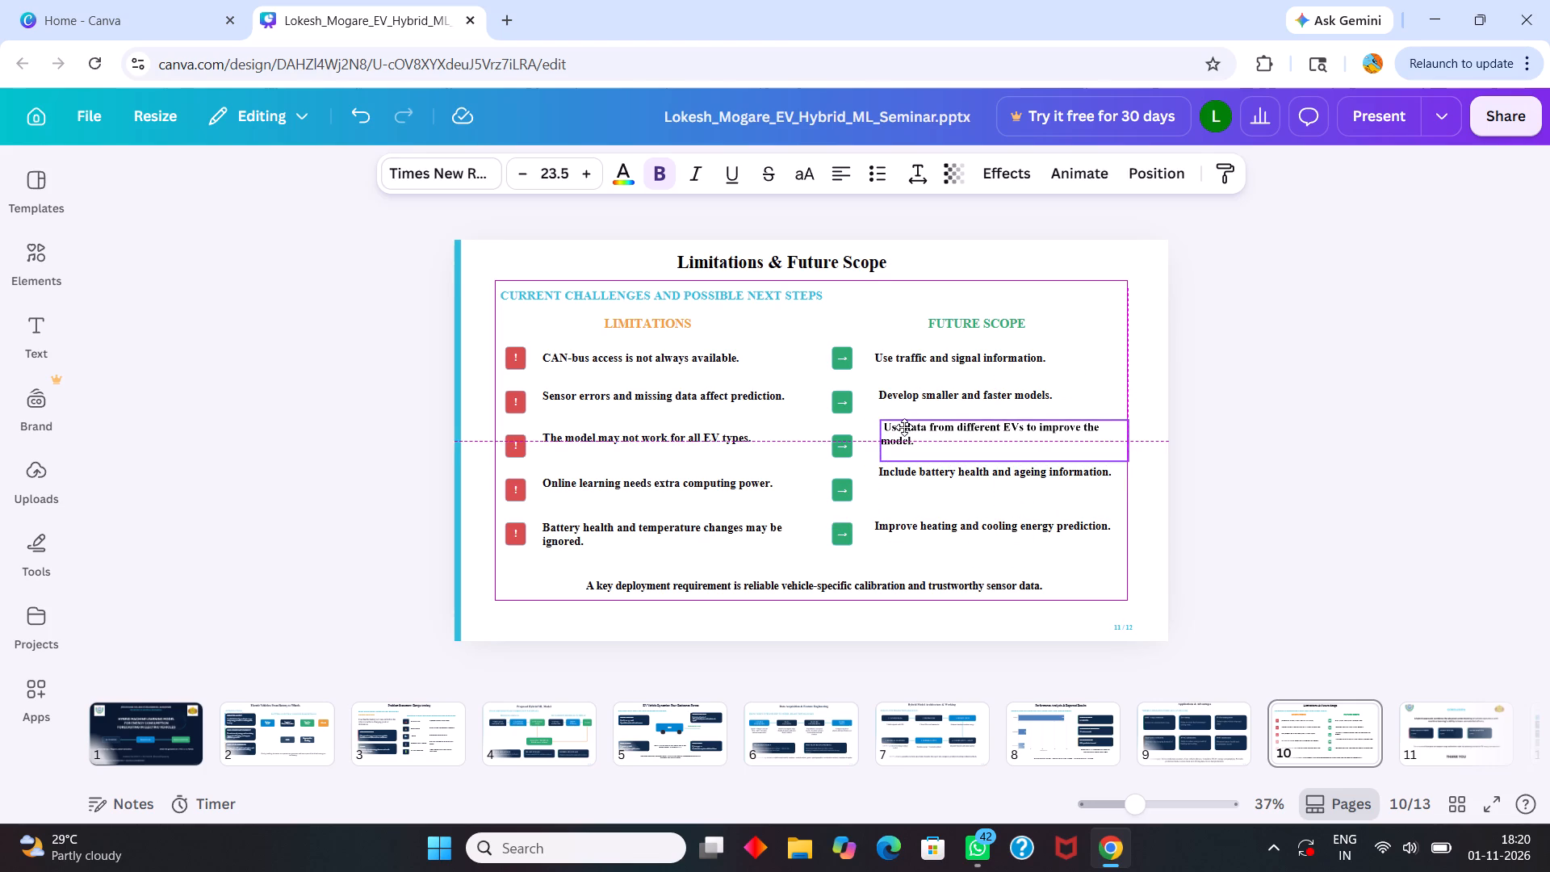
{"action": "double_click", "coordinate": [898, 394]}
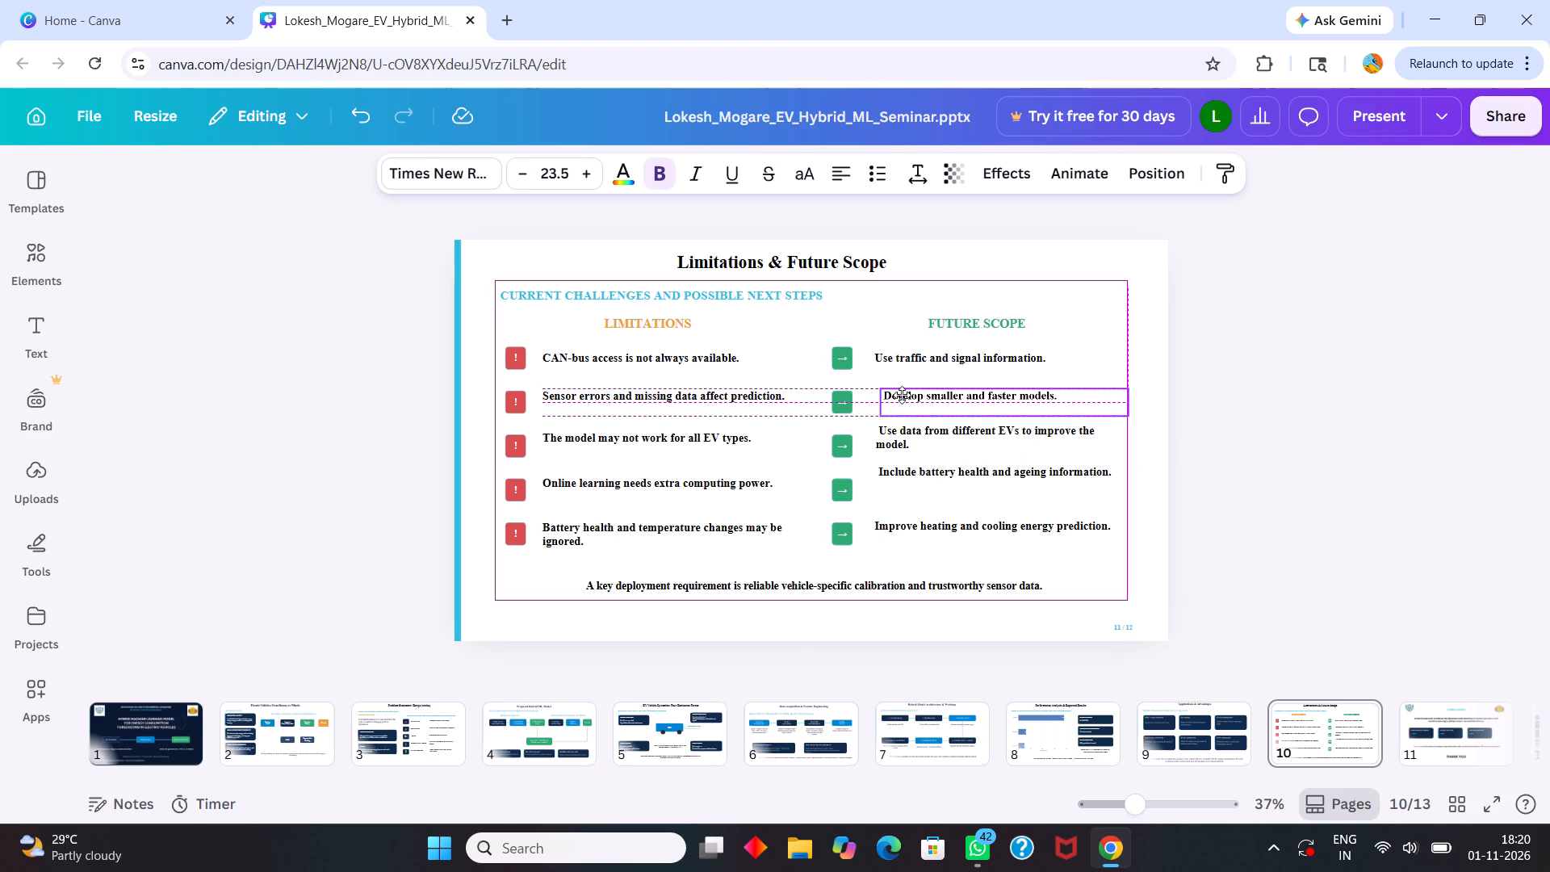
{"action": "left_click", "coordinate": [896, 362]}
{"action": "left_click_drag", "start_coordinate": [896, 362], "coordinate": [908, 359]}
{"action": "left_click", "coordinate": [883, 312]}
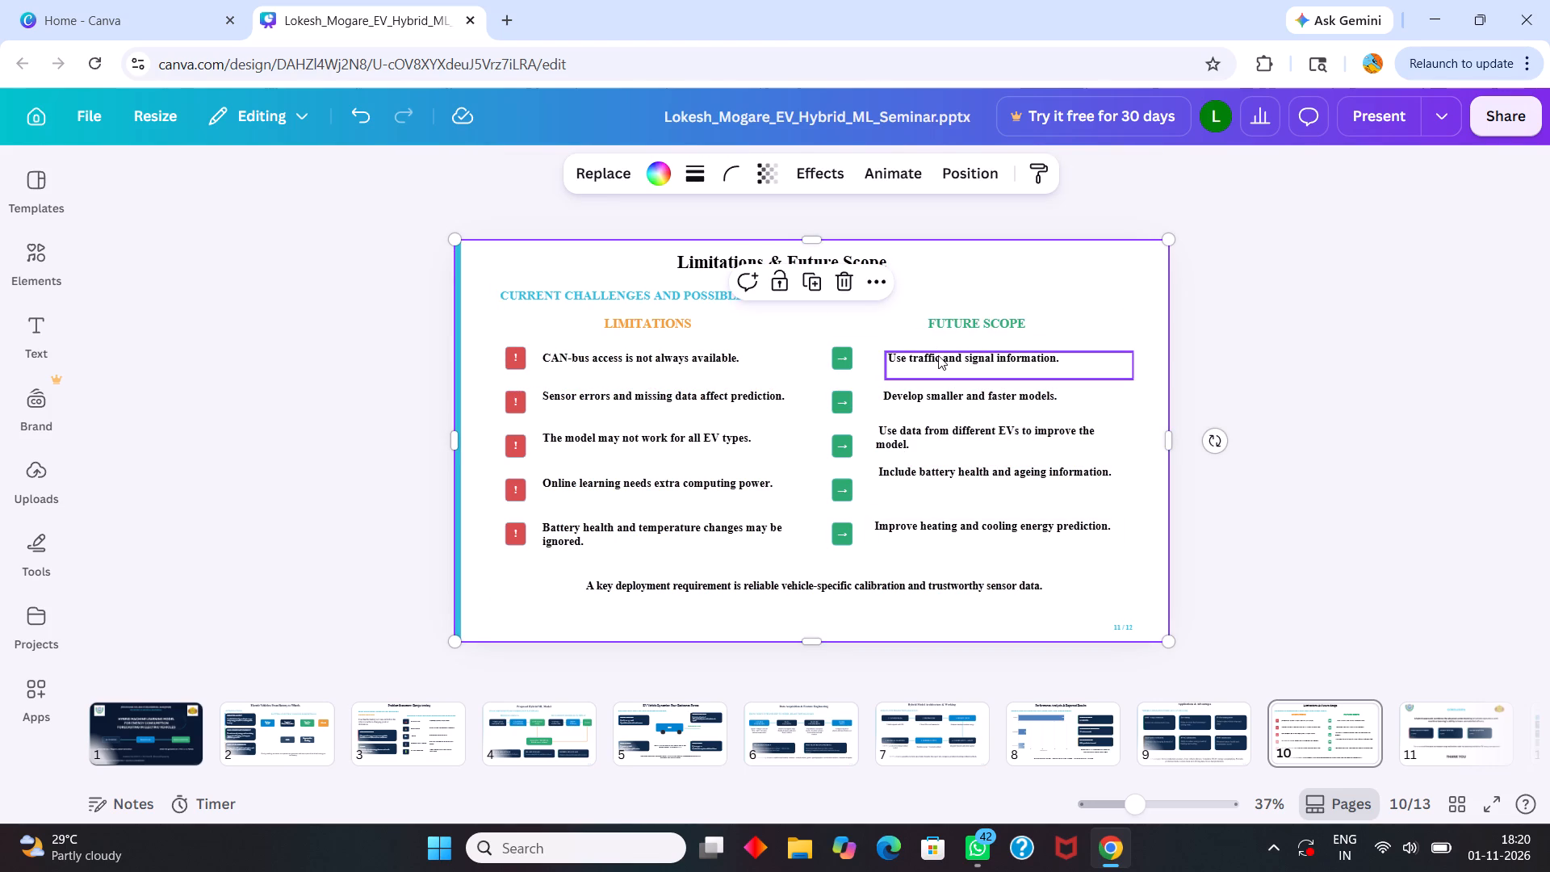
Move the first four Future Scope text boxes left toward their green arrow icons so their left edges line up.
{"action": "left_click_drag", "start_coordinate": [938, 355], "coordinate": [920, 346]}
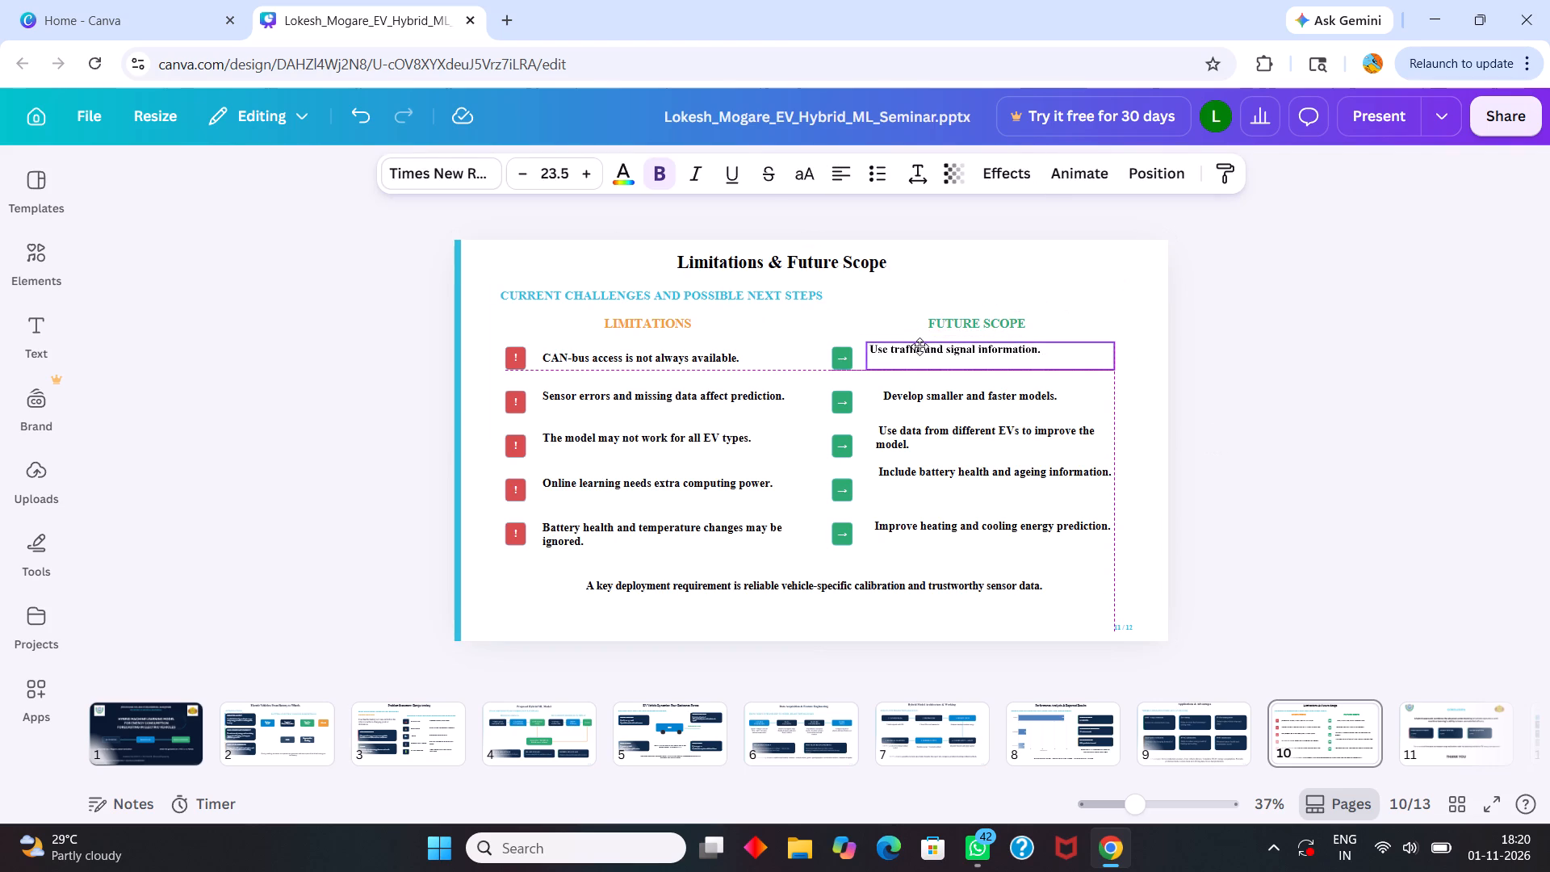
{"action": "left_click_drag", "start_coordinate": [920, 346], "coordinate": [920, 350]}
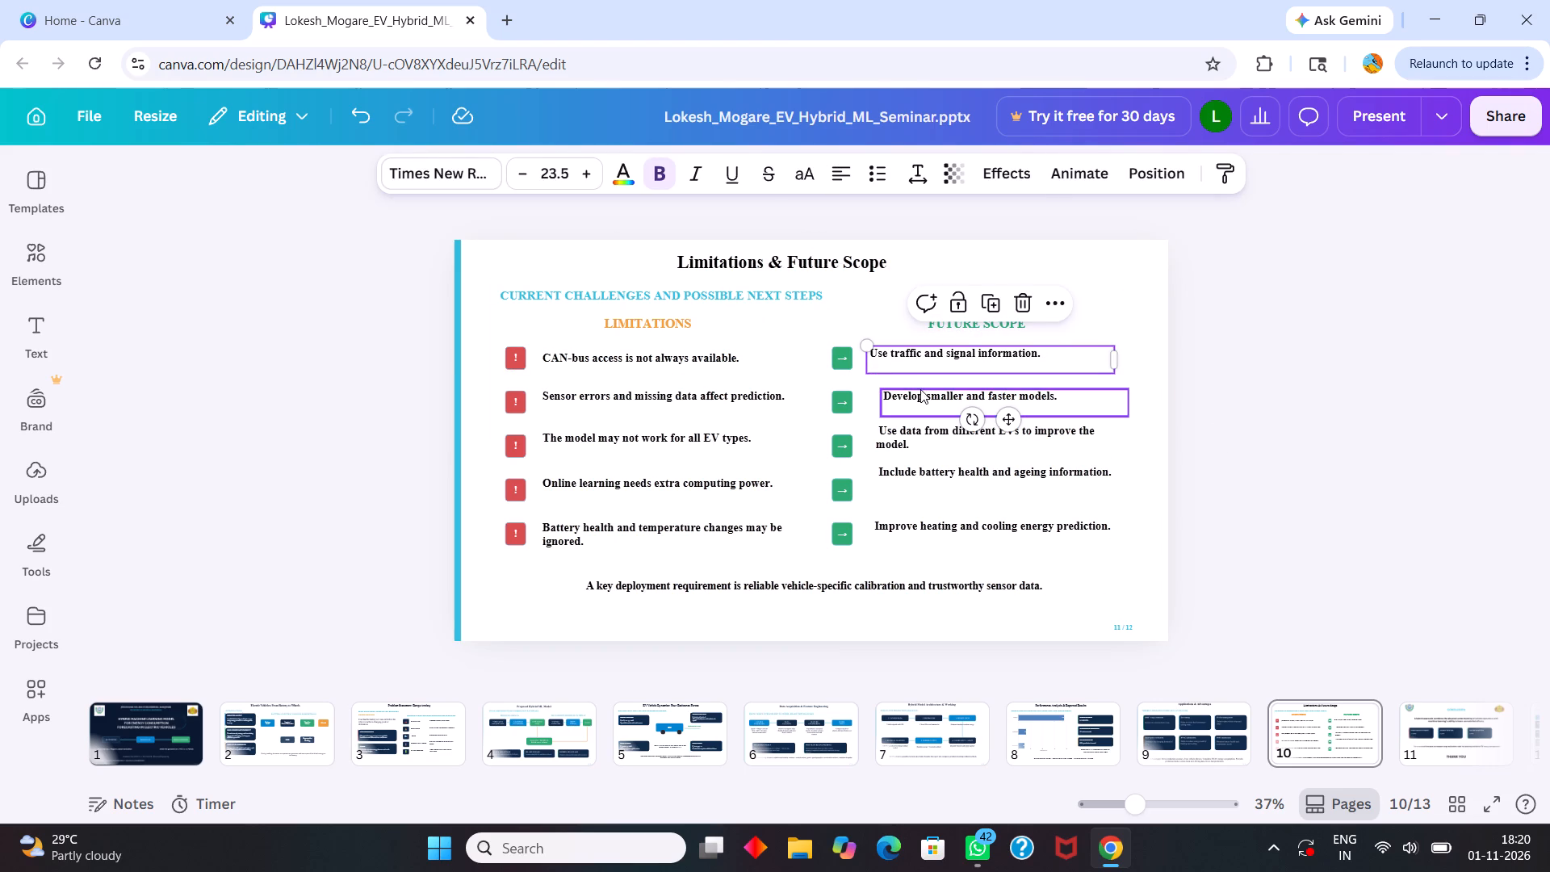
{"action": "left_click", "coordinate": [921, 393]}
{"action": "left_click_drag", "start_coordinate": [921, 393], "coordinate": [911, 385]}
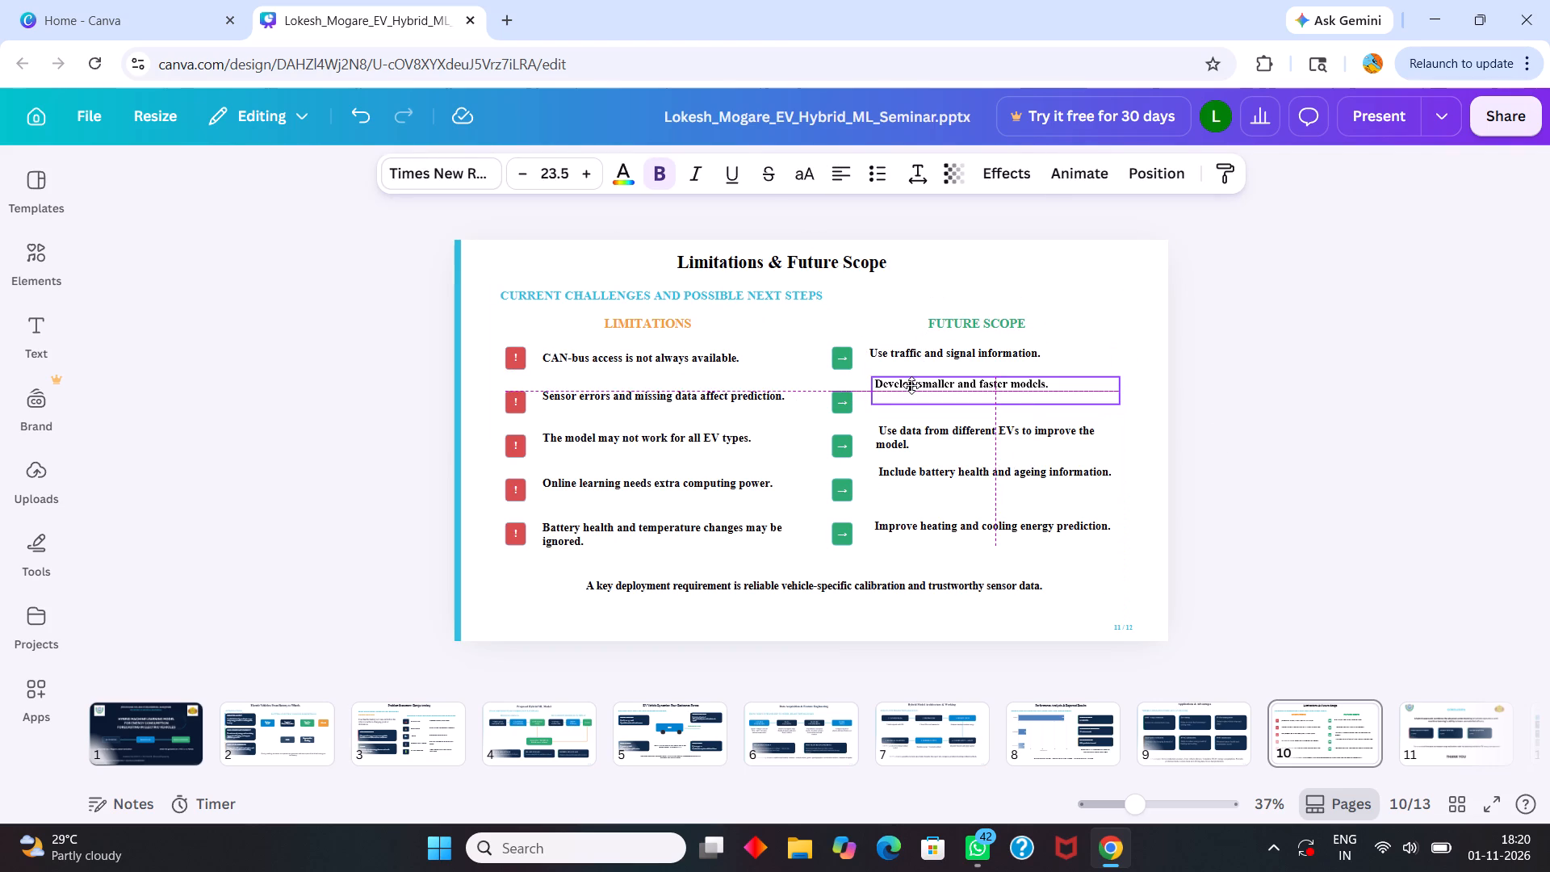
{"action": "left_click_drag", "start_coordinate": [911, 385], "coordinate": [907, 388]}
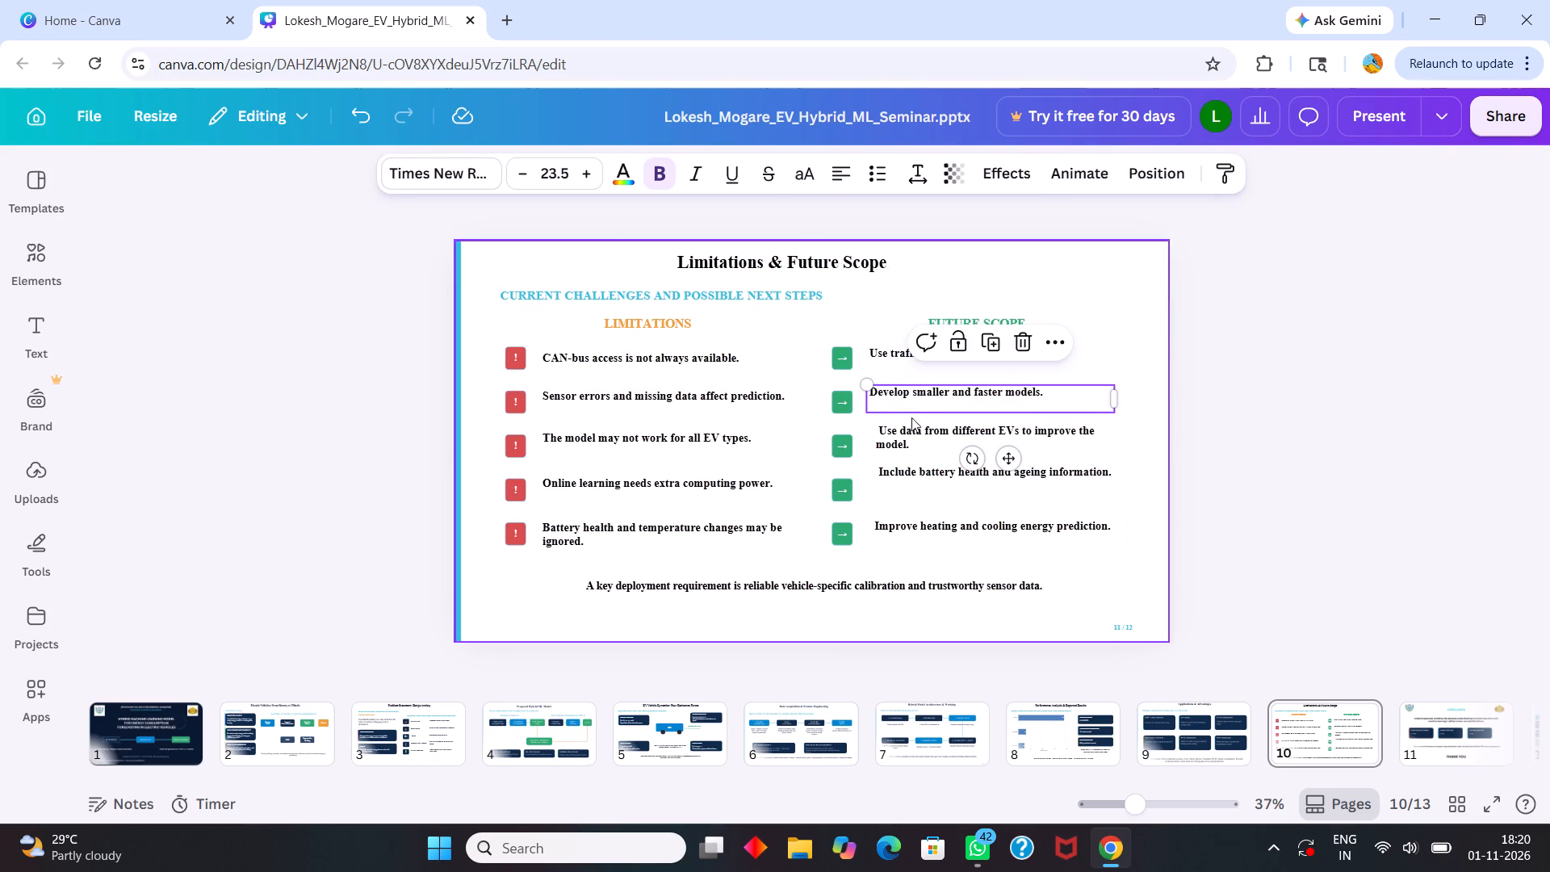
{"action": "left_click", "coordinate": [911, 431]}
{"action": "left_click_drag", "start_coordinate": [911, 431], "coordinate": [904, 426]}
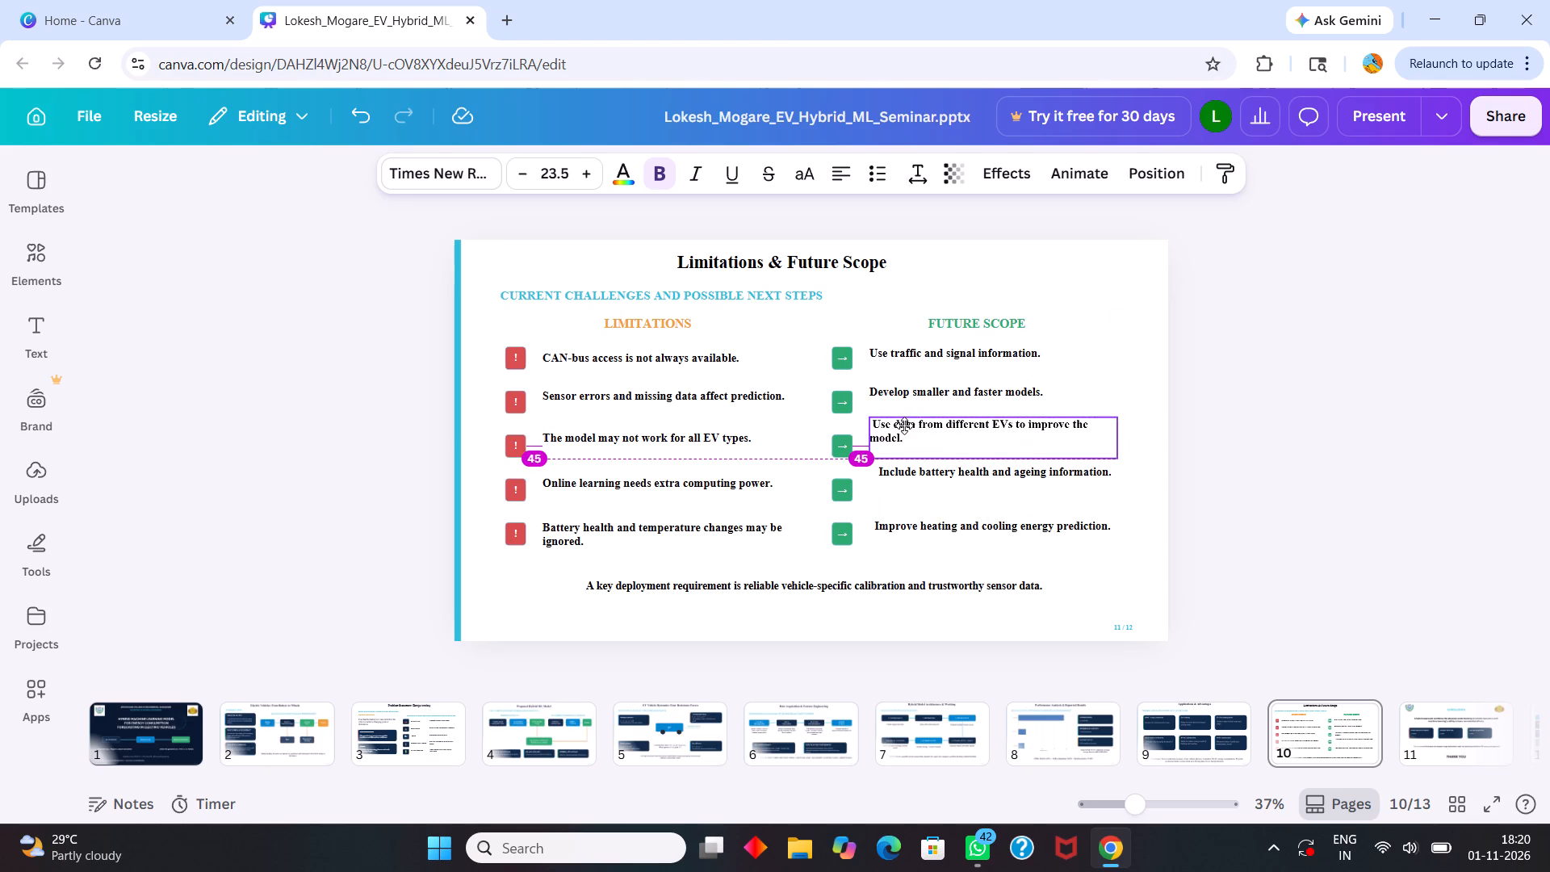
{"action": "left_click_drag", "start_coordinate": [904, 426], "coordinate": [904, 431]}
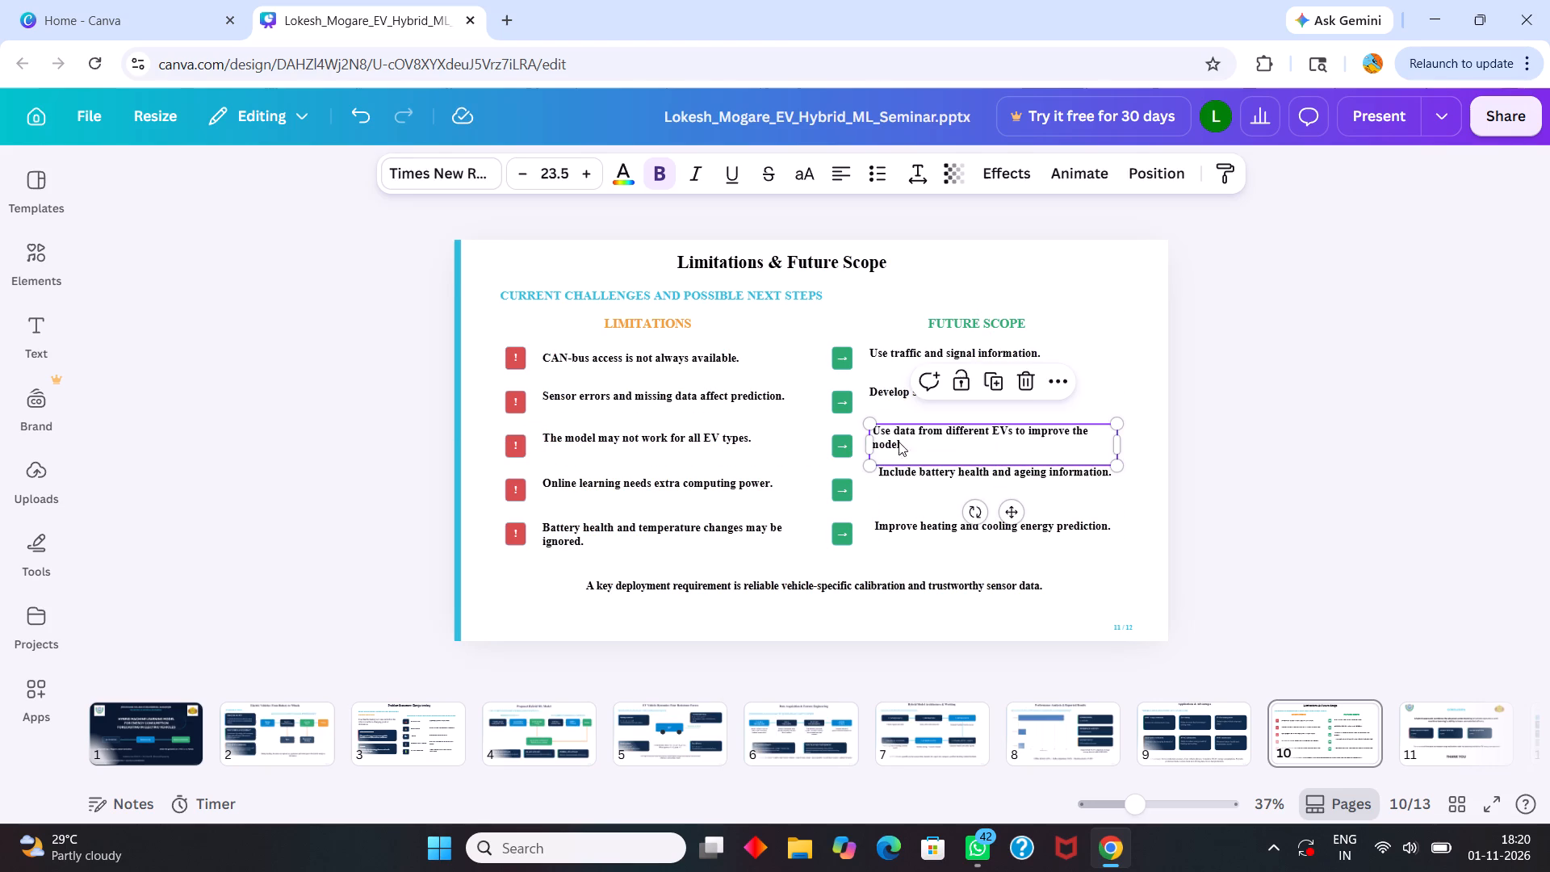
{"action": "left_click", "coordinate": [902, 465]}
{"action": "left_click_drag", "start_coordinate": [902, 465], "coordinate": [894, 480]}
Lower the second, third and fourth Future Scope text boxes slightly so each sits level with its green arrow icon.
{"action": "left_click", "coordinate": [894, 392]}
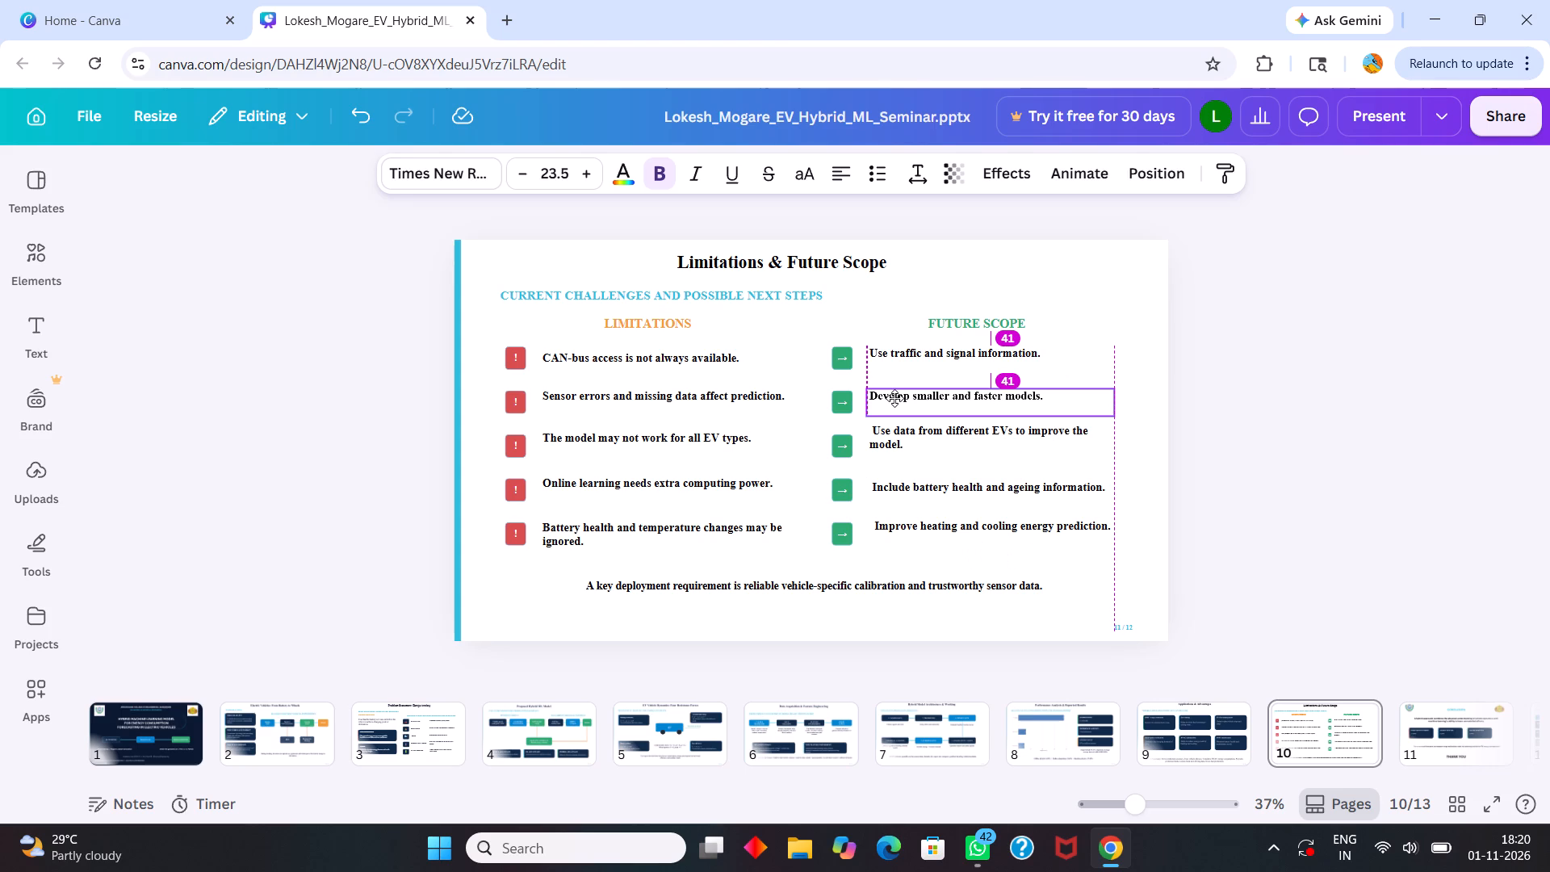
{"action": "left_click", "coordinate": [888, 429]}
{"action": "left_click_drag", "start_coordinate": [888, 429], "coordinate": [886, 441]}
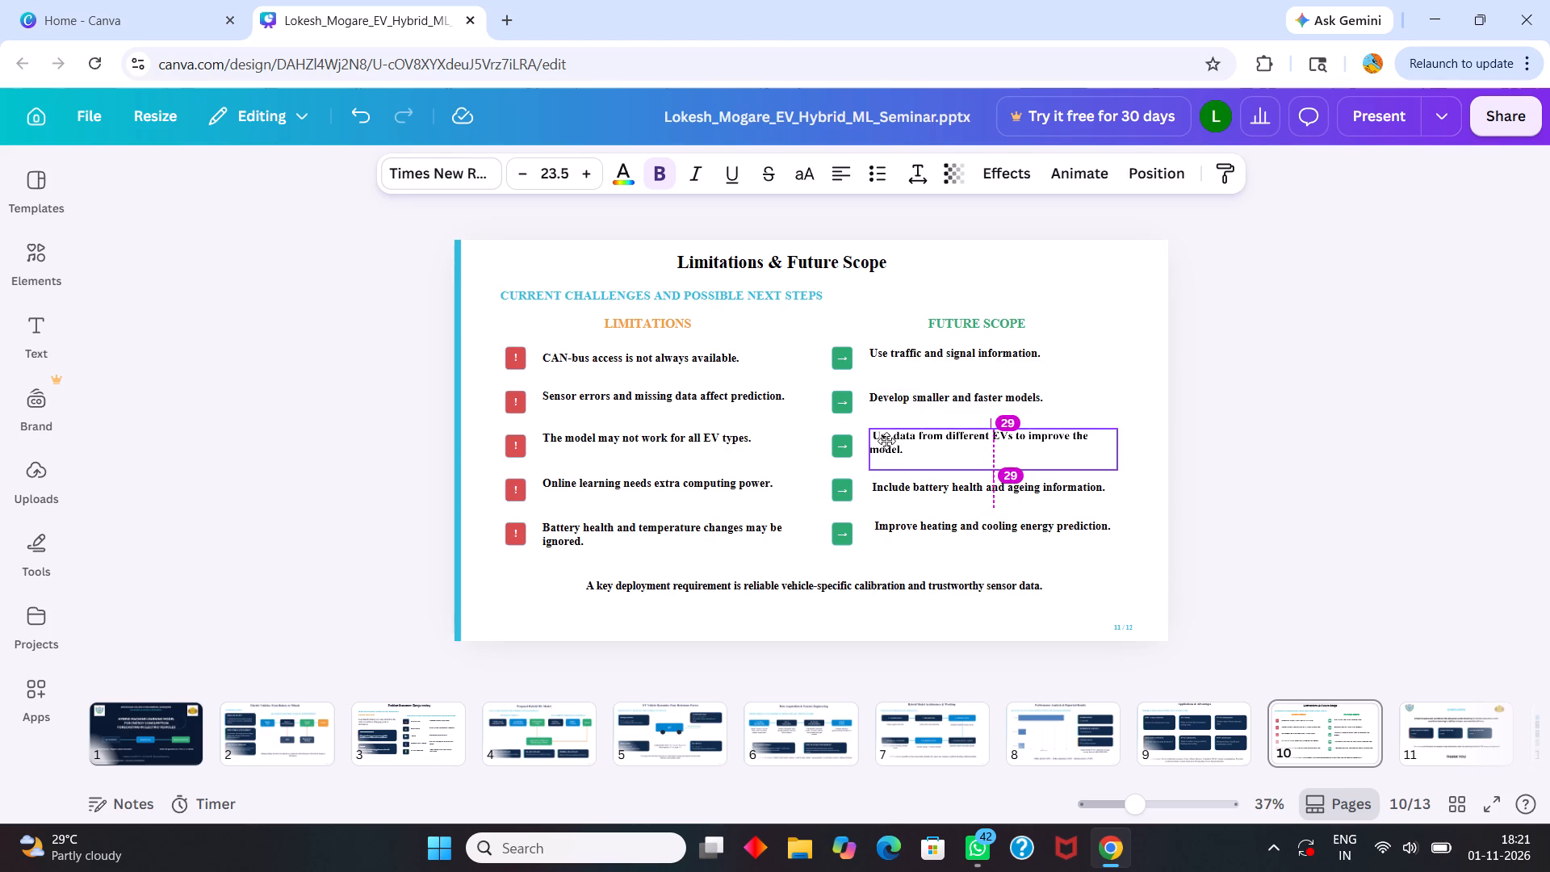
{"action": "left_click_drag", "start_coordinate": [886, 441], "coordinate": [887, 436]}
{"action": "double_click", "coordinate": [890, 480]}
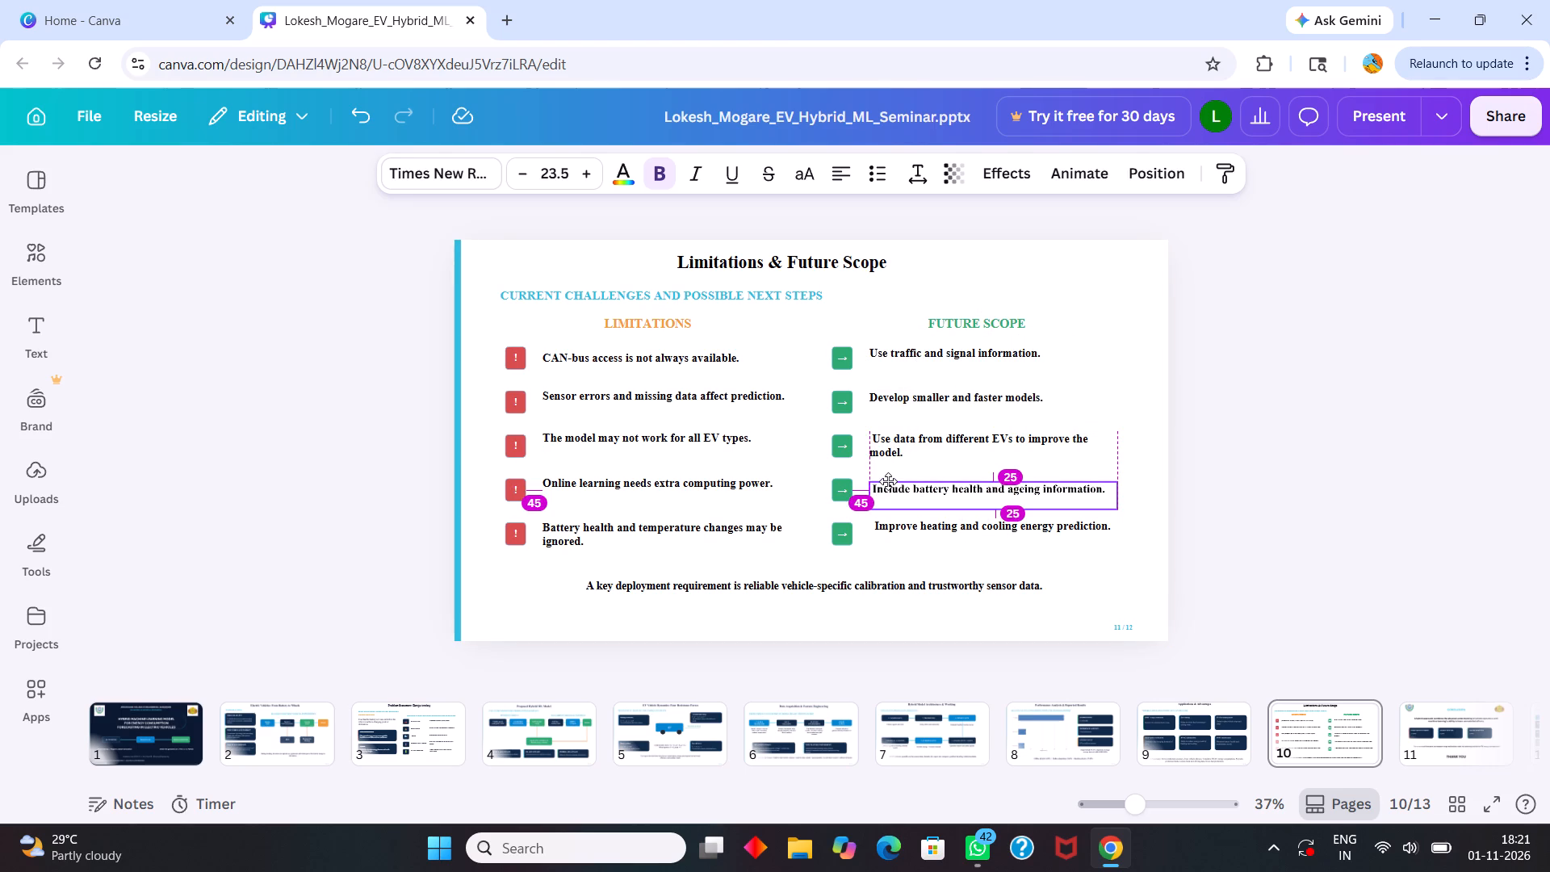
{"action": "double_click", "coordinate": [884, 522]}
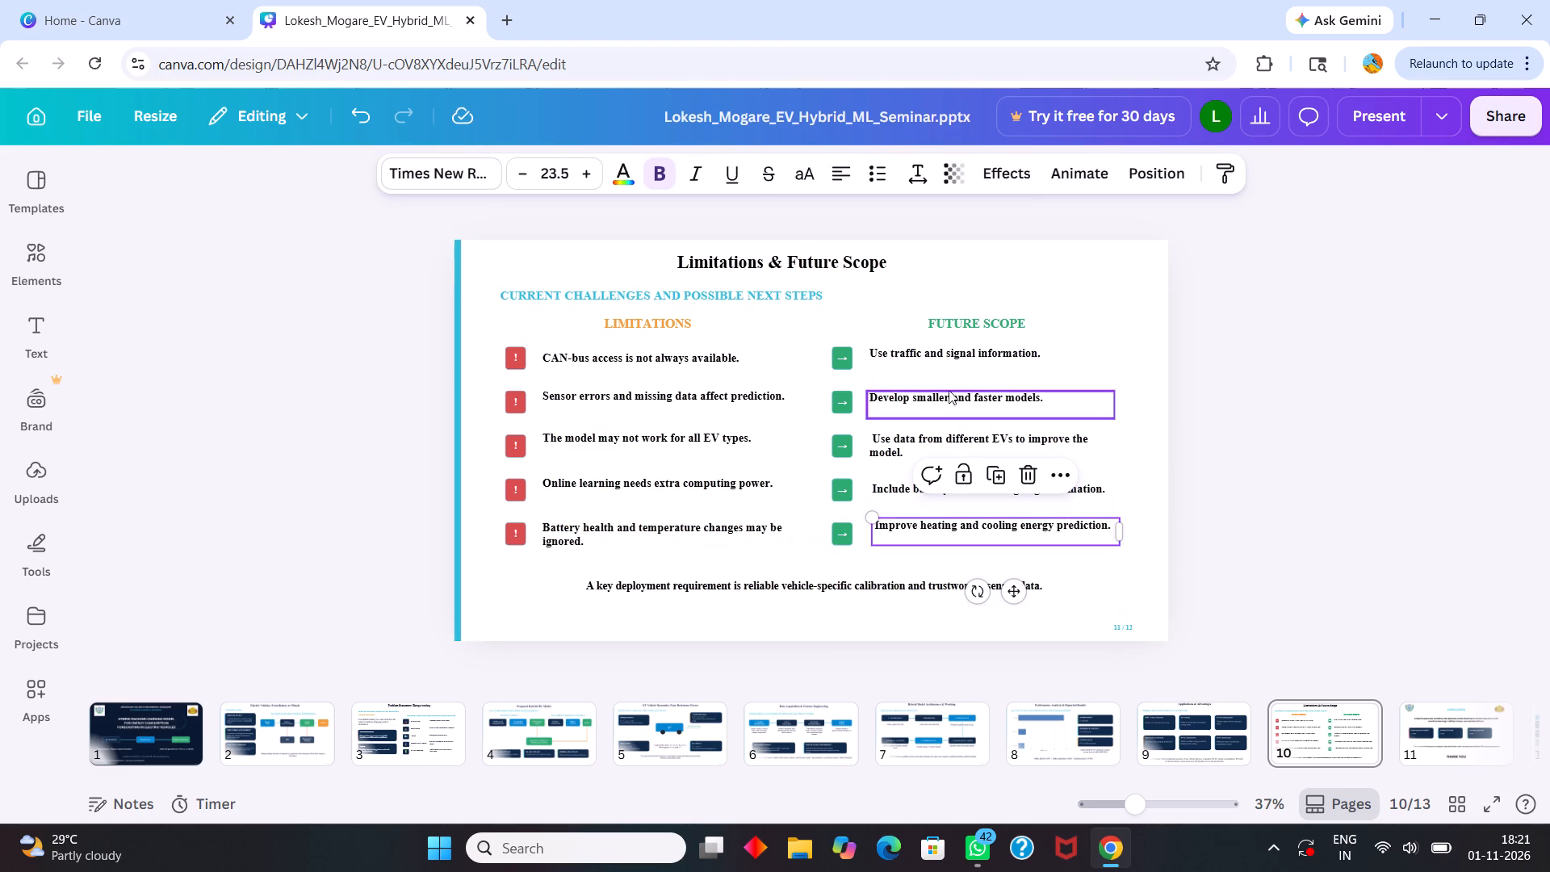
Delete the leading space before the text of the third, fourth and fifth Future Scope items.
{"action": "left_click", "coordinate": [875, 442]}
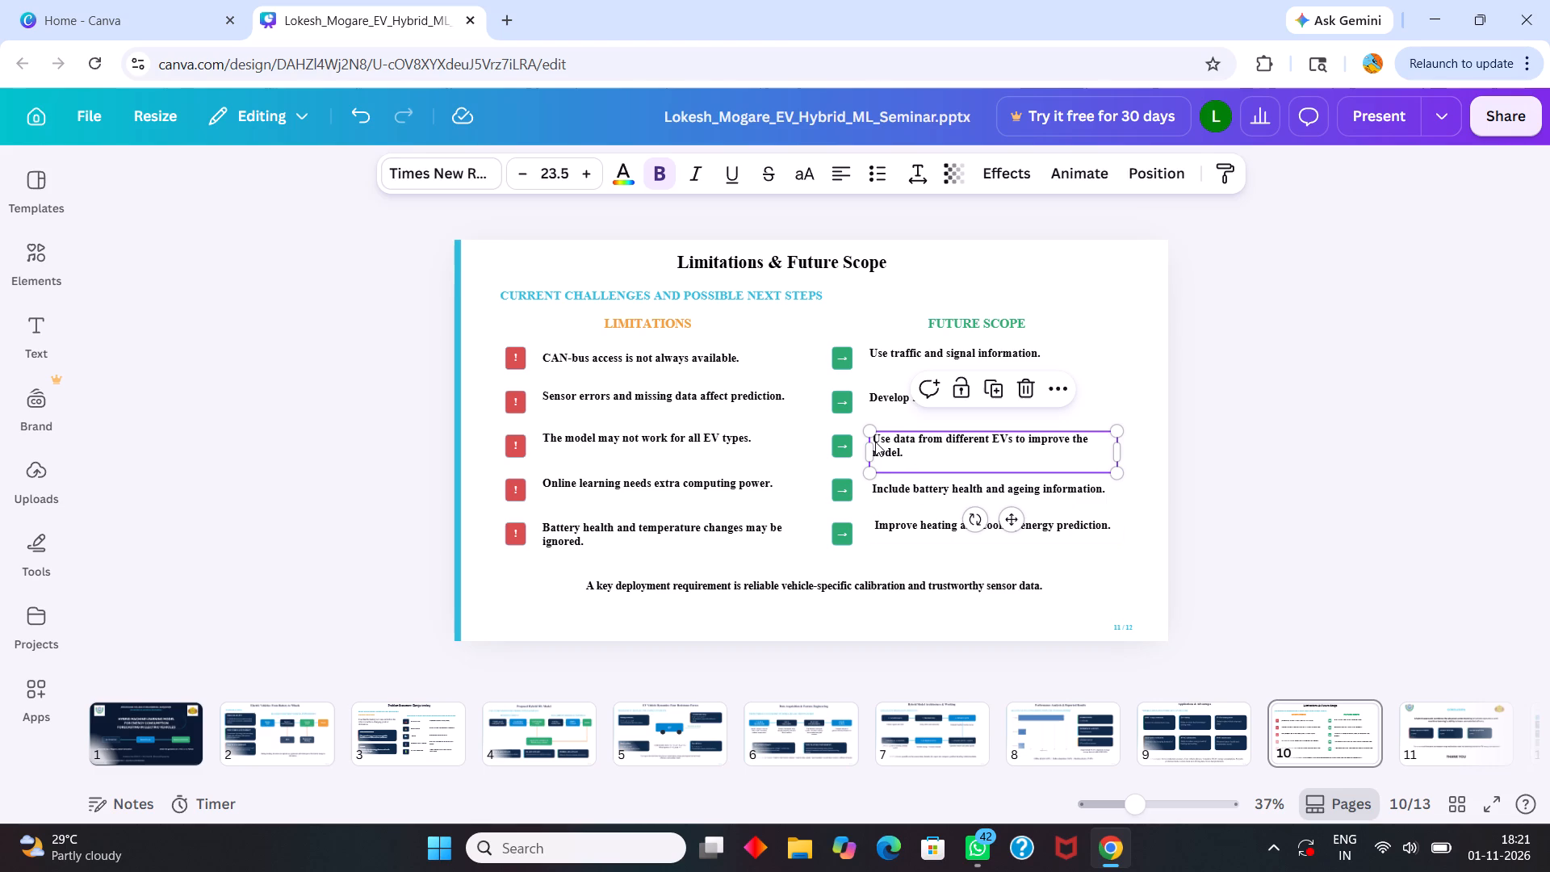
{"action": "left_click", "coordinate": [872, 438]}
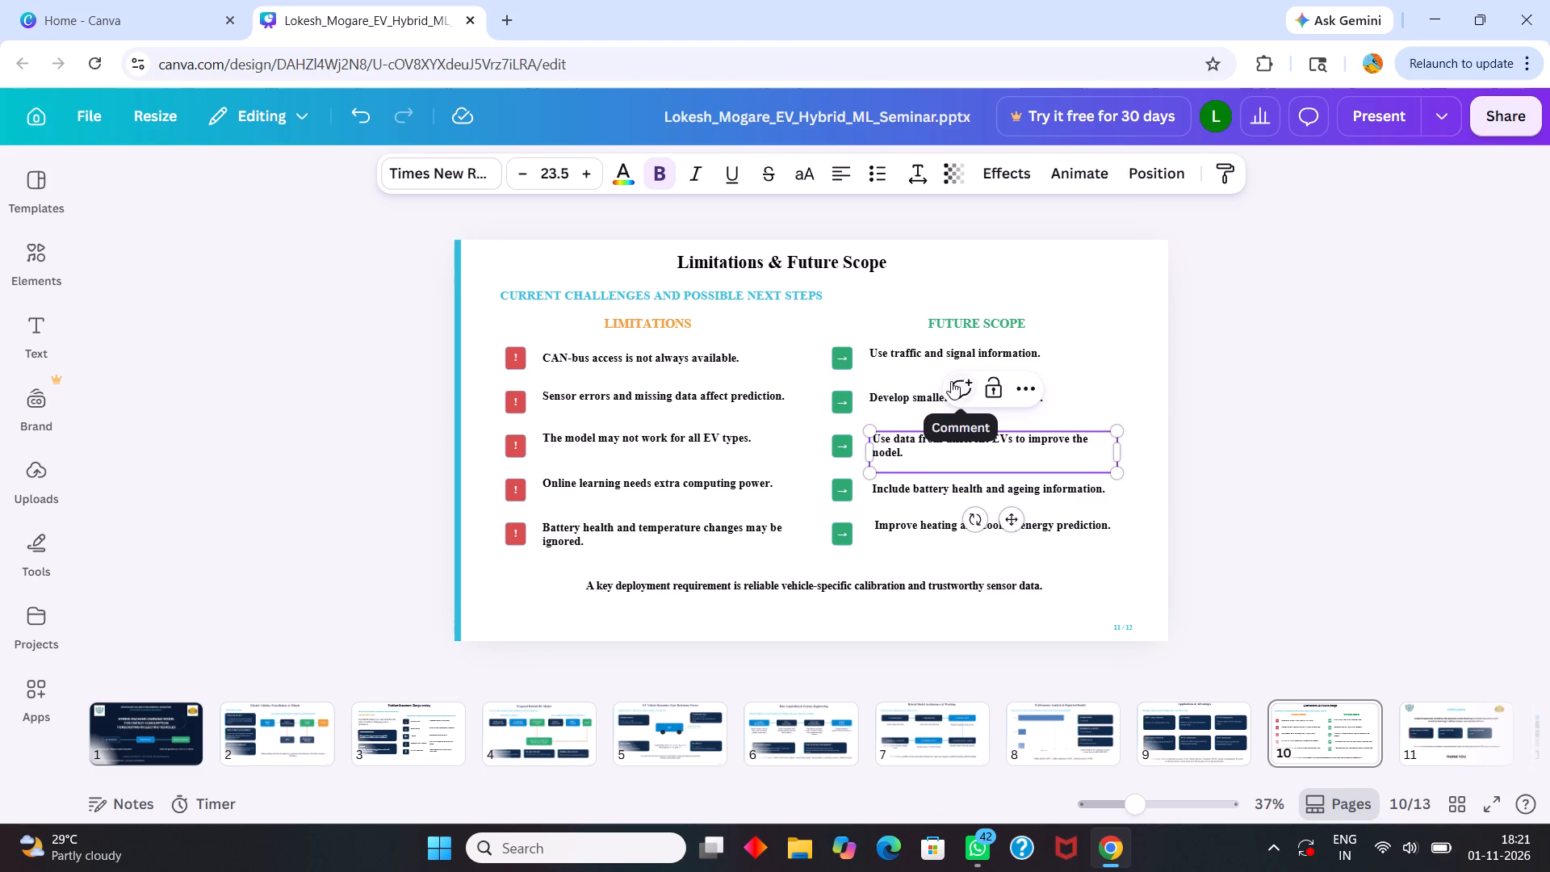
{"action": "key", "text": "BackSpace"}
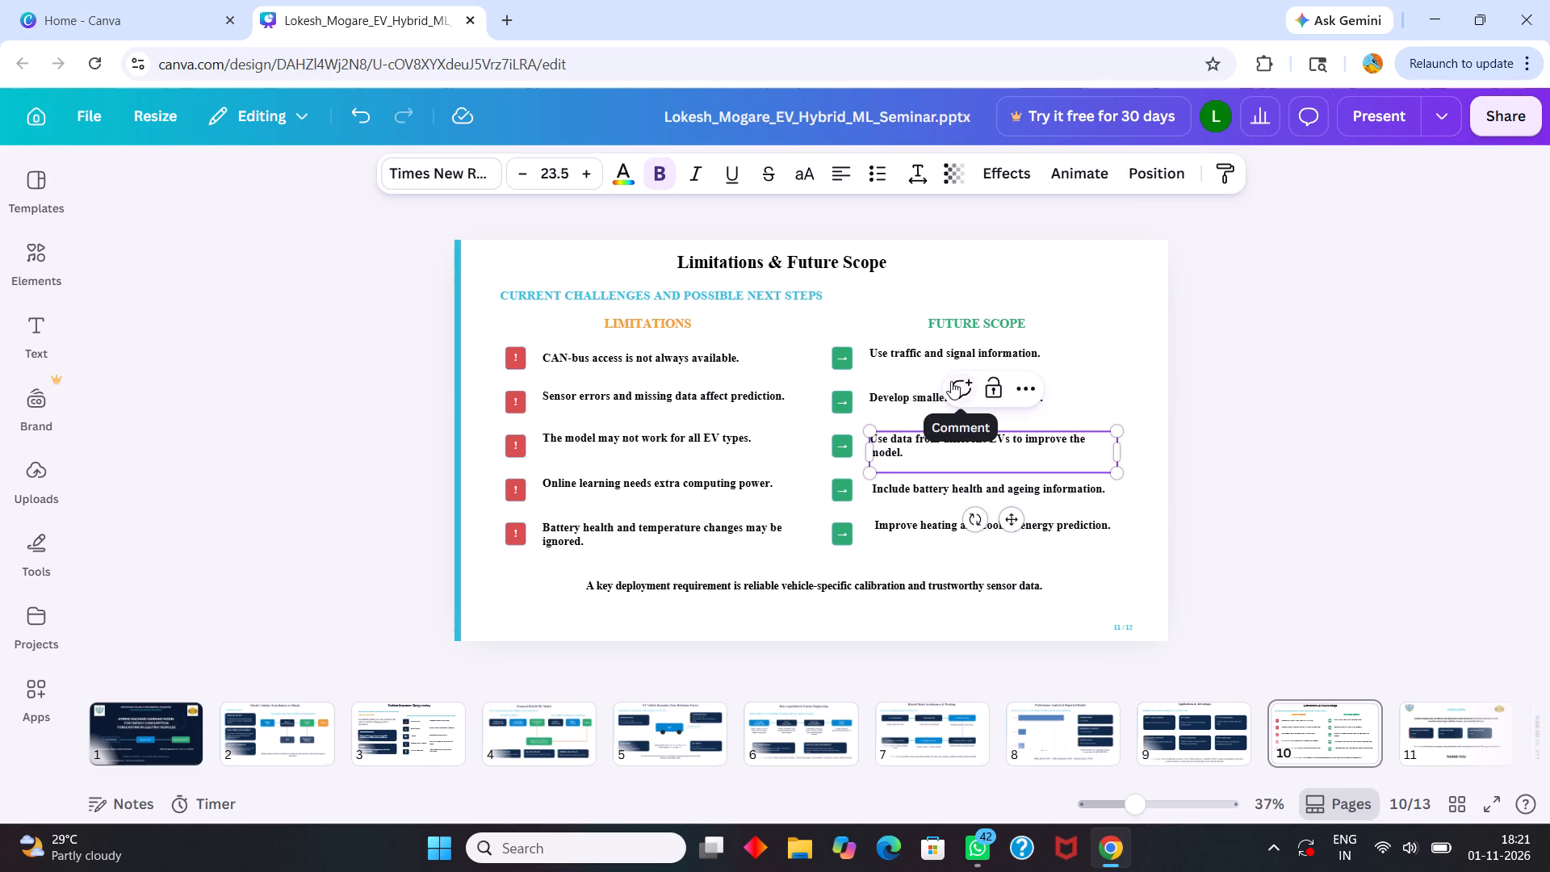
{"action": "left_click", "coordinate": [1089, 309]}
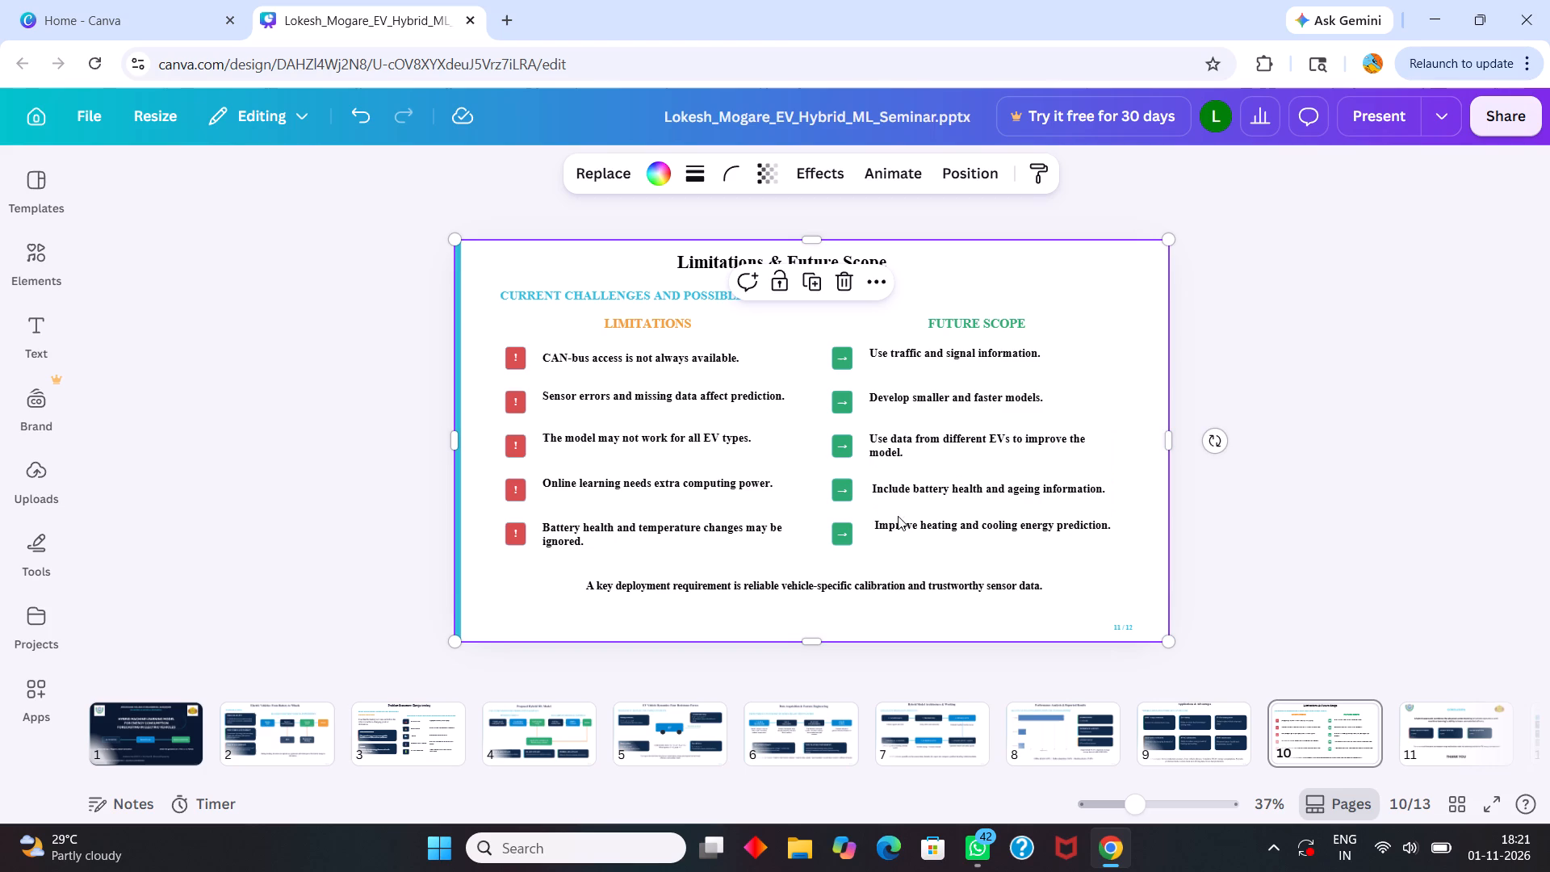
{"action": "left_click", "coordinate": [880, 493]}
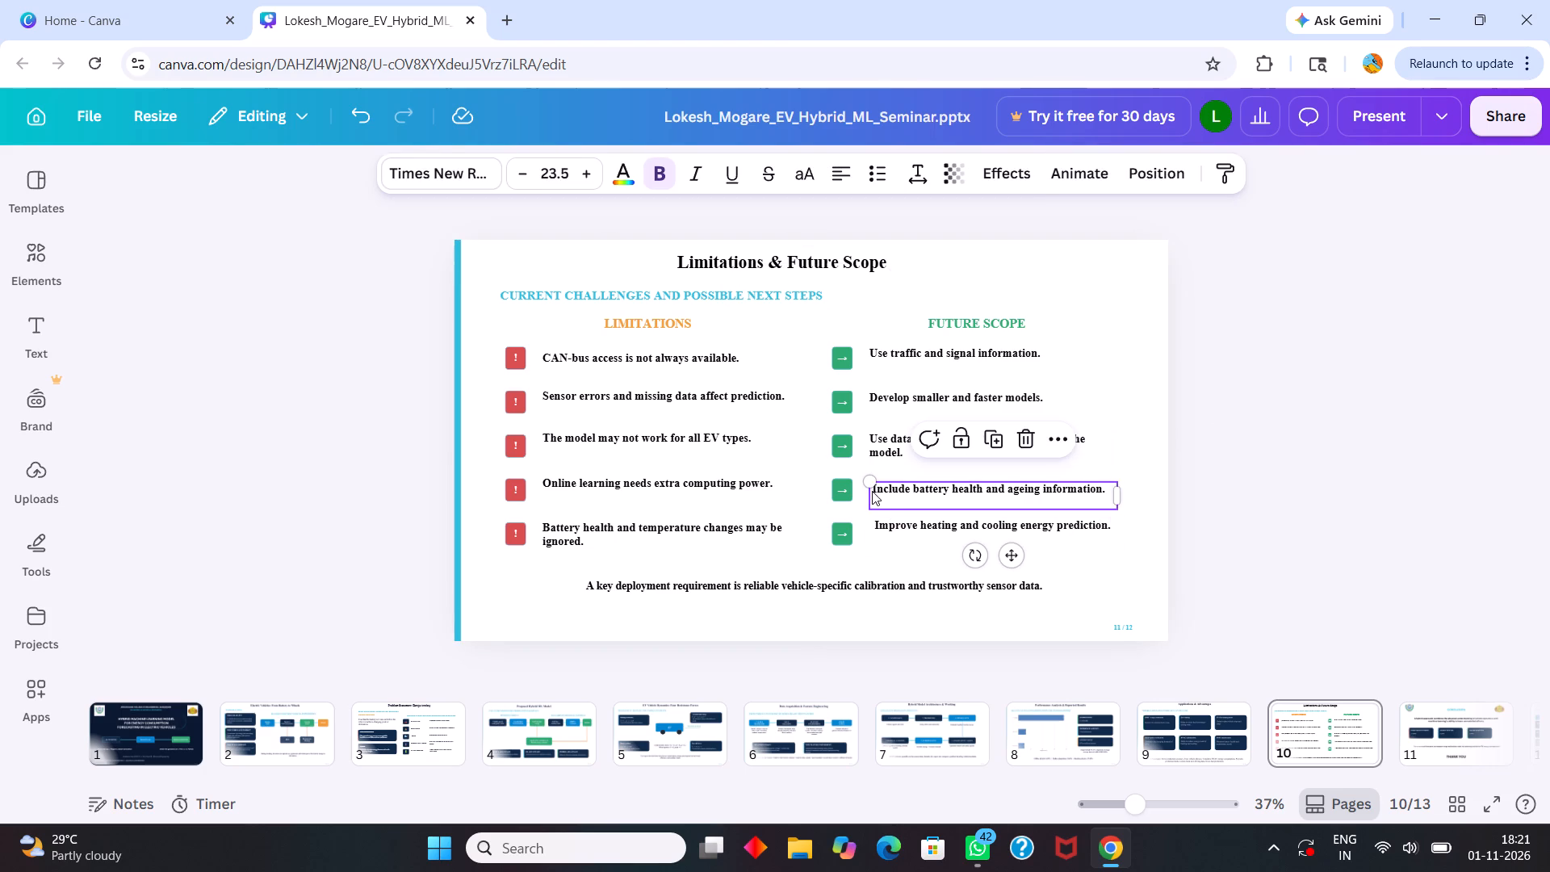
{"action": "left_click", "coordinate": [872, 493]}
{"action": "key", "text": "BackSpace"}
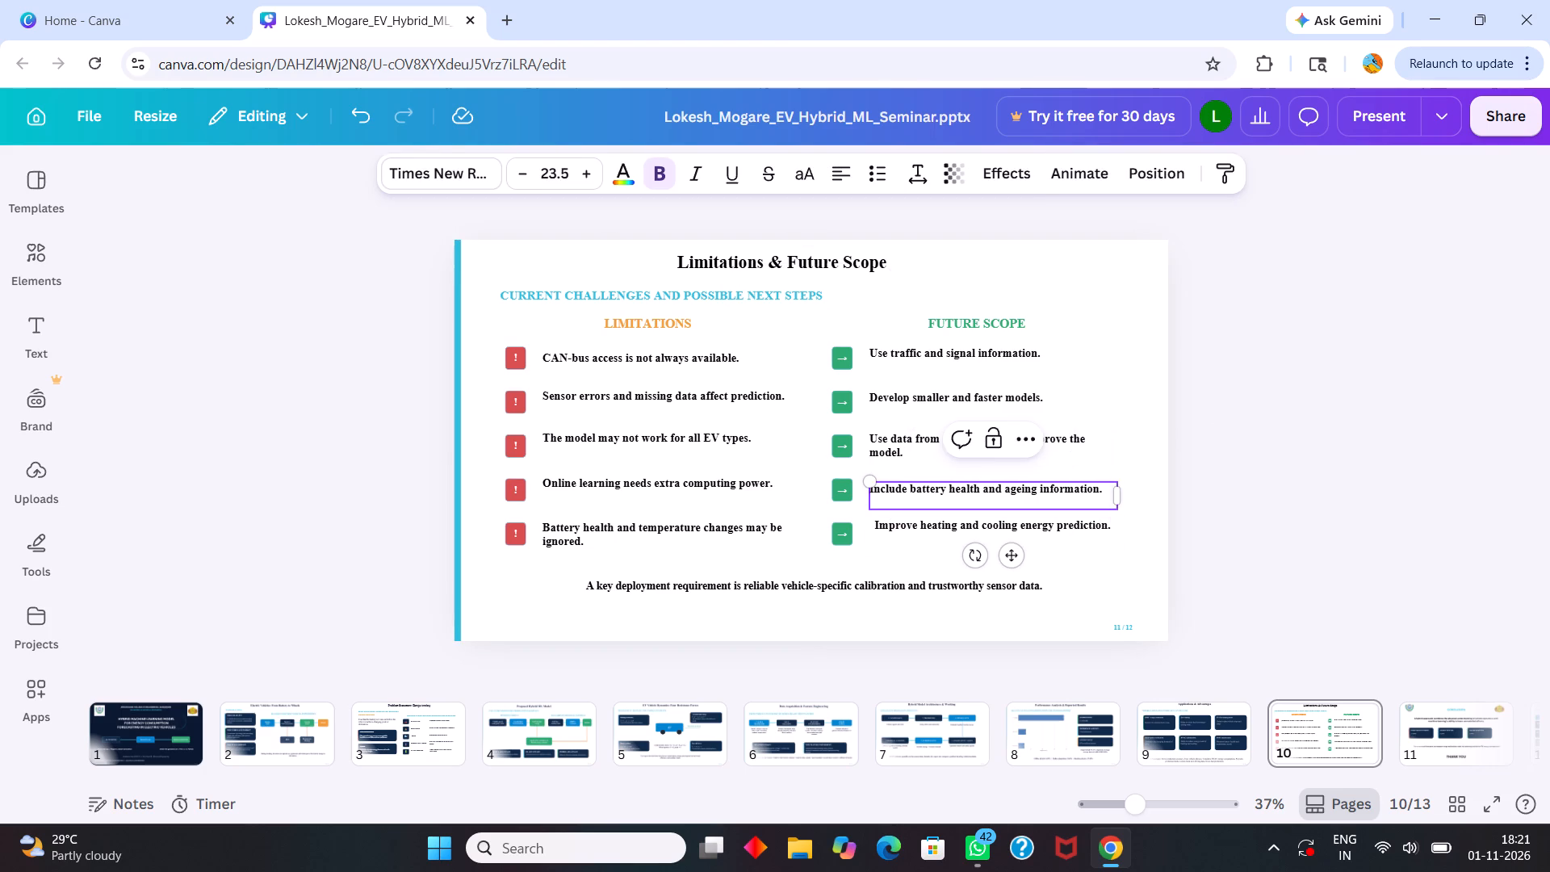
{"action": "left_click", "coordinate": [876, 529]}
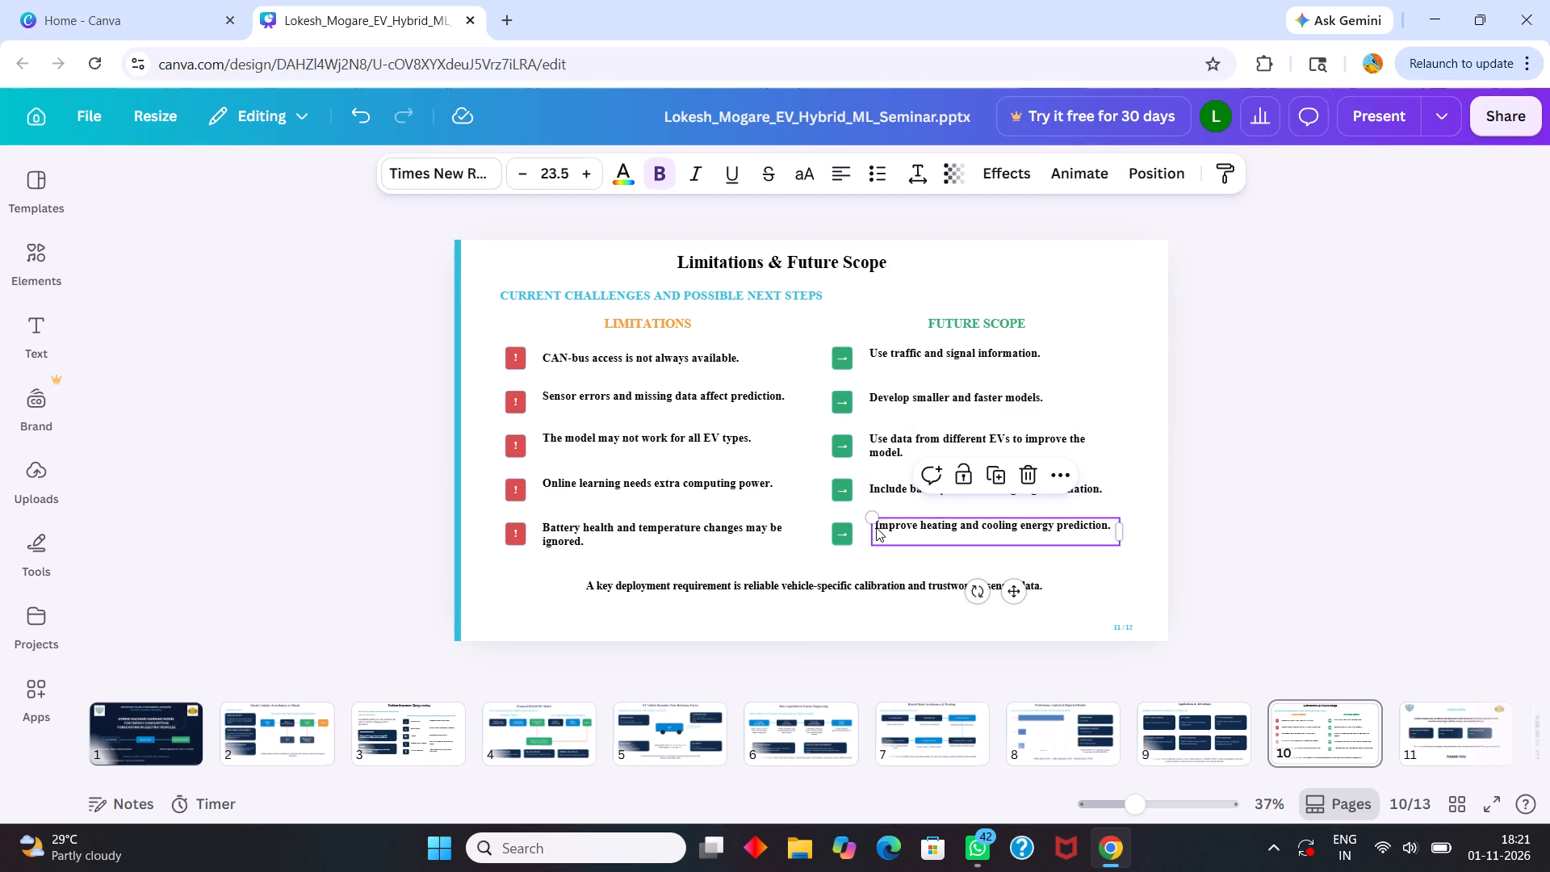
{"action": "left_click", "coordinate": [876, 527]}
{"action": "key", "text": "BackSpace"}
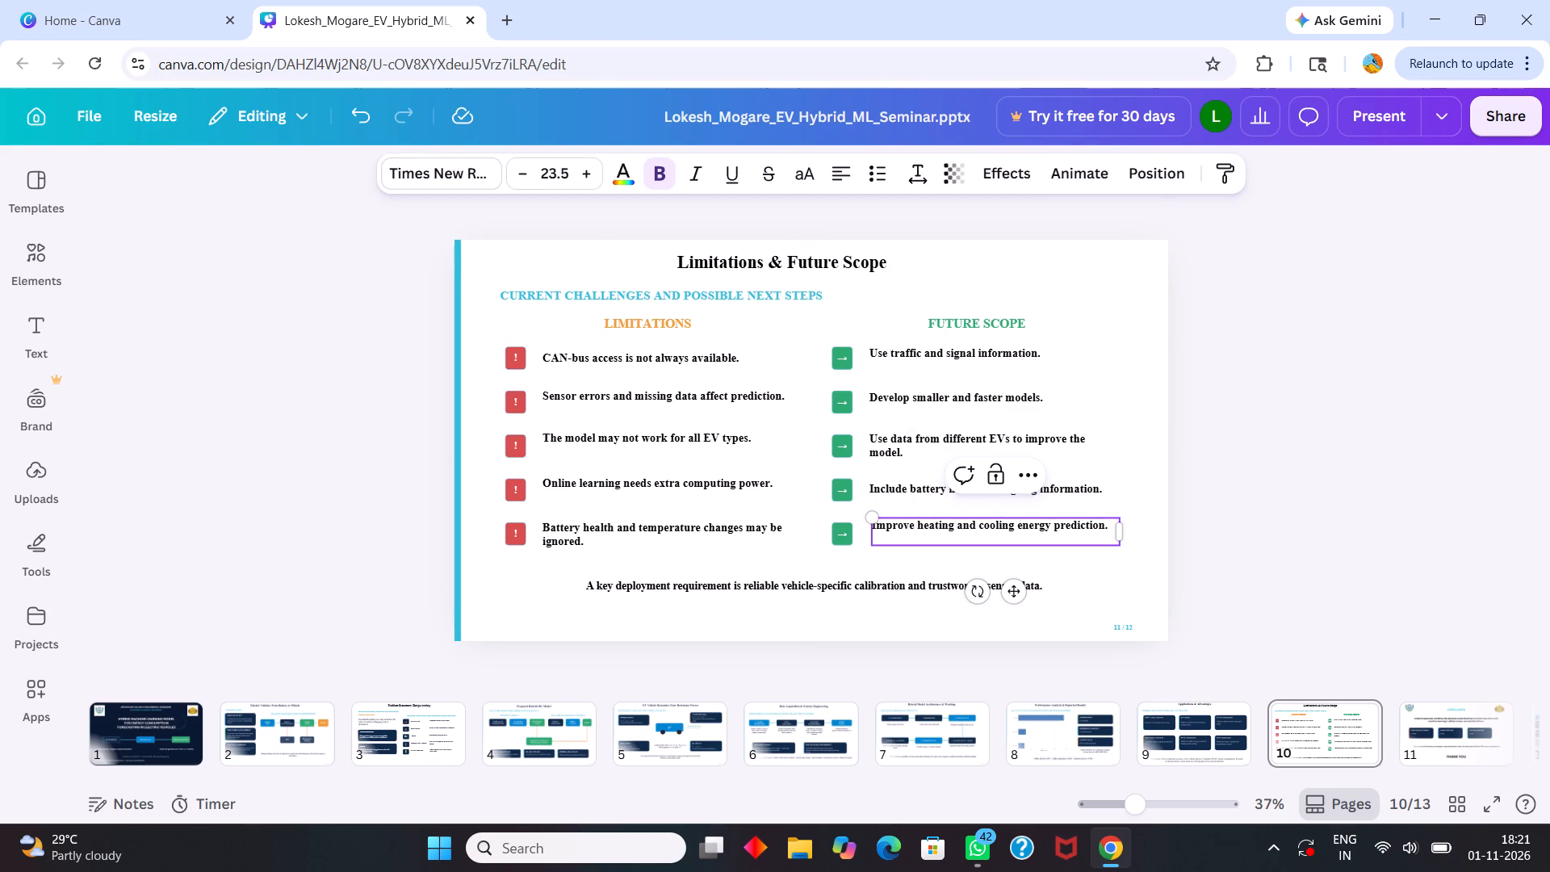
{"action": "left_click", "coordinate": [1097, 312]}
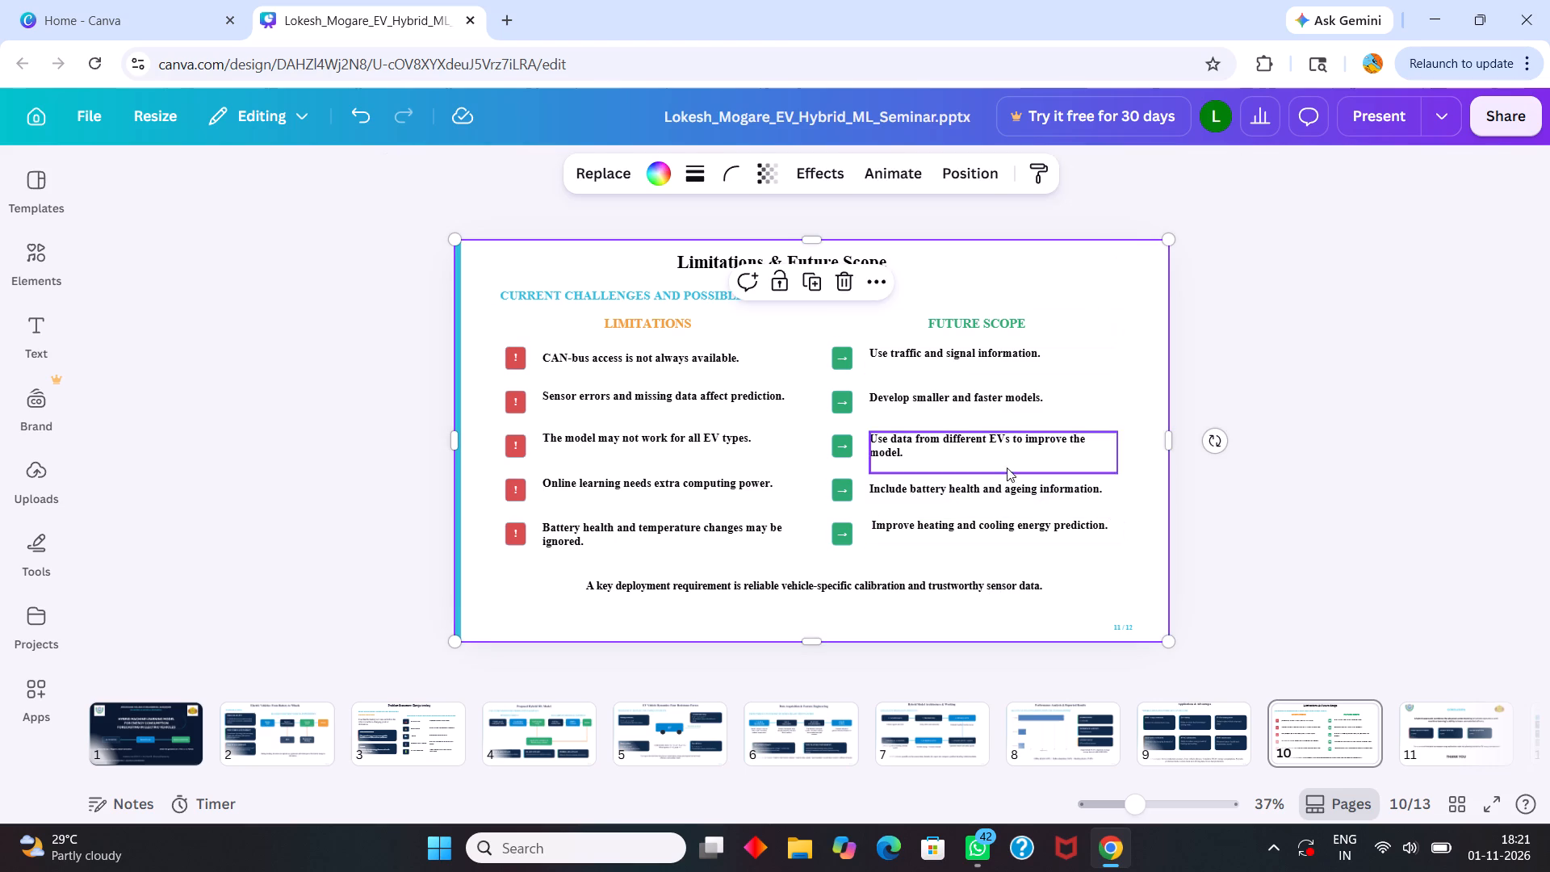
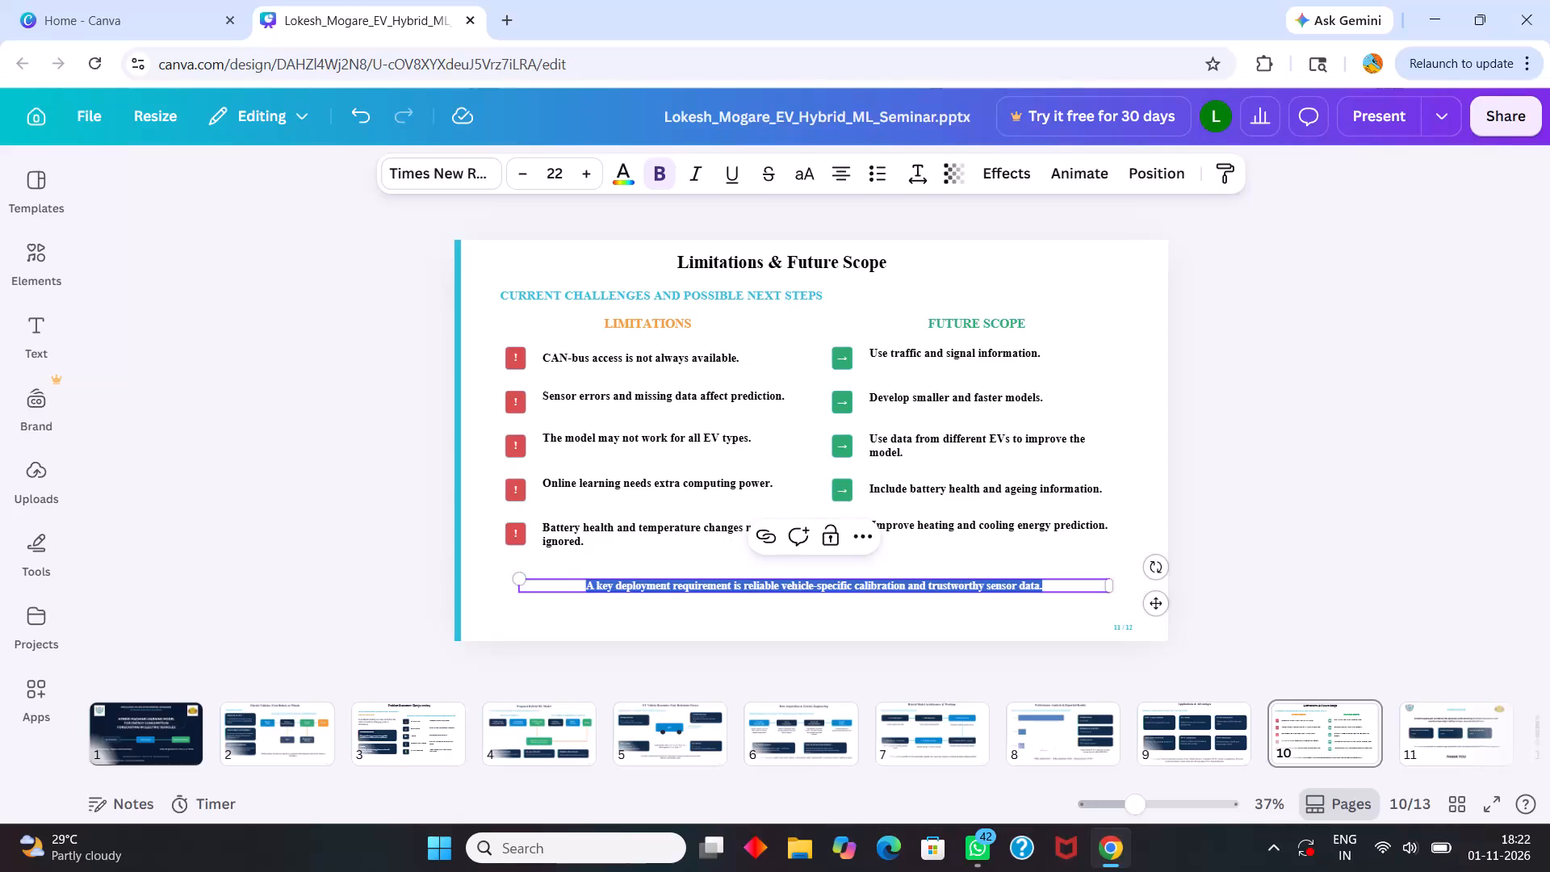
Replace the closing note with "For successful use, we need reliable vehicle data and proper calibration." at font size 26, removing the stray end quotation mark.
{"action": "key", "text": "ctrl+v"}
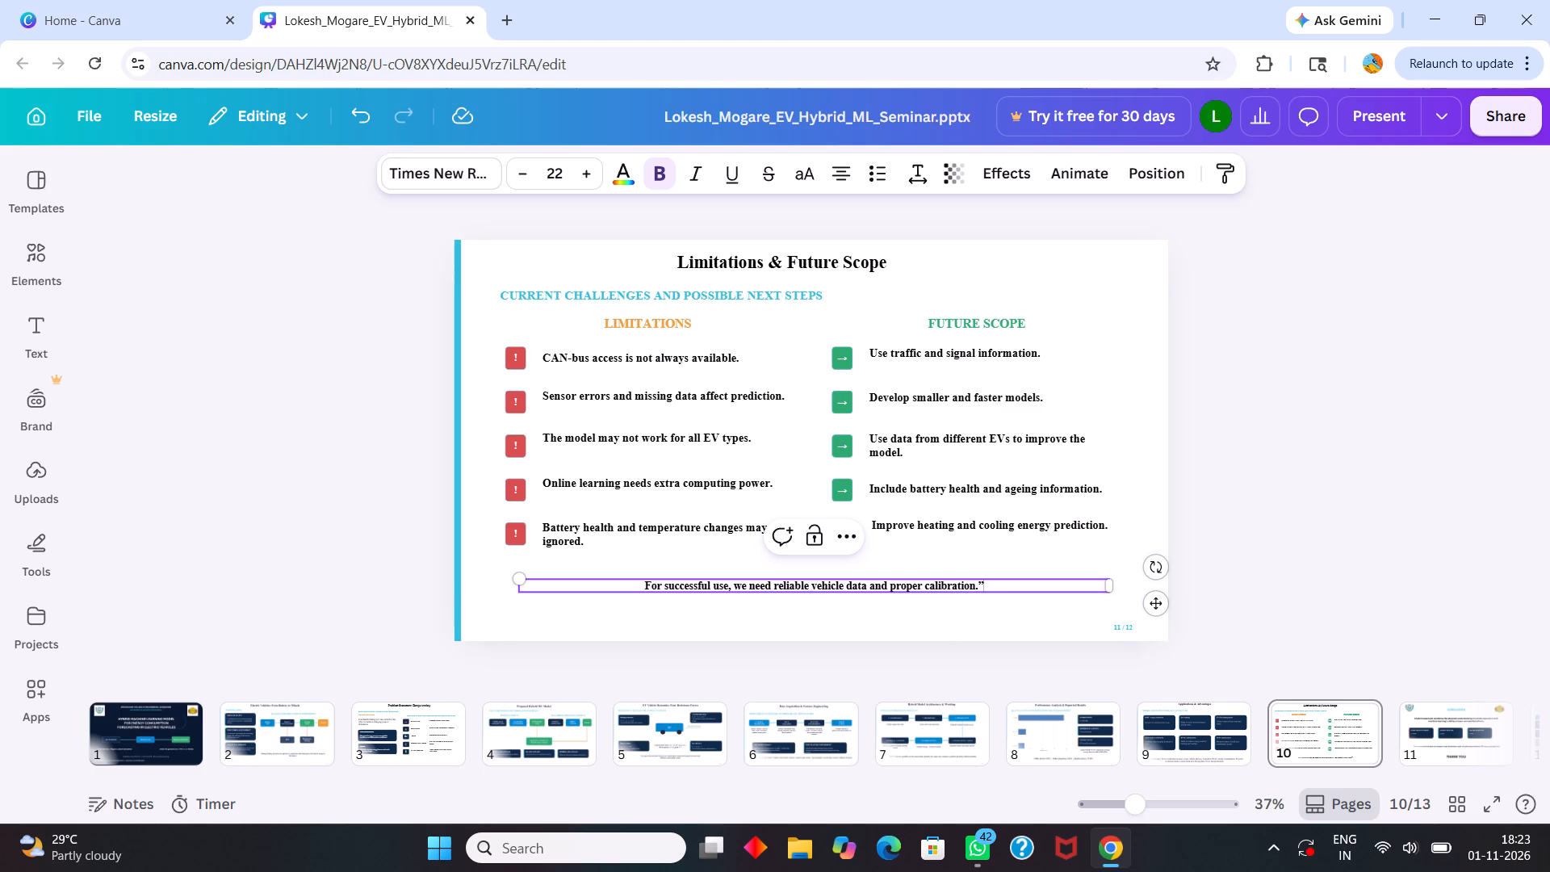
{"action": "left_click", "coordinate": [873, 585]}
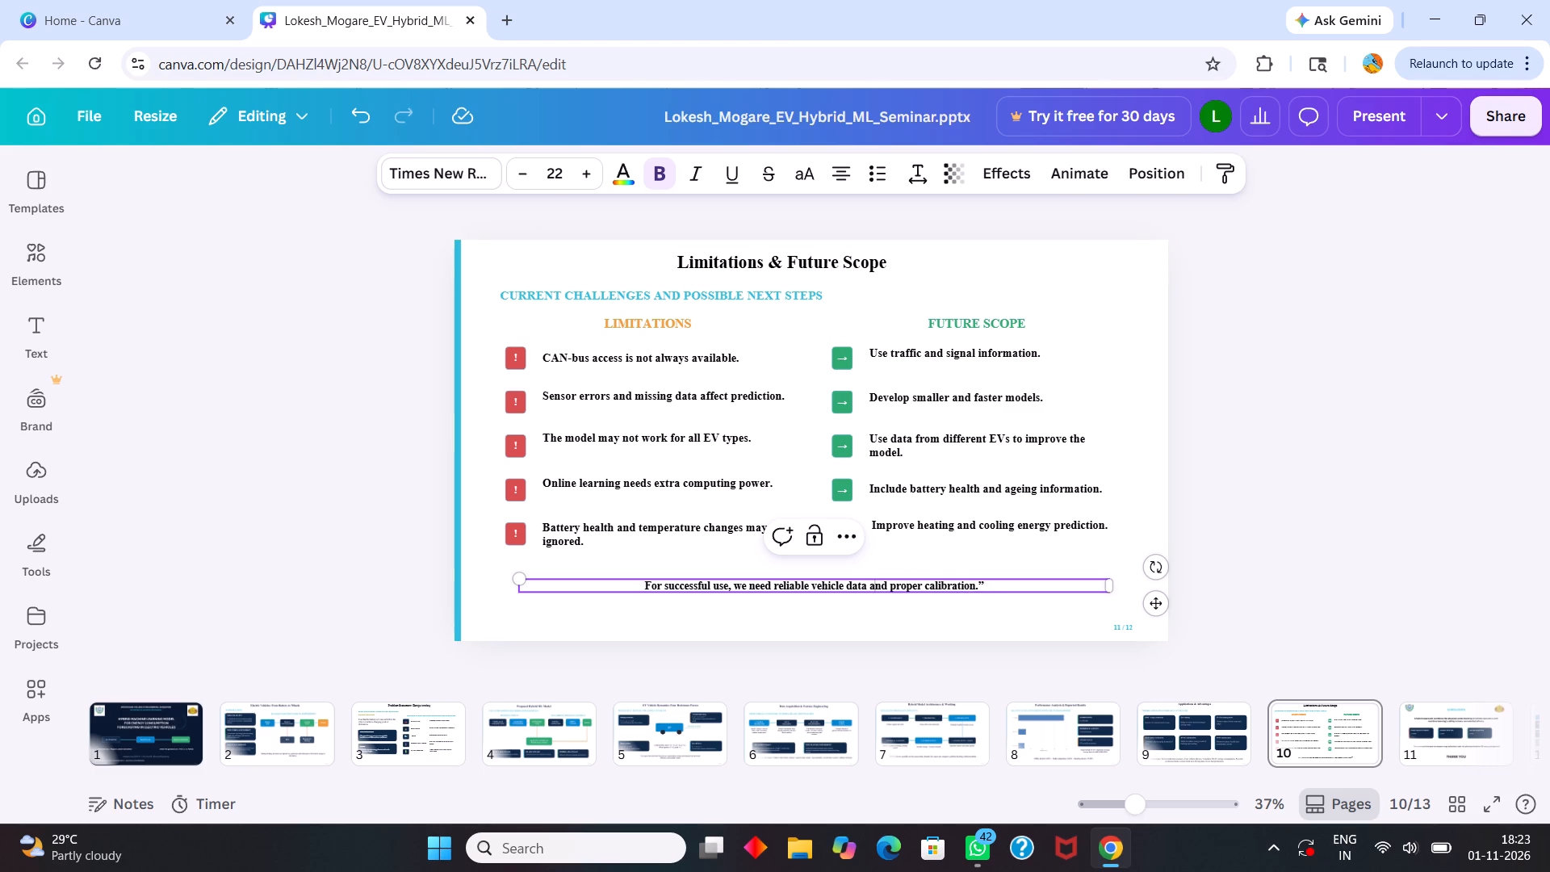
{"action": "double_click", "coordinate": [580, 175]}
{"action": "double_click", "coordinate": [580, 175]}
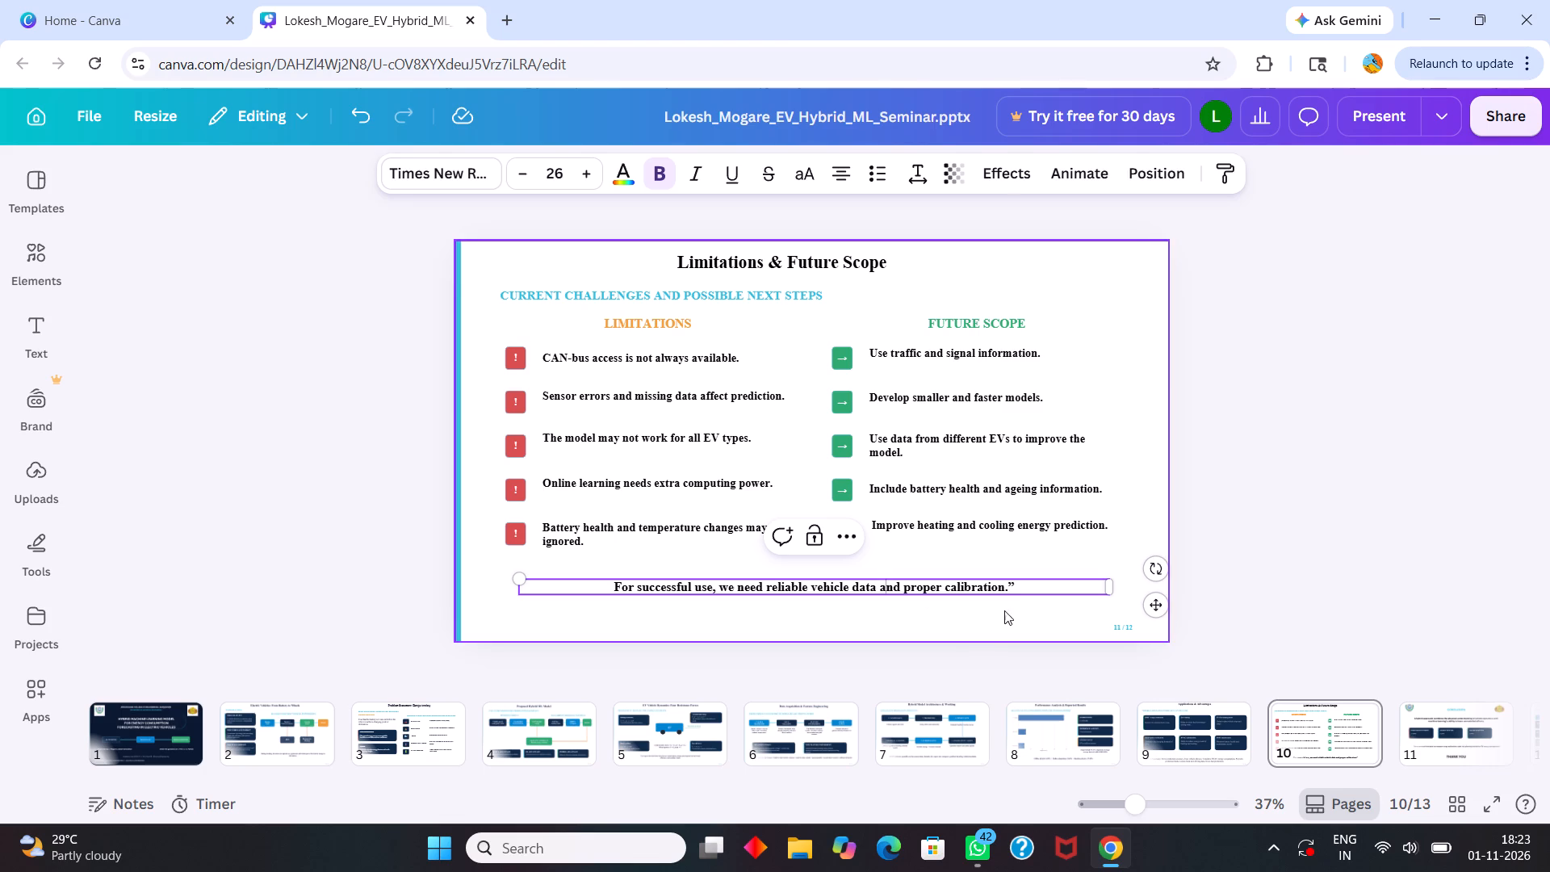
{"action": "left_click", "coordinate": [1026, 585]}
{"action": "key", "text": "BackSpace"}
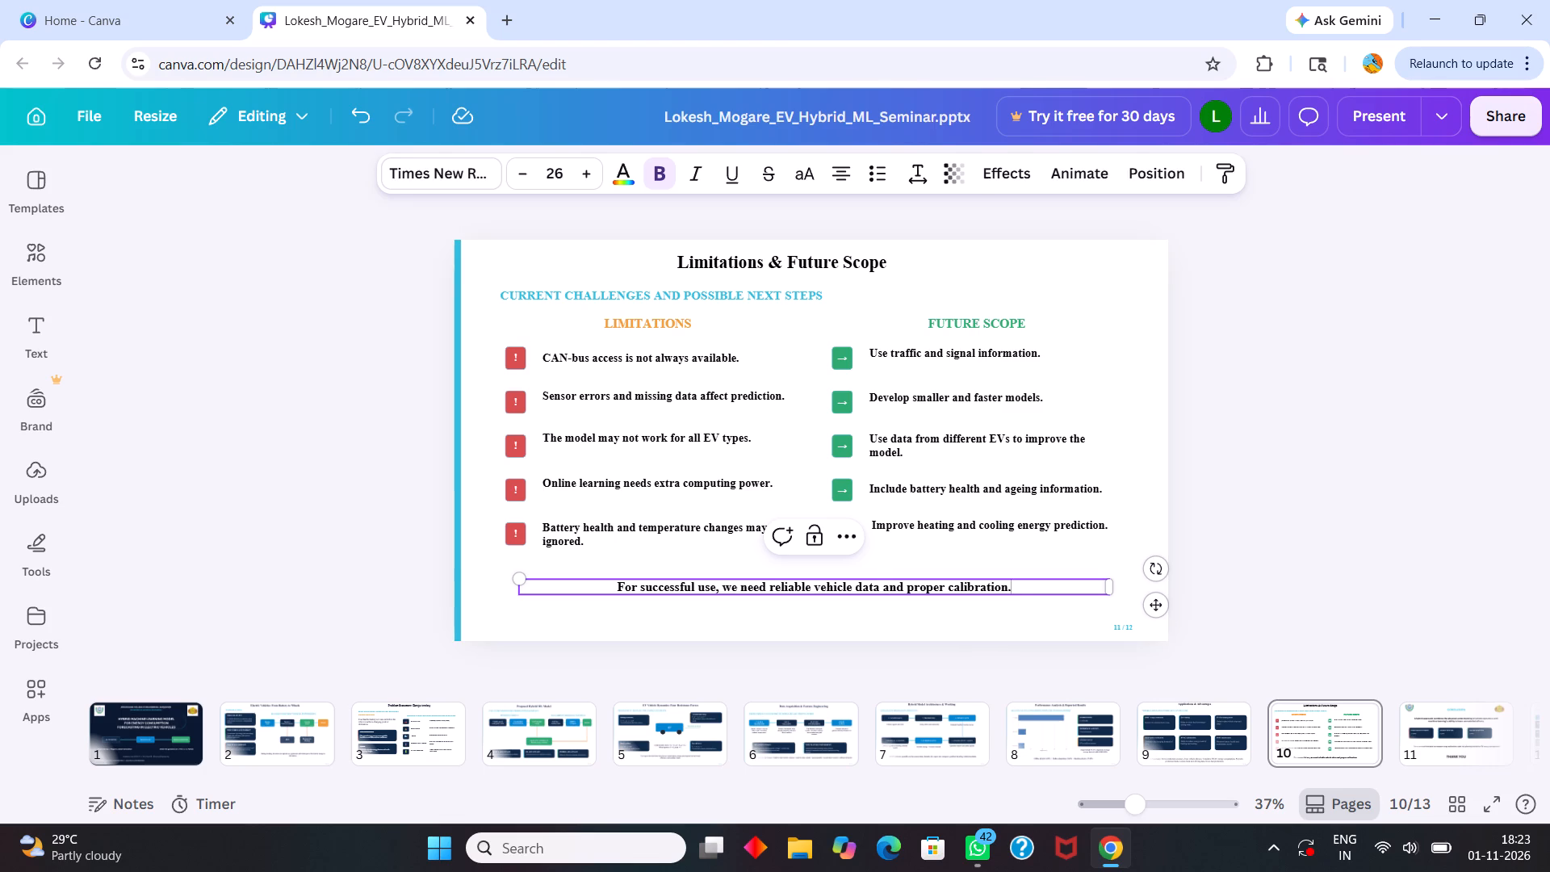
{"action": "left_click", "coordinate": [995, 563]}
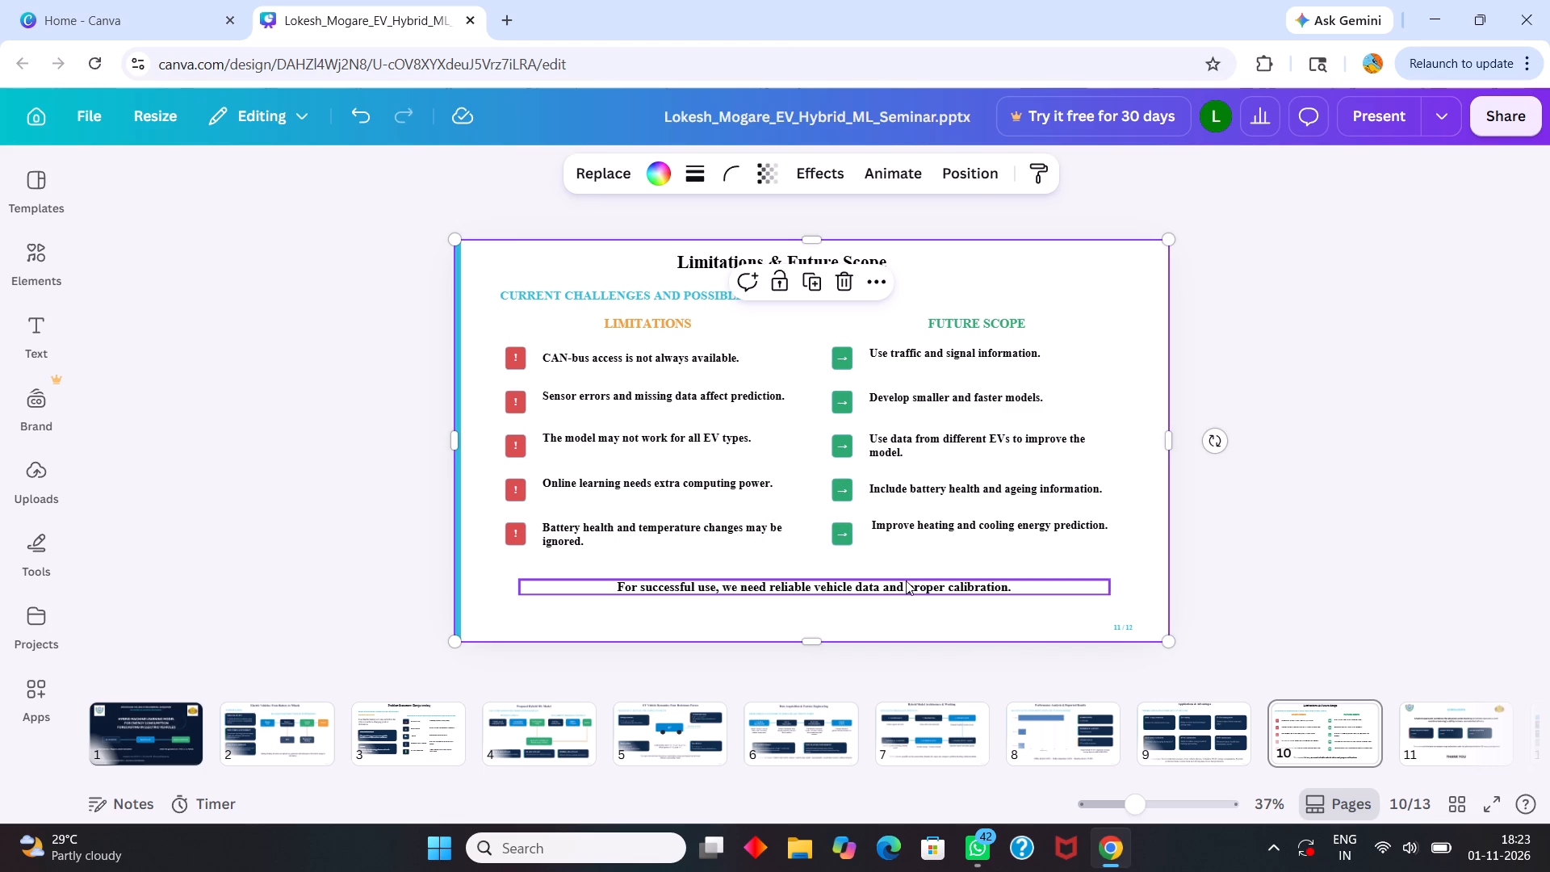
Nudge the closing note below the two lists slightly up and to the left.
{"action": "double_click", "coordinate": [888, 593]}
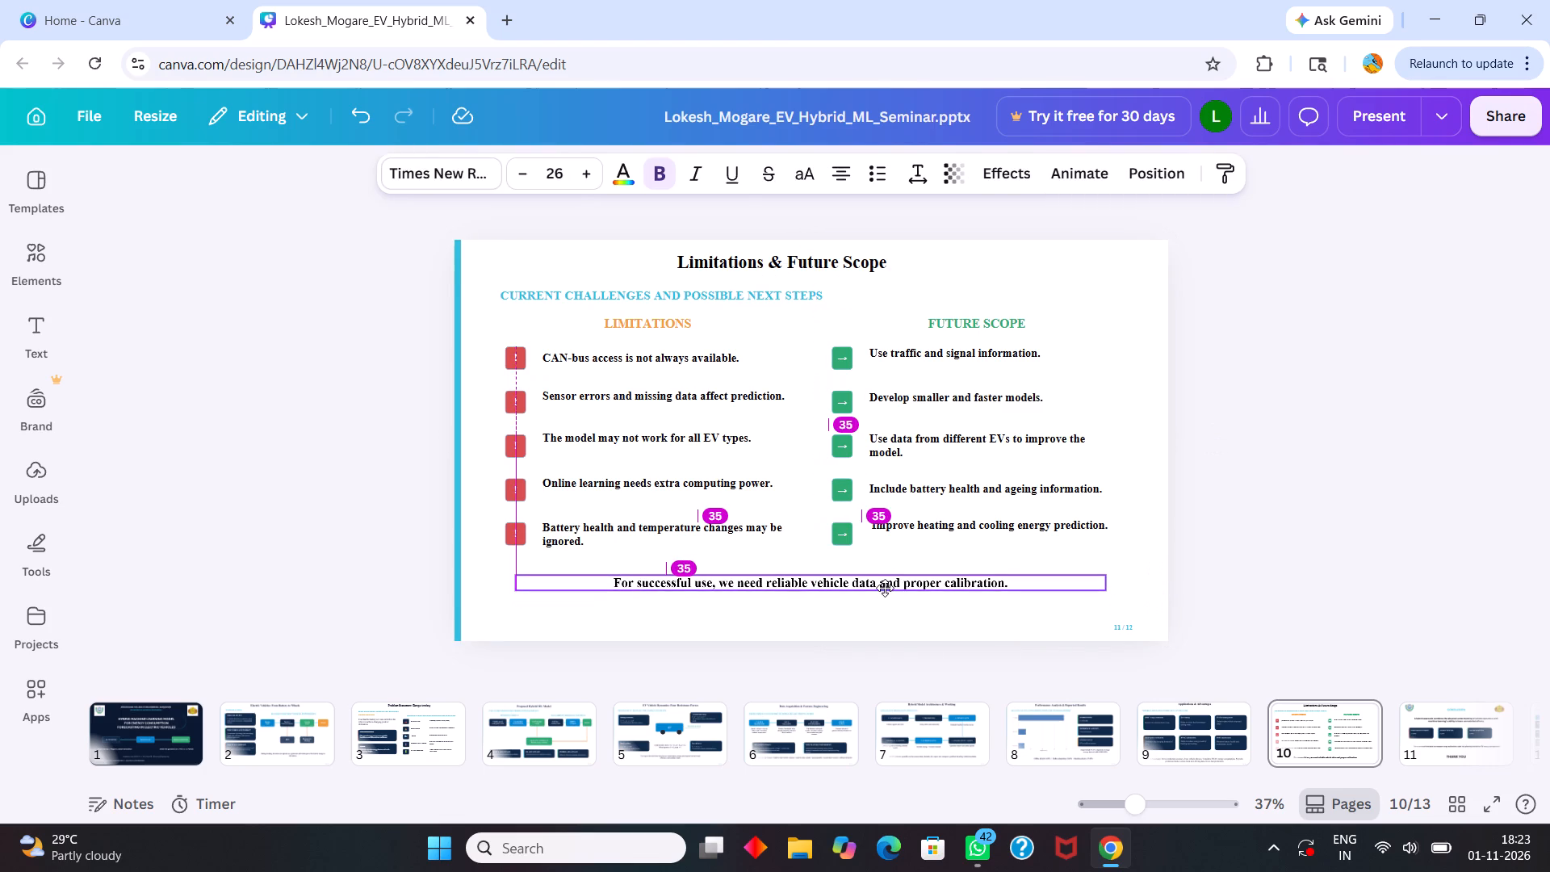
{"action": "left_click", "coordinate": [920, 551]}
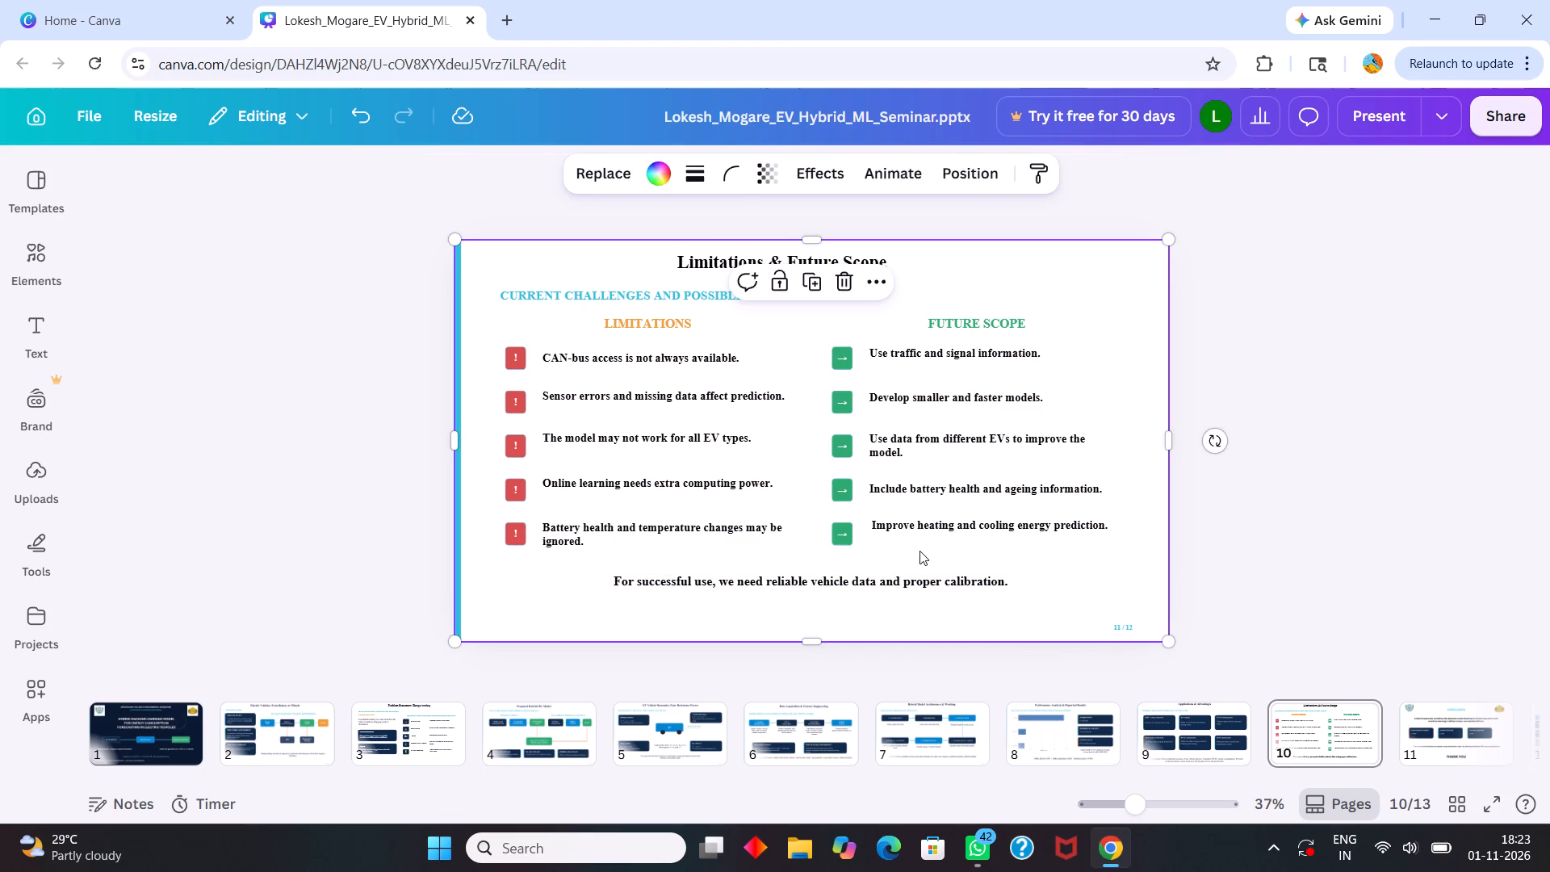
Nudge the last three Future Scope text boxes: the fifth left and slightly down, the fourth left and up, the third up.
{"action": "left_click", "coordinate": [924, 535]}
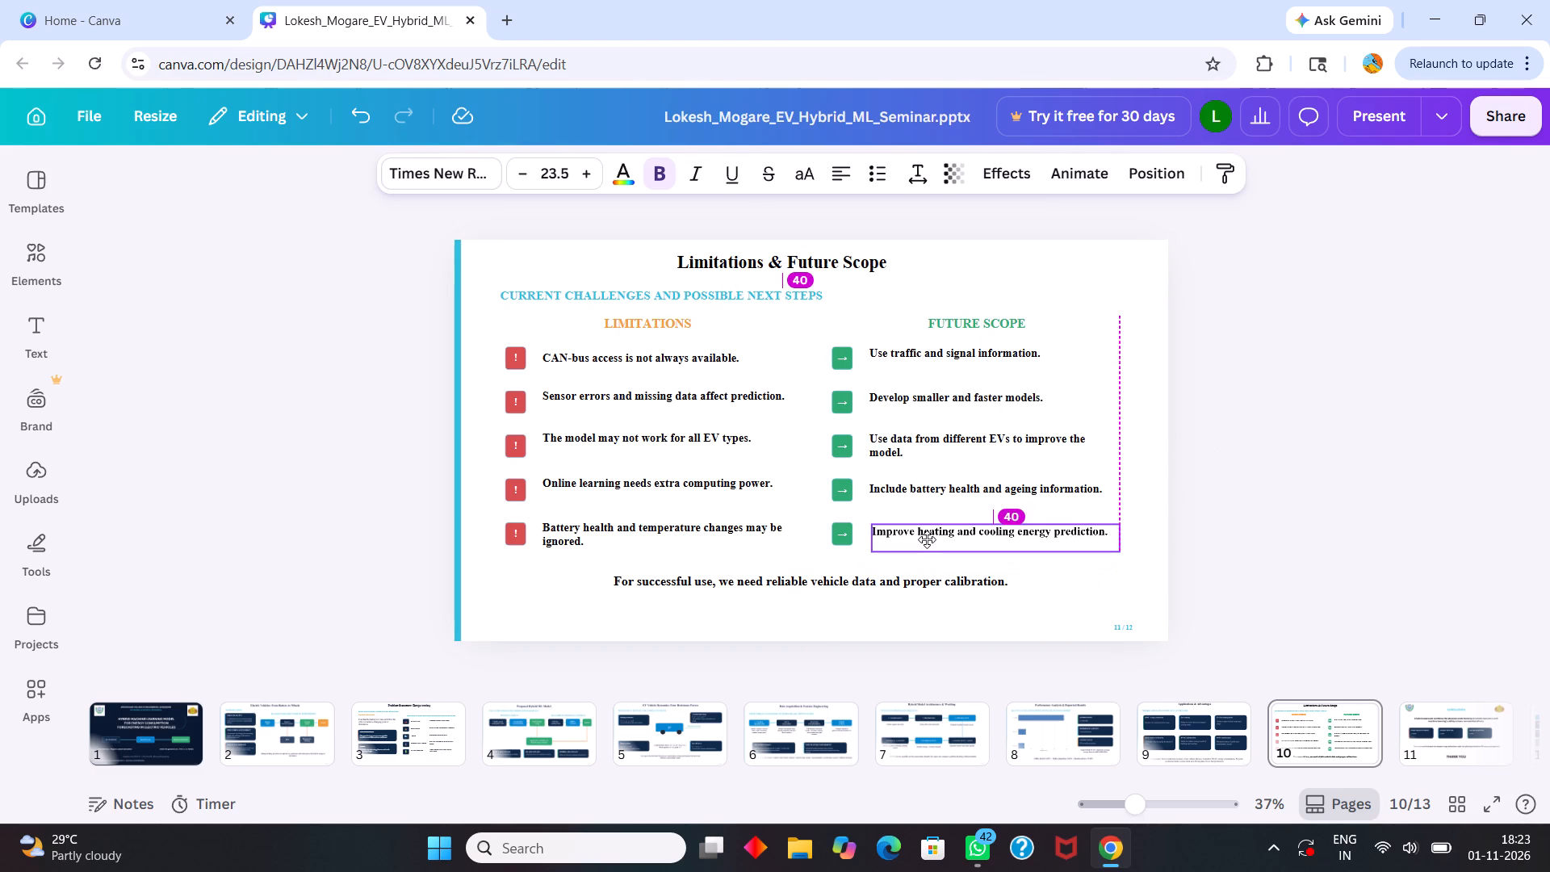
{"action": "left_click", "coordinate": [909, 568]}
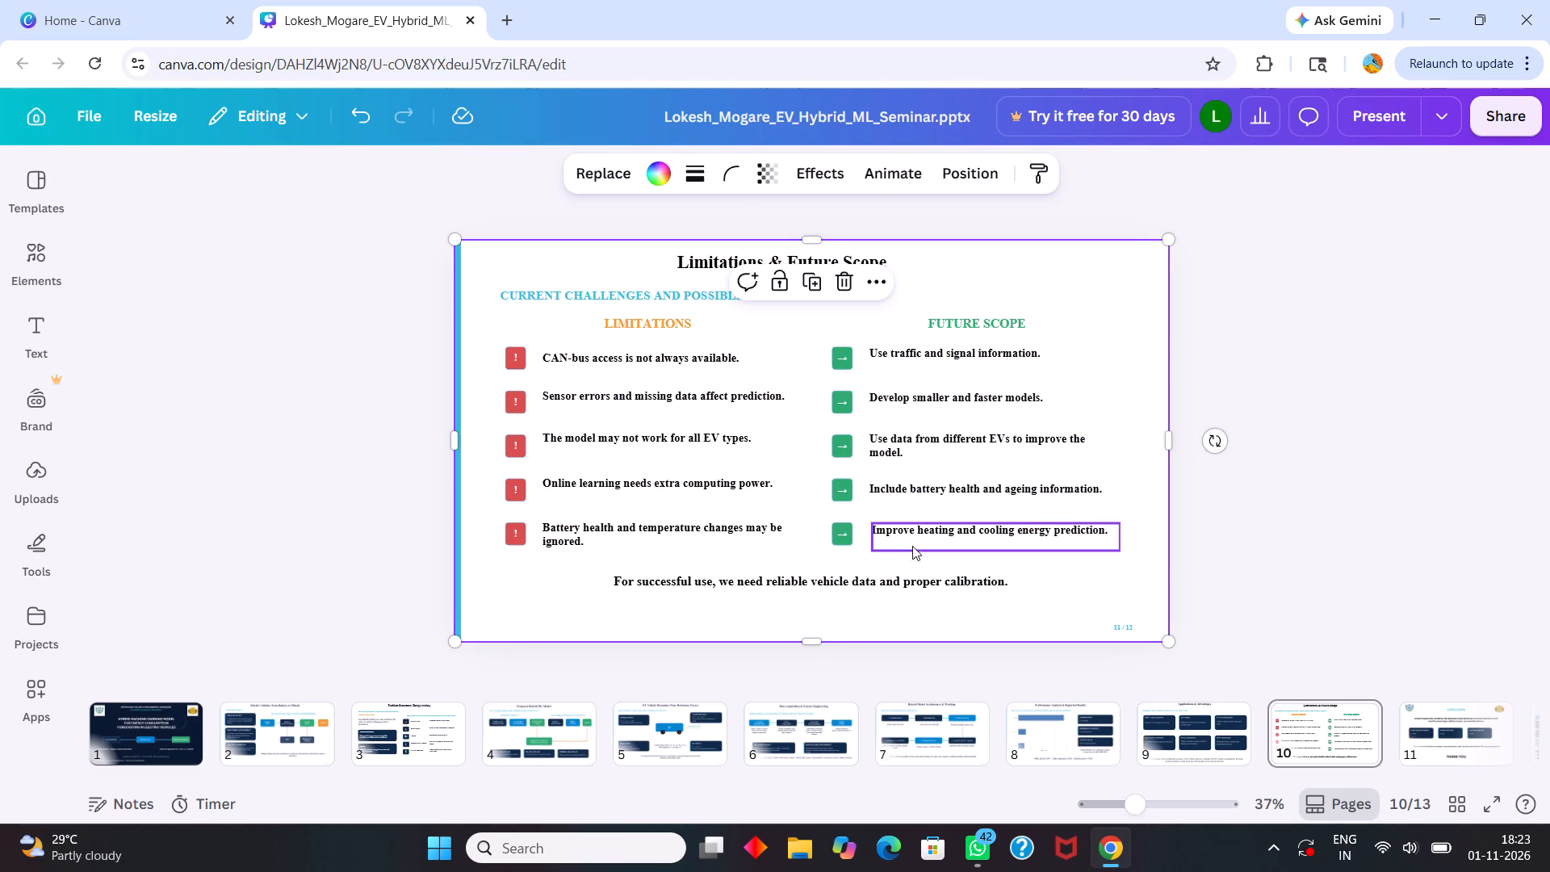
{"action": "left_click_drag", "start_coordinate": [915, 539], "coordinate": [903, 532]}
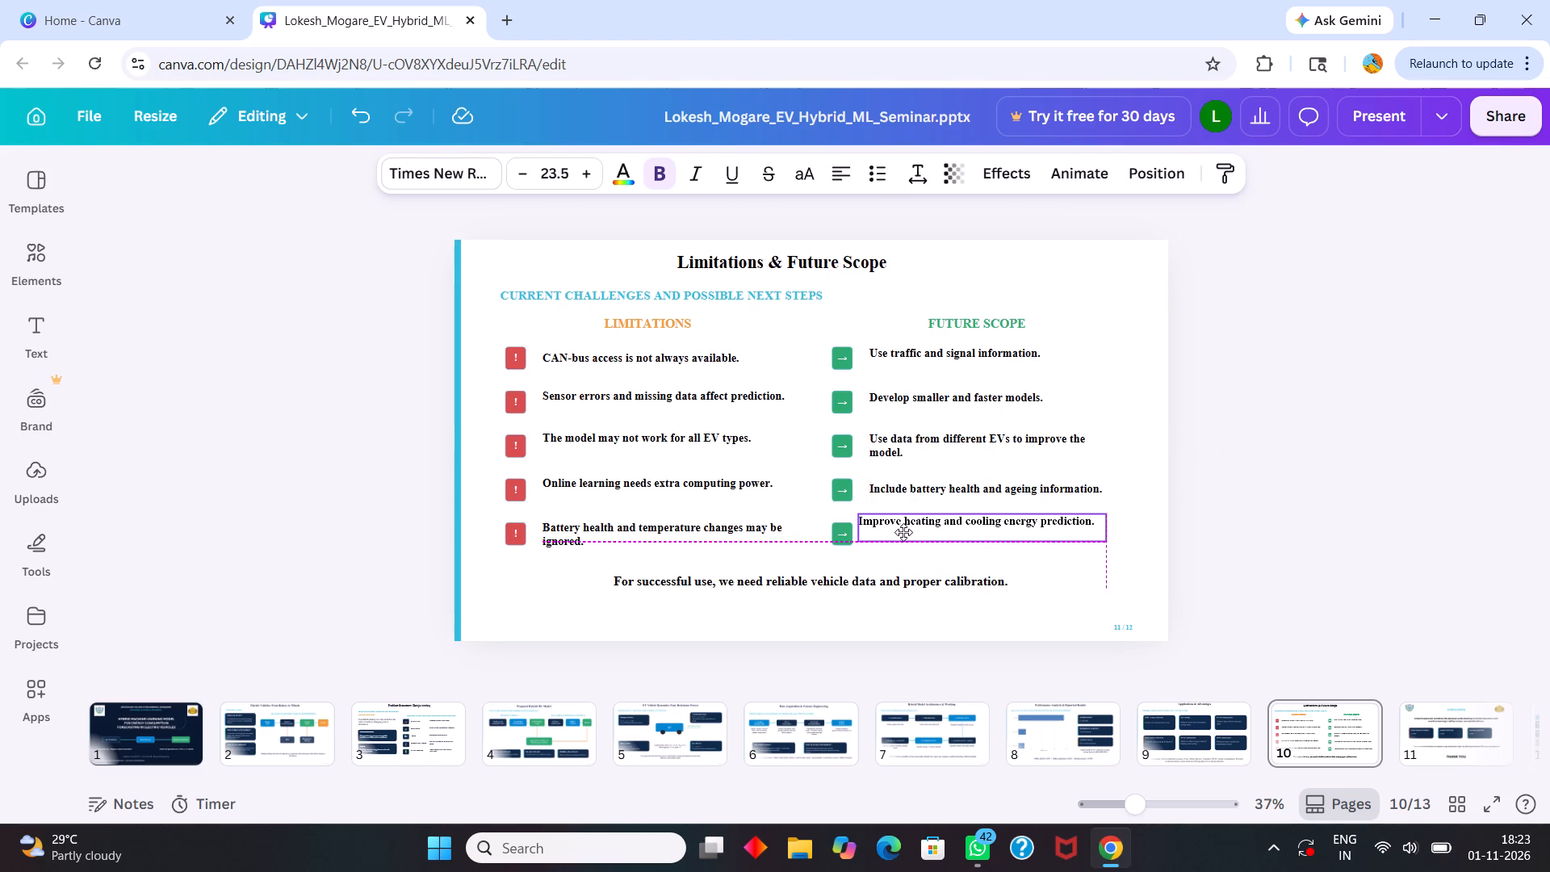
{"action": "left_click_drag", "start_coordinate": [903, 532], "coordinate": [907, 536]}
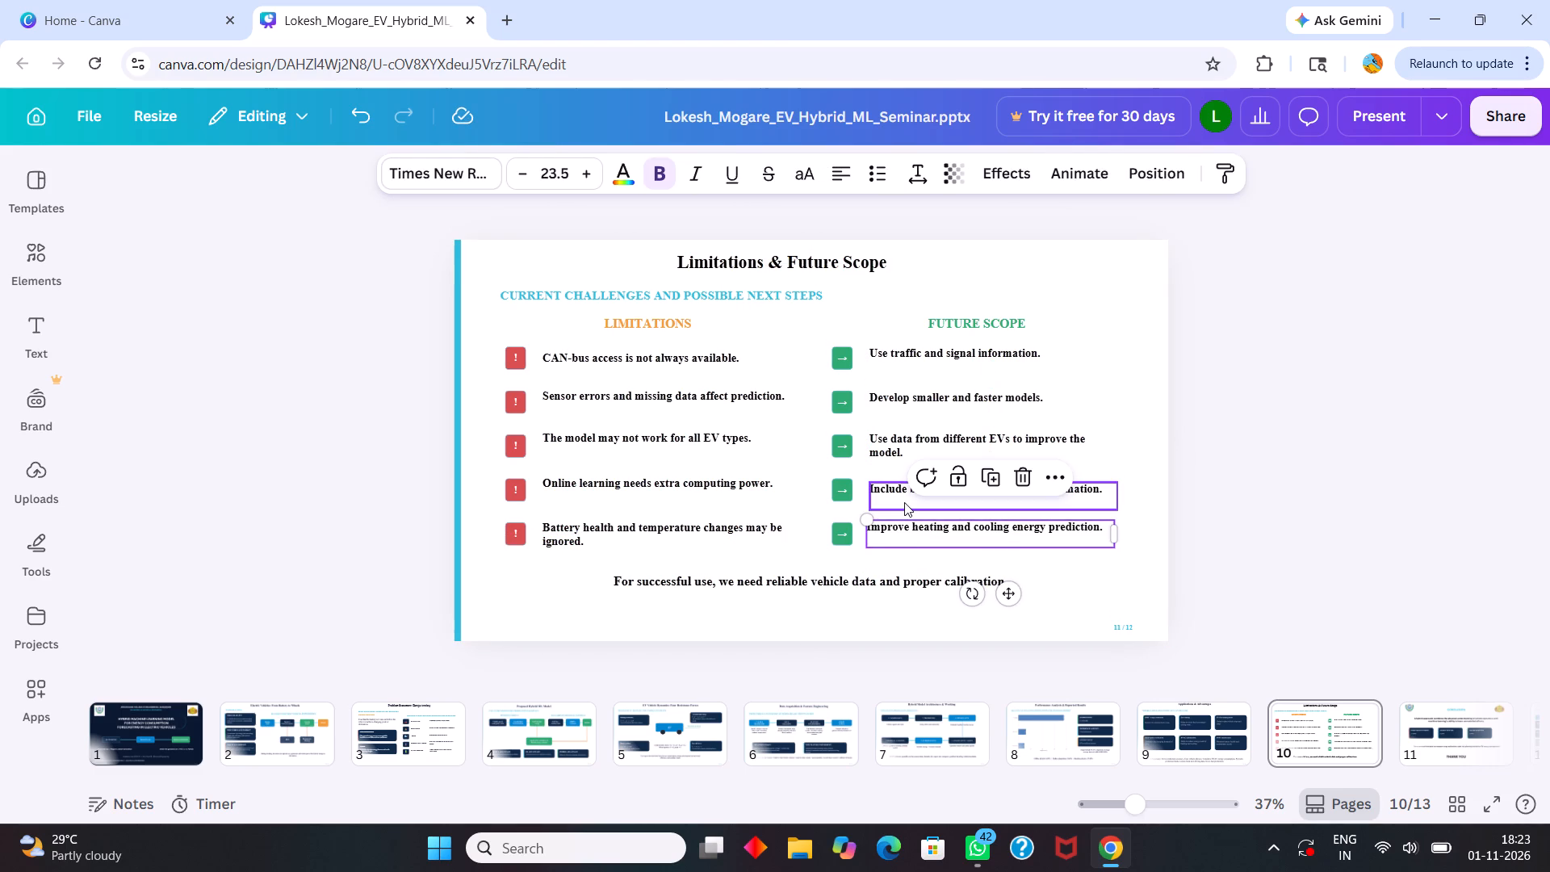
{"action": "left_click", "coordinate": [903, 488]}
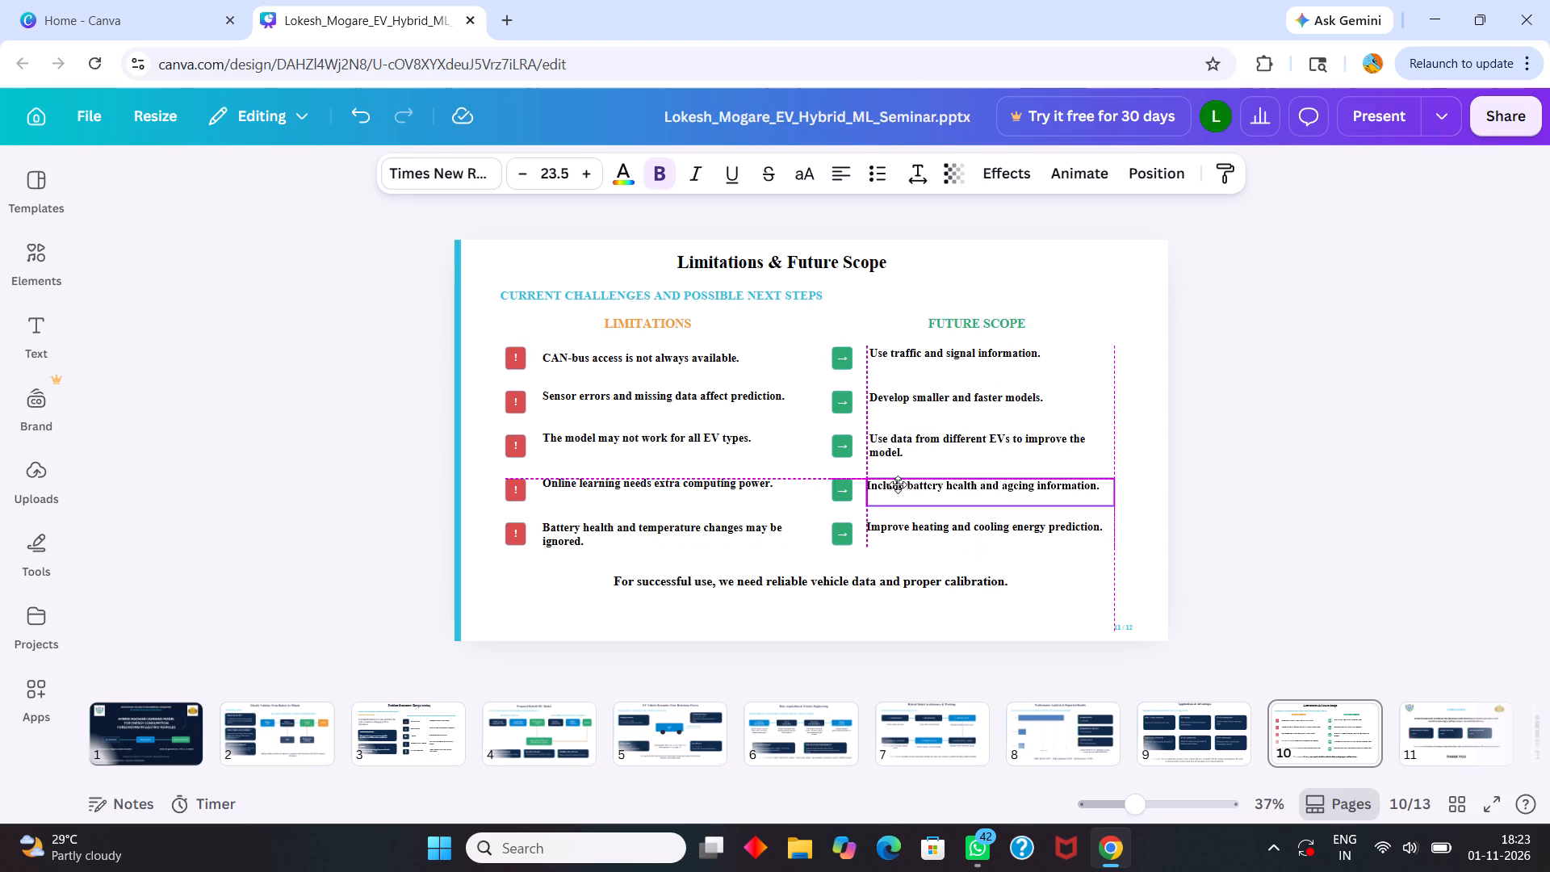
{"action": "left_click", "coordinate": [890, 447]}
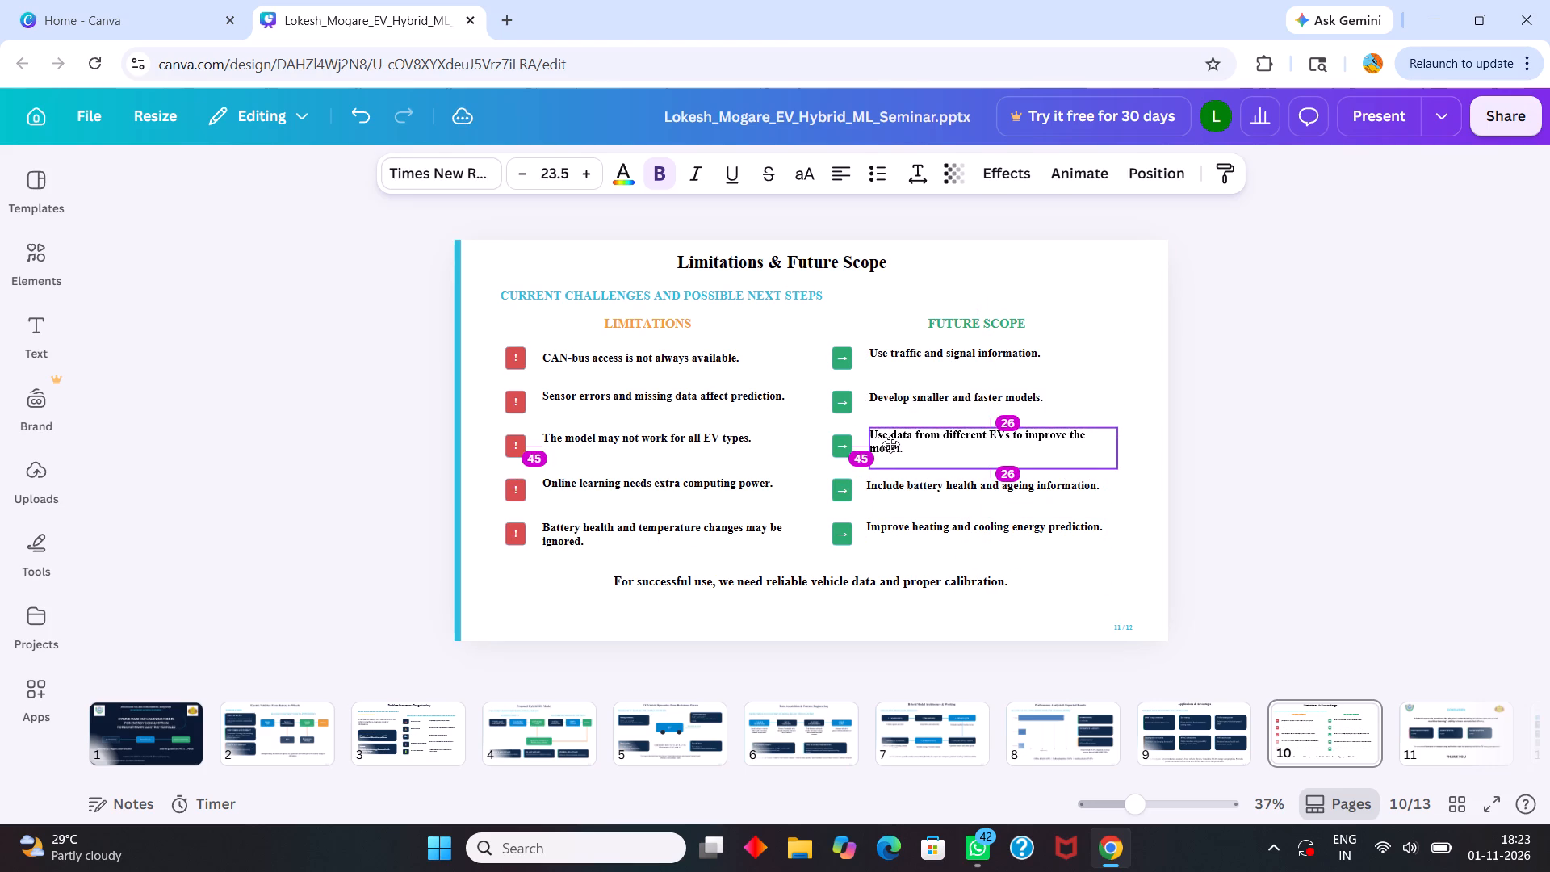
Shift the first two Future Scope text boxes slightly right, lowering the first one a little.
{"action": "left_click", "coordinate": [894, 409]}
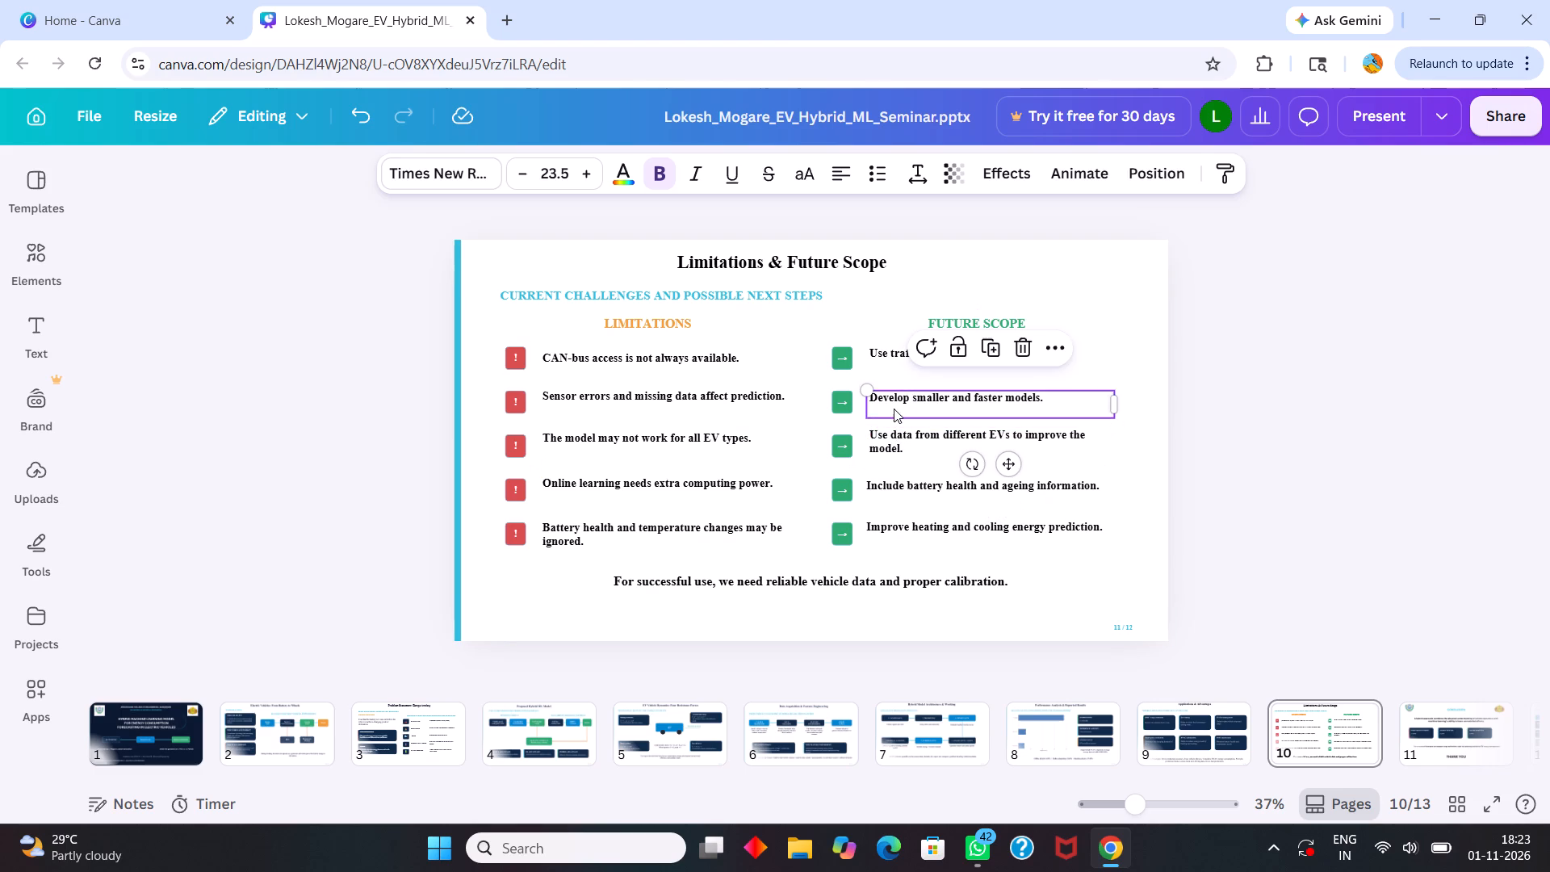
{"action": "left_click", "coordinate": [894, 409]}
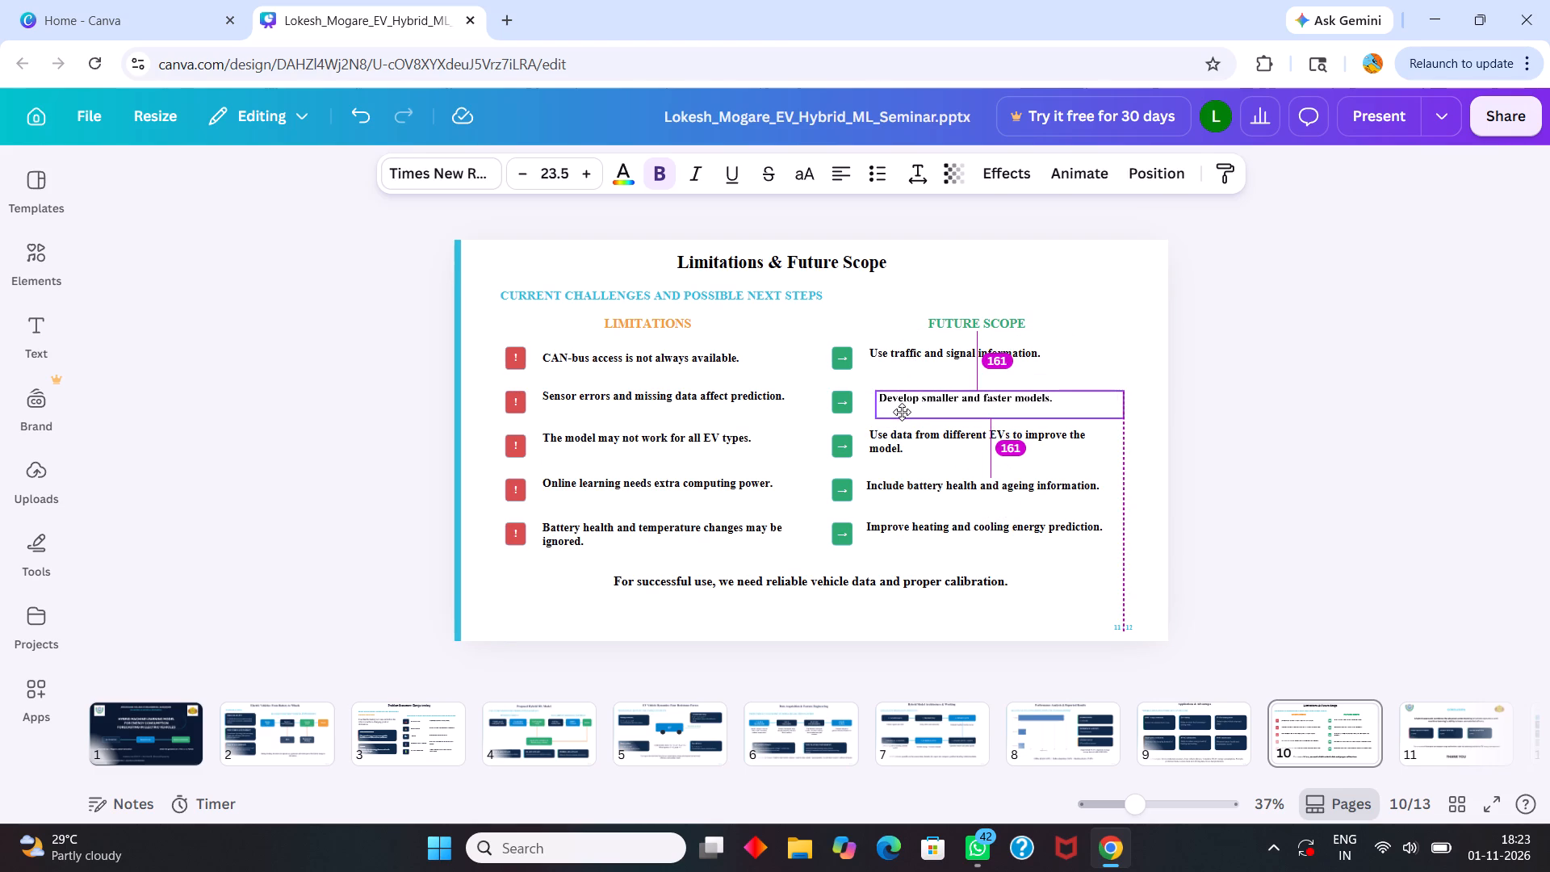
{"action": "left_click", "coordinate": [895, 356]}
{"action": "left_click_drag", "start_coordinate": [895, 356], "coordinate": [903, 359]}
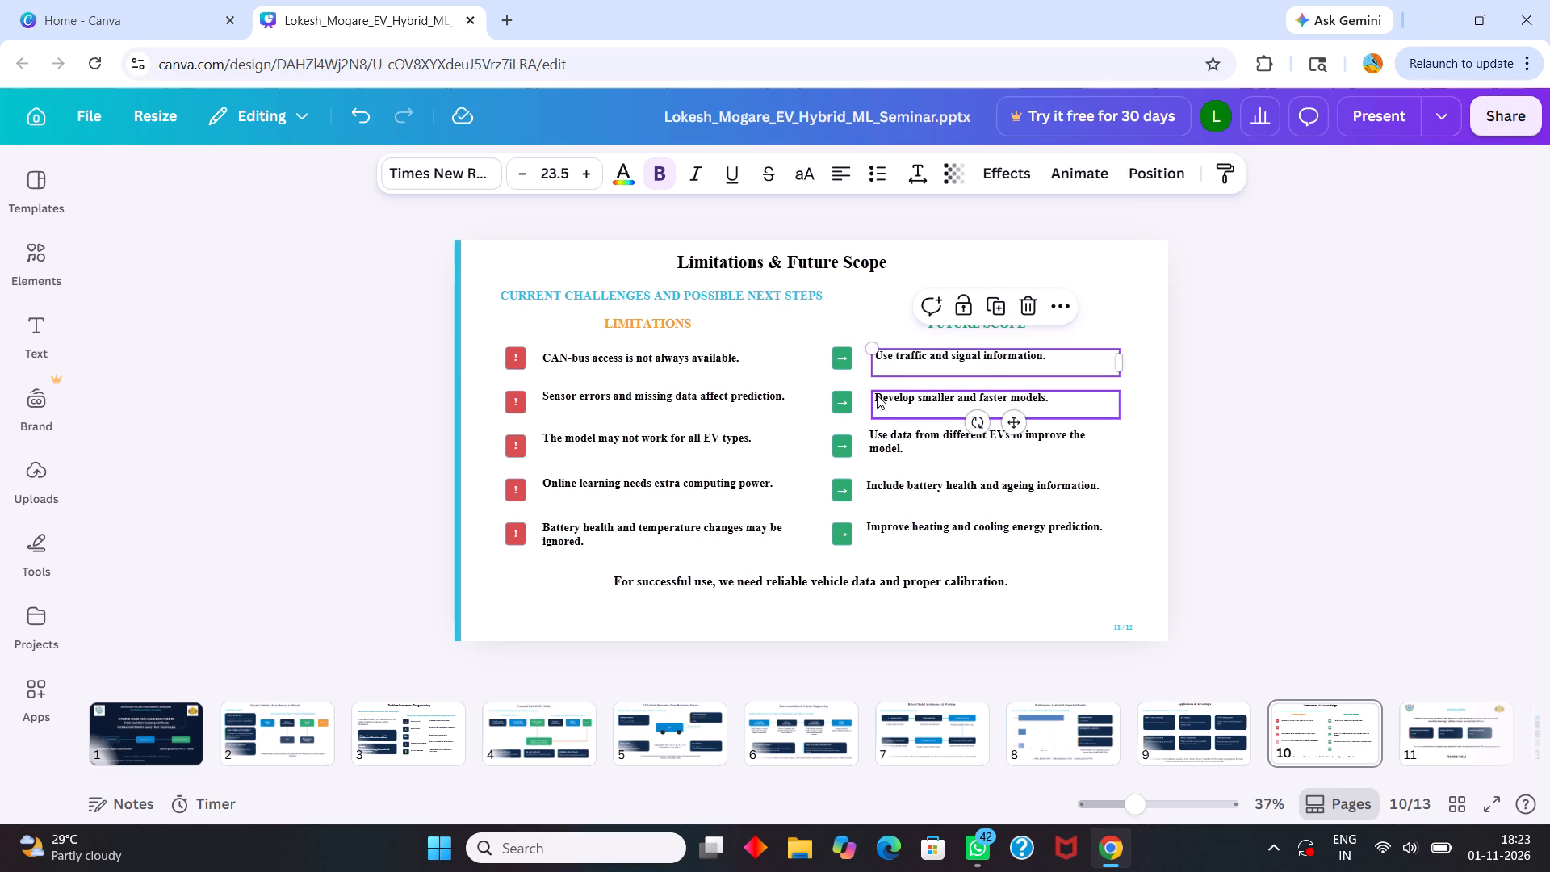
{"action": "left_click", "coordinate": [886, 312]}
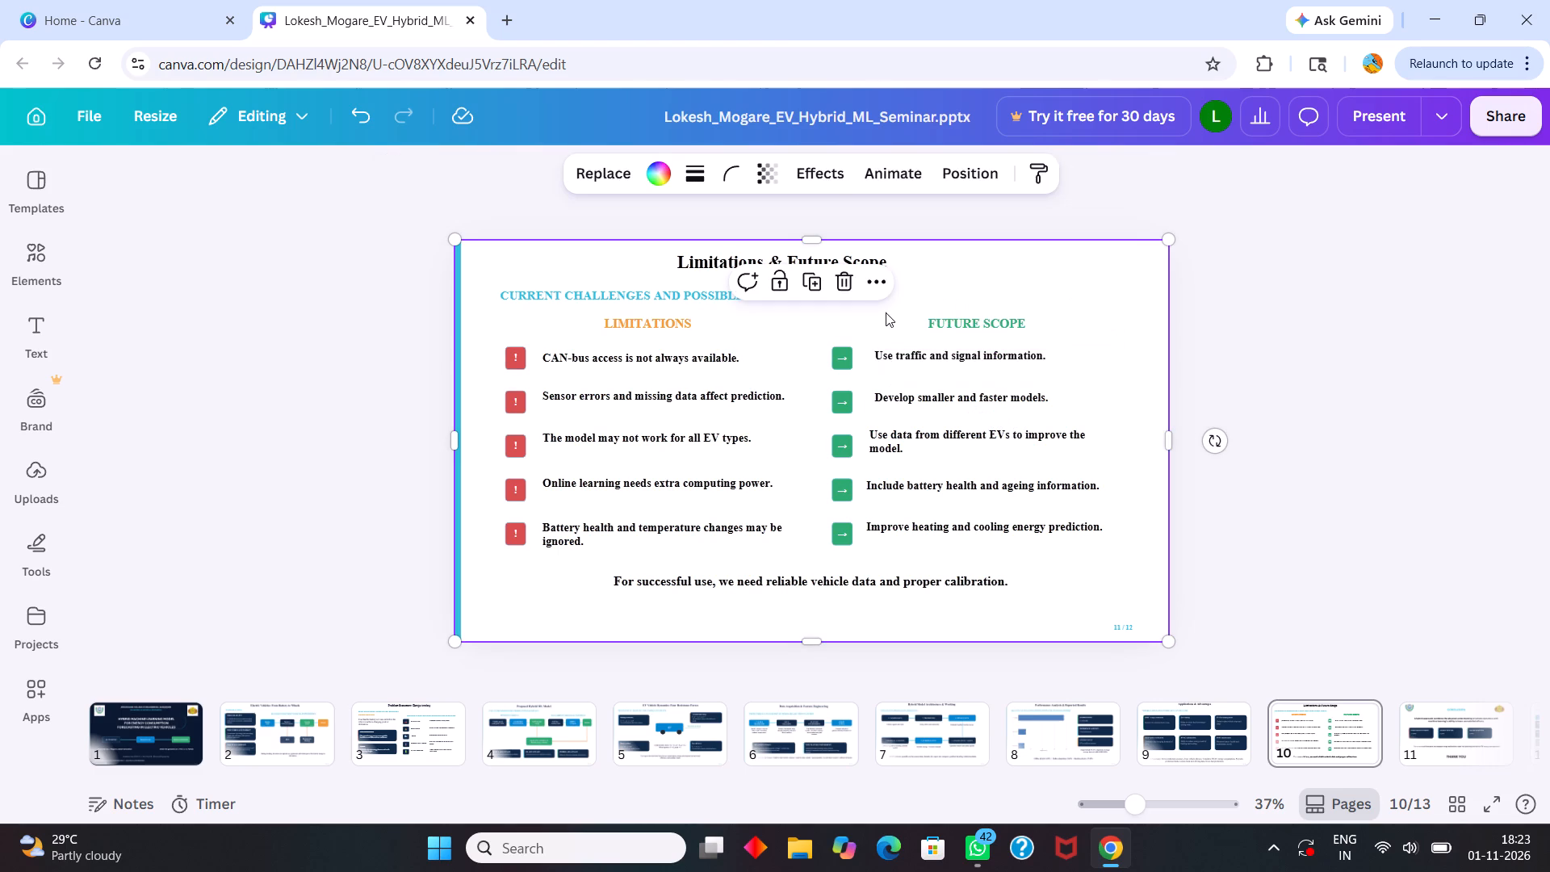
Delete the leading space before "Develop smaller and faster models." in the Future Scope list.
{"action": "left_click", "coordinate": [873, 398]}
{"action": "left_click", "coordinate": [875, 396]}
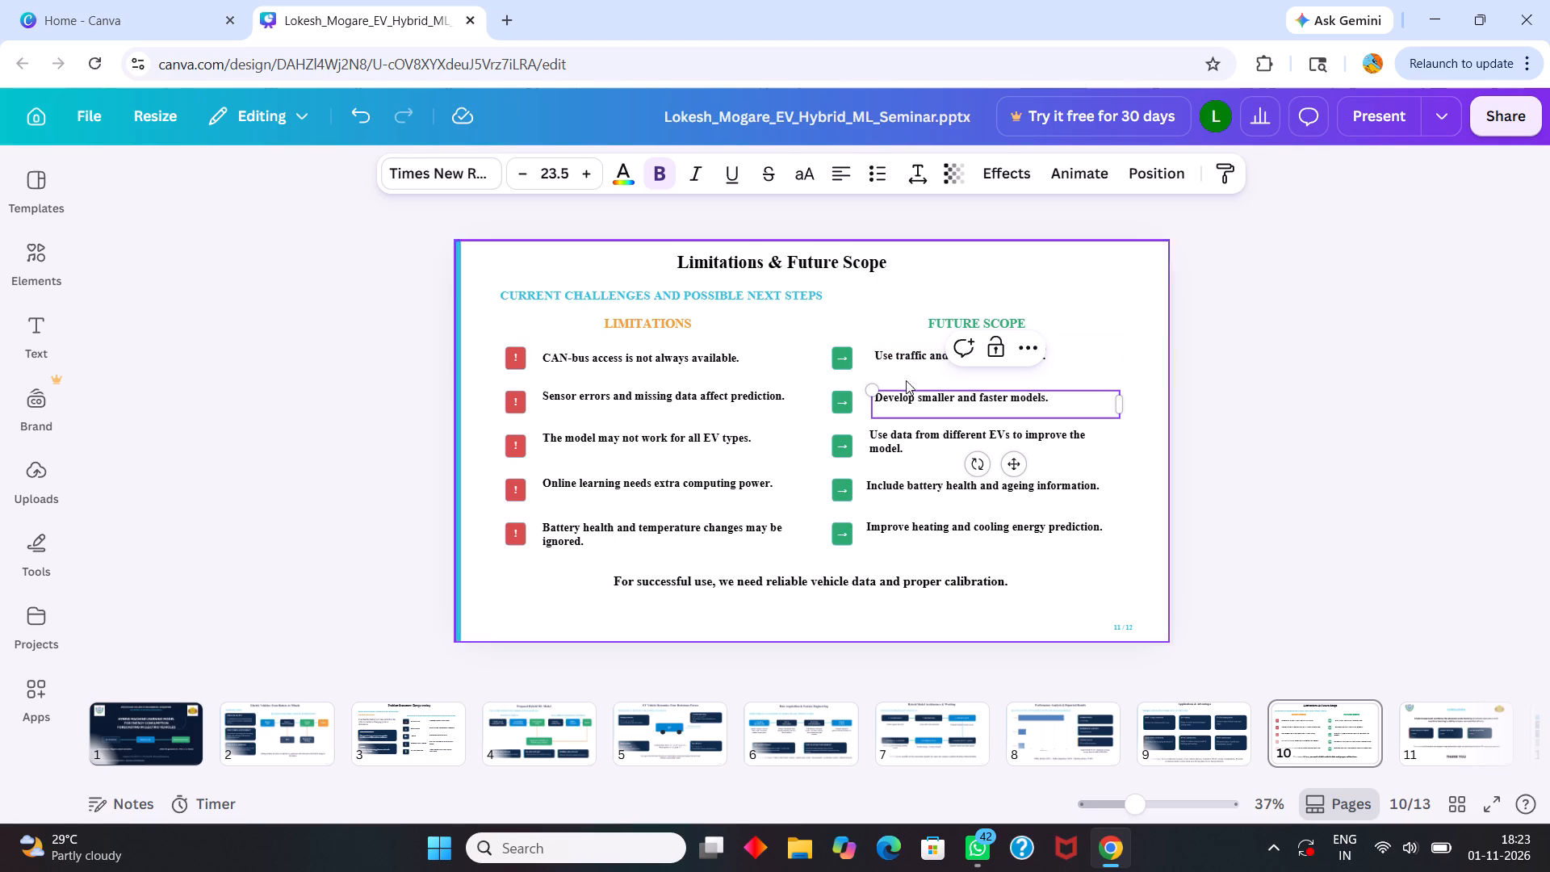
{"action": "left_click", "coordinate": [873, 401]}
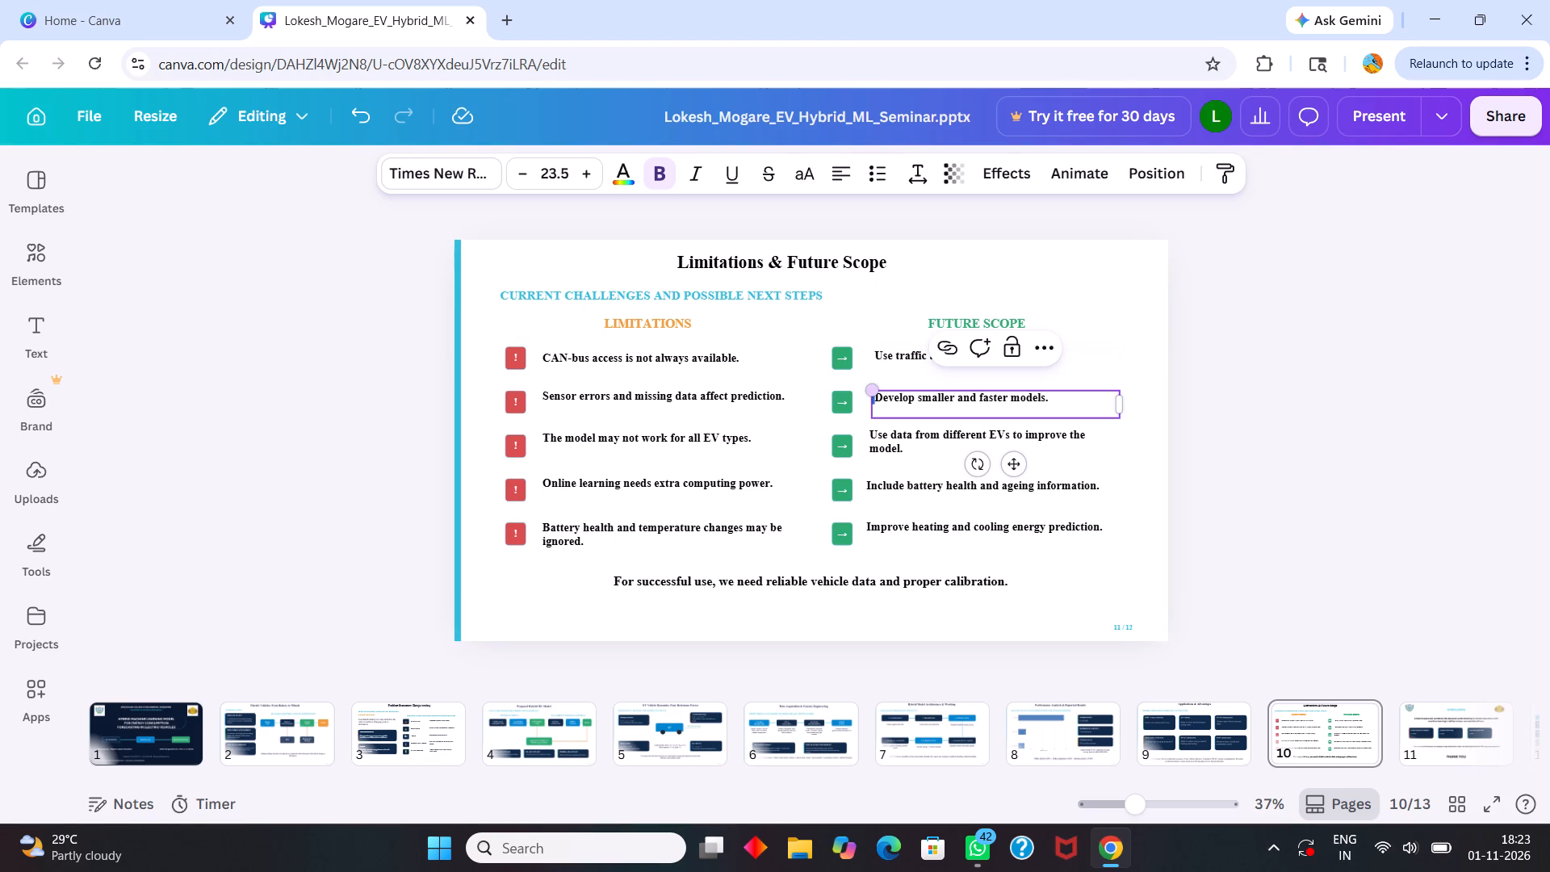
{"action": "left_click", "coordinate": [875, 400]}
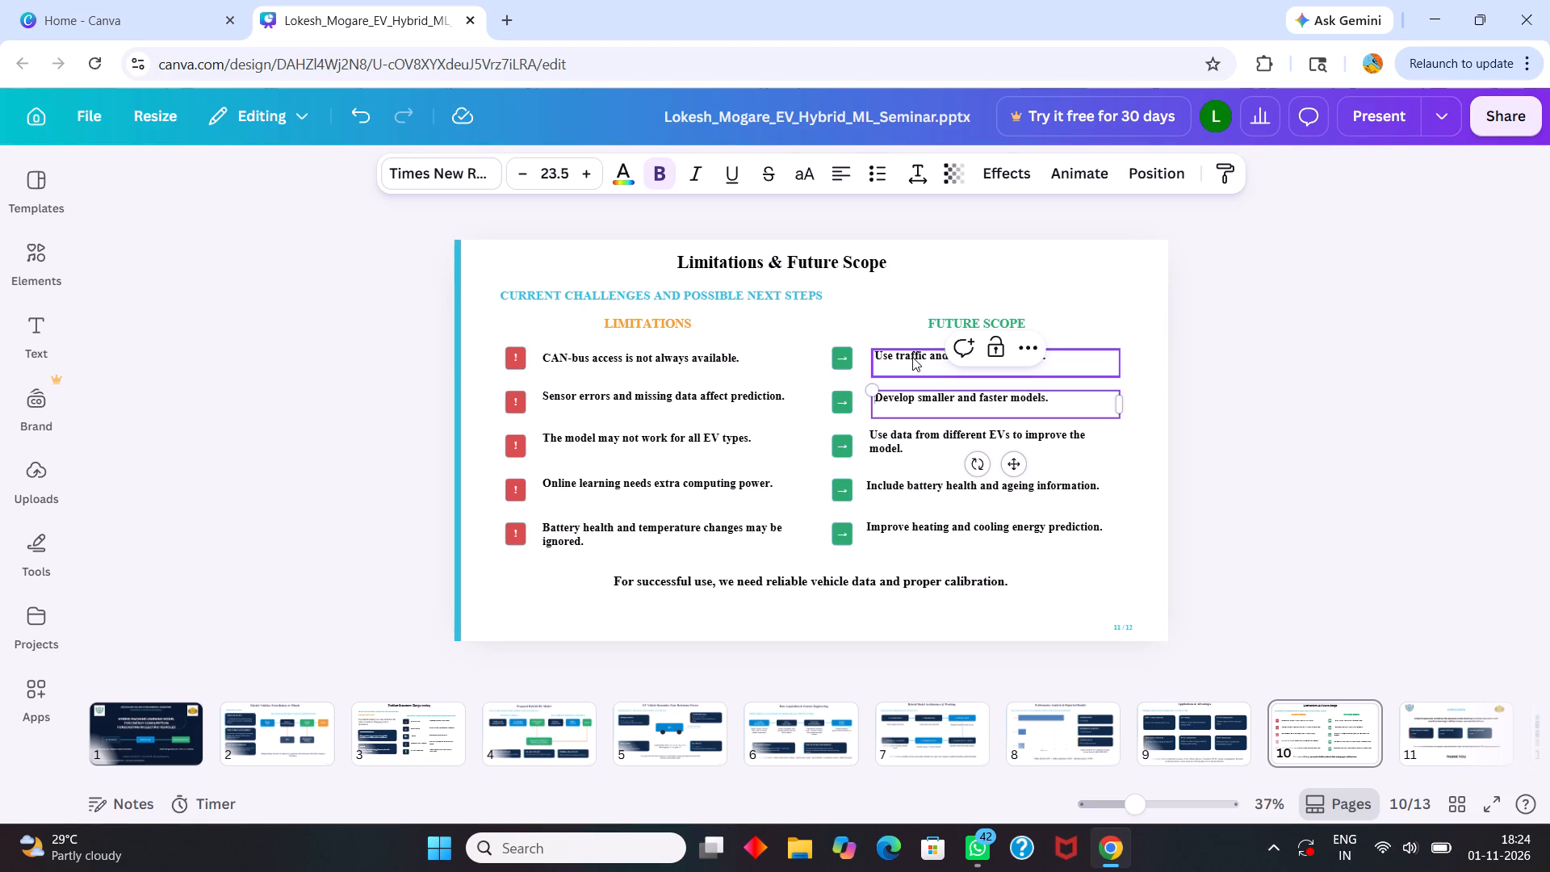
{"action": "key", "text": "BackSpace"}
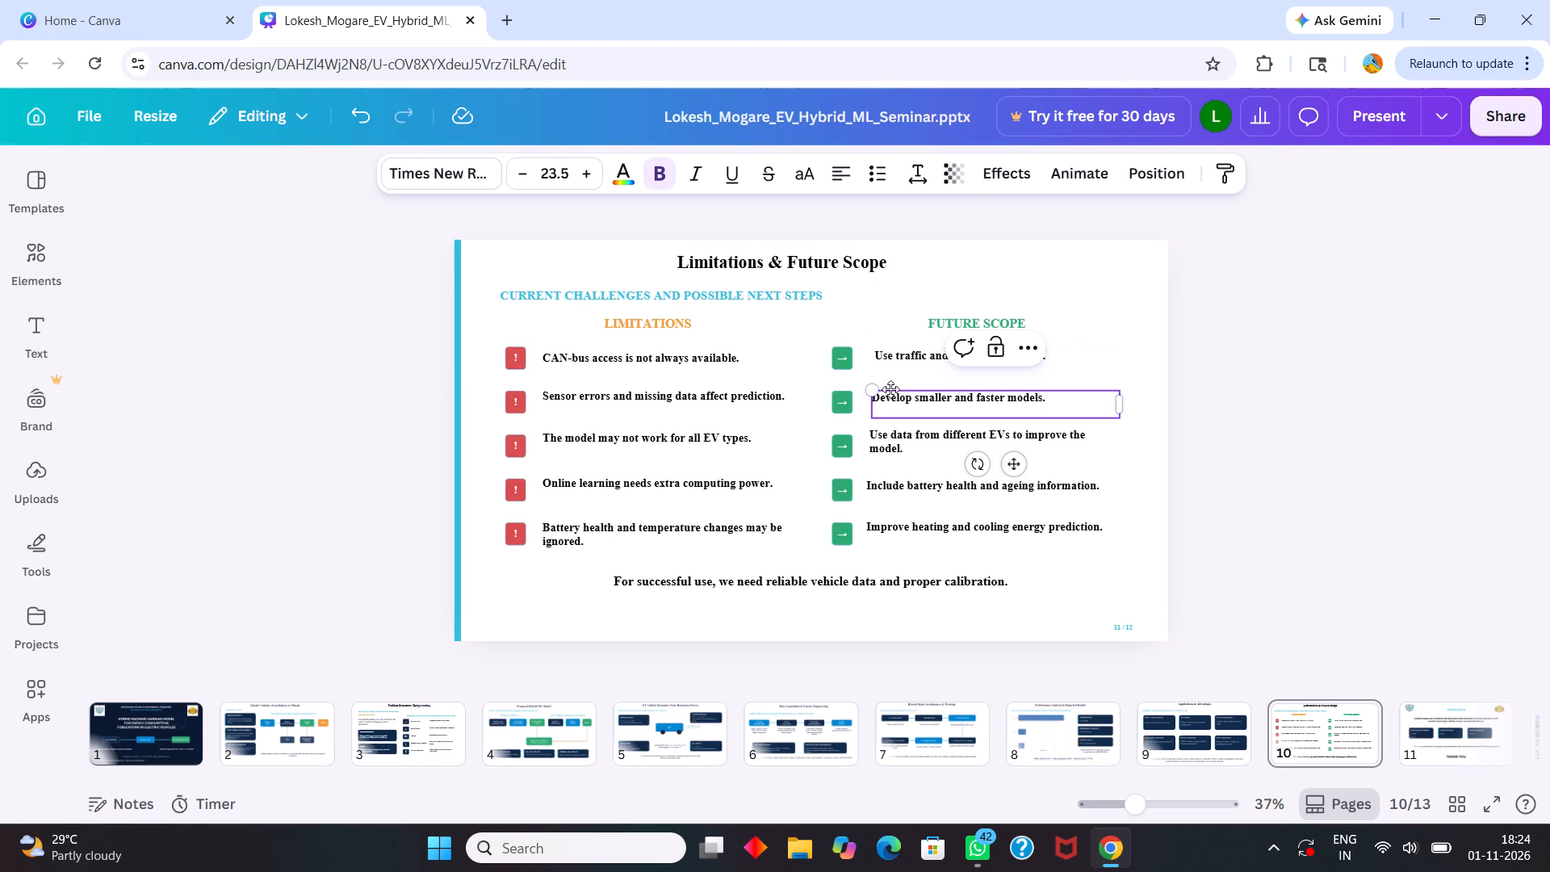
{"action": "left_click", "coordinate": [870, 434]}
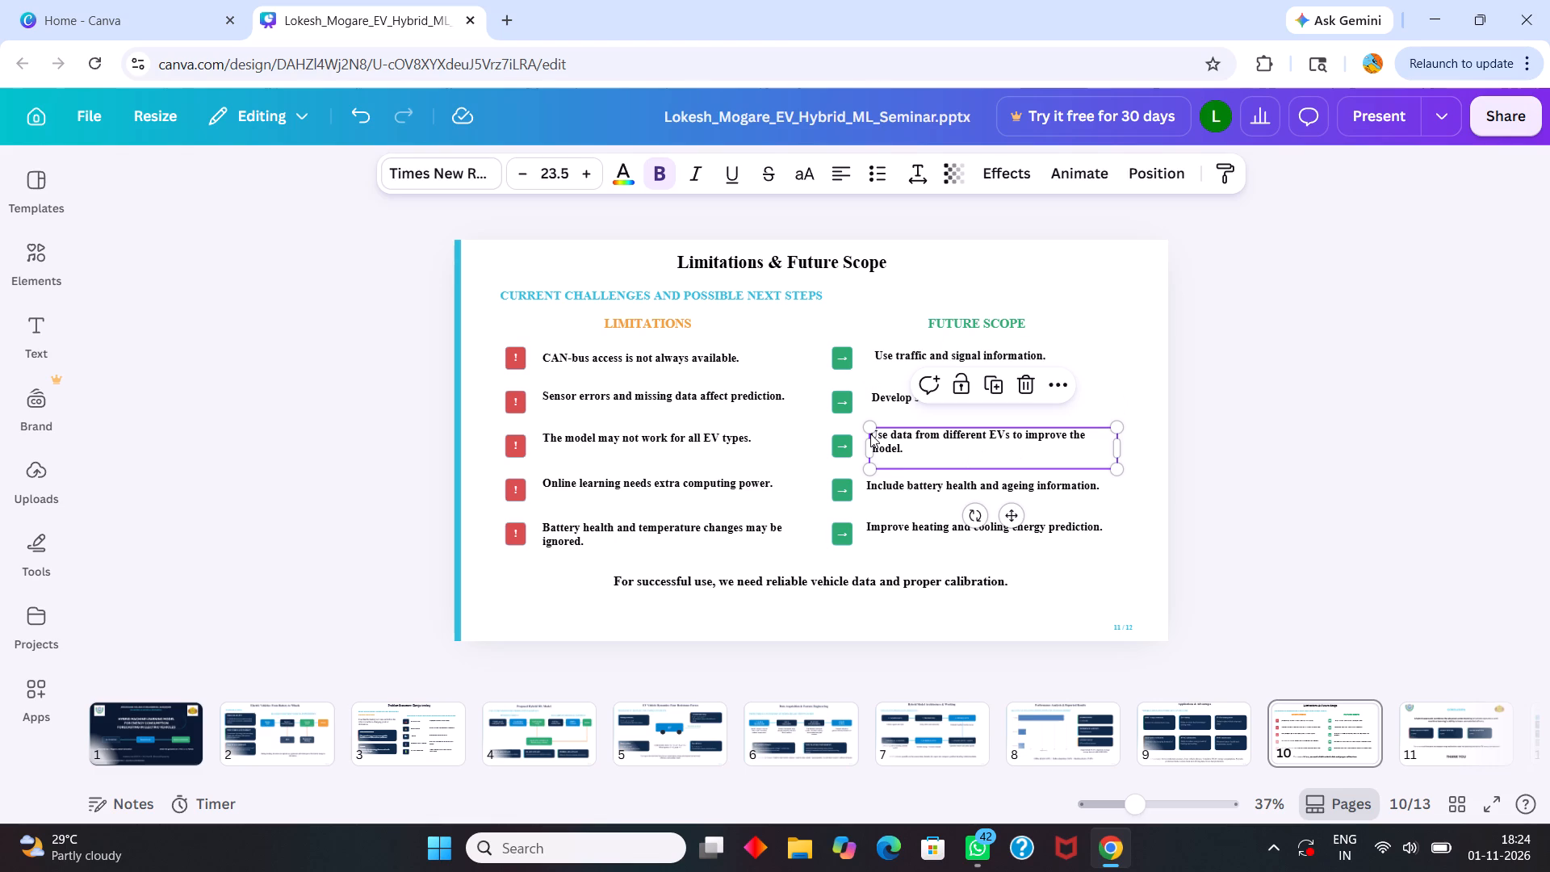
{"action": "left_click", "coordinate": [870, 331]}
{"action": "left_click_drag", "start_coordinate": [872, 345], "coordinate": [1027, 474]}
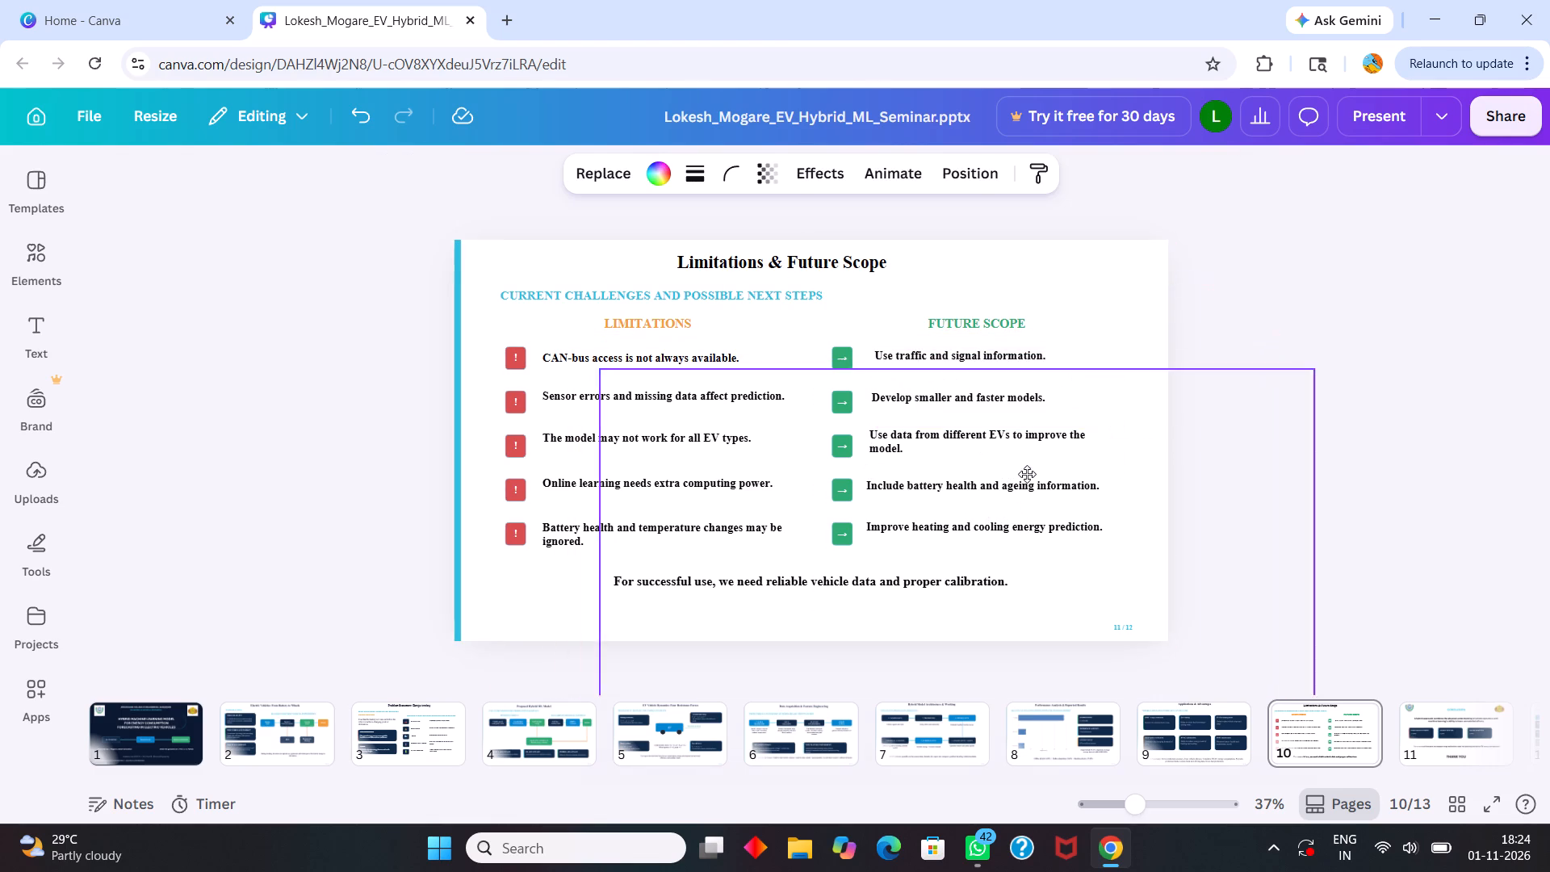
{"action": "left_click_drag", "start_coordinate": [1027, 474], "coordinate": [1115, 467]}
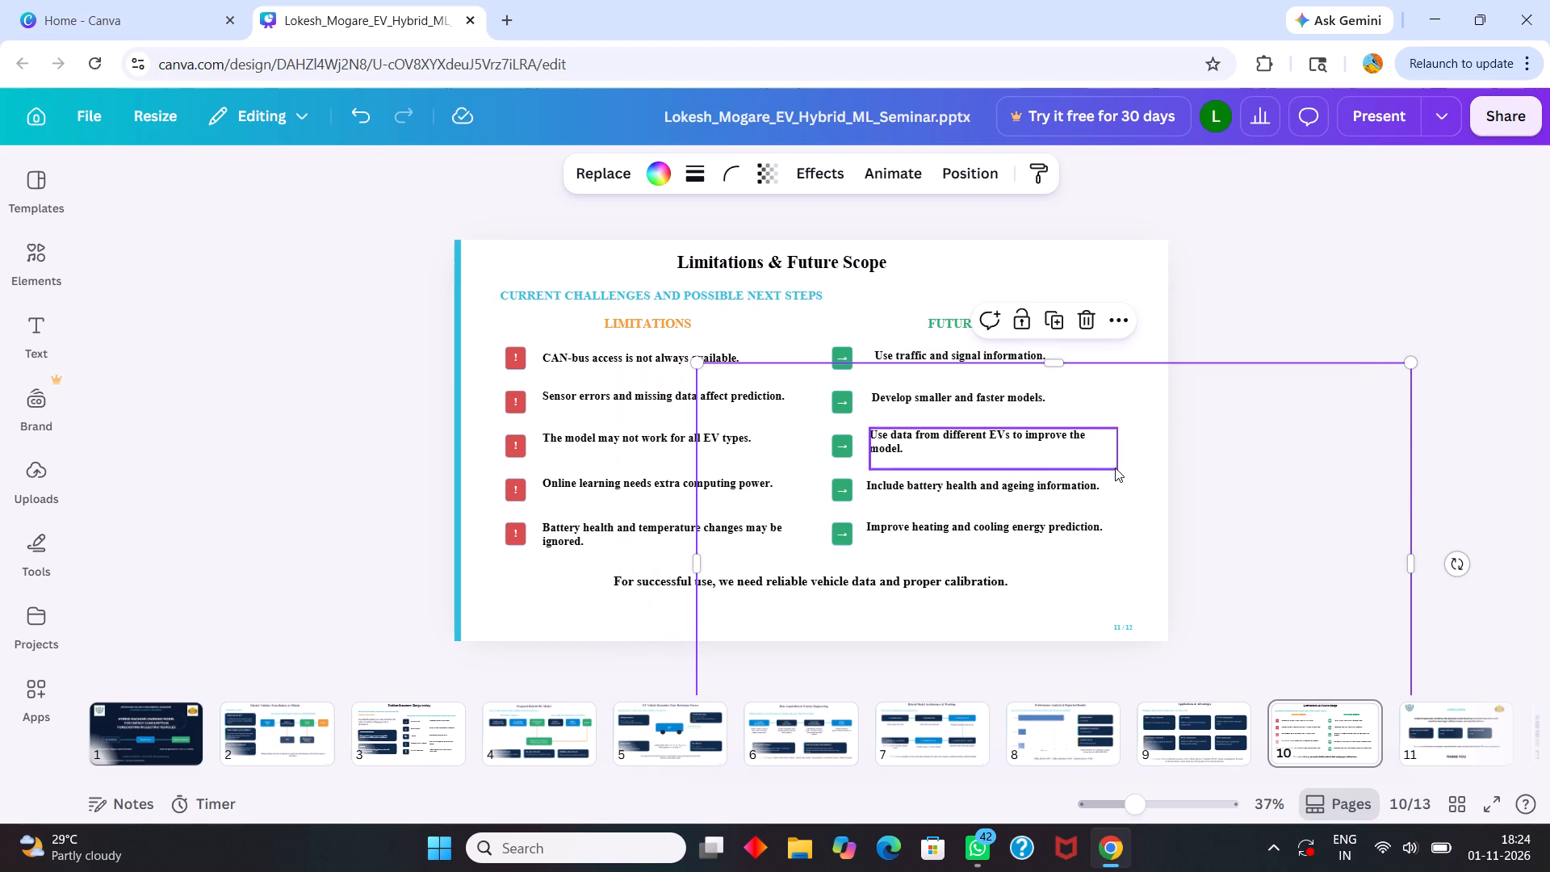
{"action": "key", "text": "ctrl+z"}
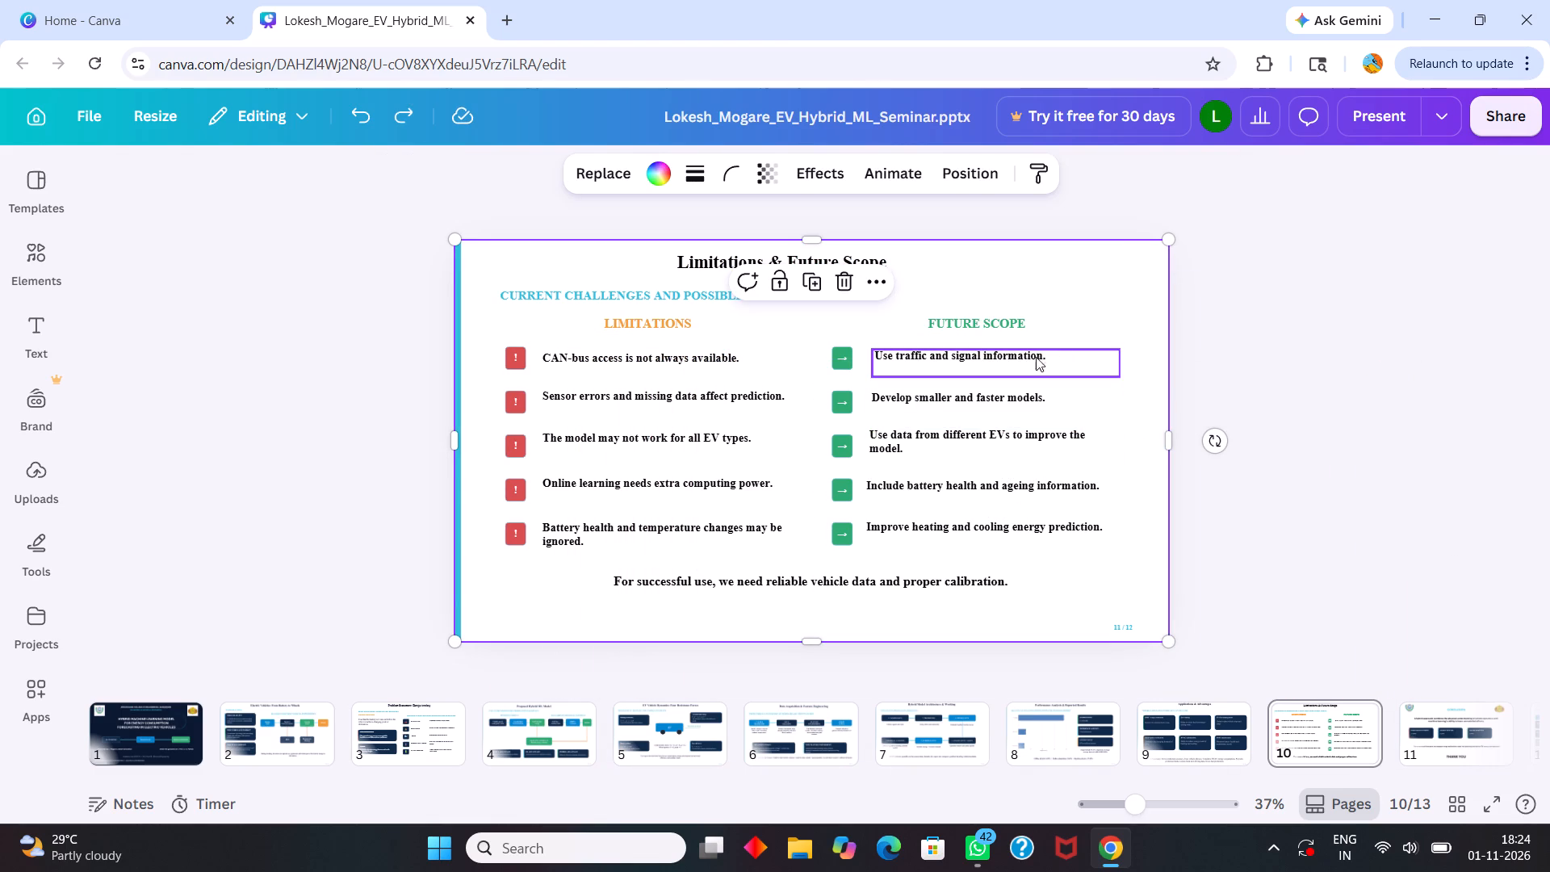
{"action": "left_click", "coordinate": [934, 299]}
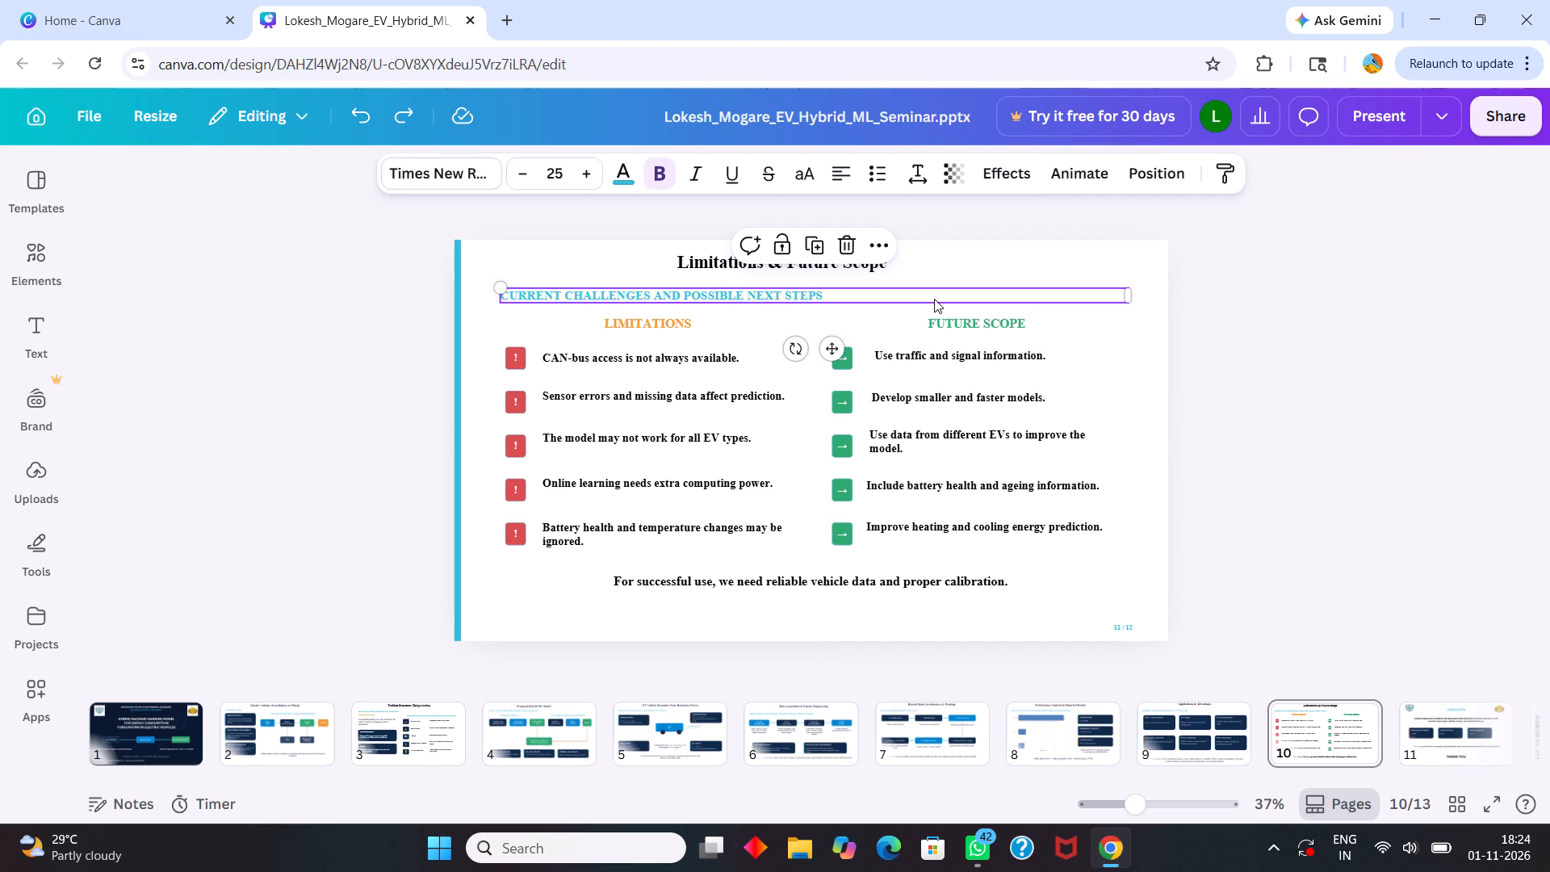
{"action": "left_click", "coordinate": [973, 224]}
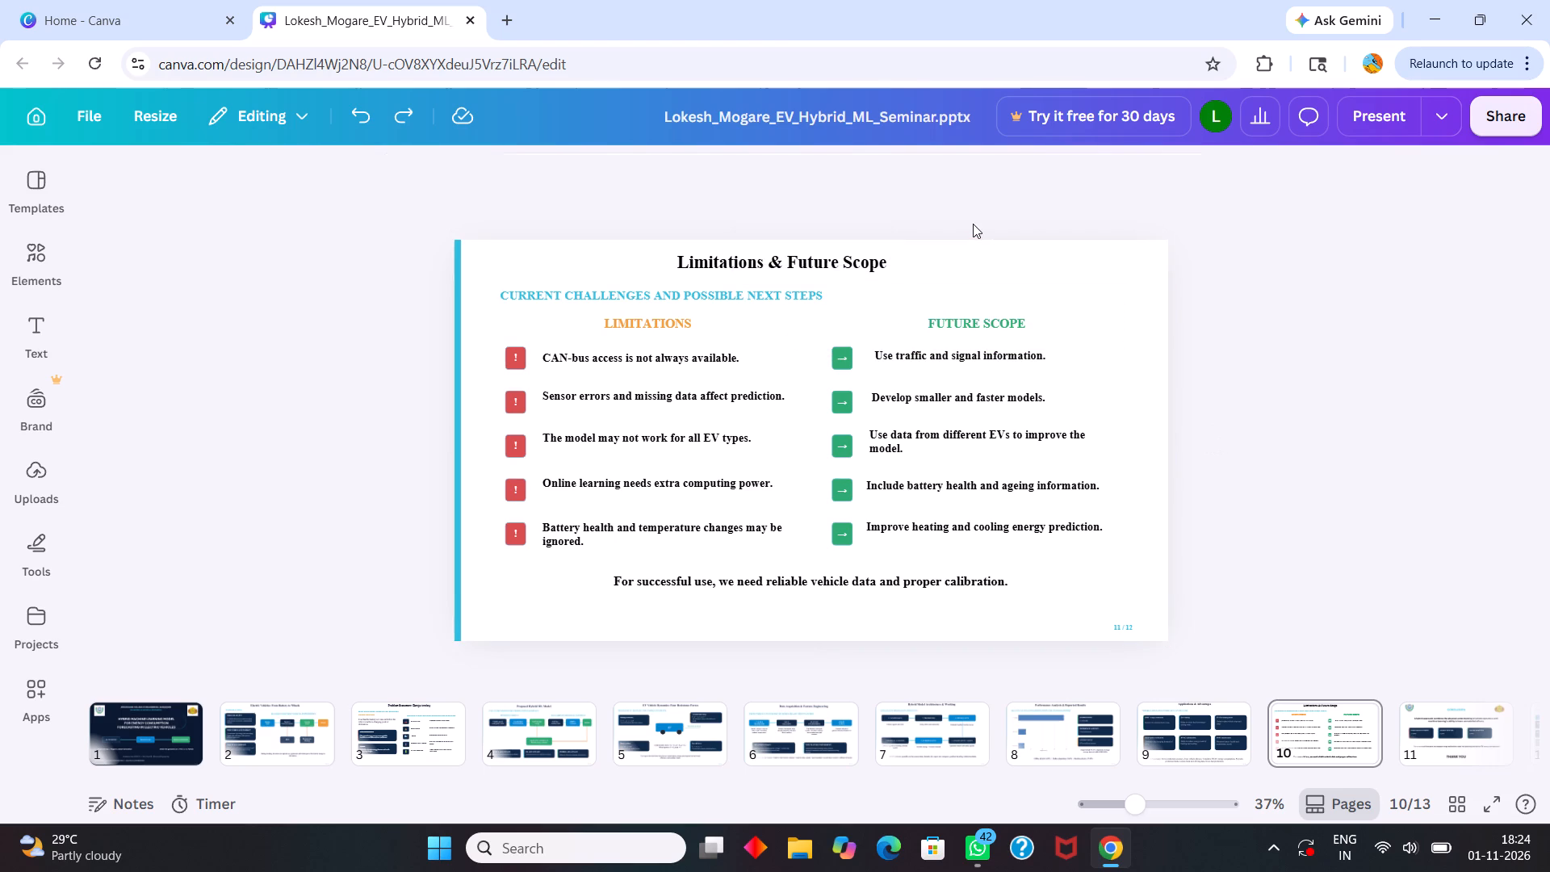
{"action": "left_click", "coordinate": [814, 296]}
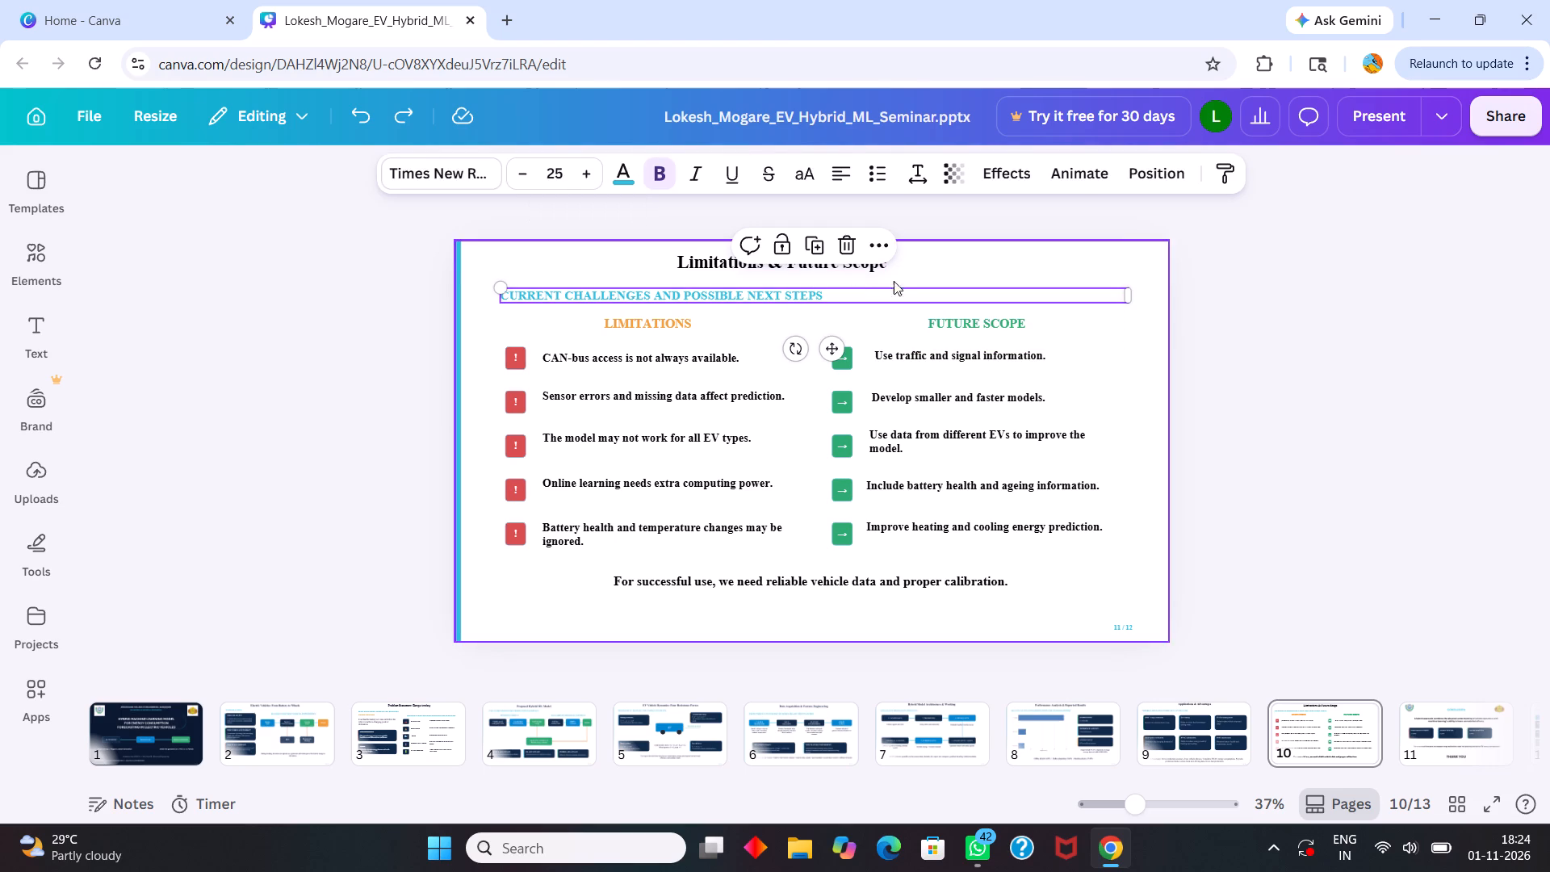
Set the closing note's font size to 24.
{"action": "left_click", "coordinate": [870, 581]}
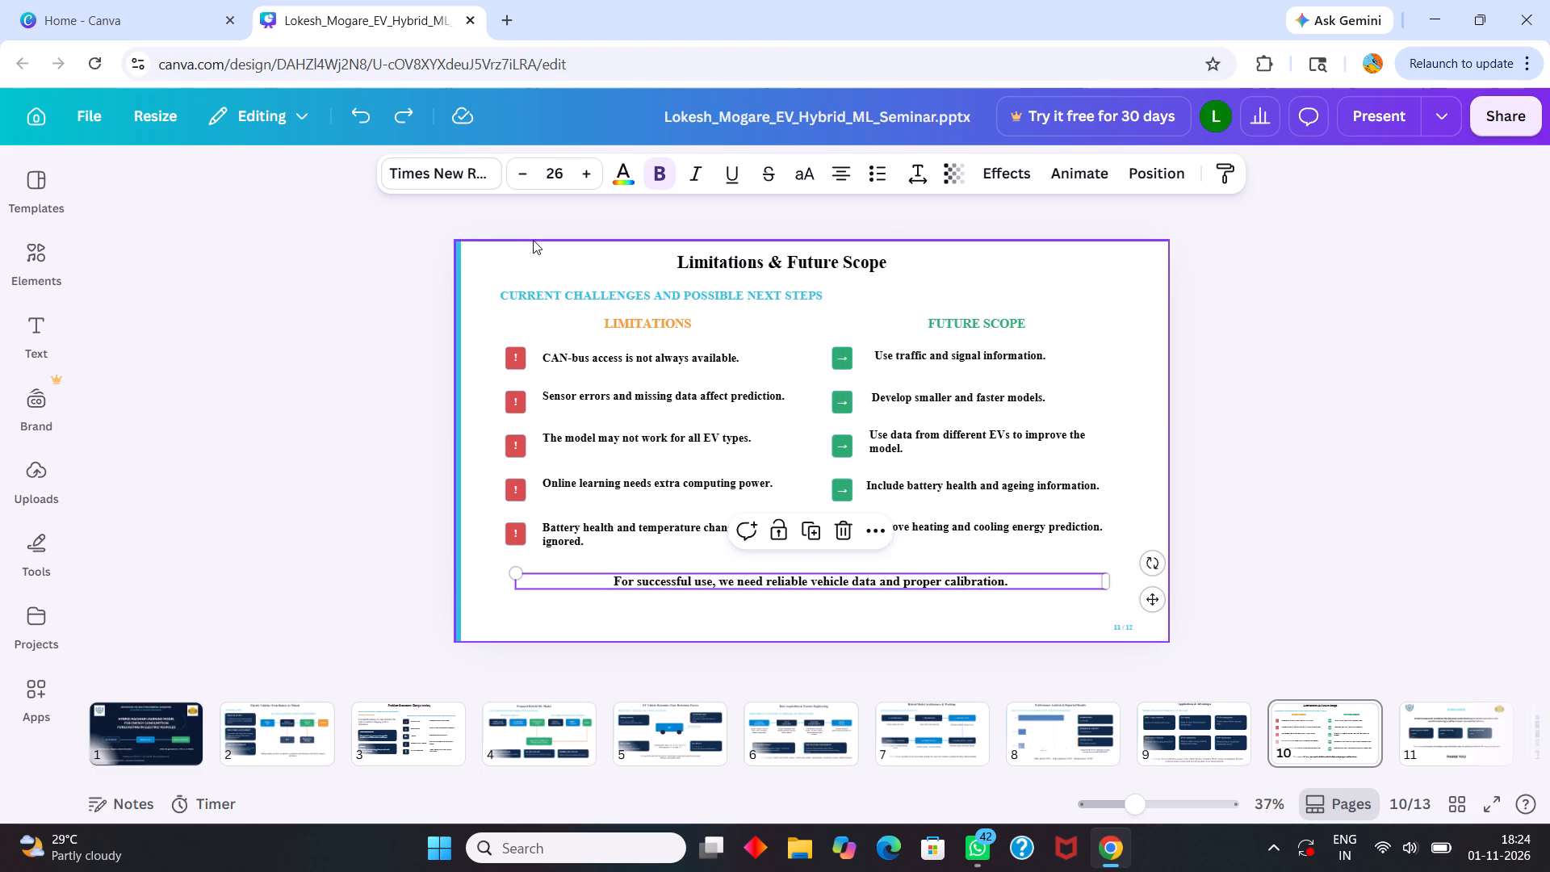
{"action": "double_click", "coordinate": [517, 182]}
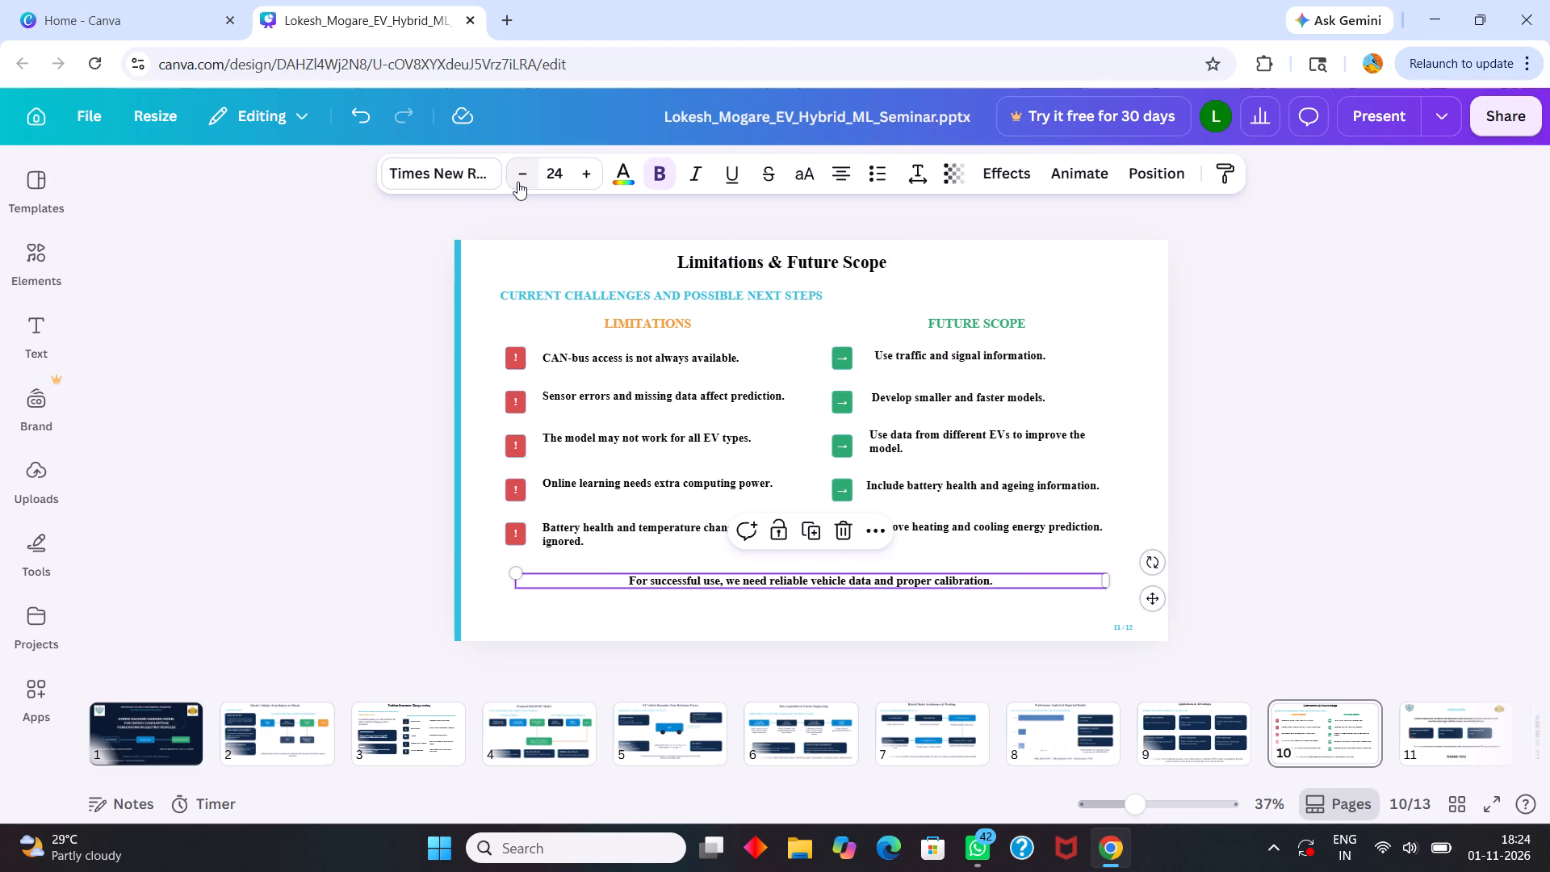
{"action": "left_click", "coordinate": [961, 261]}
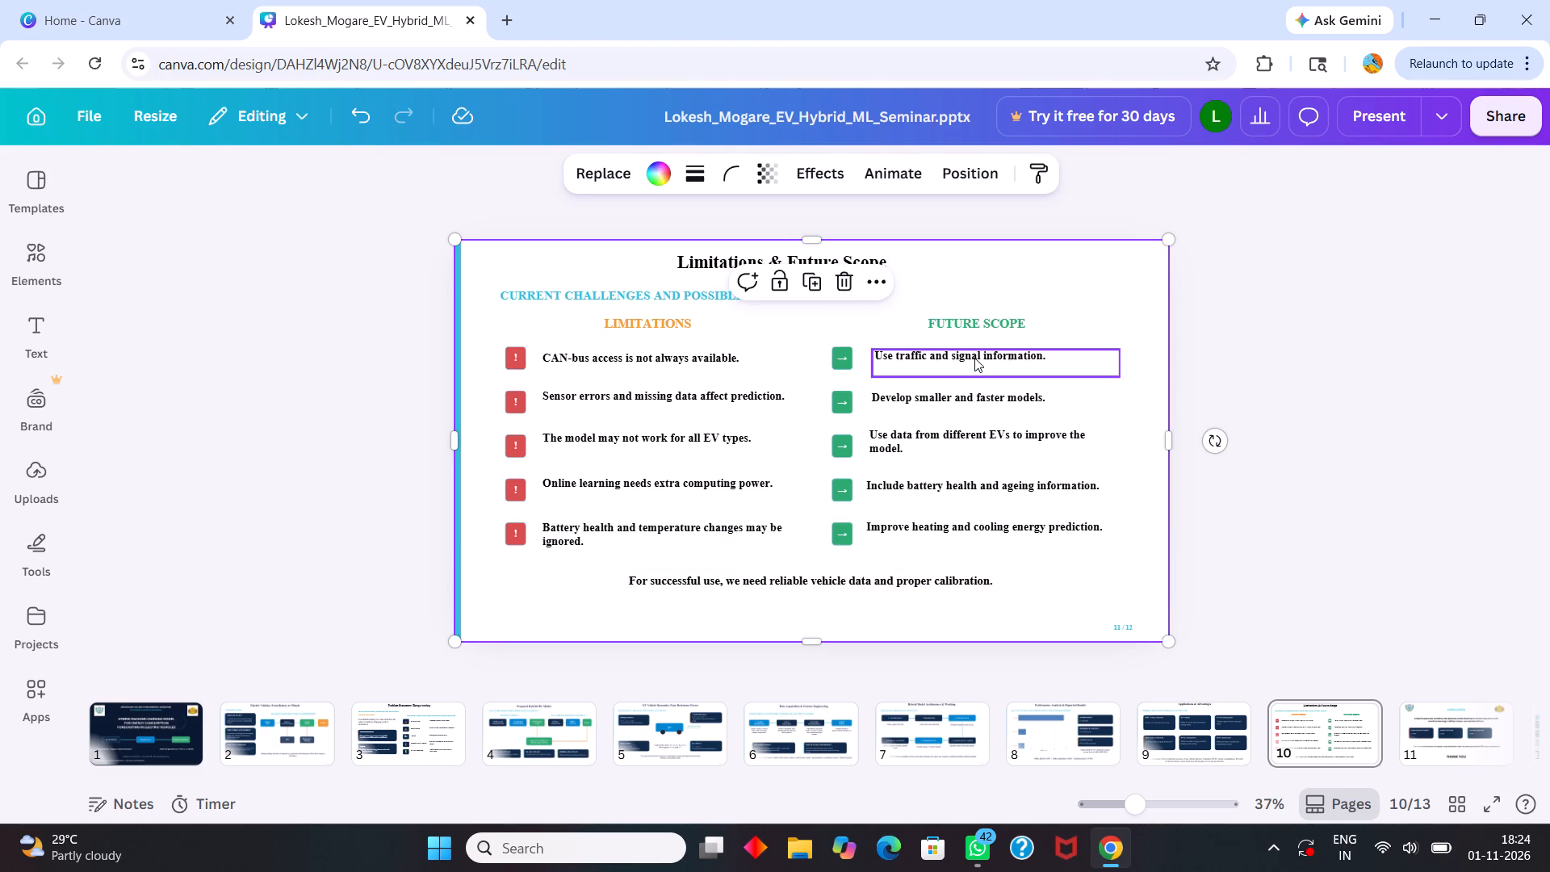
Lower the fifth and third Future Scope text boxes slightly, and shift the first one left and slightly down.
{"action": "left_click", "coordinate": [910, 529]}
{"action": "left_click_drag", "start_coordinate": [910, 529], "coordinate": [909, 539]}
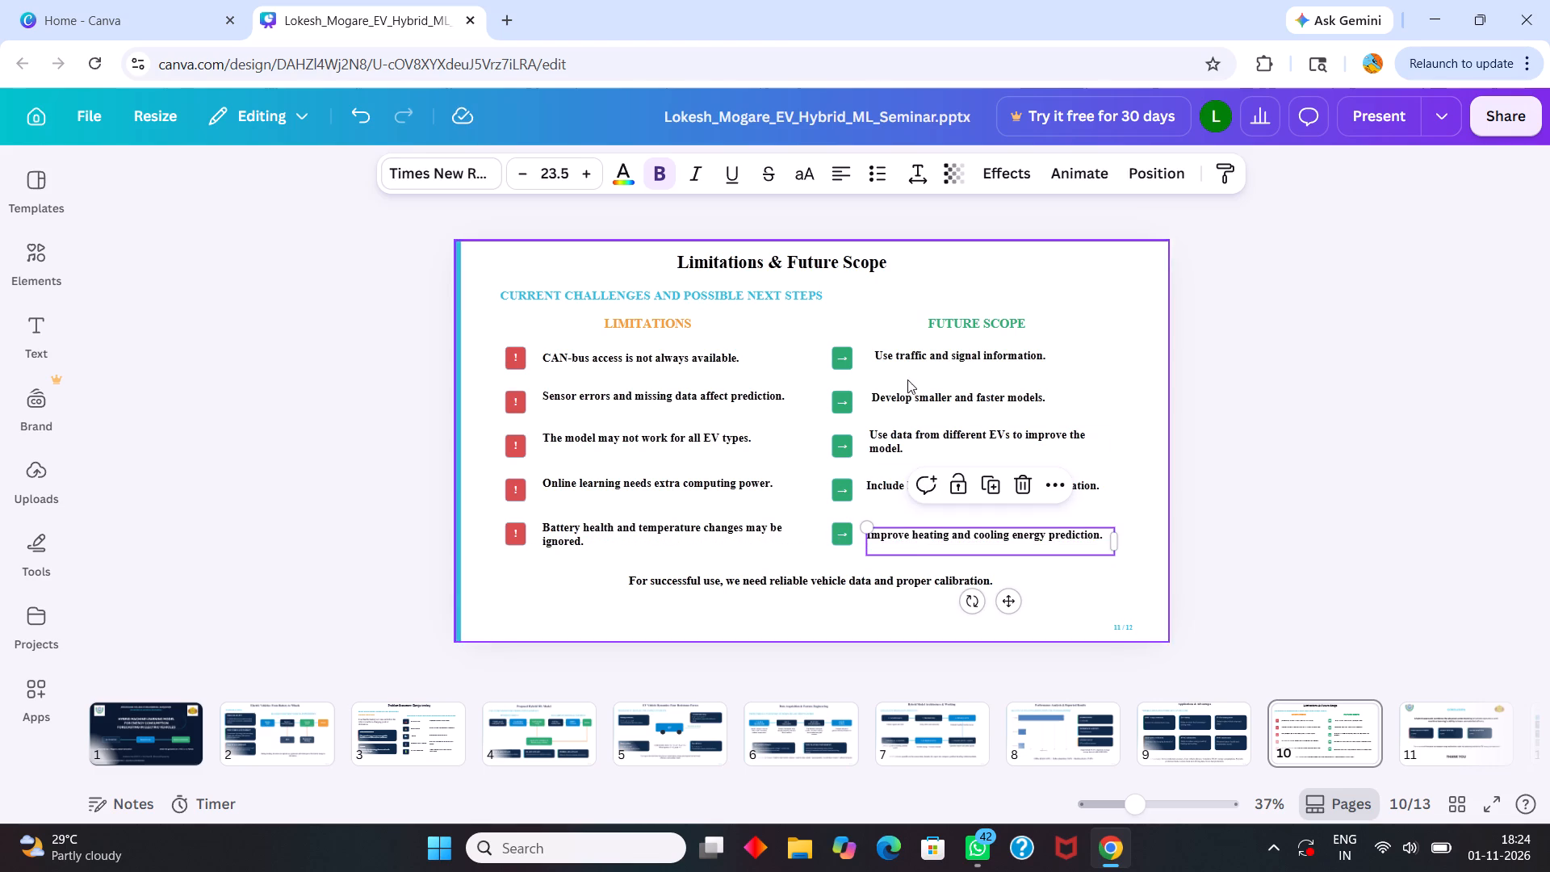
{"action": "left_click", "coordinate": [898, 533]}
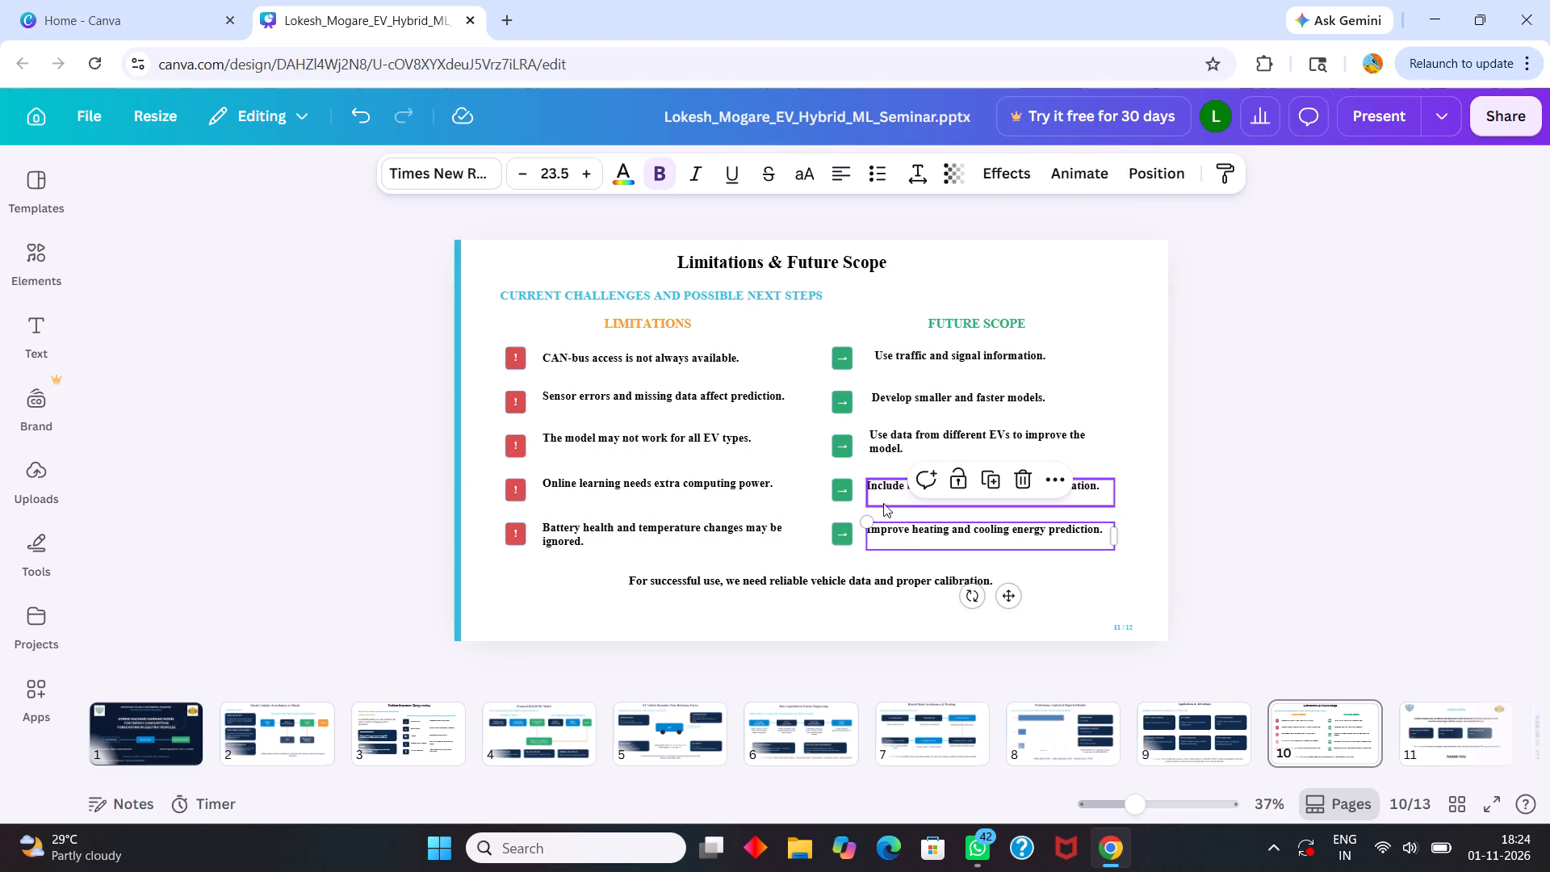
{"action": "left_click", "coordinate": [884, 493]}
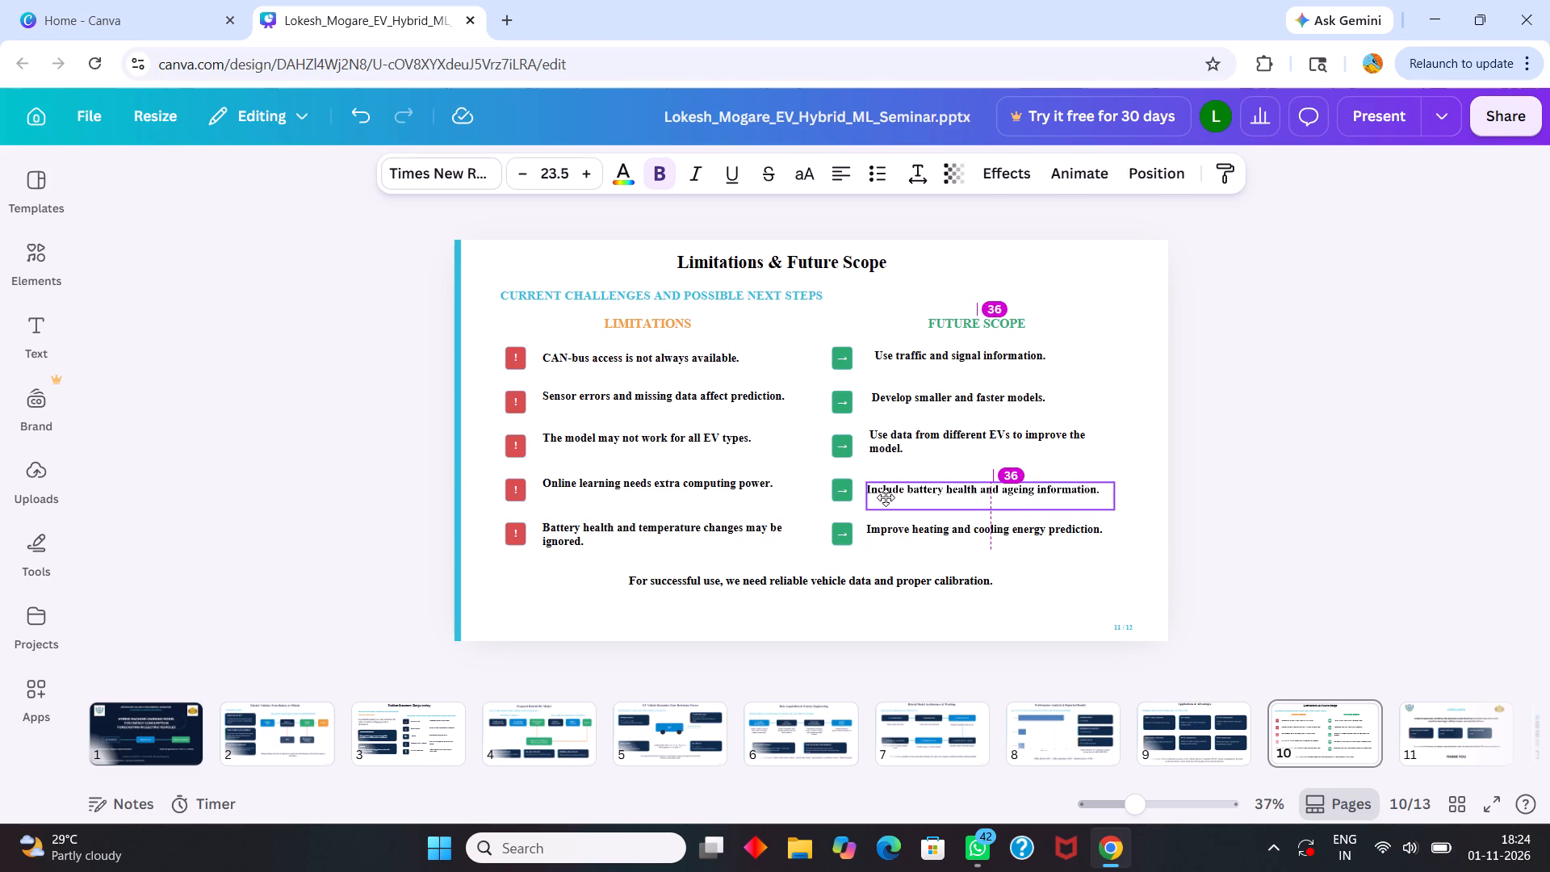
{"action": "left_click", "coordinate": [882, 455]}
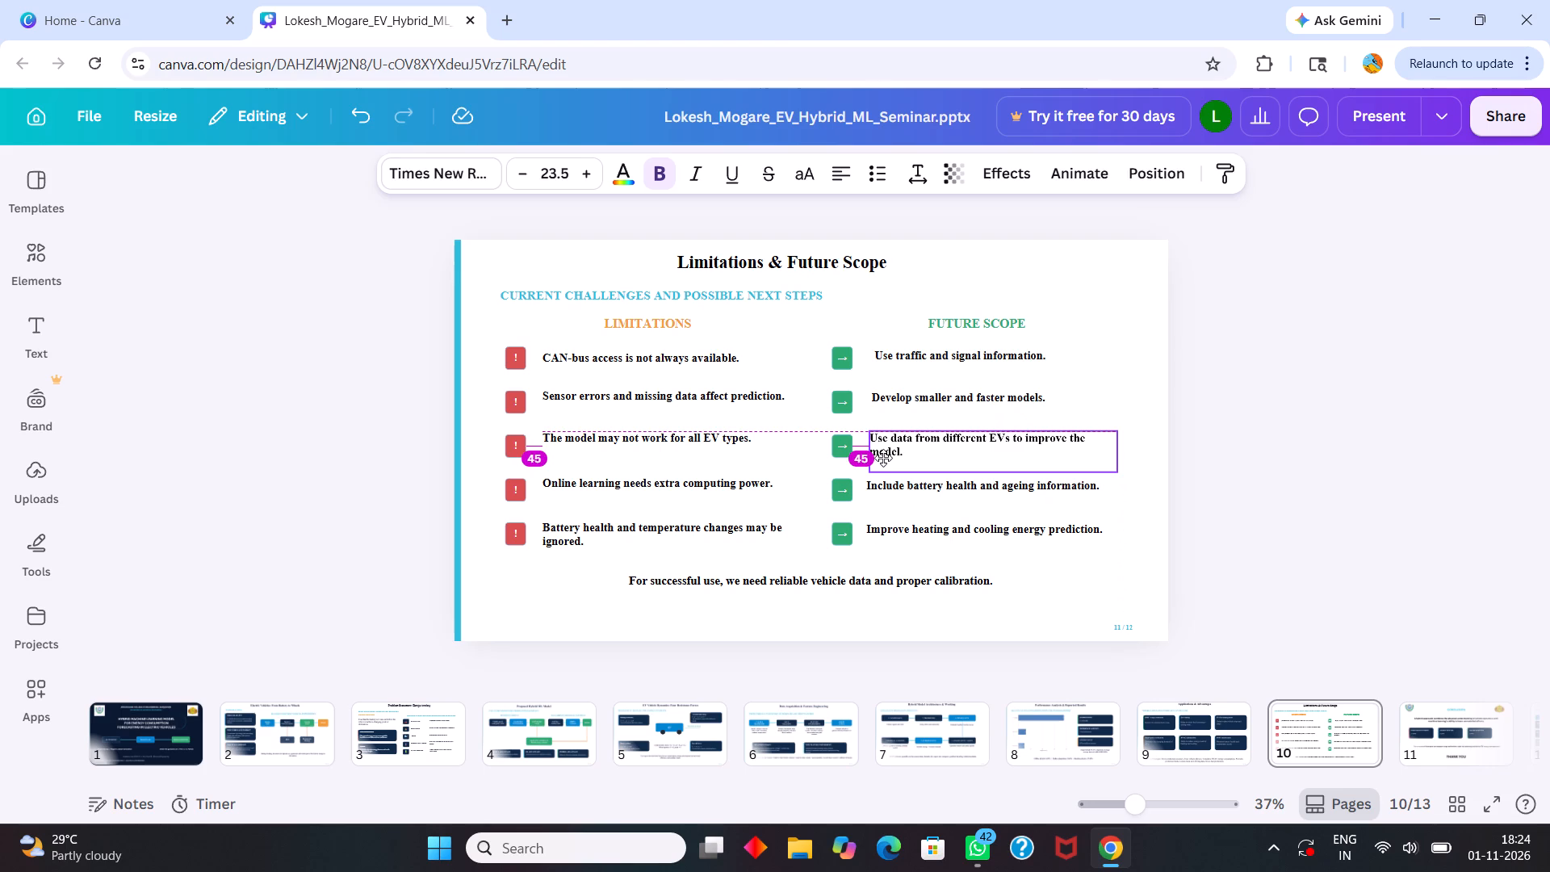
{"action": "left_click", "coordinate": [882, 405]}
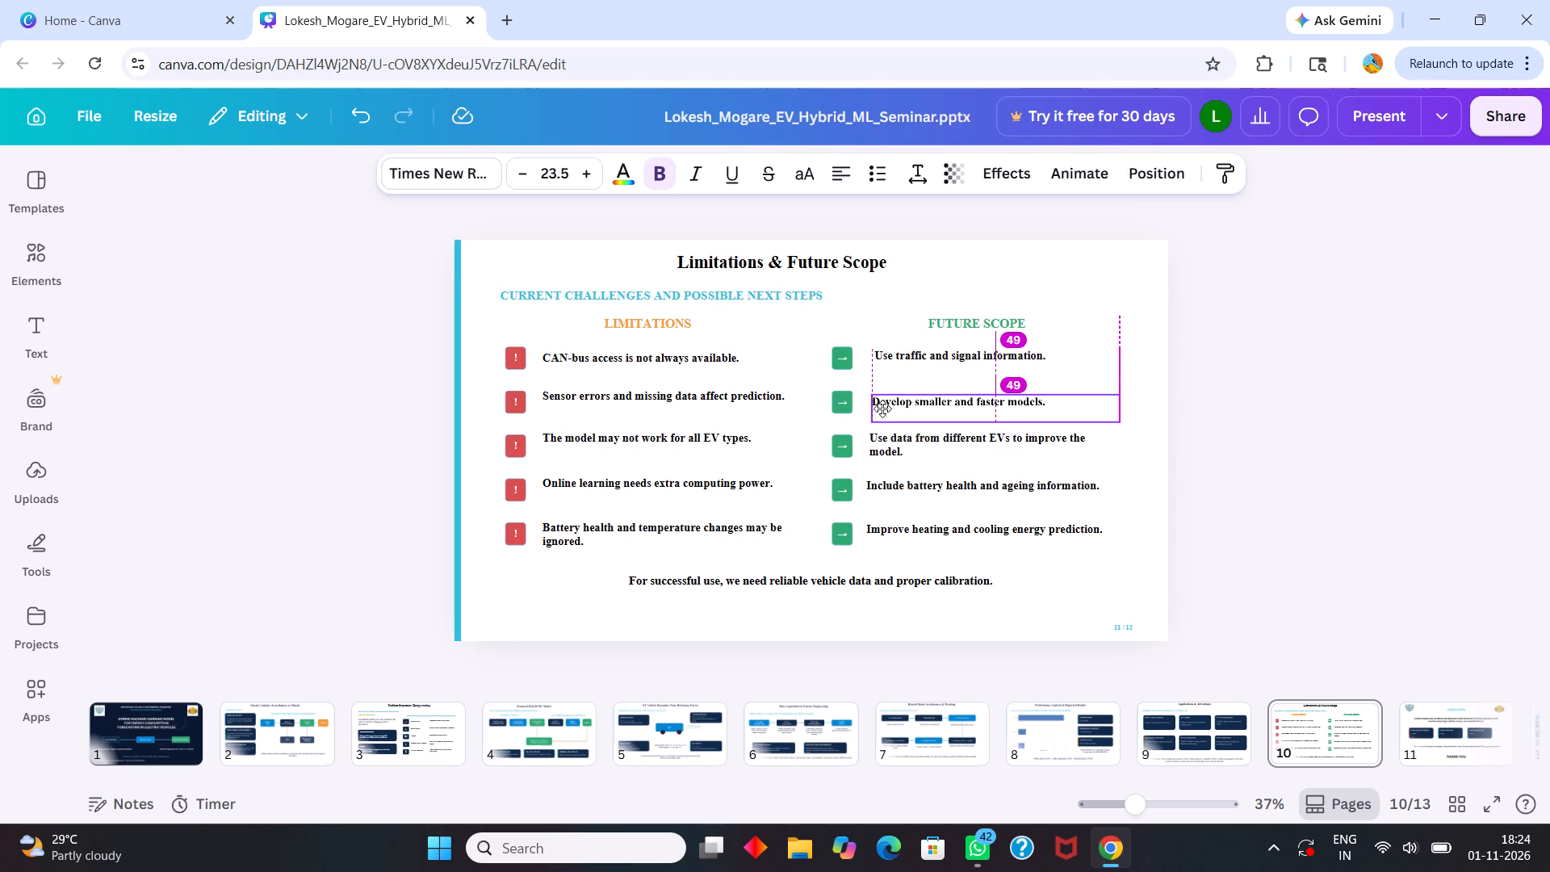
{"action": "left_click", "coordinate": [885, 365]}
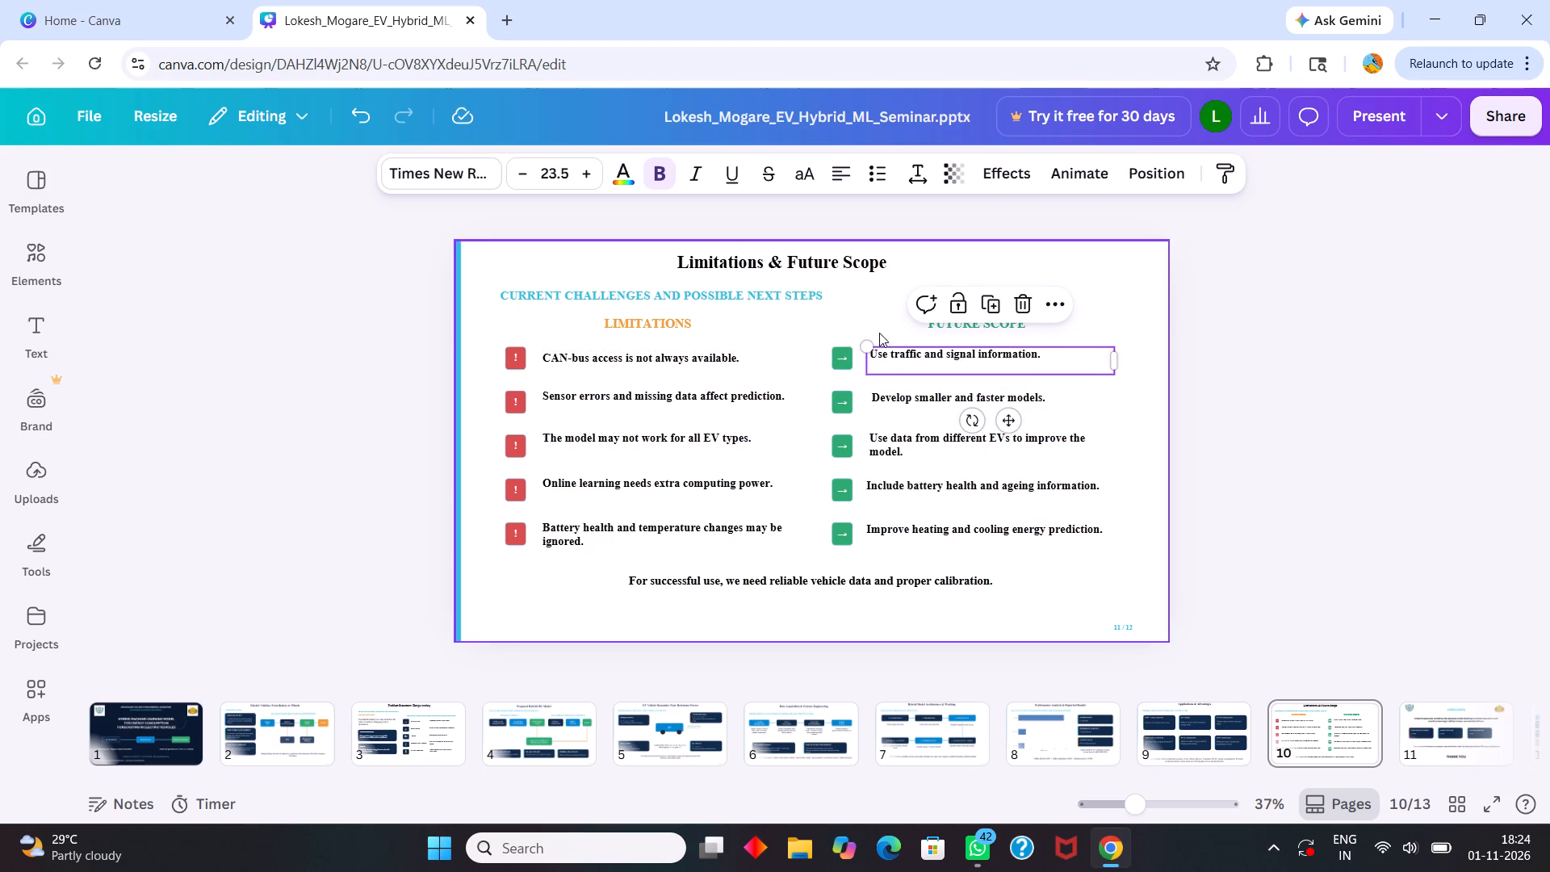
{"action": "left_click", "coordinate": [877, 349]}
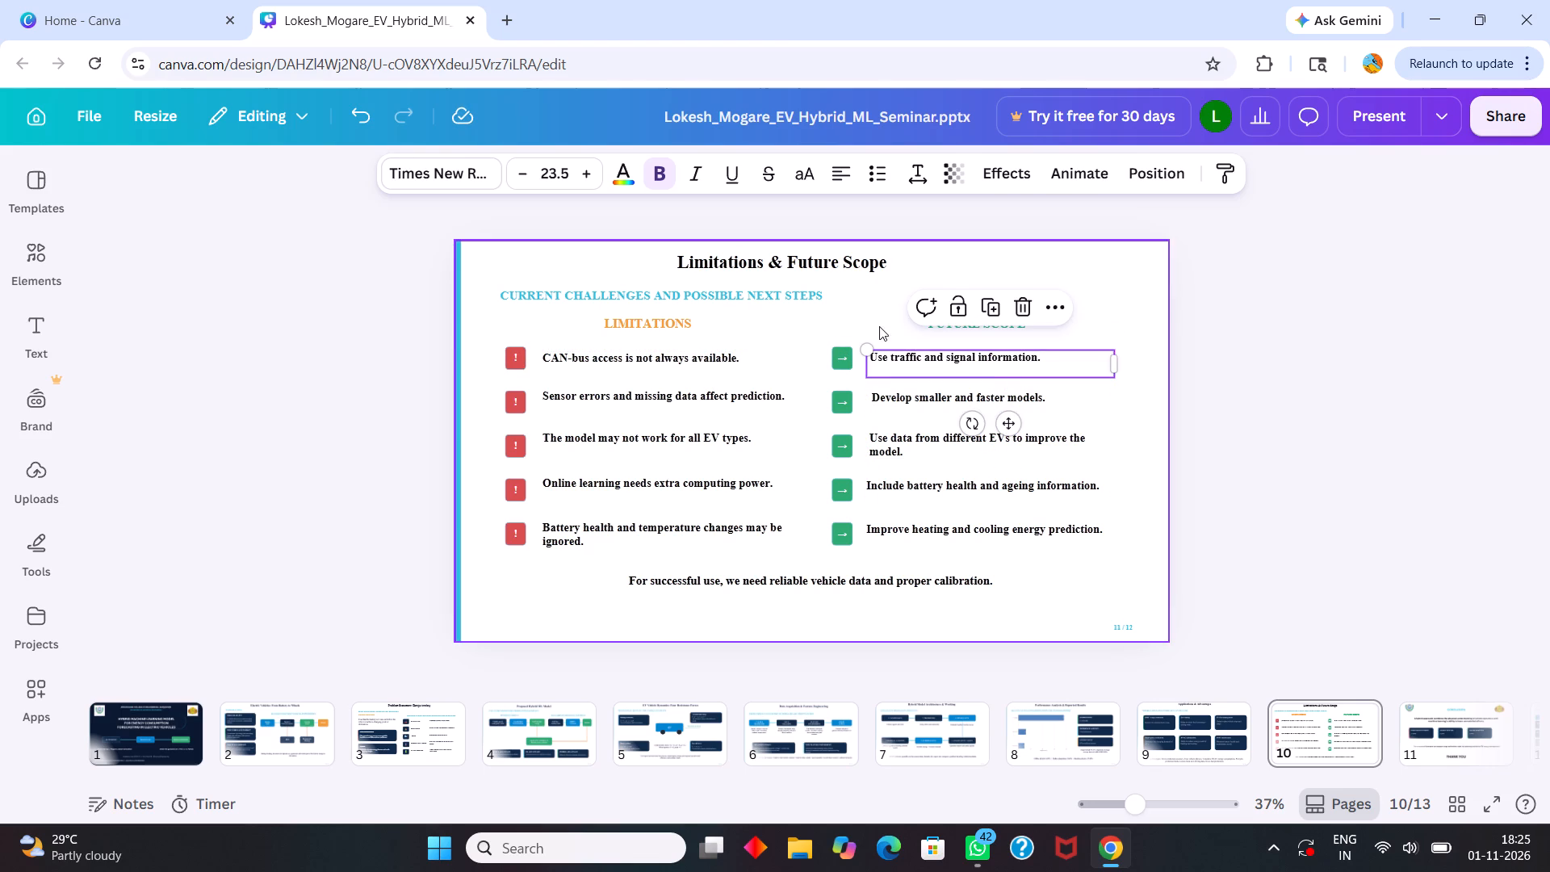
Shift the five green arrow icons slightly right to line up with the Future Scope heading box's left edge, raising the last two a little.
{"action": "left_click", "coordinate": [877, 319]}
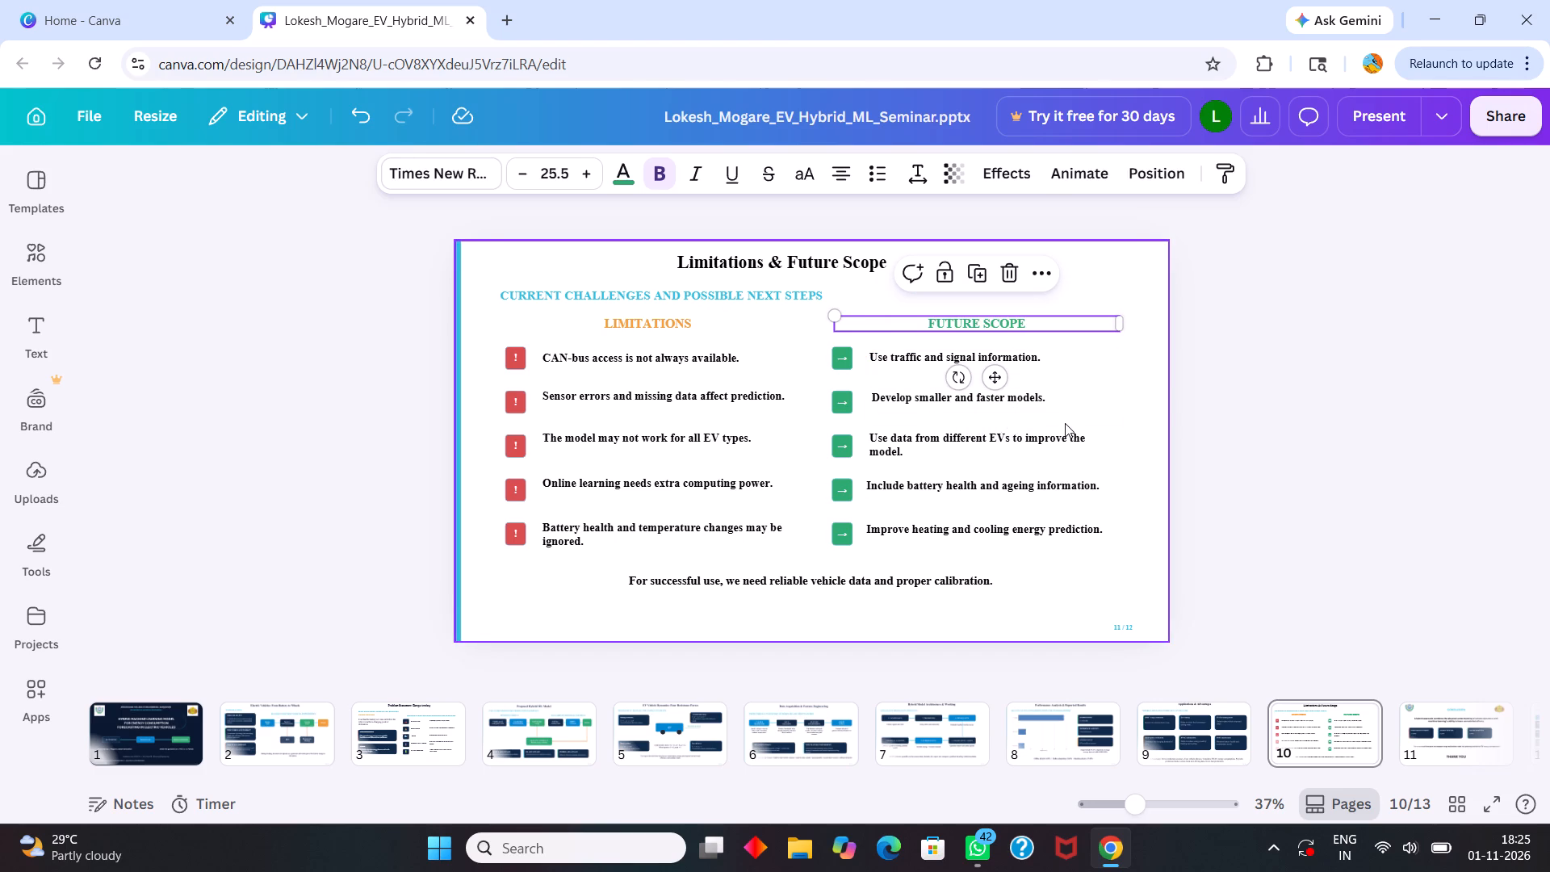
{"action": "left_click", "coordinate": [840, 361]}
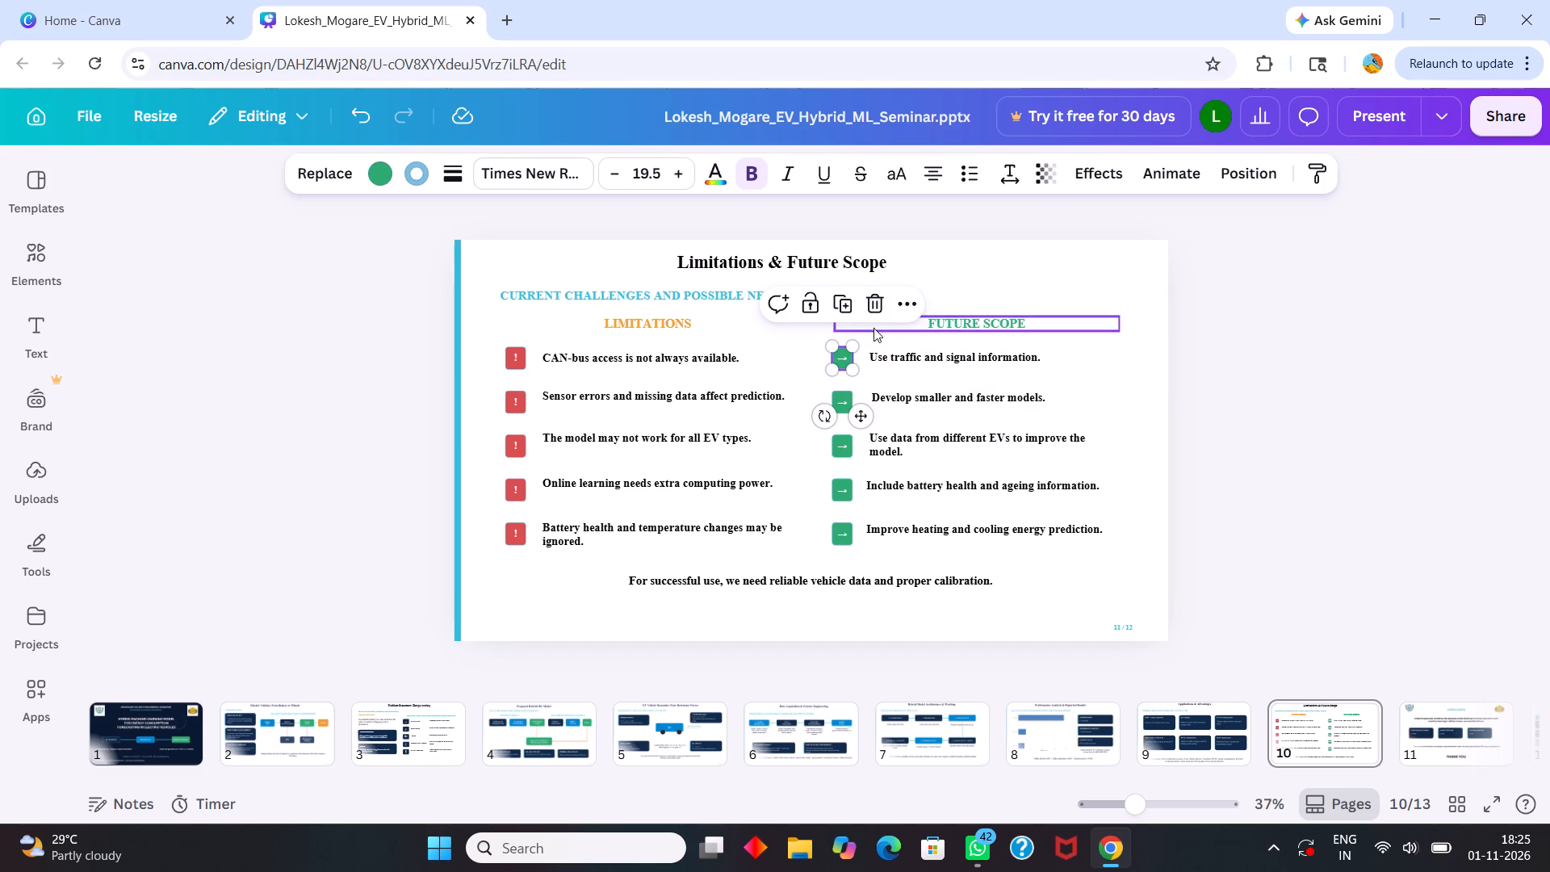
{"action": "left_click", "coordinate": [877, 337]}
{"action": "left_click", "coordinate": [843, 354]}
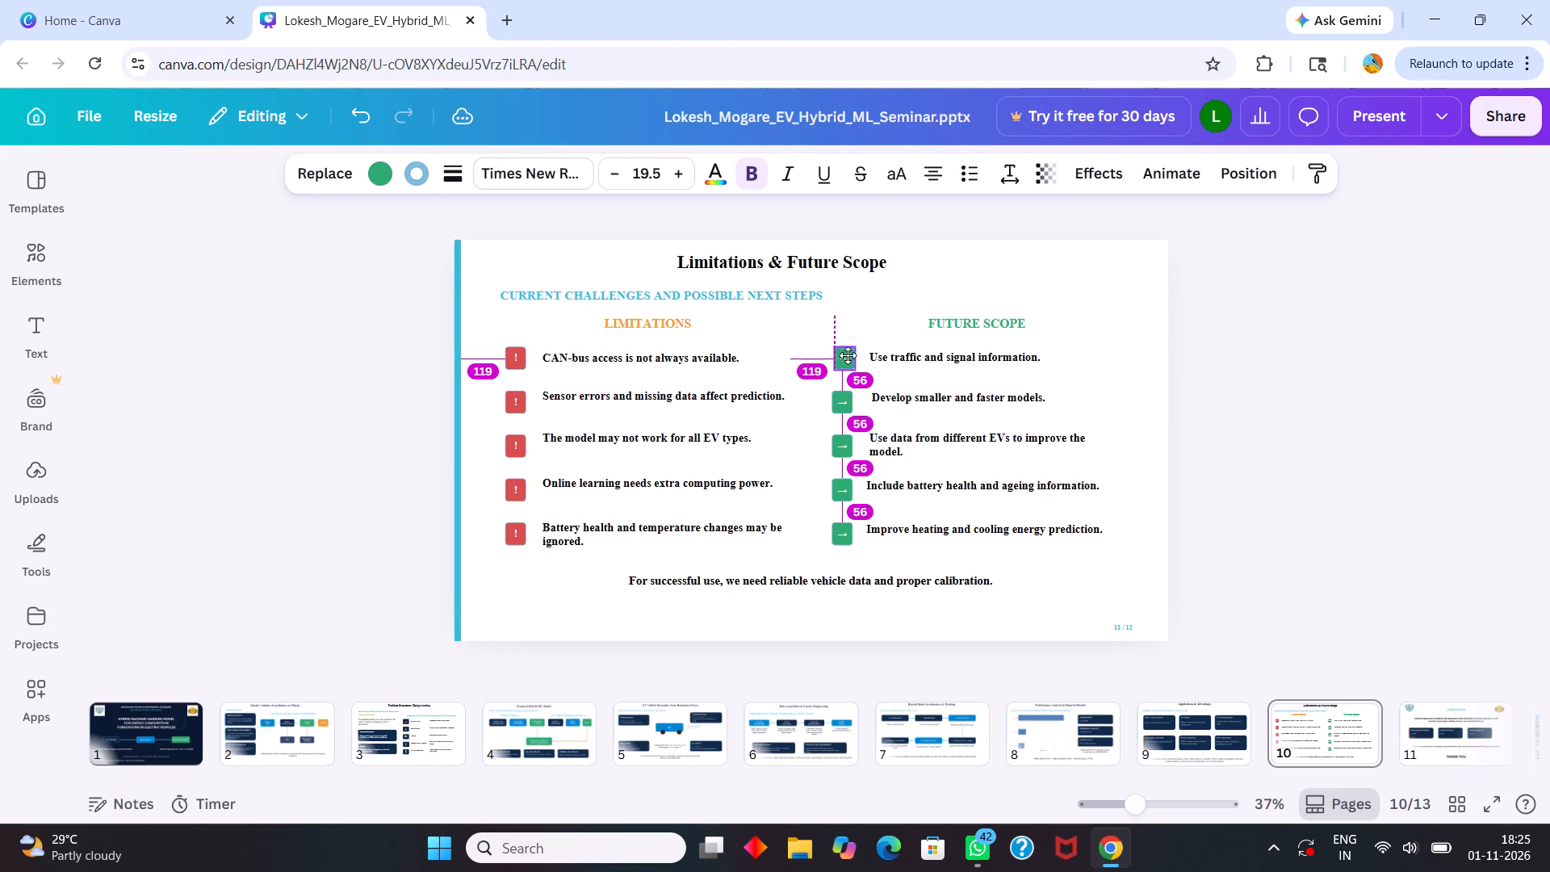
{"action": "left_click", "coordinate": [839, 390]}
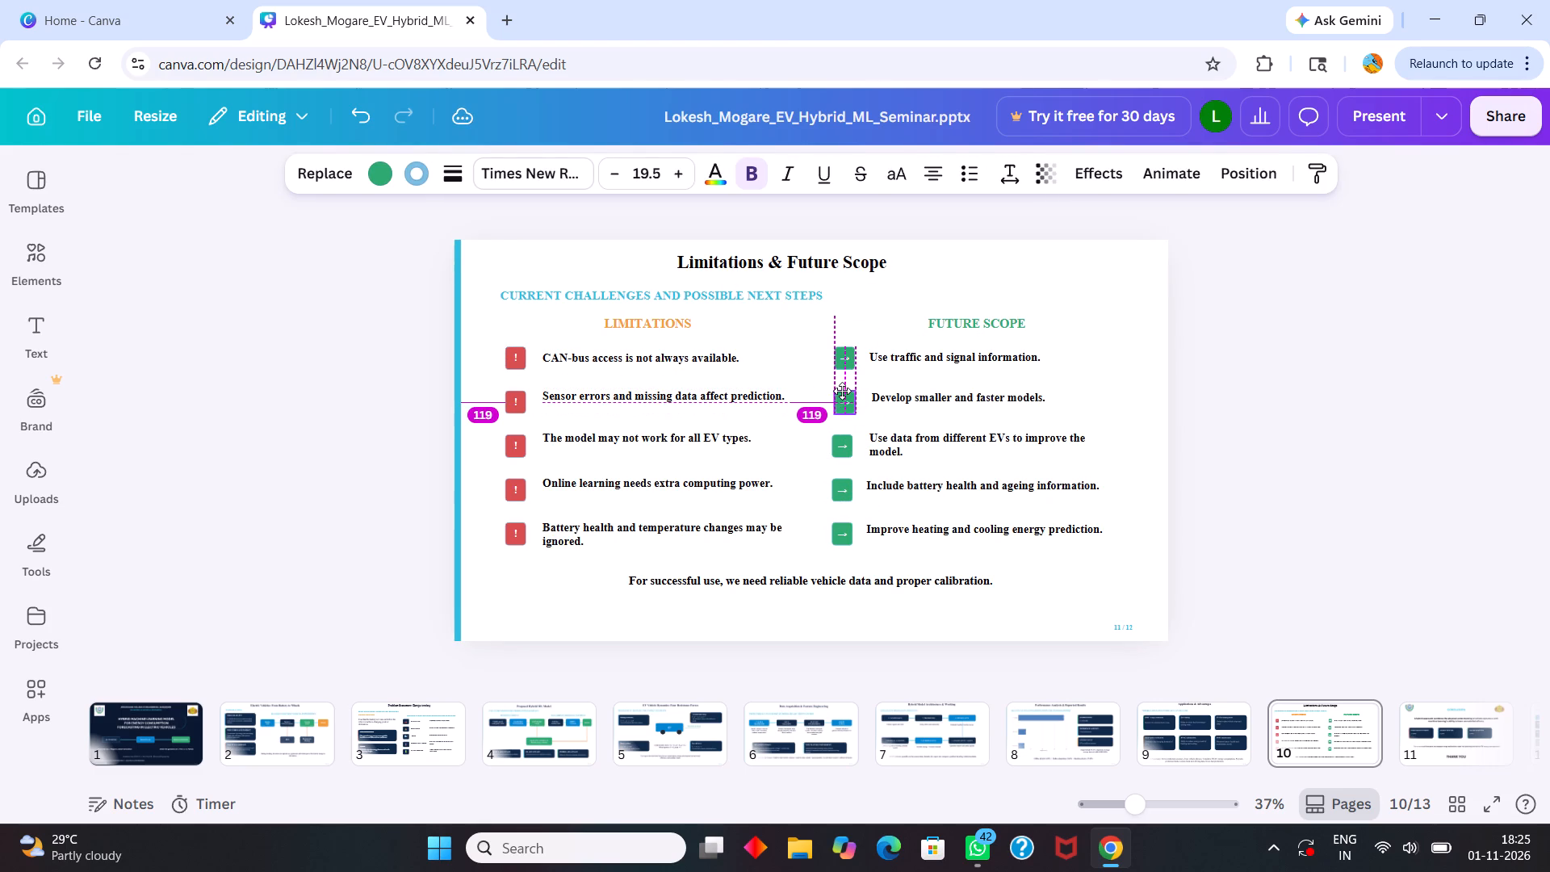
{"action": "left_click", "coordinate": [844, 437]}
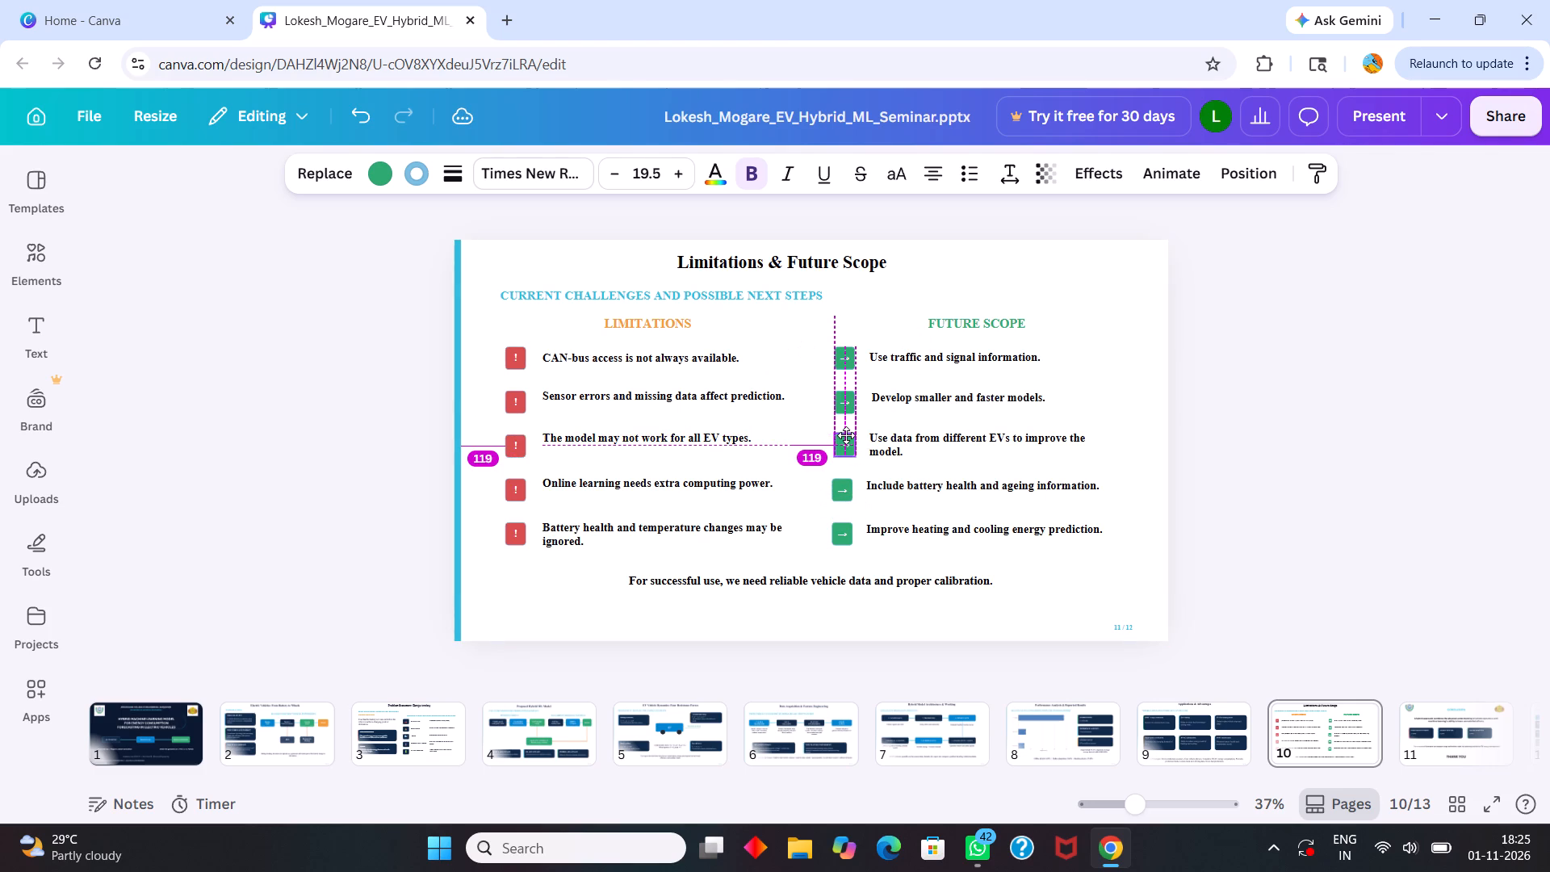
{"action": "left_click", "coordinate": [841, 483]}
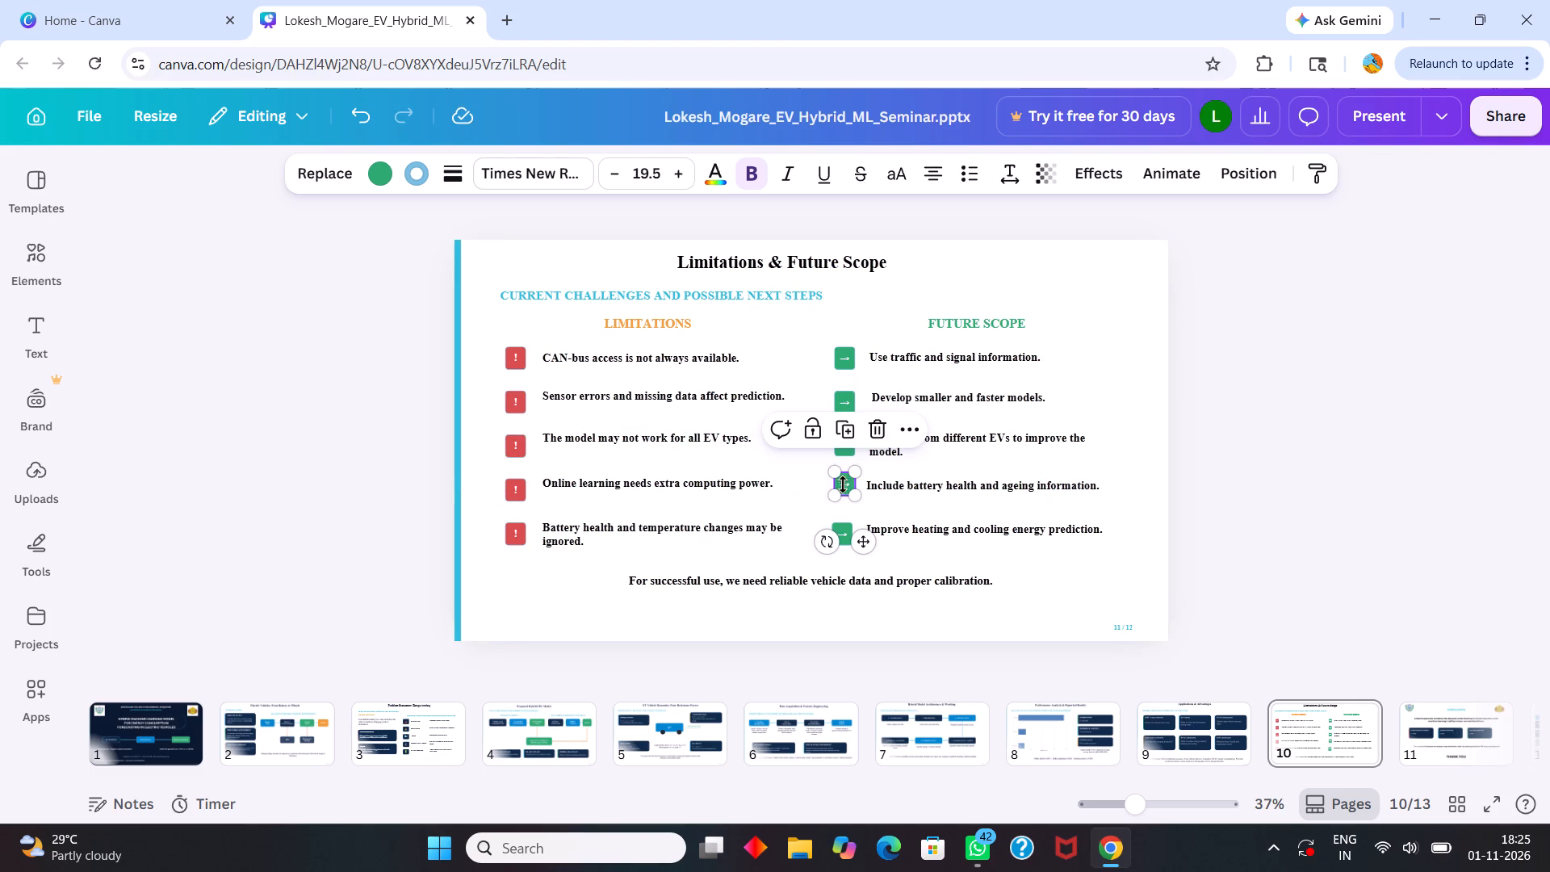
{"action": "left_click", "coordinate": [840, 529]}
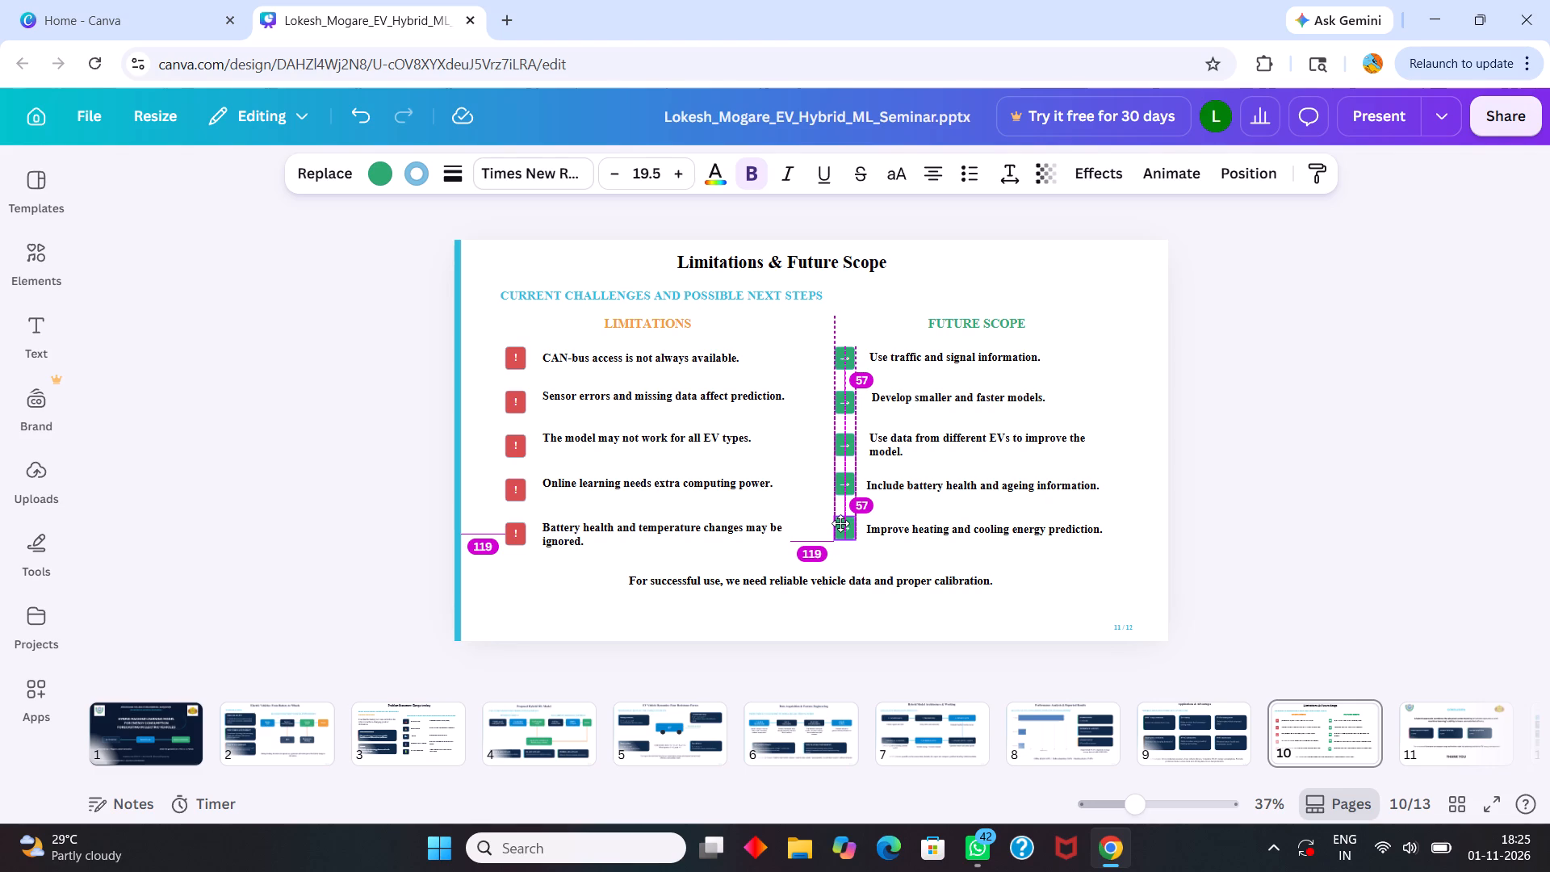
{"action": "left_click", "coordinate": [883, 304]}
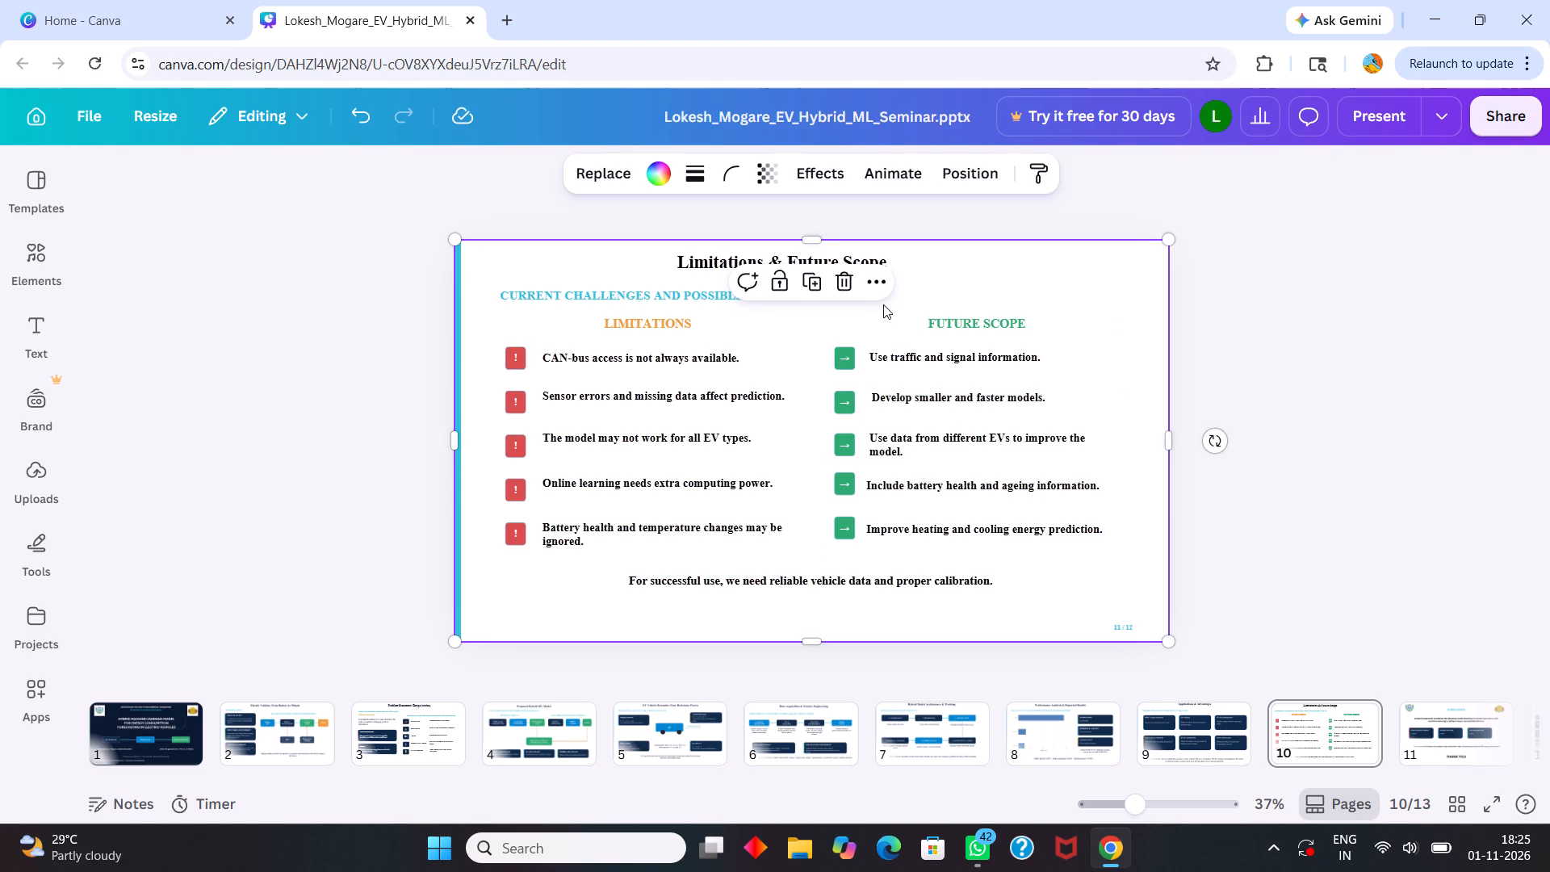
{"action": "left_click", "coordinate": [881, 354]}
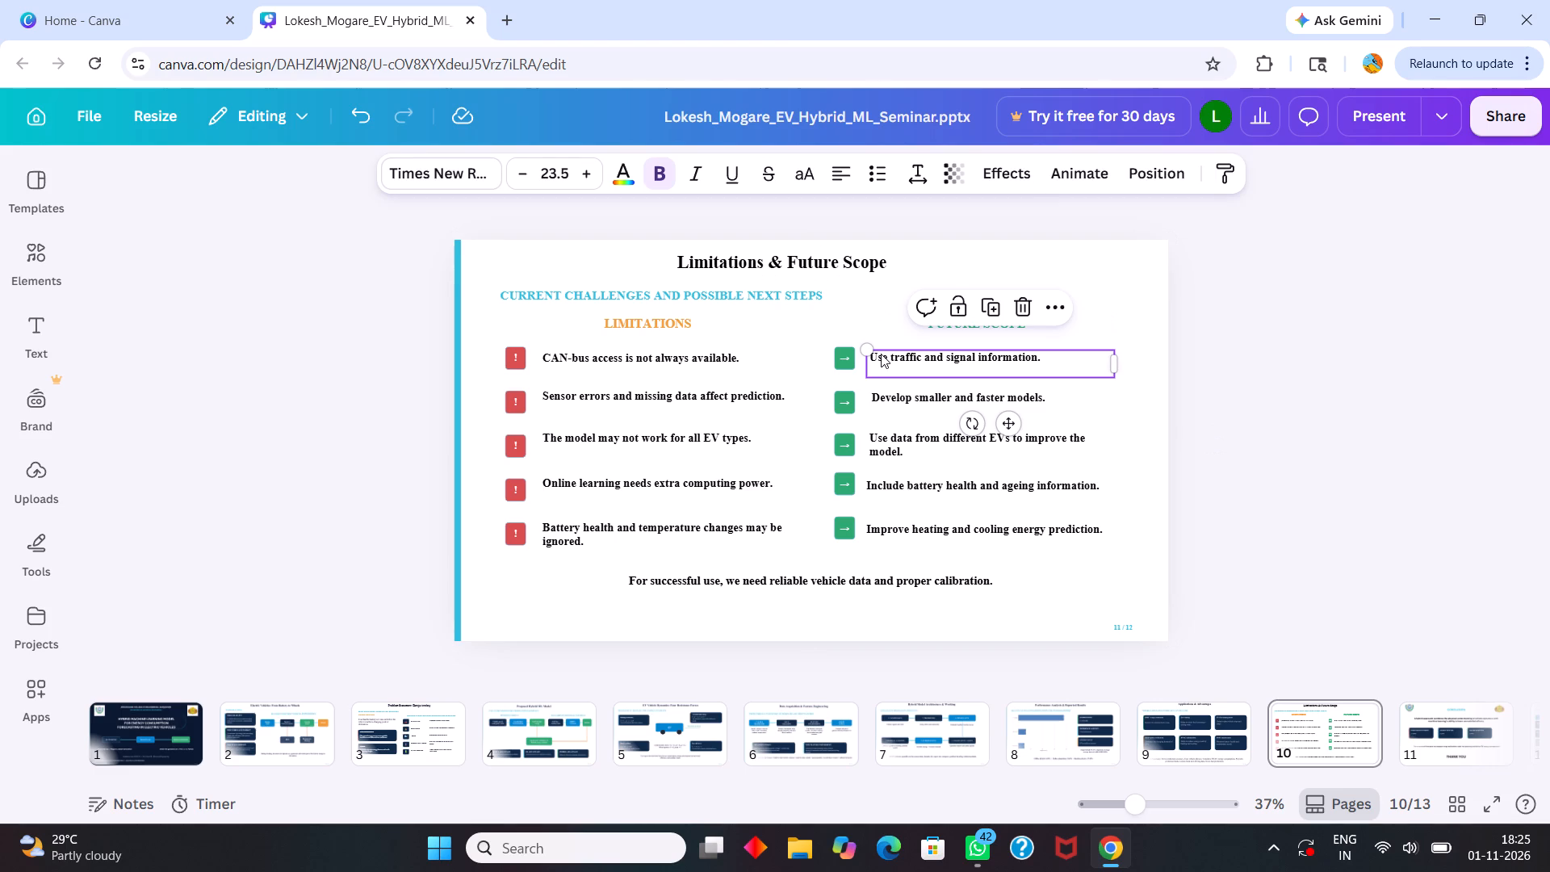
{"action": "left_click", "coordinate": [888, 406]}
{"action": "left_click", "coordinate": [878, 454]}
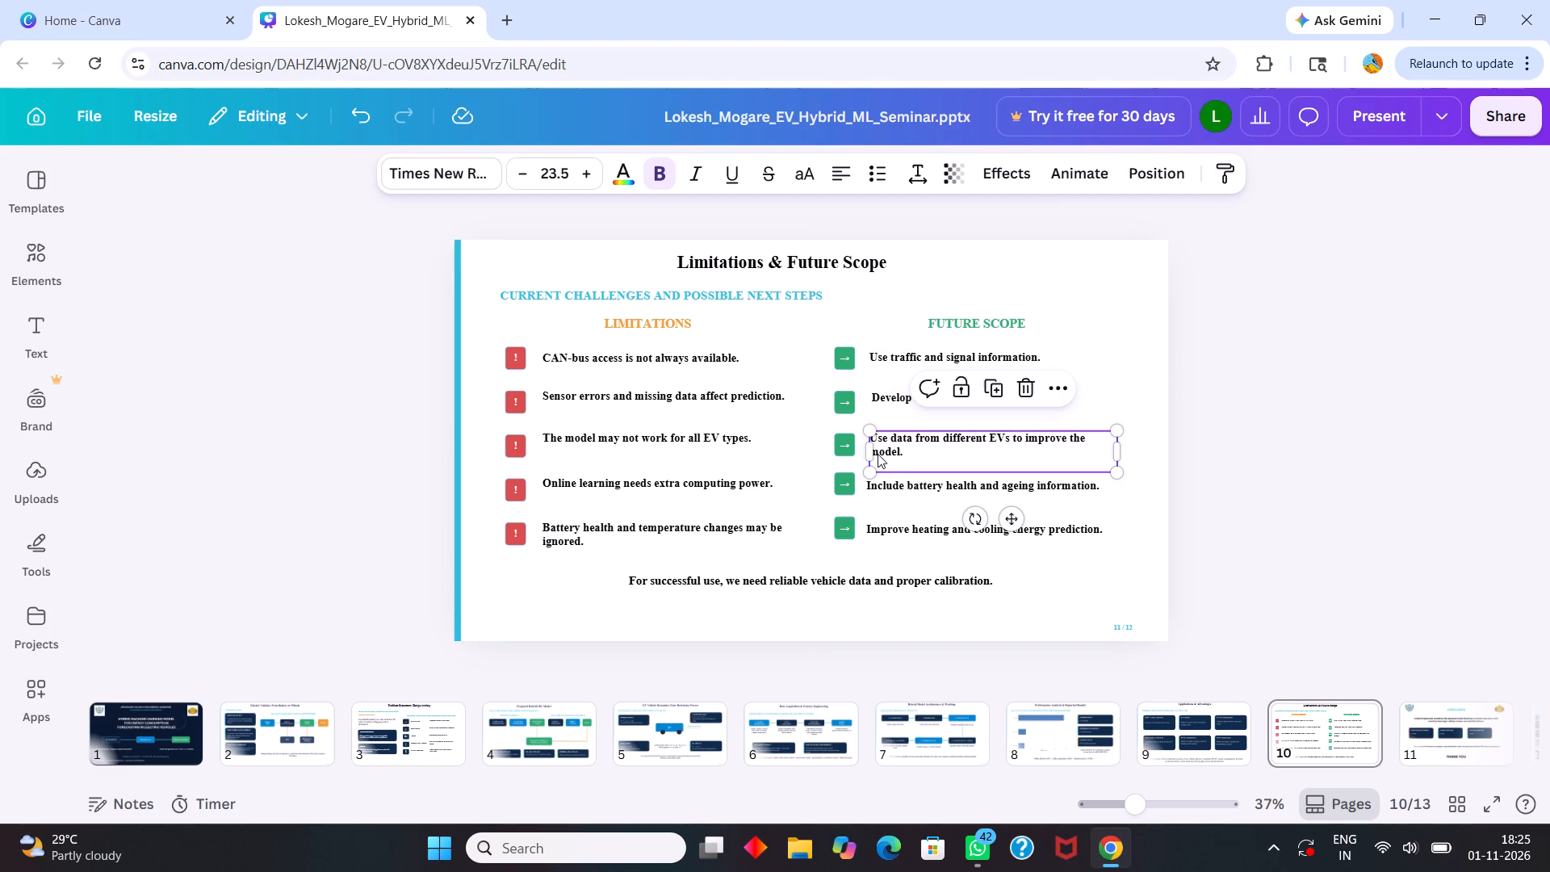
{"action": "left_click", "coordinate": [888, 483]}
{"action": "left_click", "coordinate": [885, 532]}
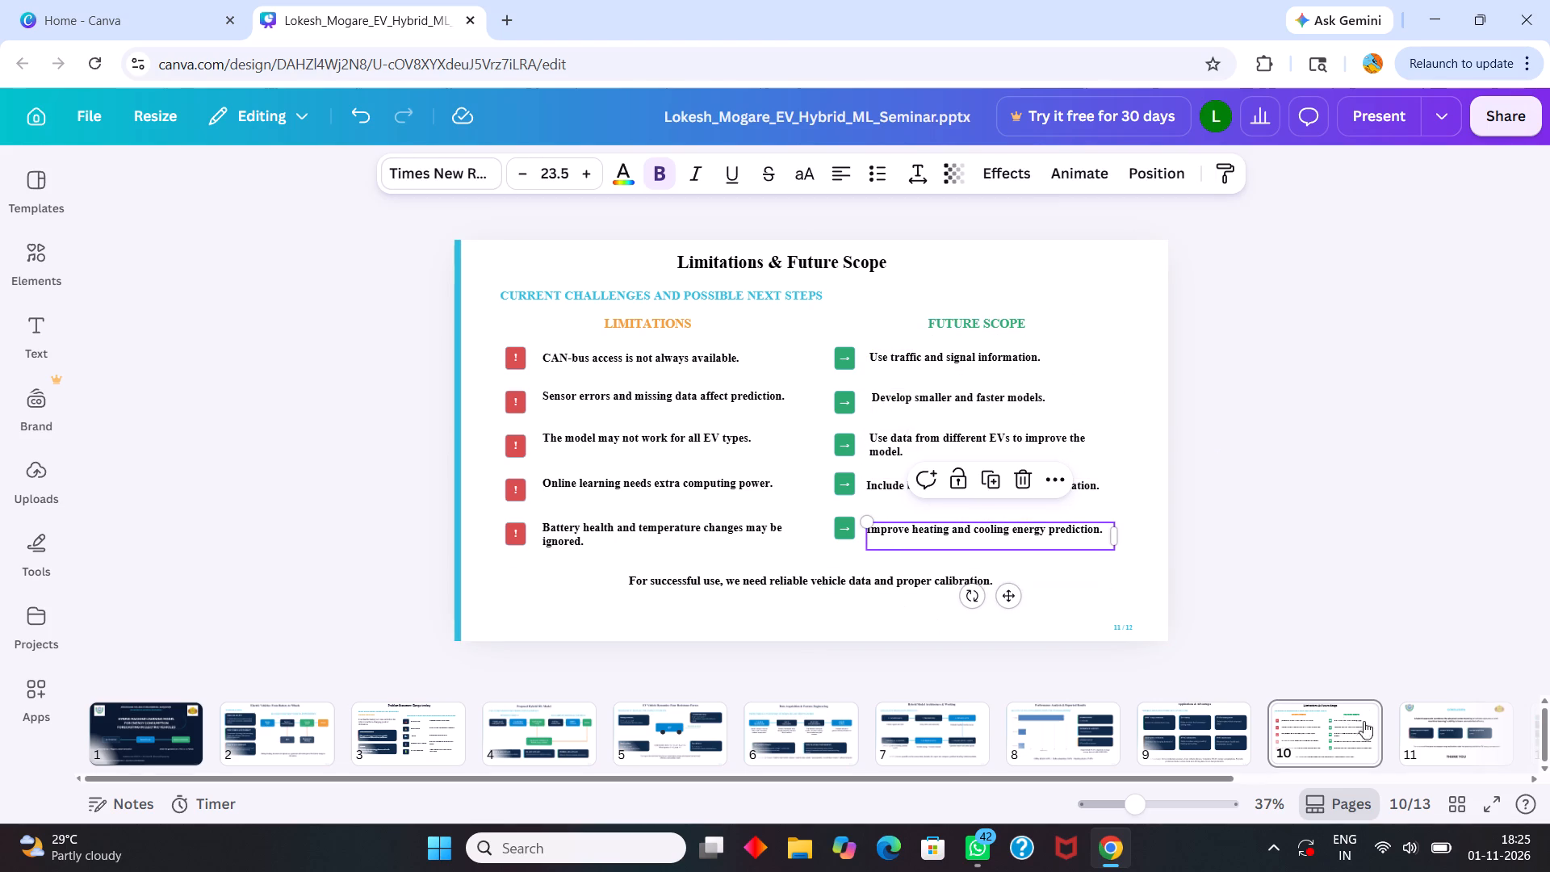
Review the last three pages: the Conclusion, the Literature Survey and the blank page 13, ending on the Conclusion.
{"action": "left_click", "coordinate": [1462, 746]}
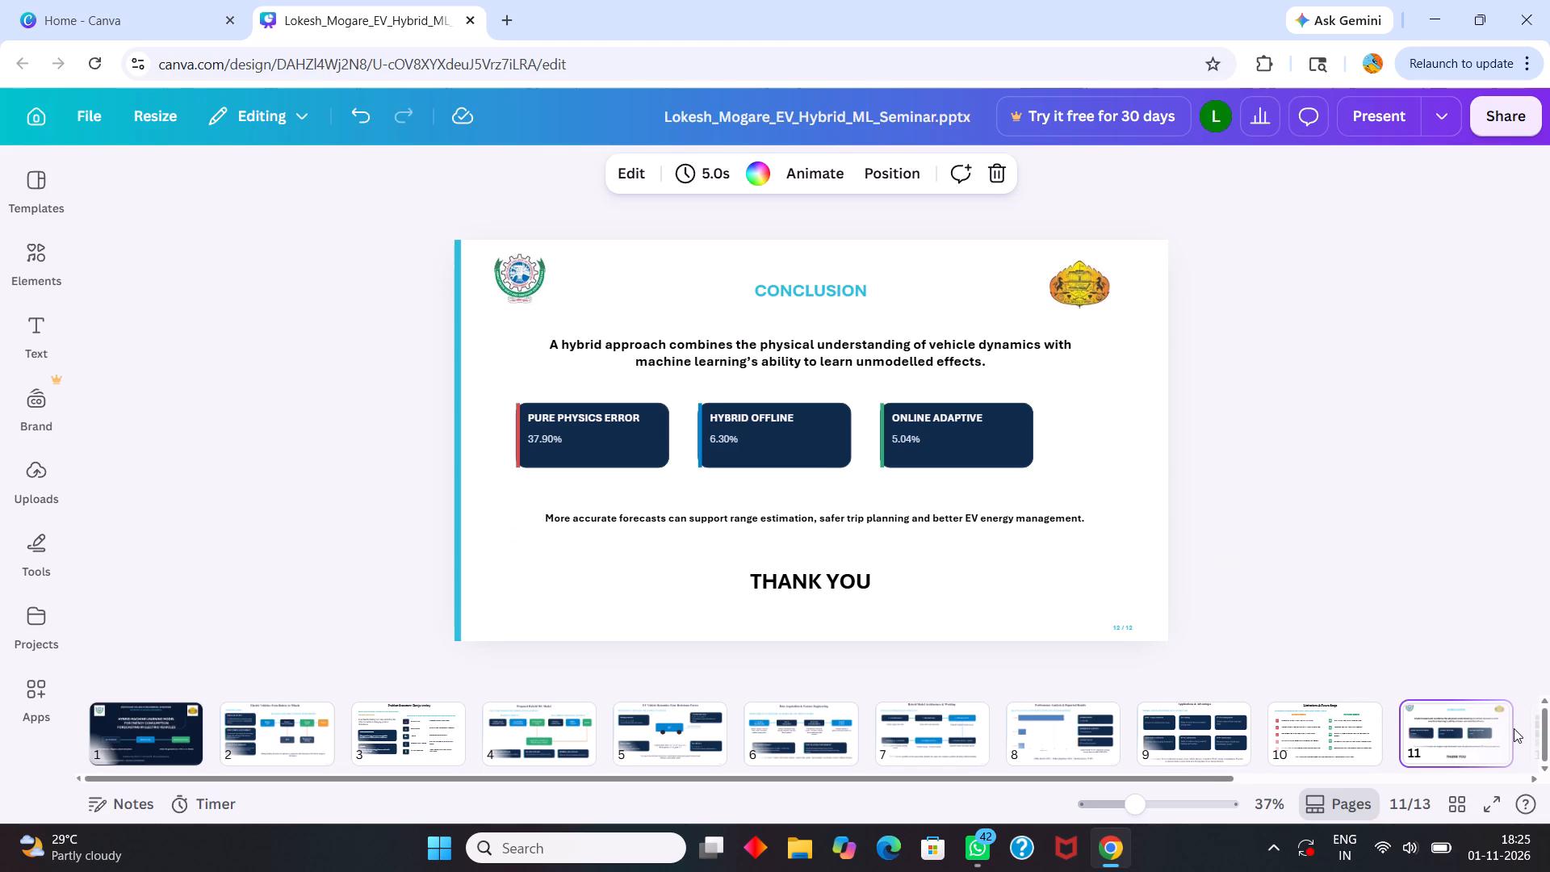
{"action": "key", "text": "Right"}
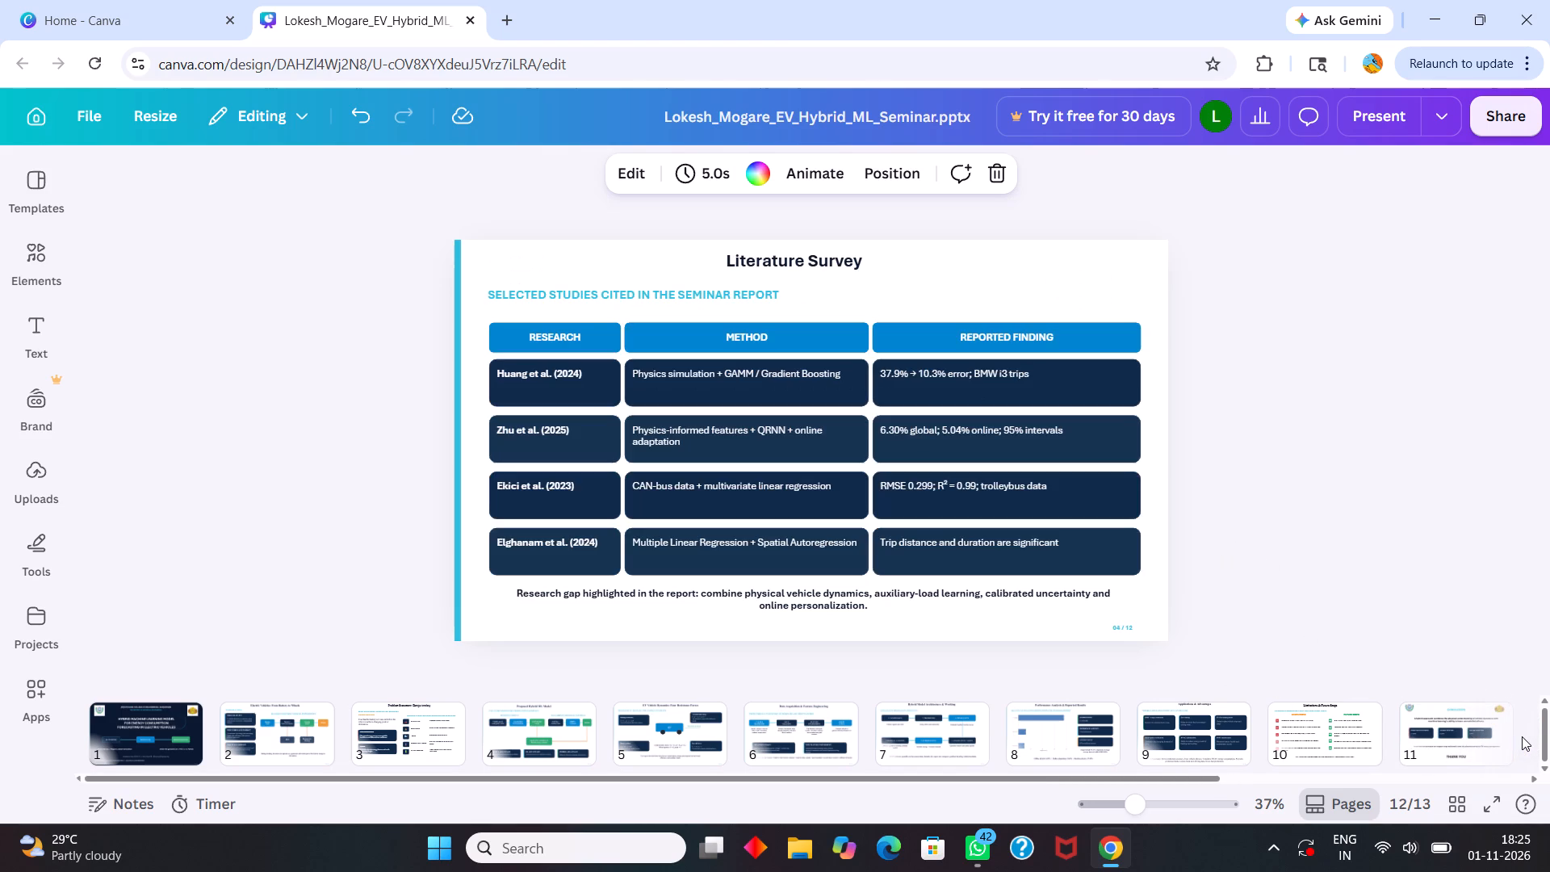
{"action": "key", "text": "Right"}
{"action": "key", "text": "Right"}
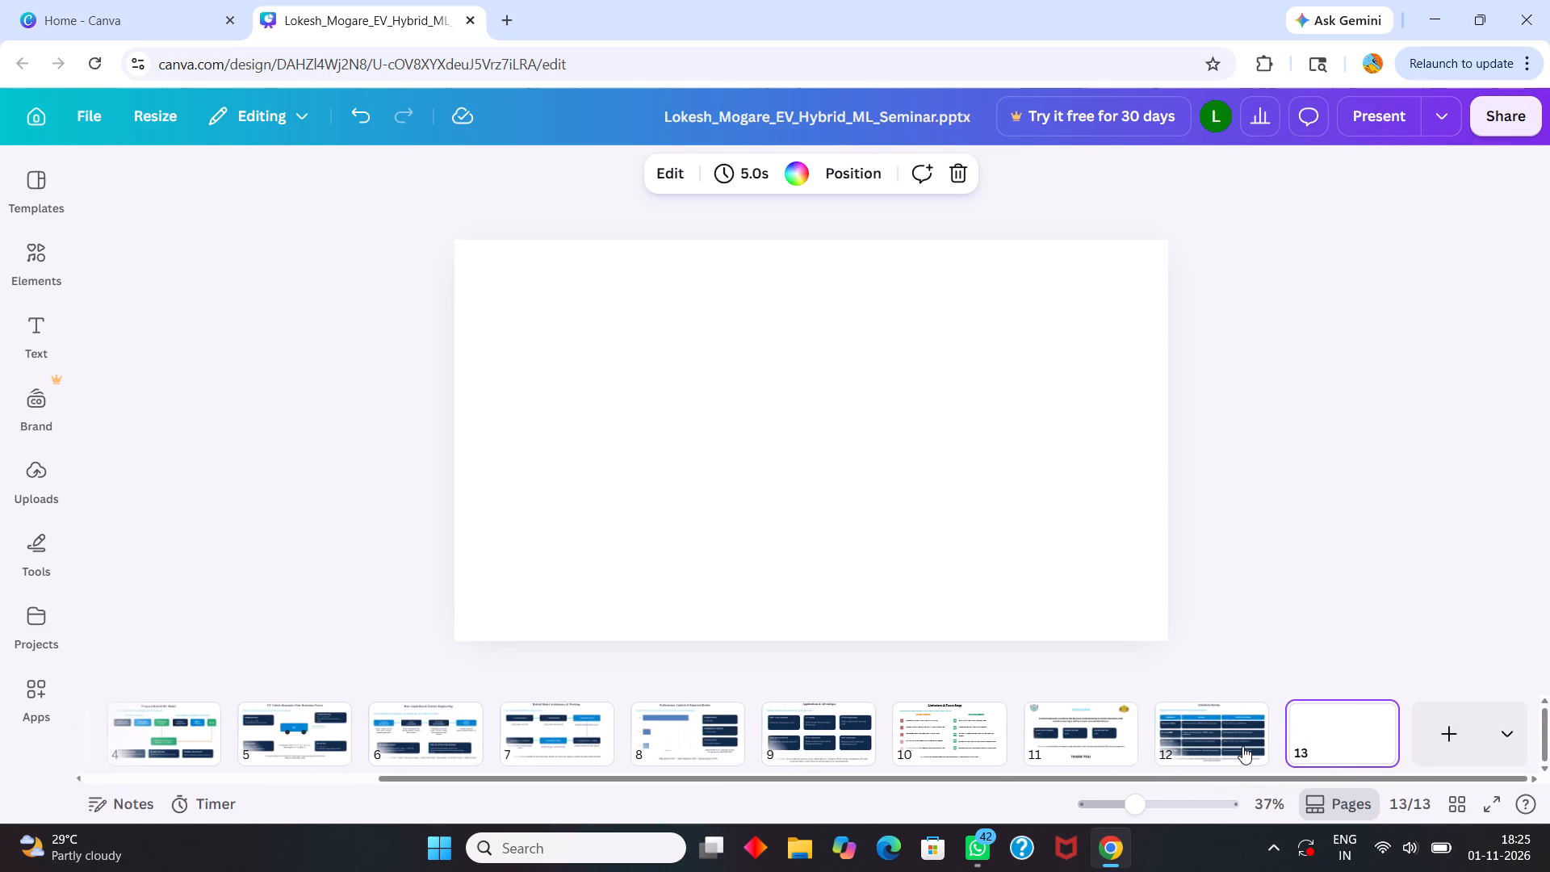
{"action": "left_click", "coordinate": [1242, 746]}
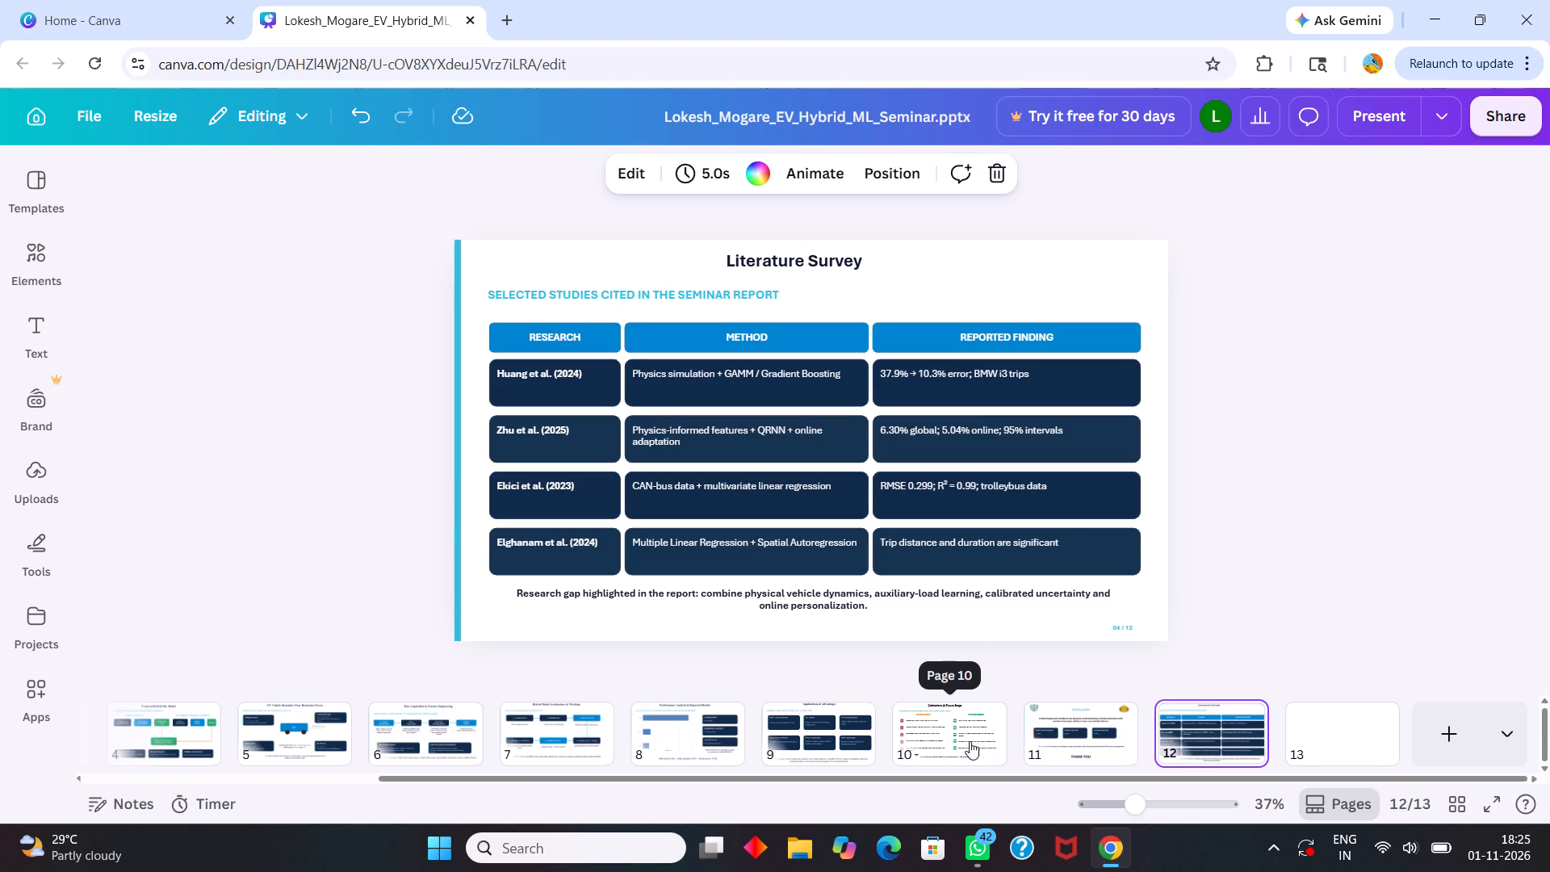
{"action": "left_click", "coordinate": [1082, 746]}
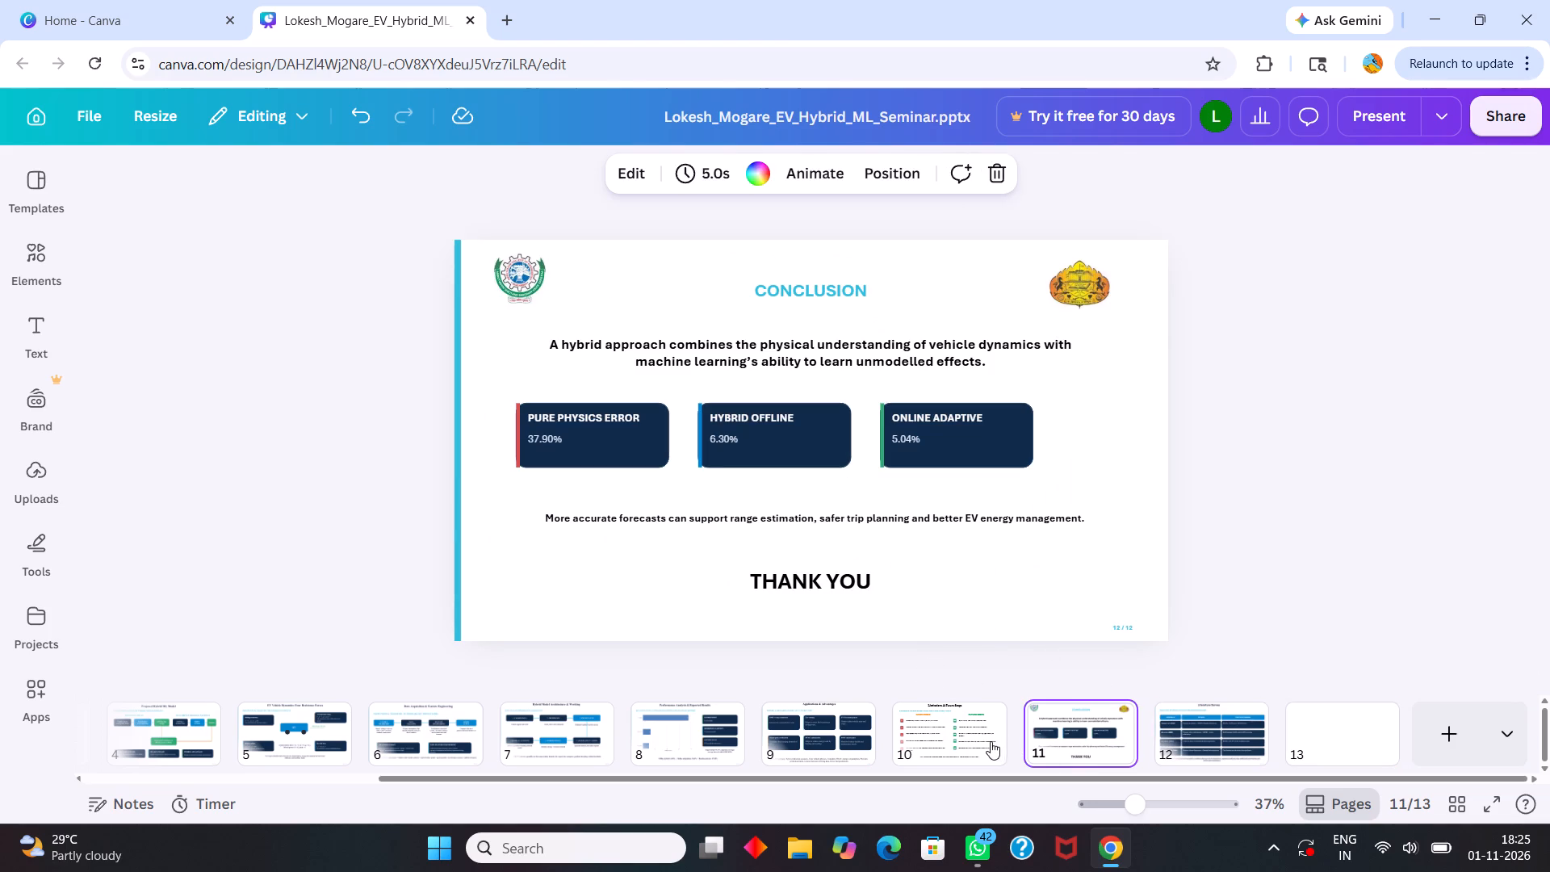
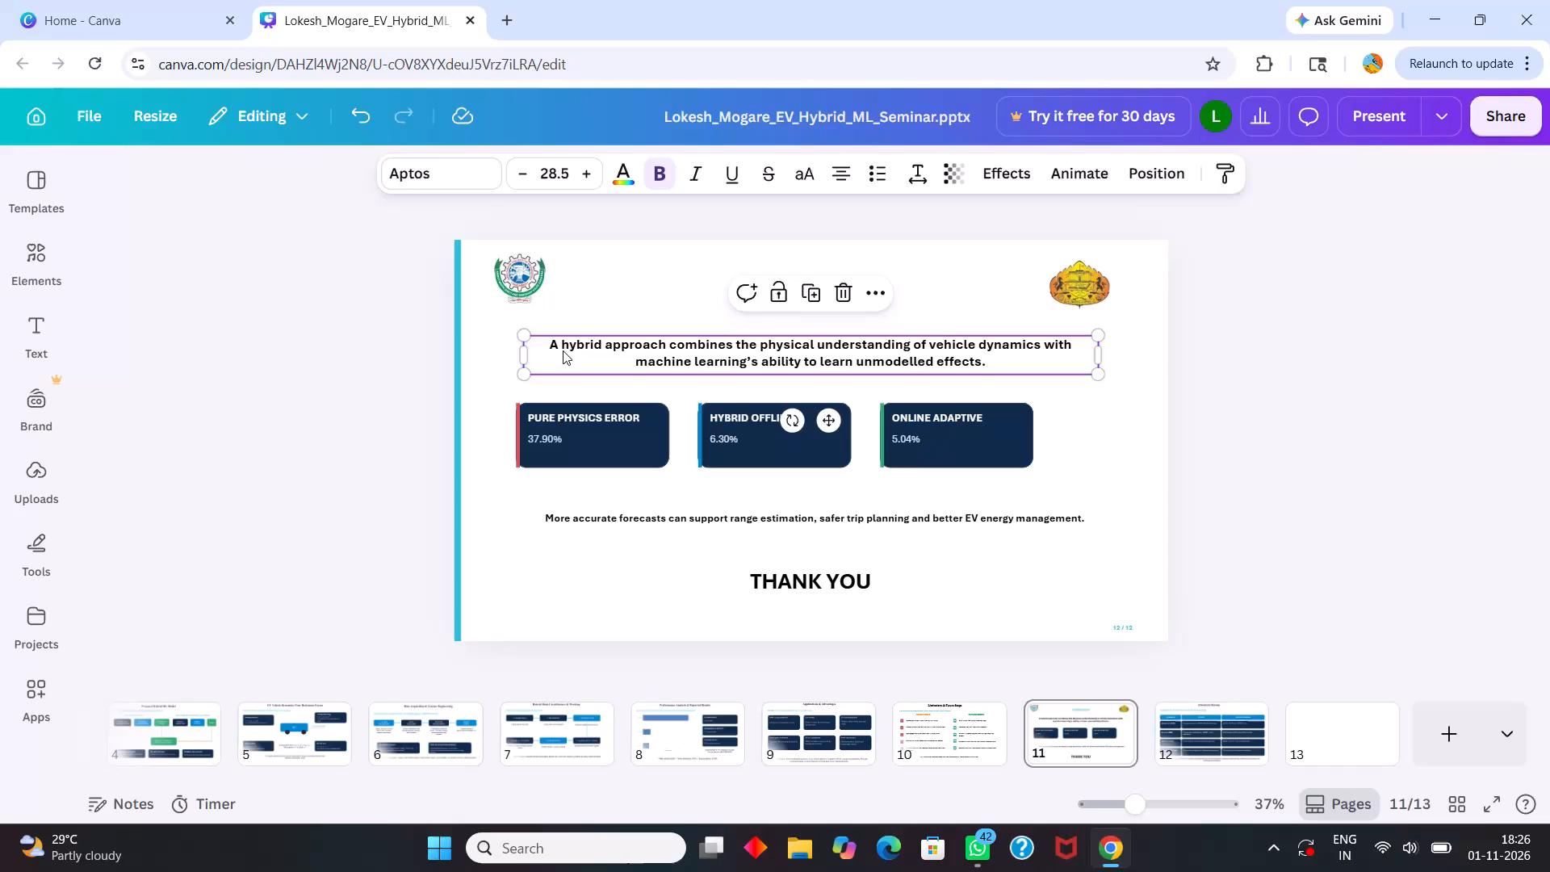
Replace the Conclusion's opening statement with "This hybrid model combines vehicle physics and machine learning to predict energy consumption.".
{"action": "key", "text": "ctrl+v"}
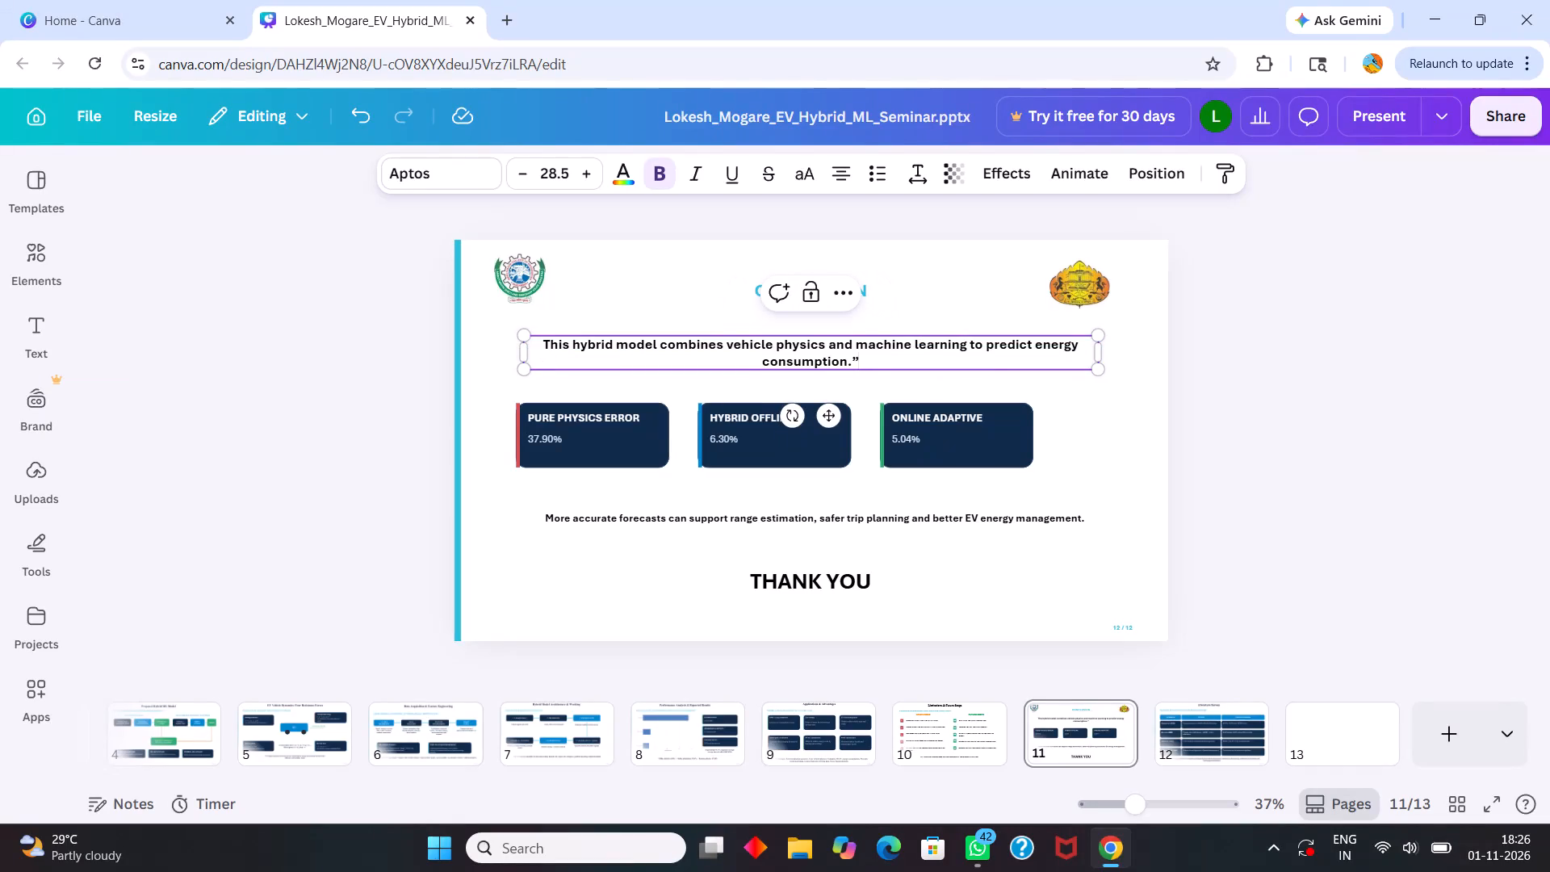
{"action": "key", "text": "BackSpace"}
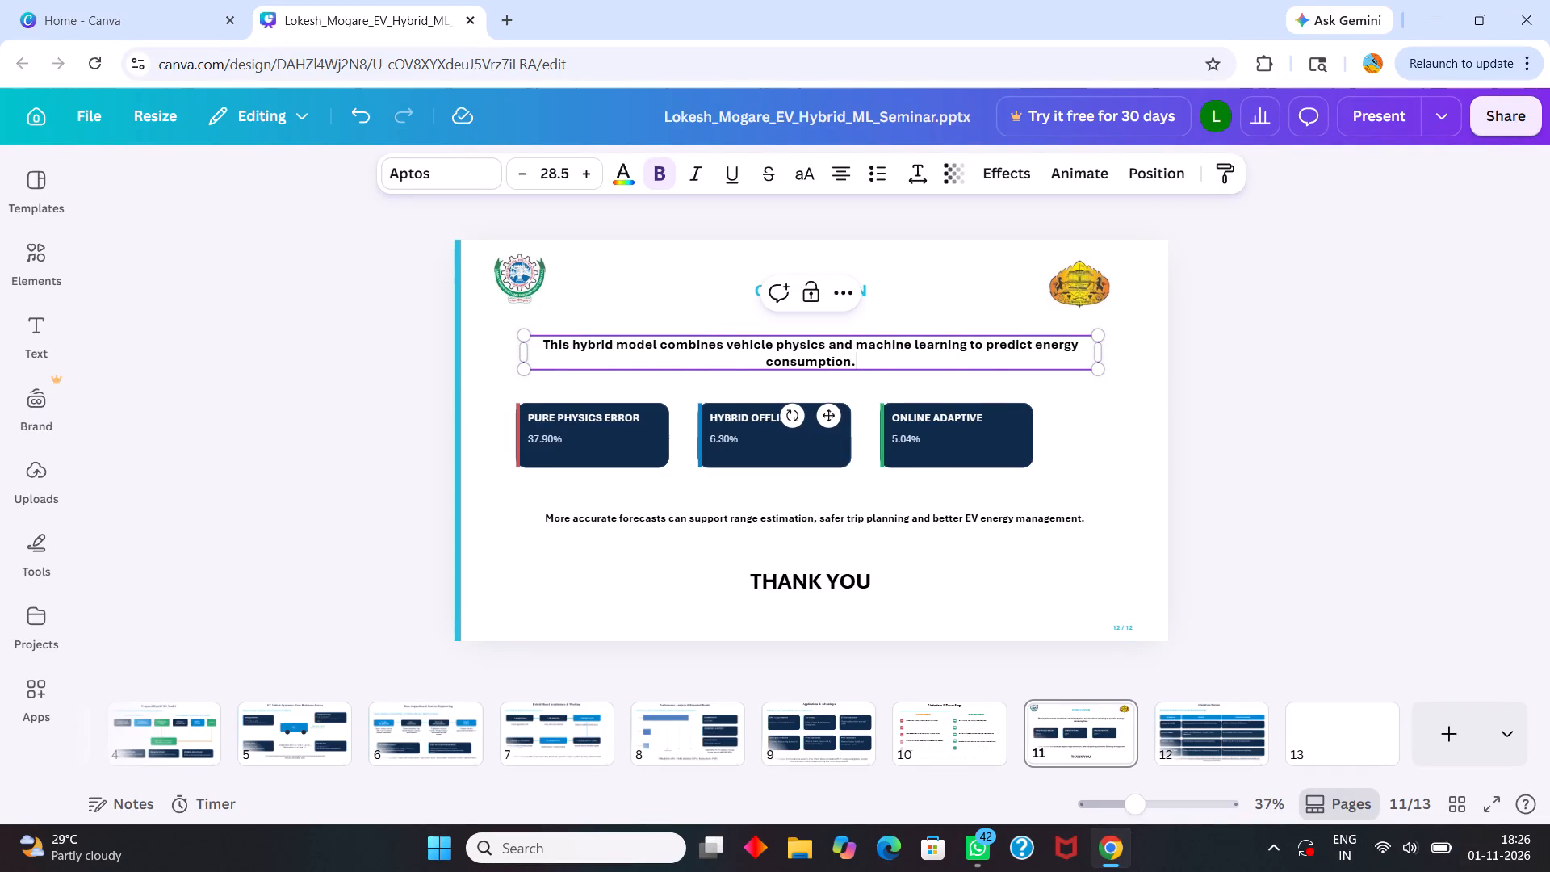
Set the font size of the Conclusion's whole opening statement to 29.5, keeping it bold.
{"action": "double_click", "coordinate": [548, 343]}
{"action": "left_click", "coordinate": [548, 343]}
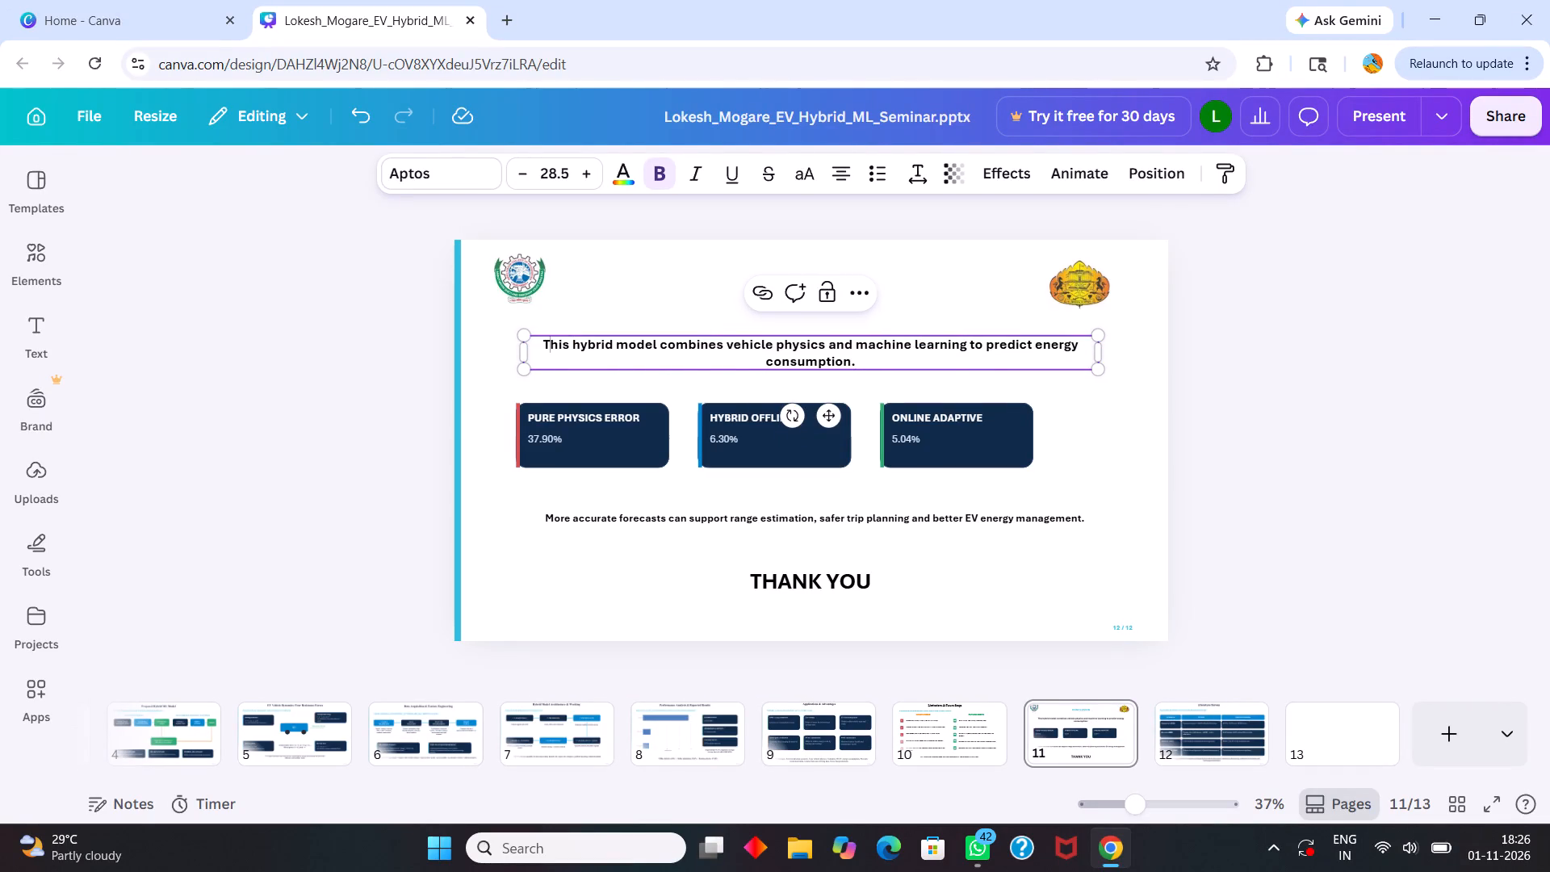
{"action": "double_click", "coordinate": [548, 343]}
{"action": "left_click", "coordinate": [548, 343]}
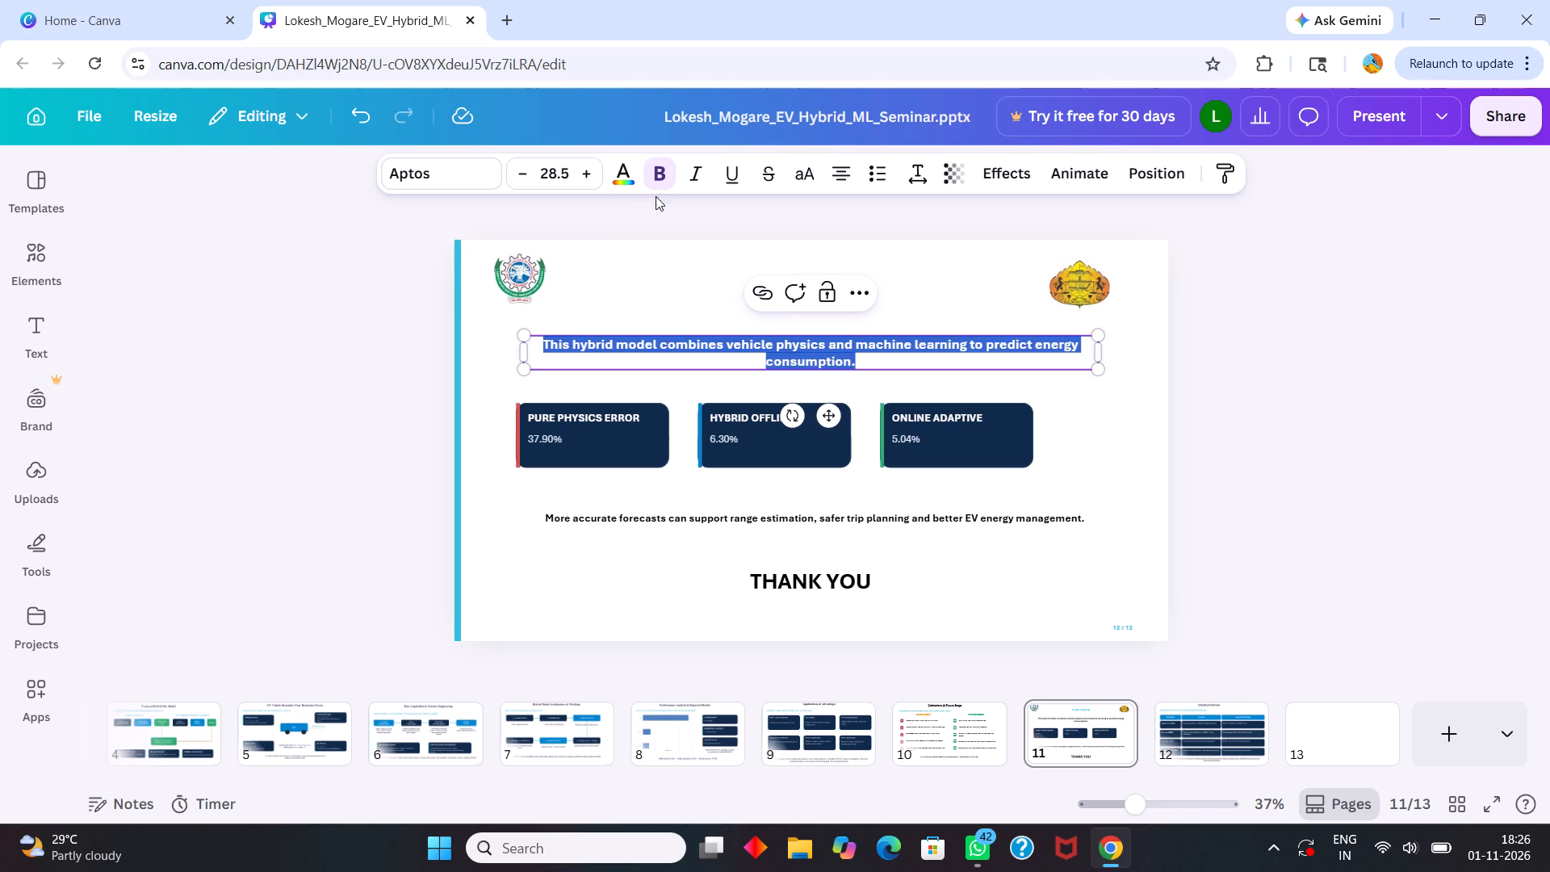
{"action": "left_click", "coordinate": [667, 182]}
{"action": "left_click", "coordinate": [667, 182]}
{"action": "left_click", "coordinate": [578, 174]}
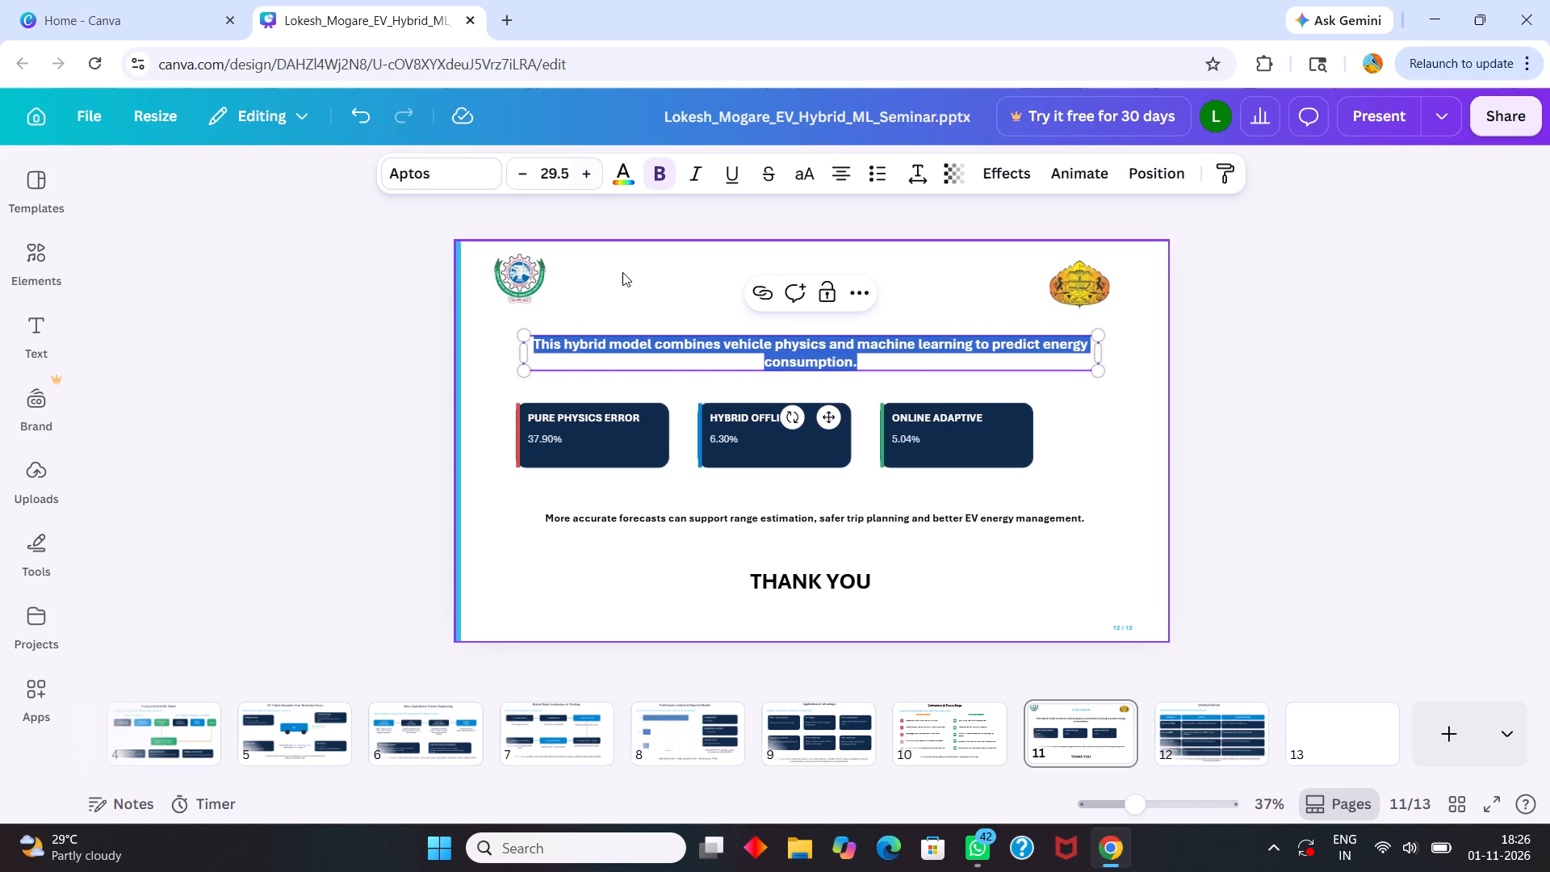
{"action": "left_click", "coordinate": [622, 272]}
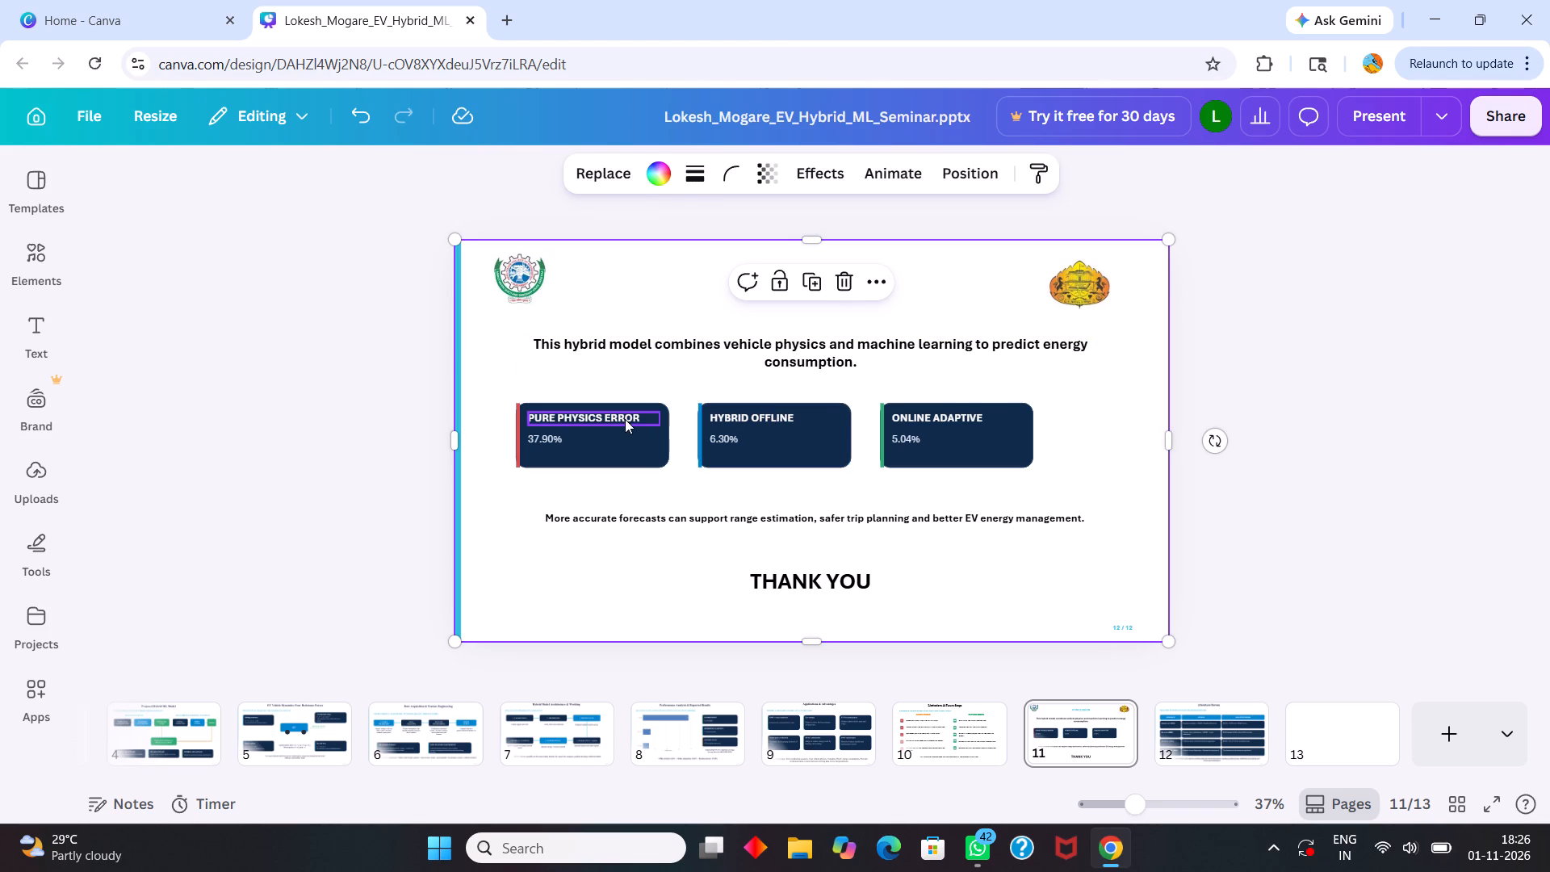
Select the "More accurate forecasts" sentence below the three result cards on the Conclusion page.
{"action": "left_click", "coordinate": [665, 518]}
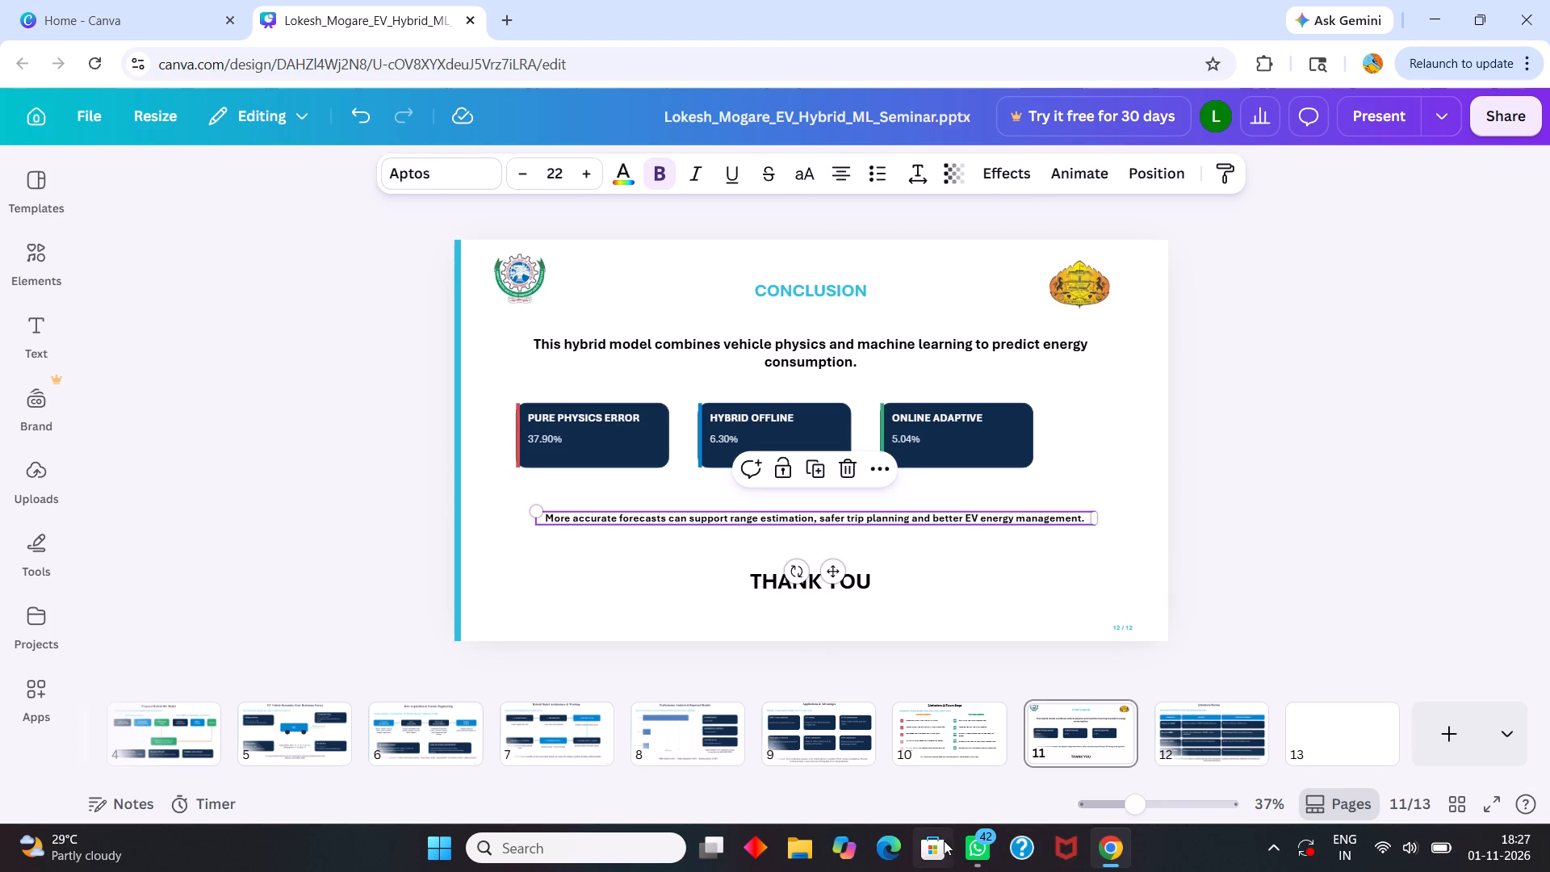
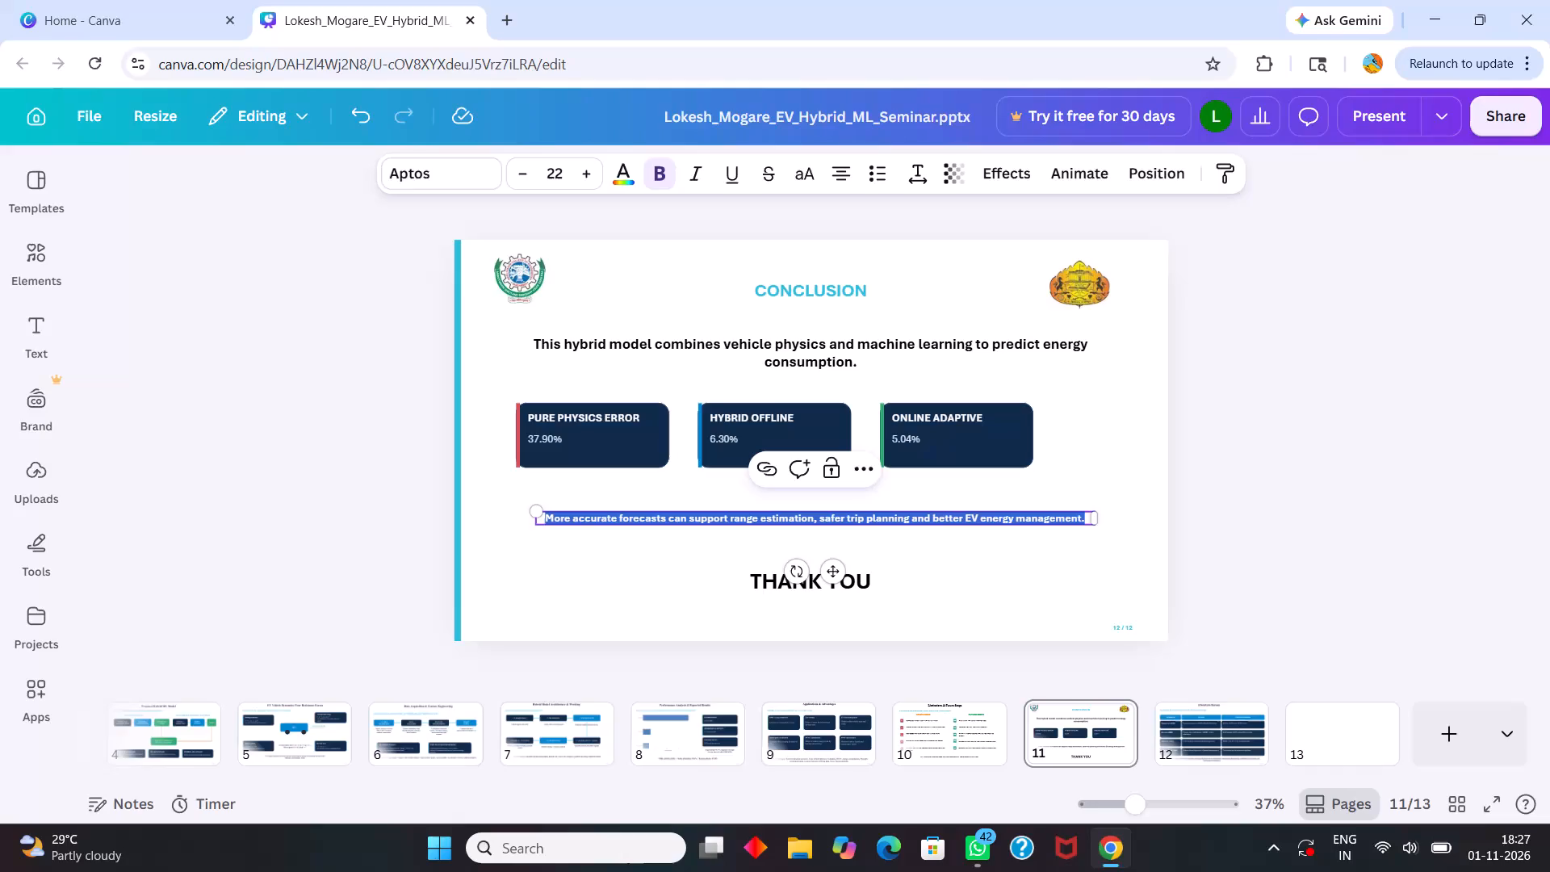
Replace the selected Conclusion sentence with "This model helps to estimate driving range, plan safer trips and improve EV energy management" and enlarge it slightly.
{"action": "key", "text": "ctrl+v"}
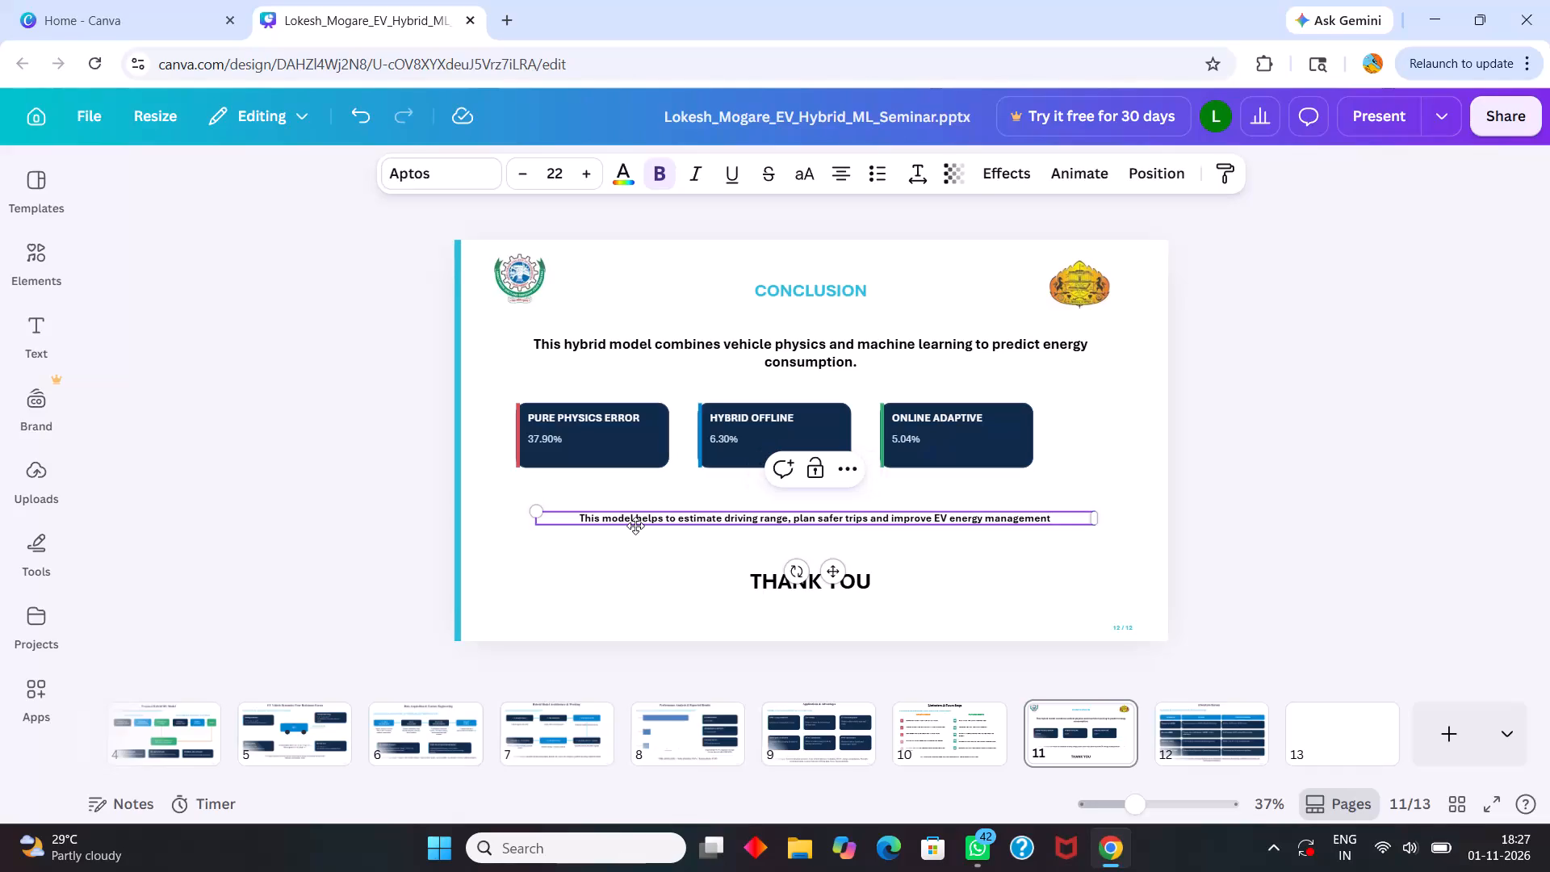
{"action": "double_click", "coordinate": [589, 176]}
{"action": "left_click", "coordinate": [626, 278]}
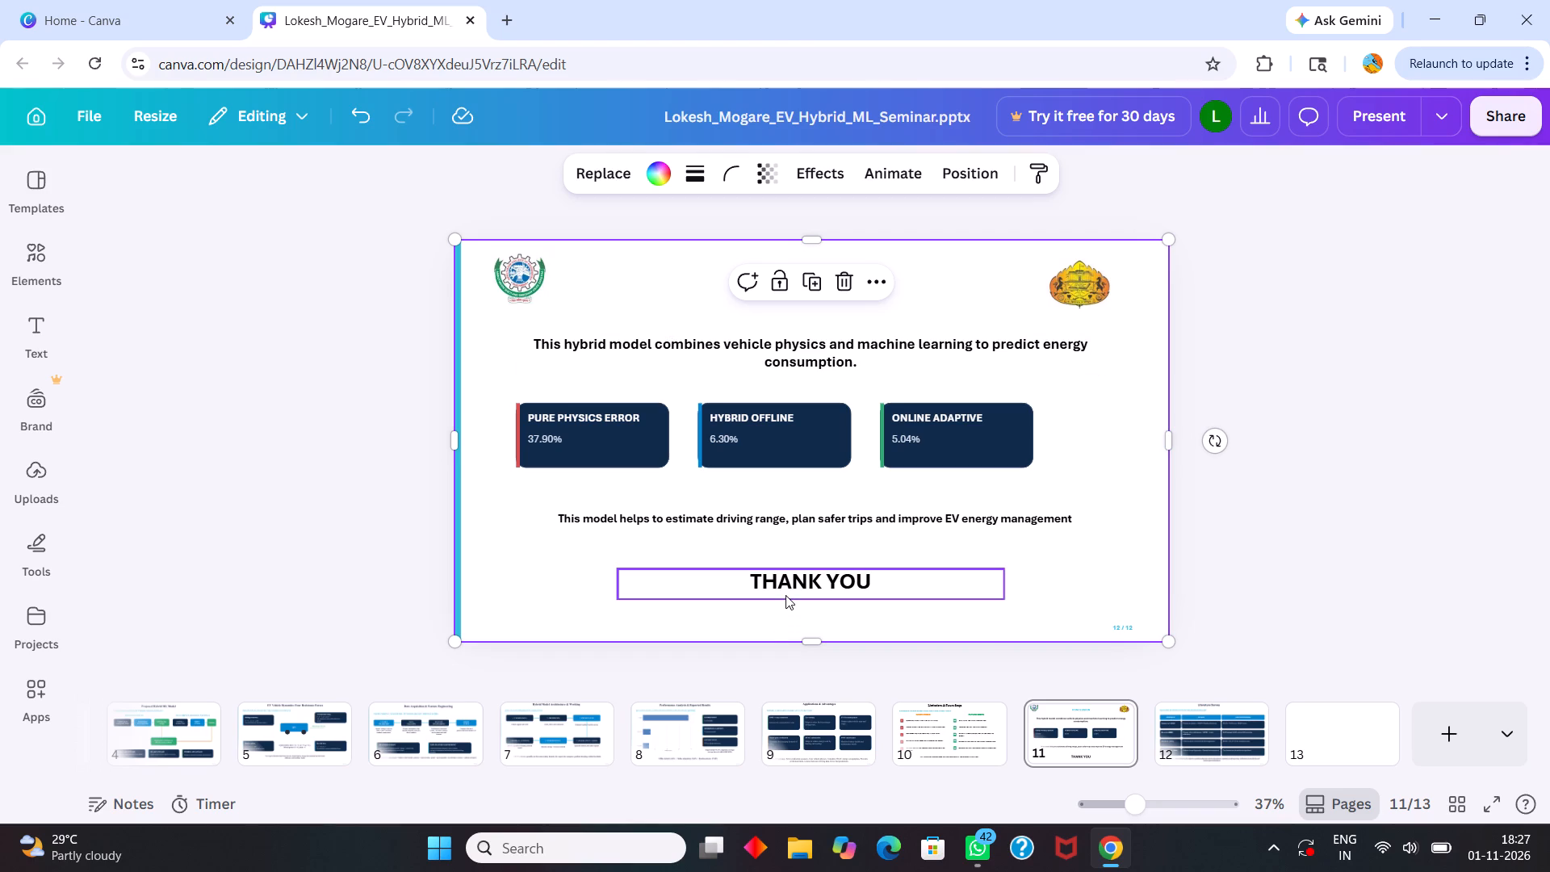
{"action": "left_click", "coordinate": [622, 303]}
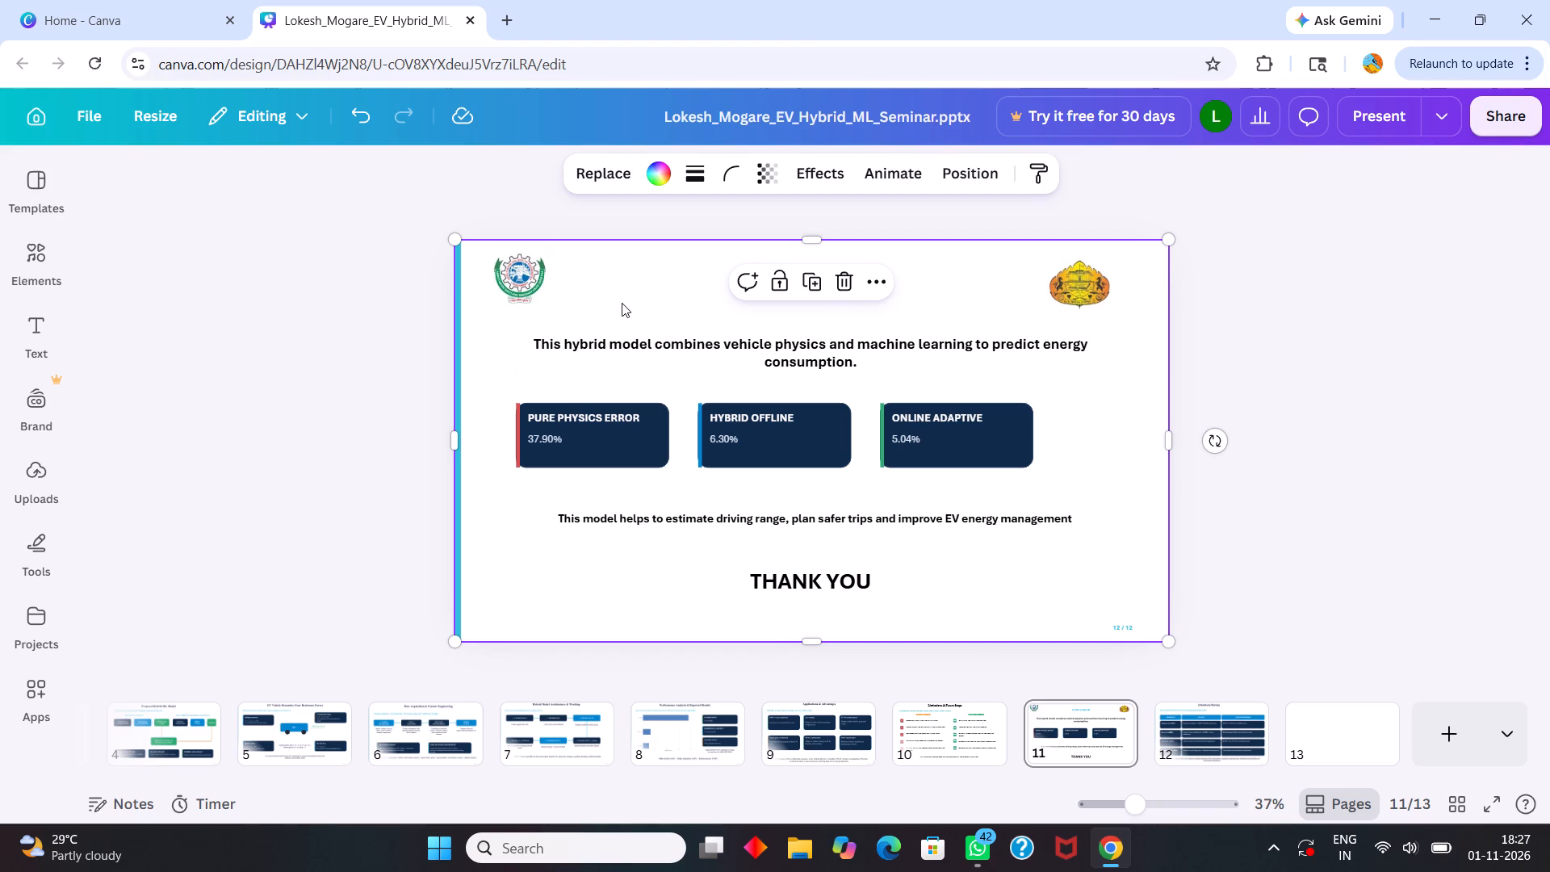
Increase the font size of the CONCLUSION heading to 37.3.
{"action": "left_click", "coordinate": [771, 294]}
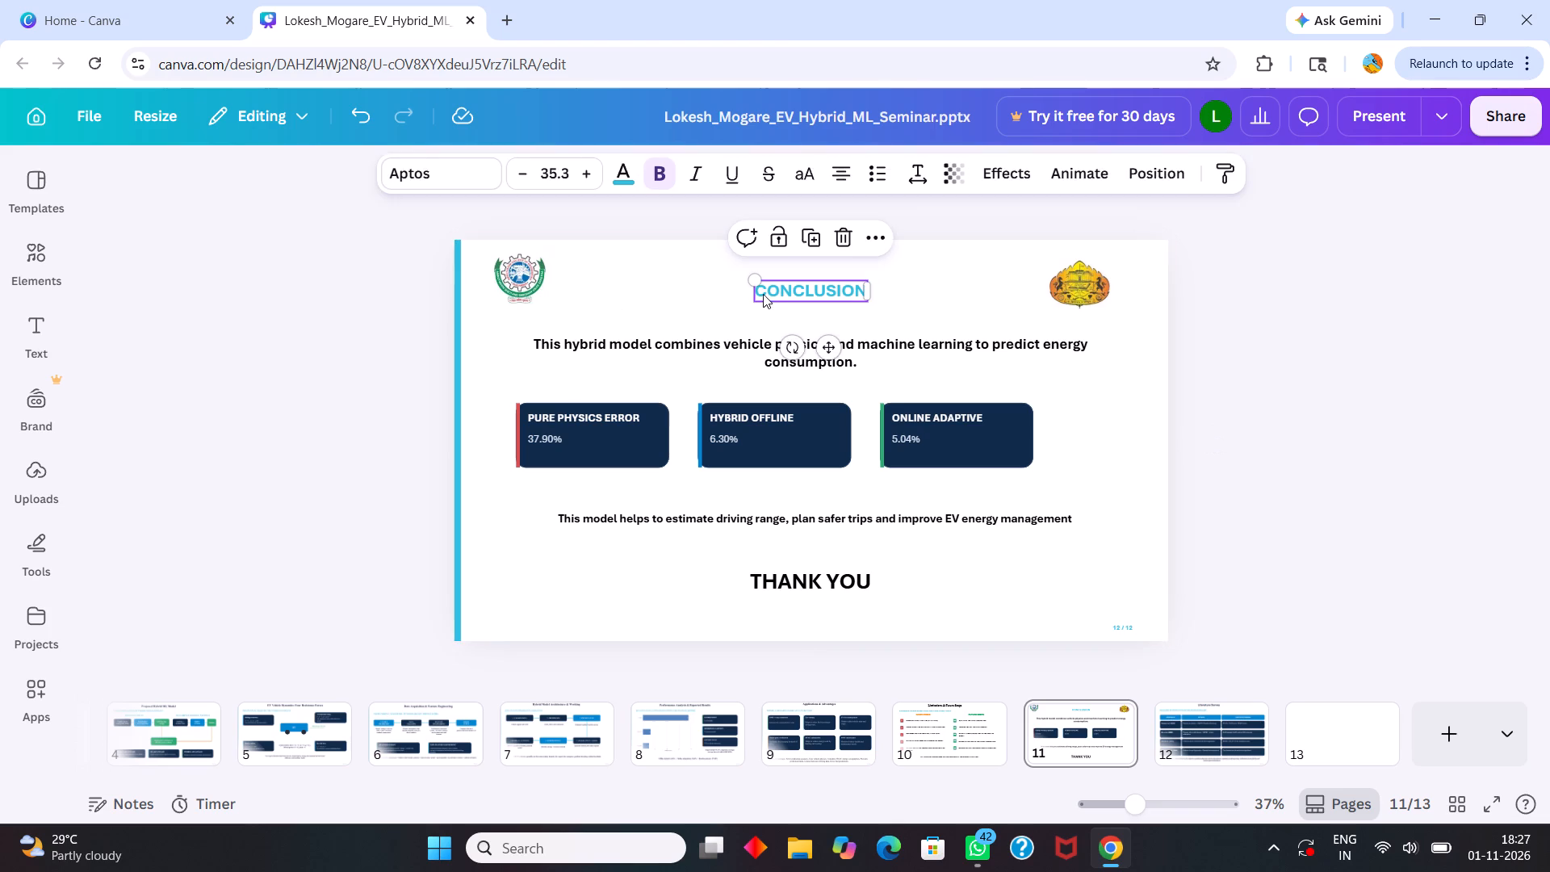
{"action": "double_click", "coordinate": [581, 173]}
{"action": "left_click", "coordinate": [581, 173]}
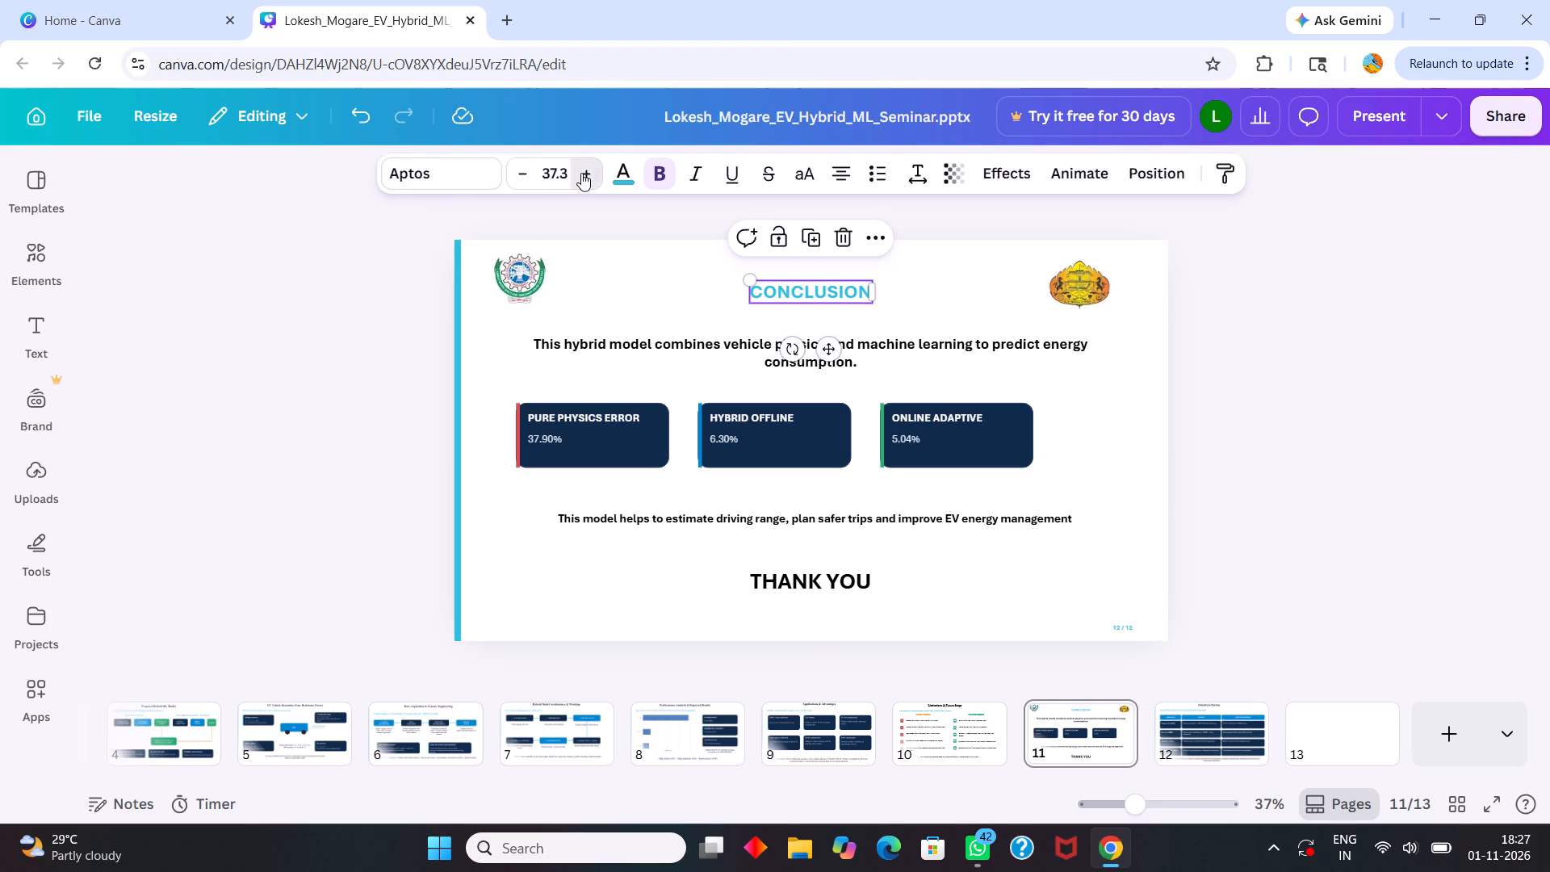
{"action": "left_click", "coordinate": [647, 304]}
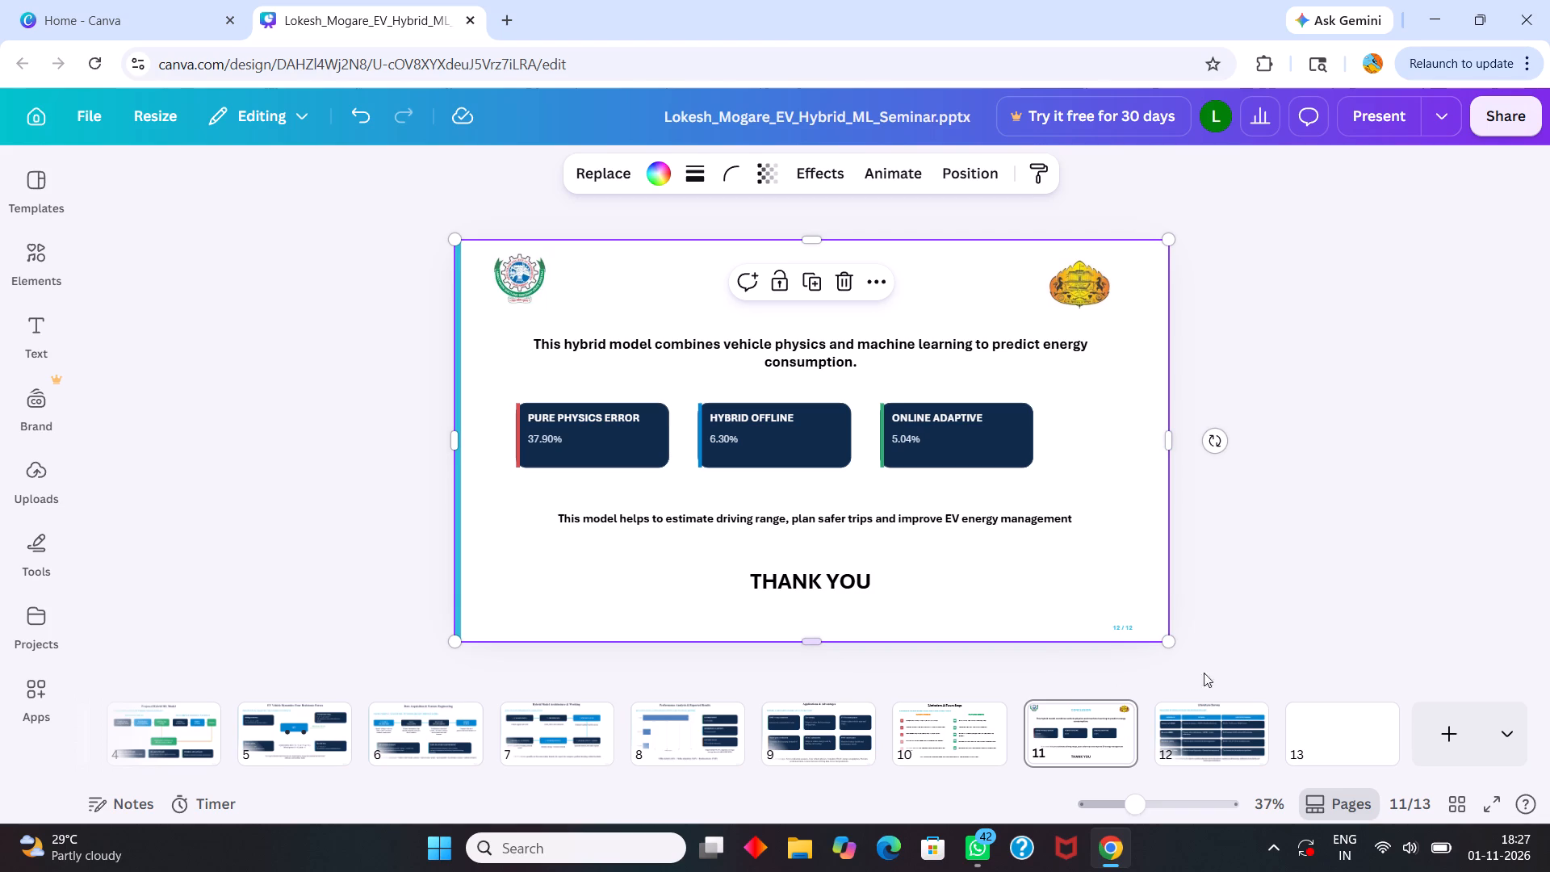
Replace the "Literature Survey" title on page 12 with "References".
{"action": "left_click", "coordinate": [1218, 730]}
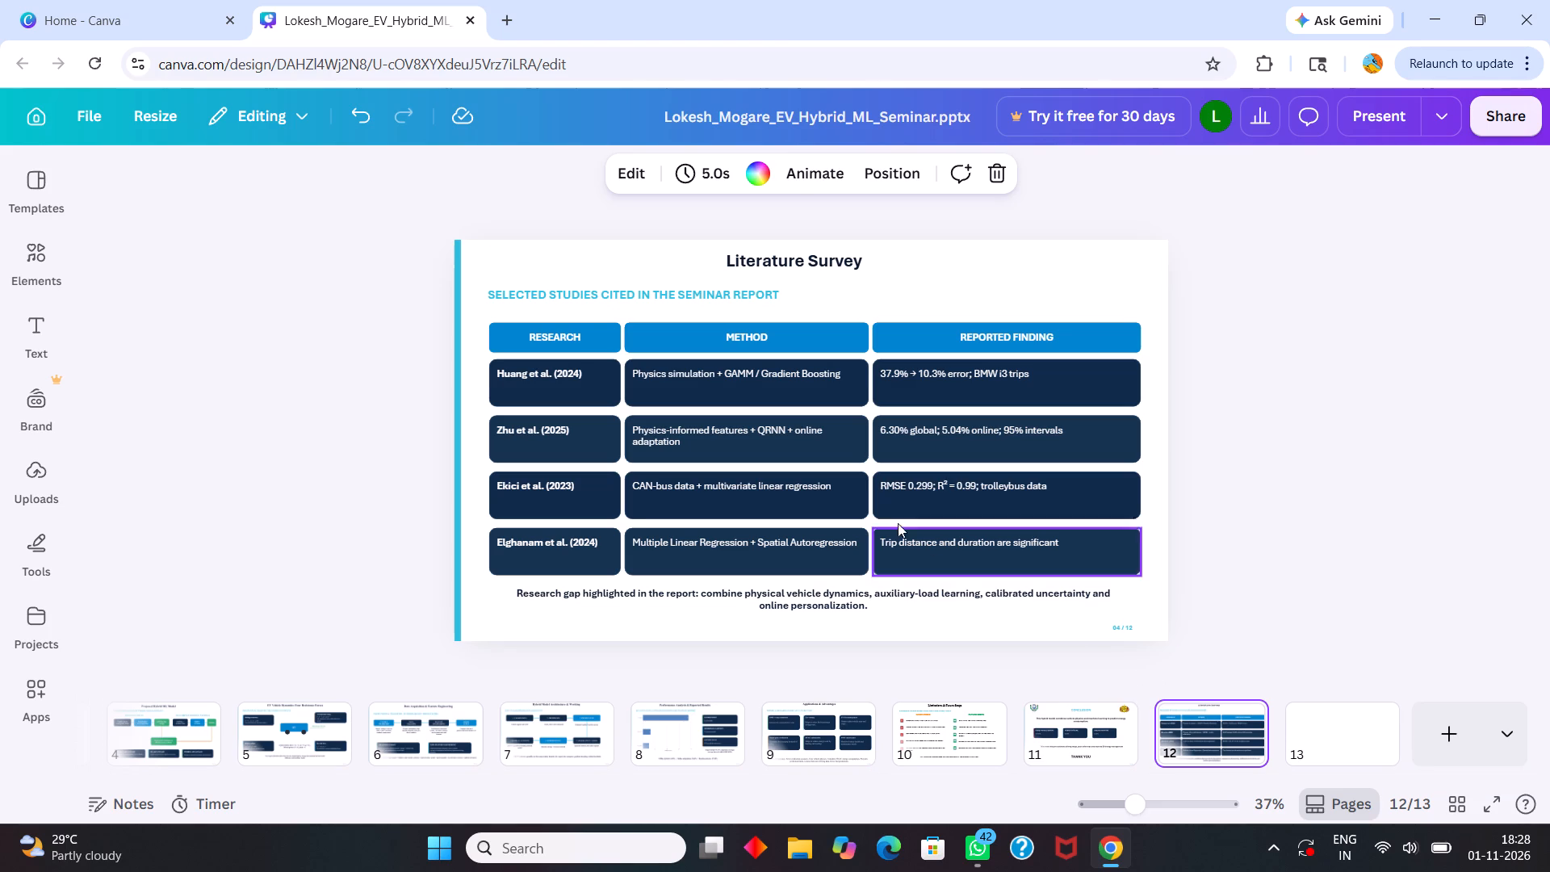
{"action": "left_click", "coordinate": [857, 259]}
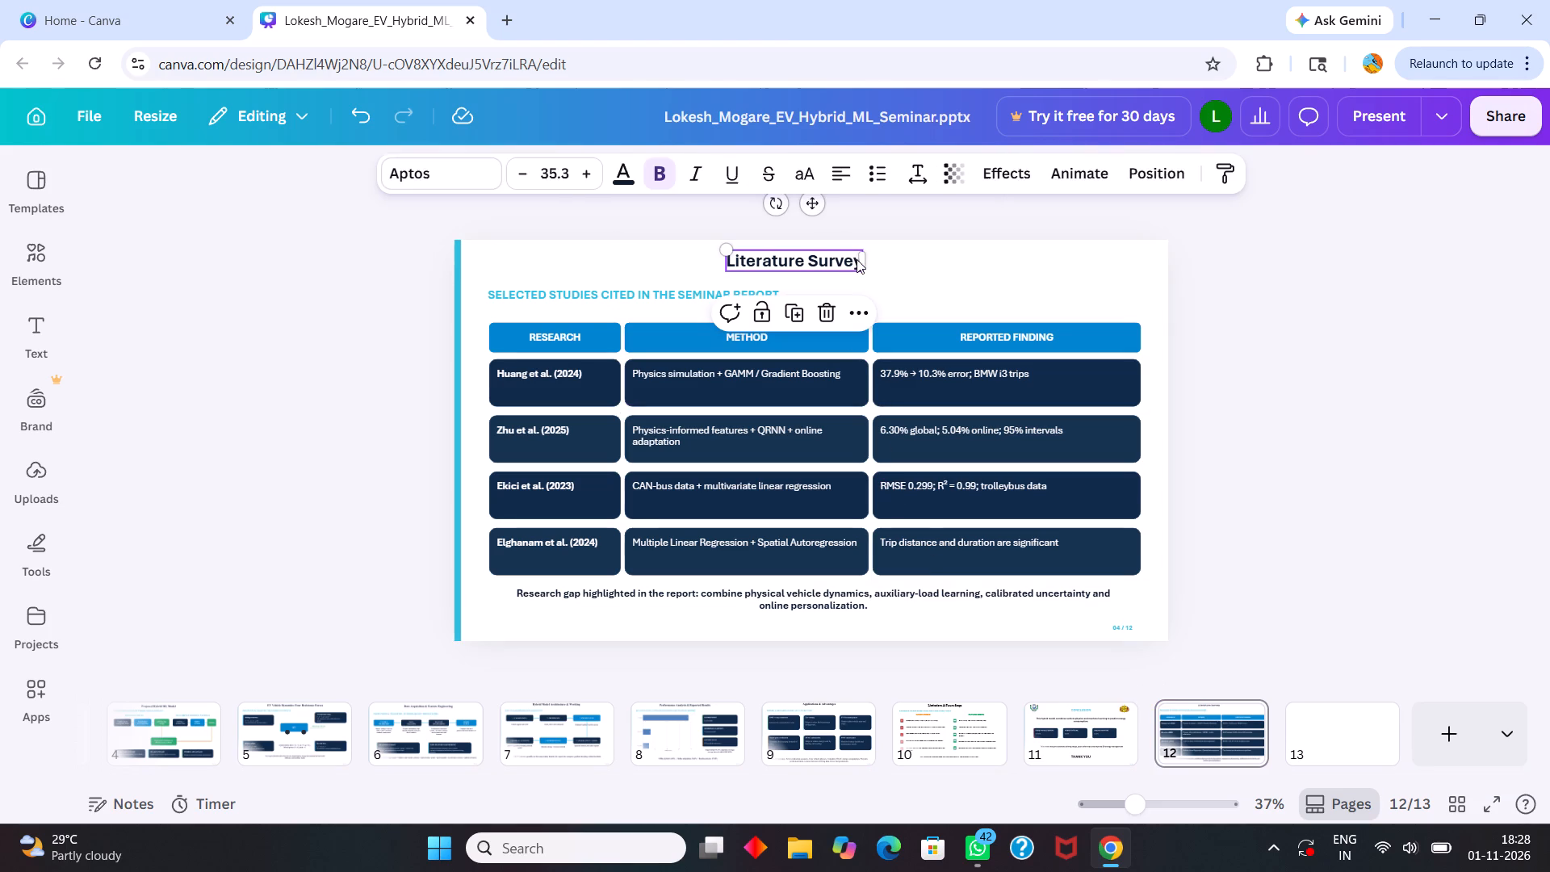
{"action": "double_click", "coordinate": [813, 258]}
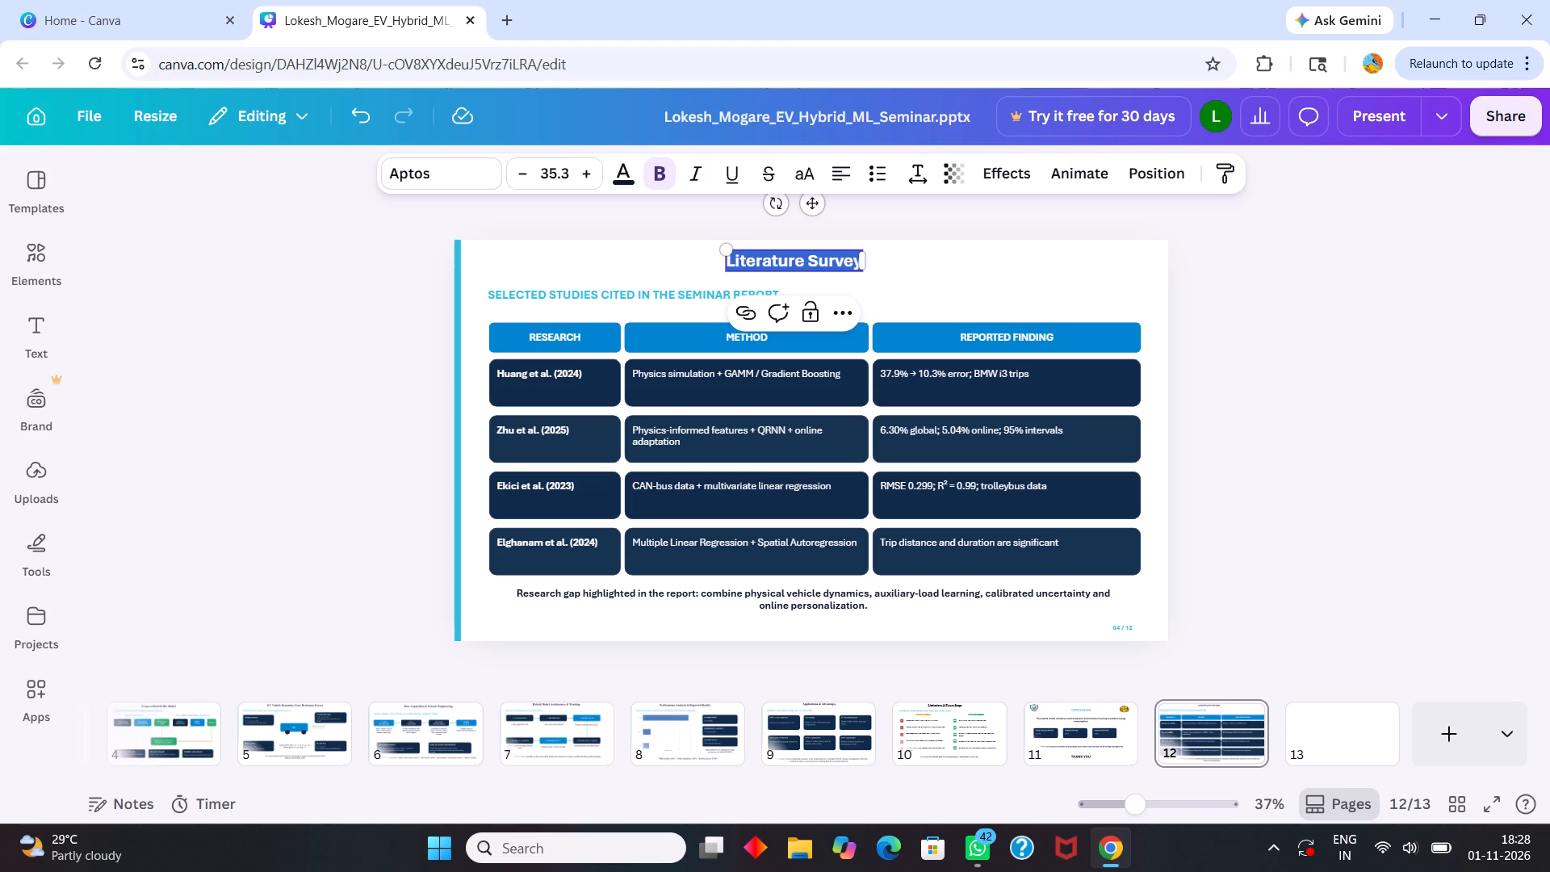
{"action": "type", "text": "Re"}
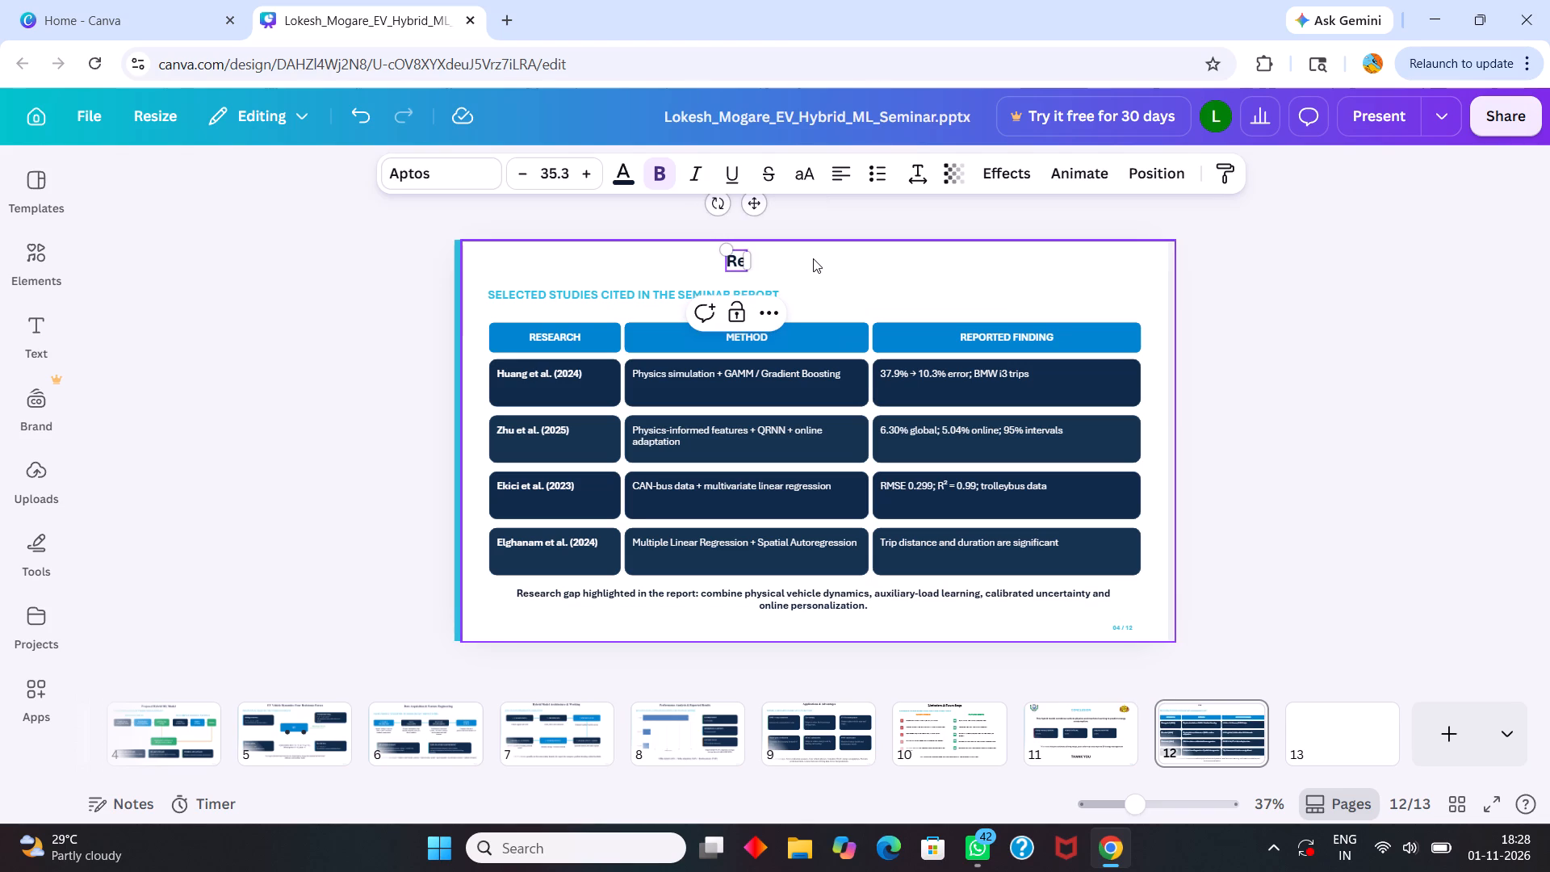
{"action": "key", "text": "f"}
{"action": "type", "text": "ere"}
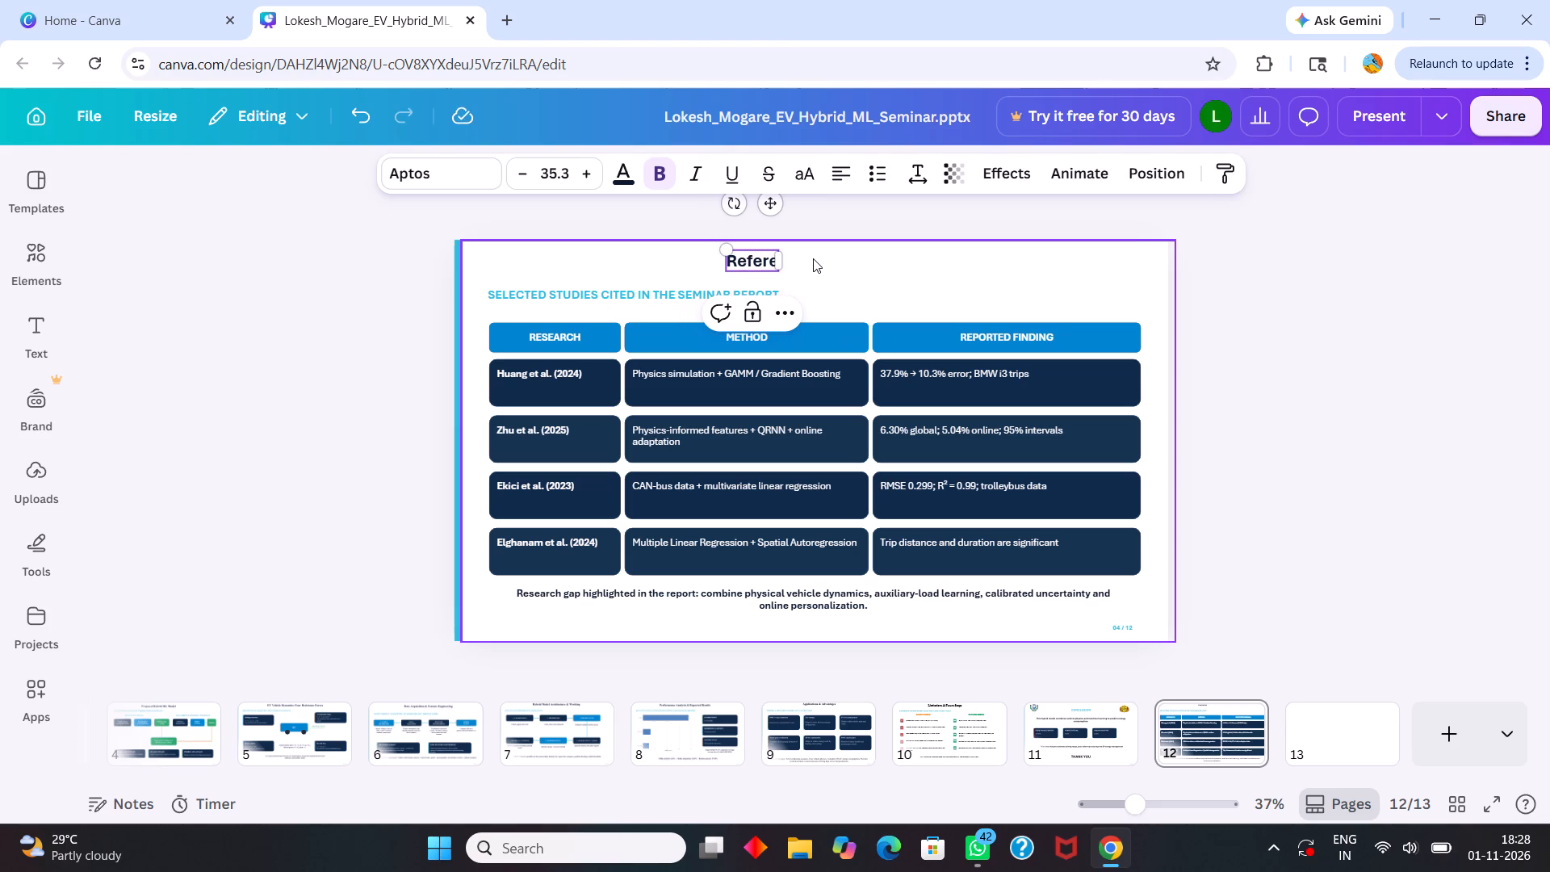
{"action": "type", "text": "nces"}
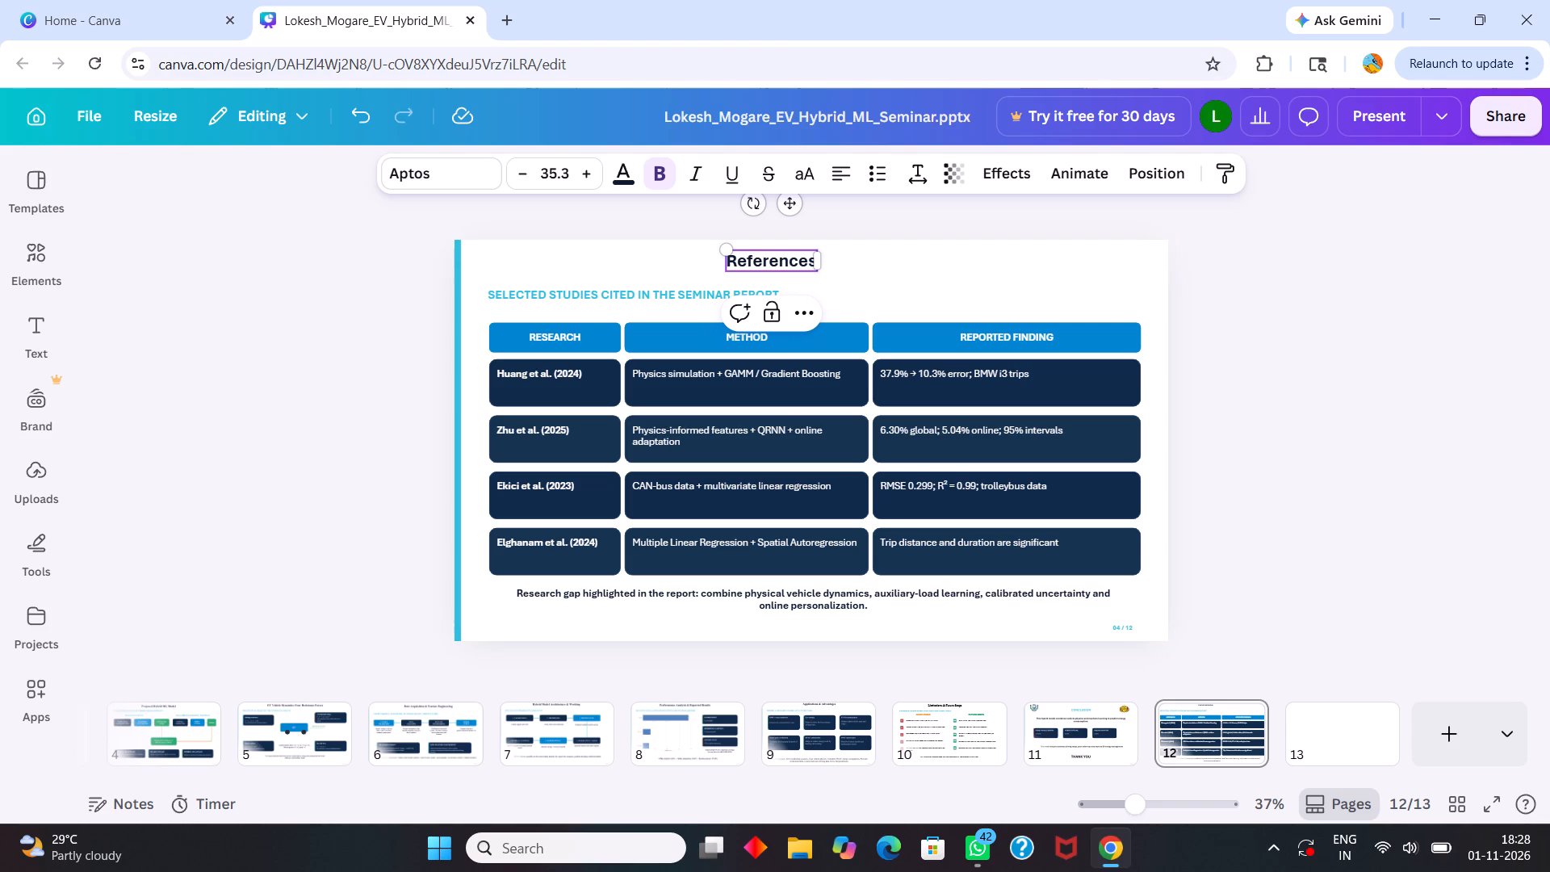
Change the spelling of the page 12 title to "Refferences".
{"action": "left_click", "coordinate": [753, 259]}
{"action": "key", "text": "f"}
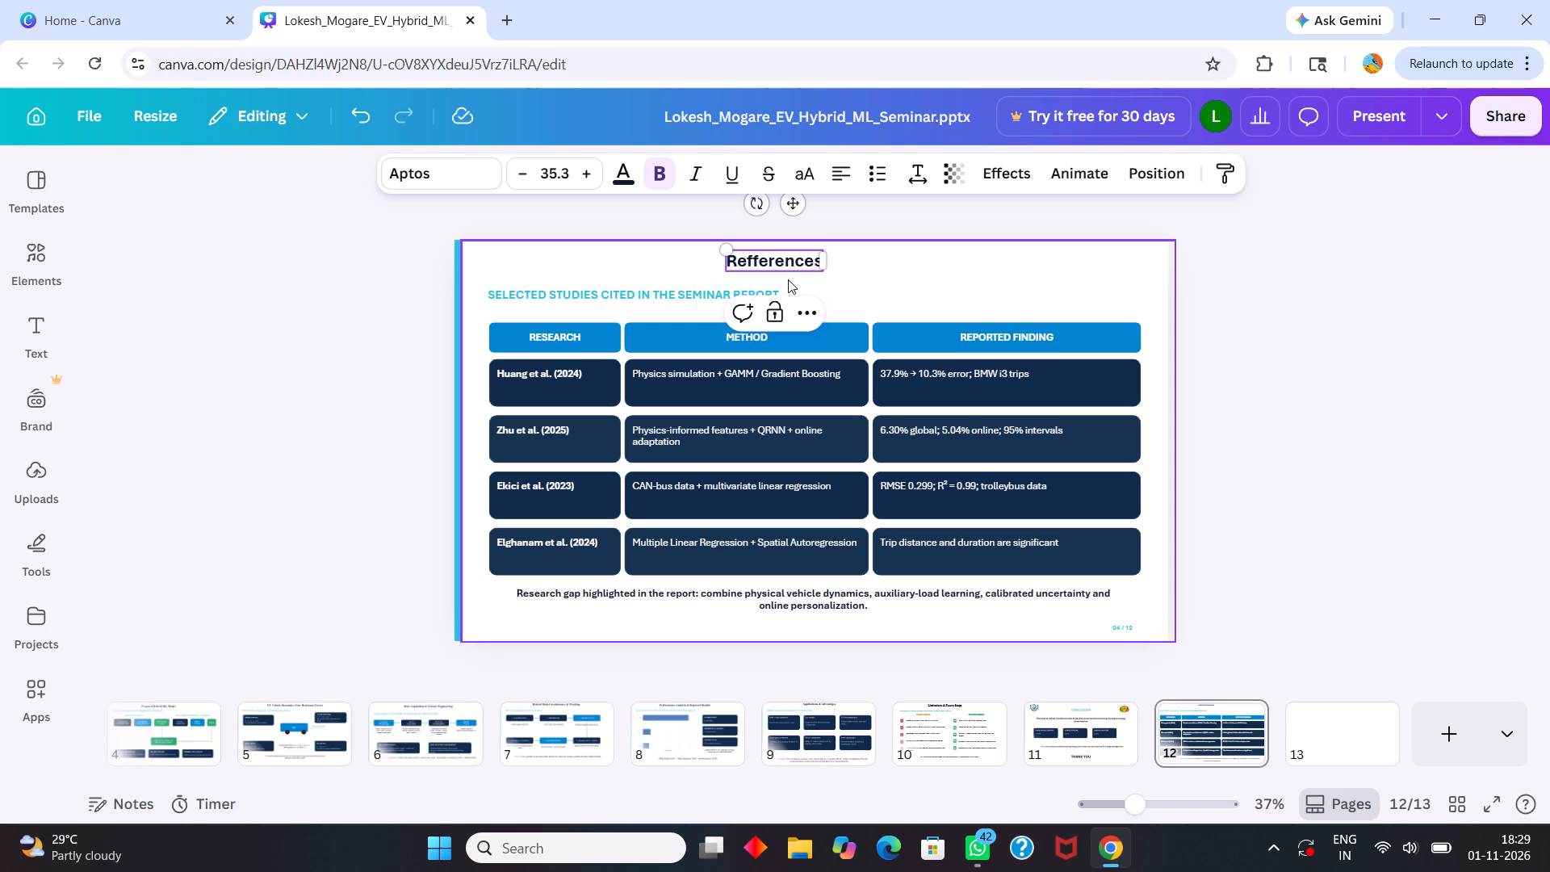
{"action": "left_click", "coordinate": [856, 269]}
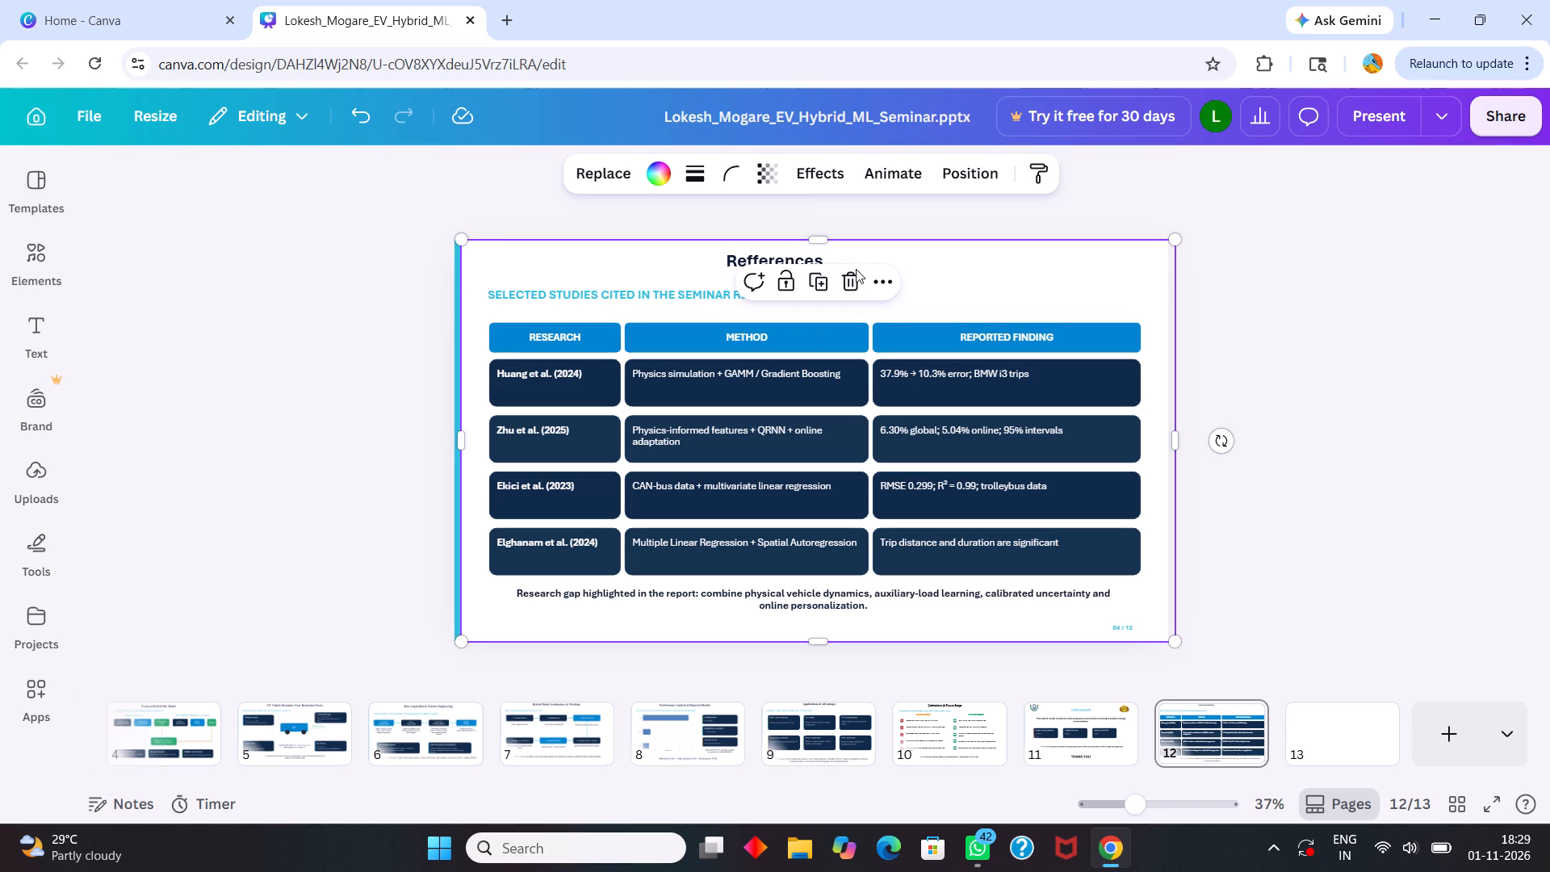
{"action": "left_click", "coordinate": [933, 268]}
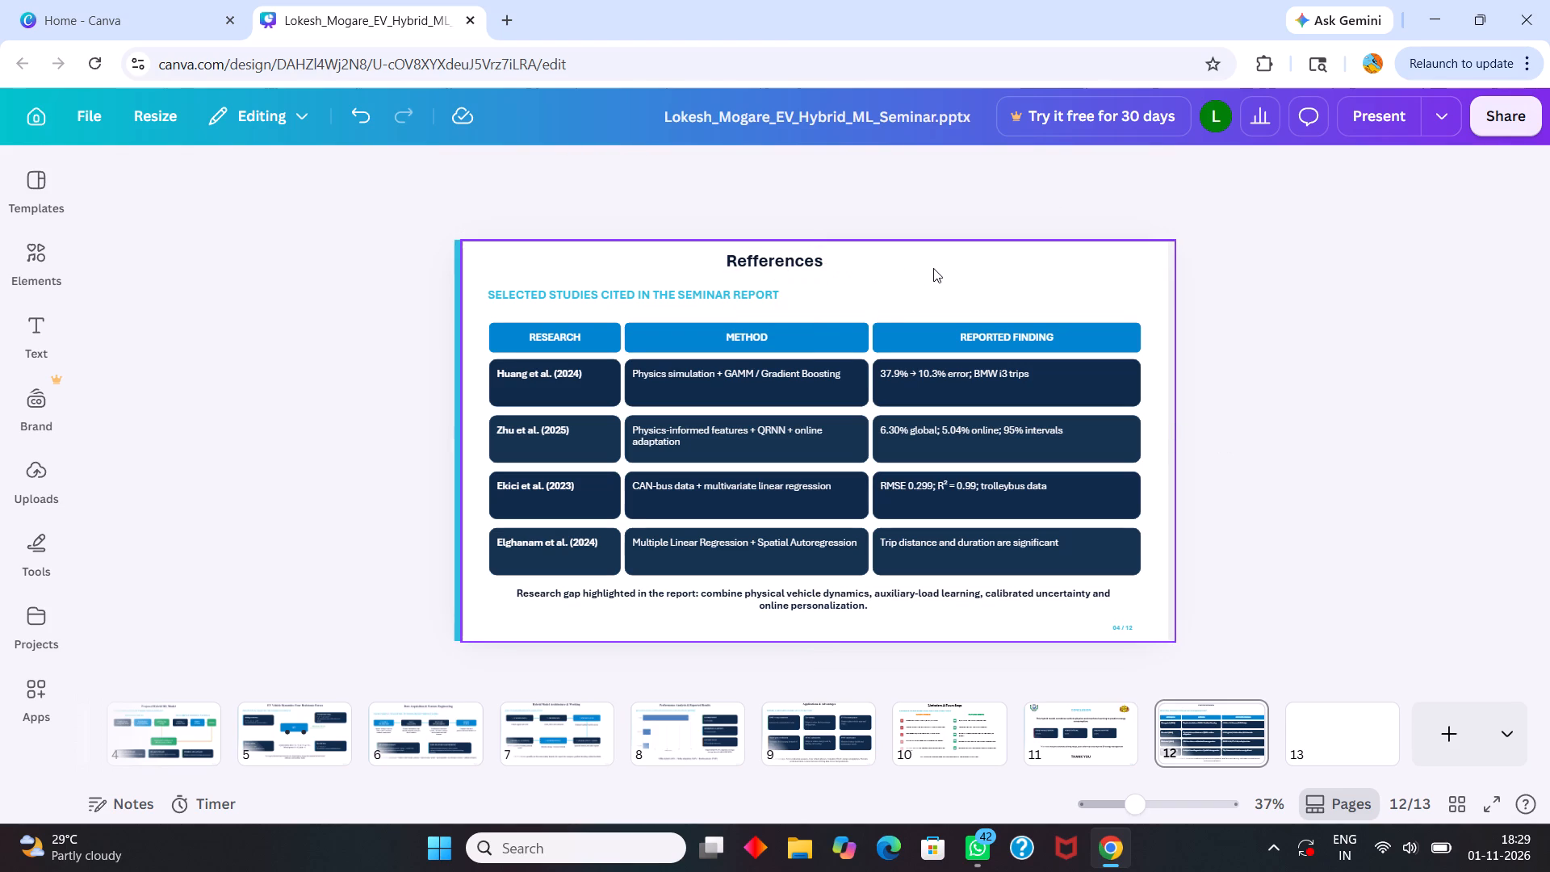
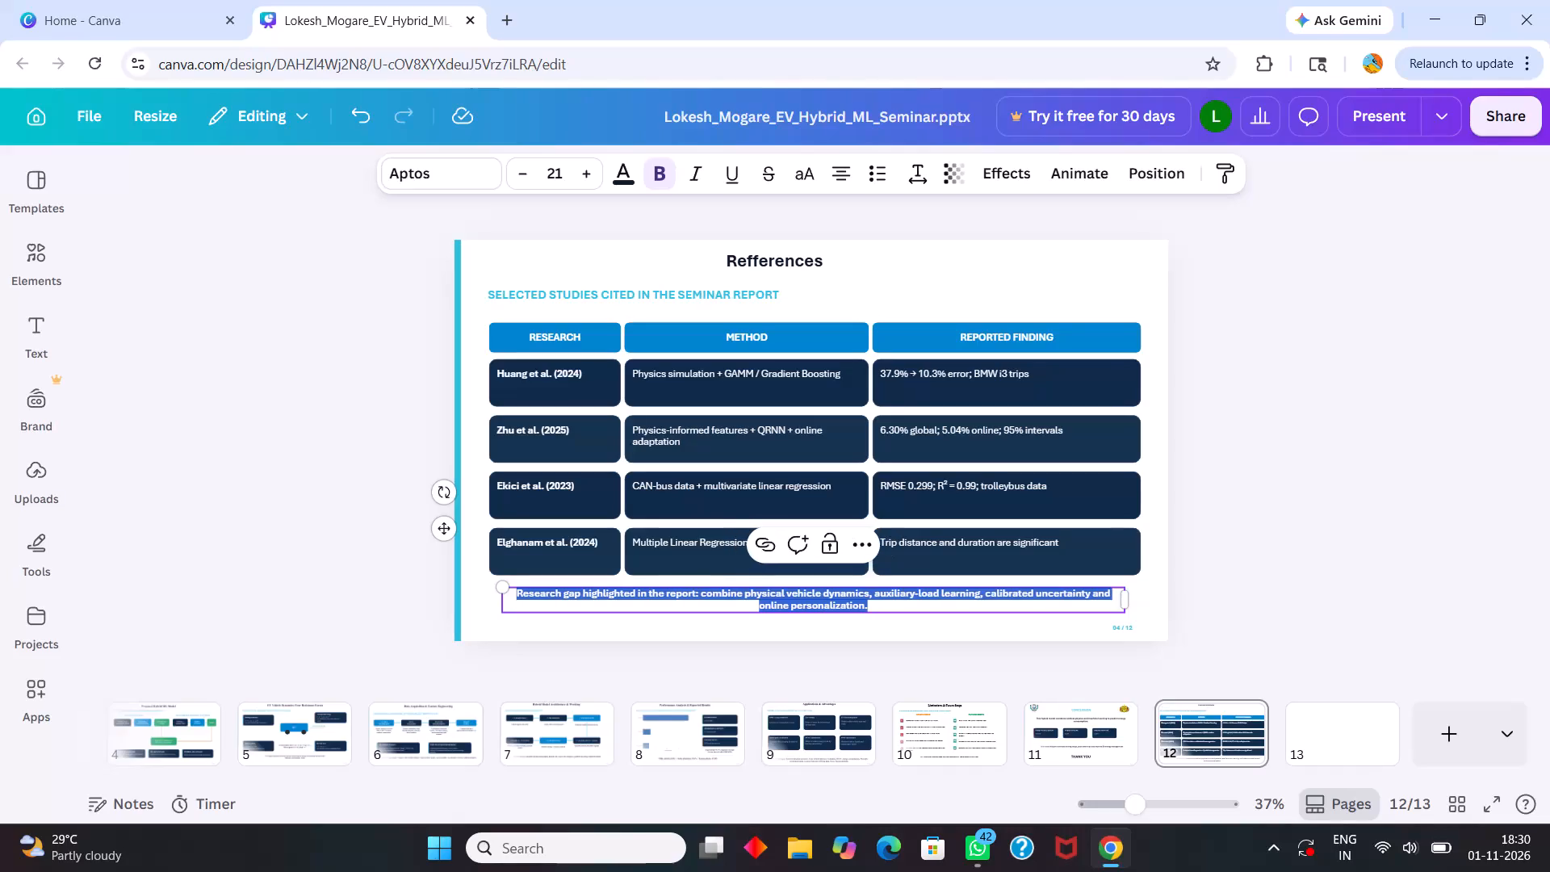
Reword the research-gap note: "From these research papers, we found that there is a need to combine vehicle physics, machine learning, and online learning for better energy prediction.".
{"action": "key", "text": "ctrl+v"}
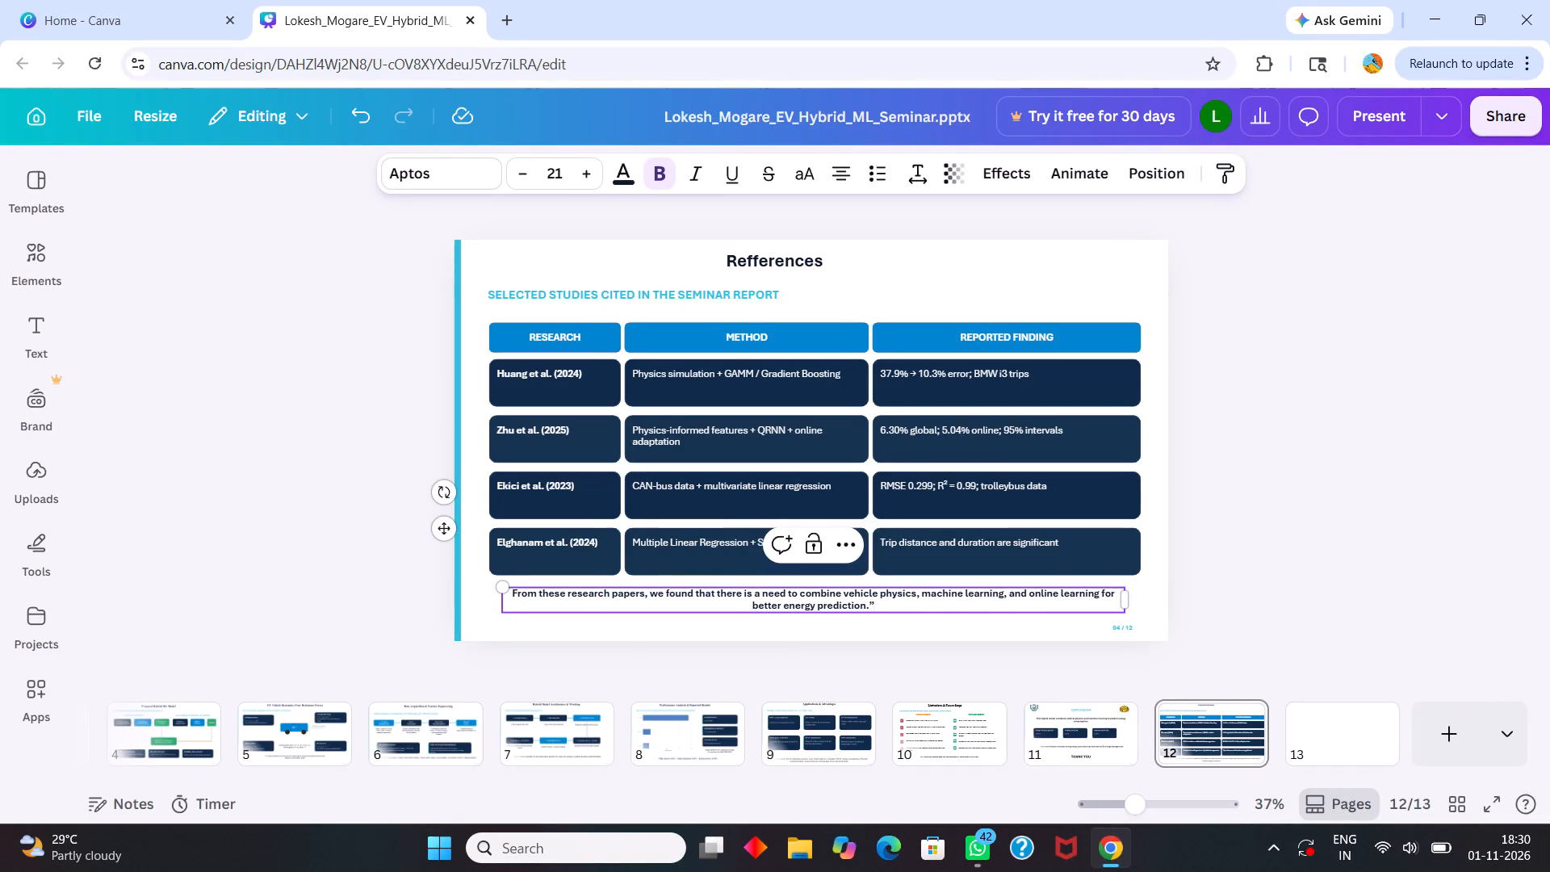
{"action": "key", "text": "BackSpace"}
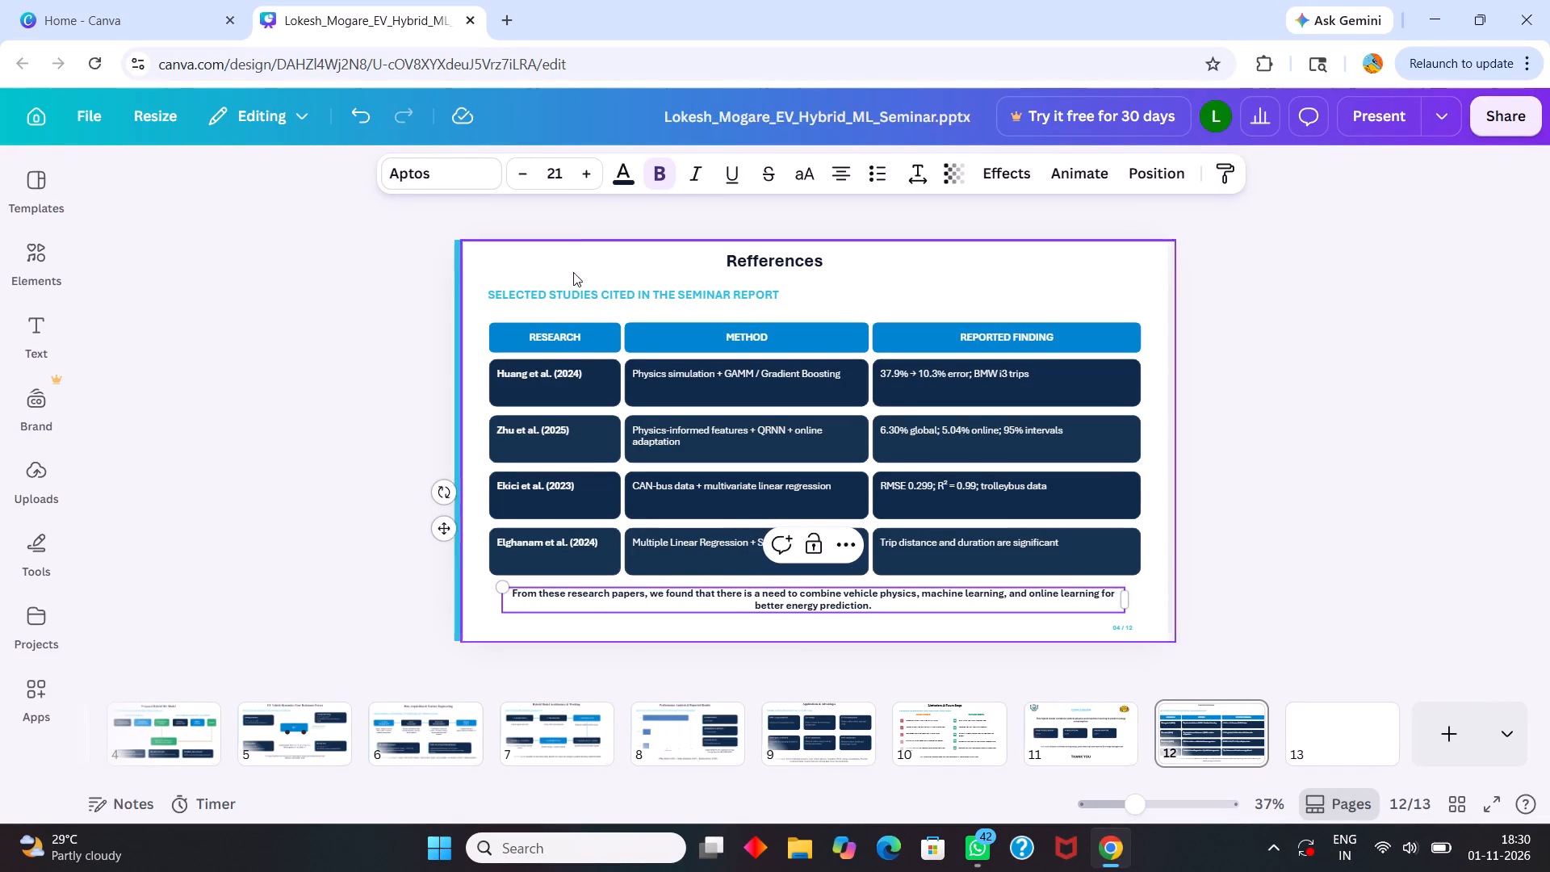
Increase the font size of the sentence below the research table on page 12 to 23.
{"action": "left_click", "coordinate": [584, 175]}
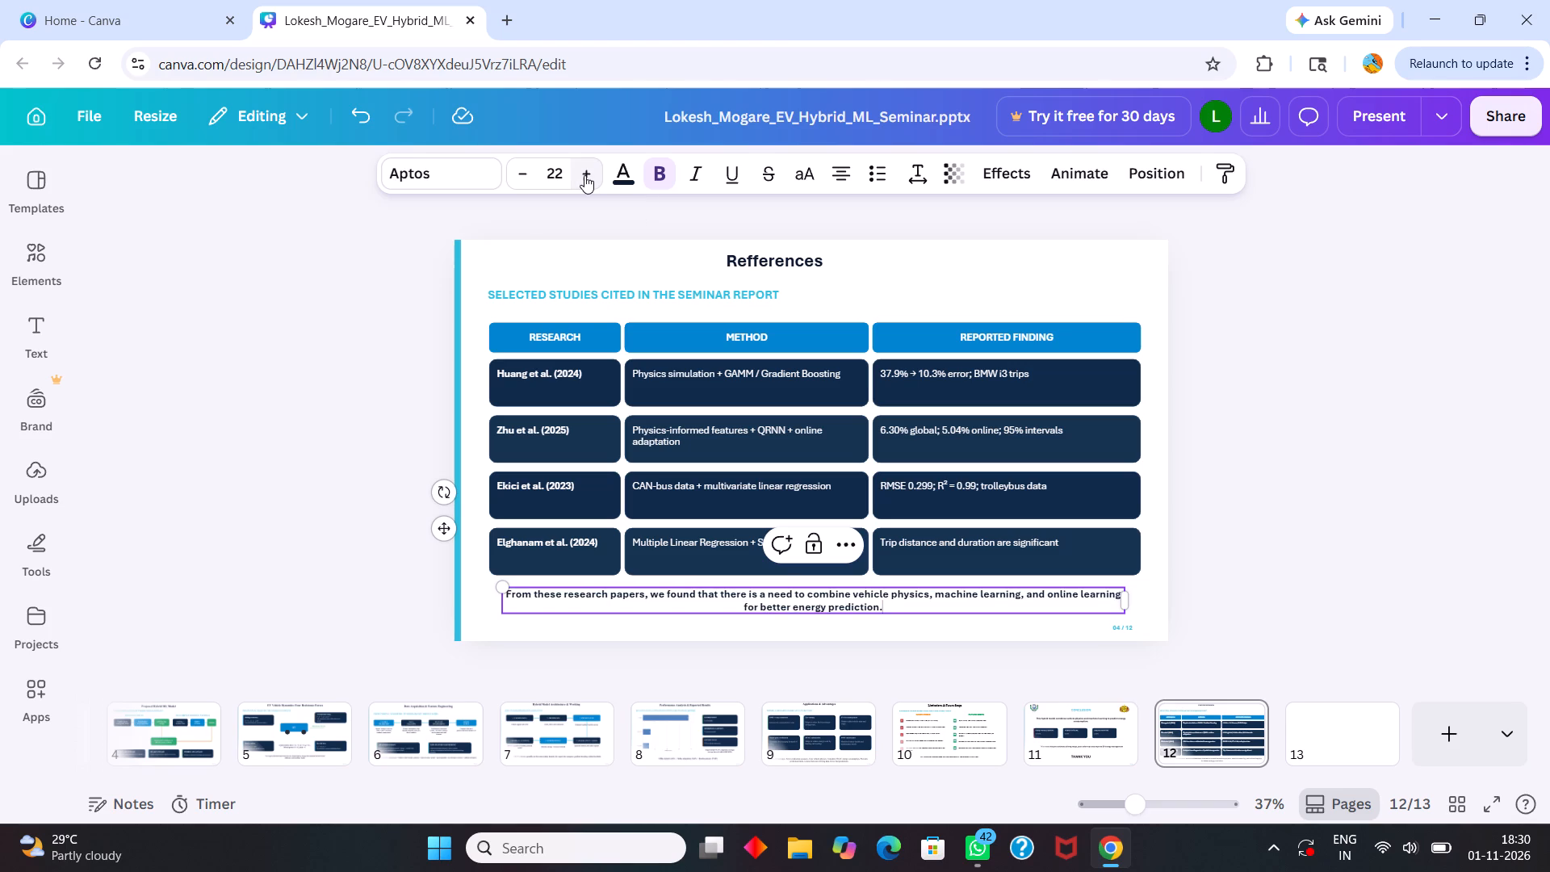
{"action": "left_click", "coordinate": [584, 175]}
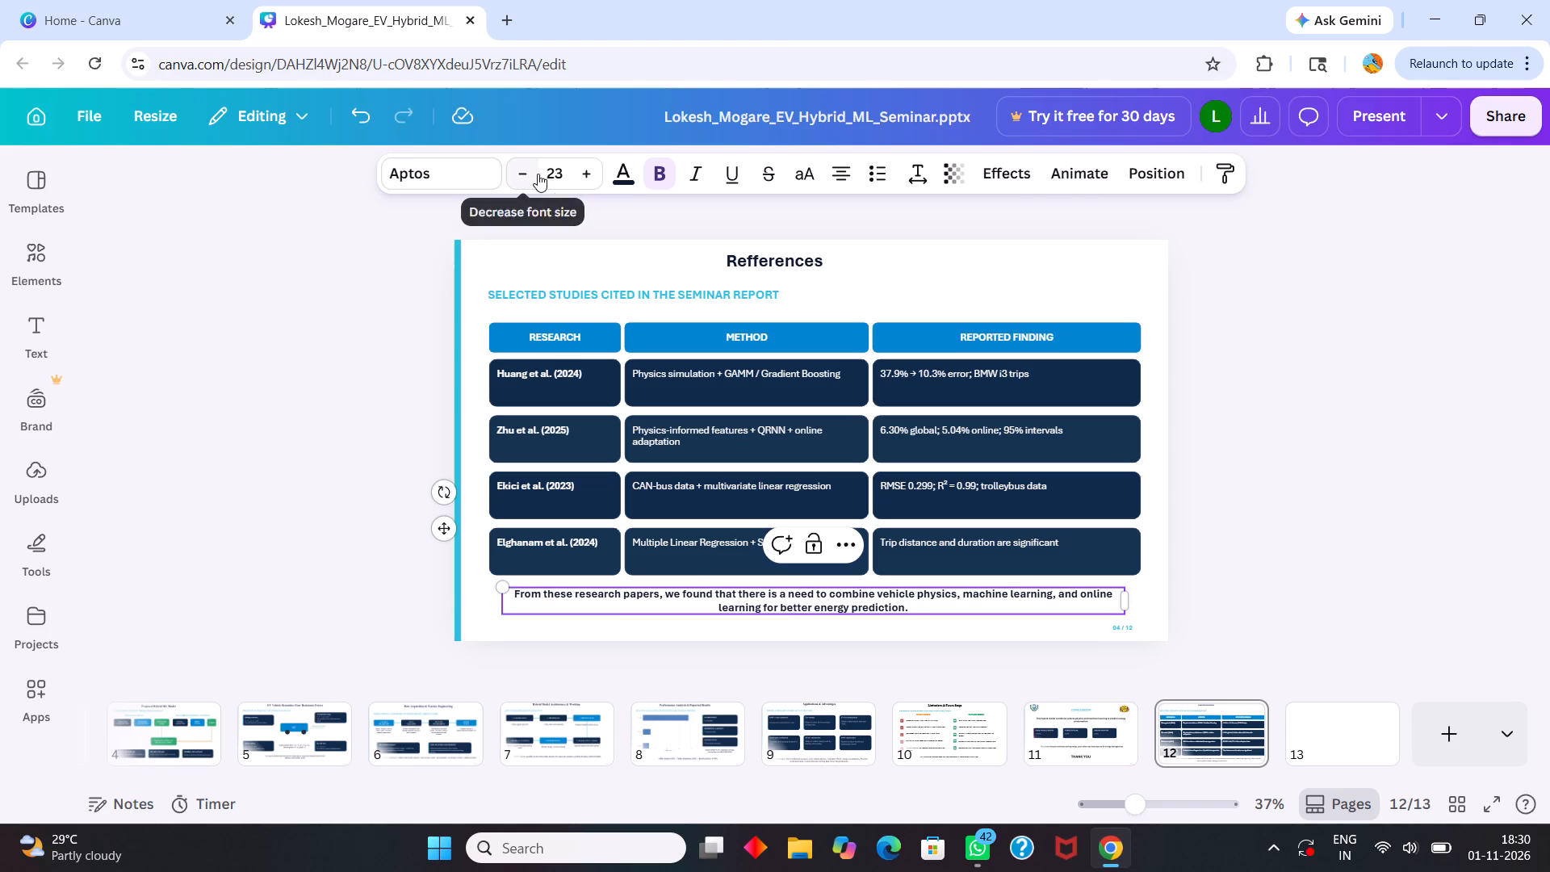
Move the Refferences page ahead of the Conclusion page so that it becomes page 11.
{"action": "left_click", "coordinate": [584, 260]}
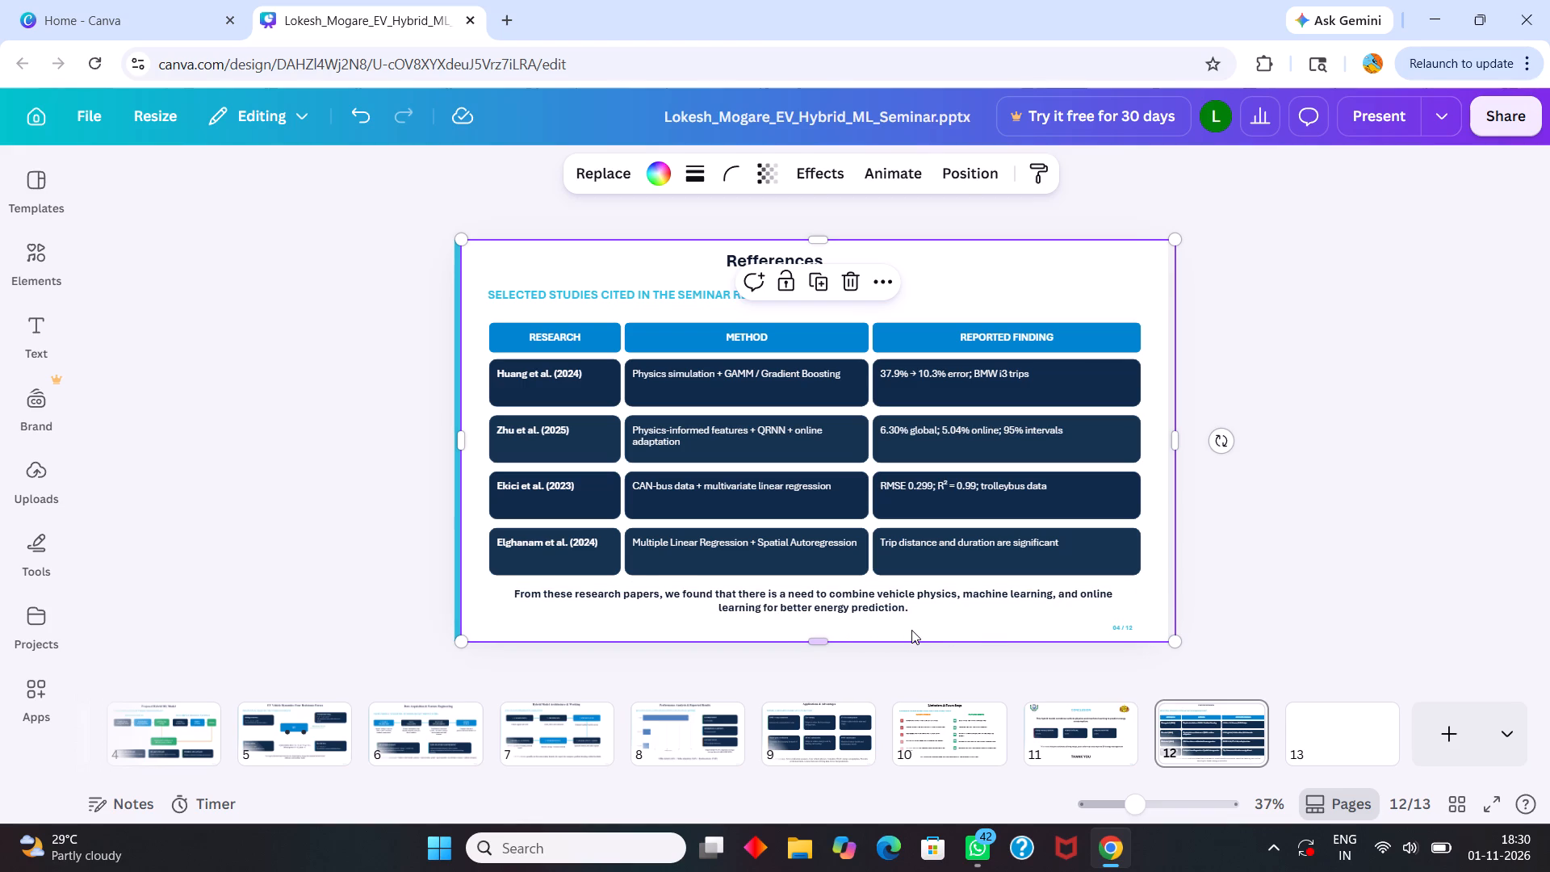
{"action": "left_click", "coordinate": [157, 722]}
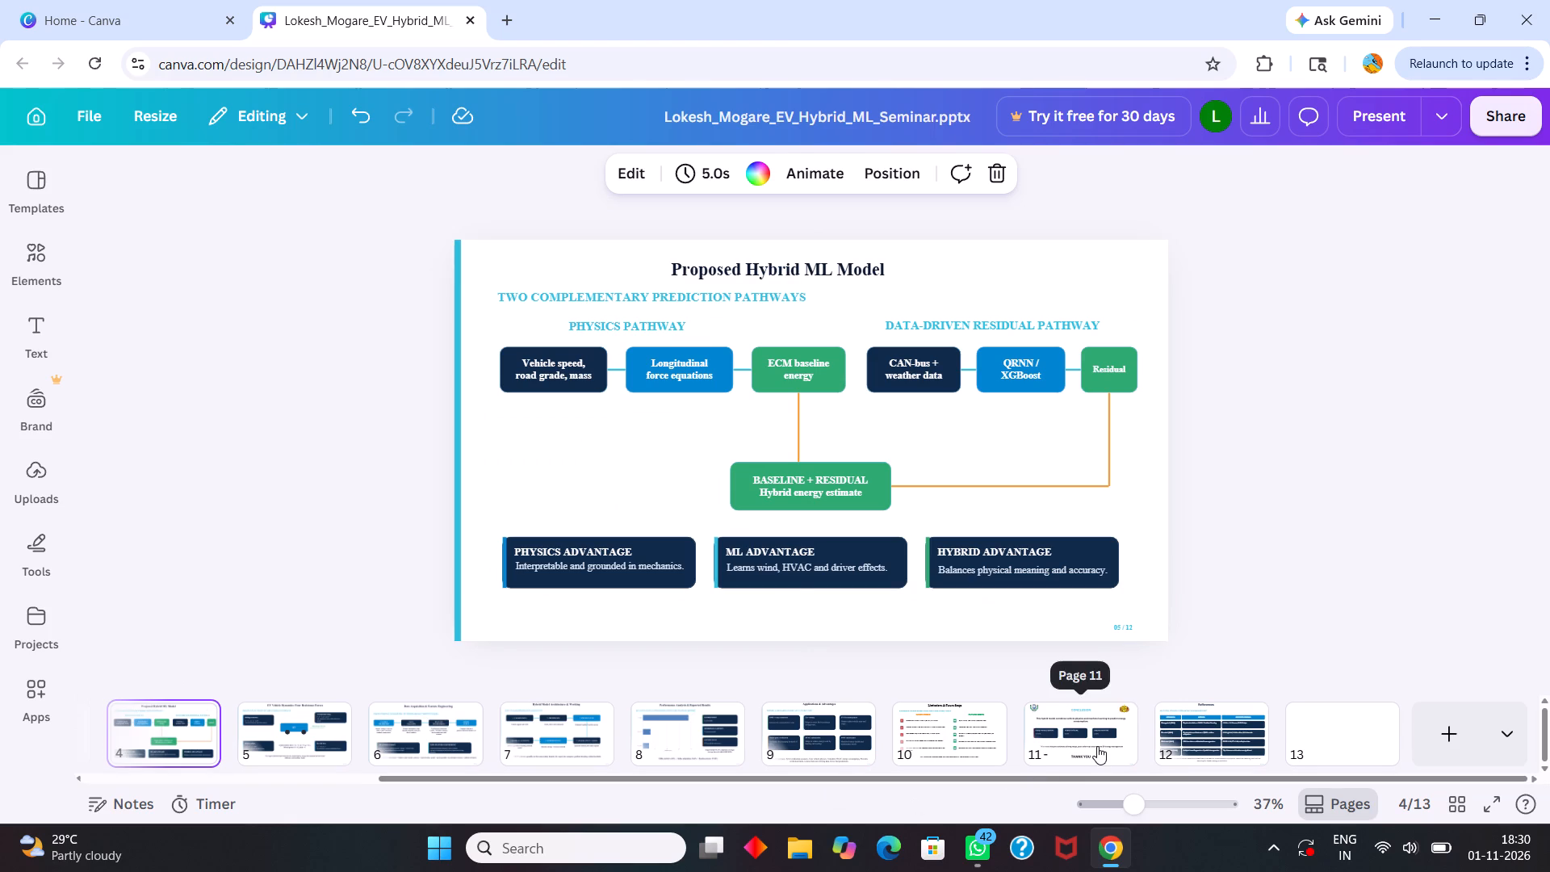
{"action": "left_click", "coordinate": [1097, 746]}
{"action": "left_click", "coordinate": [1174, 727]}
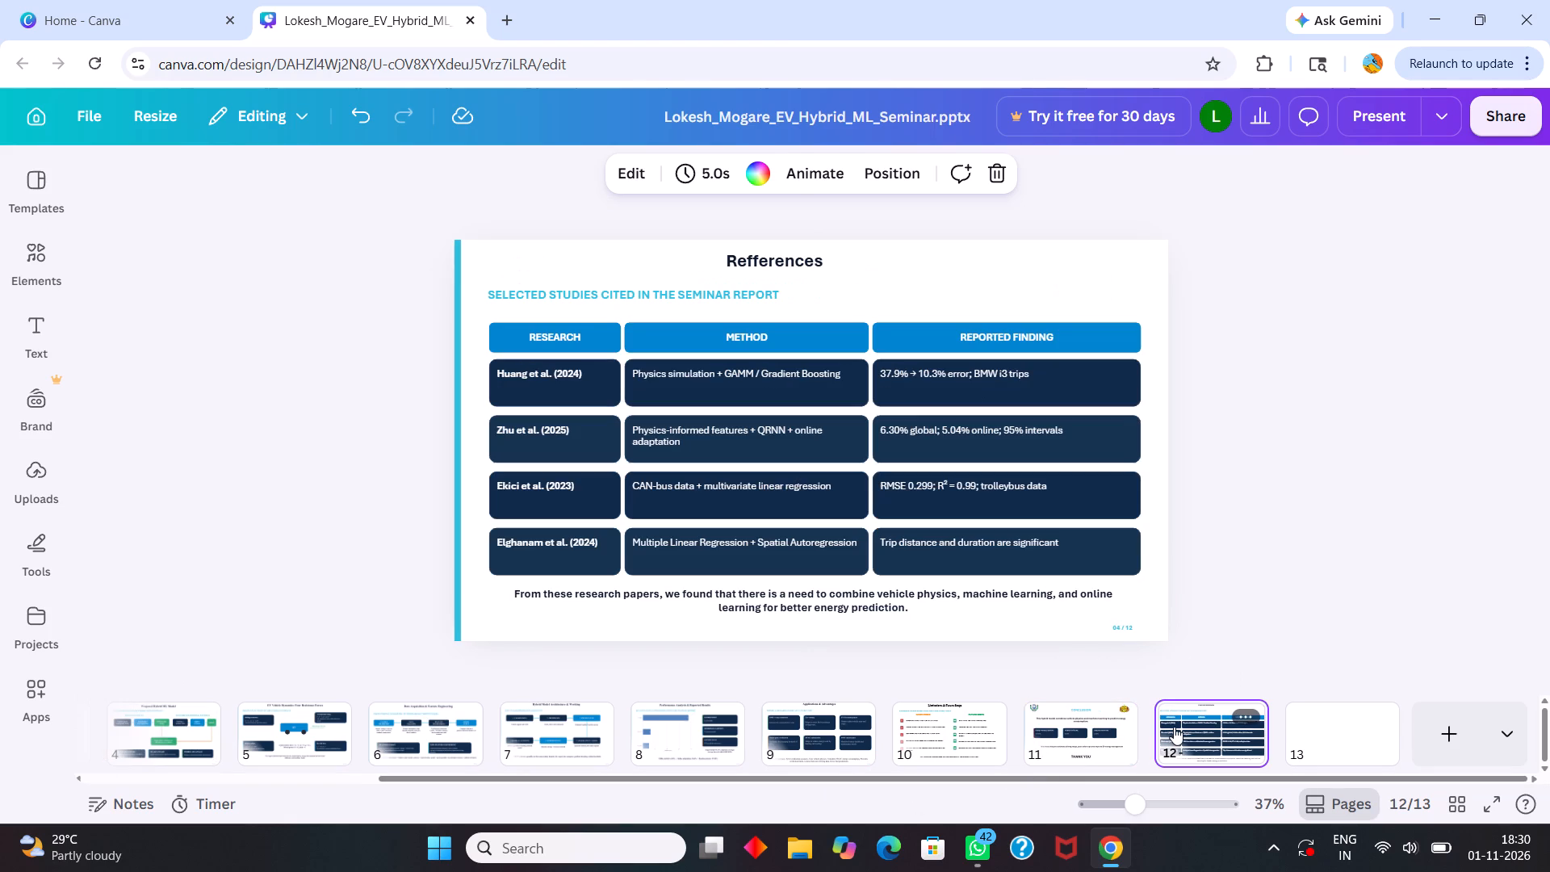
{"action": "left_click", "coordinate": [1087, 748]}
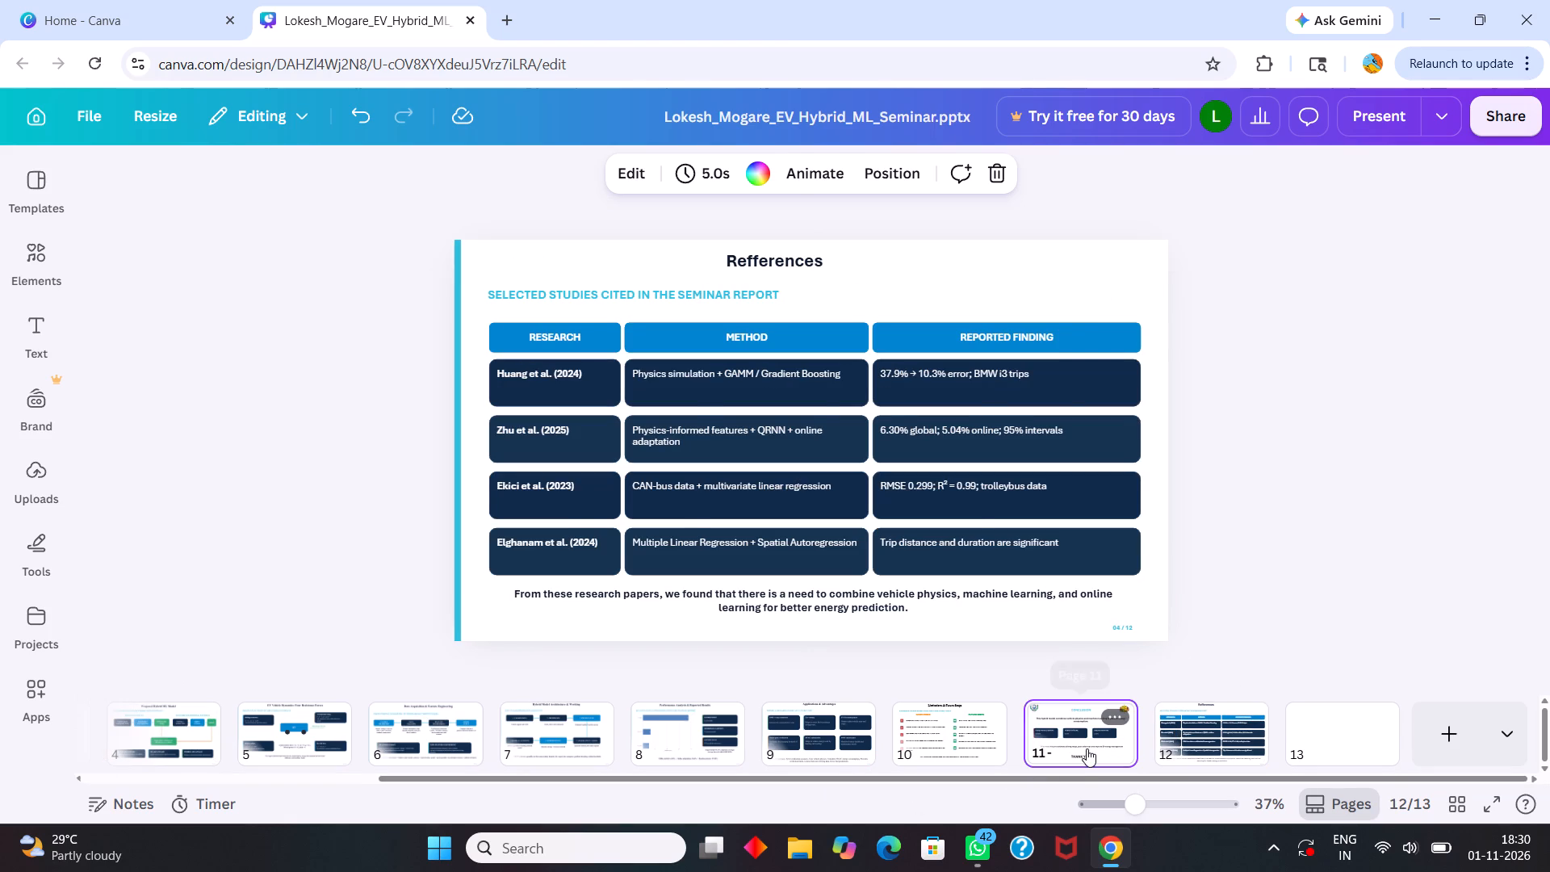
{"action": "left_click", "coordinate": [1198, 726]}
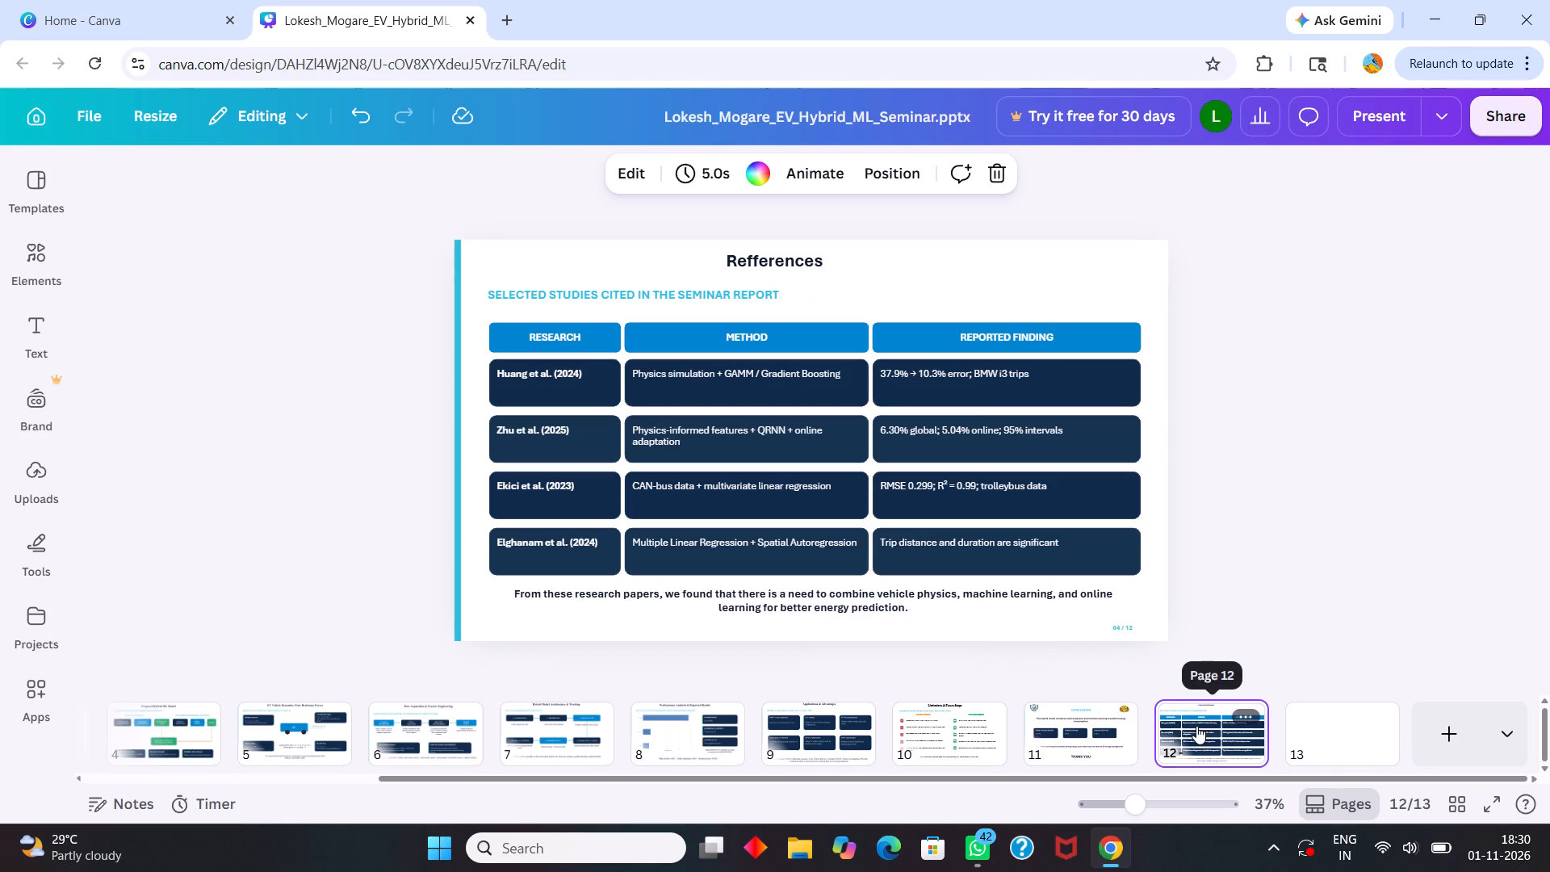
{"action": "left_click", "coordinate": [1232, 740]}
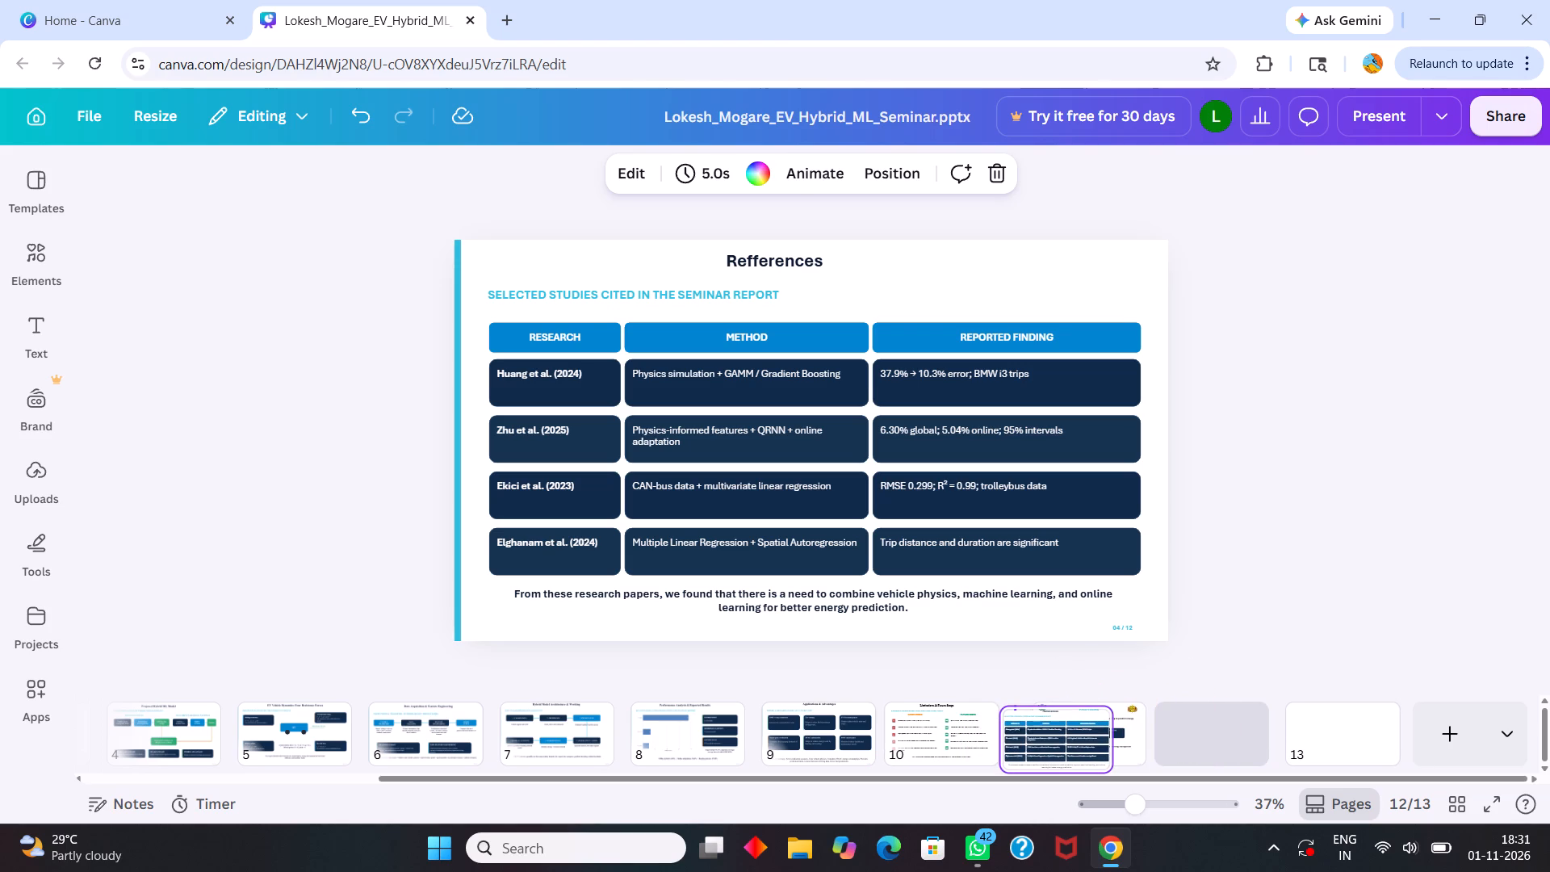
{"action": "left_click", "coordinate": [1076, 746]}
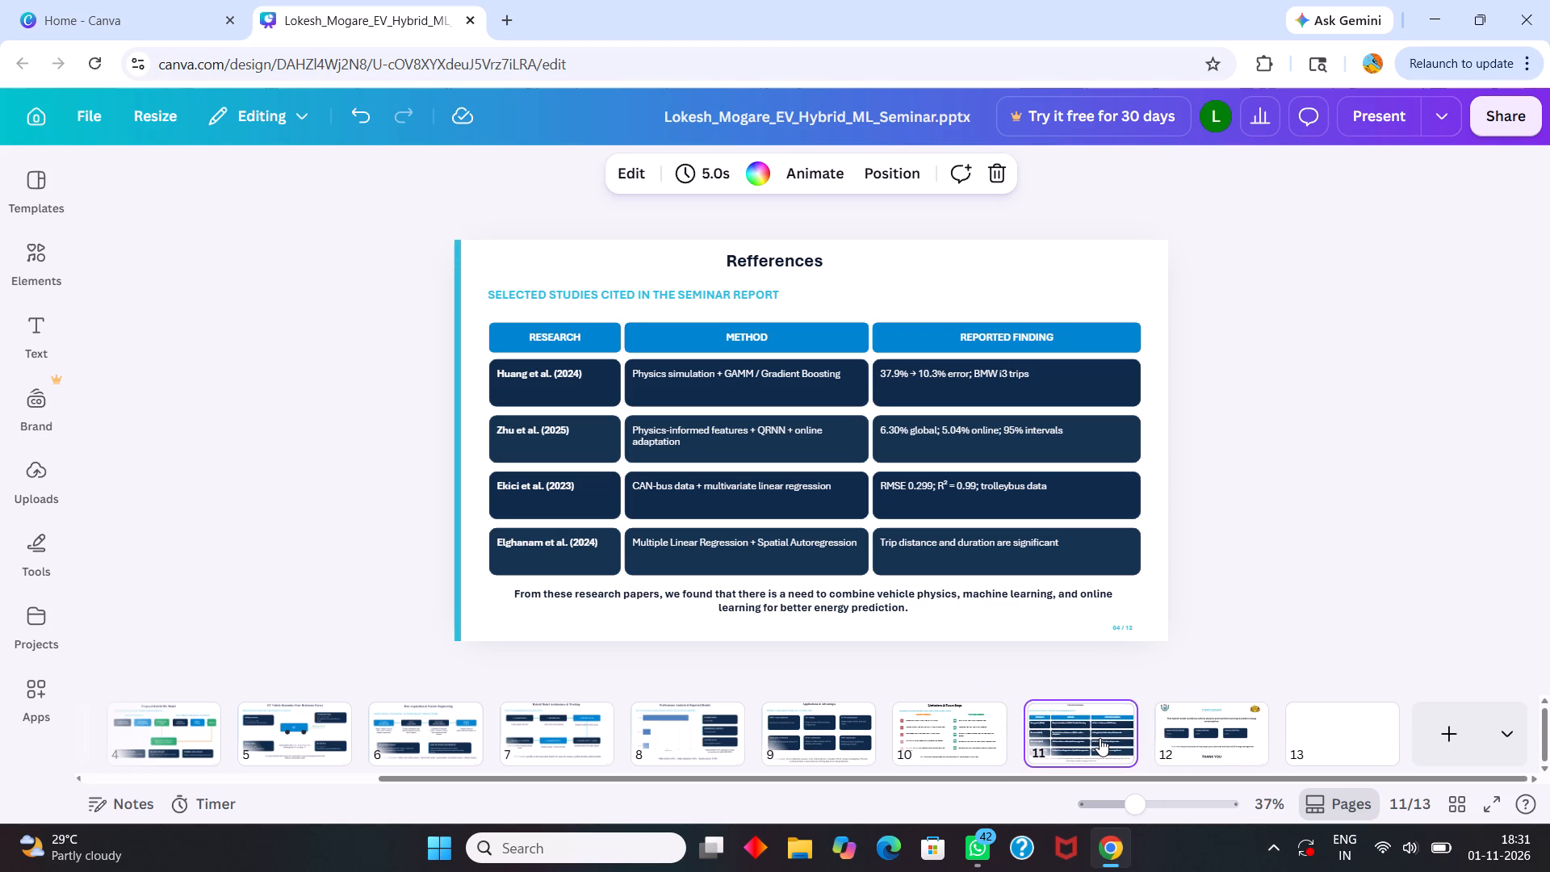
Review the slides backward from the Conclusion on page 12 to EV Vehicle Dynamics on page 5, checking their order and content.
{"action": "left_click", "coordinate": [1233, 739]}
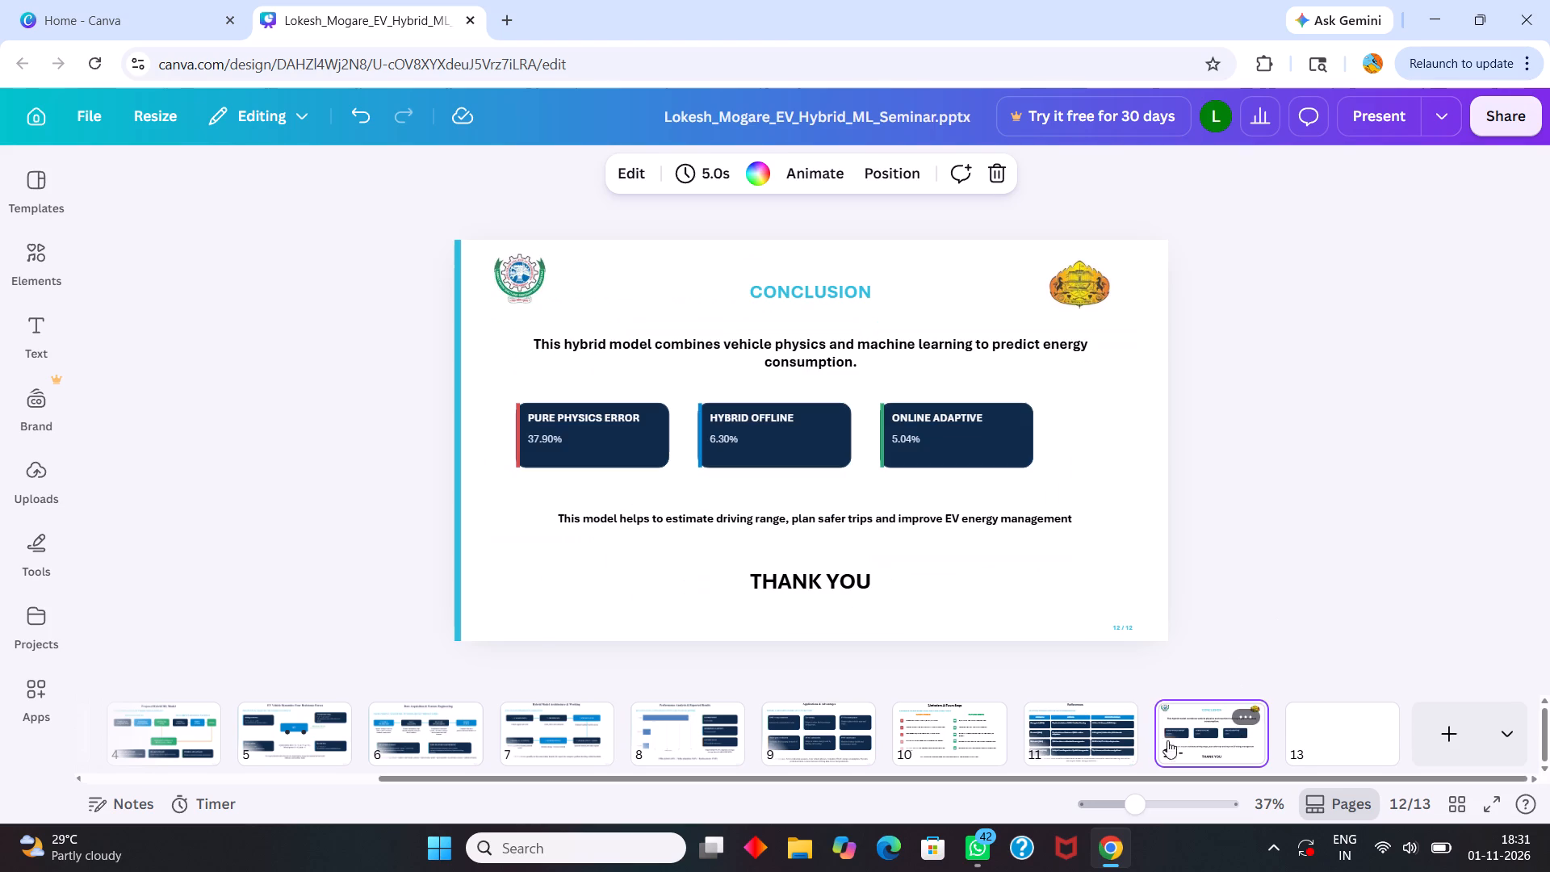
{"action": "left_click", "coordinate": [1099, 732]}
{"action": "left_click", "coordinate": [932, 742]}
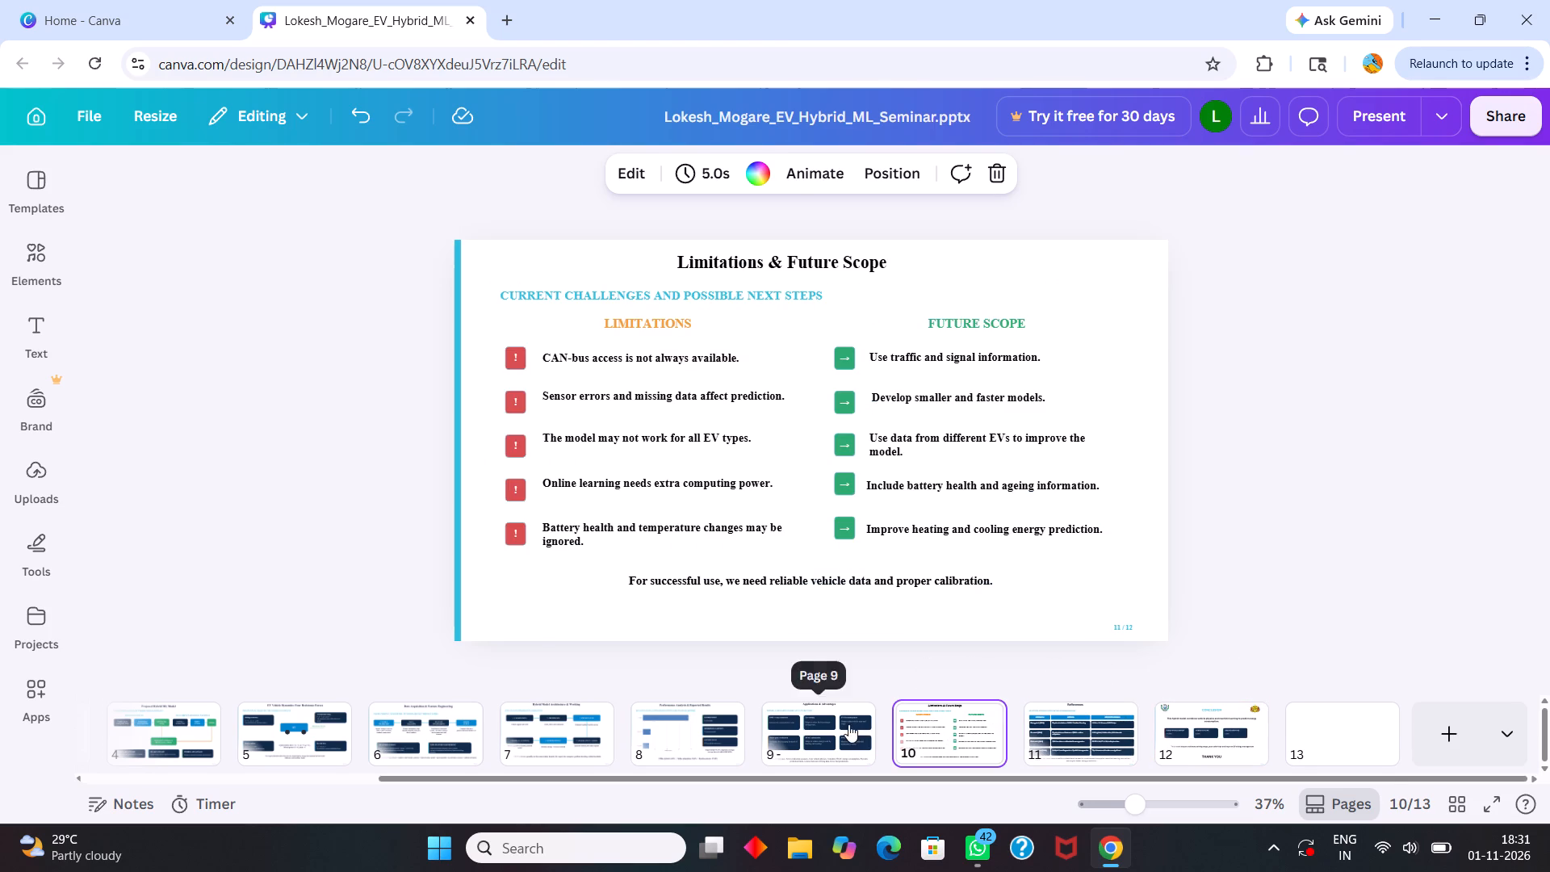
{"action": "left_click", "coordinate": [848, 724]}
{"action": "left_click", "coordinate": [704, 726]}
{"action": "left_click", "coordinate": [560, 708]}
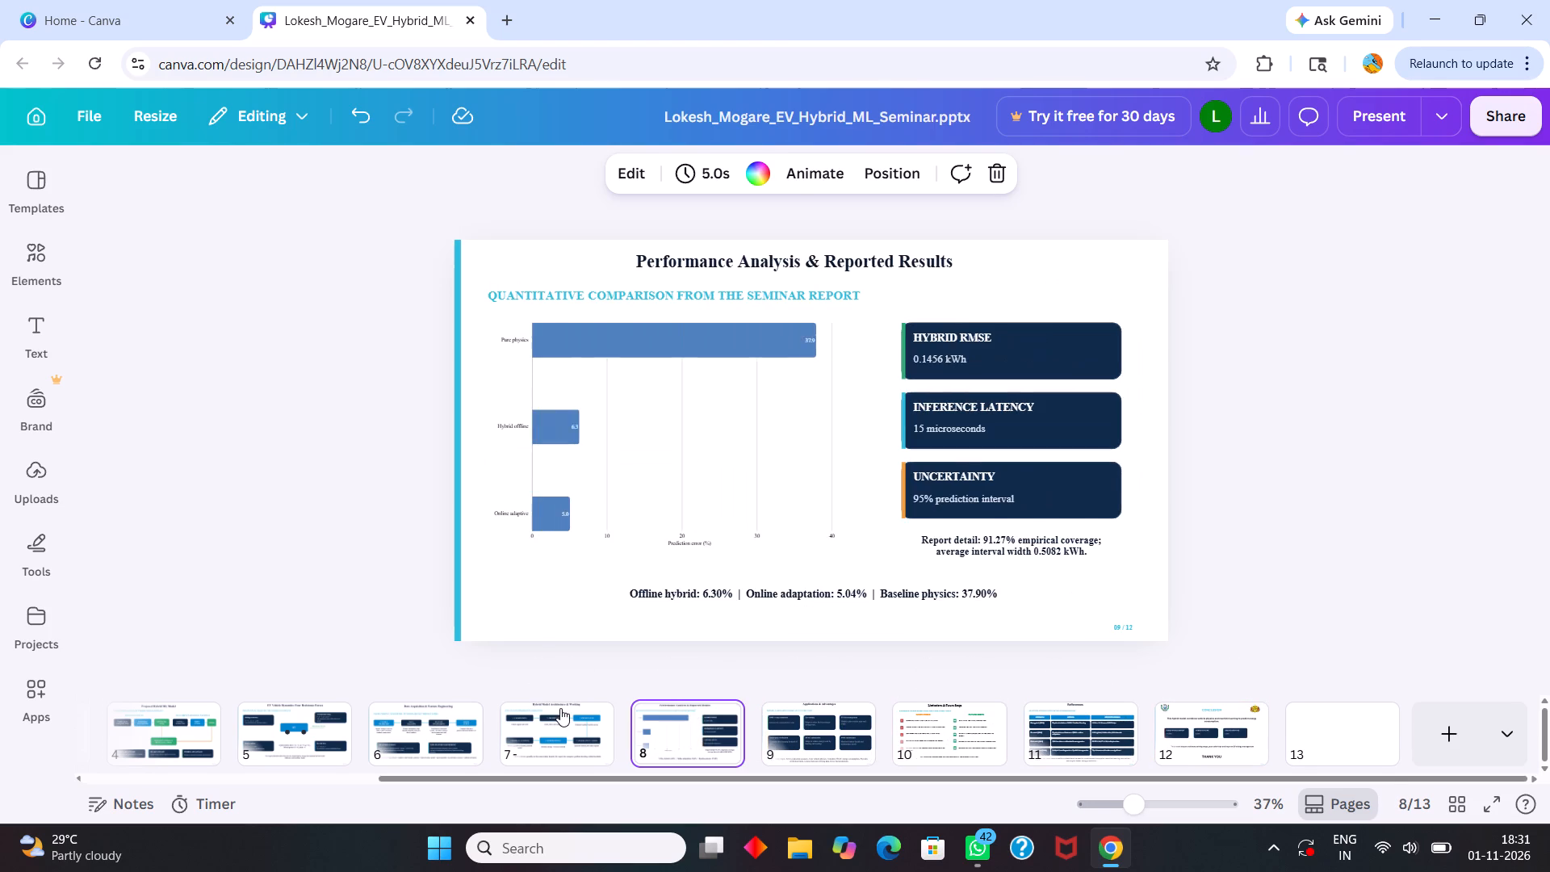
{"action": "left_click", "coordinate": [450, 733]}
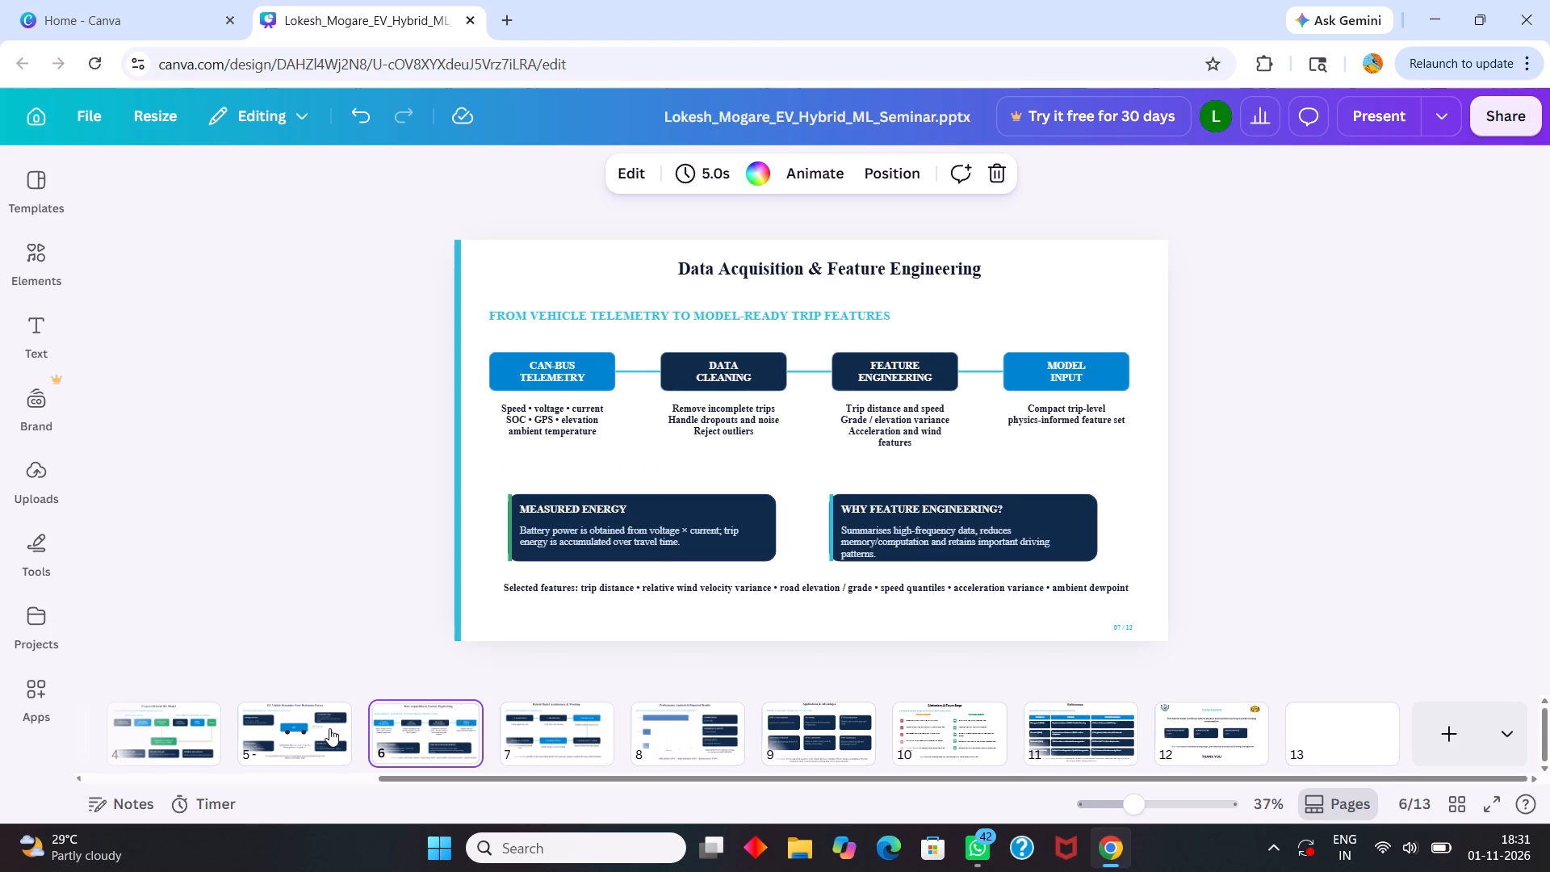
{"action": "left_click", "coordinate": [320, 730]}
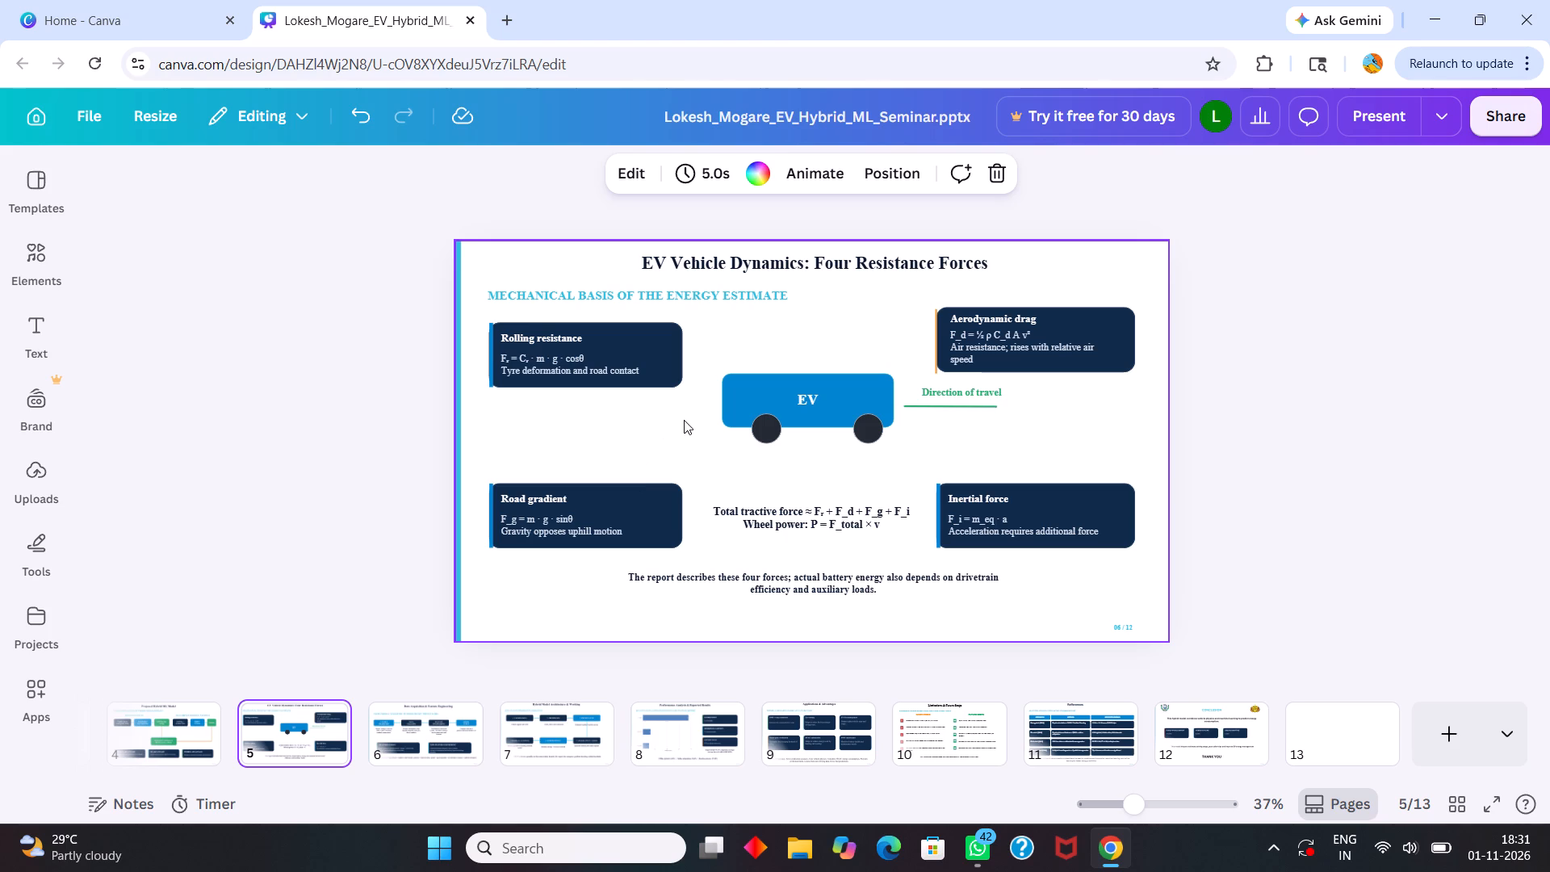
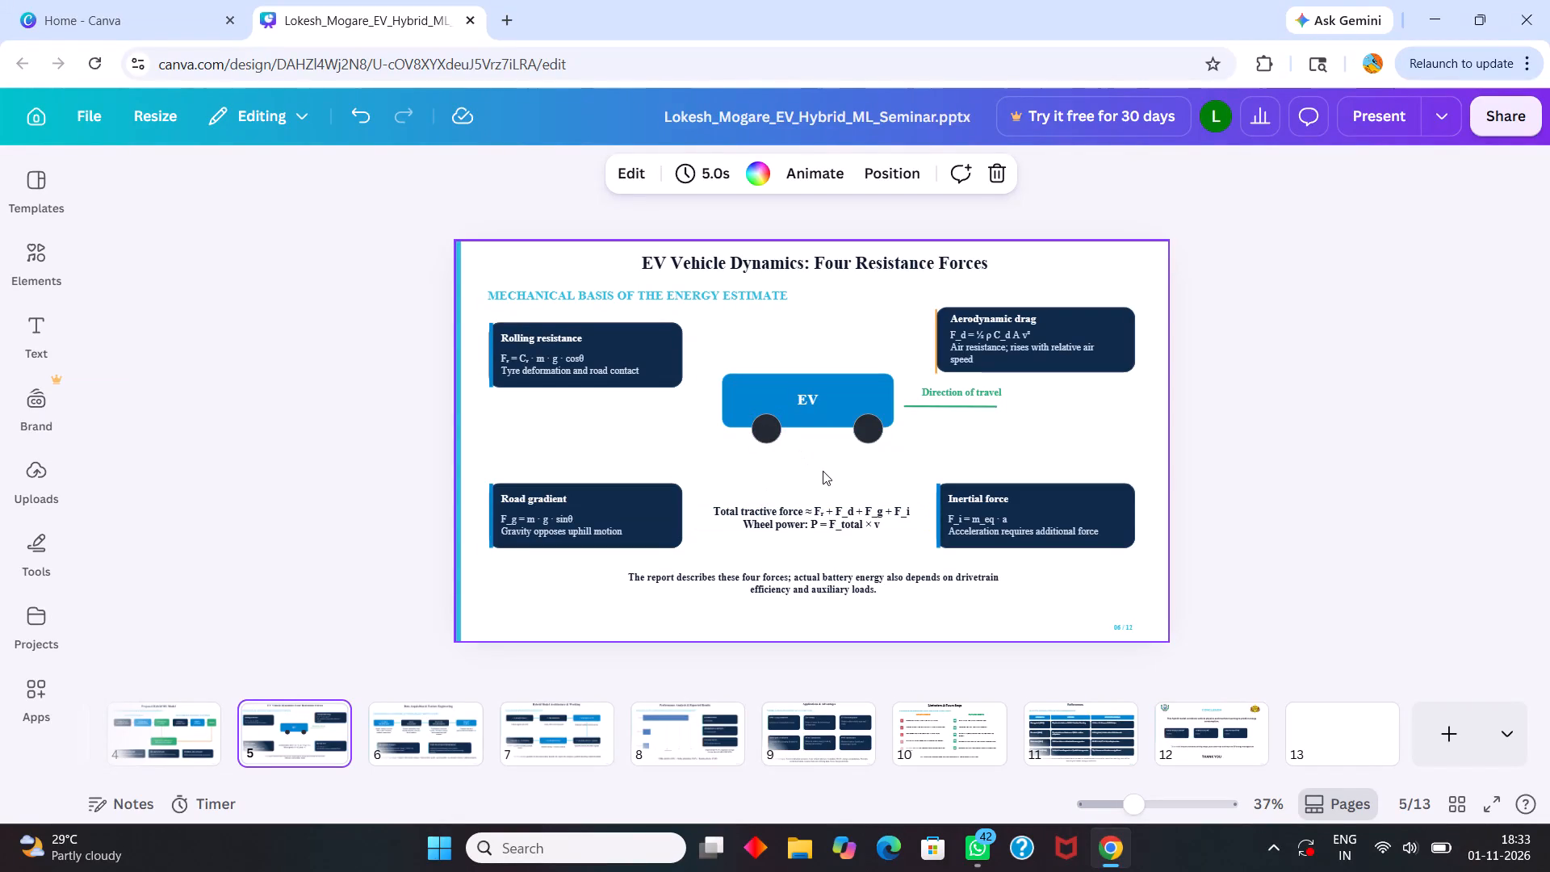
Remove the underscore from F_d in the total tractive force equation so that the term reads Fd.
{"action": "left_click", "coordinate": [848, 511]}
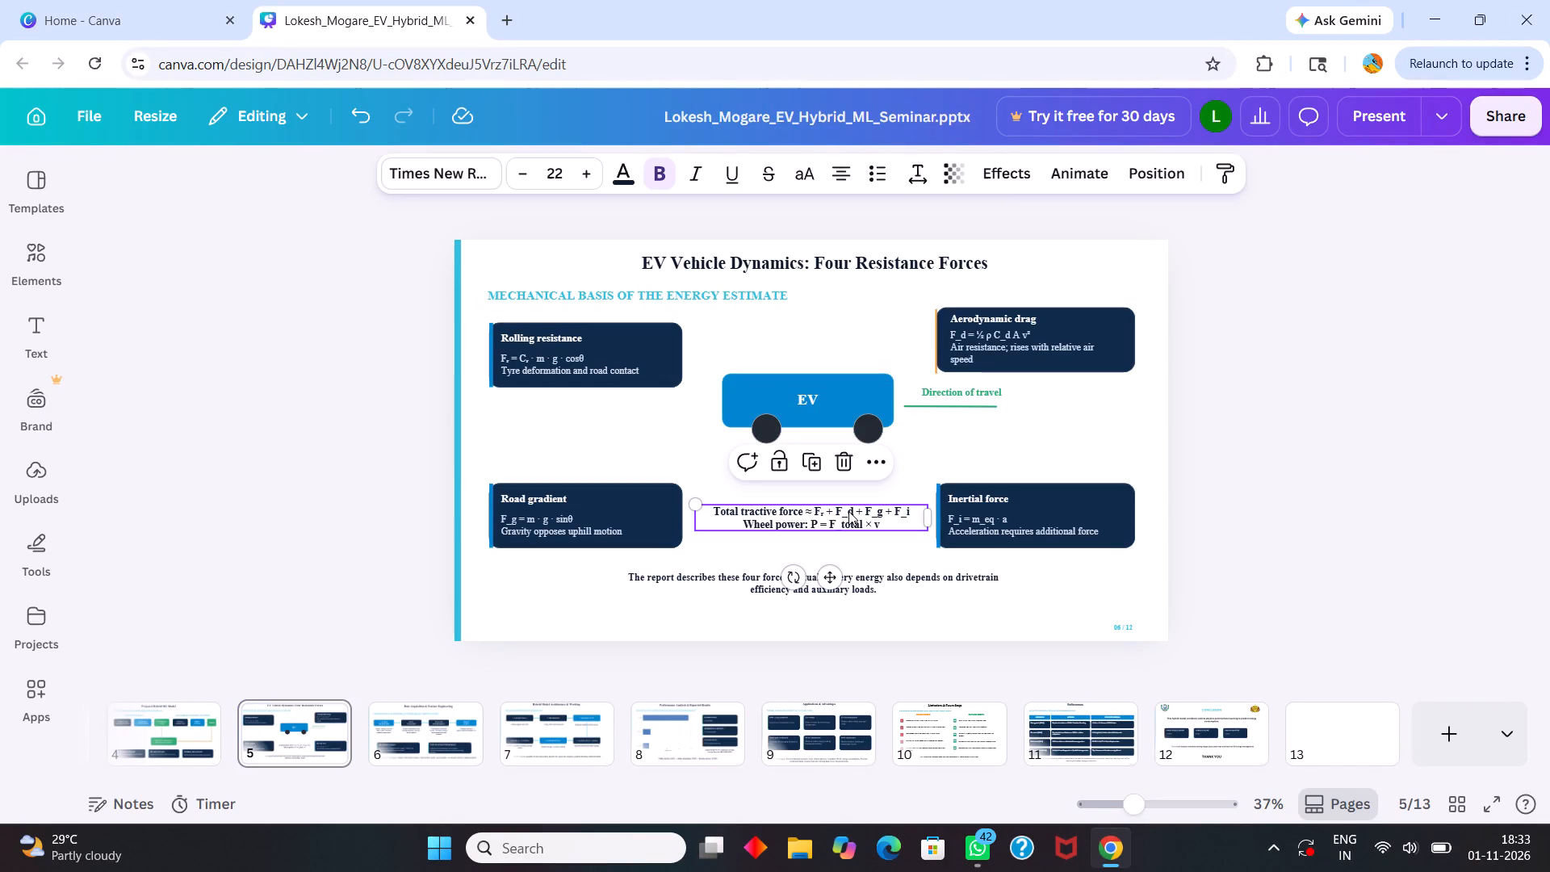
{"action": "left_click", "coordinate": [857, 511]}
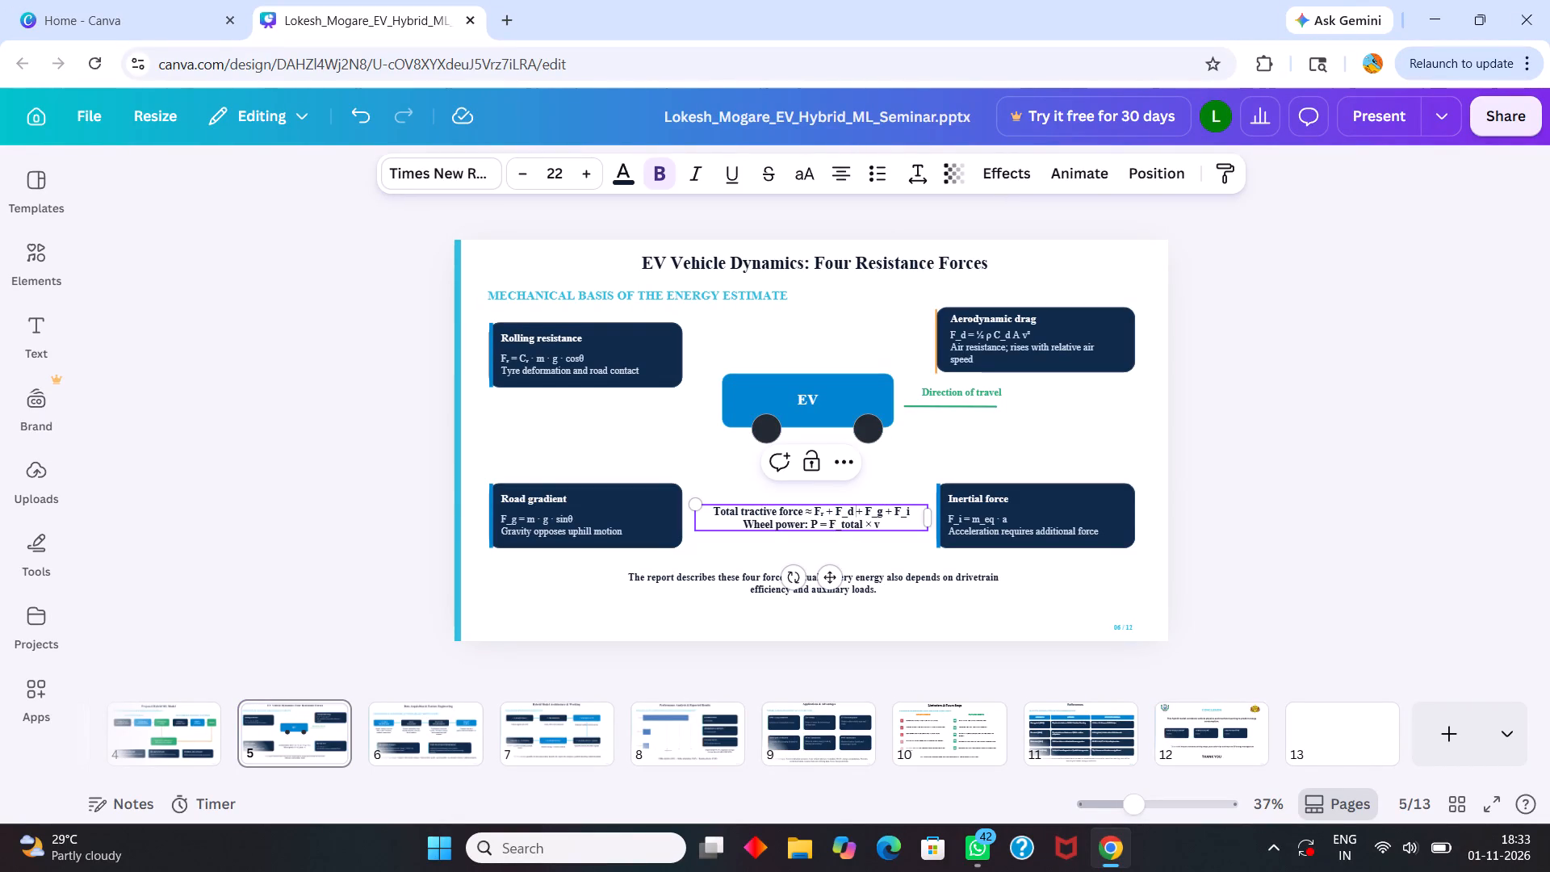
{"action": "left_click", "coordinate": [847, 513]}
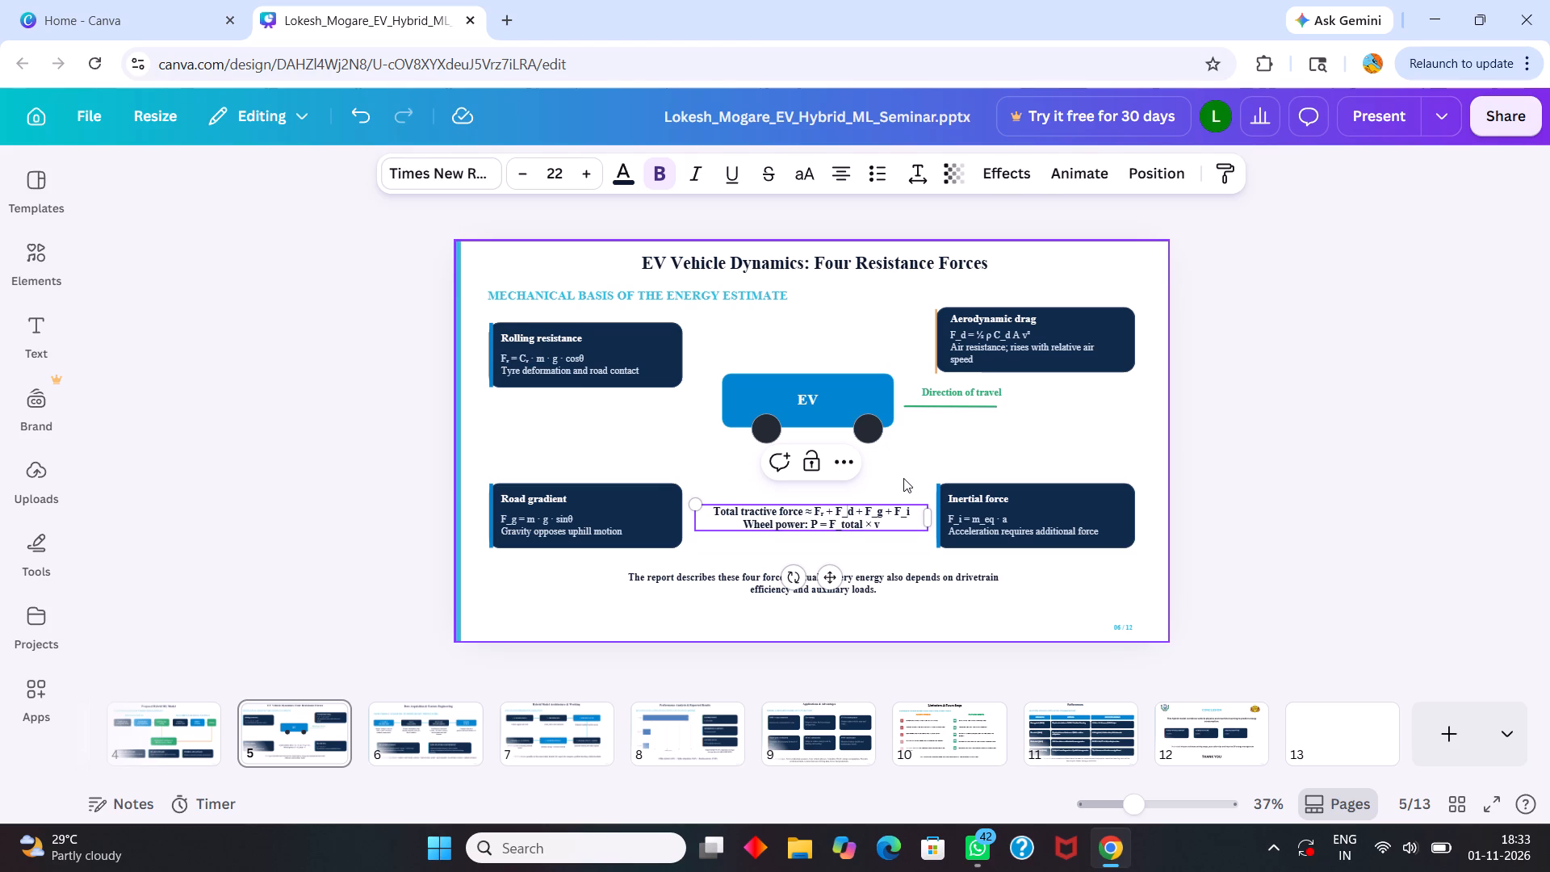
{"action": "key", "text": "BackSpace"}
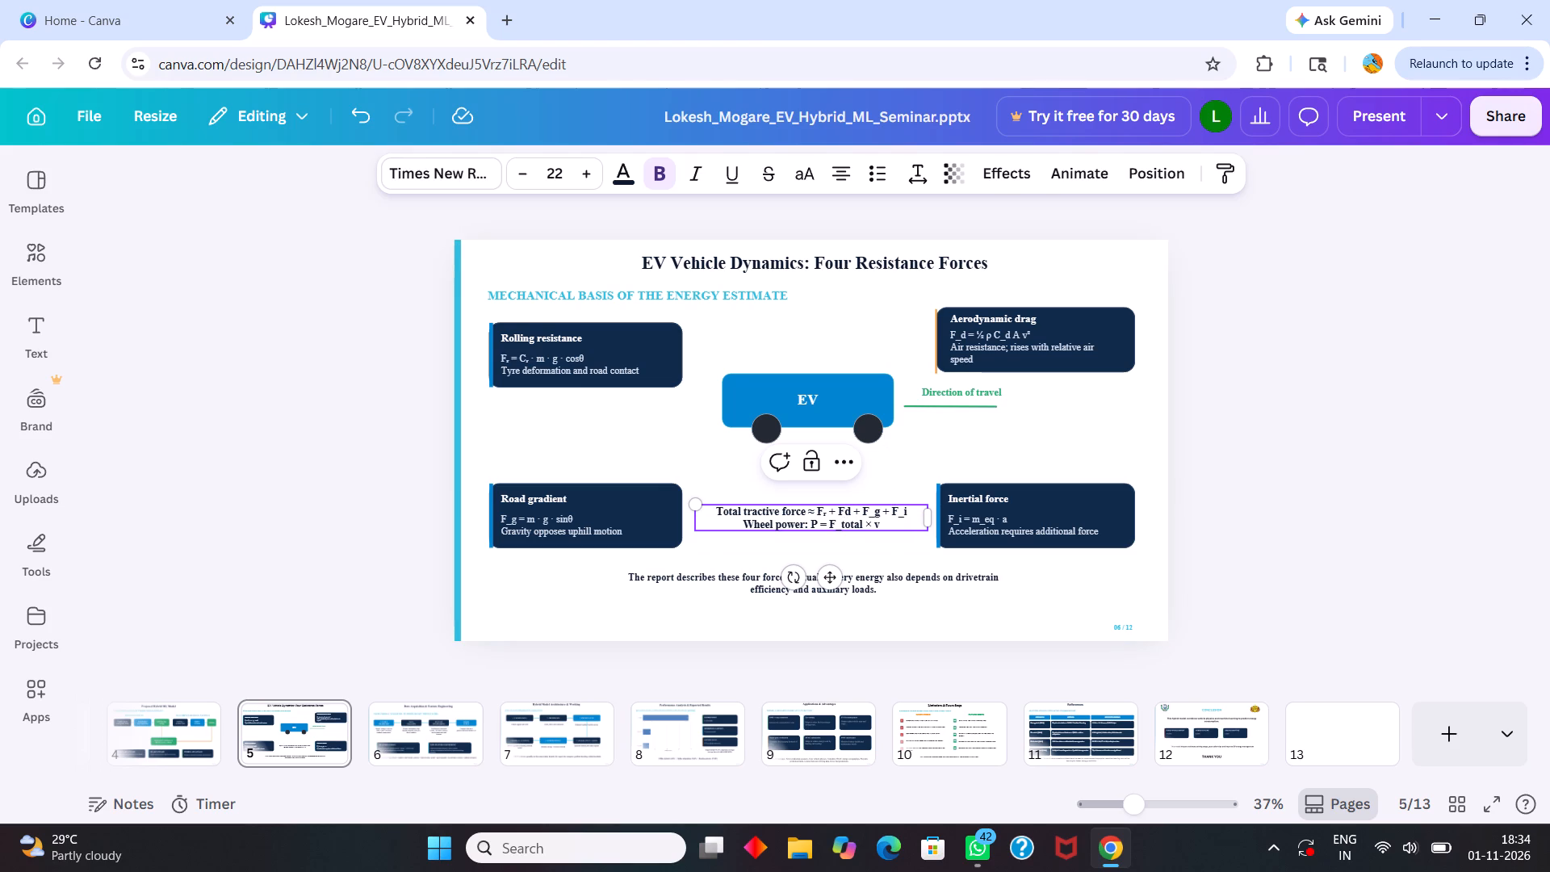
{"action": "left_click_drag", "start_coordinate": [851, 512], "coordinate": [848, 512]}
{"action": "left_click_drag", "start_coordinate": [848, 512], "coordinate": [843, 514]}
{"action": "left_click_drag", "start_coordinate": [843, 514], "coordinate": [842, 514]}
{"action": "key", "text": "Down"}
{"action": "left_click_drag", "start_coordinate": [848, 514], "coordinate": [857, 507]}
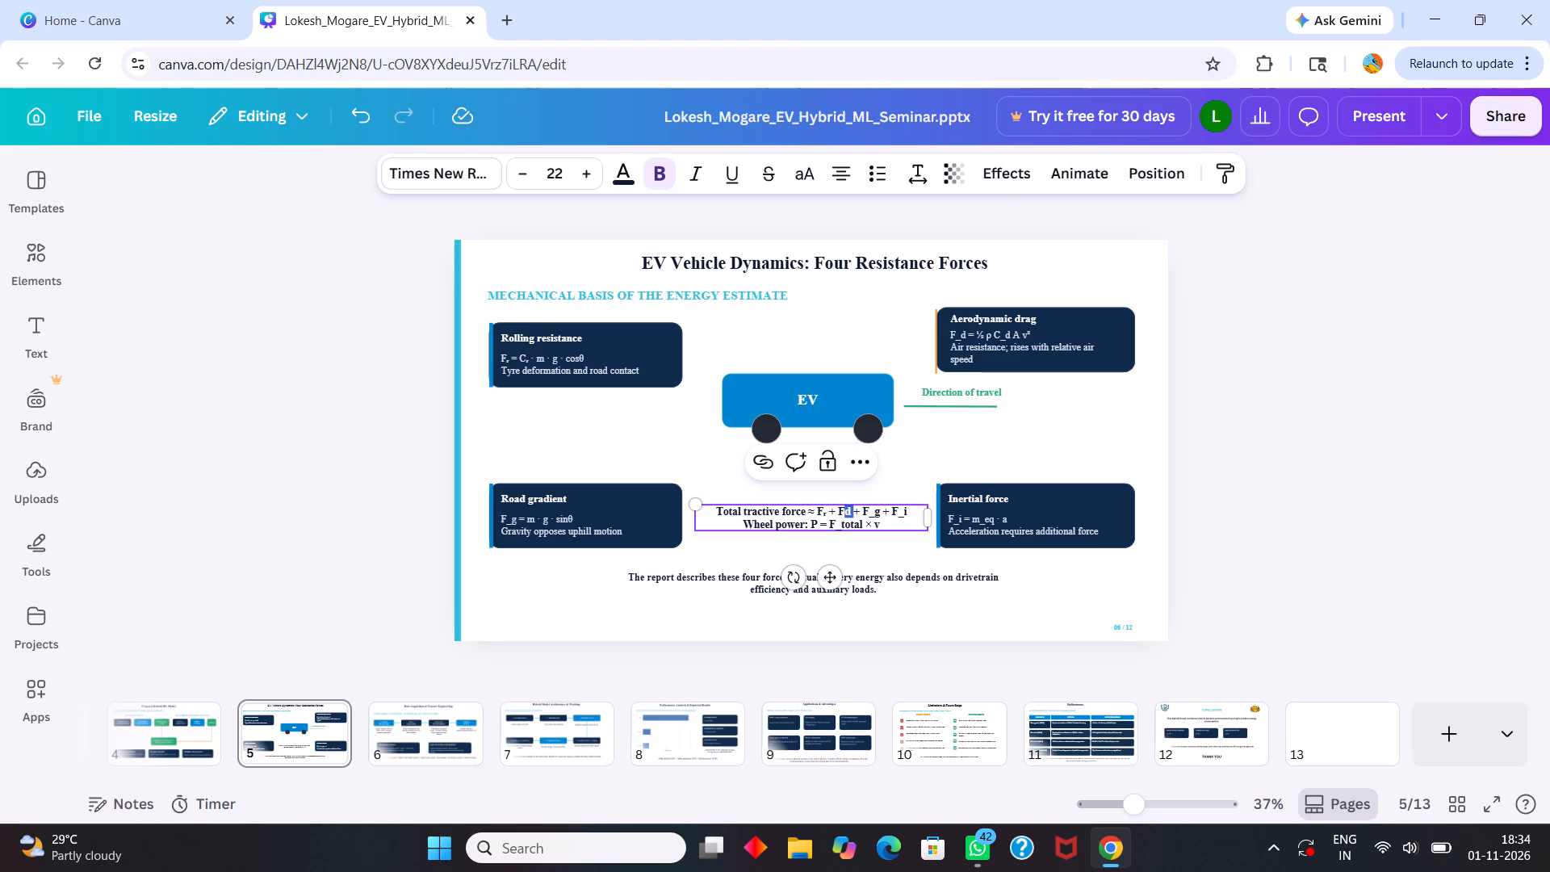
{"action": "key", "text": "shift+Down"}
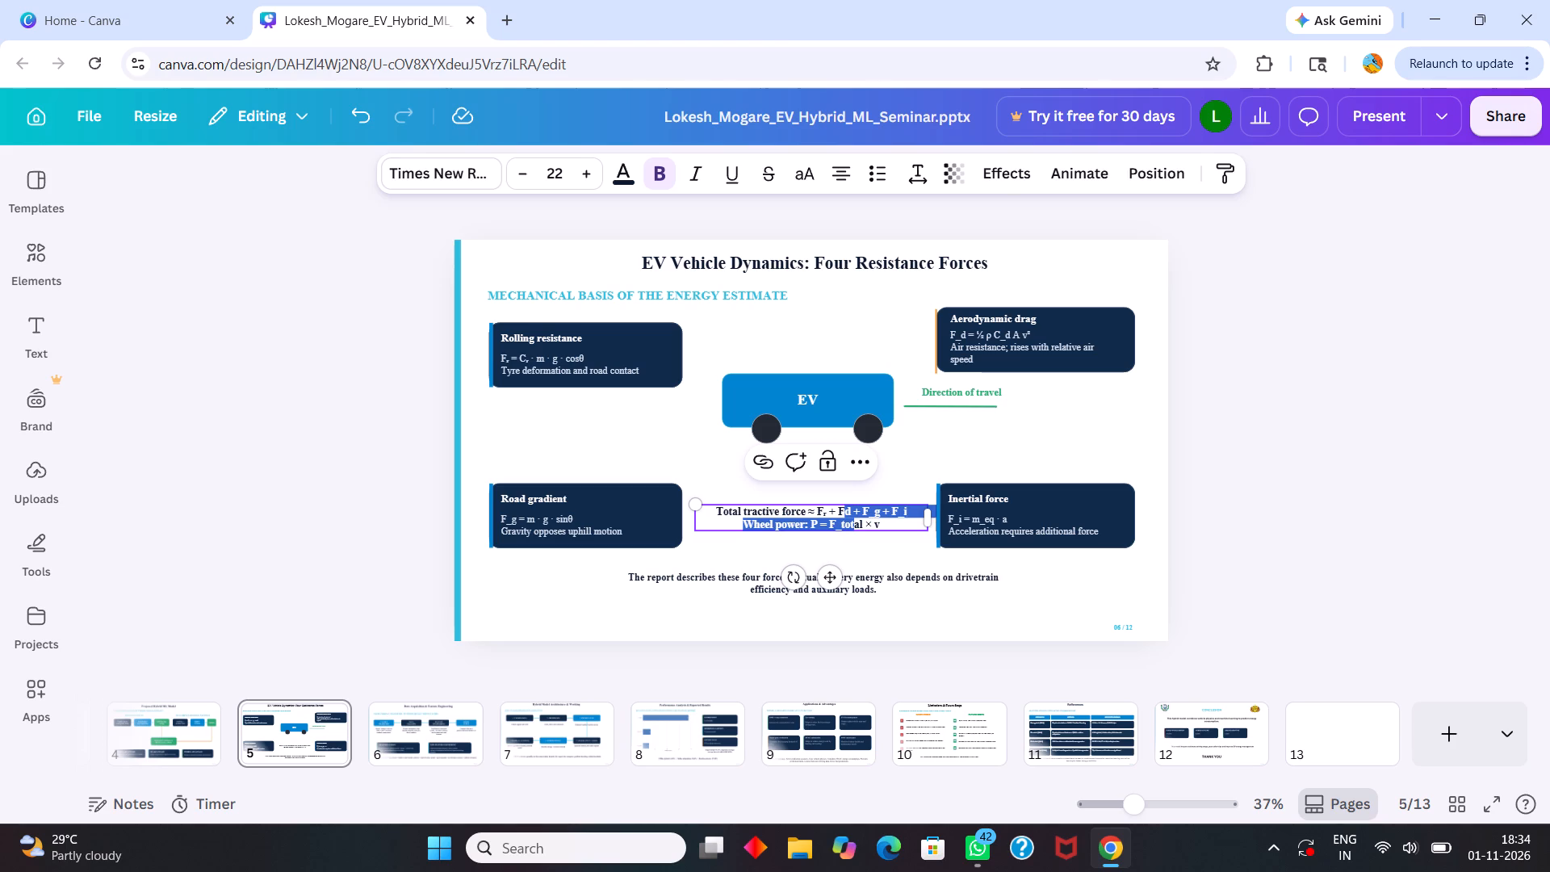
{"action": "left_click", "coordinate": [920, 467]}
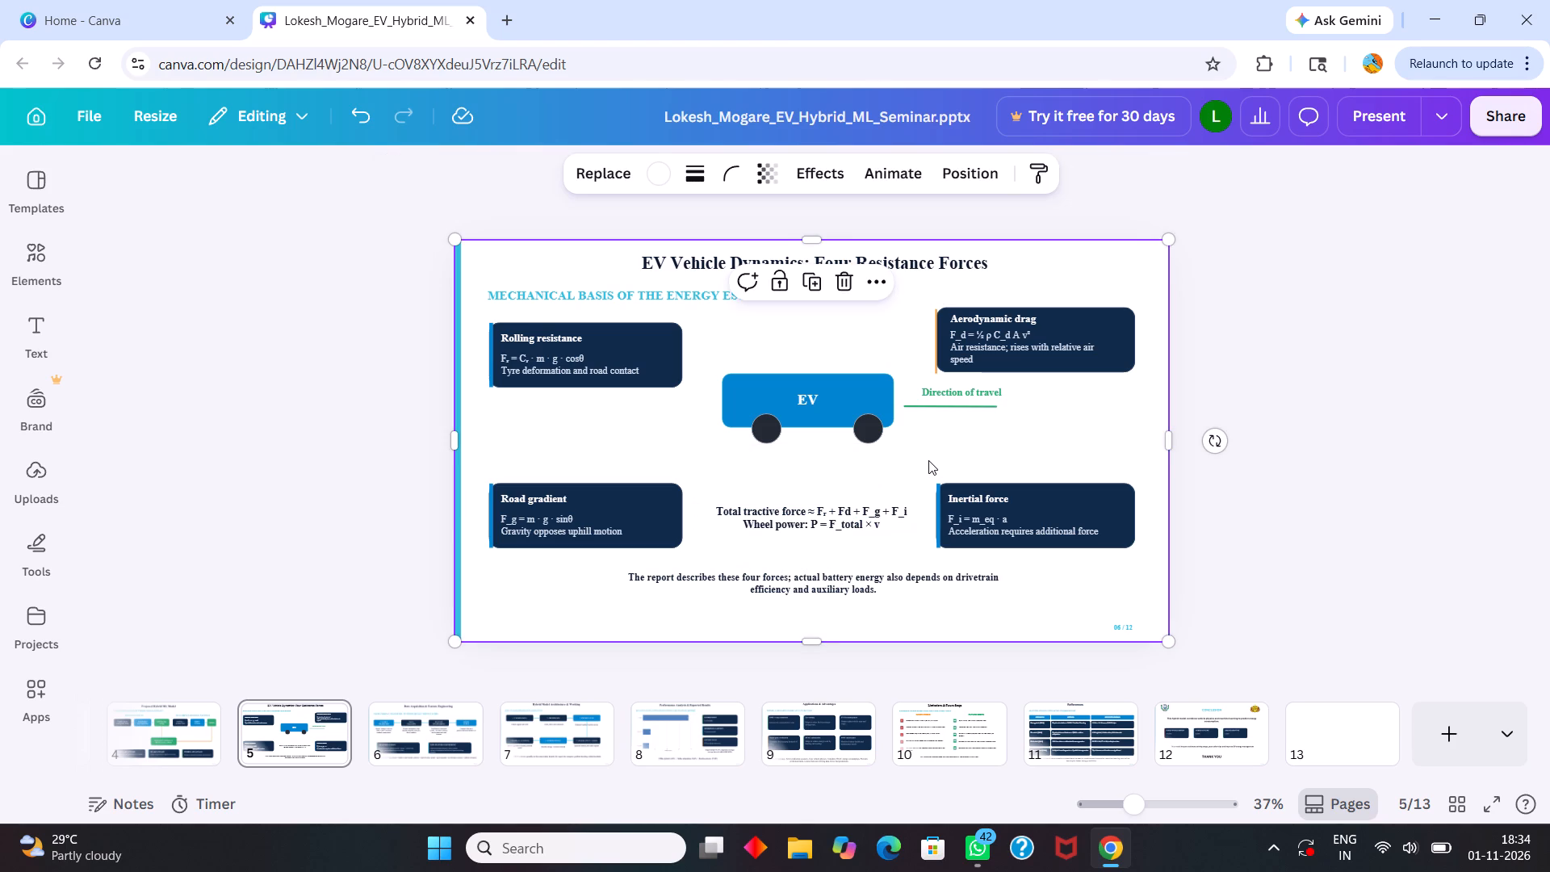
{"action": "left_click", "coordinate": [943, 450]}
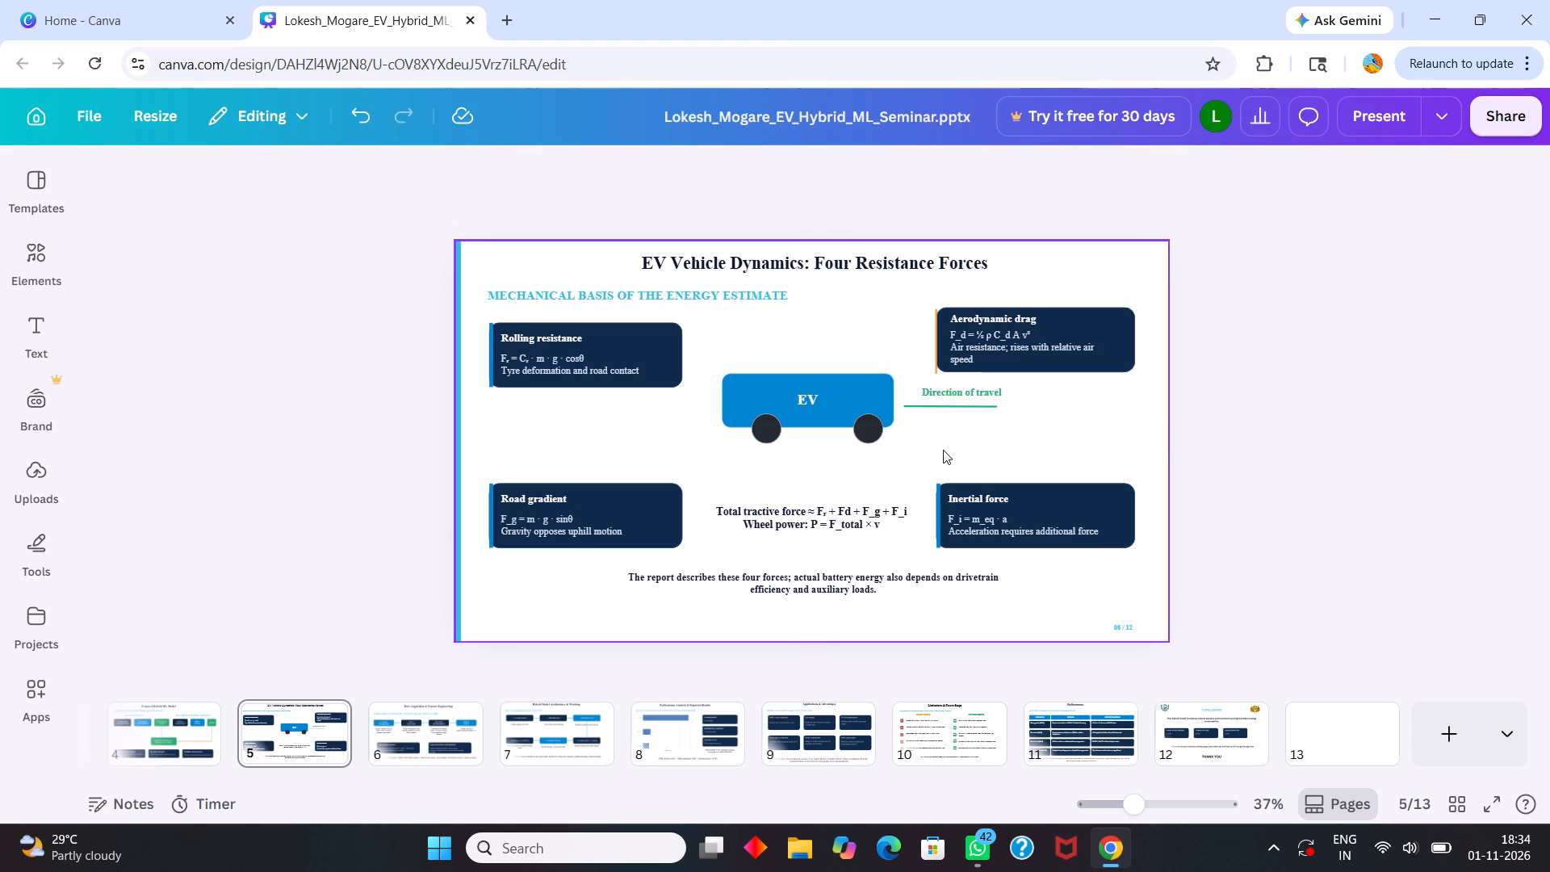
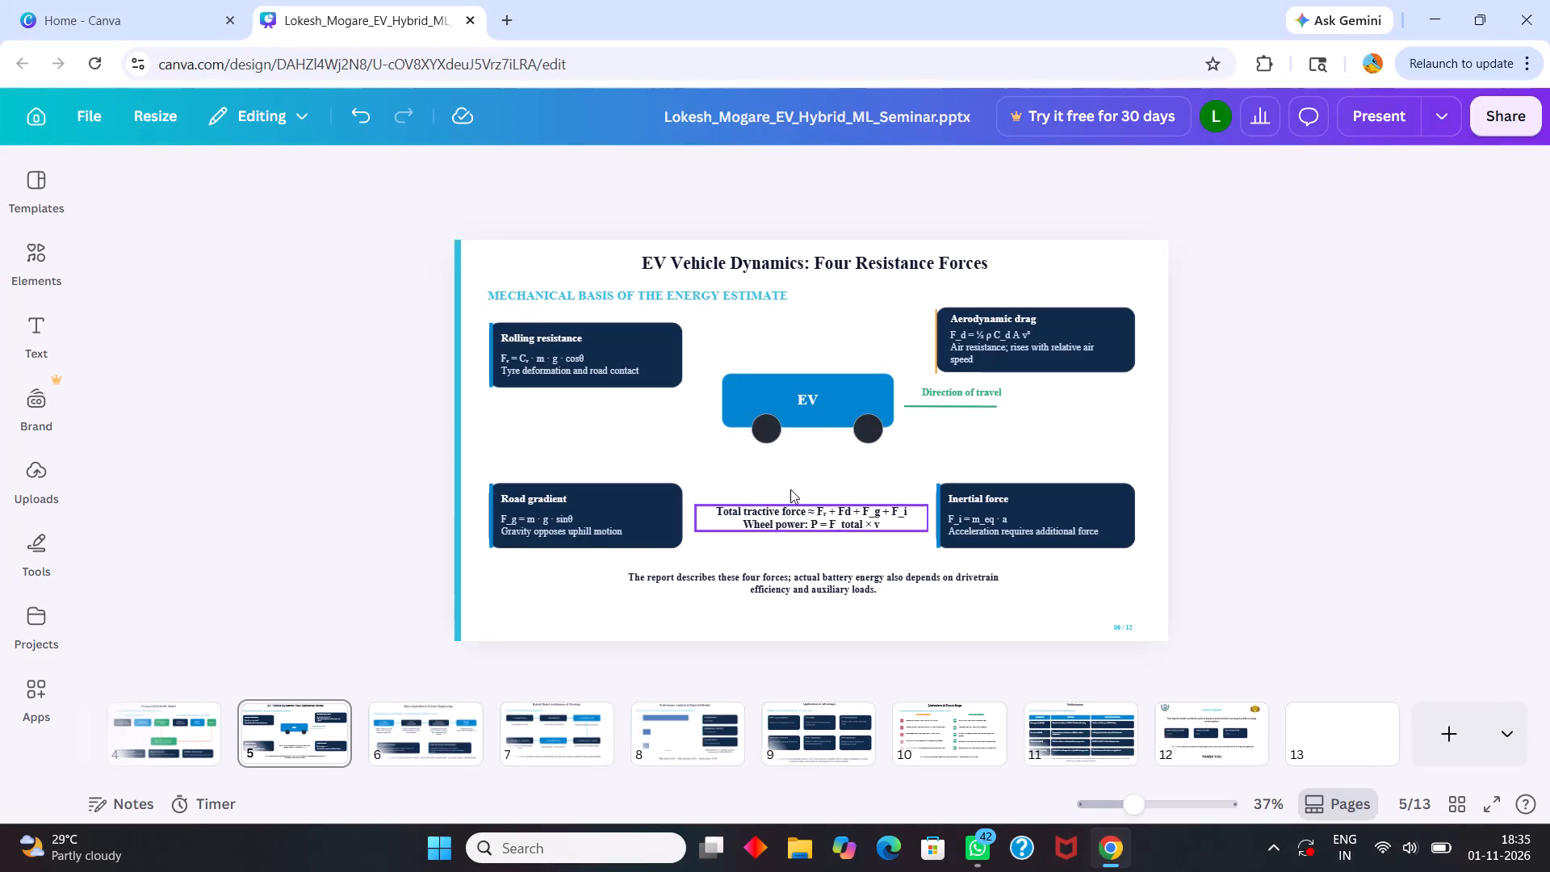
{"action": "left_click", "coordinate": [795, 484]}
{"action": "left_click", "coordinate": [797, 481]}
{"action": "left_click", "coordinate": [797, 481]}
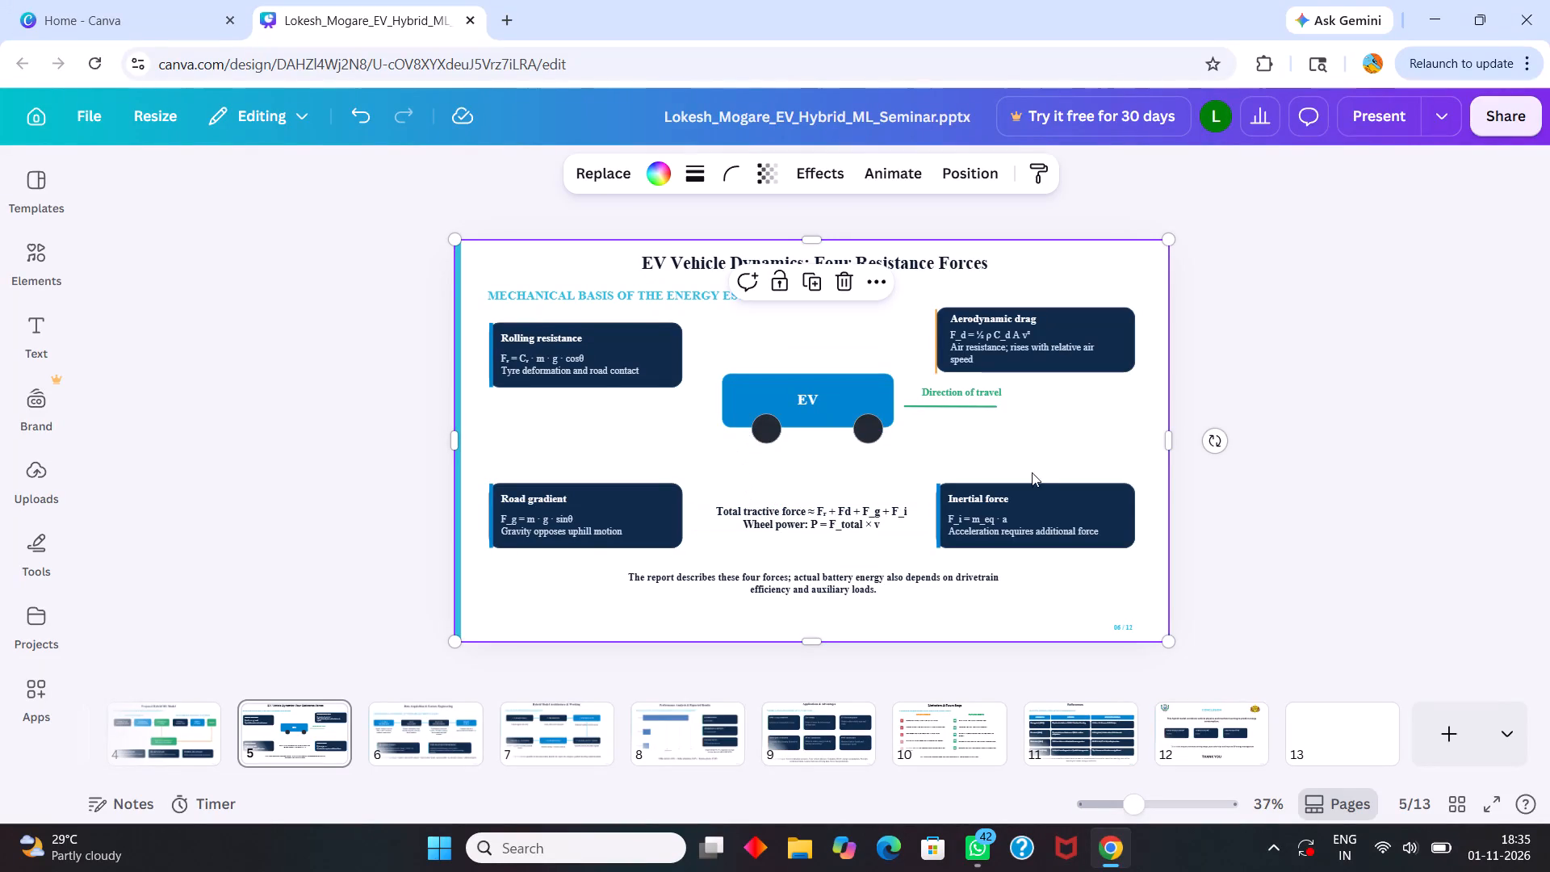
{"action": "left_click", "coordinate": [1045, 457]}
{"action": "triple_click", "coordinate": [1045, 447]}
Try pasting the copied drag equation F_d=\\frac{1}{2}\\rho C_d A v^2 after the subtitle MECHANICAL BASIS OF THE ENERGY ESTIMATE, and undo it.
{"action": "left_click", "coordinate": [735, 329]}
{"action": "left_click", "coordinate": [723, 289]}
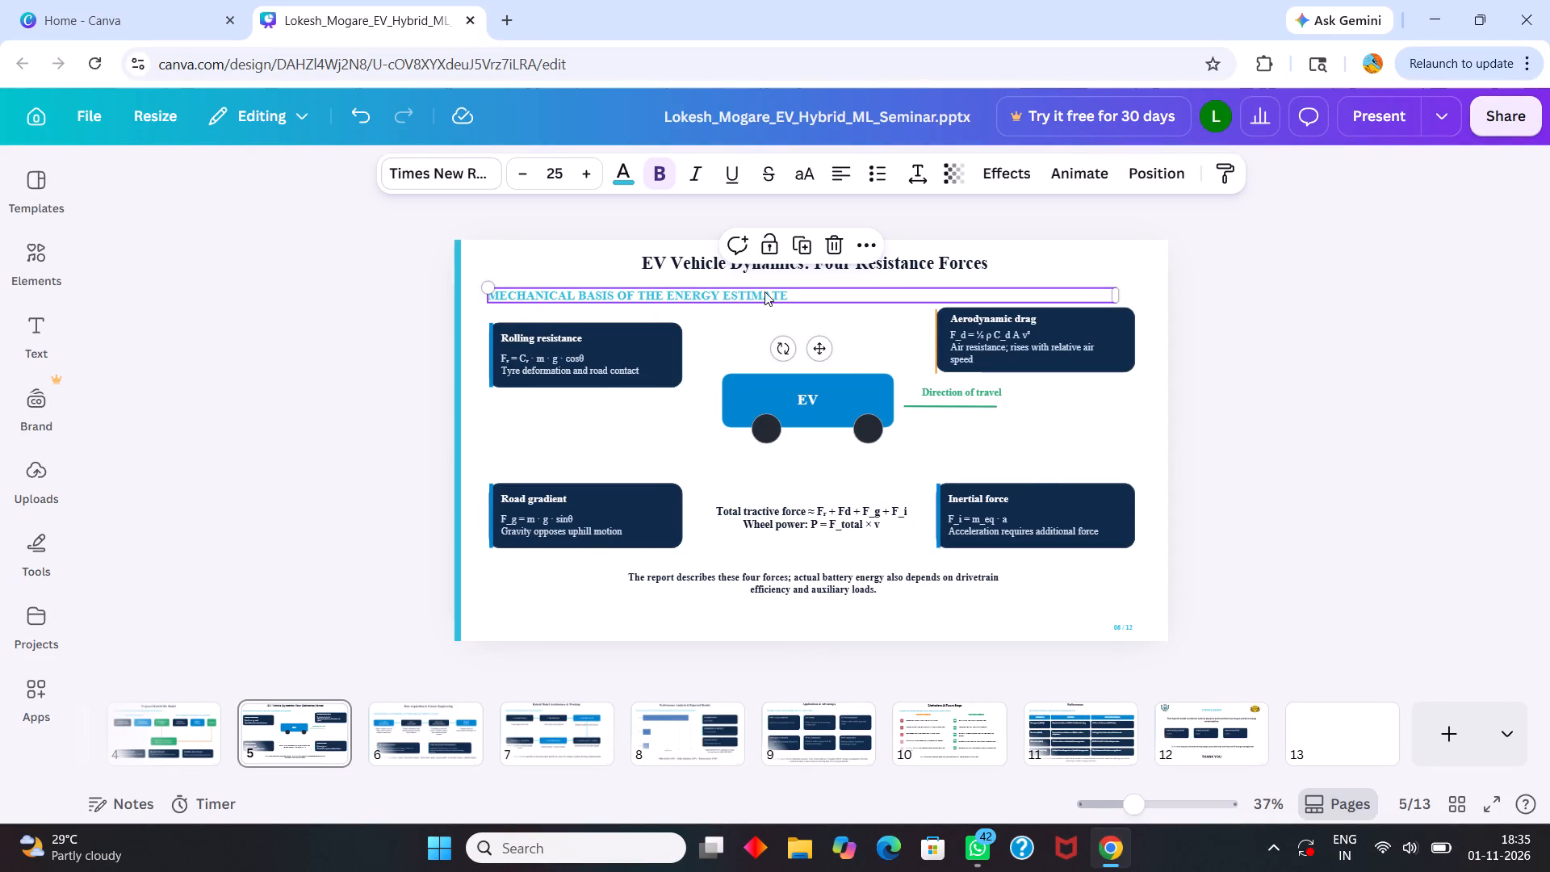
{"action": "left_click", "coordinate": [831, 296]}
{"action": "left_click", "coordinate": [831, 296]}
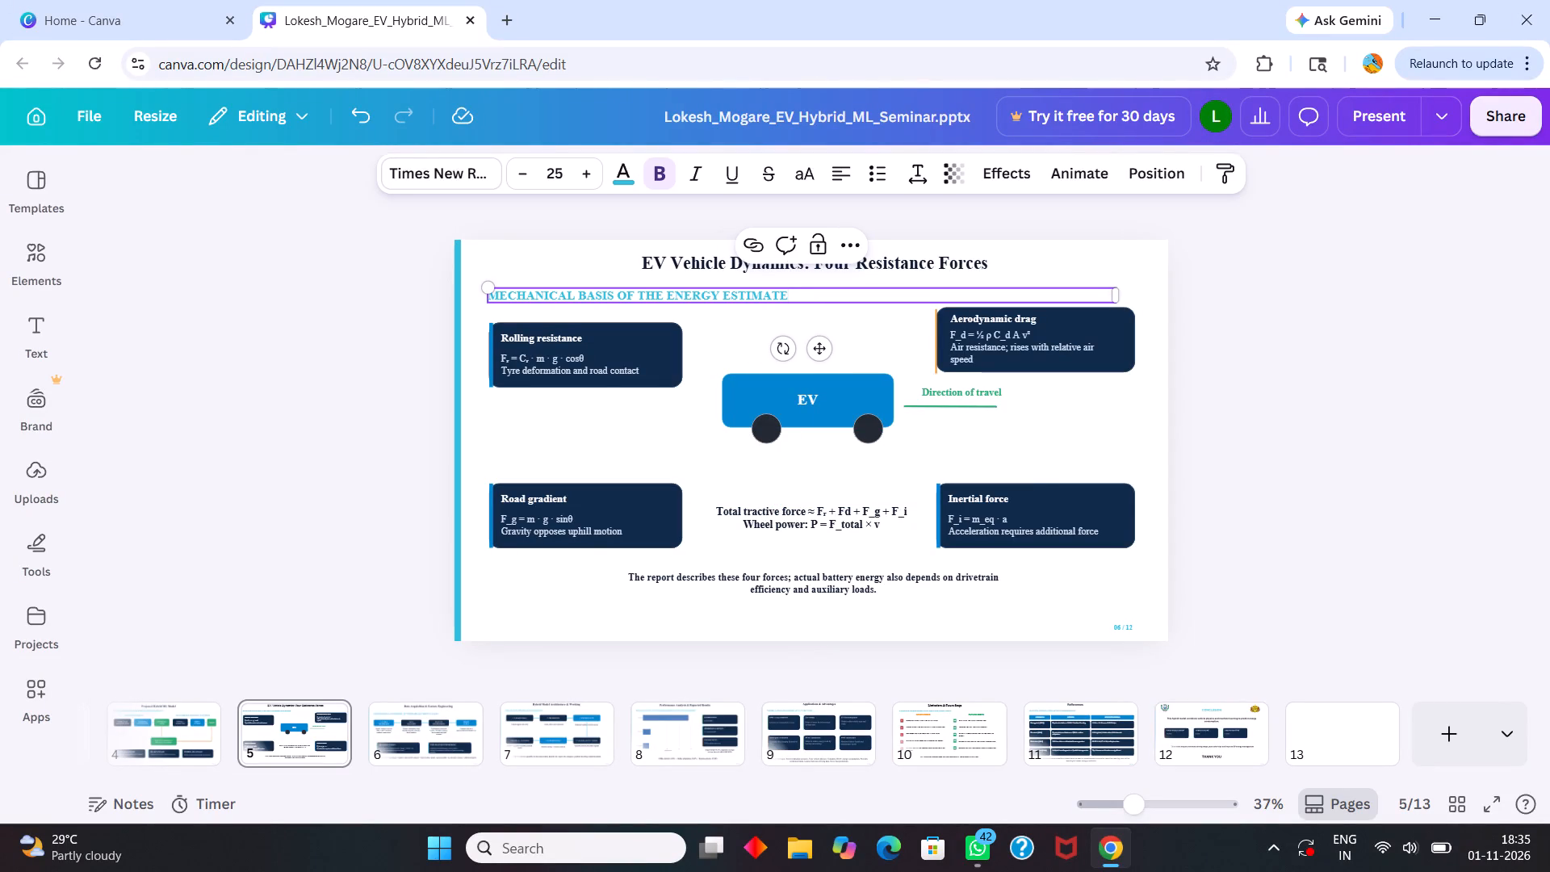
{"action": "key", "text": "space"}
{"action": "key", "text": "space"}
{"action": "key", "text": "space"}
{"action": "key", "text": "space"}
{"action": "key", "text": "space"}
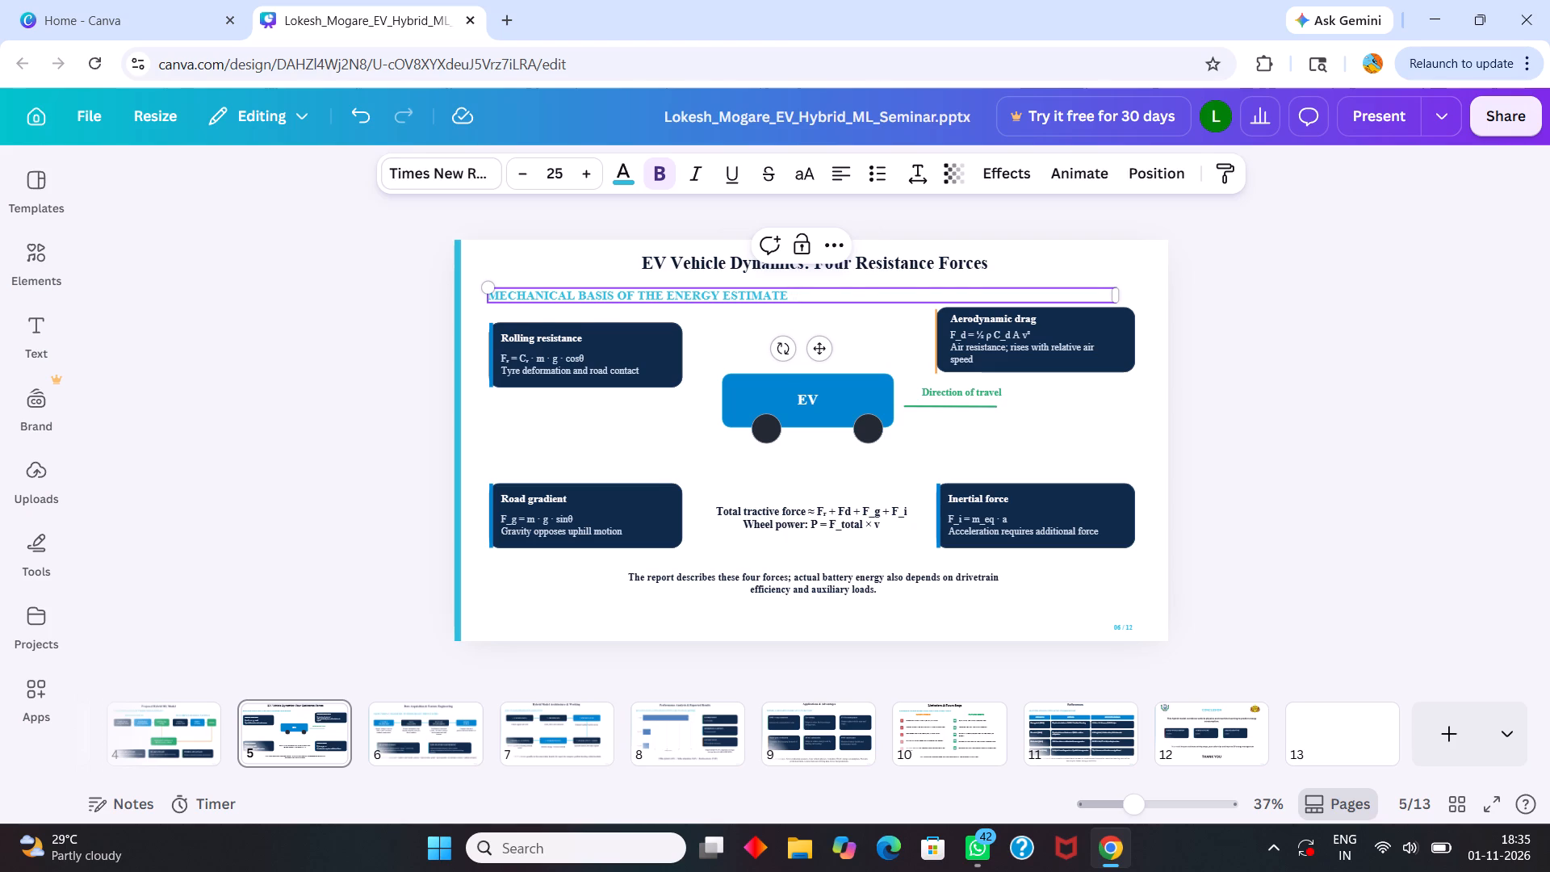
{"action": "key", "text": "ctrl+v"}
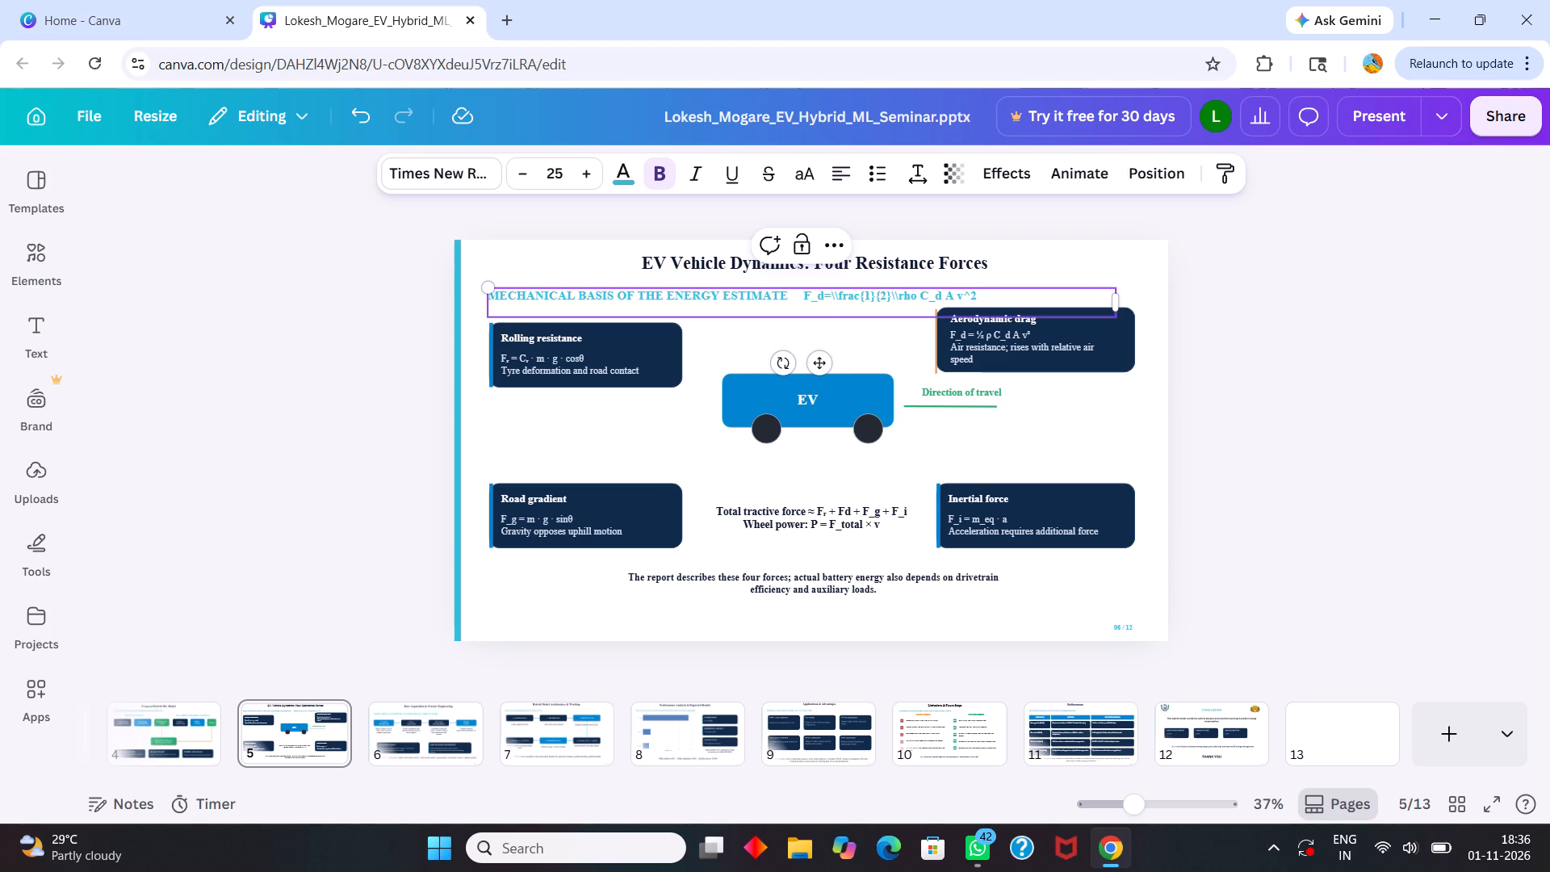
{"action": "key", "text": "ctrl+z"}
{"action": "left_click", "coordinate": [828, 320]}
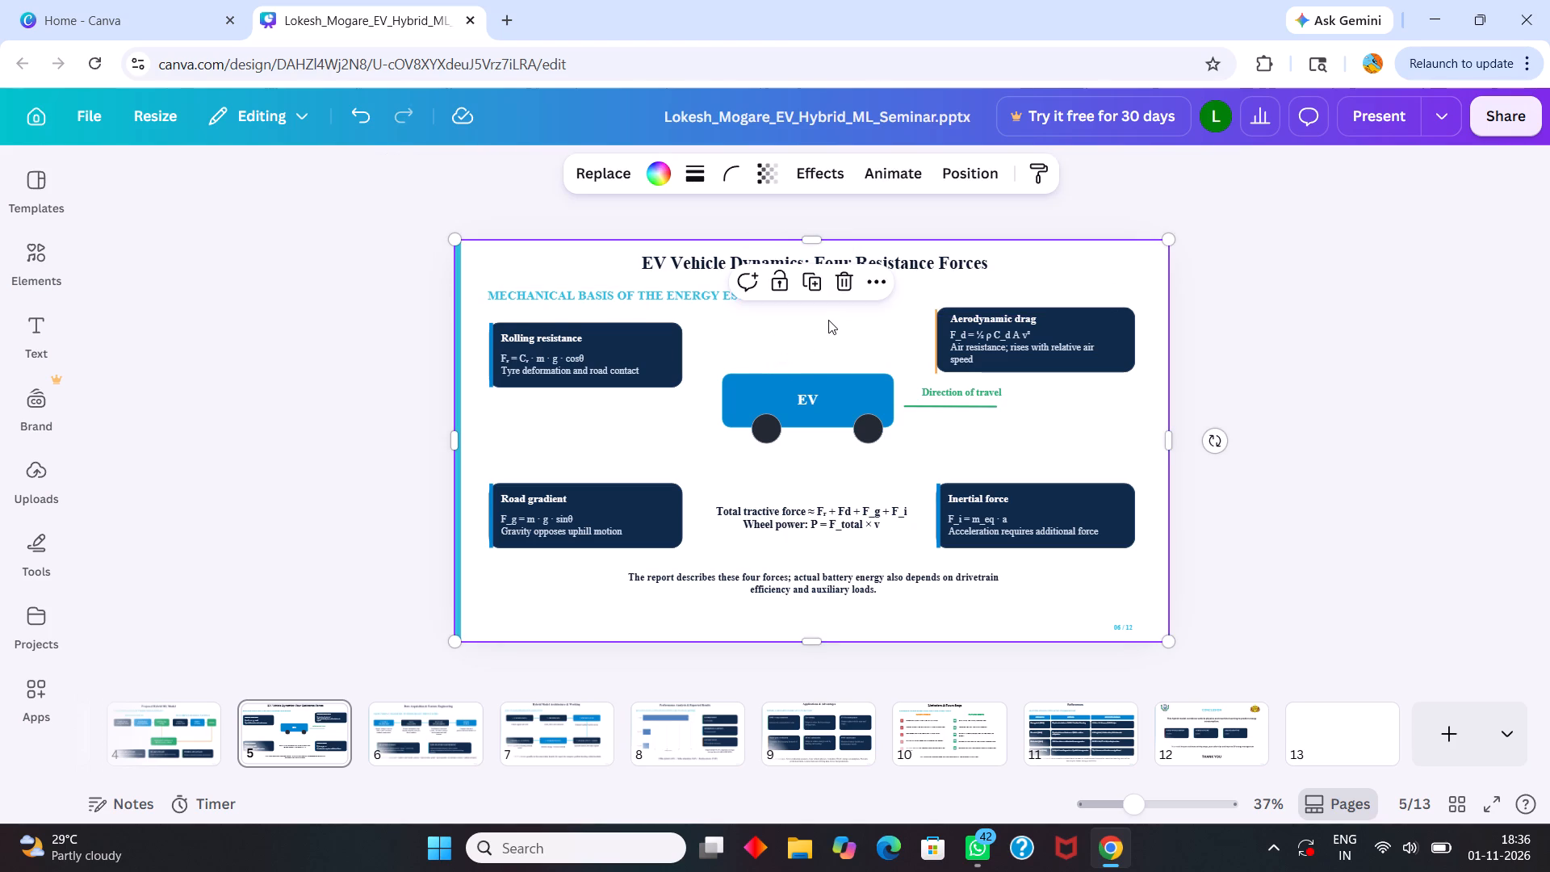
Select the formula and description text in the Rolling resistance box.
{"action": "left_click", "coordinate": [555, 360]}
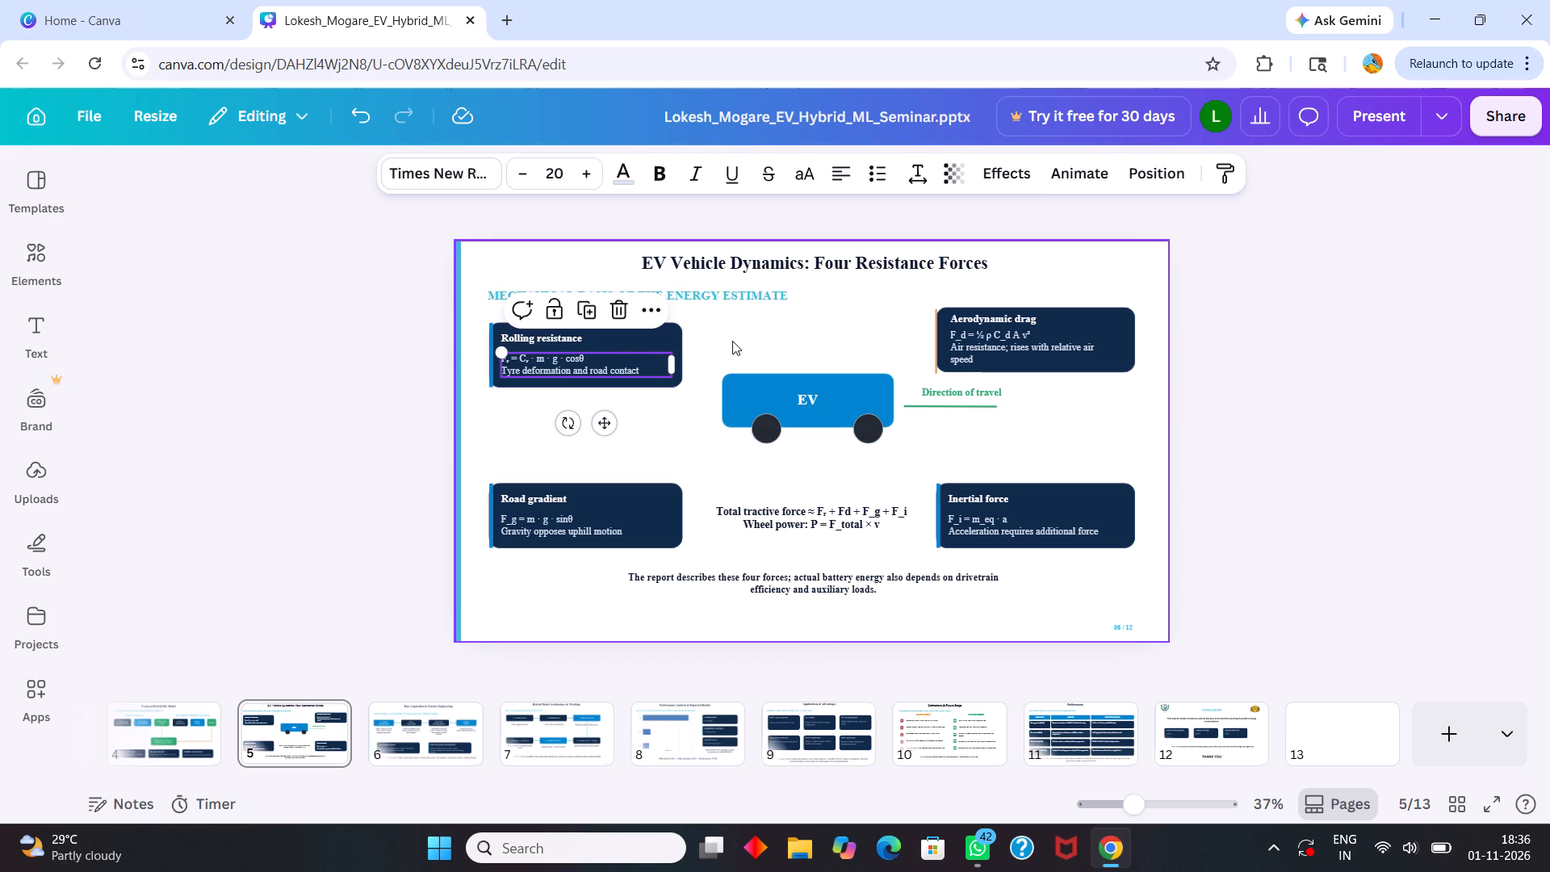
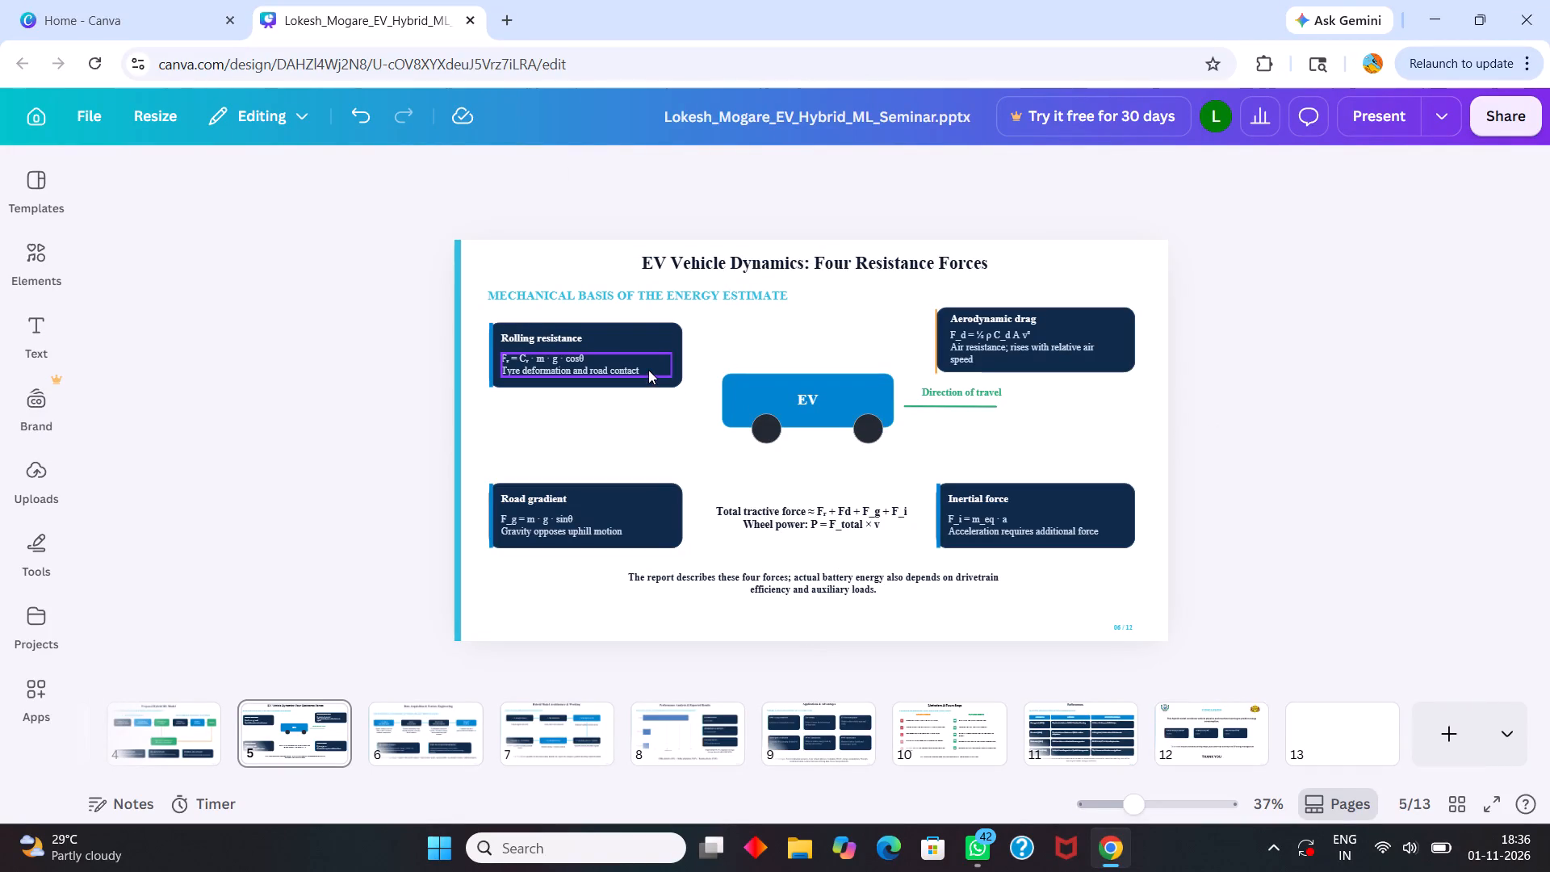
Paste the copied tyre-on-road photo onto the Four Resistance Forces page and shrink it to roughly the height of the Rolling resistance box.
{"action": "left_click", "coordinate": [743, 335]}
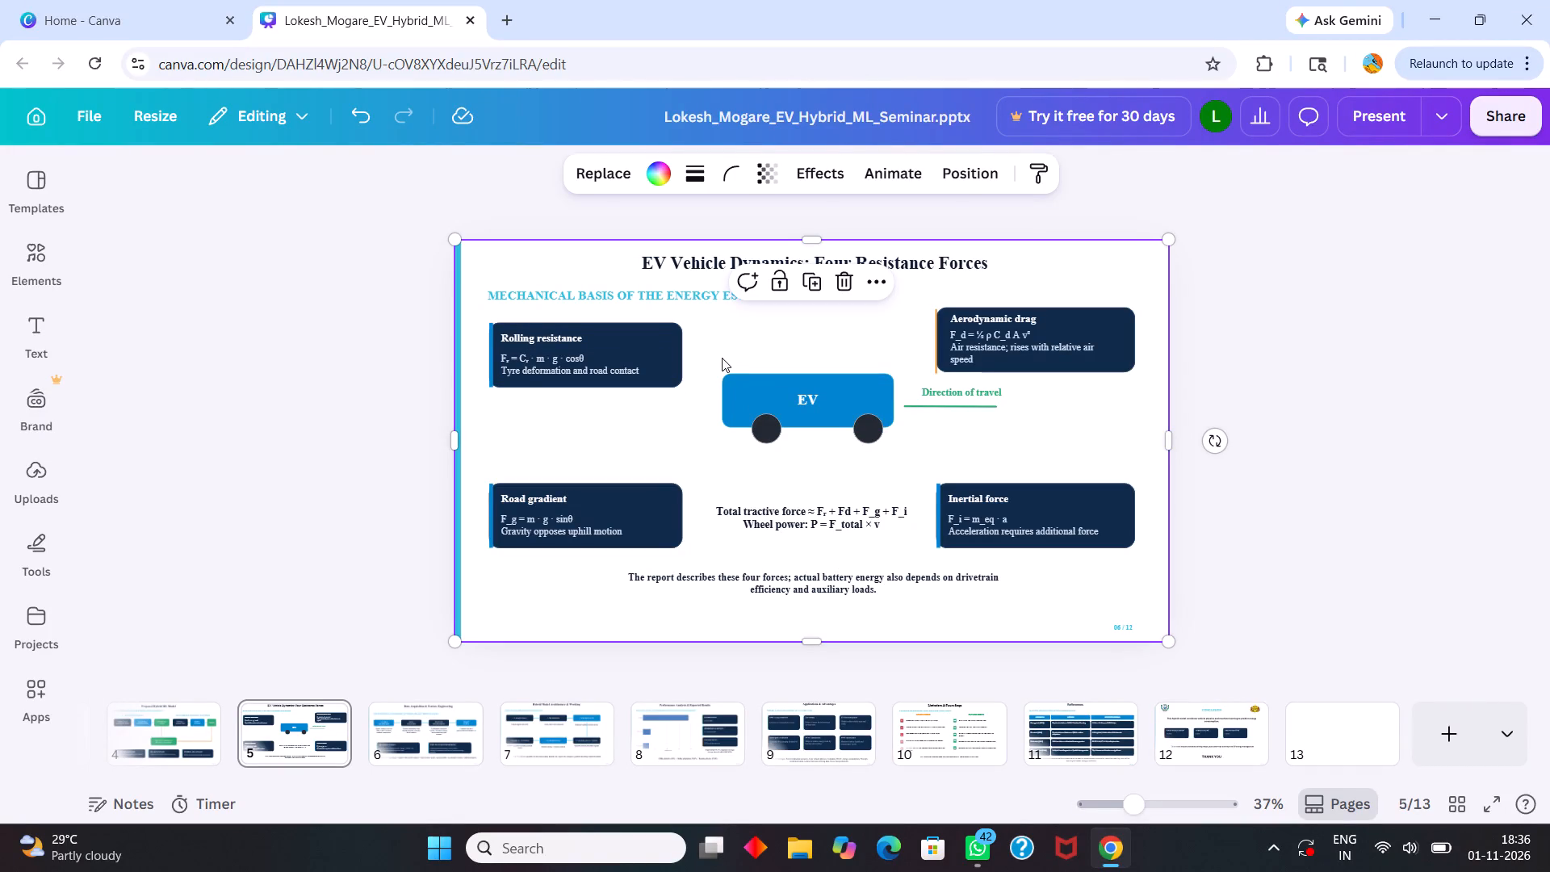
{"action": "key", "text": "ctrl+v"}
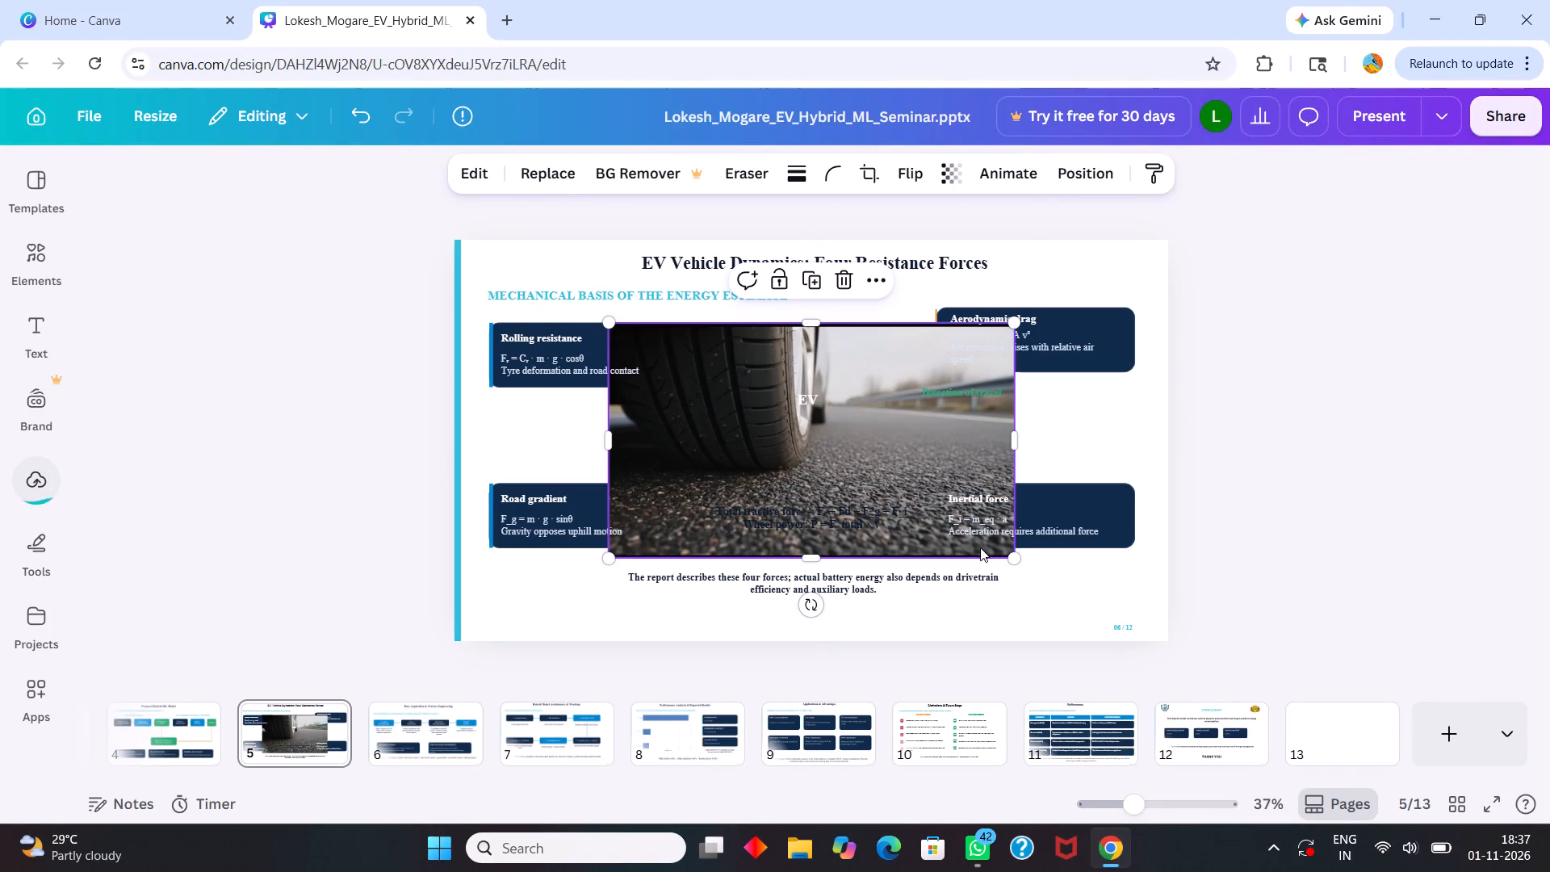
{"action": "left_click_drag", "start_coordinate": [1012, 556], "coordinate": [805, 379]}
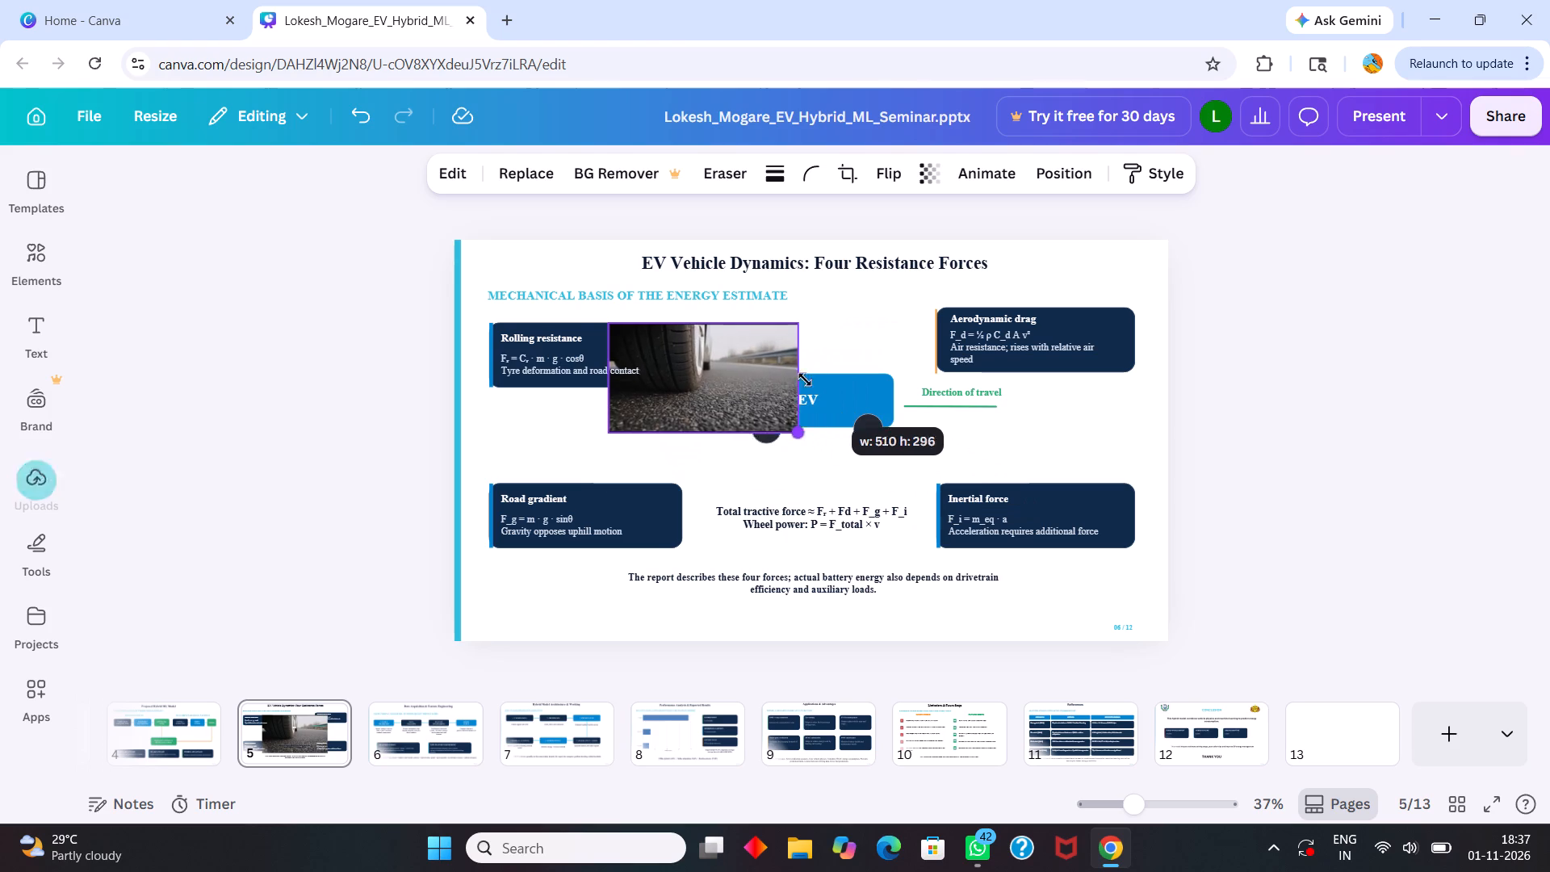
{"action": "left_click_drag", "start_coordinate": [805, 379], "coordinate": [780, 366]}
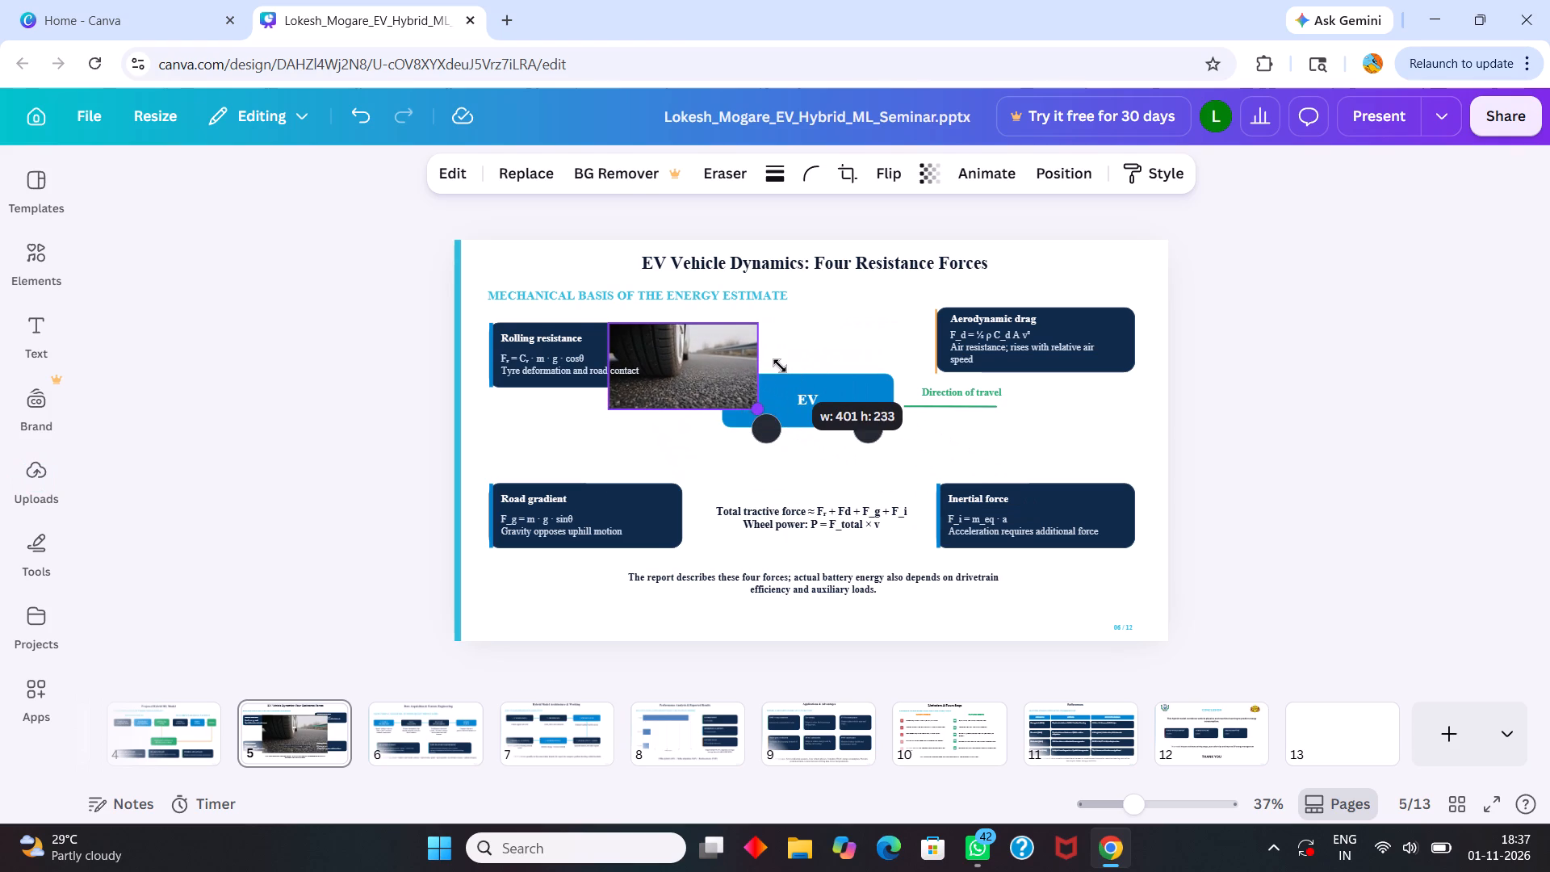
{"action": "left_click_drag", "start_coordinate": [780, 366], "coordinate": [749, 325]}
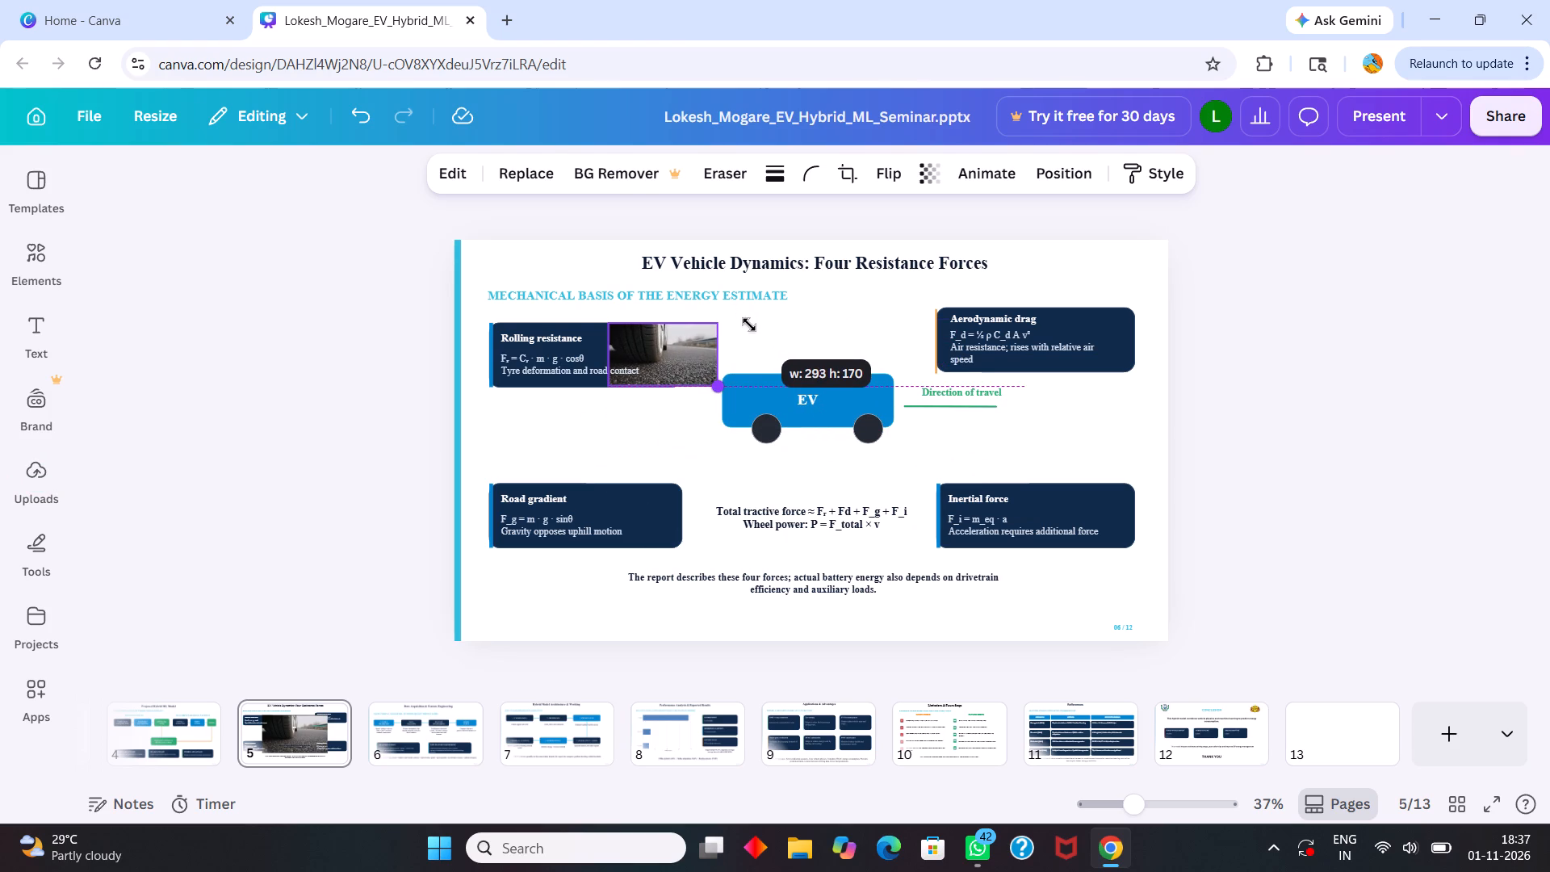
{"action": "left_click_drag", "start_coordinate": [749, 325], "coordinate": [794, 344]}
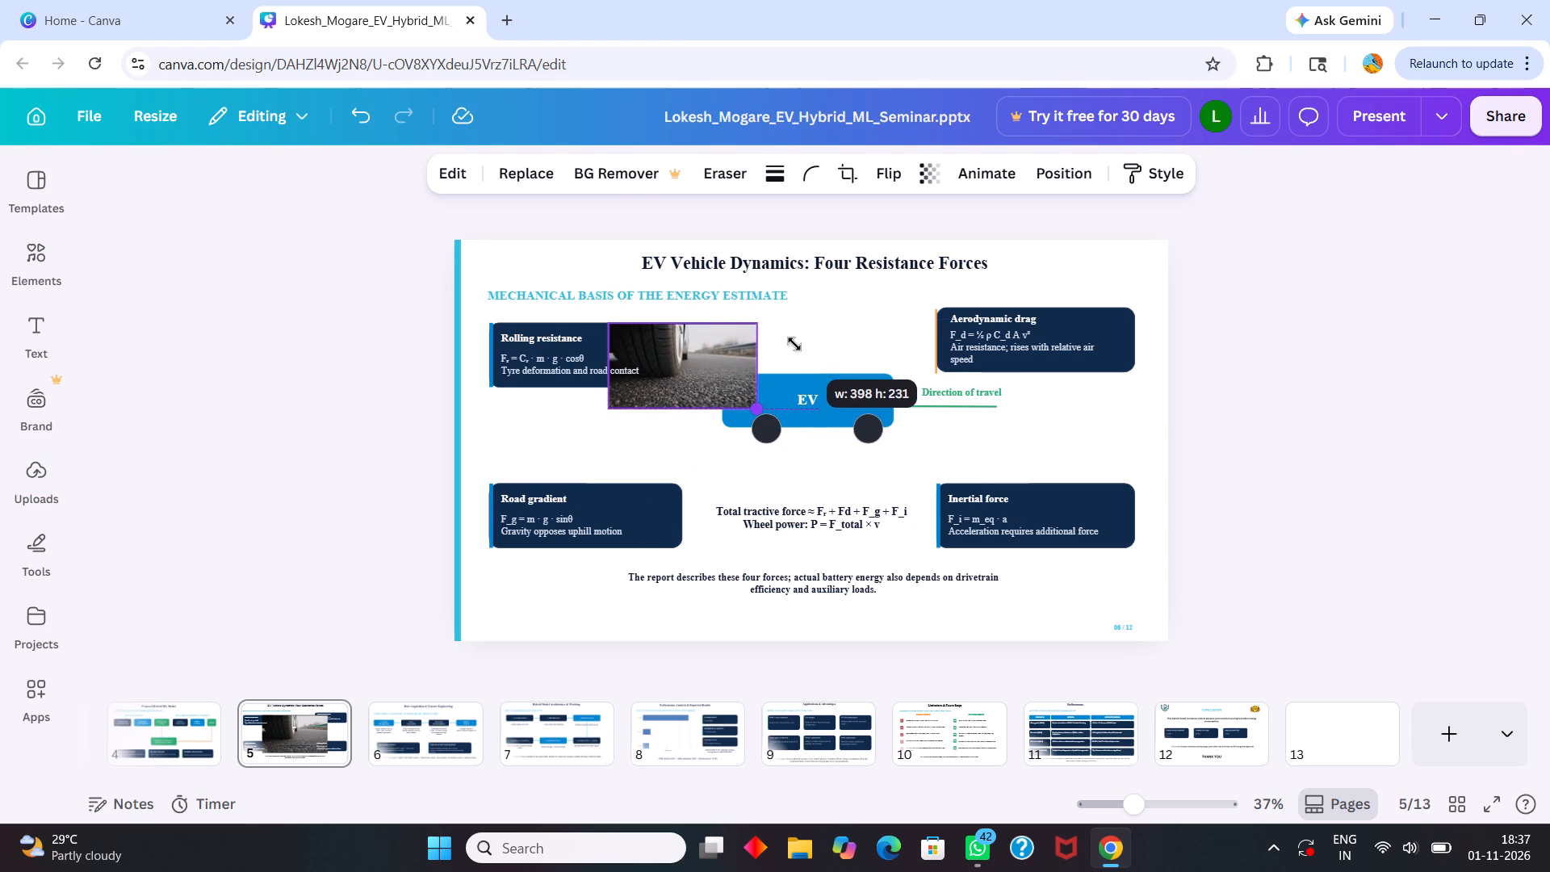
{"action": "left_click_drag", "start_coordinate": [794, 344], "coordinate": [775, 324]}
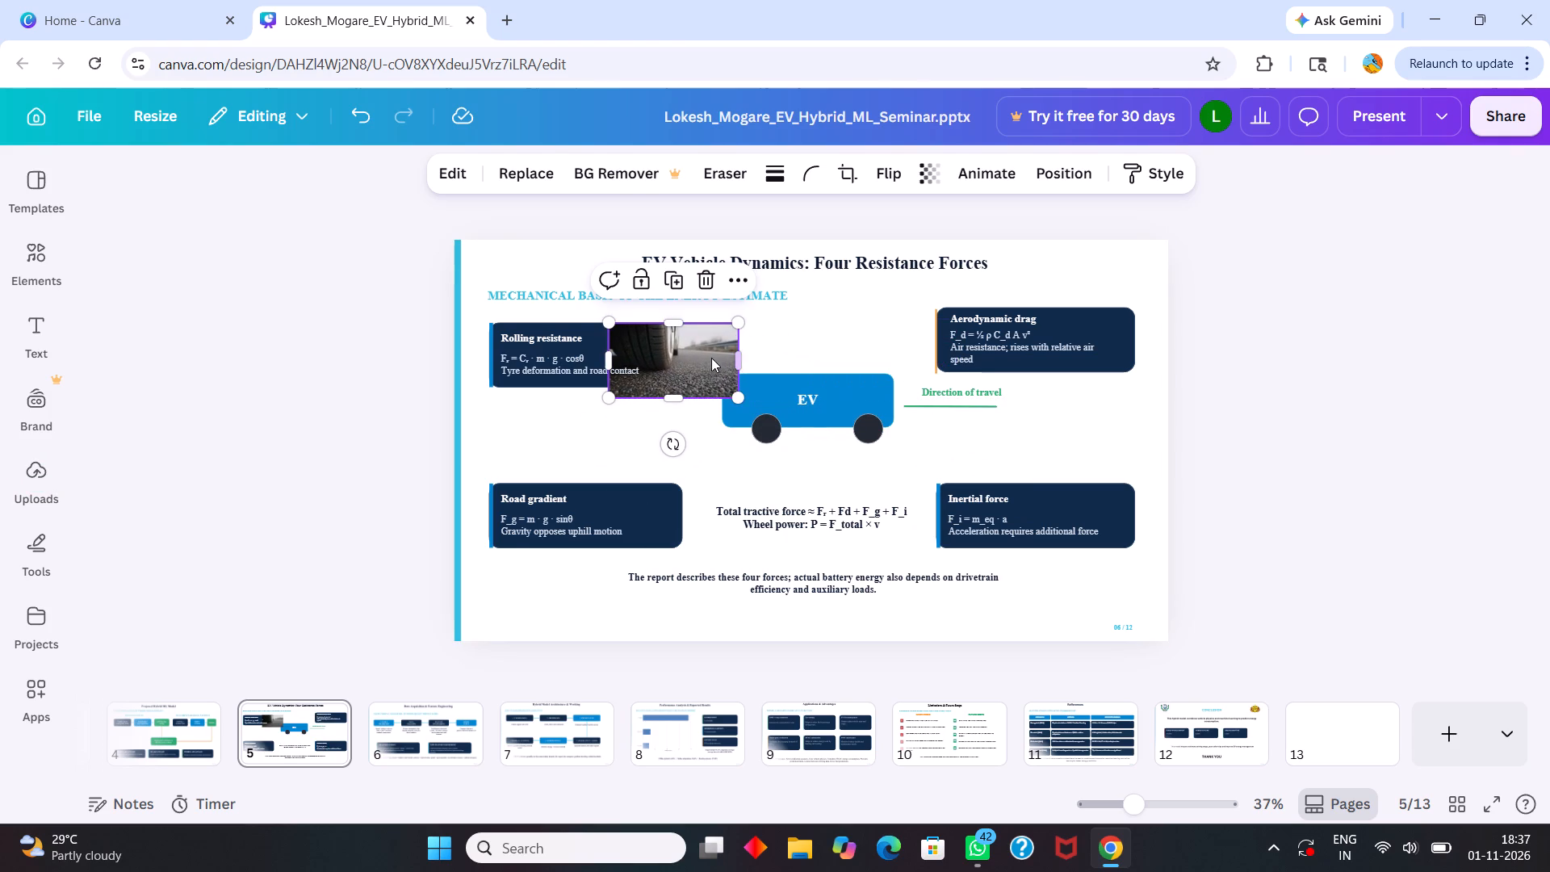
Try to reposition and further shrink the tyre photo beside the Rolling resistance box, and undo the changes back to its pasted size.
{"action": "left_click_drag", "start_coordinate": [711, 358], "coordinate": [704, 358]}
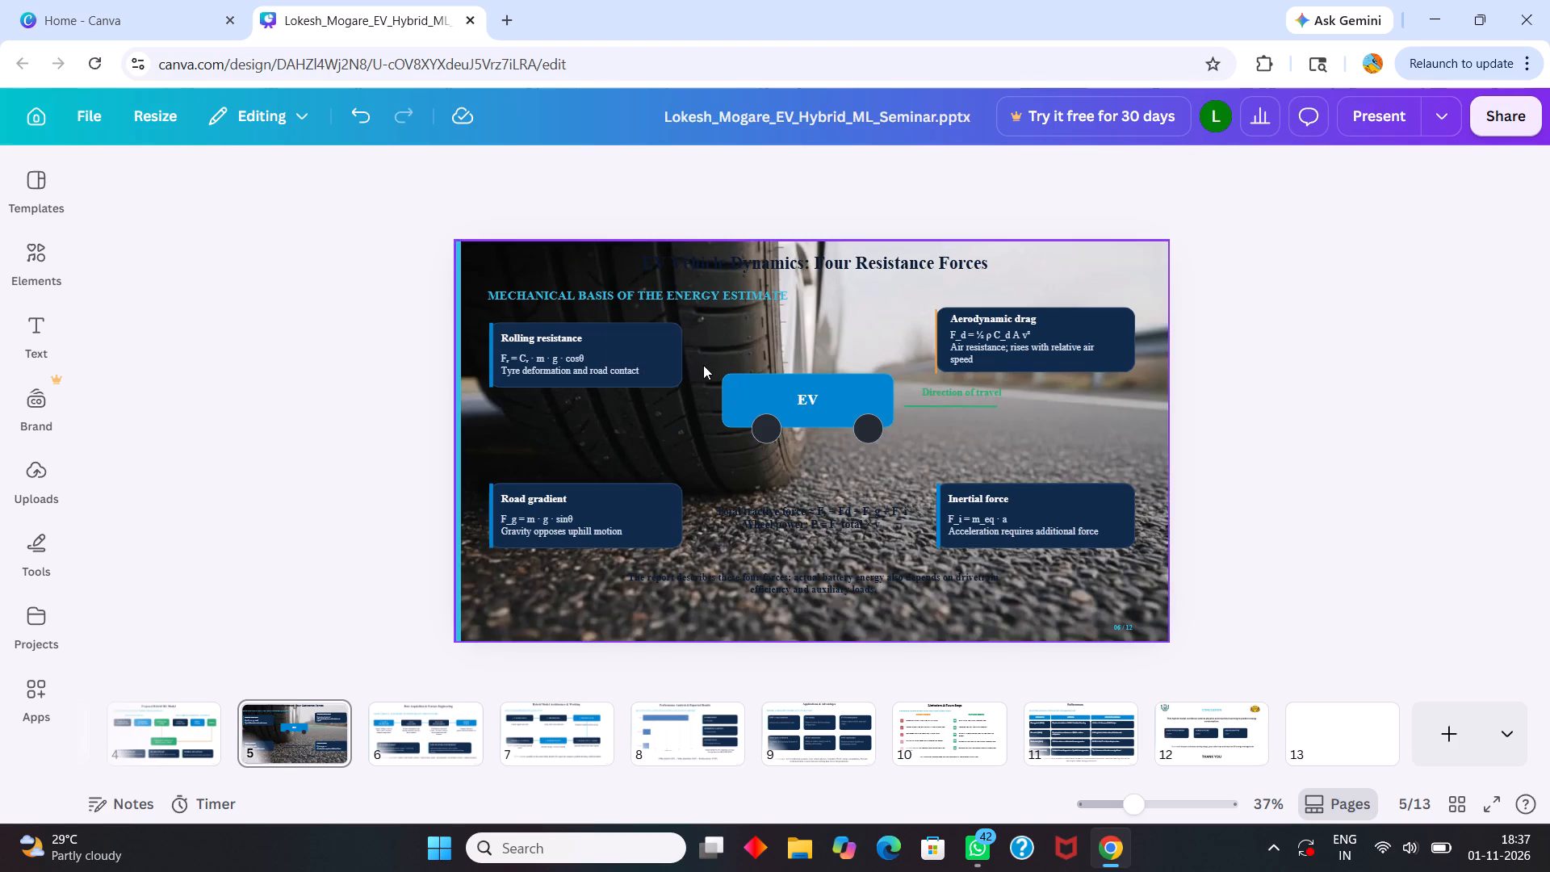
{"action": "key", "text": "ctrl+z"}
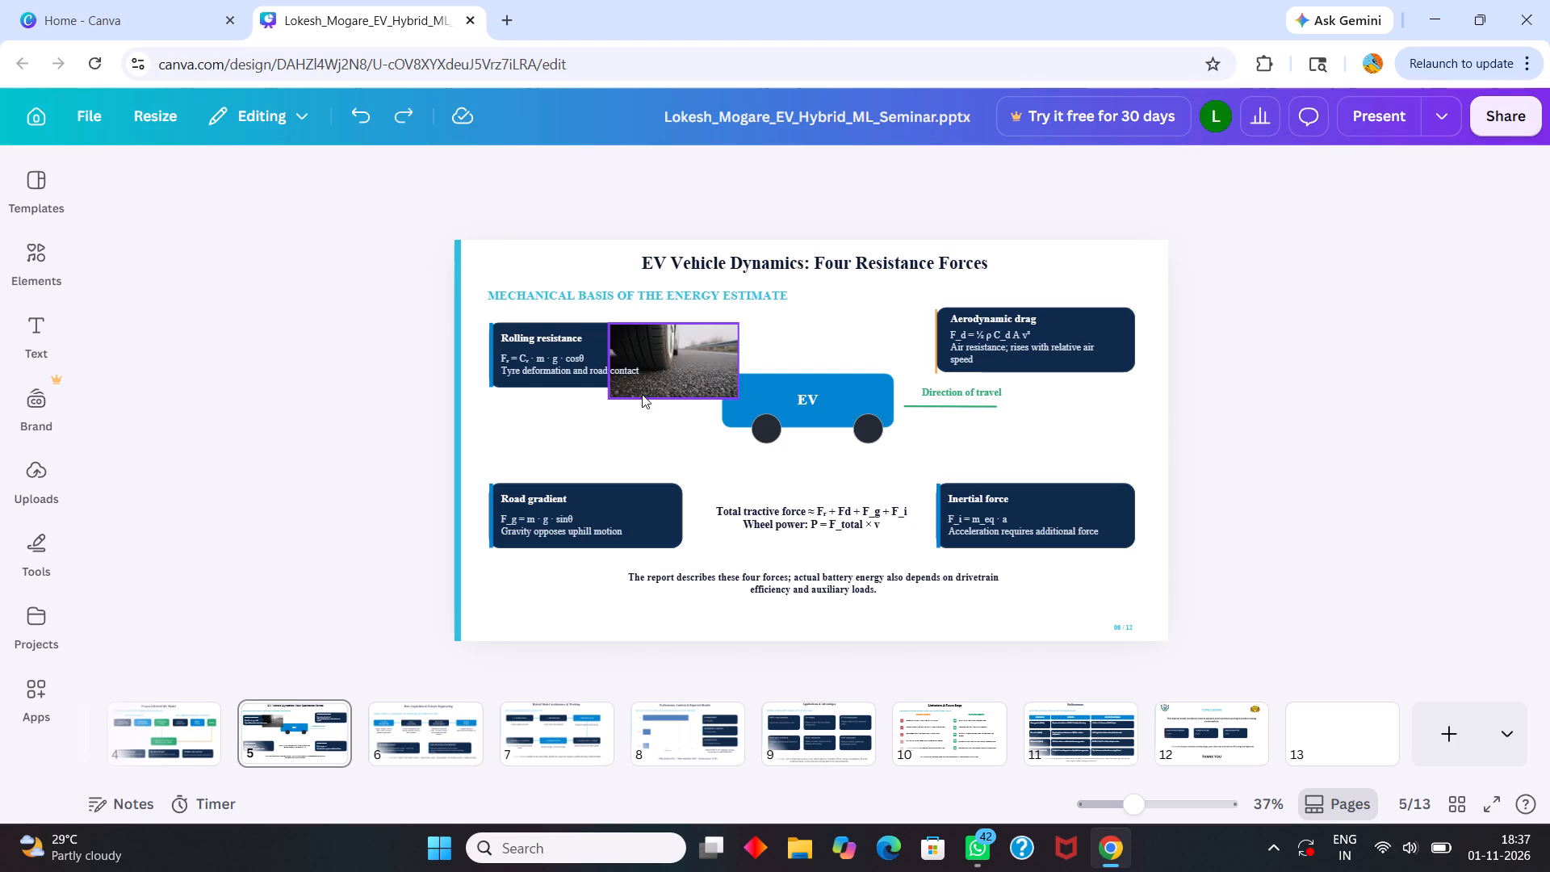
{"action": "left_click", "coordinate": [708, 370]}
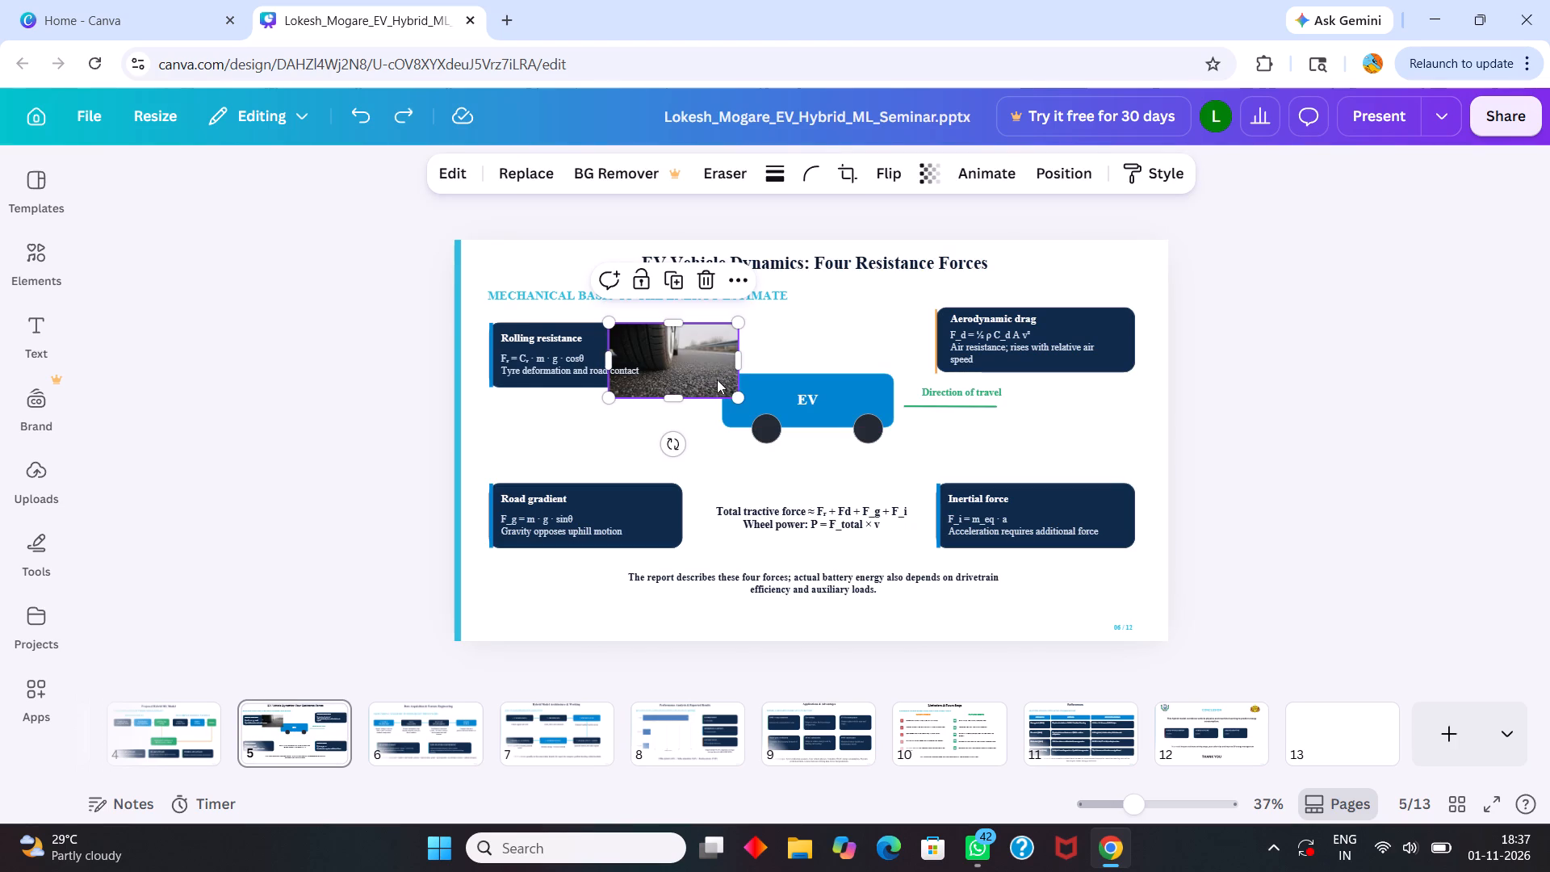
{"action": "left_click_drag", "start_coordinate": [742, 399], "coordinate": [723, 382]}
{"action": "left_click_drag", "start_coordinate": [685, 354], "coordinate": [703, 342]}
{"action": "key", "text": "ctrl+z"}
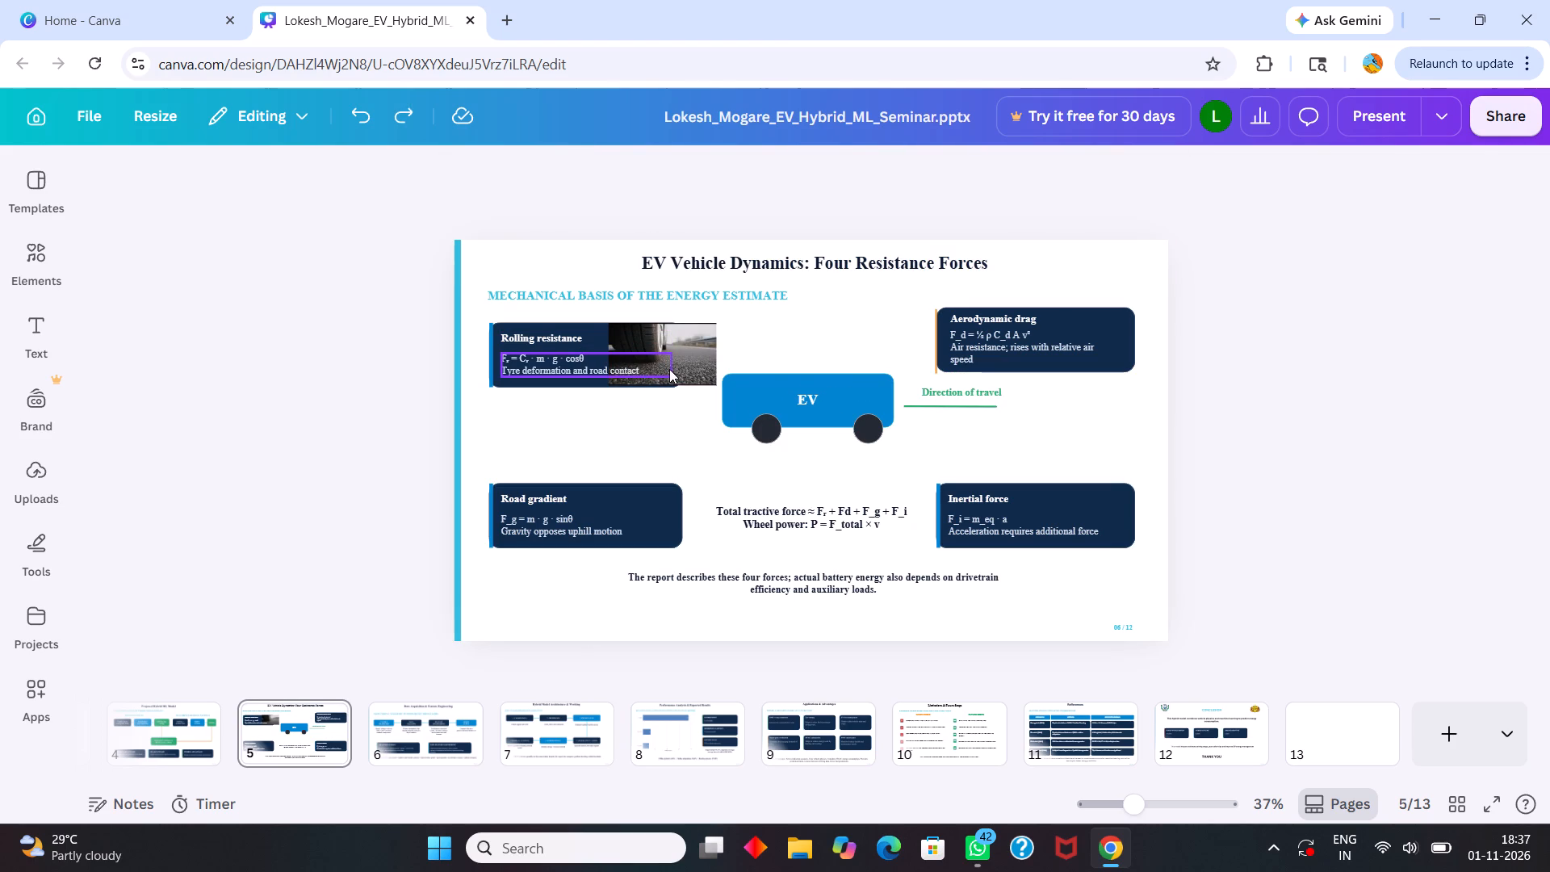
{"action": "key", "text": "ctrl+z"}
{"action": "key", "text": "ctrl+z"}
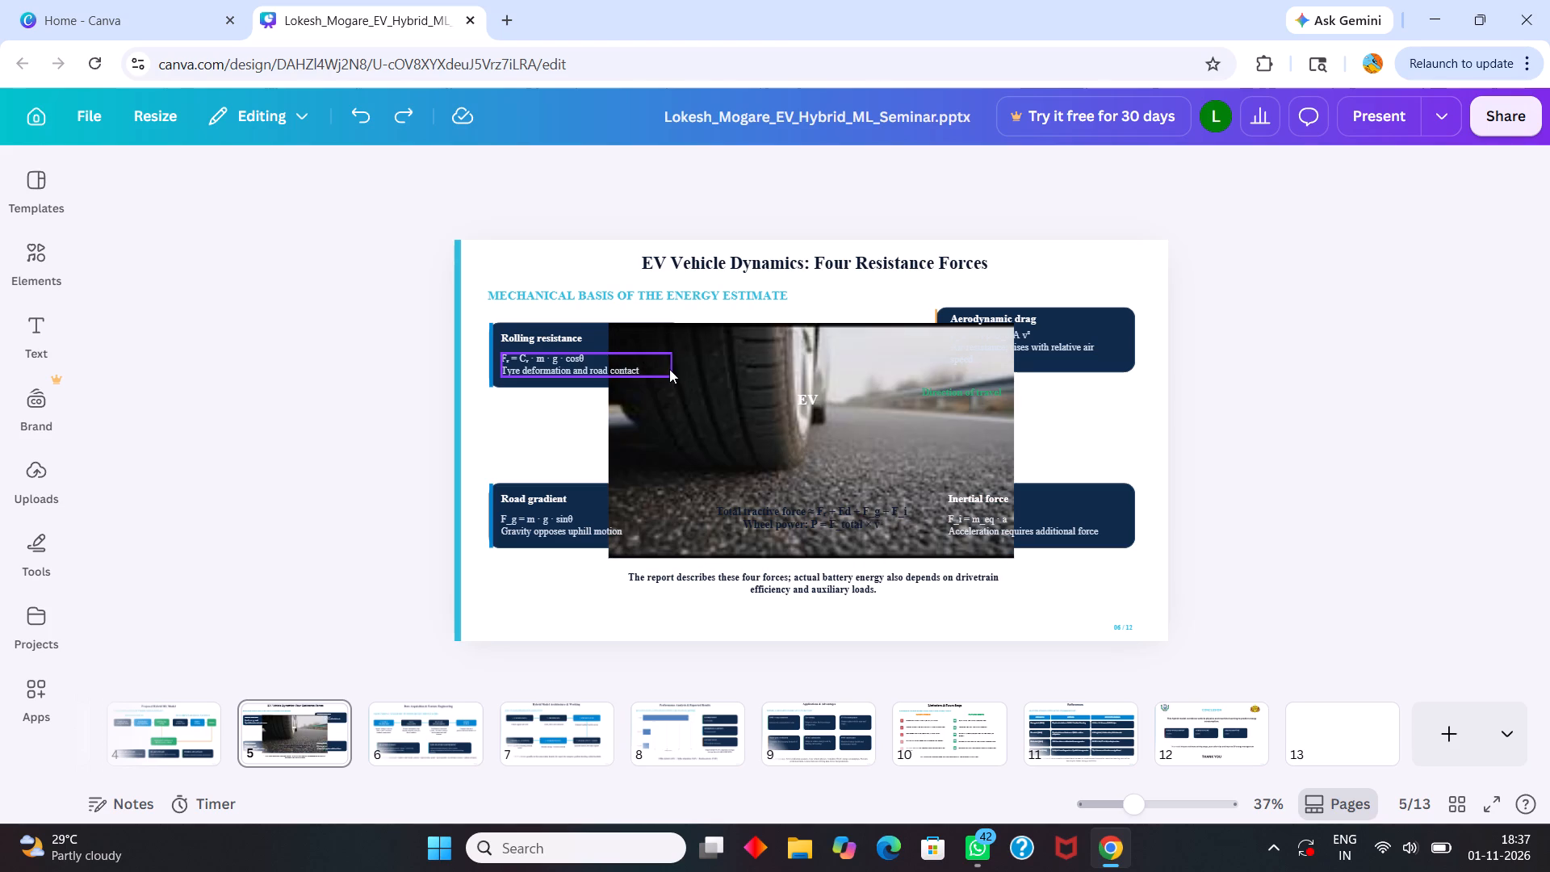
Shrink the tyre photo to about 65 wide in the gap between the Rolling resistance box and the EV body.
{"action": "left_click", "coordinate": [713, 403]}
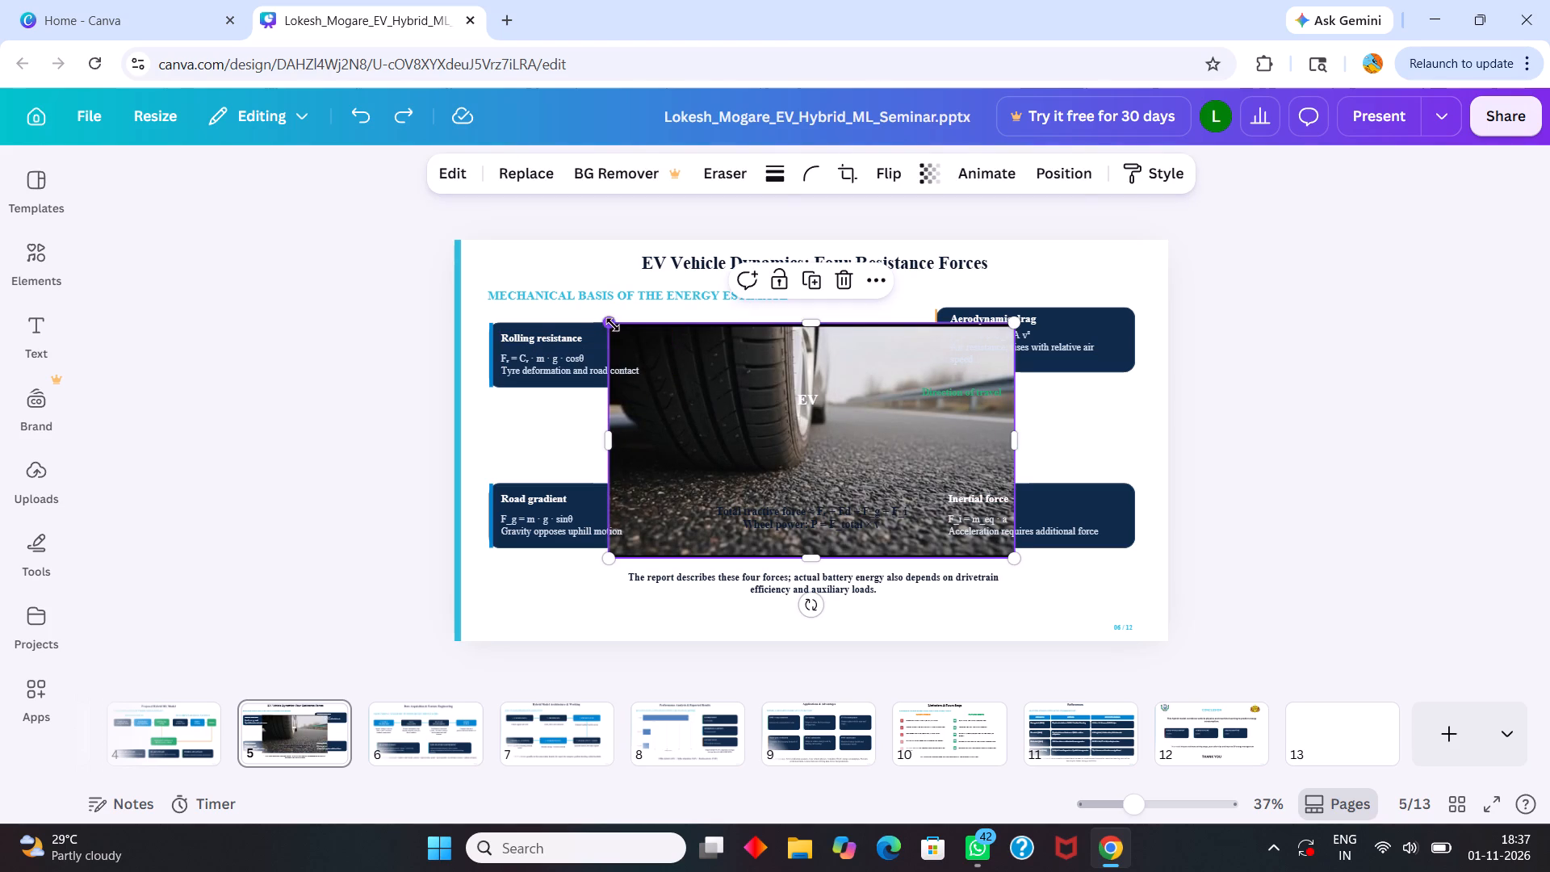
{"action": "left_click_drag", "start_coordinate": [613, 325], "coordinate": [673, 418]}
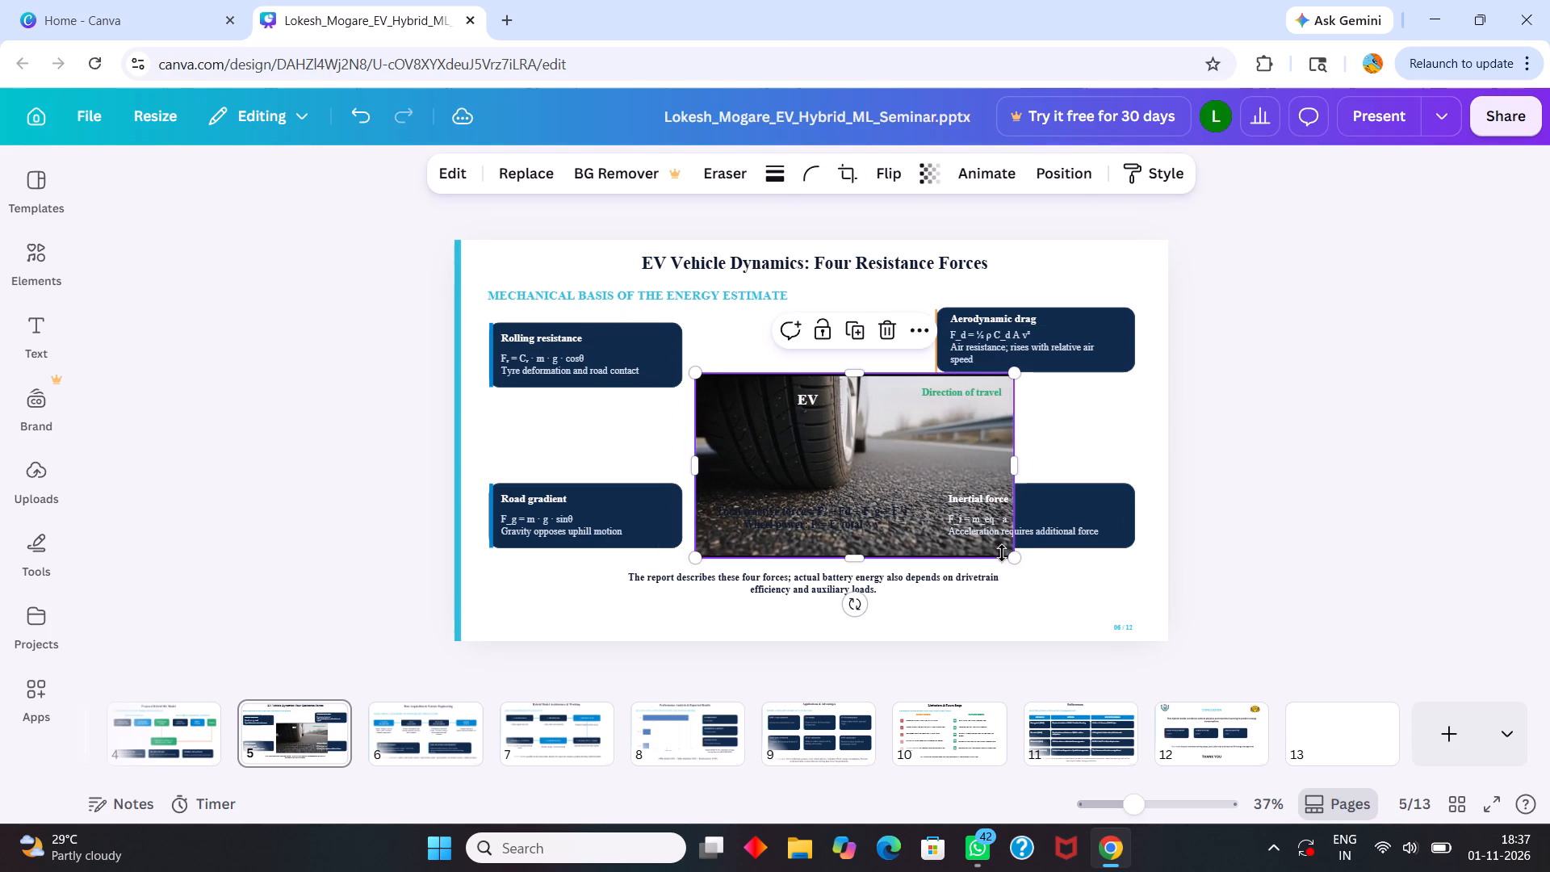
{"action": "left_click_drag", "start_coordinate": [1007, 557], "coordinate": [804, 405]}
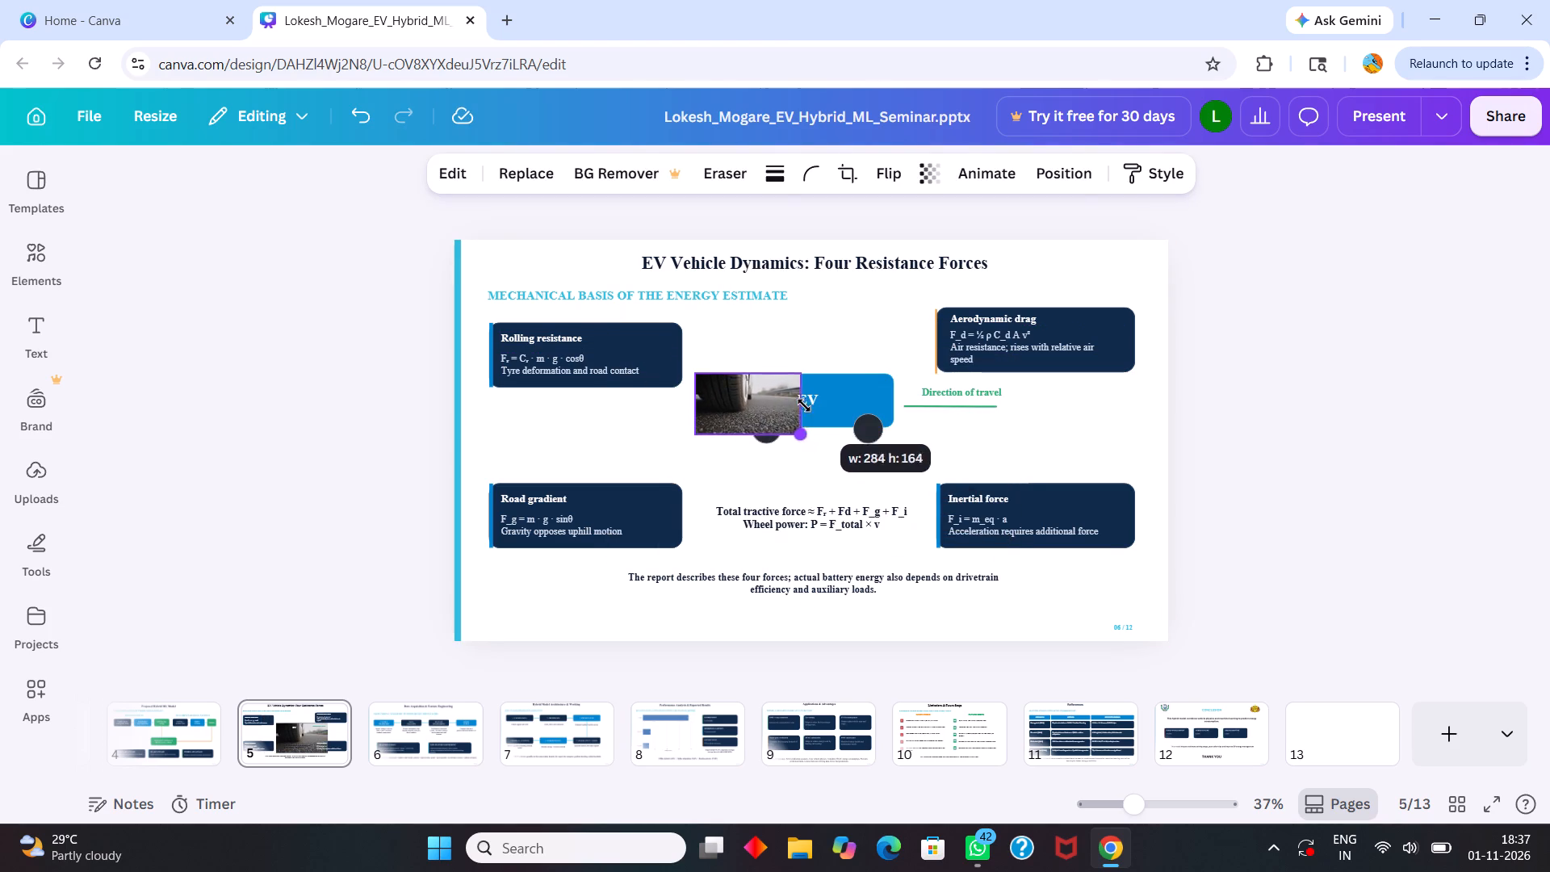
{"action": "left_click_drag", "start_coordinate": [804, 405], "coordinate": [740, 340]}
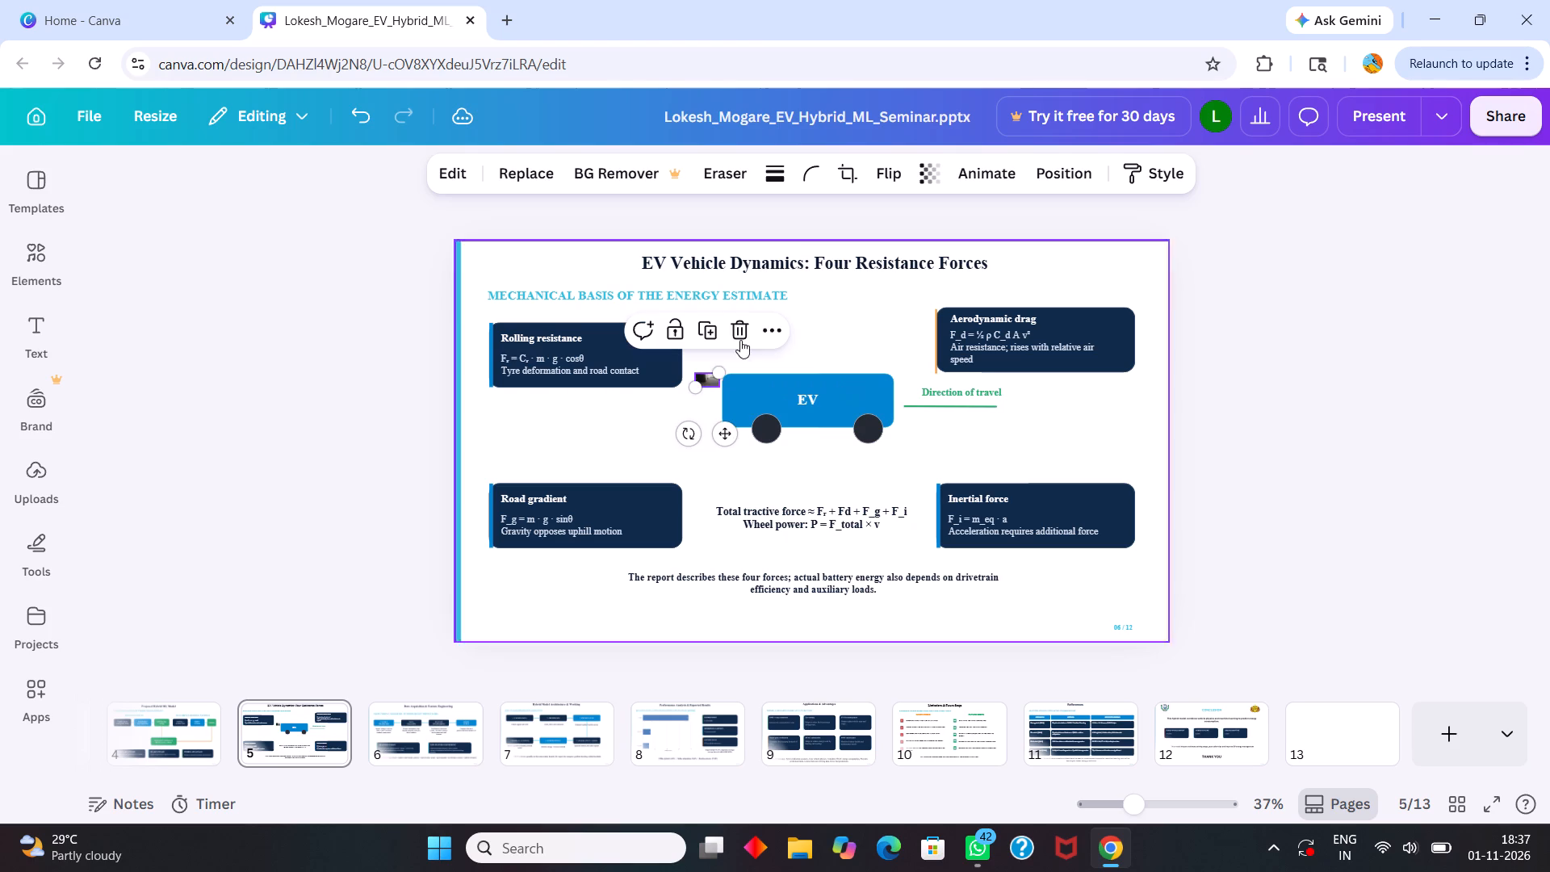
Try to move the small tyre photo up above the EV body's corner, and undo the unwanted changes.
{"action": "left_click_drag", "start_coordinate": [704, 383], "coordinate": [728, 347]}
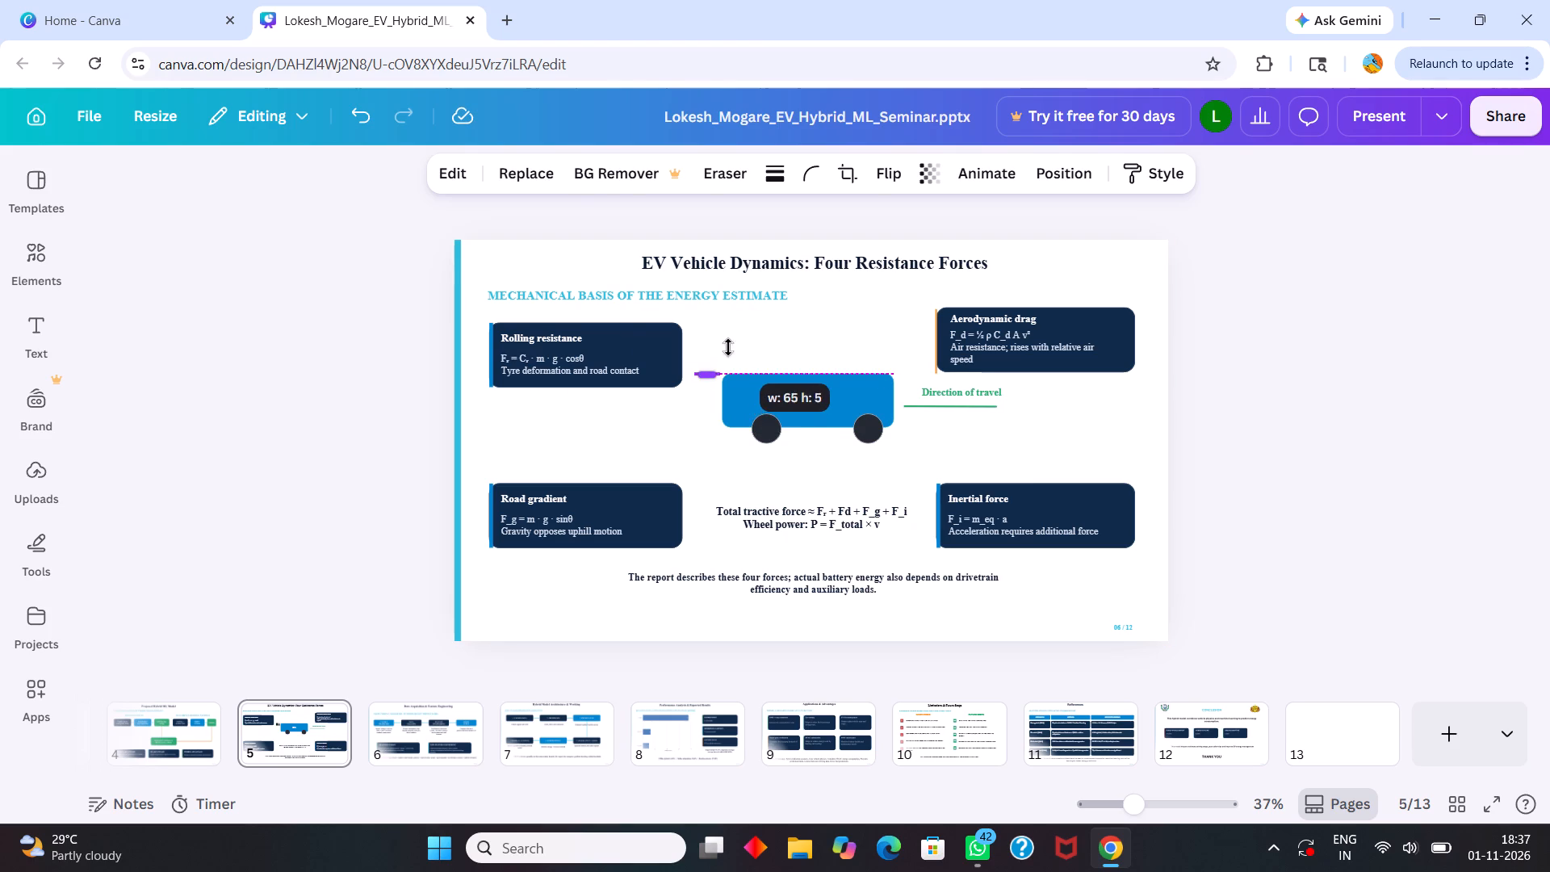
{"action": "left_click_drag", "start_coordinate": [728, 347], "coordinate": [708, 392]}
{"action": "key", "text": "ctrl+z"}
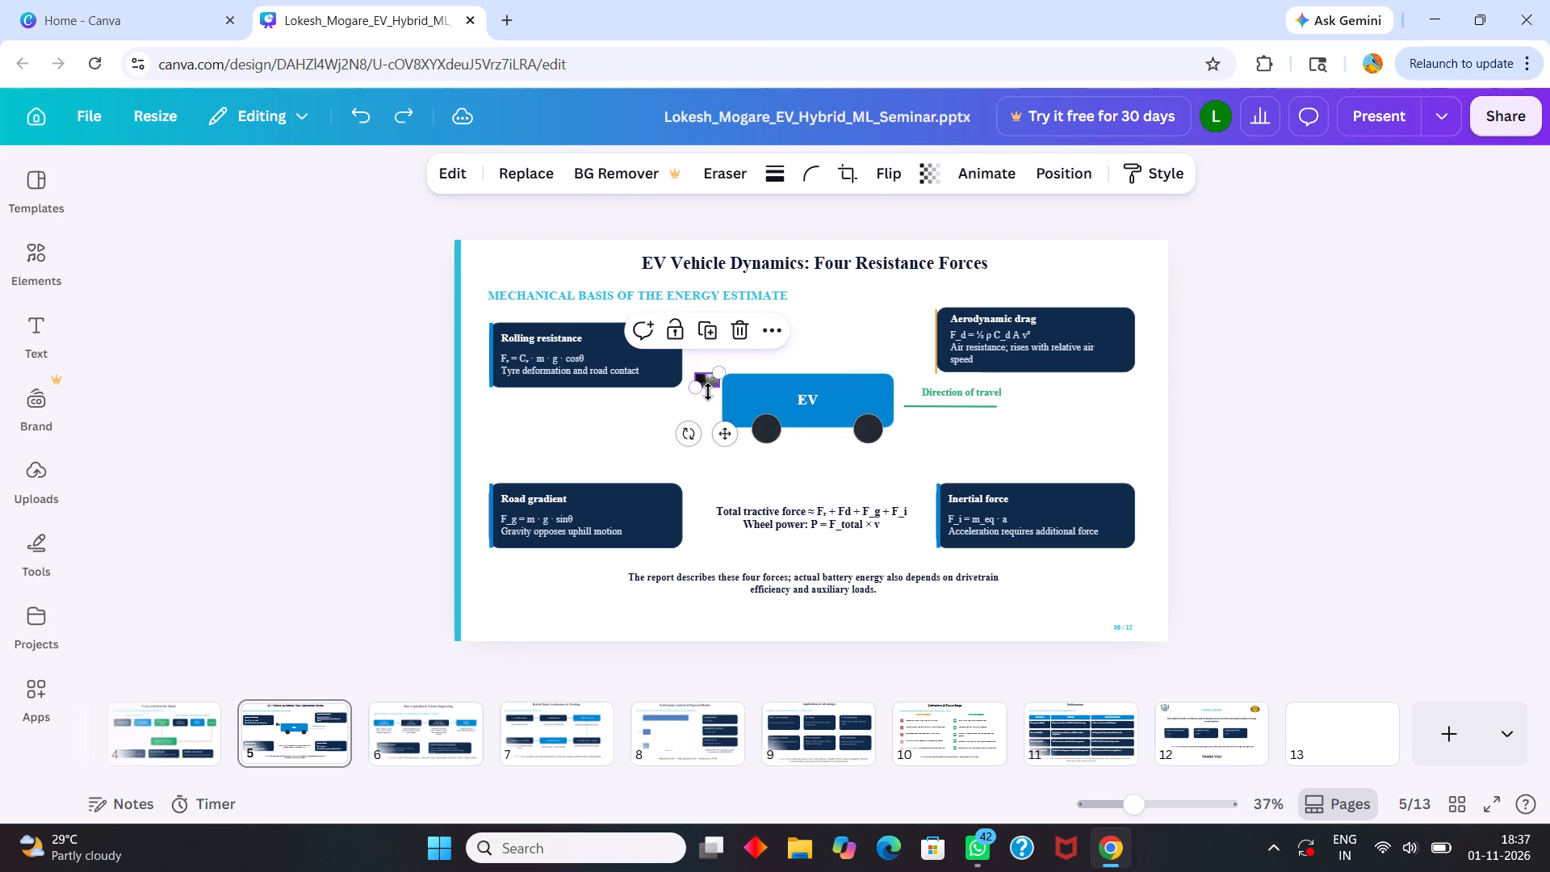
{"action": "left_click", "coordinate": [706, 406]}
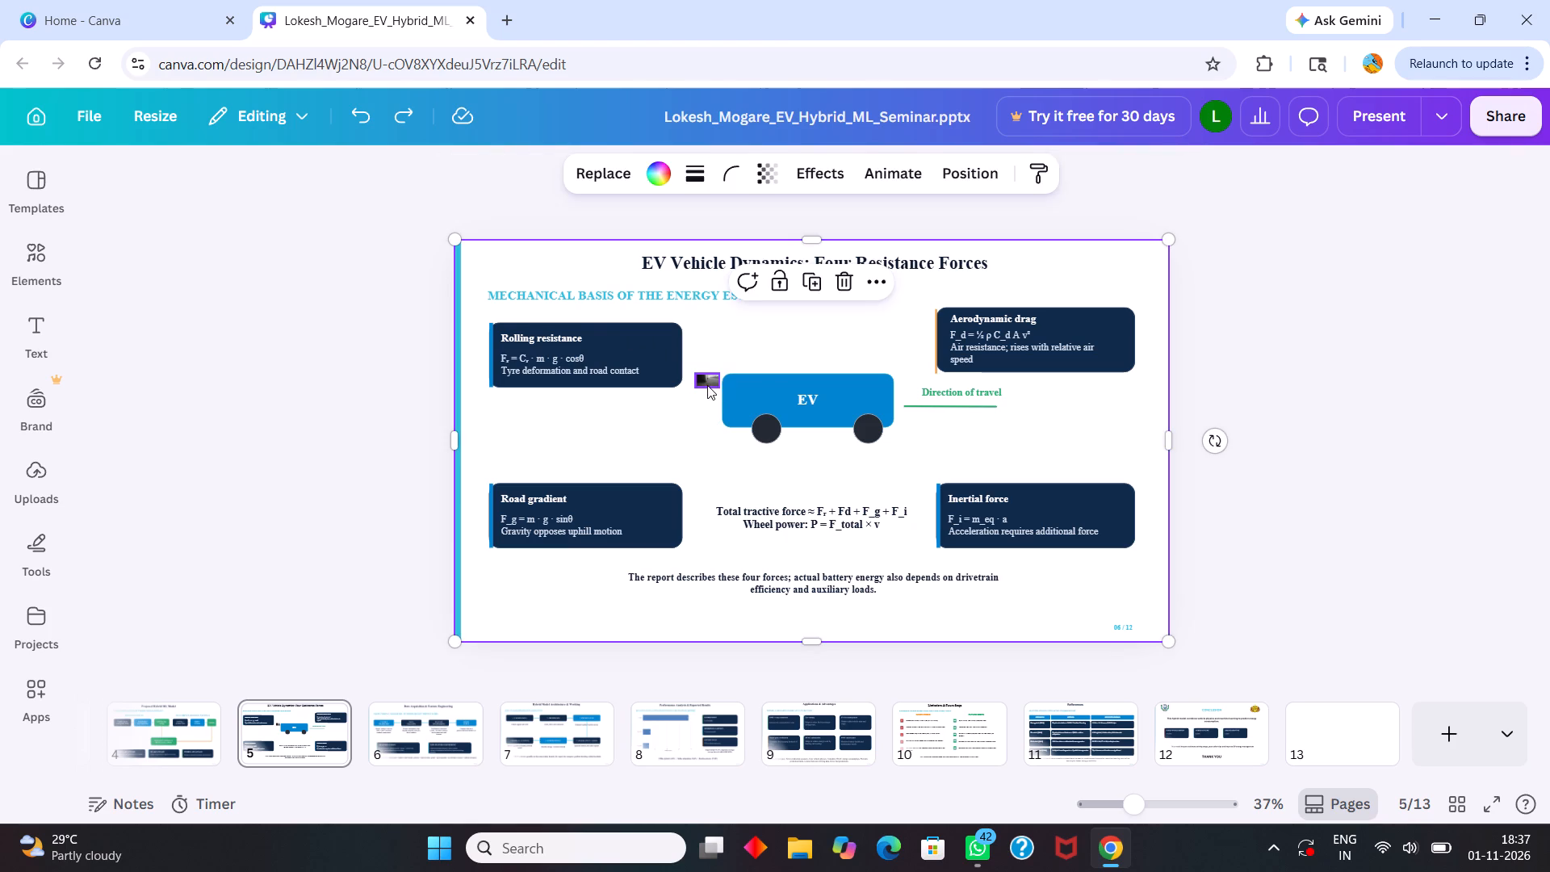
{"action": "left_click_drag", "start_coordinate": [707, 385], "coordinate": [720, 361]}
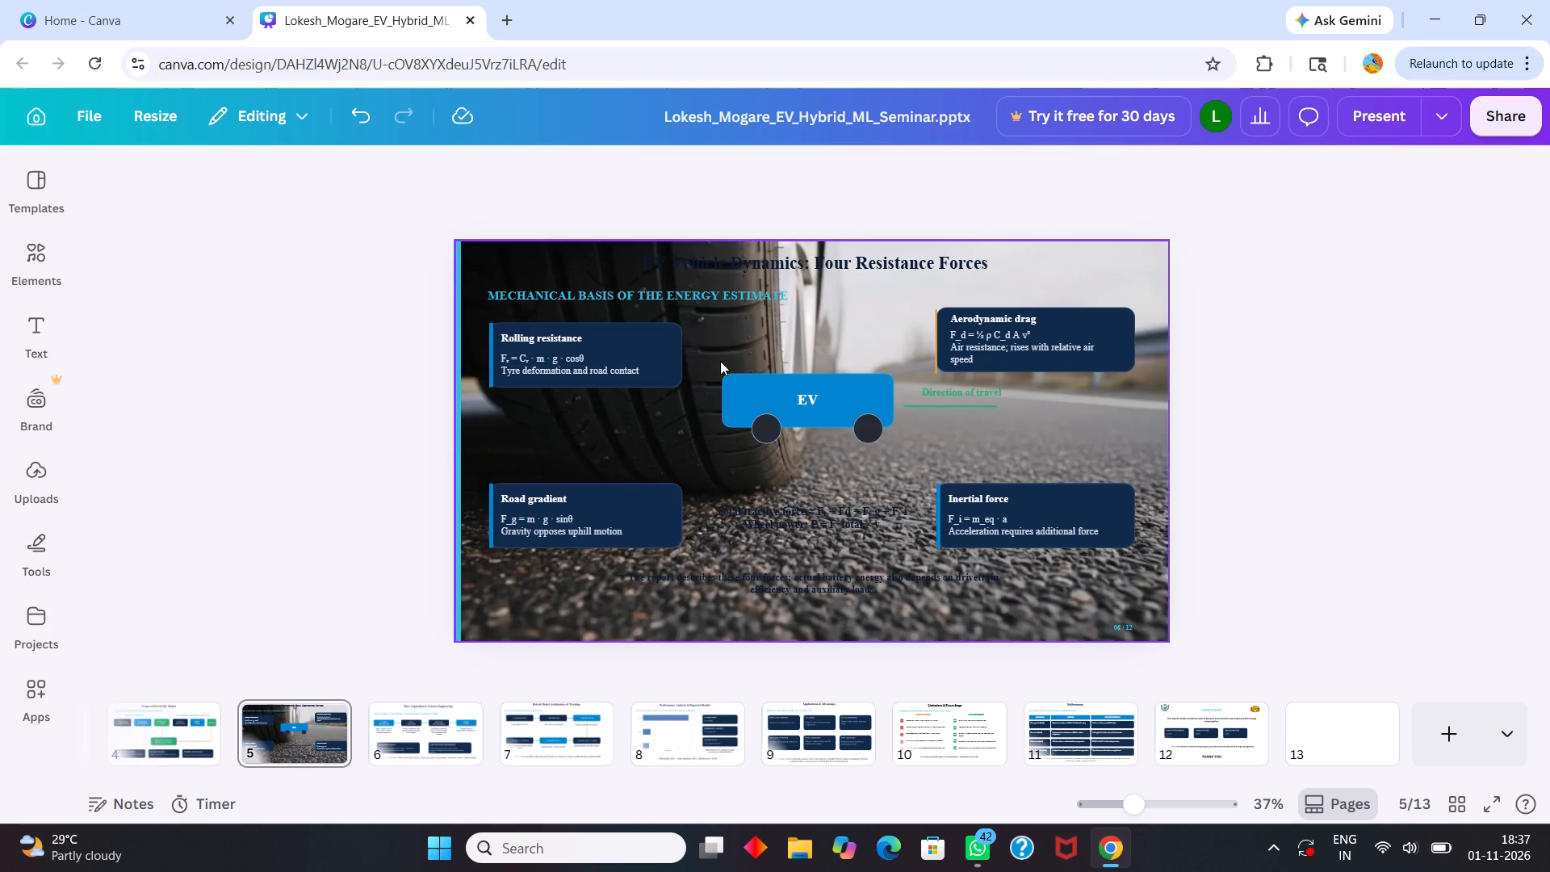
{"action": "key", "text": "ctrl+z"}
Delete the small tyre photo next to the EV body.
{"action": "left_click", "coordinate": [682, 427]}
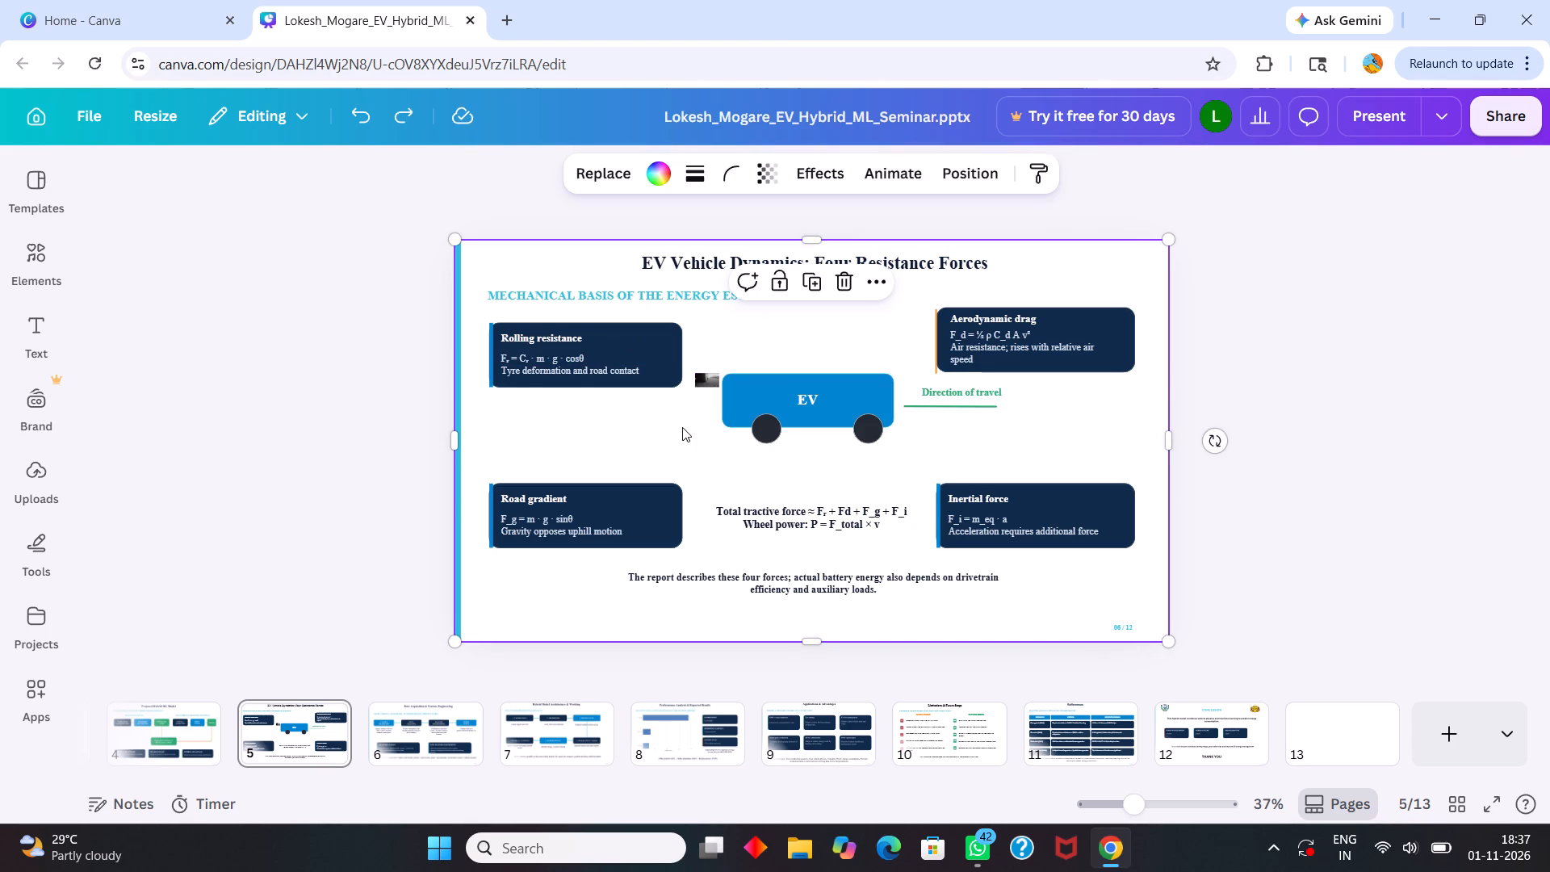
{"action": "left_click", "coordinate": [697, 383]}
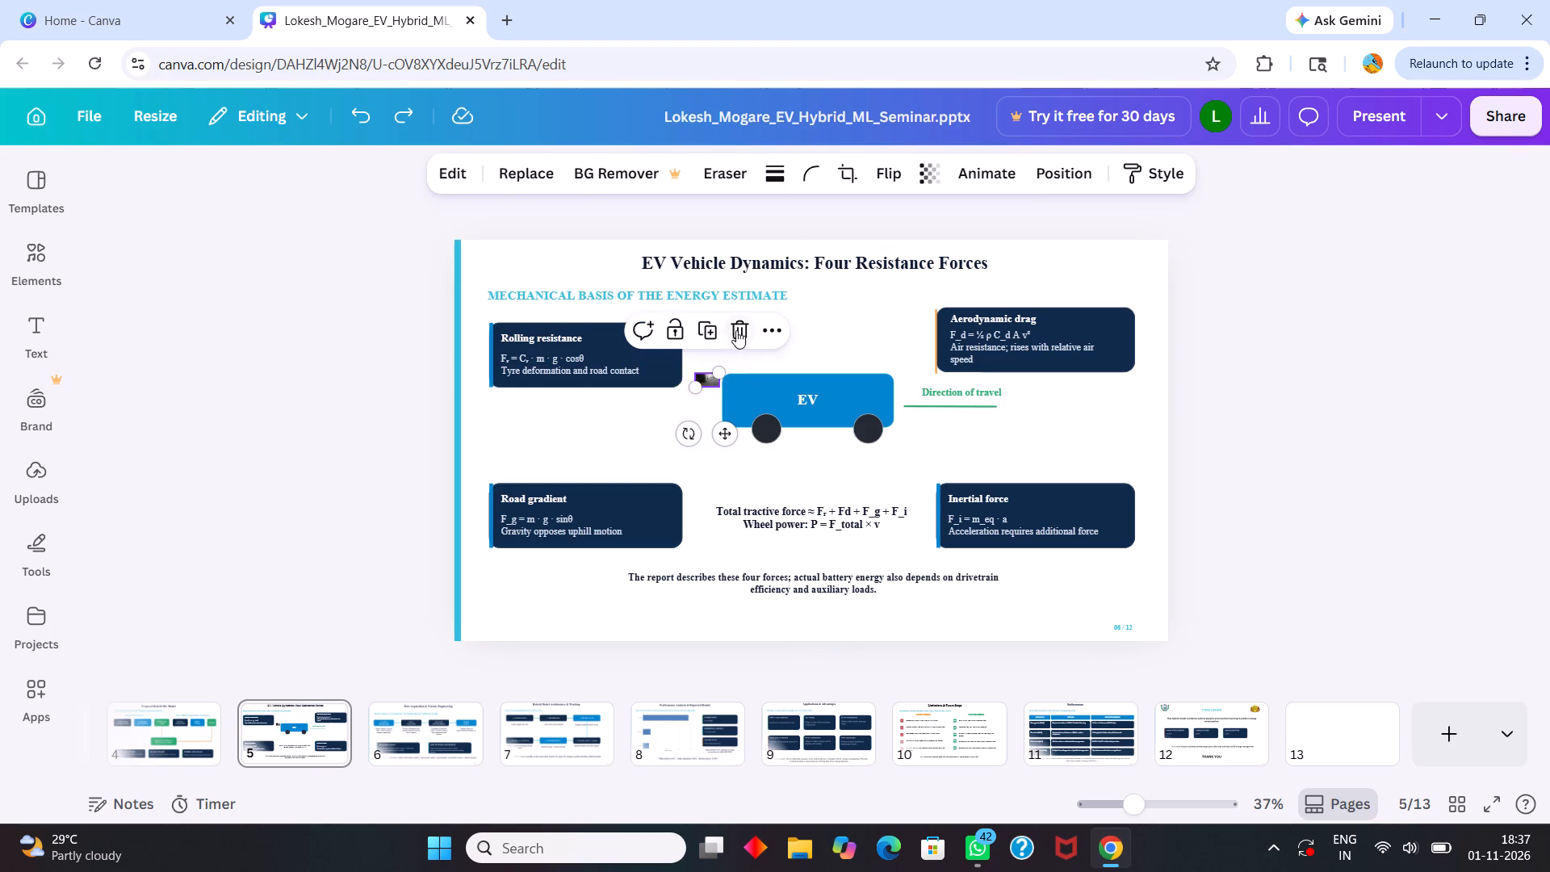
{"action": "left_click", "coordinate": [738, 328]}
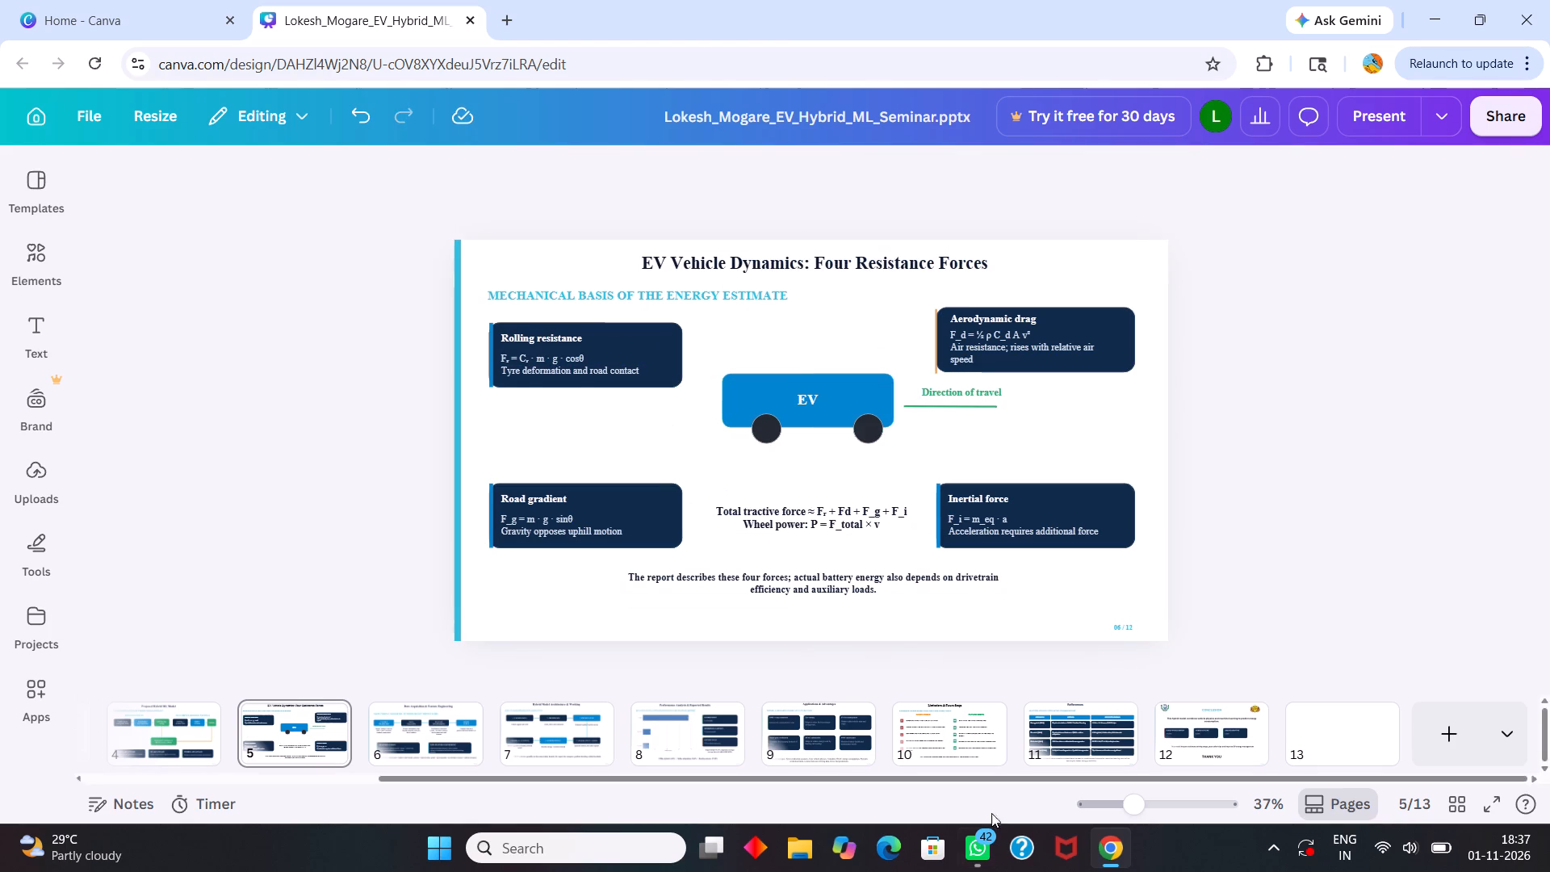
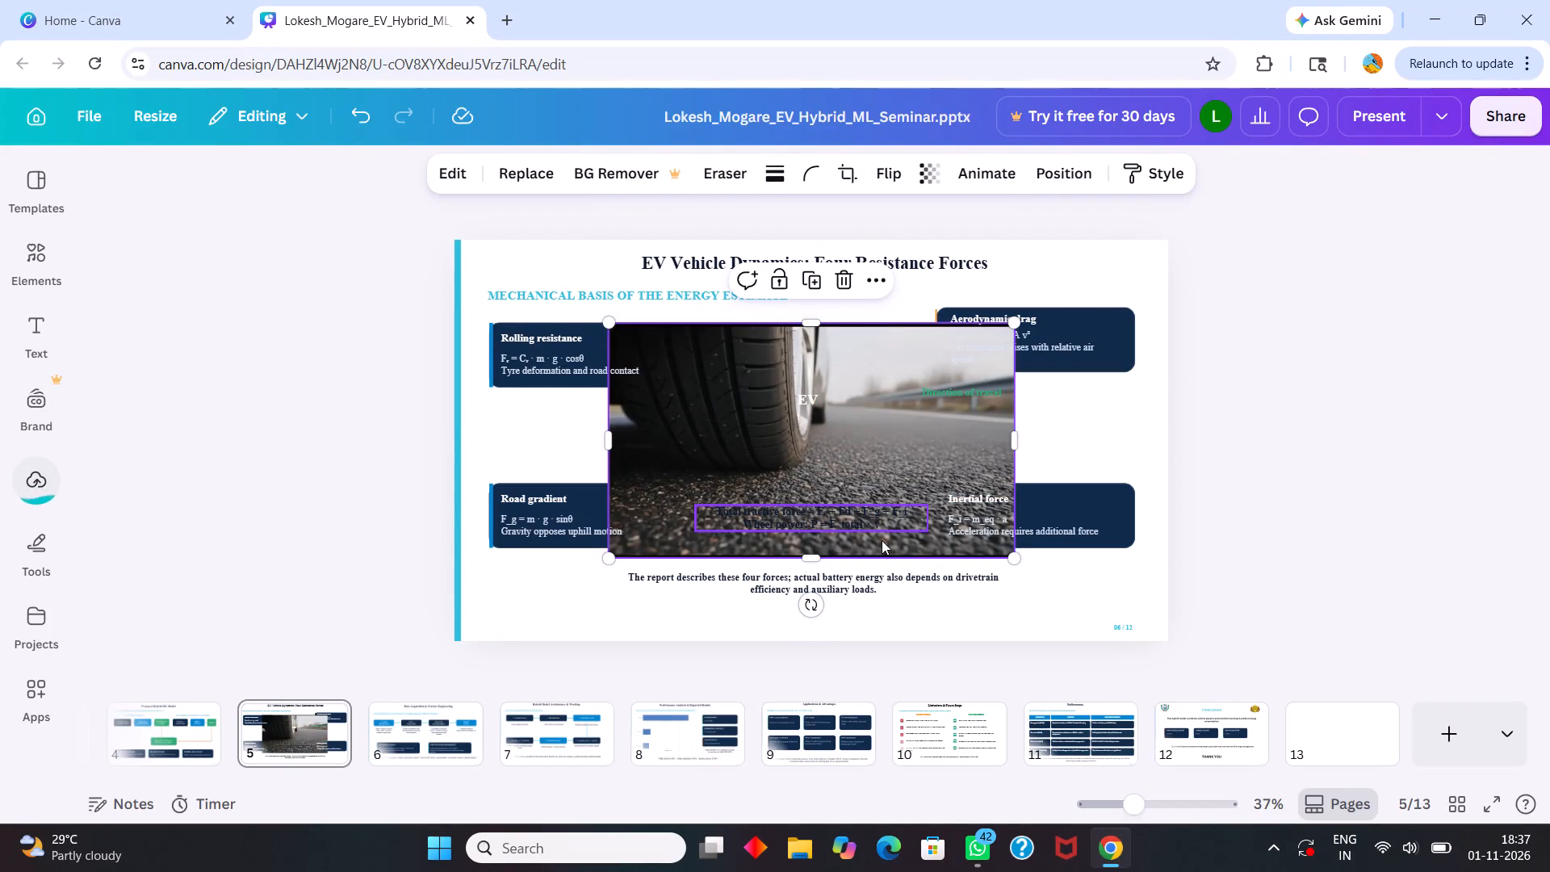
Shrink the pasted tyre photo to less than half its width and place it inside the Rolling resistance box as its background fill.
{"action": "left_click_drag", "start_coordinate": [1015, 561], "coordinate": [806, 360]}
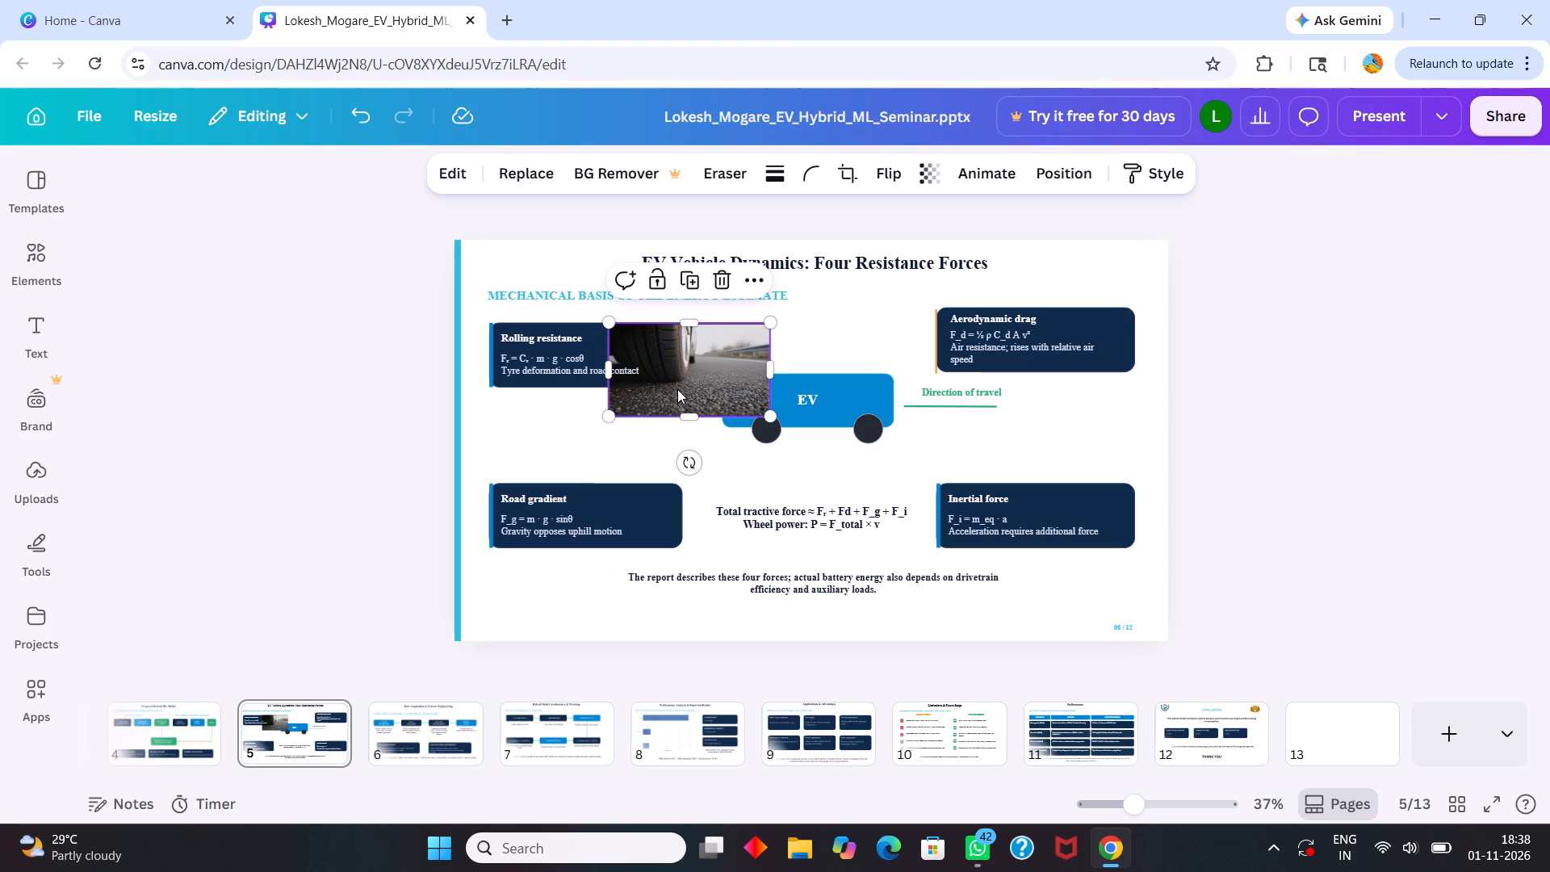
{"action": "left_click_drag", "start_coordinate": [677, 389], "coordinate": [680, 371]}
{"action": "left_click_drag", "start_coordinate": [680, 371], "coordinate": [509, 350]}
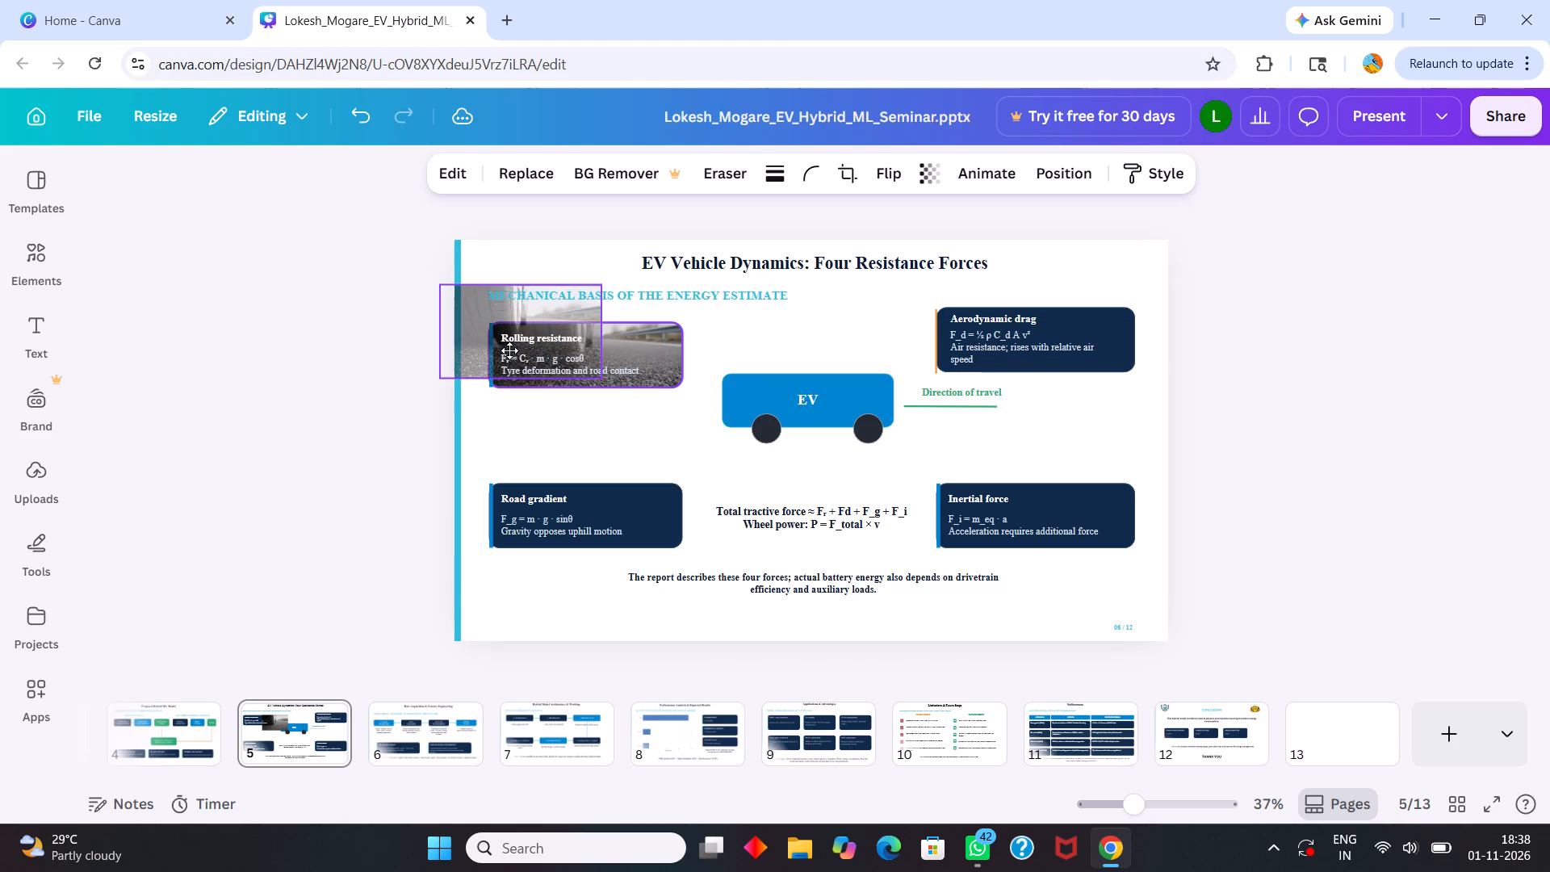
{"action": "left_click_drag", "start_coordinate": [509, 350], "coordinate": [505, 348]}
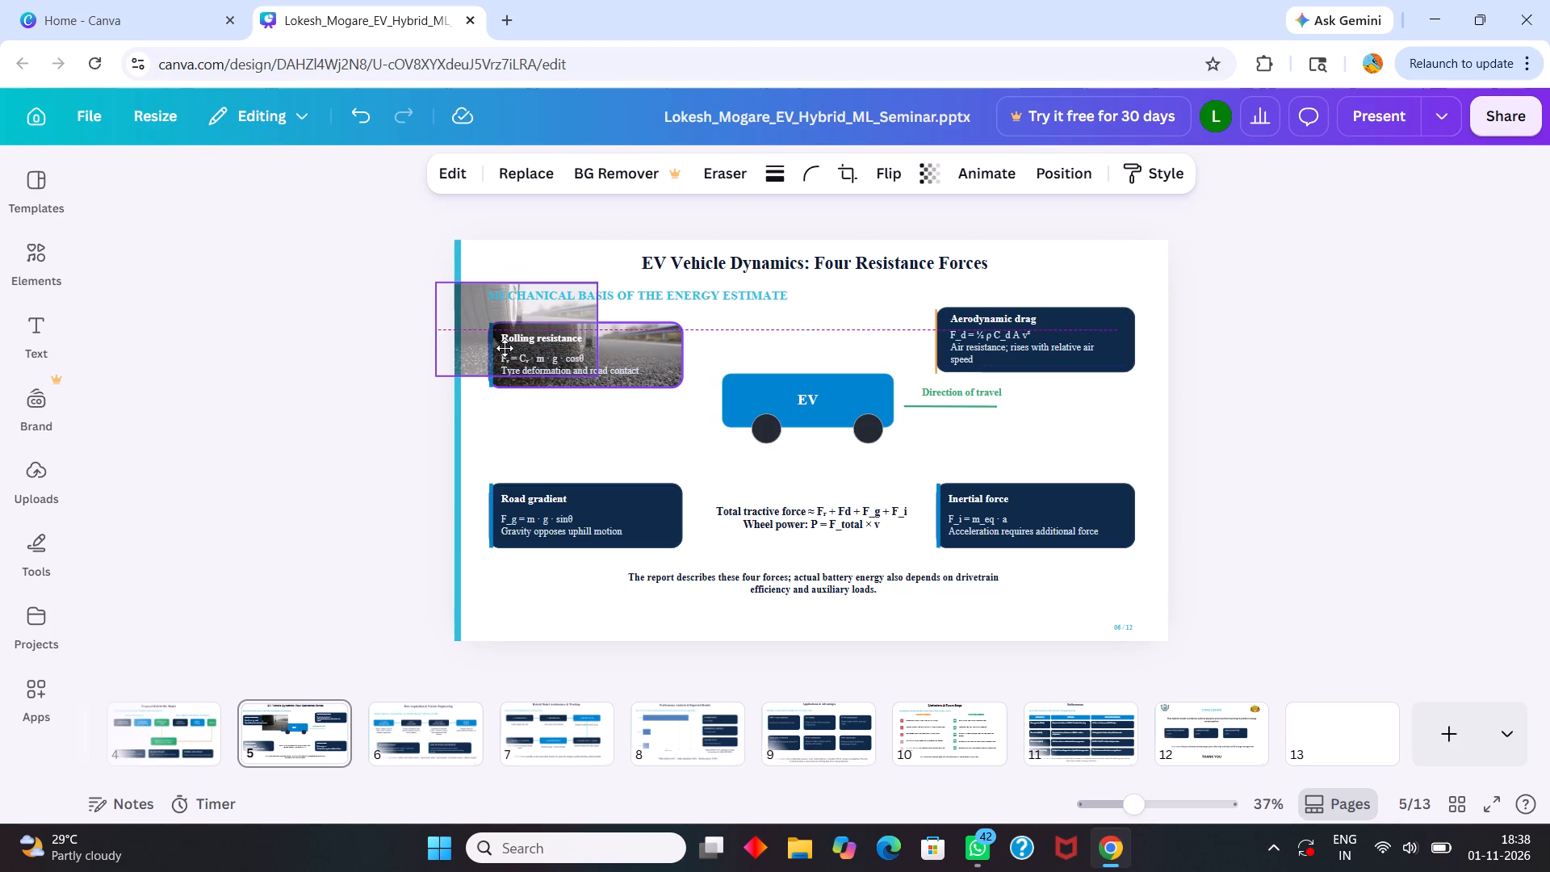
{"action": "left_click_drag", "start_coordinate": [505, 348], "coordinate": [505, 357]}
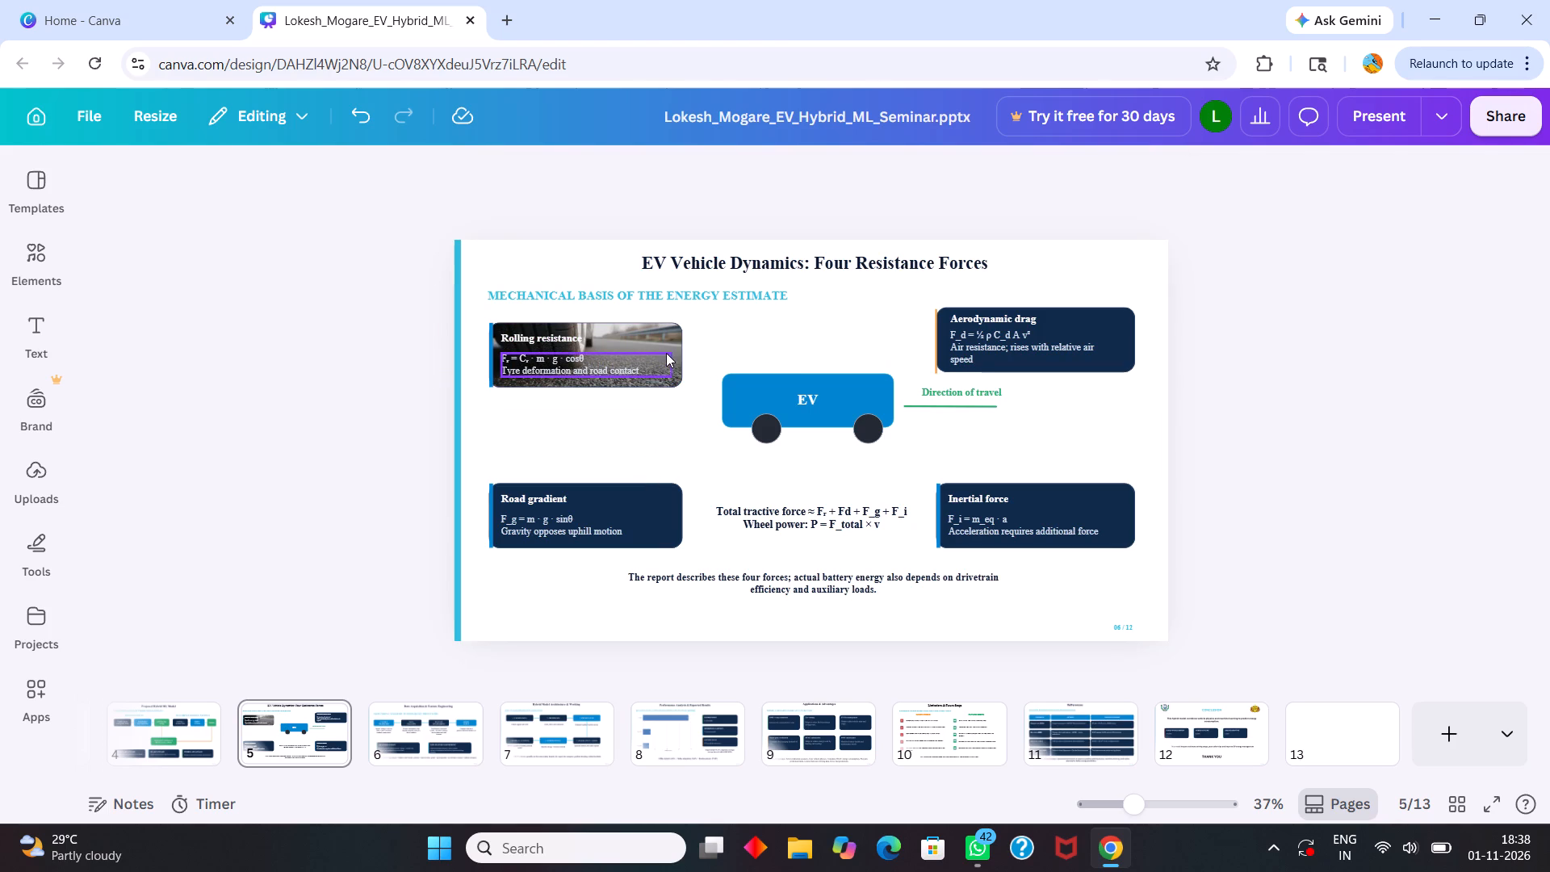
Open the formula and description text over the tyre photo in the Rolling resistance box for editing.
{"action": "left_click", "coordinate": [563, 357]}
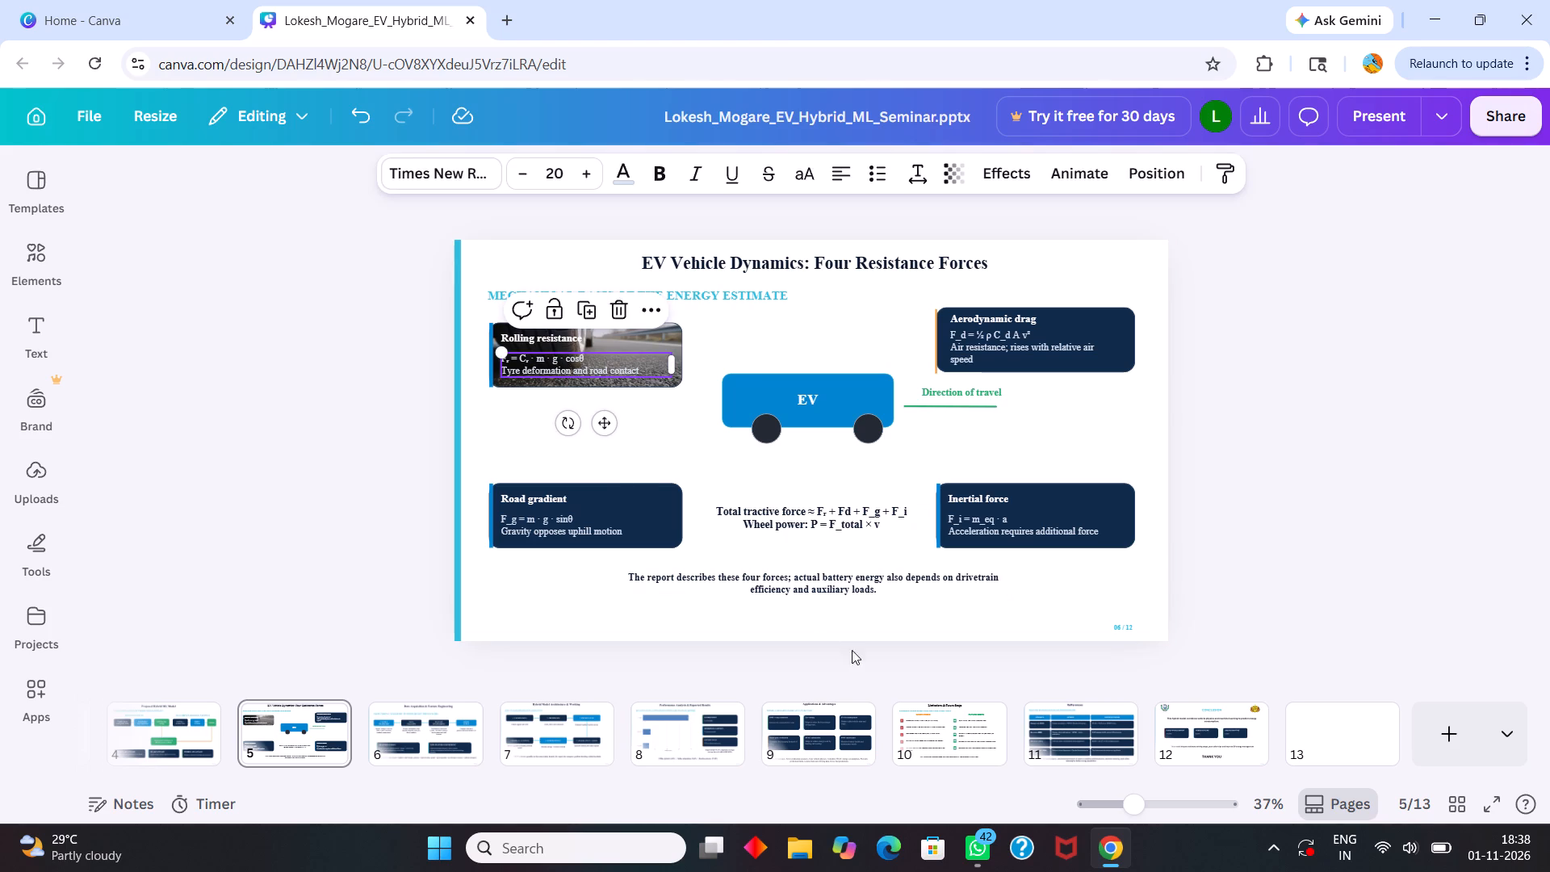
{"action": "double_click", "coordinate": [551, 363]}
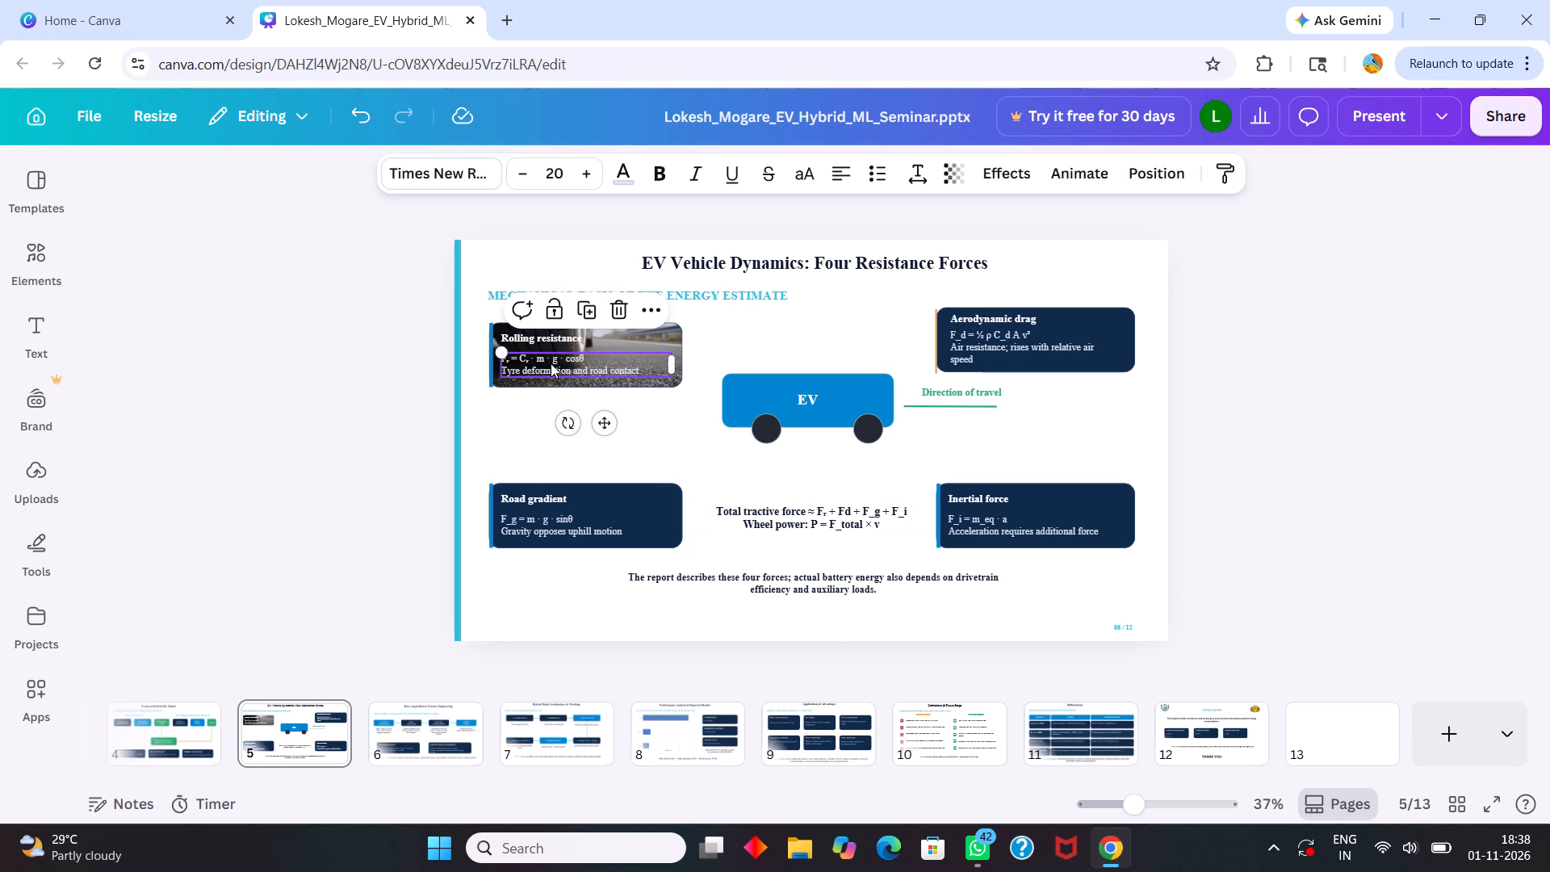
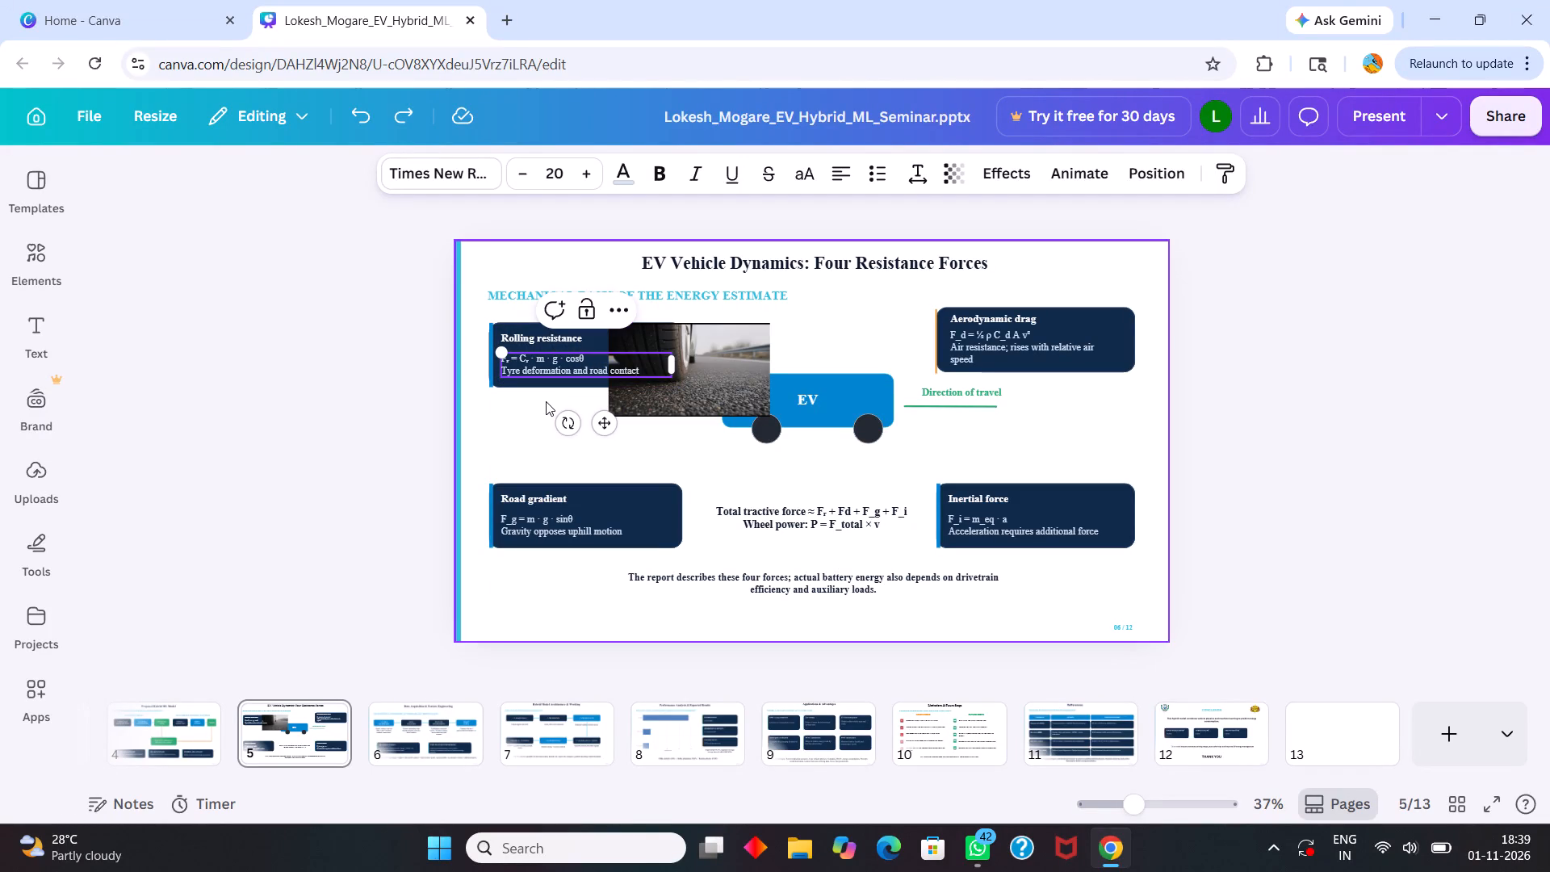
Delete the loose tyre photo overlapping the Rolling resistance box and the EV body.
{"action": "key", "text": "ctrl+x"}
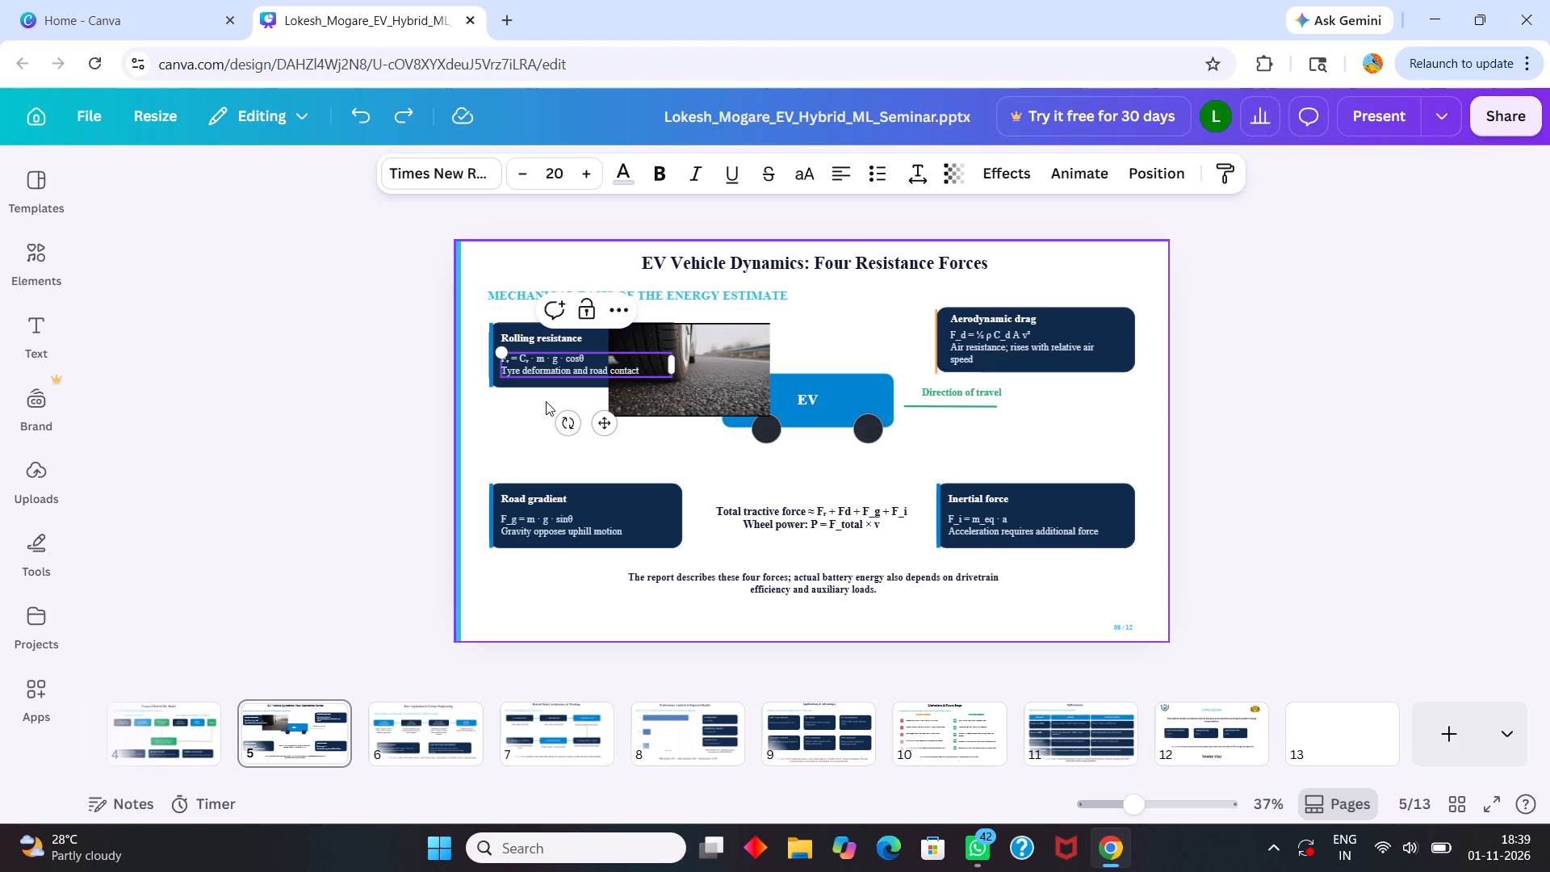
{"action": "key", "text": "ctrl+a"}
{"action": "left_click", "coordinate": [538, 410]}
{"action": "left_click", "coordinate": [537, 414]}
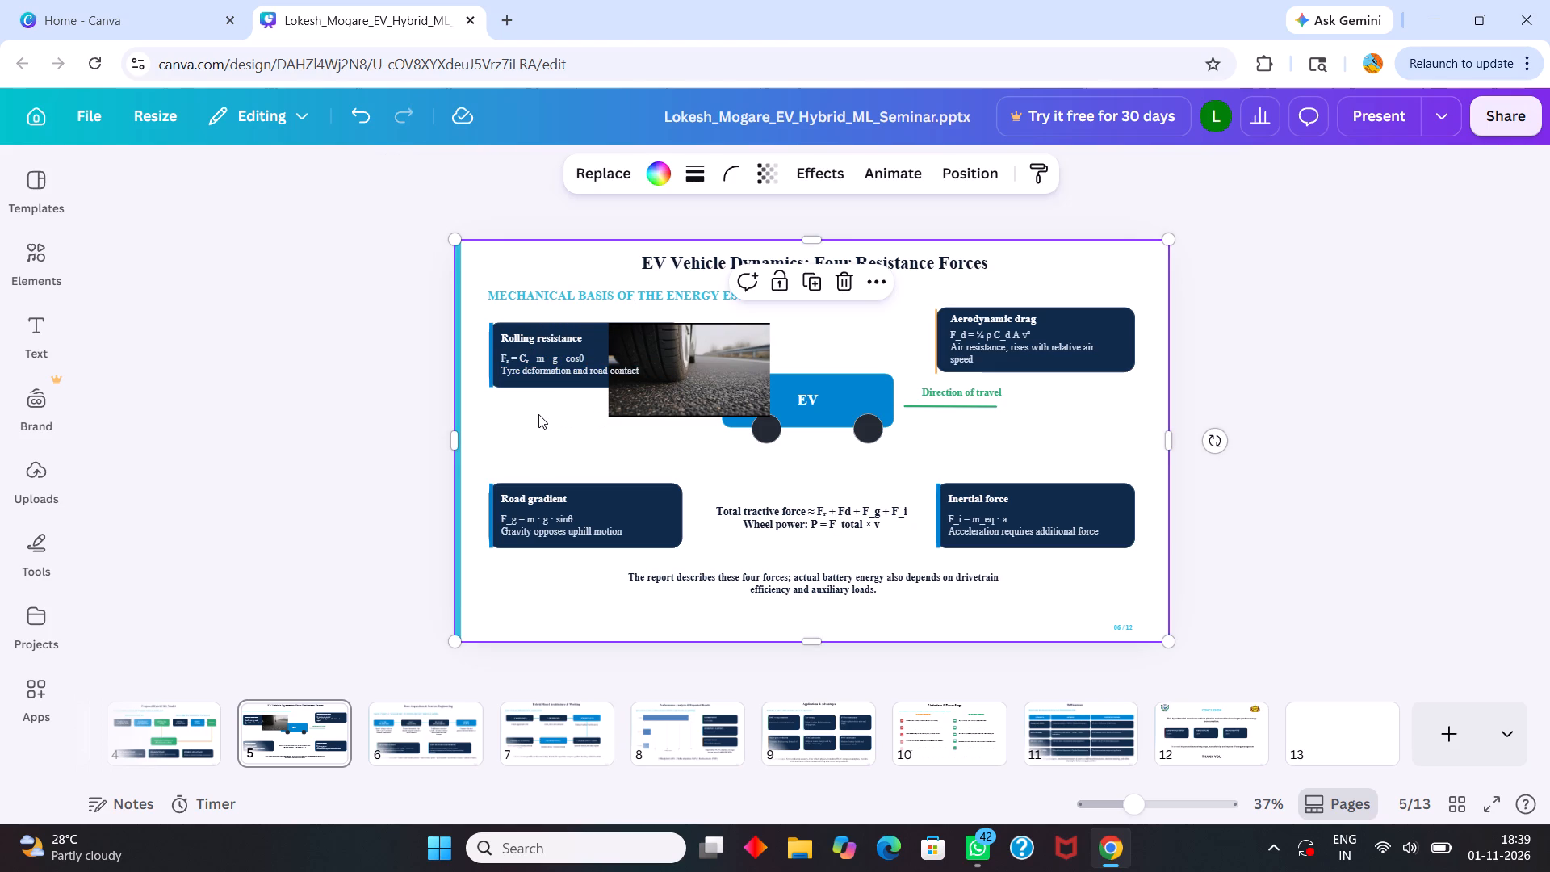
{"action": "left_click", "coordinate": [672, 389]}
{"action": "left_click", "coordinate": [723, 283]}
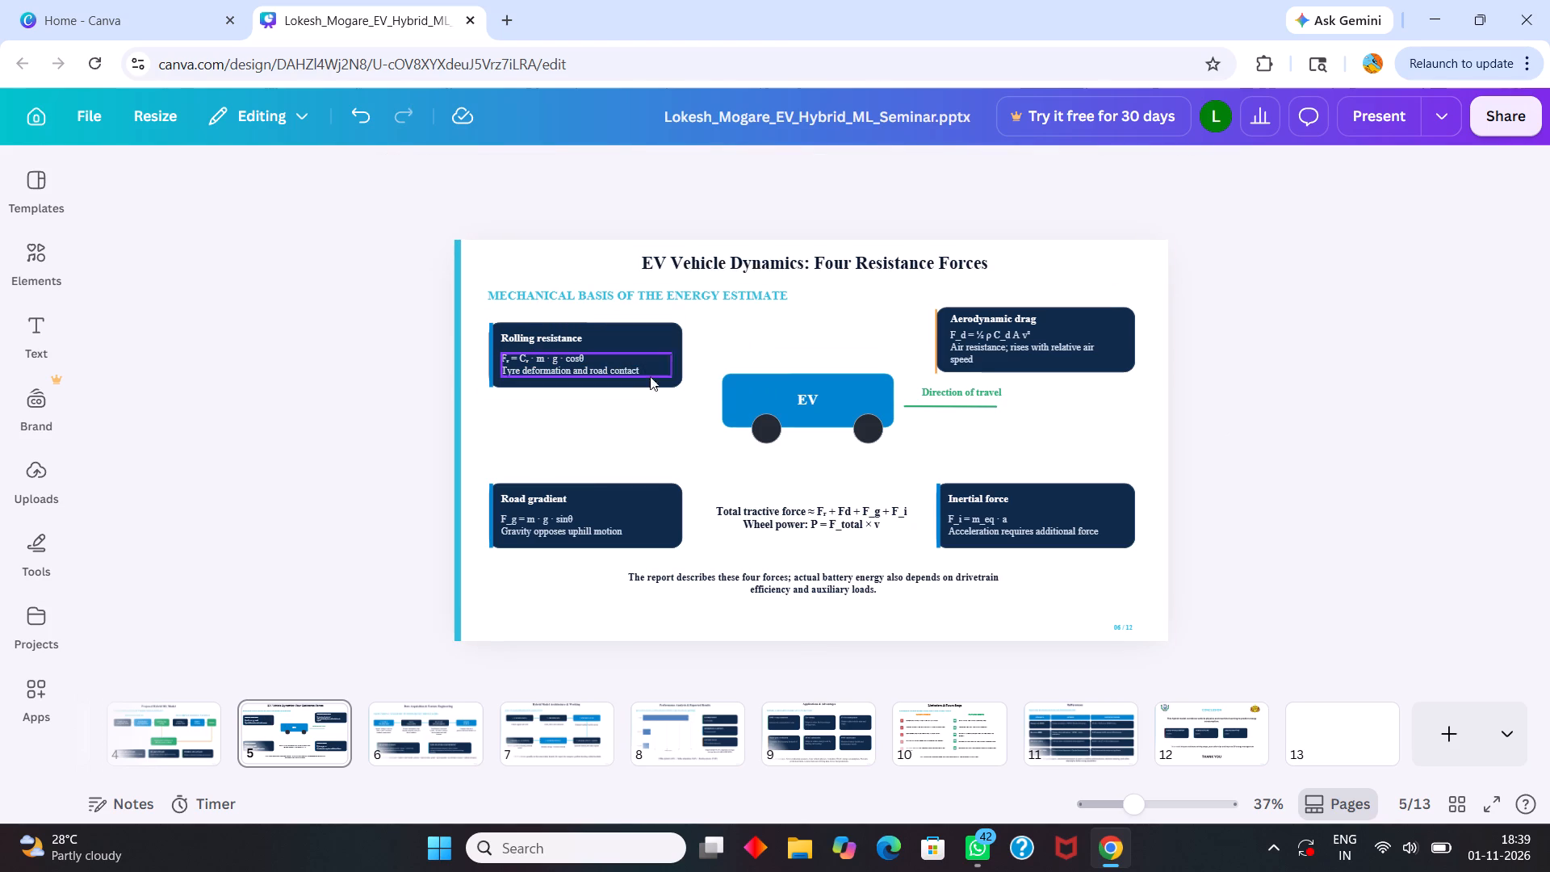
{"action": "left_click", "coordinate": [626, 404]}
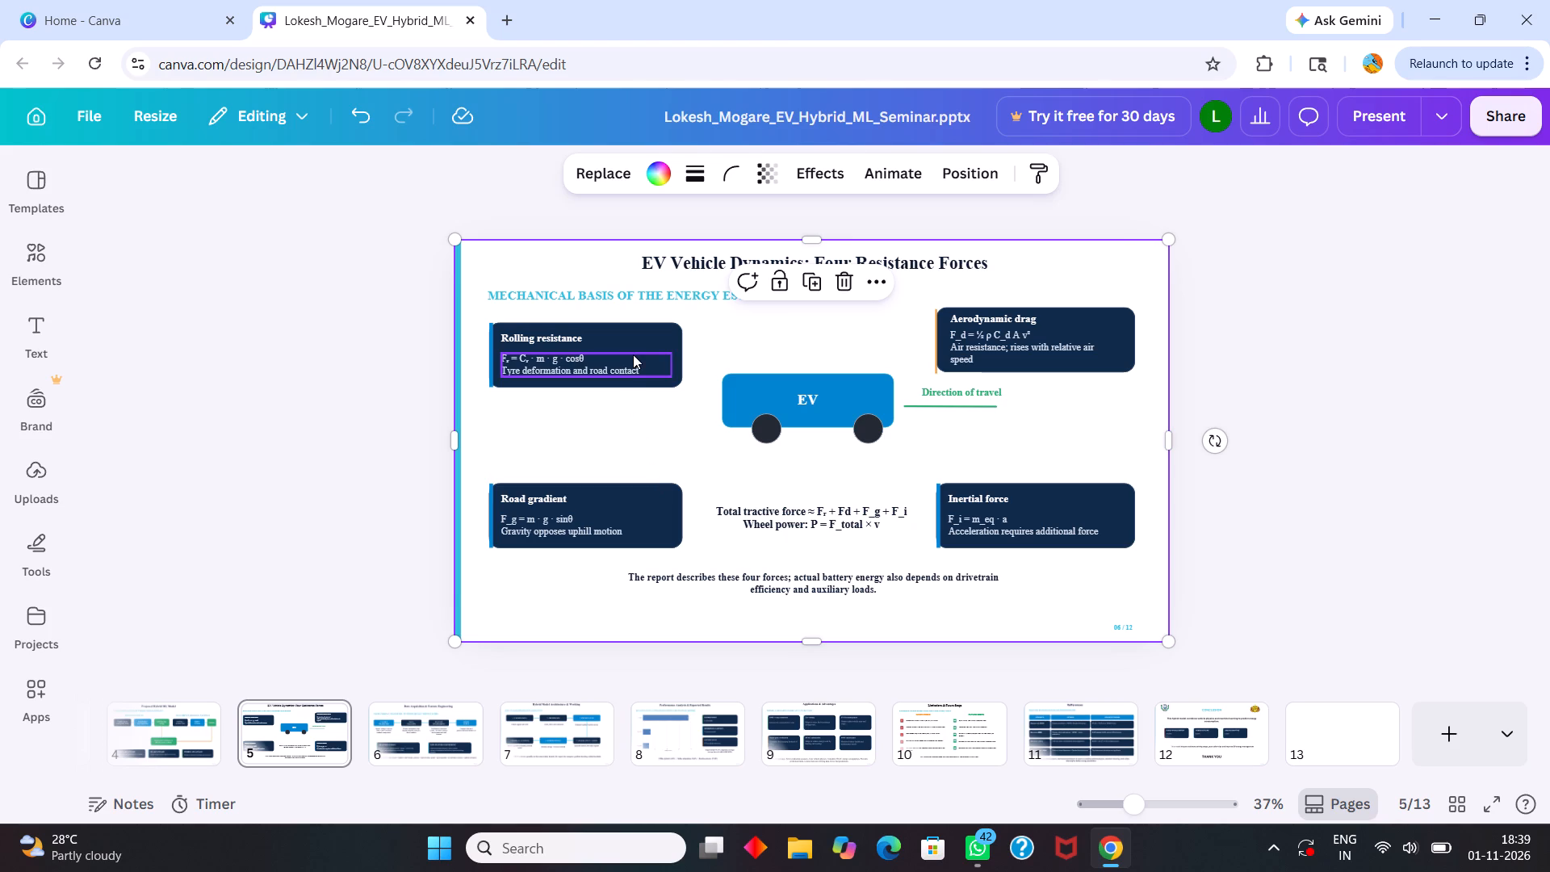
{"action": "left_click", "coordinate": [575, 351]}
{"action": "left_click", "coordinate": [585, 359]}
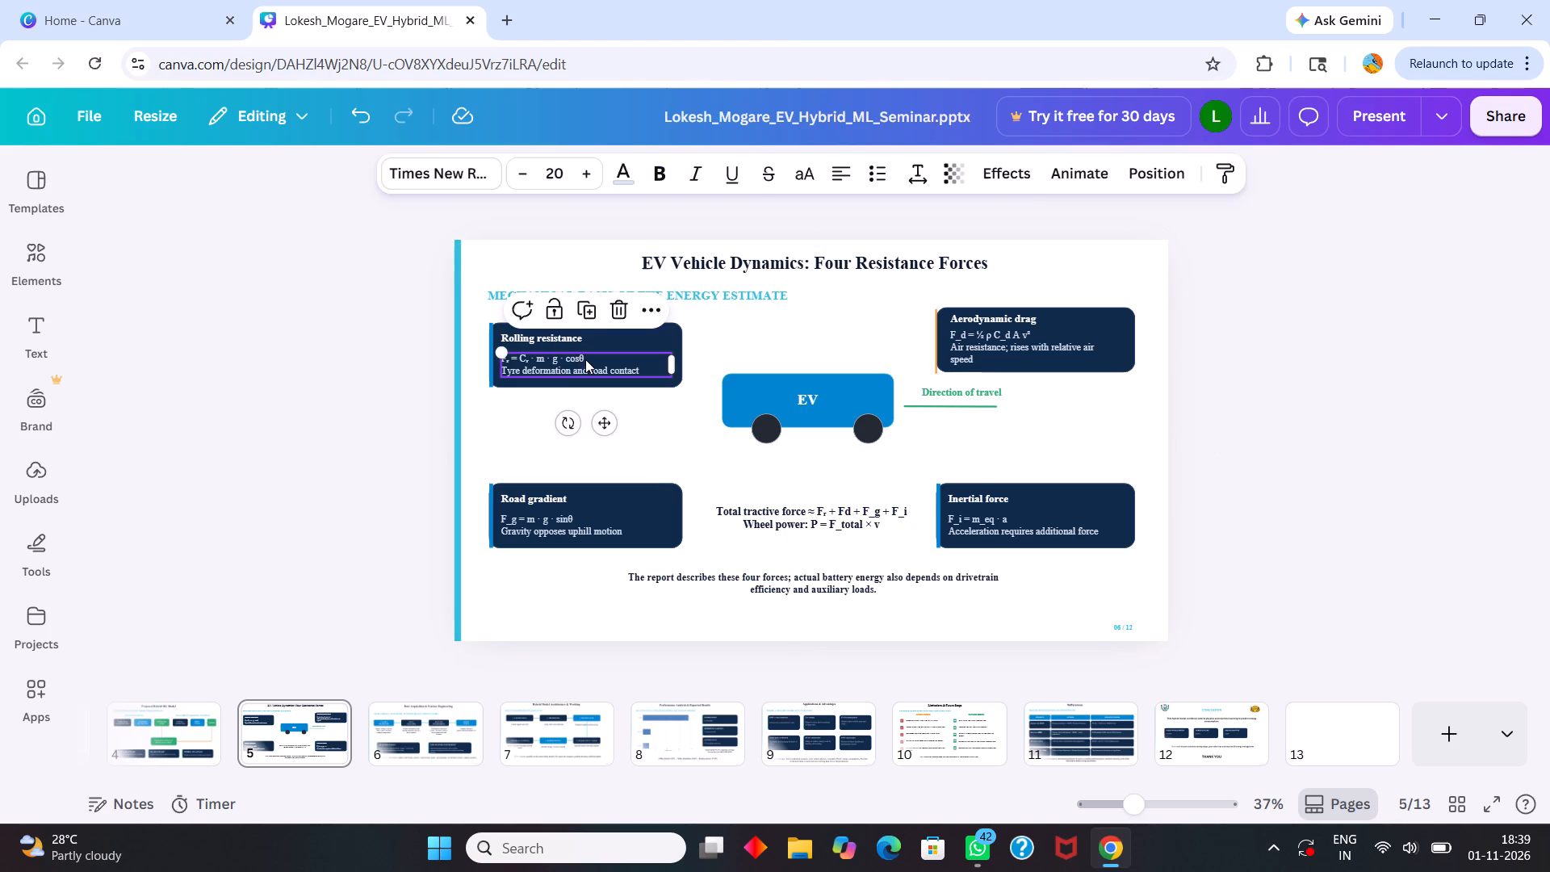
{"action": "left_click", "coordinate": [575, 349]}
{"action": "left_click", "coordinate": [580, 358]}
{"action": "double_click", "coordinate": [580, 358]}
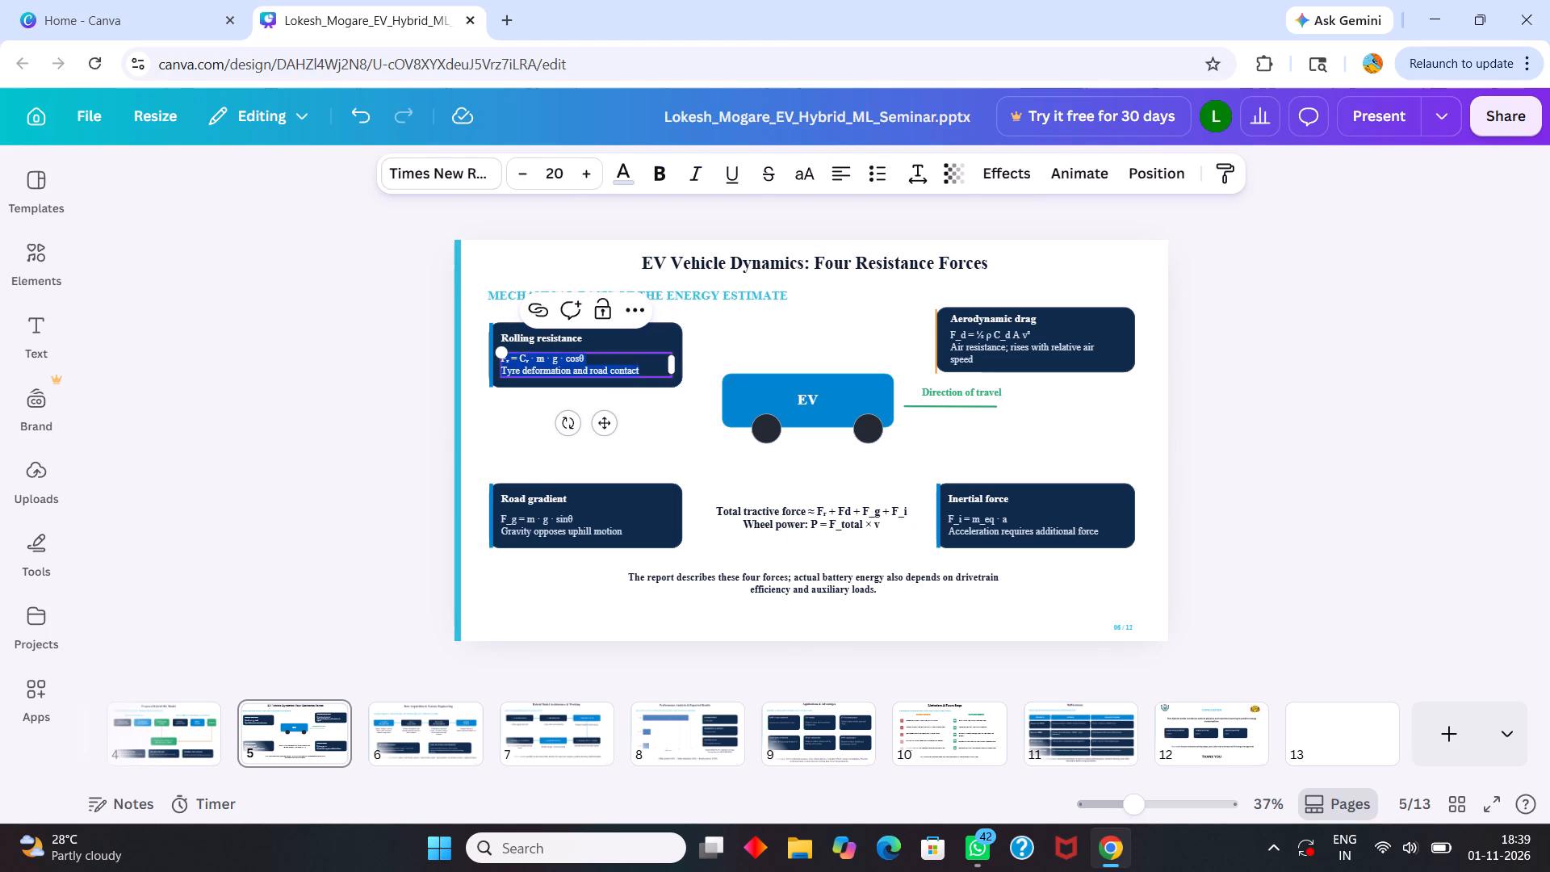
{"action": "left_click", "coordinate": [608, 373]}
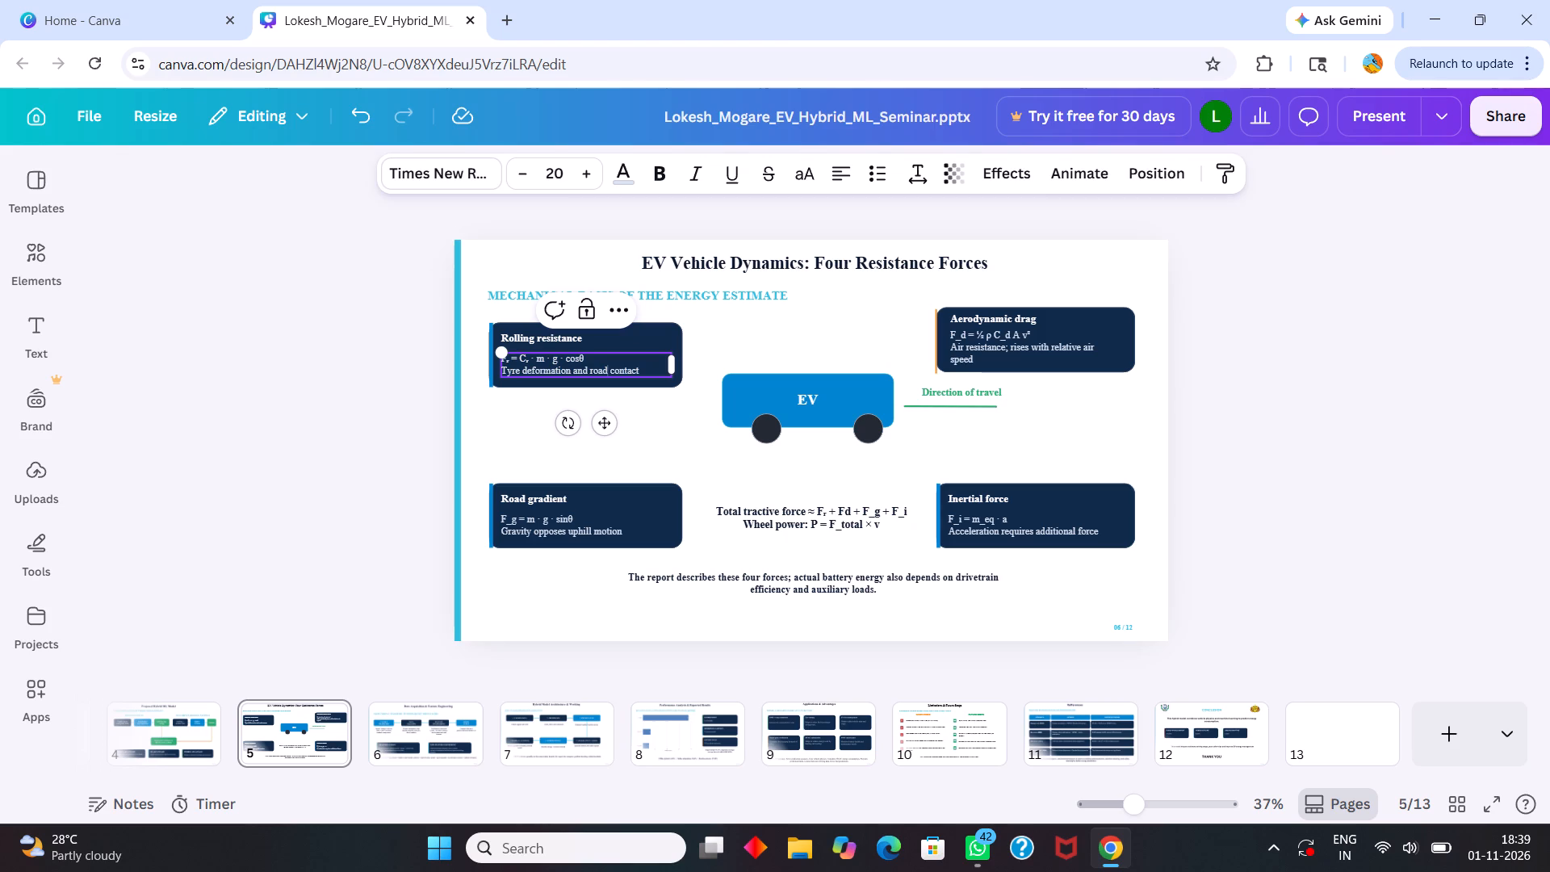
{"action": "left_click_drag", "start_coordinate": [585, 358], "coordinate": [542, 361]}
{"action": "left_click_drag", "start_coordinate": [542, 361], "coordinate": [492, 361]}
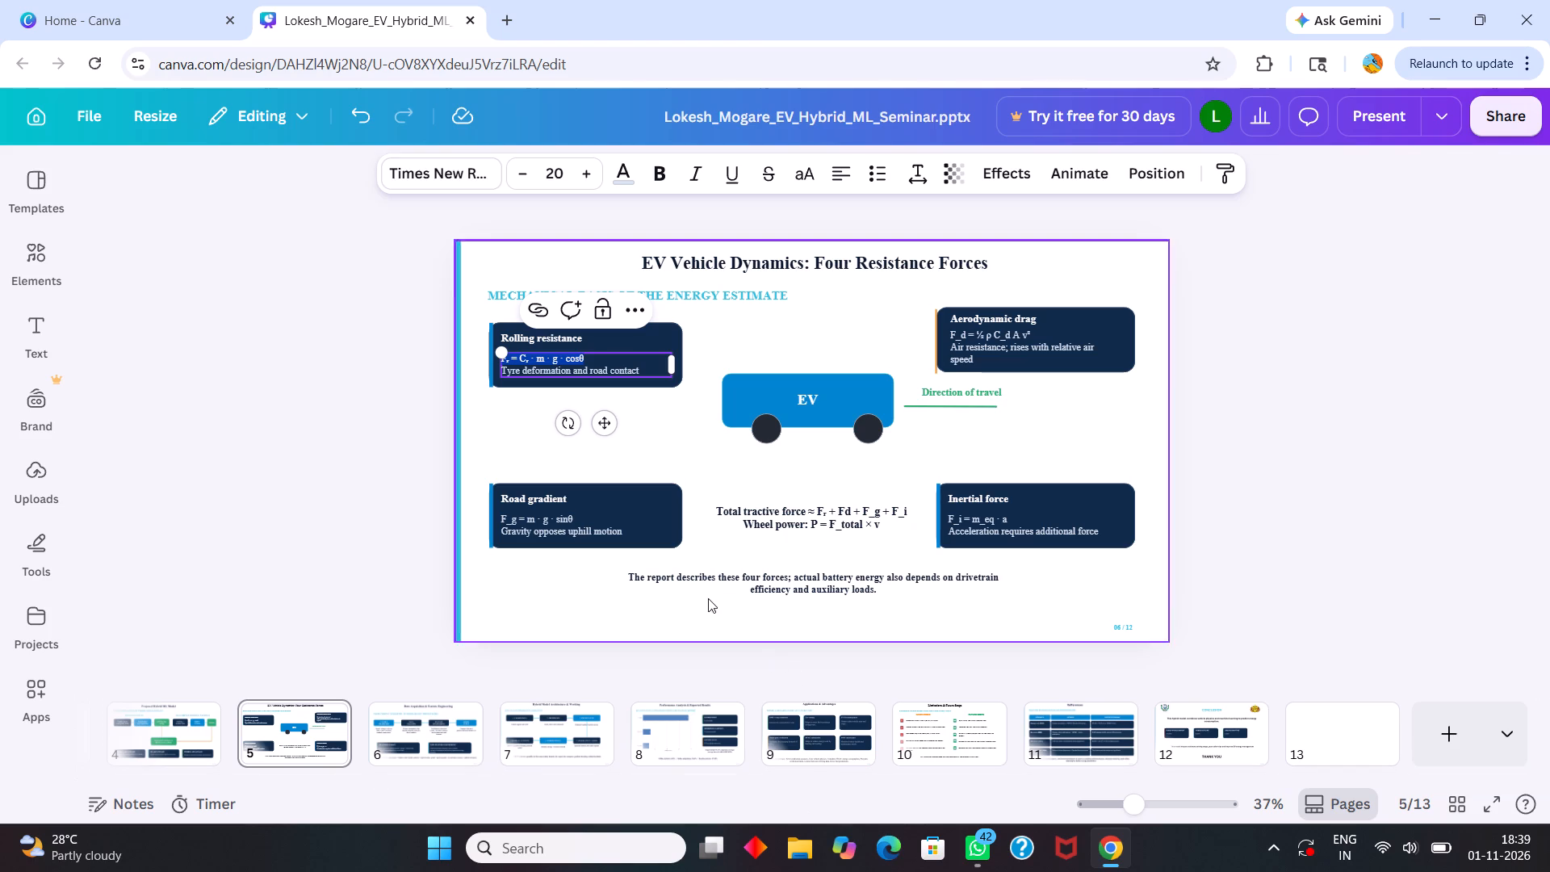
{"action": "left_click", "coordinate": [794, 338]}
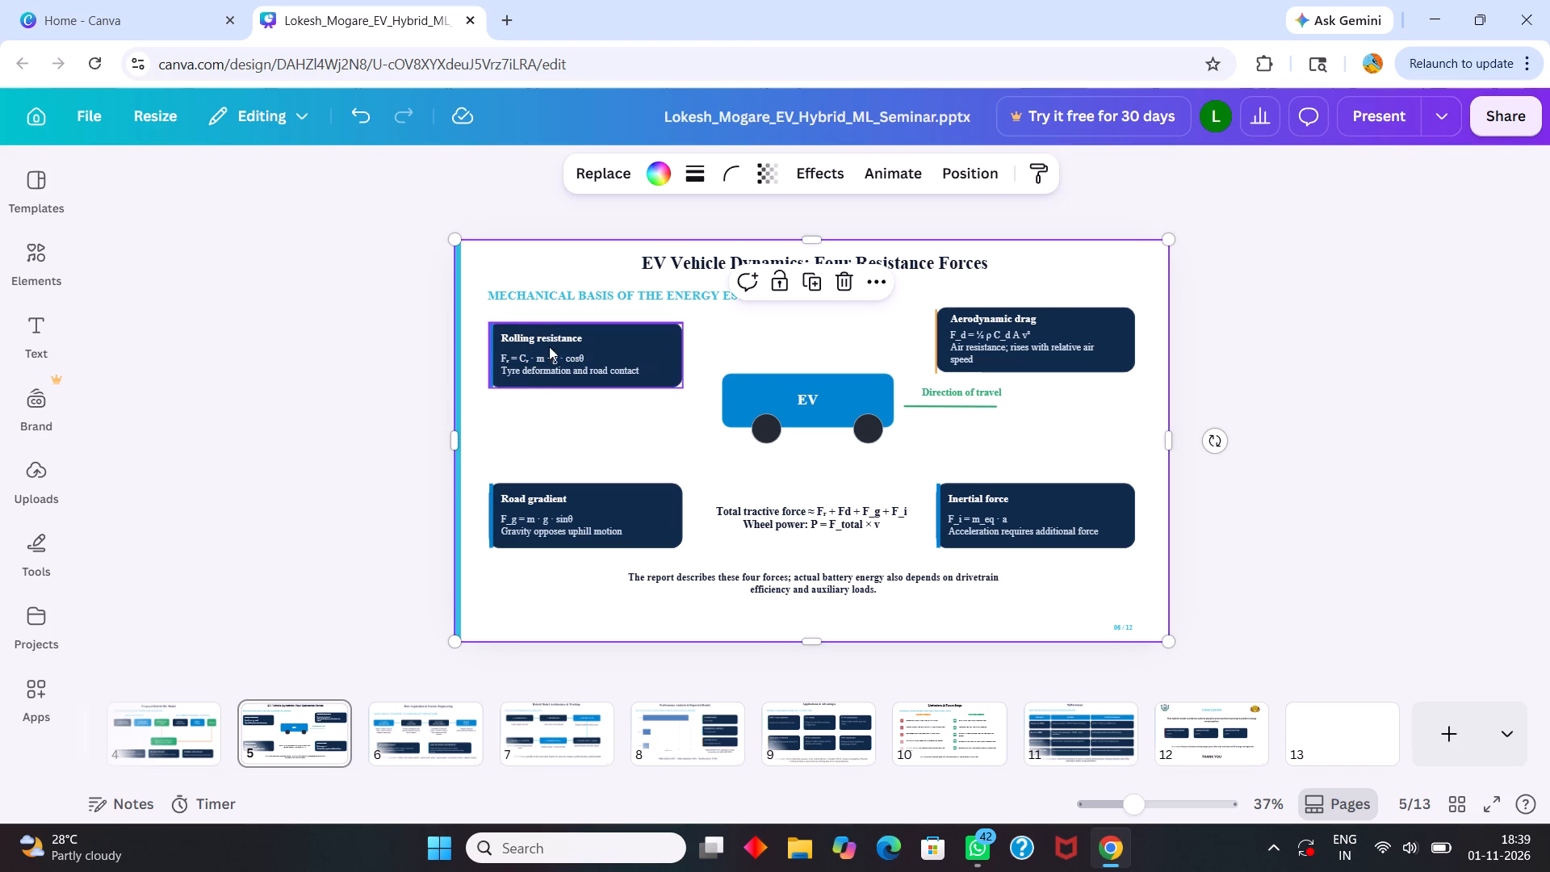
Open the Rolling resistance box's formula text for editing and select the g · cosθ part of the formula.
{"action": "left_click", "coordinate": [573, 354]}
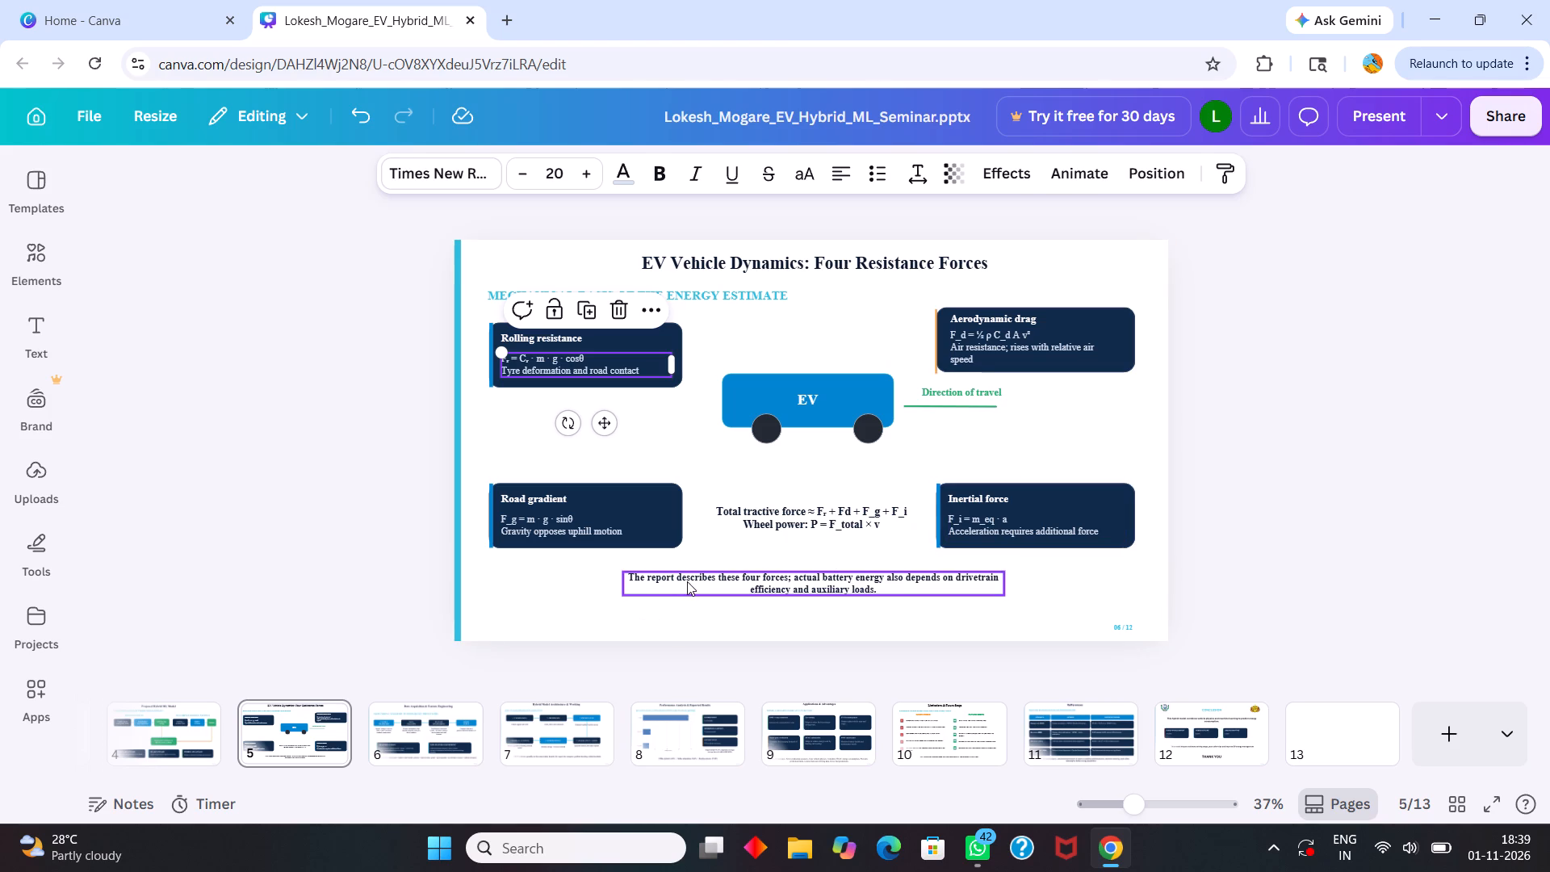
{"action": "left_click", "coordinate": [564, 356]}
{"action": "left_click", "coordinate": [578, 360]}
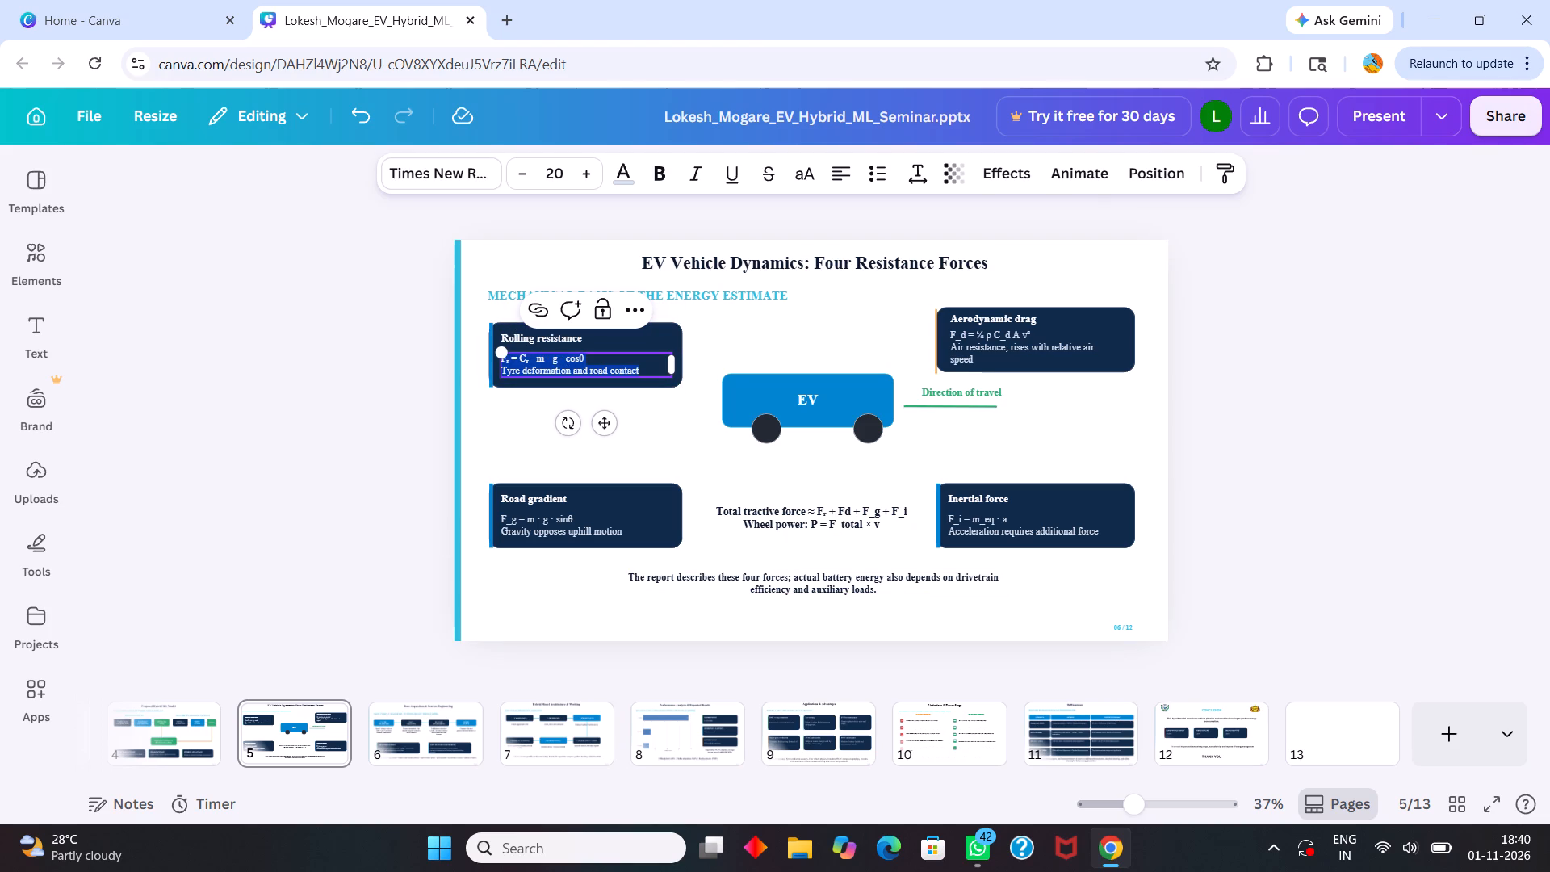
{"action": "left_click", "coordinate": [584, 357]}
{"action": "left_click_drag", "start_coordinate": [578, 358], "coordinate": [557, 363]}
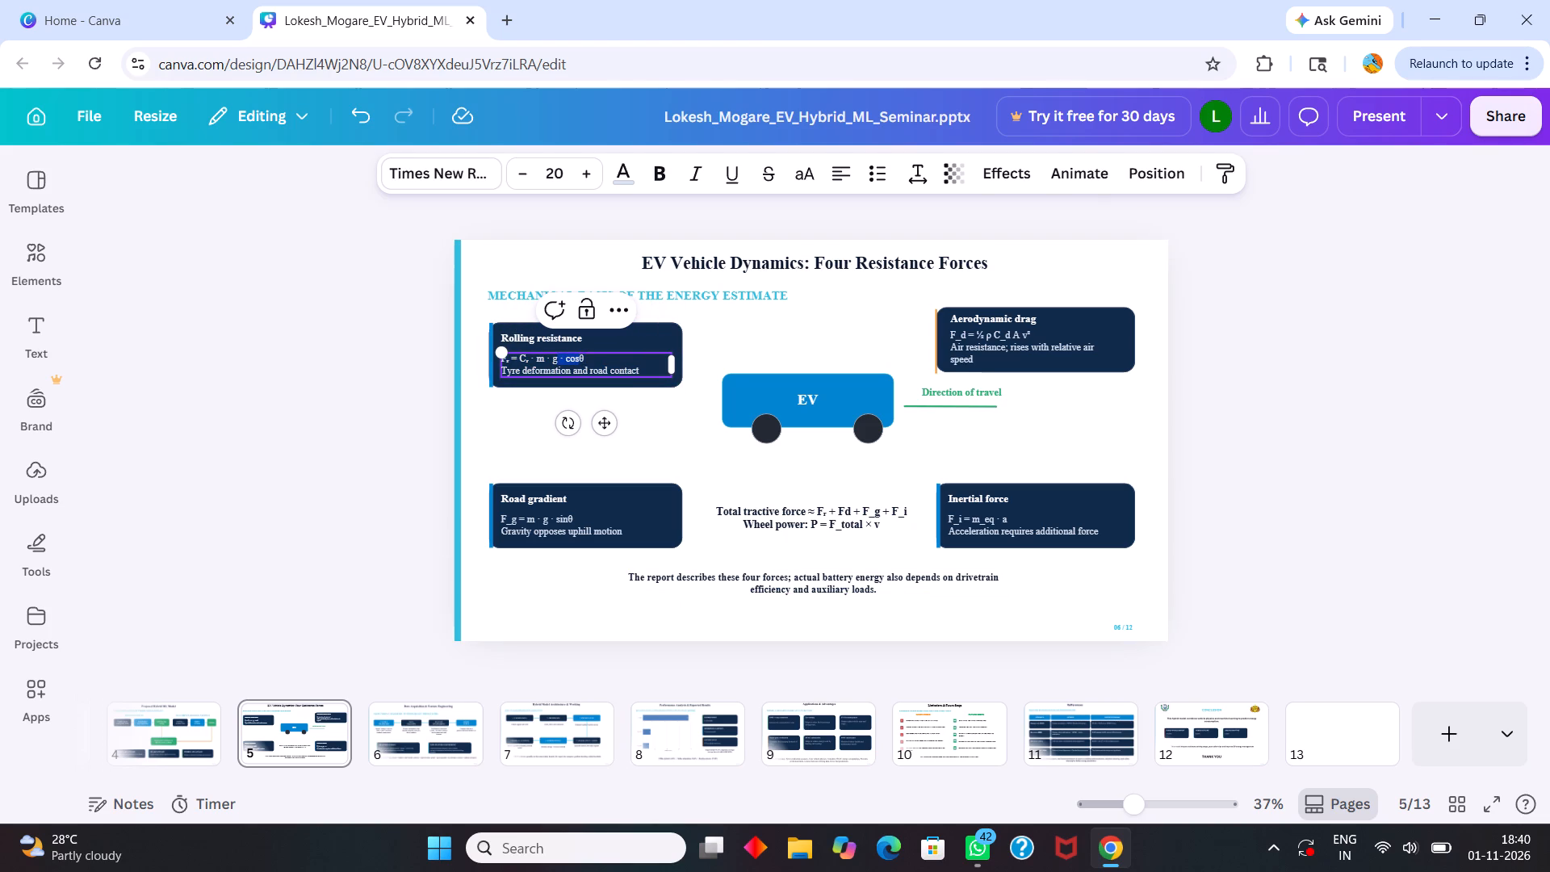
Delete the whole formula line from the Rolling resistance box, keeping the text "Tyre deformation and road contact".
{"action": "left_click_drag", "start_coordinate": [557, 363], "coordinate": [508, 350]}
{"action": "key", "text": "BackSpace"}
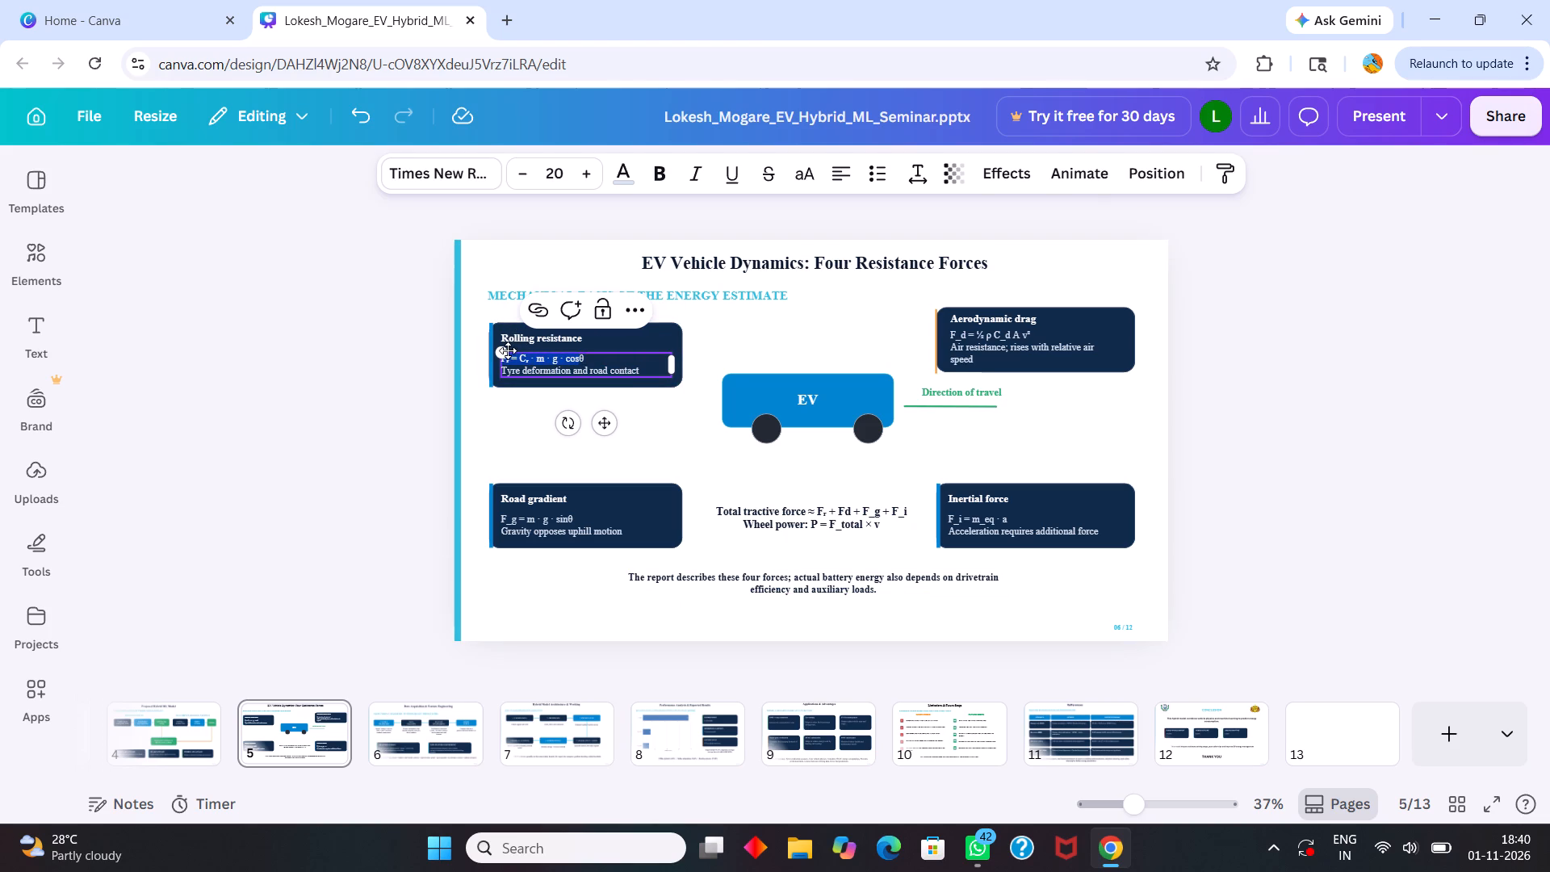
{"action": "left_click", "coordinate": [513, 356]}
{"action": "key", "text": "BackSpace"}
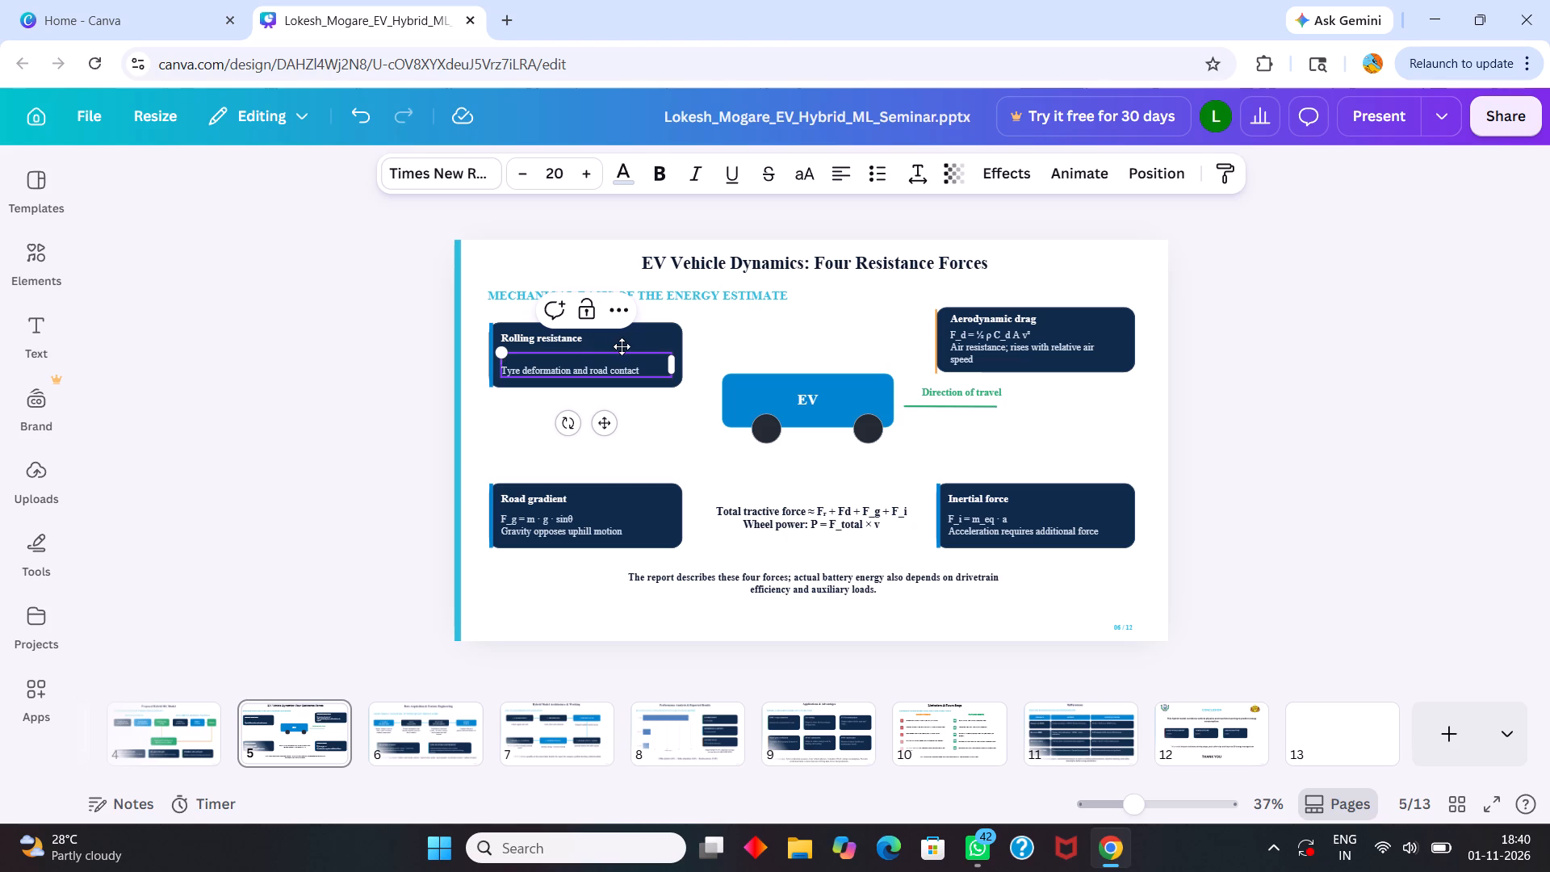
{"action": "left_click", "coordinate": [645, 346]}
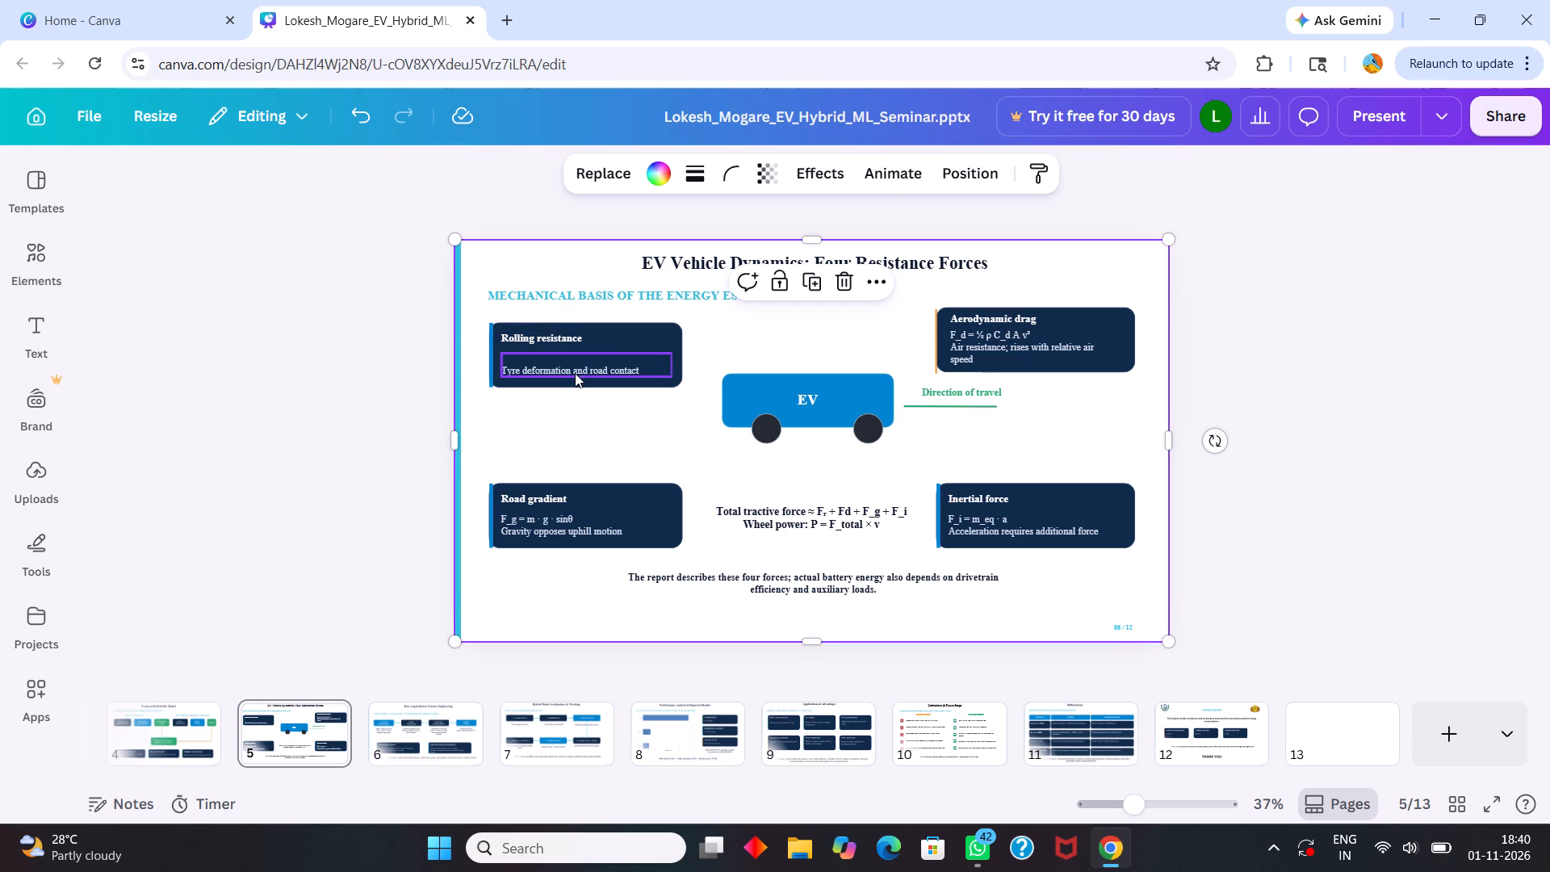
Move the "Tyre deformation and road contact" text slightly up, closer to the Rolling resistance heading and still aligned with it.
{"action": "left_click", "coordinate": [575, 372]}
{"action": "left_click_drag", "start_coordinate": [575, 372], "coordinate": [580, 366]}
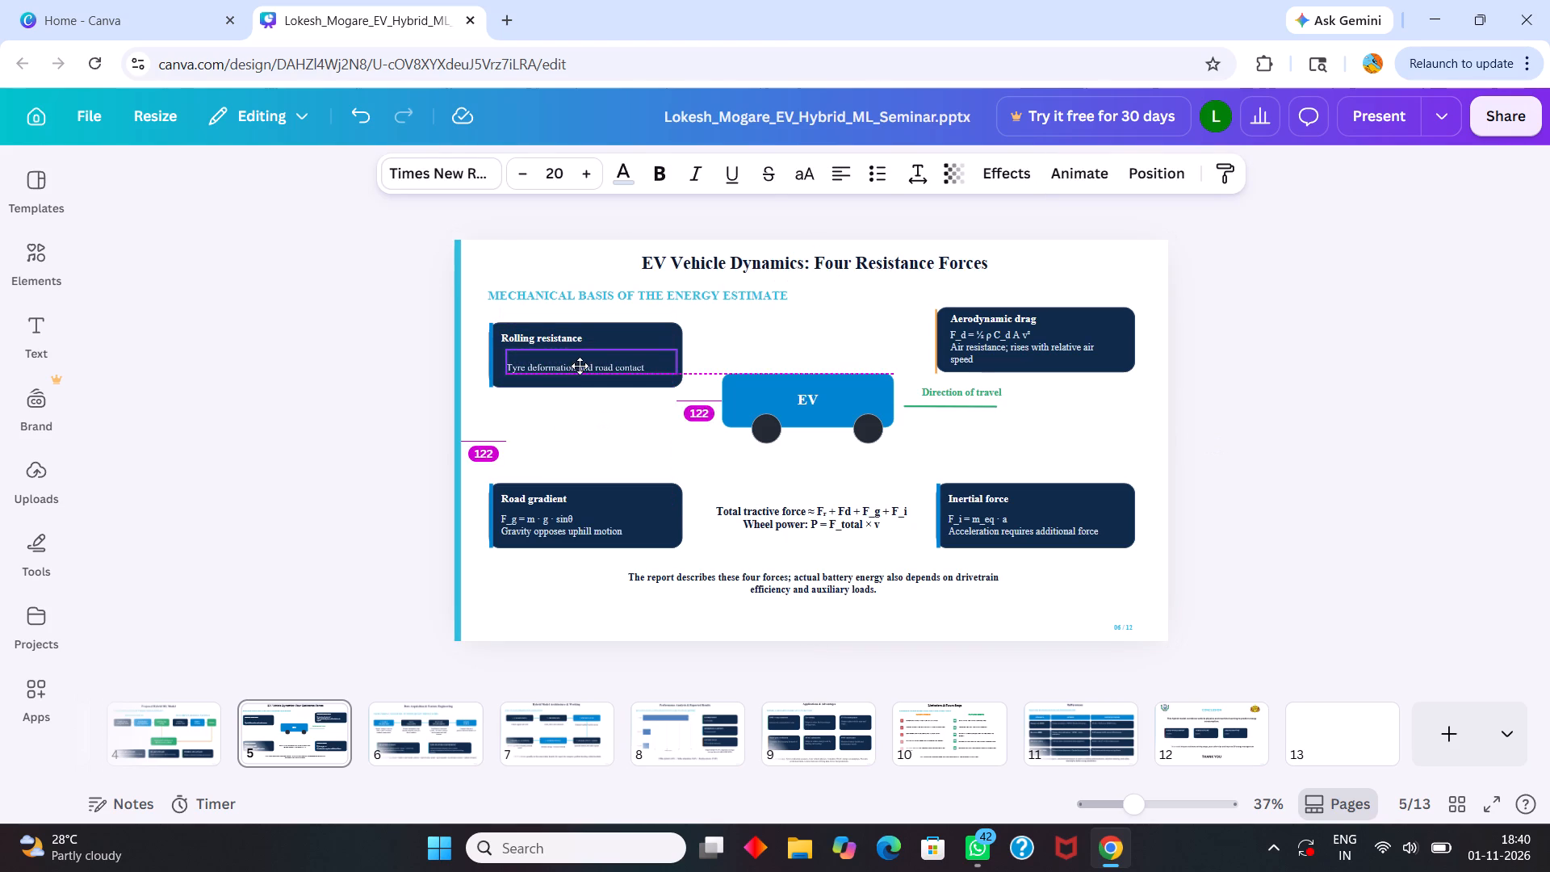
{"action": "left_click_drag", "start_coordinate": [580, 366], "coordinate": [580, 363]}
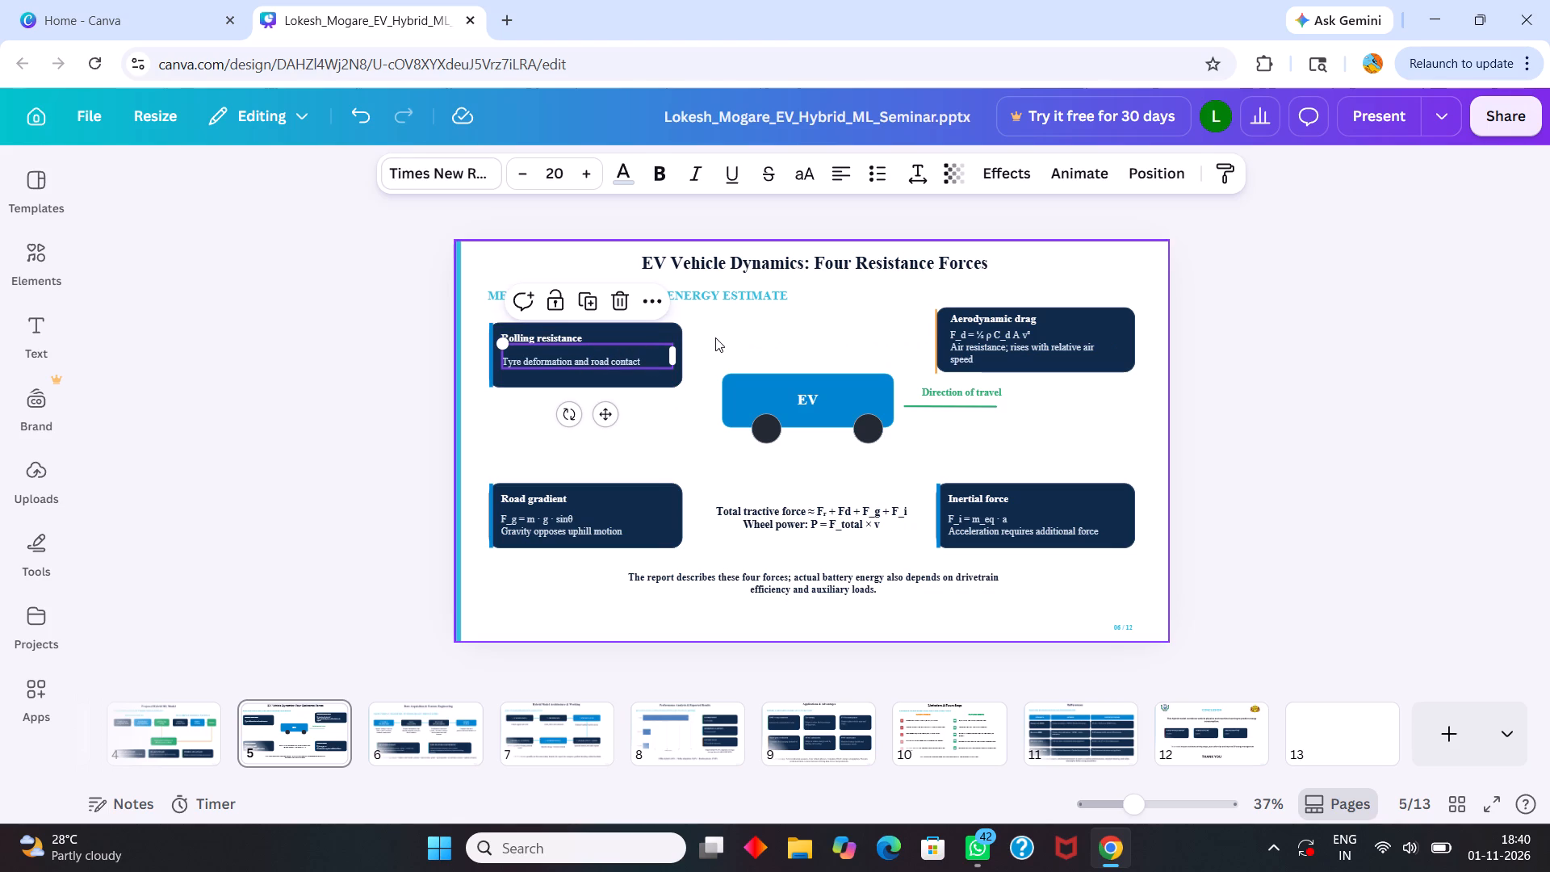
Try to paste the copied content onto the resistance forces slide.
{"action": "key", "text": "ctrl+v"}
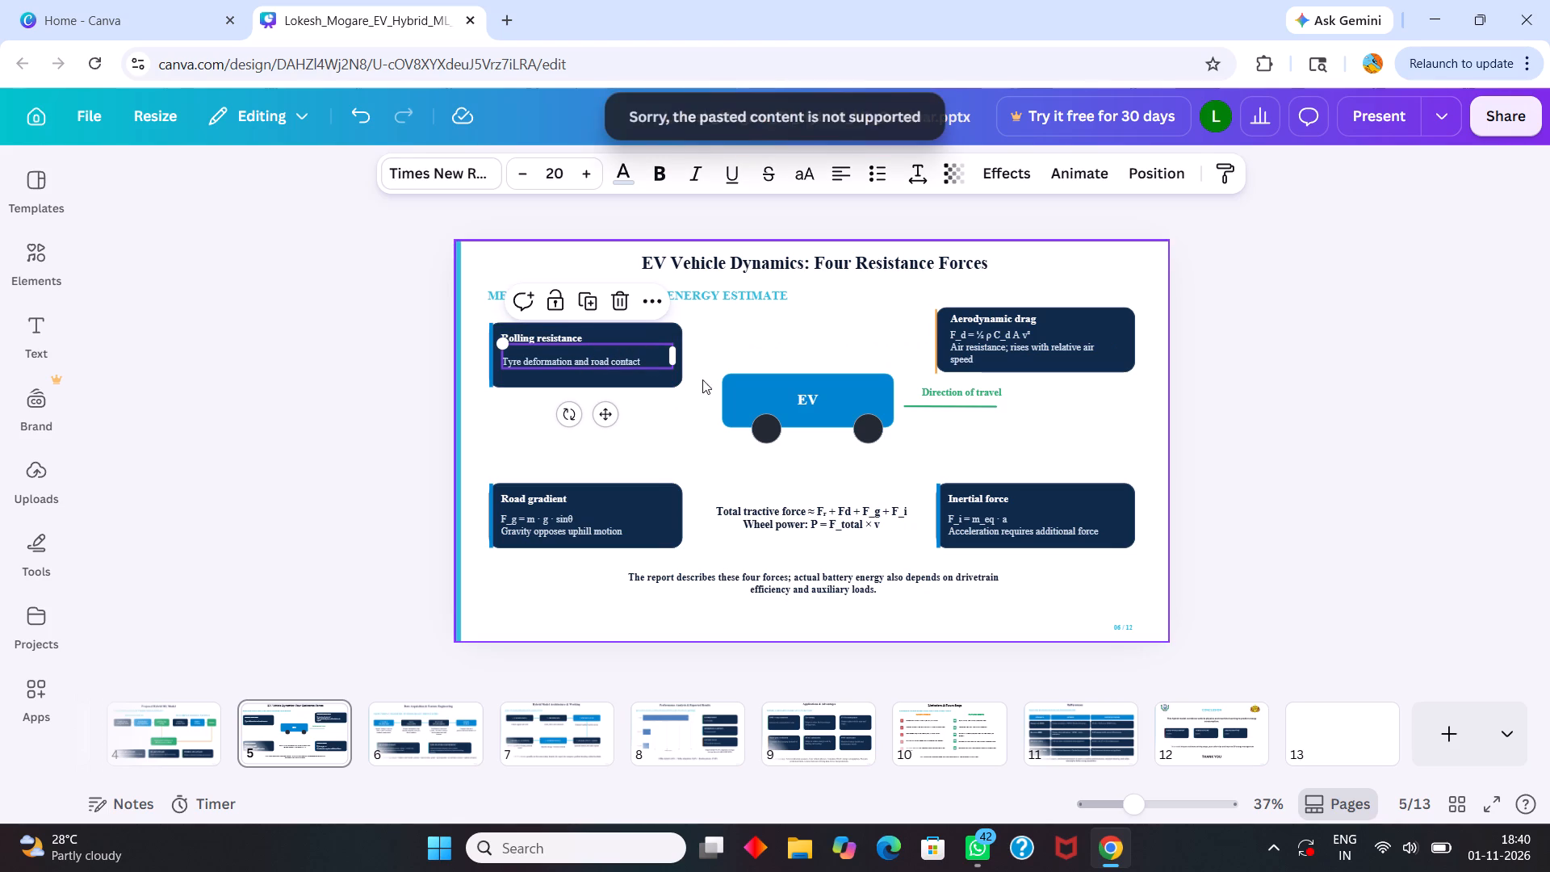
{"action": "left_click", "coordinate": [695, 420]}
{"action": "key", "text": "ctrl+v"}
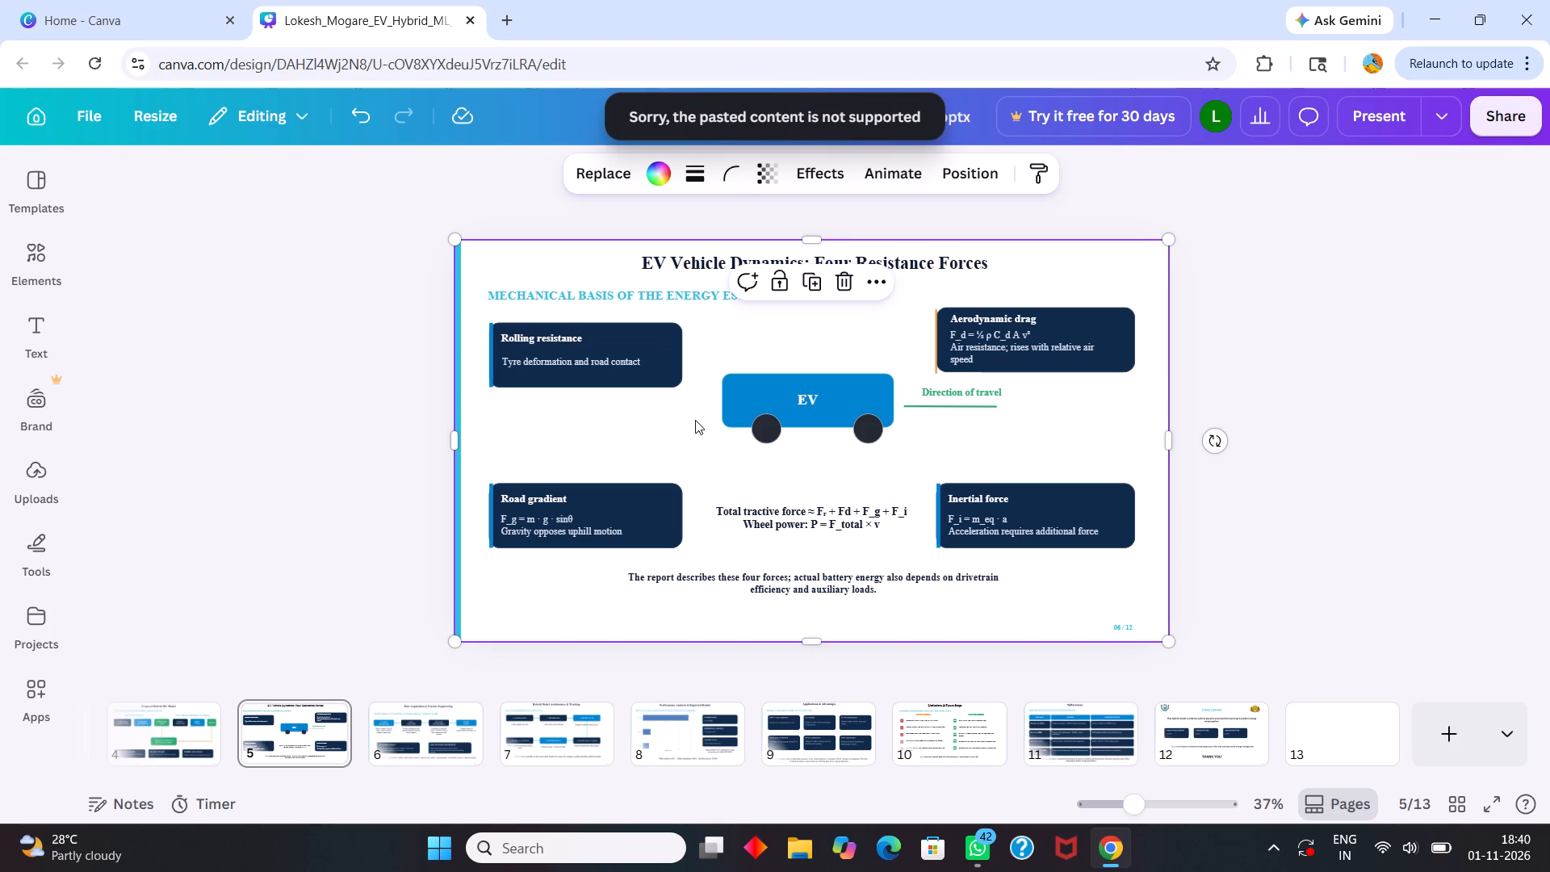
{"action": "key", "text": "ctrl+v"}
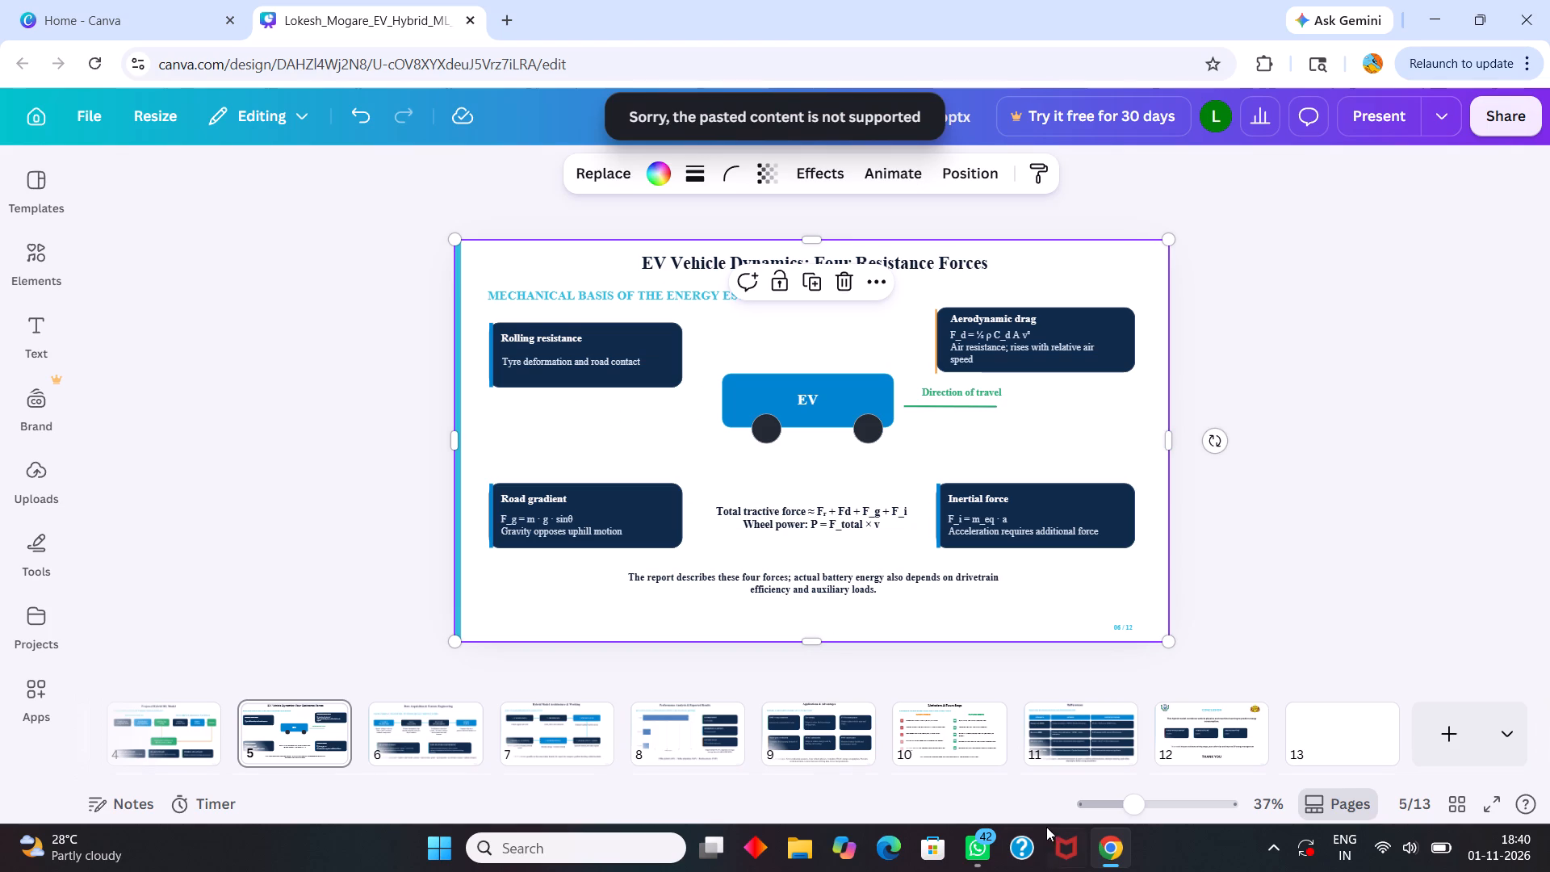
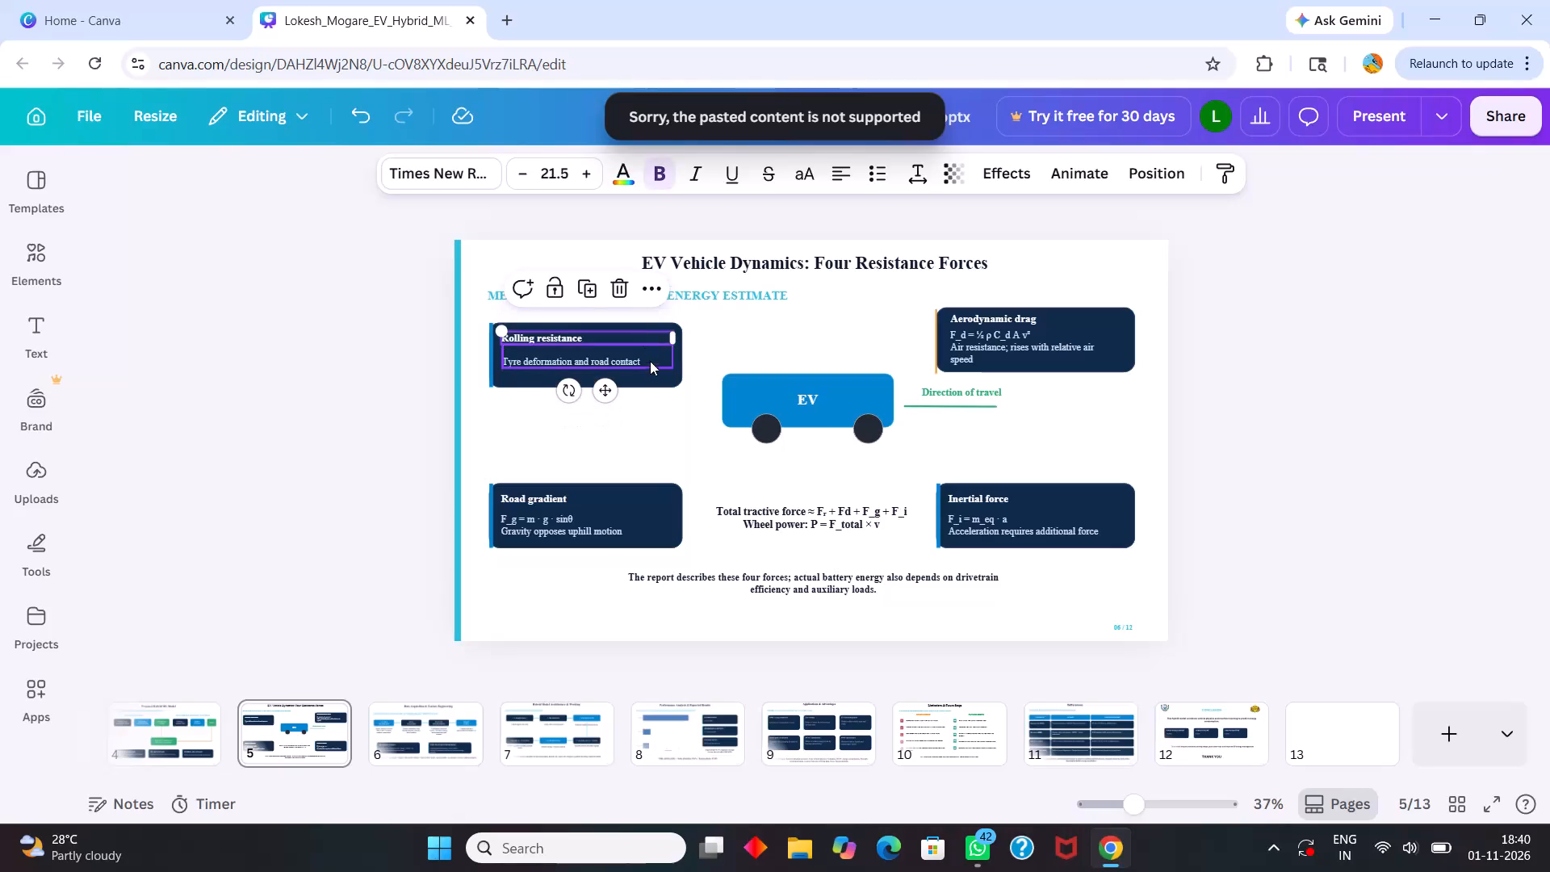
Paste the tyre photo onto the resistance forces slide and shrink it to a small thumbnail inside the Rolling resistance box, beside its heading.
{"action": "left_click", "coordinate": [653, 367]}
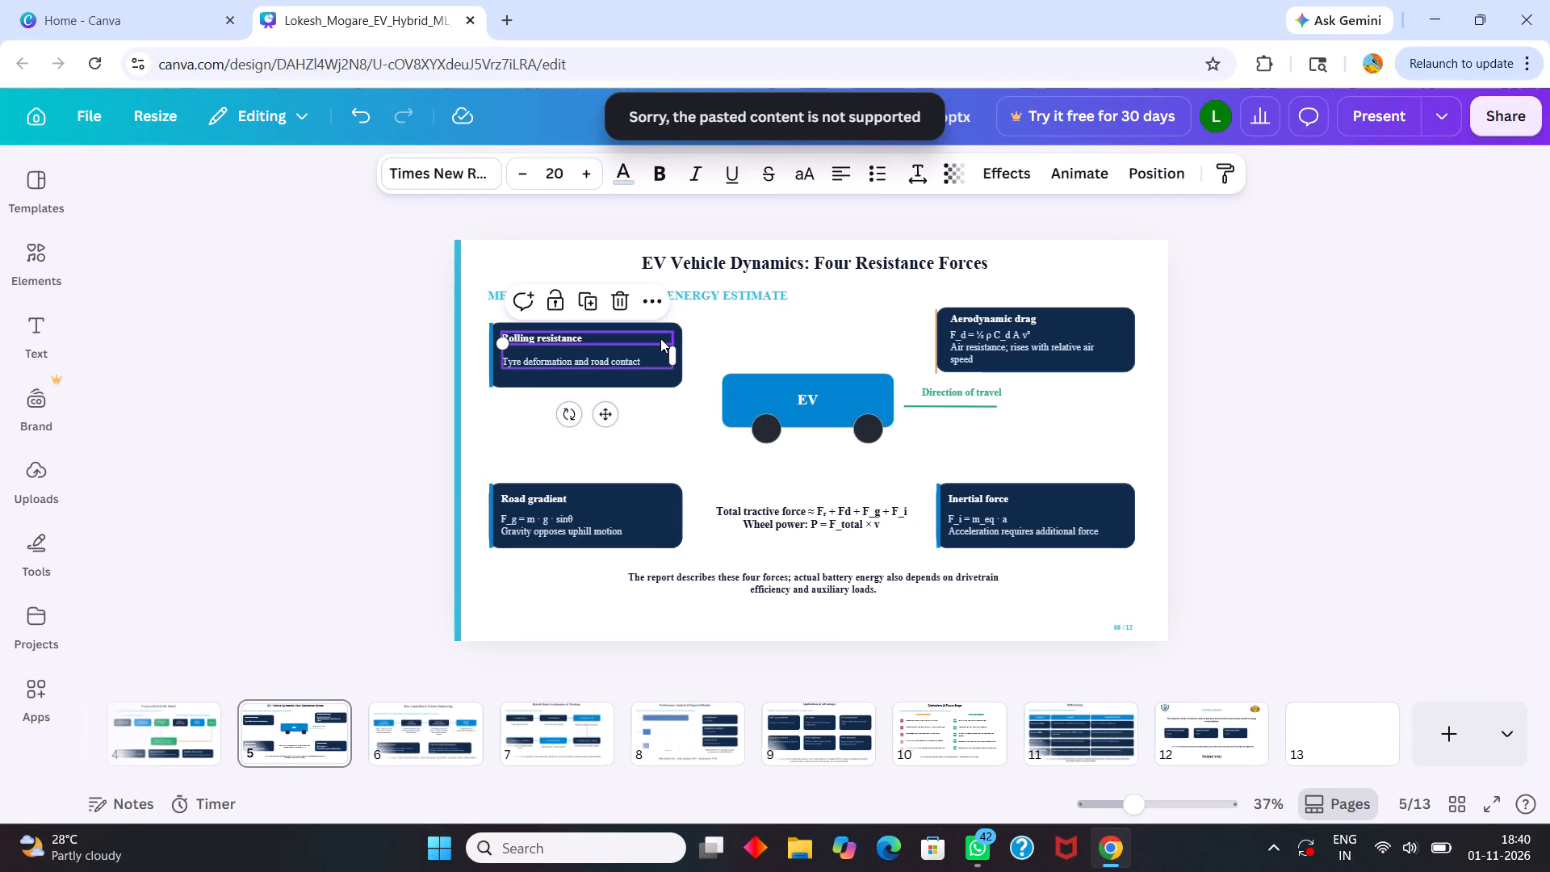
{"action": "left_click", "coordinate": [678, 384]}
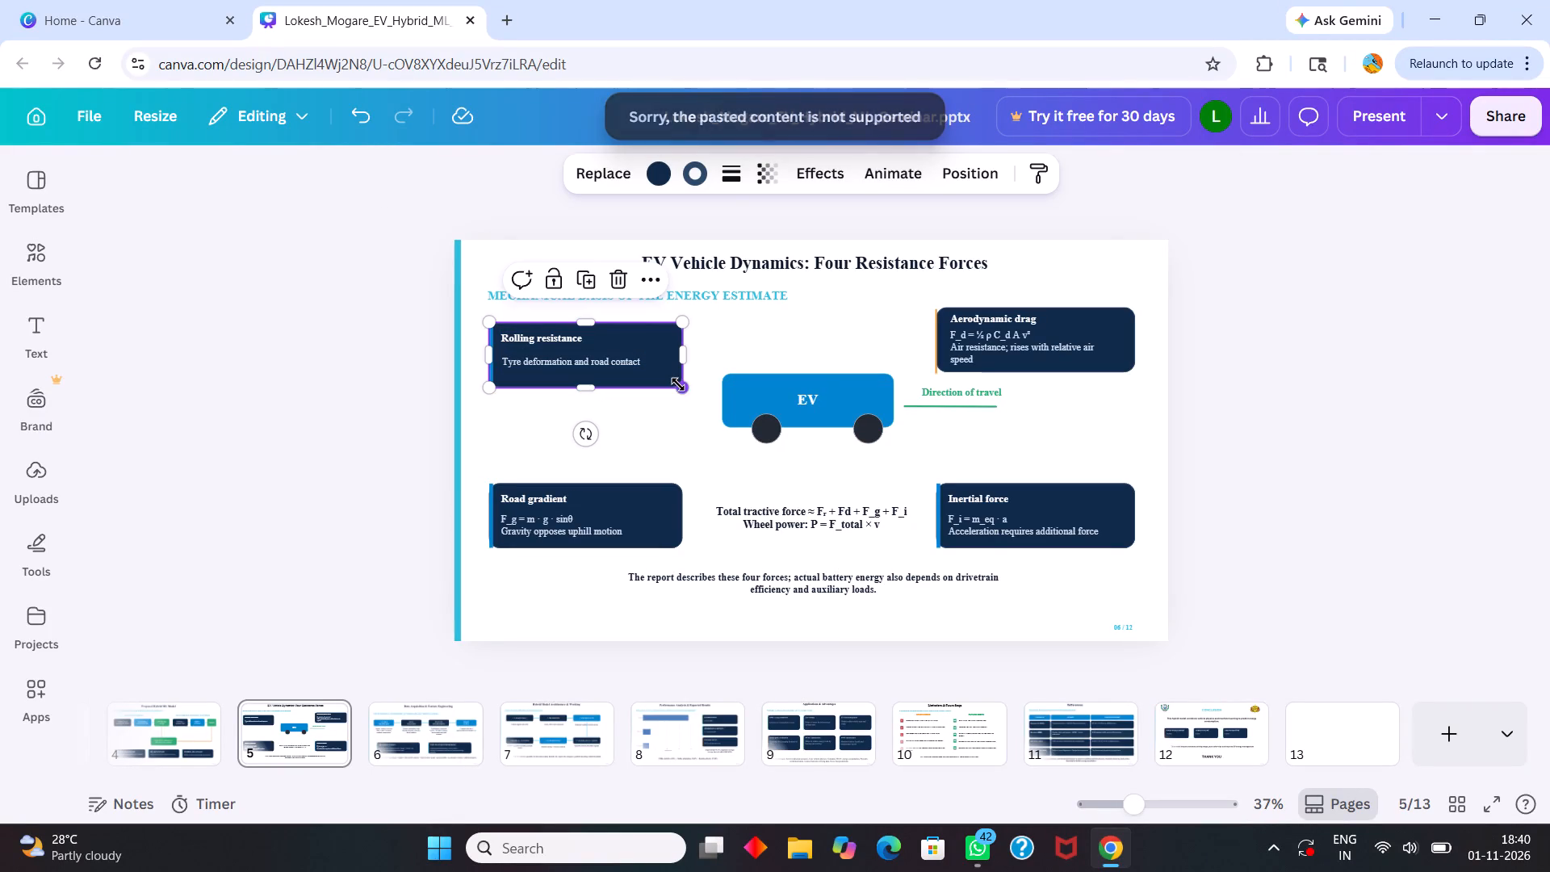
{"action": "key", "text": "ctrl+v"}
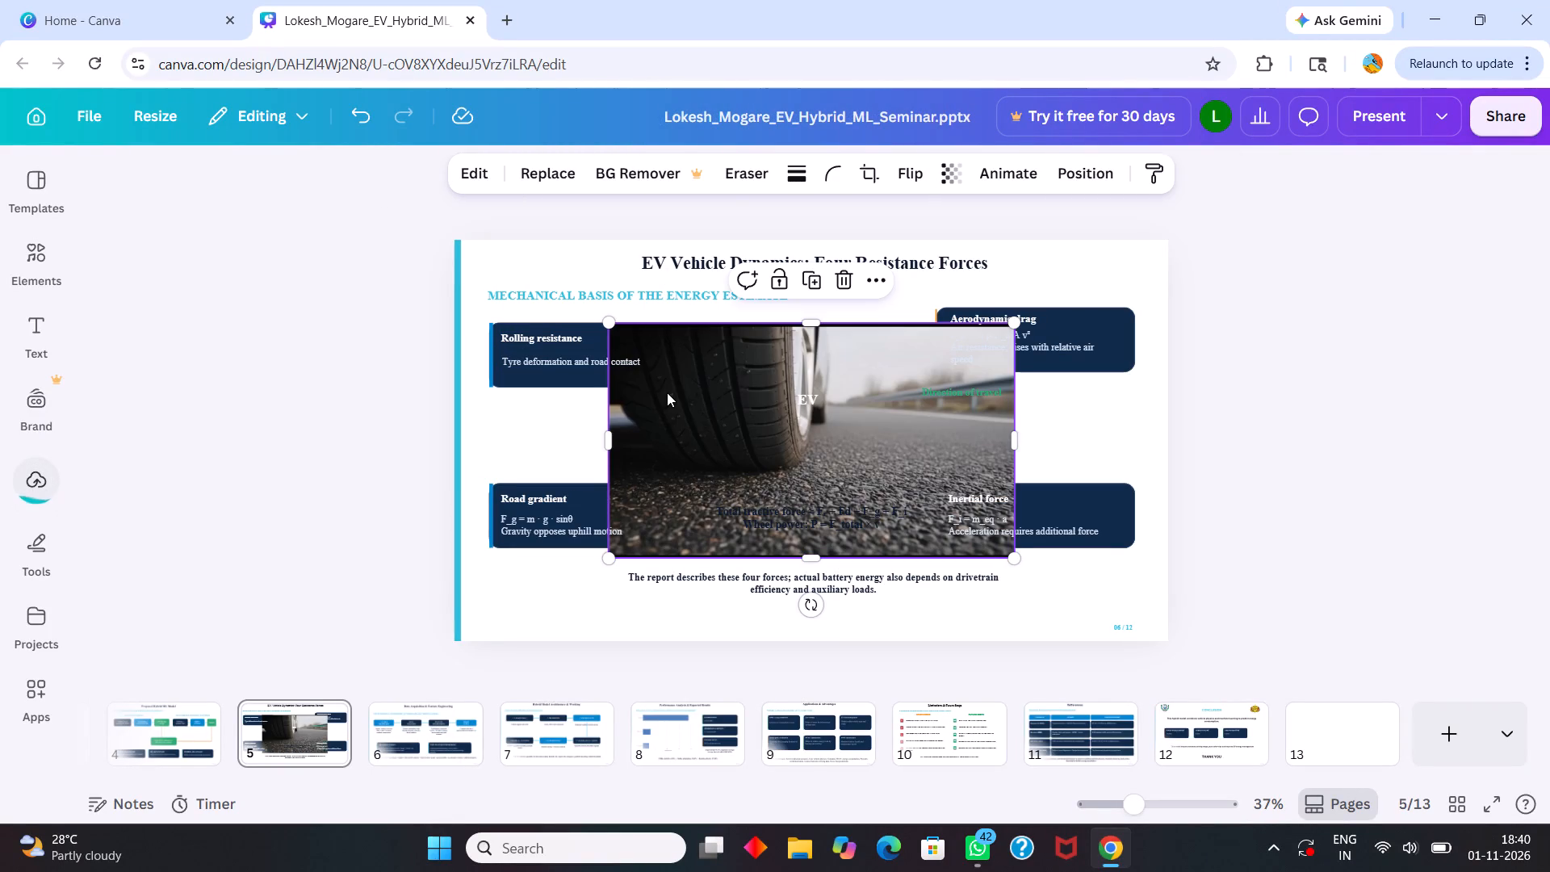
{"action": "left_click_drag", "start_coordinate": [1010, 552], "coordinate": [610, 398]}
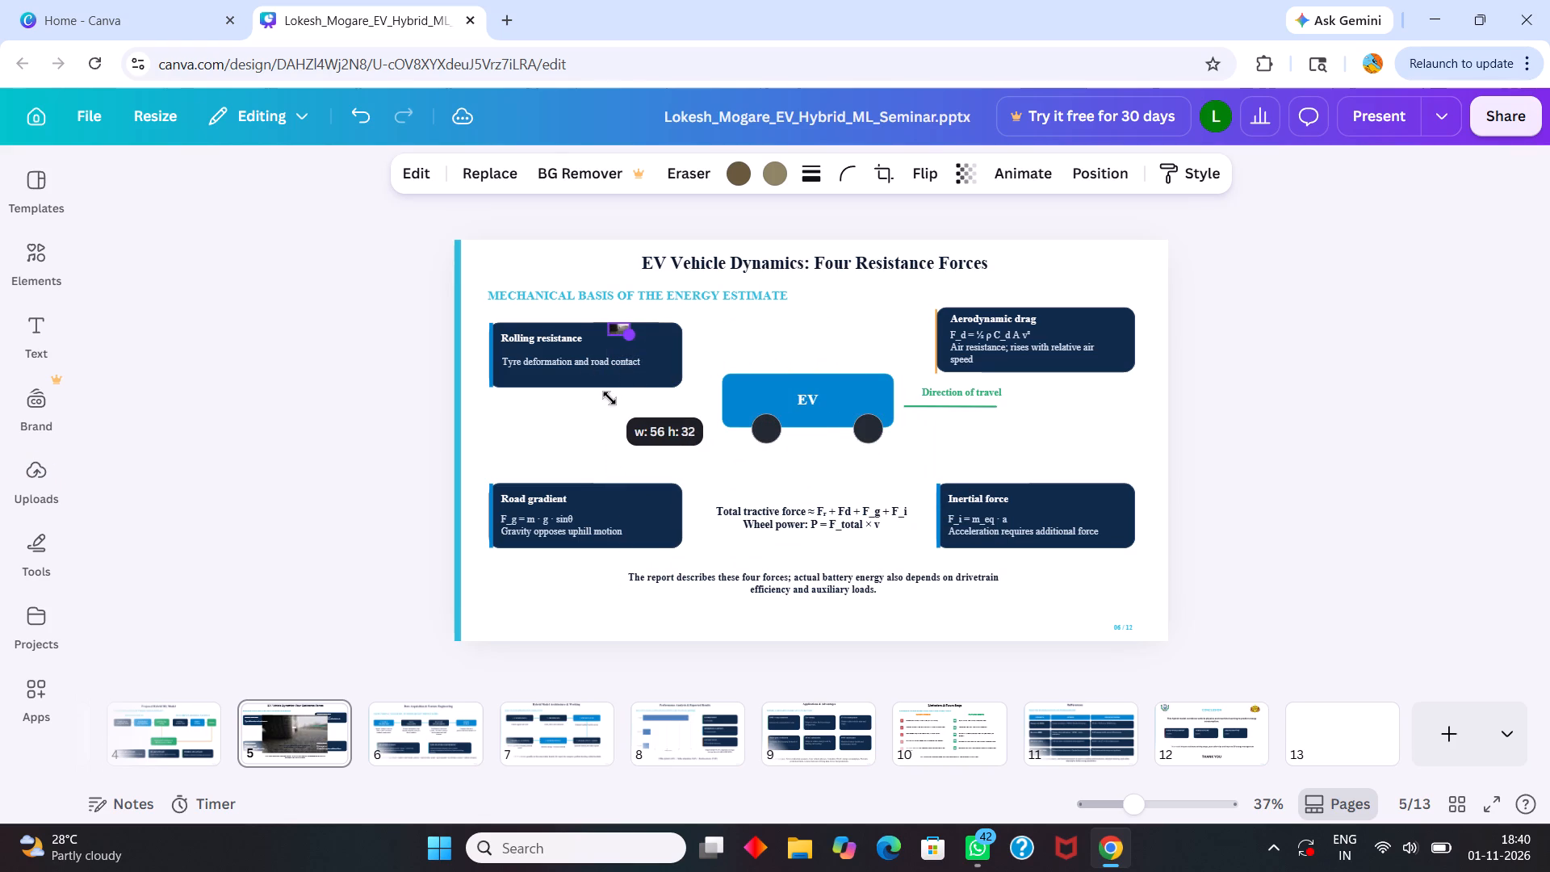
{"action": "left_click_drag", "start_coordinate": [610, 398], "coordinate": [611, 400]}
{"action": "left_click", "coordinate": [623, 338]}
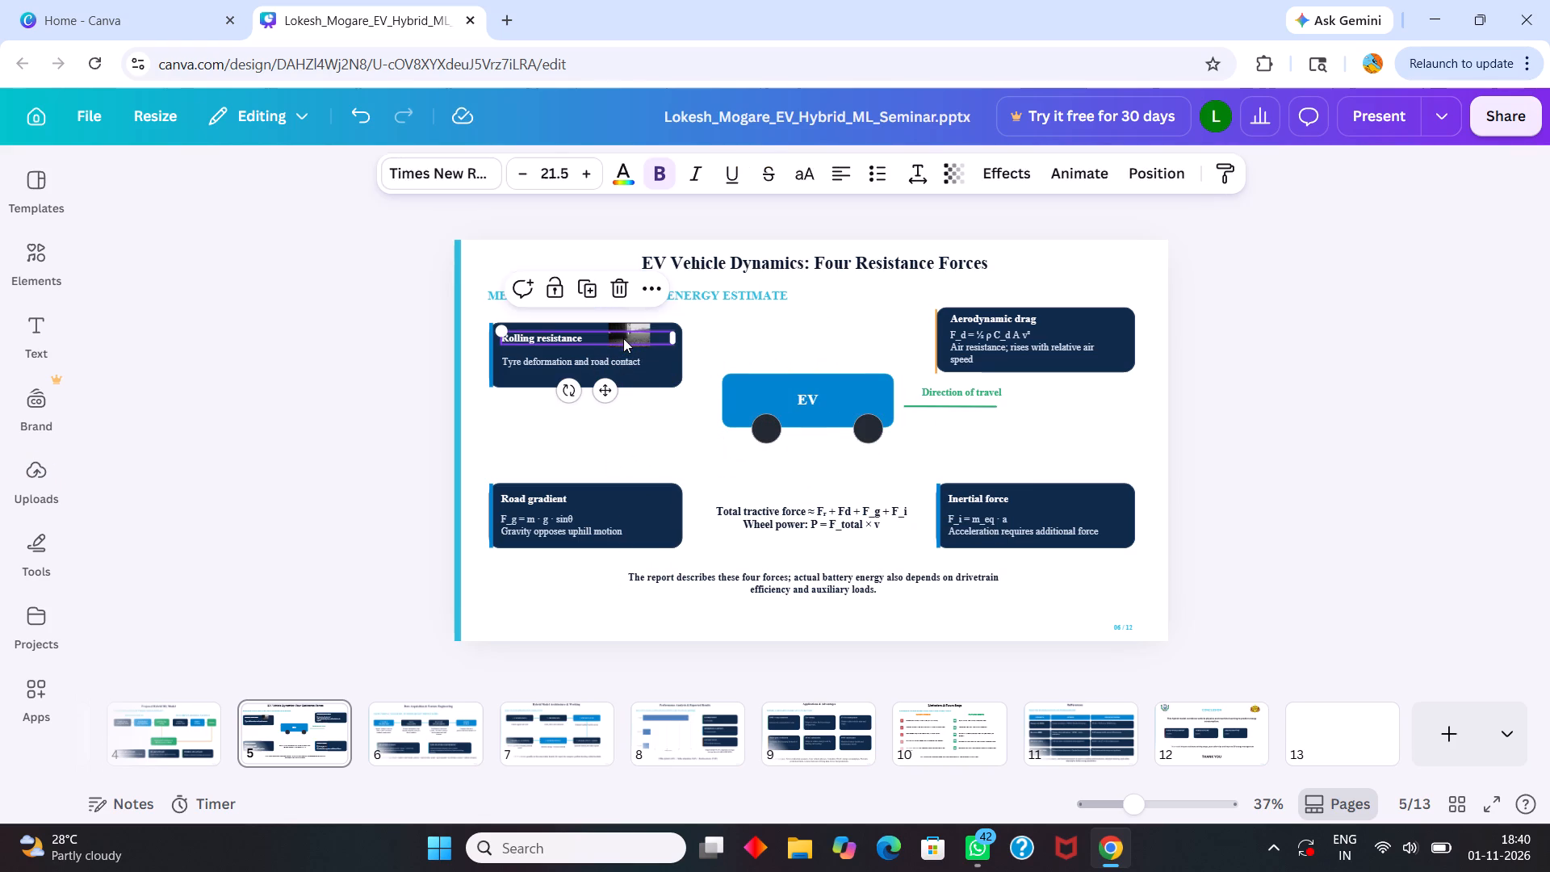
Fill the Rolling resistance box with the small tyre-on-road photo lying over it.
{"action": "left_click", "coordinate": [635, 325]}
{"action": "left_click", "coordinate": [635, 325]}
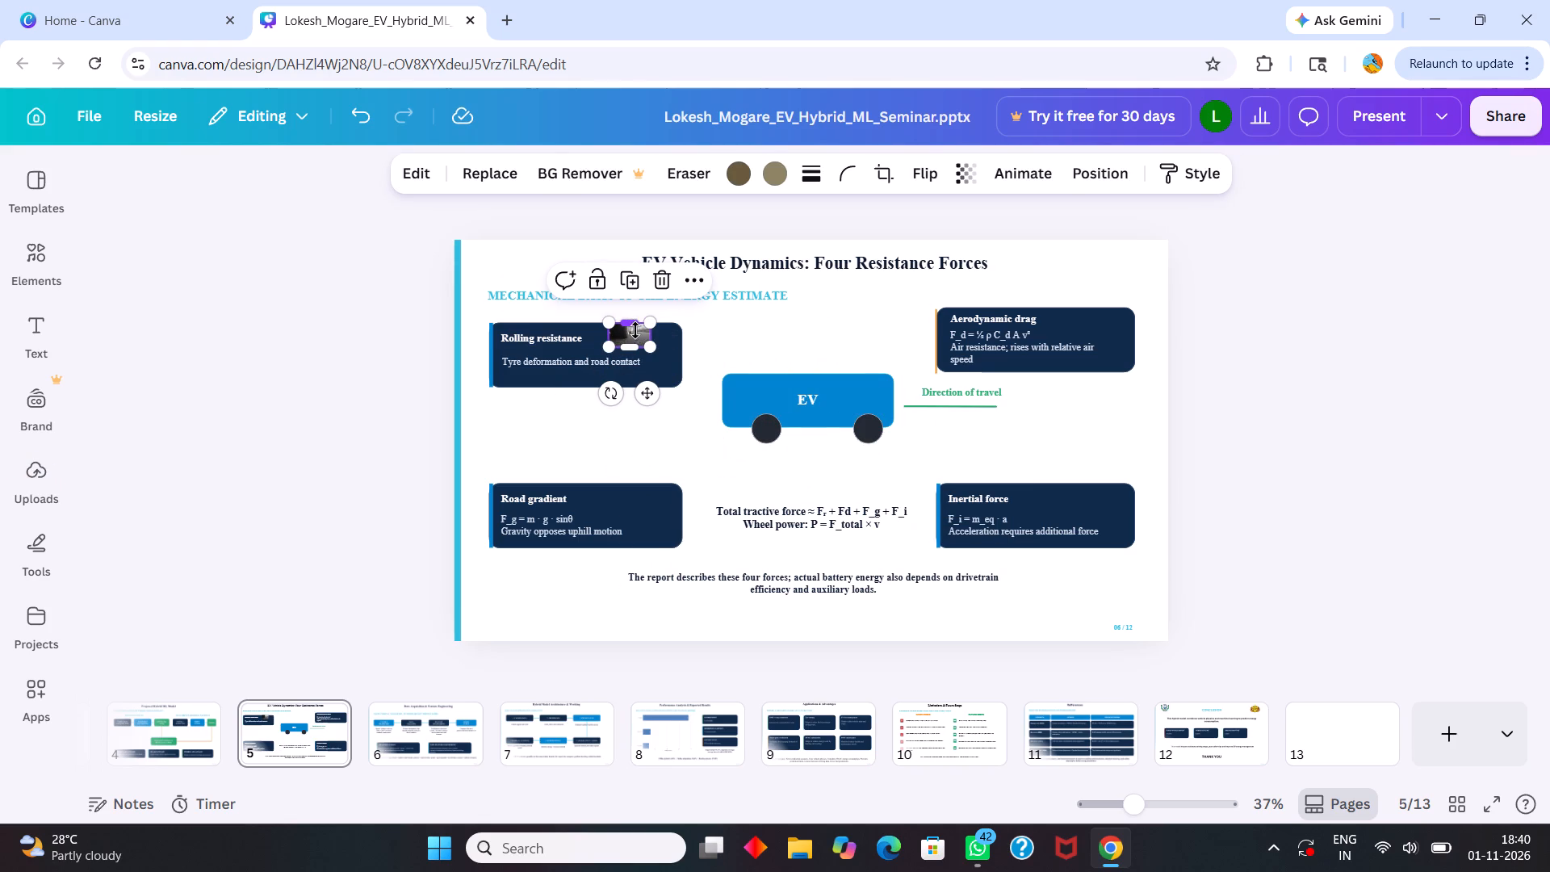
{"action": "left_click", "coordinate": [635, 330]}
{"action": "left_click", "coordinate": [635, 332]}
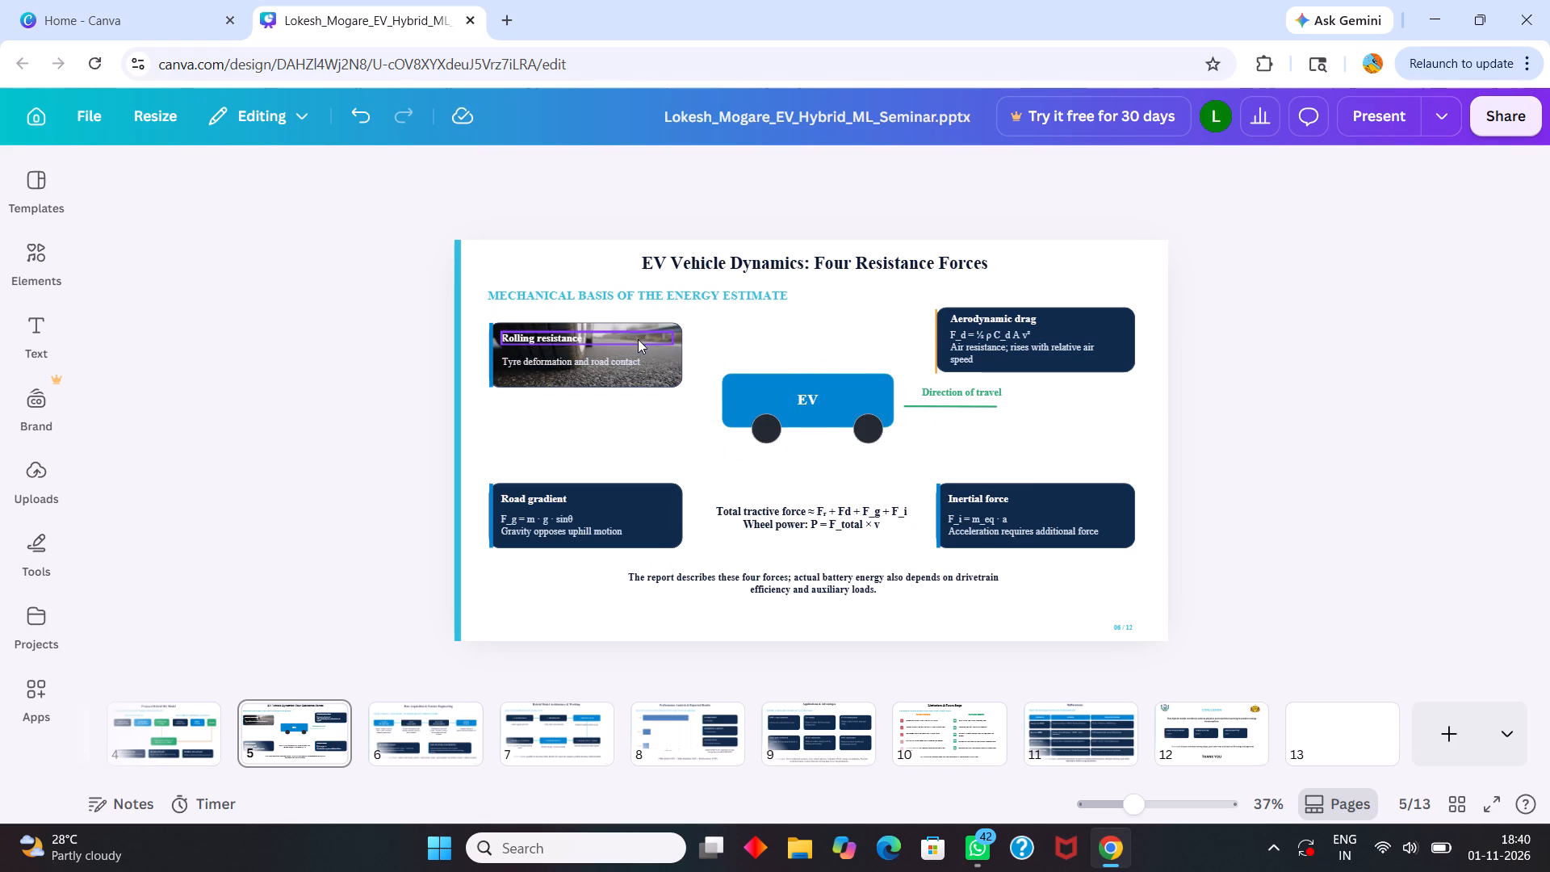
{"action": "left_click", "coordinate": [731, 335]}
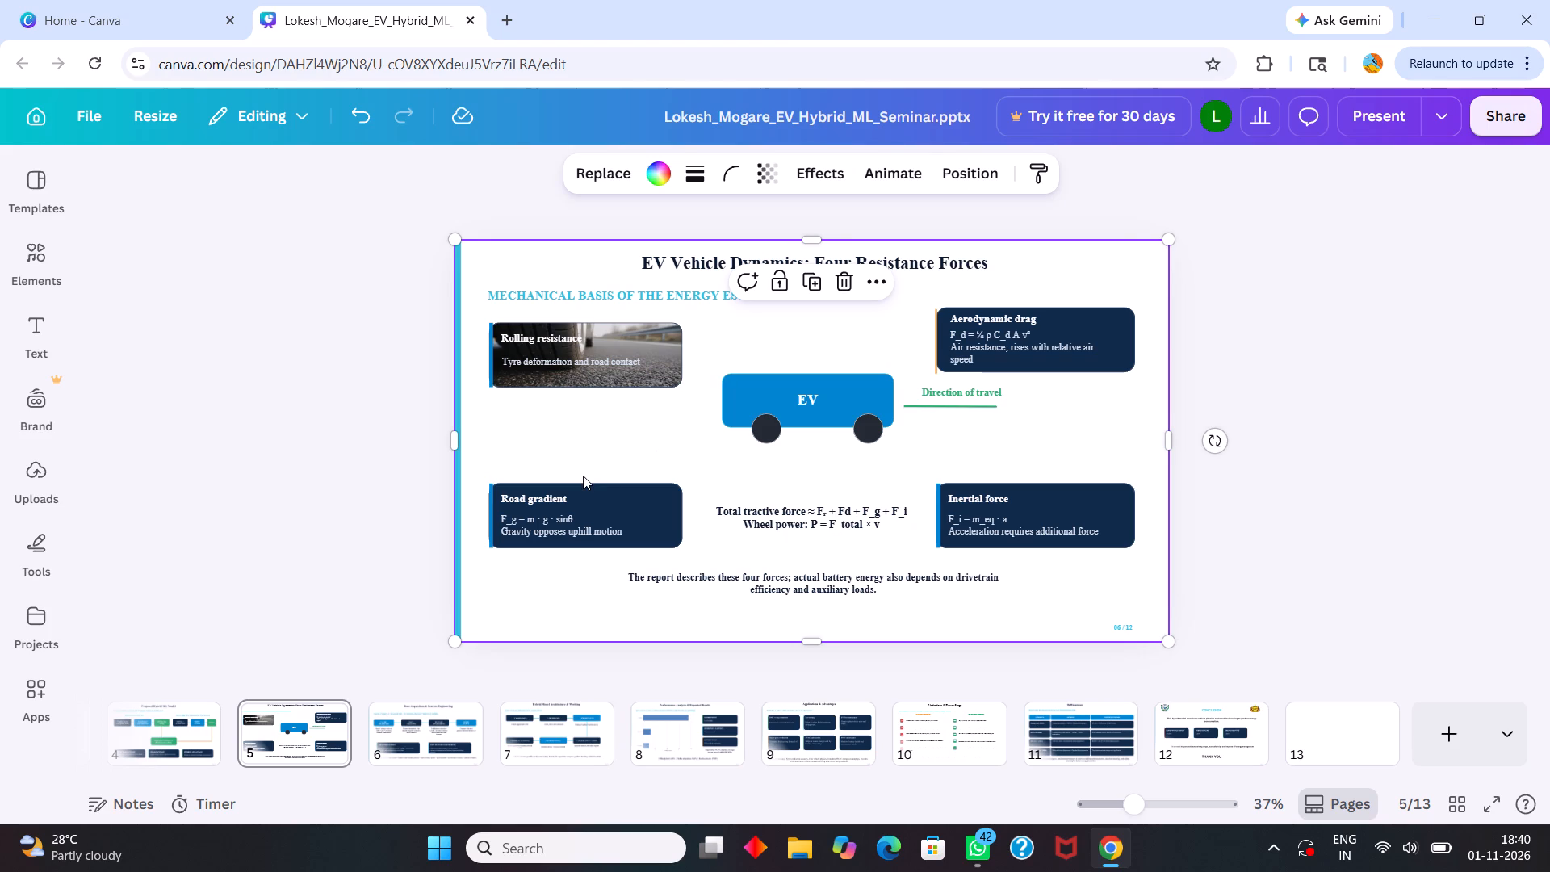
Increase the font size of the "Tyre deformation and road contact" text by one increment.
{"action": "left_click", "coordinate": [558, 362]}
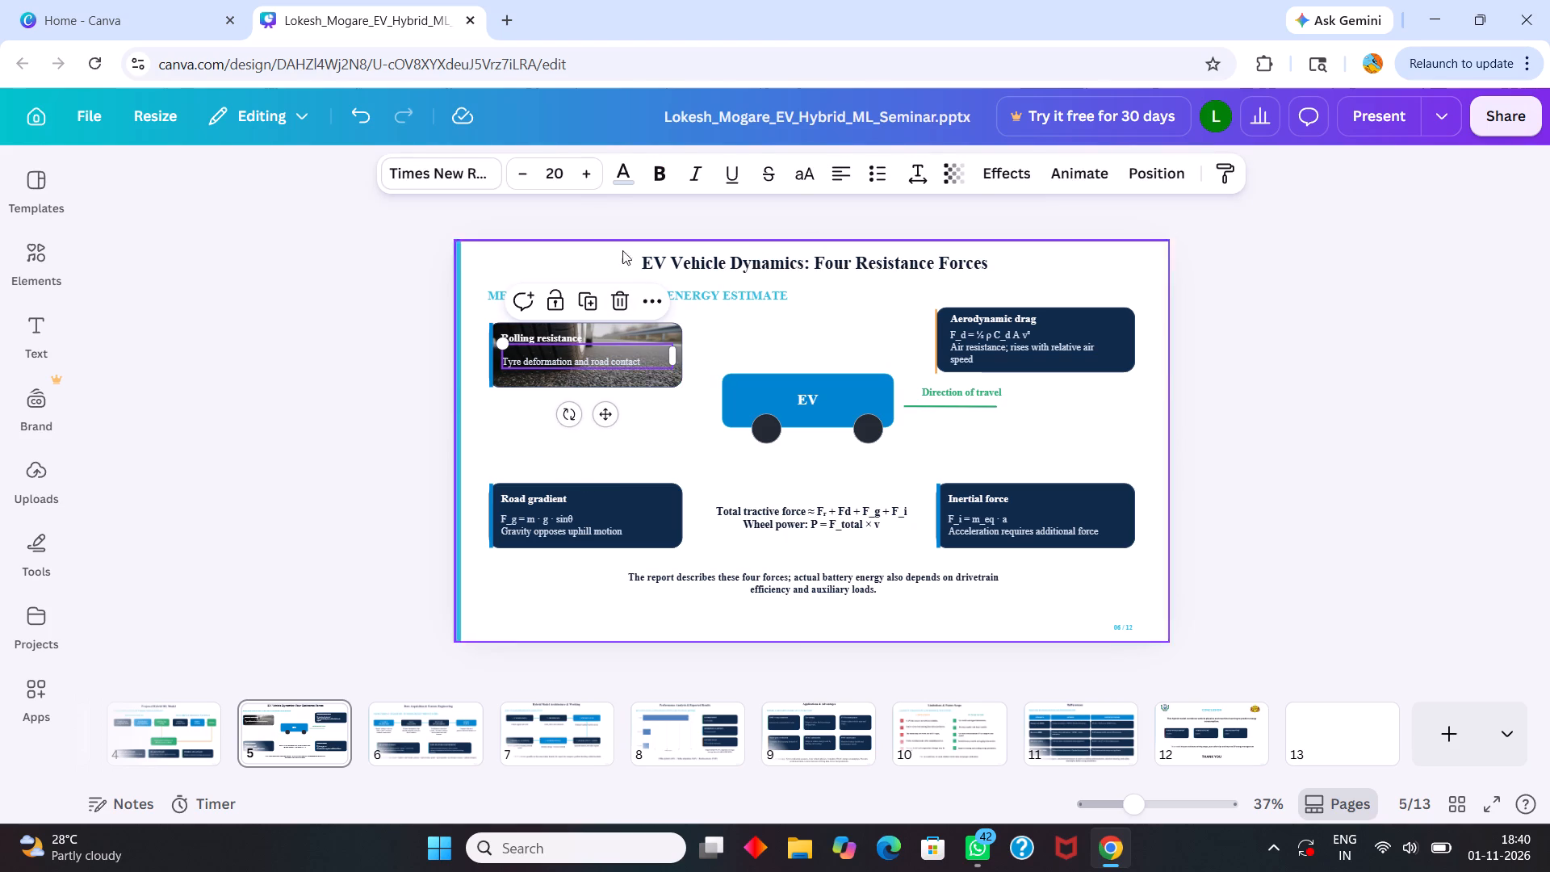
{"action": "left_click", "coordinate": [591, 177]}
{"action": "left_click", "coordinate": [525, 459]}
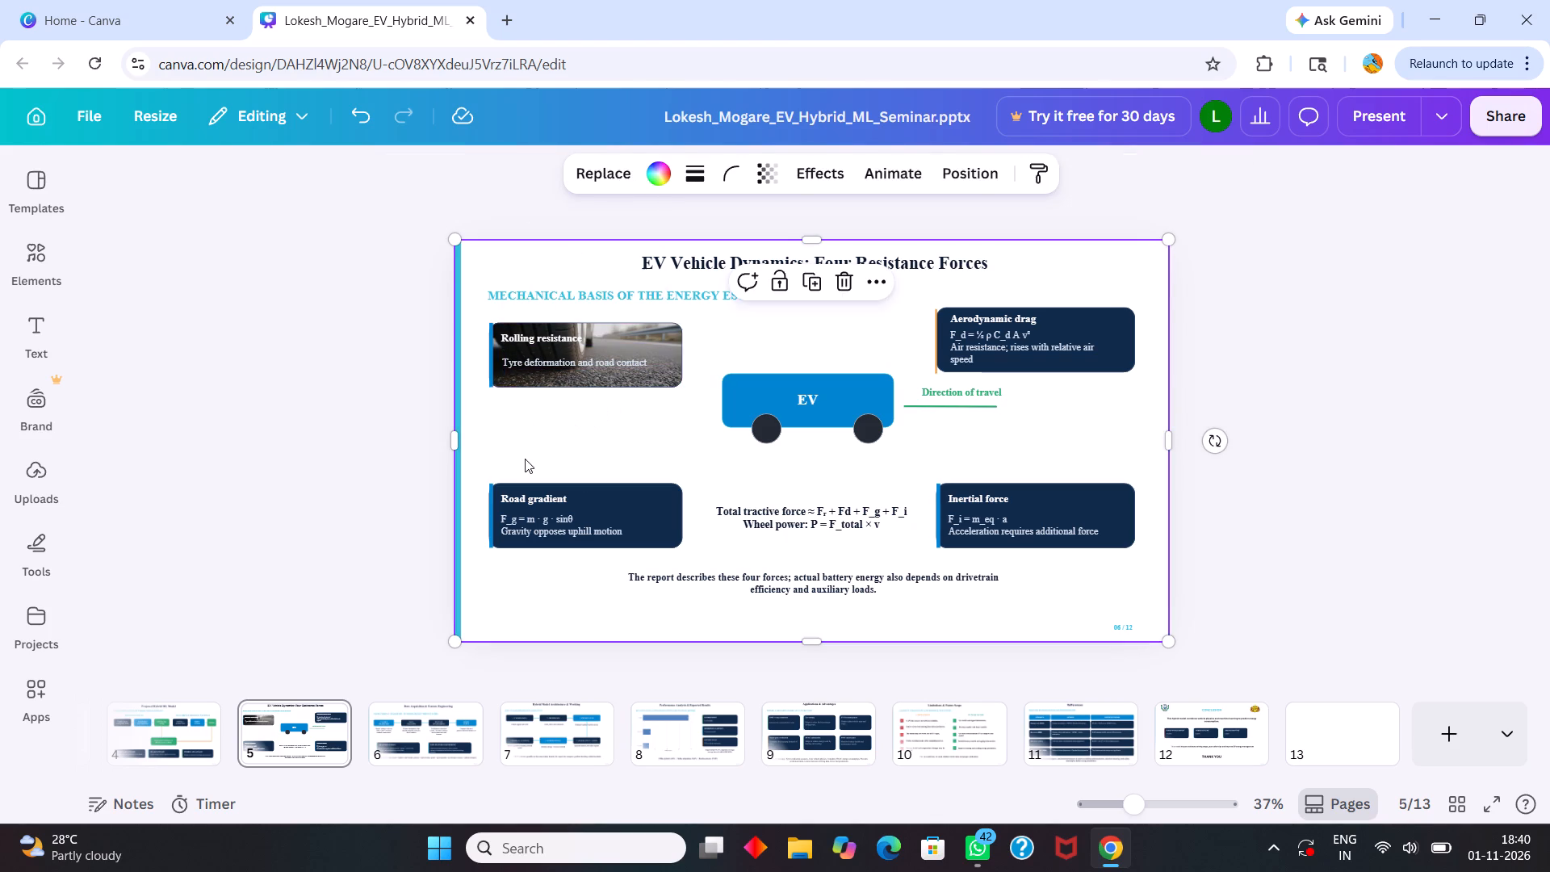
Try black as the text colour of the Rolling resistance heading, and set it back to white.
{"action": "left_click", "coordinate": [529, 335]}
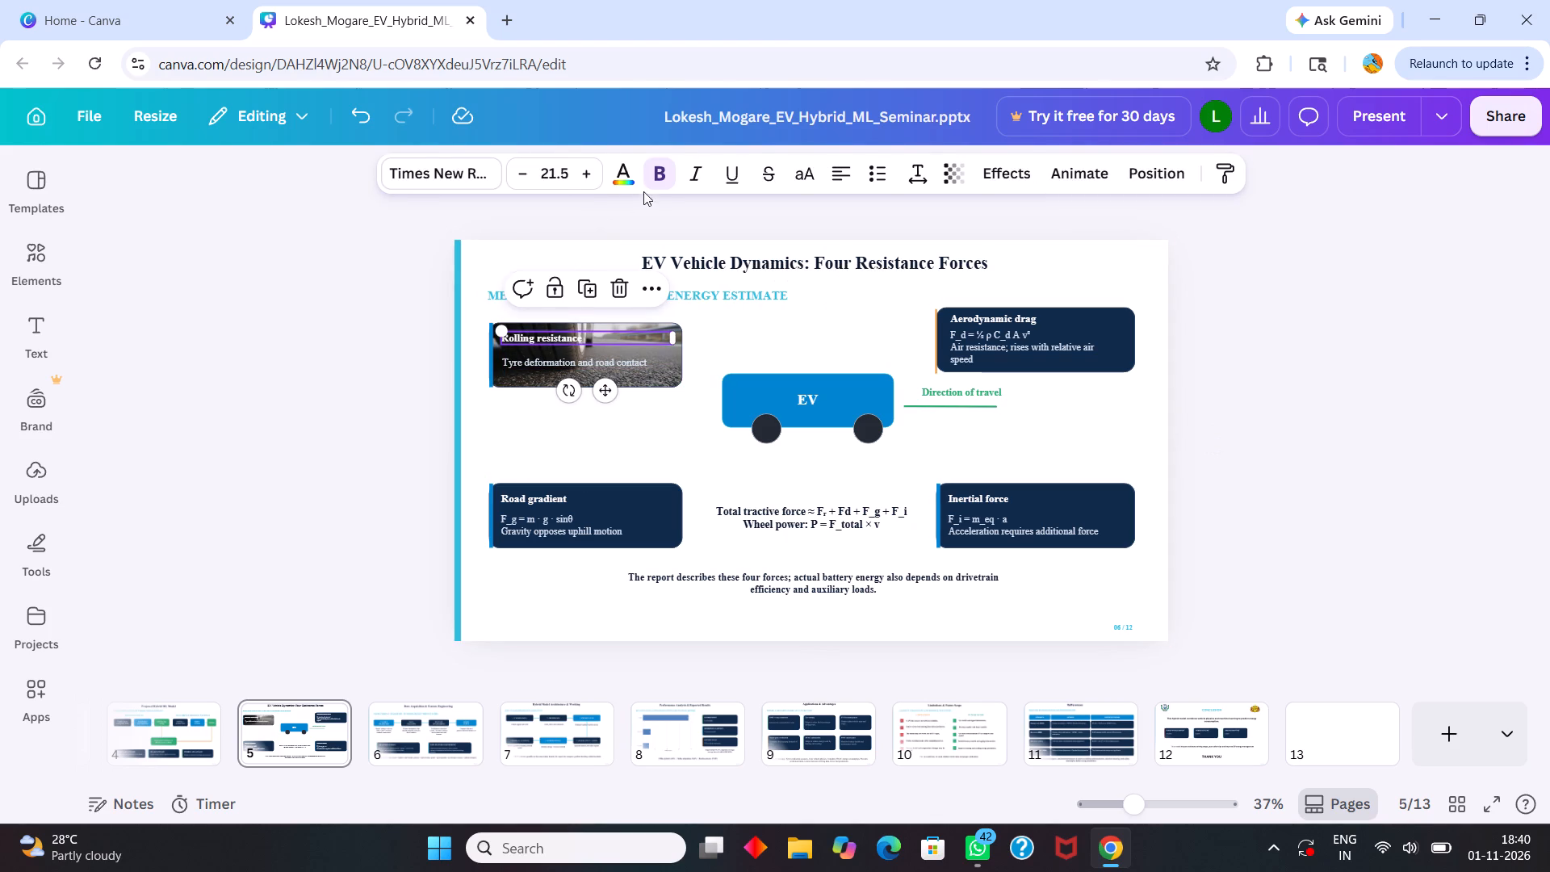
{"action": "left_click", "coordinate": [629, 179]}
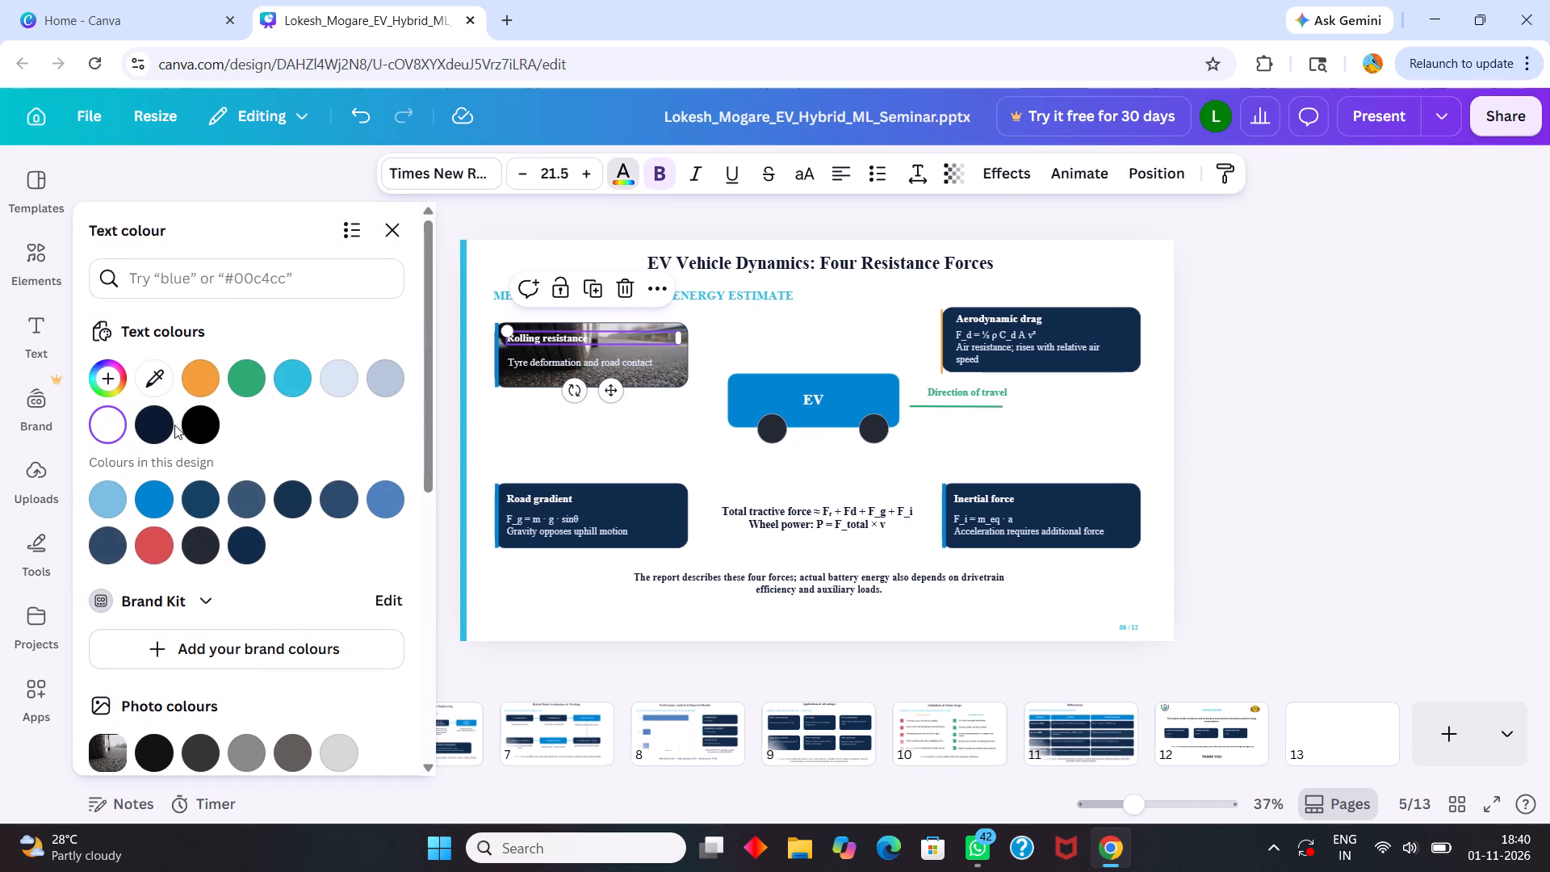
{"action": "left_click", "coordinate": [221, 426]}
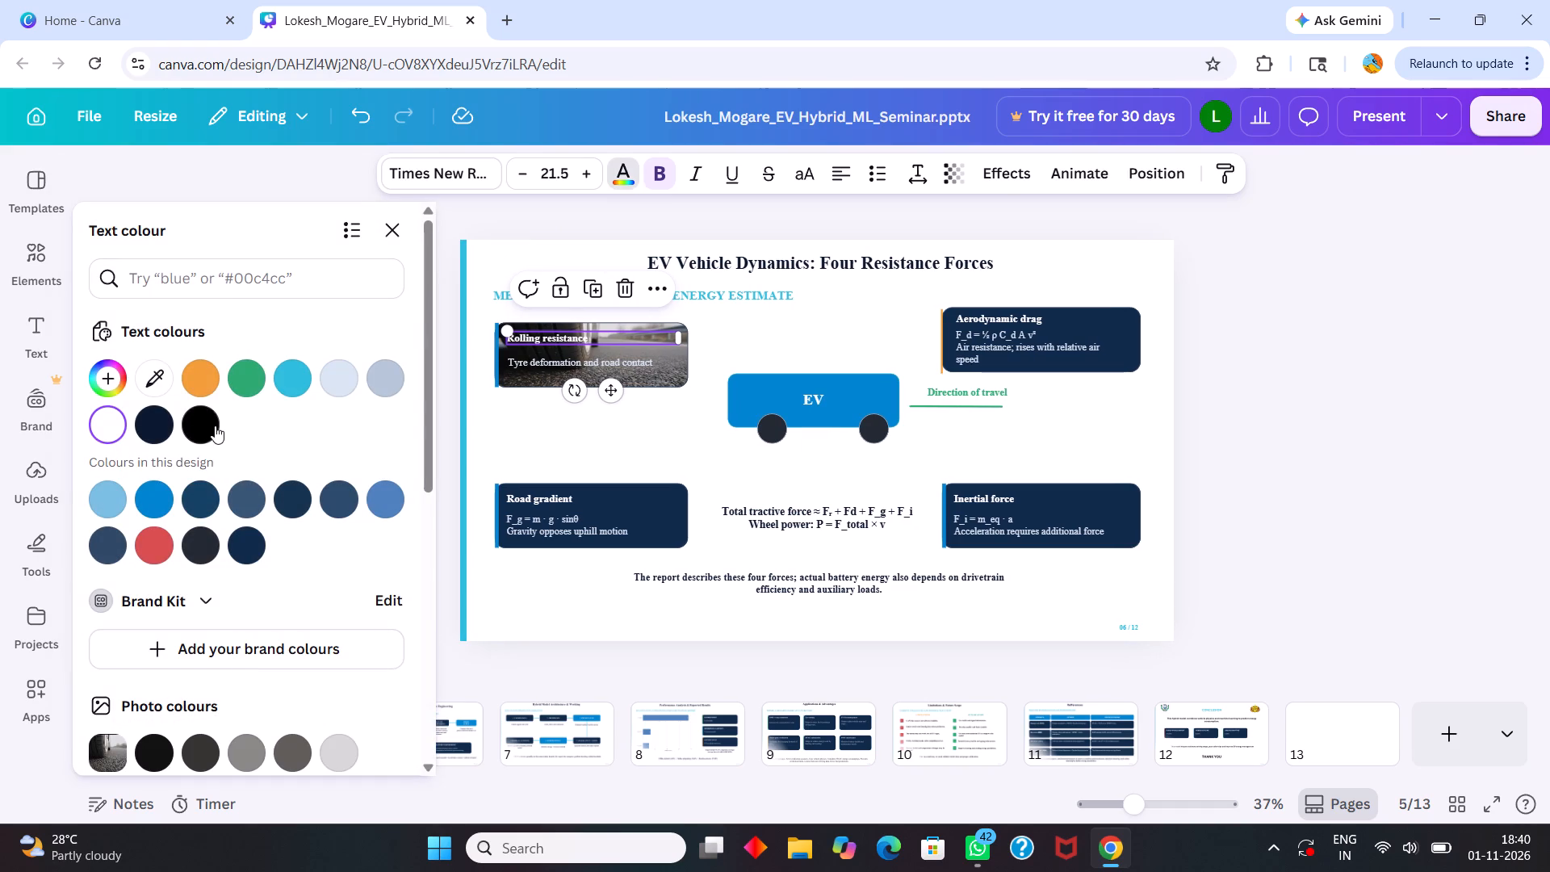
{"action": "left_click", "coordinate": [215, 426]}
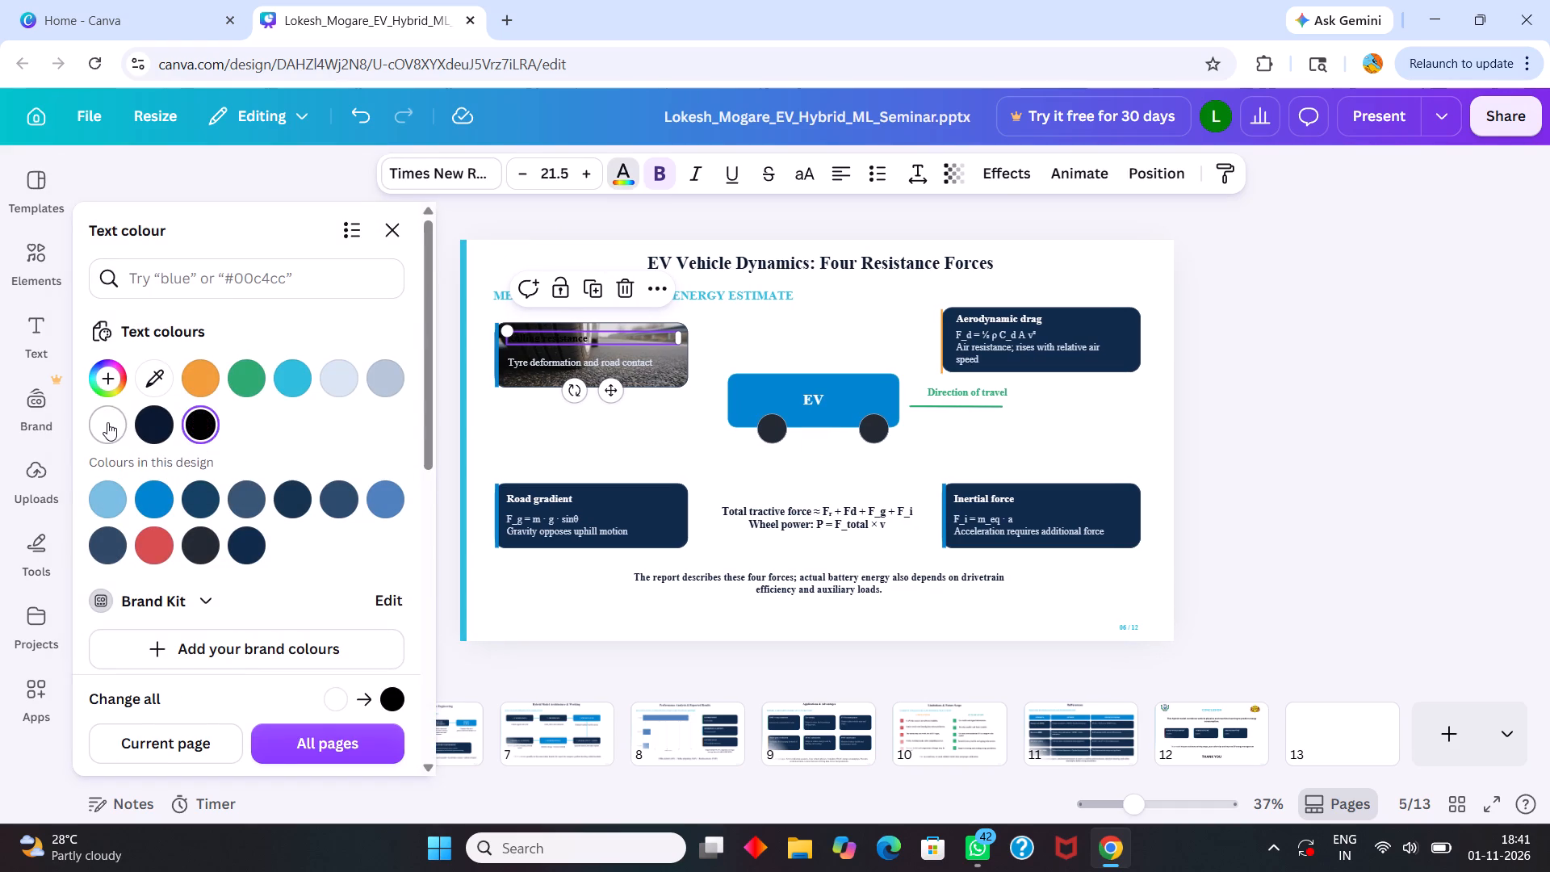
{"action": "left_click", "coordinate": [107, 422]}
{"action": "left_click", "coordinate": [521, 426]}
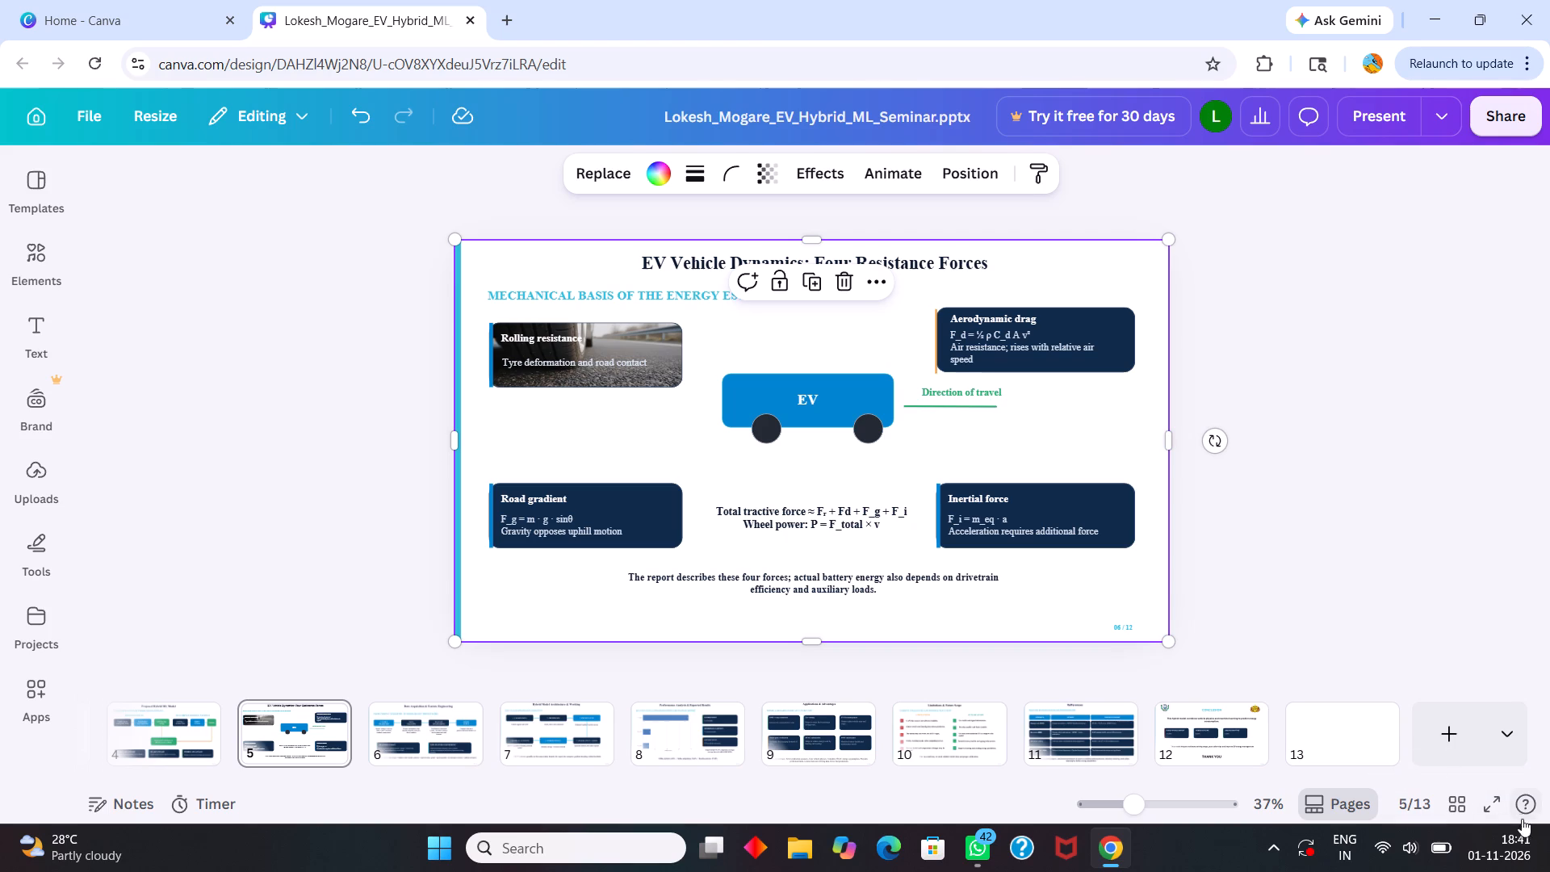
Preview the Four Resistance Forces page in full screen to check the photo-filled box, and return to editing.
{"action": "left_click", "coordinate": [1488, 805]}
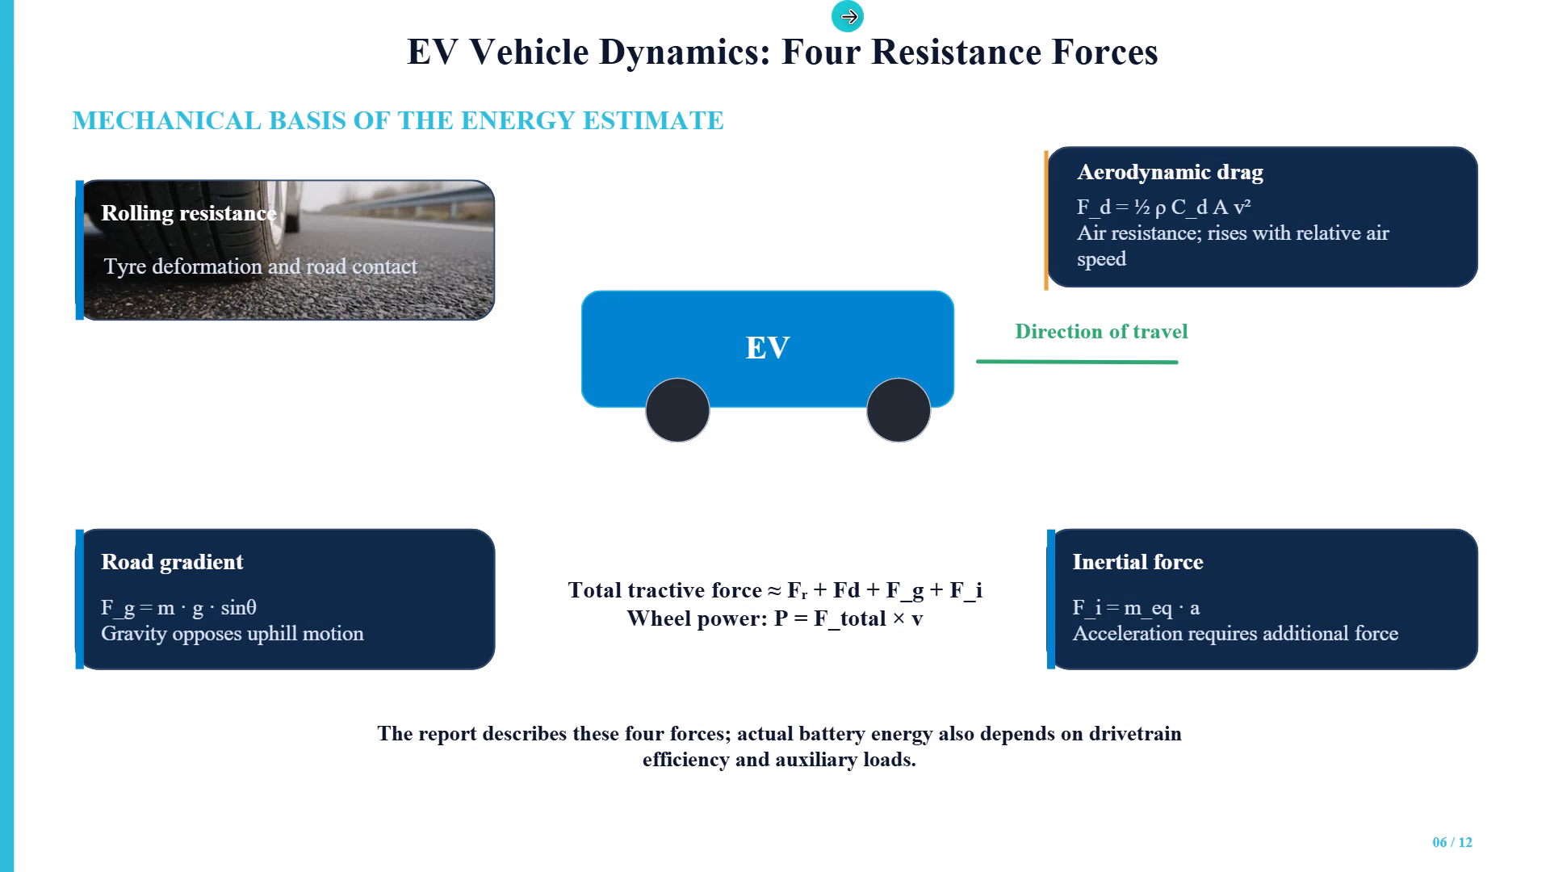
{"action": "left_click", "coordinate": [785, 76]}
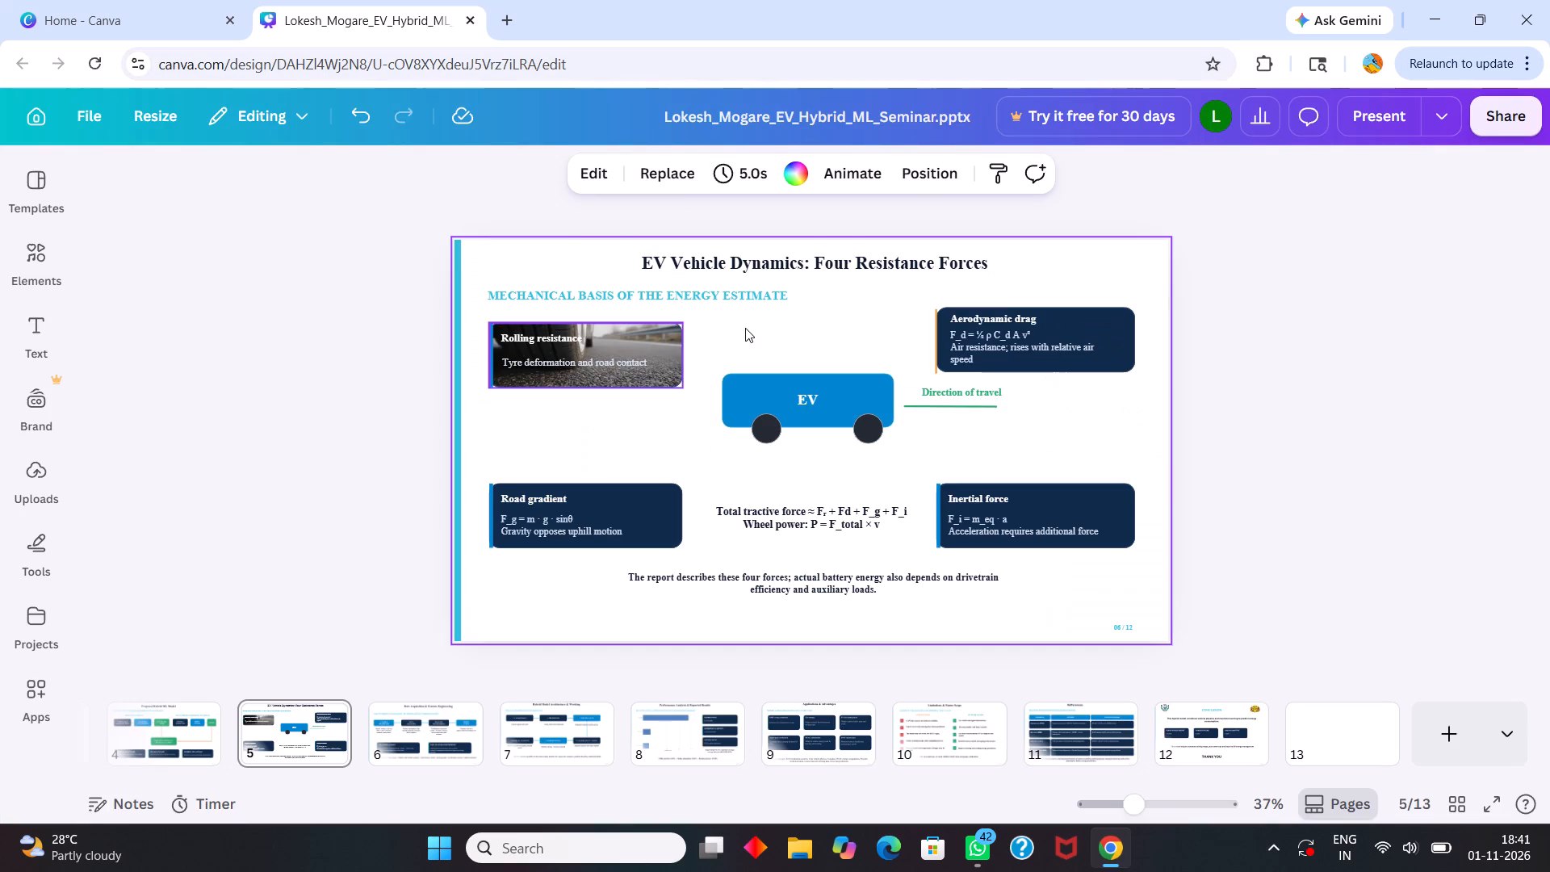
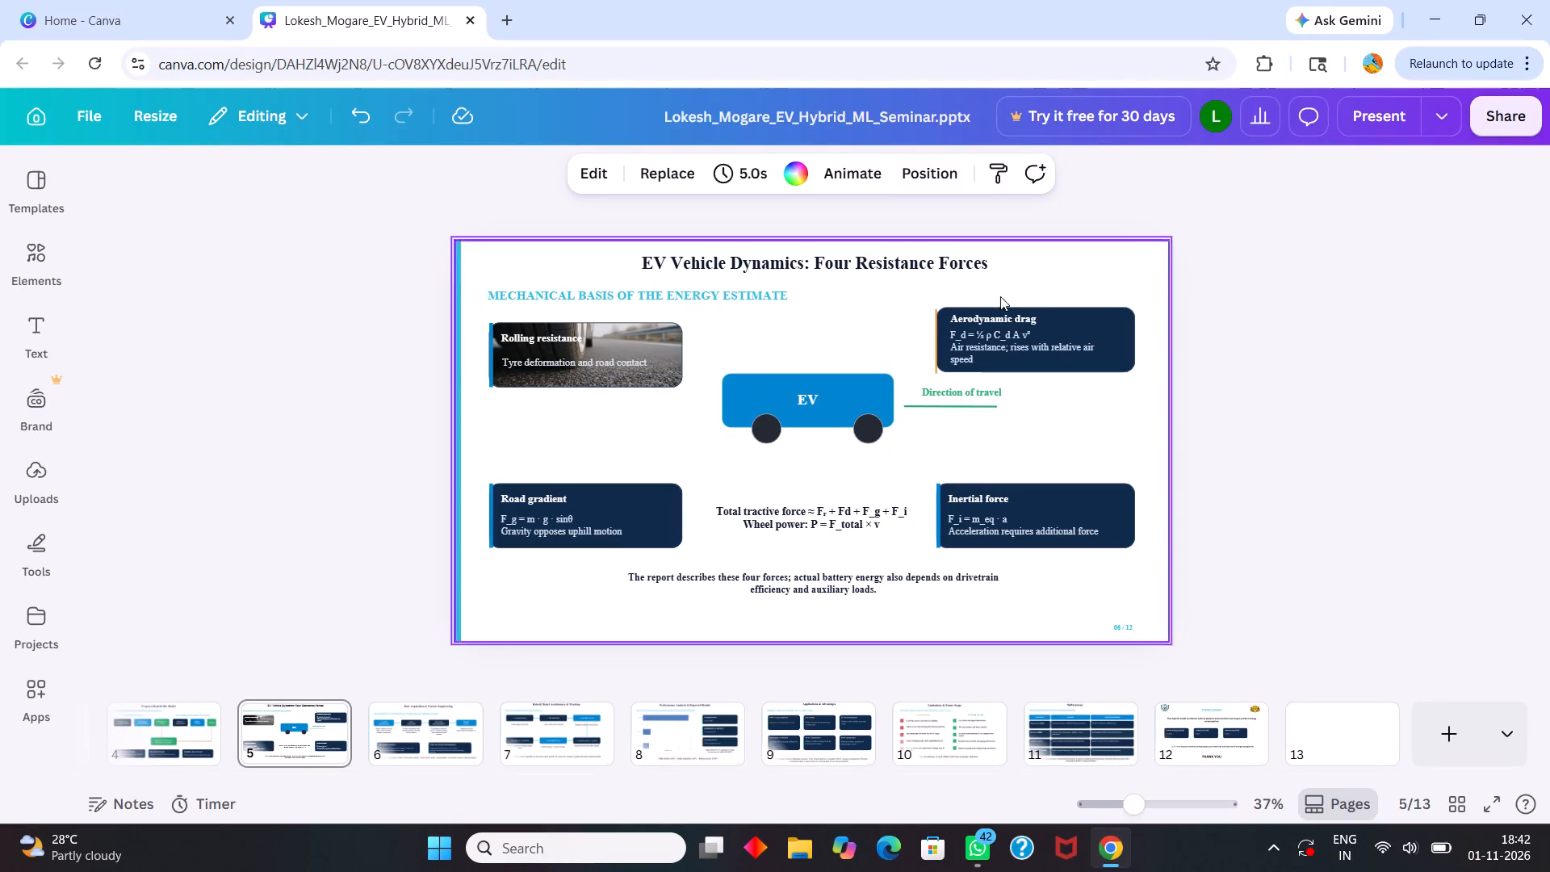
Delete the F_d formula line from the Aerodynamic drag box, keeping only the air resistance description.
{"action": "left_click", "coordinate": [1000, 329]}
{"action": "left_click", "coordinate": [1000, 329]}
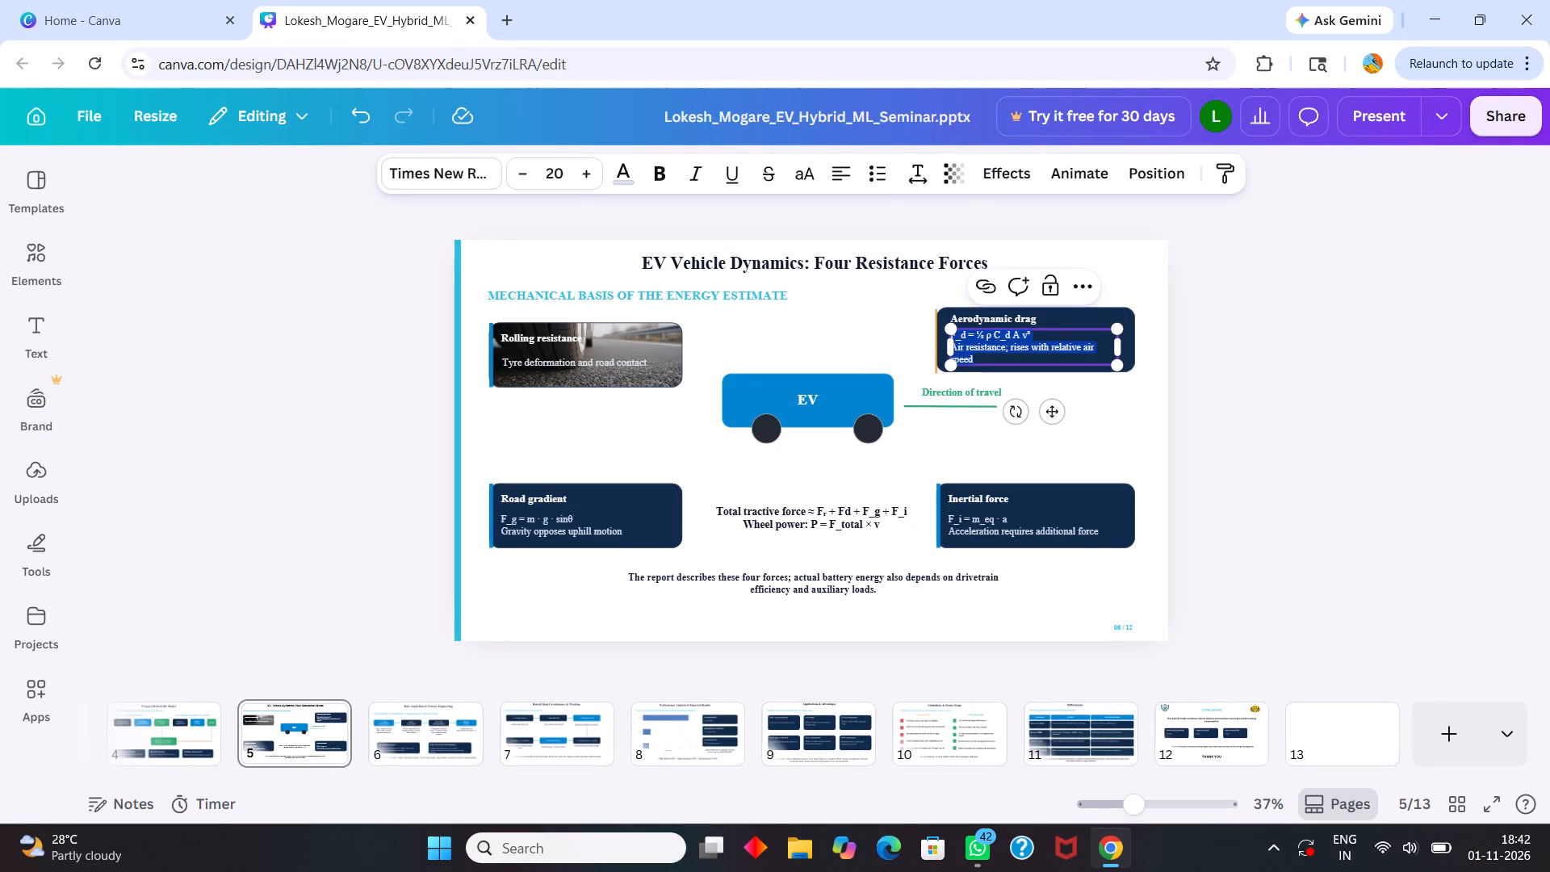
{"action": "left_click", "coordinate": [1028, 335]}
{"action": "left_click", "coordinate": [1035, 336]}
{"action": "left_click_drag", "start_coordinate": [1028, 332], "coordinate": [1020, 335]}
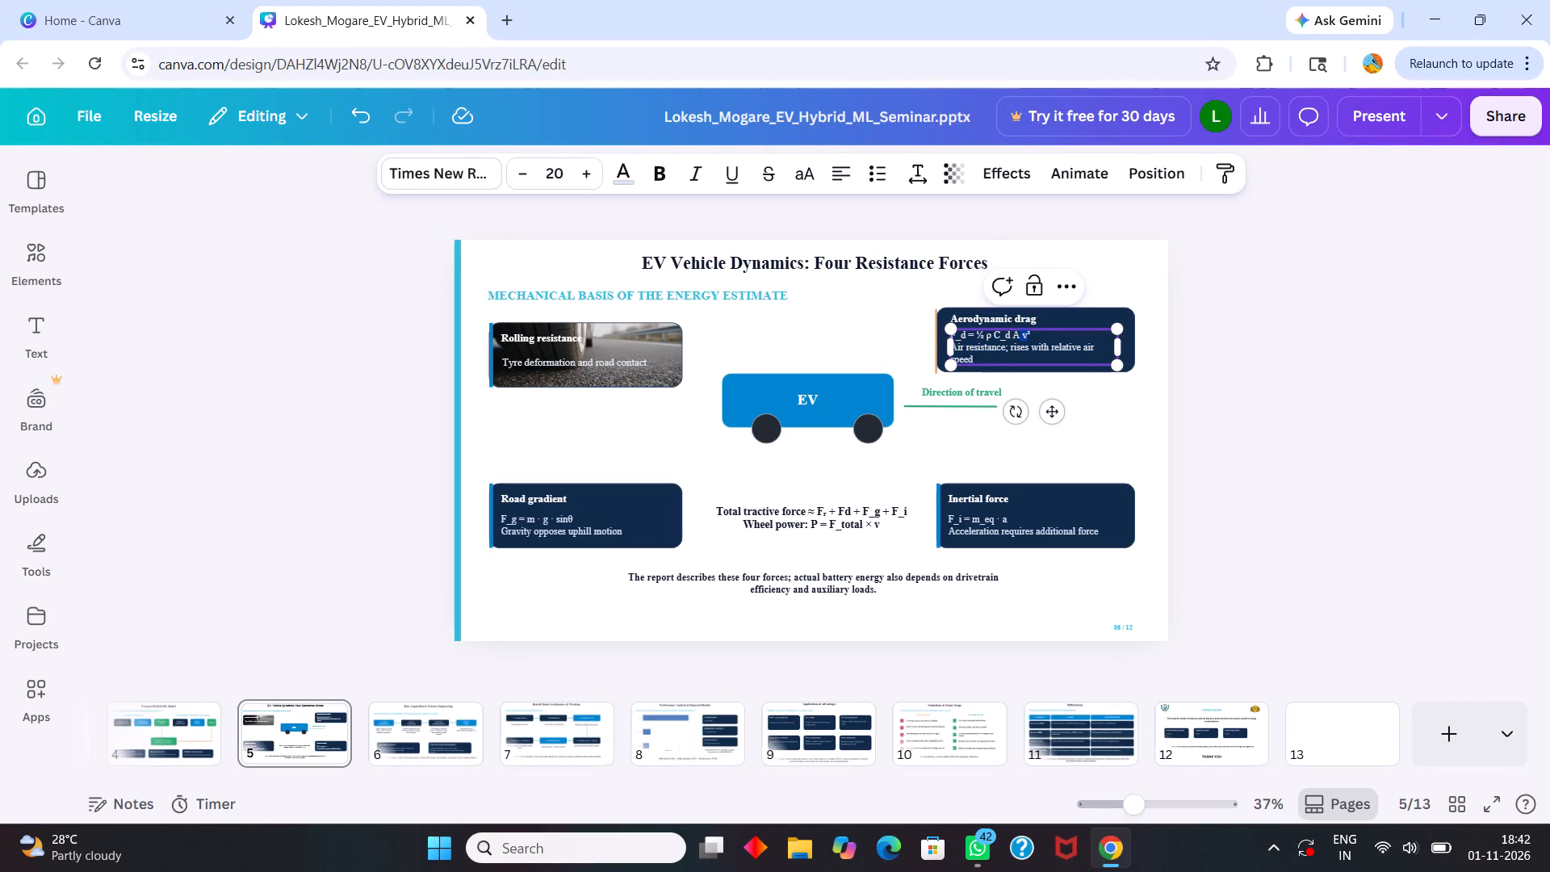
{"action": "left_click_drag", "start_coordinate": [1020, 335], "coordinate": [957, 340]}
{"action": "key", "text": "BackSpace"}
{"action": "key", "text": "BackSpace"}
{"action": "left_click", "coordinate": [1073, 381]}
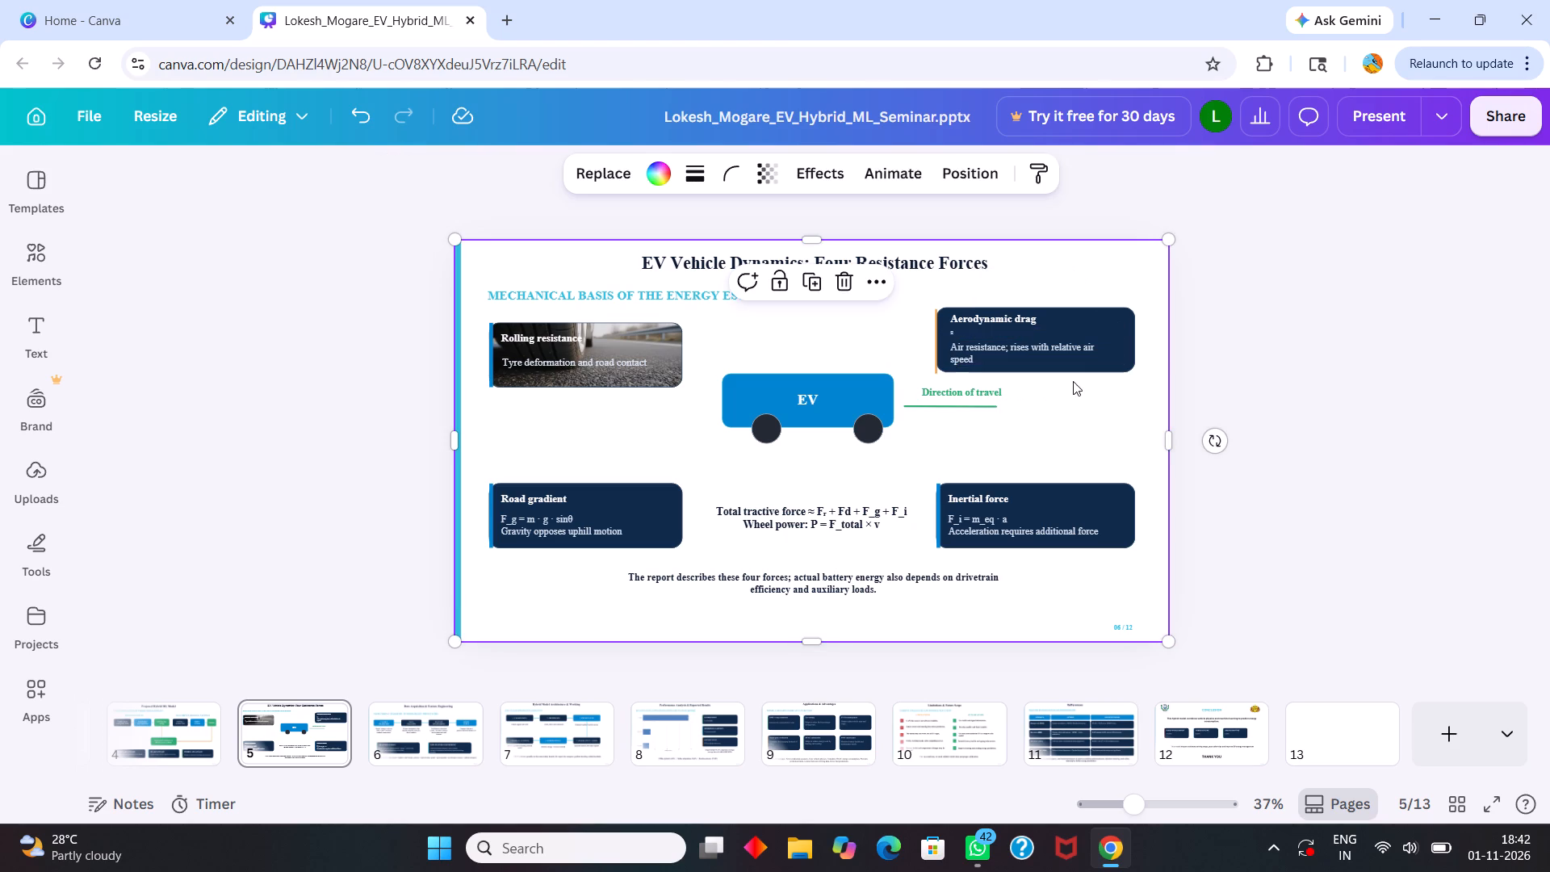
{"action": "left_click", "coordinate": [964, 332]}
{"action": "left_click", "coordinate": [964, 332]}
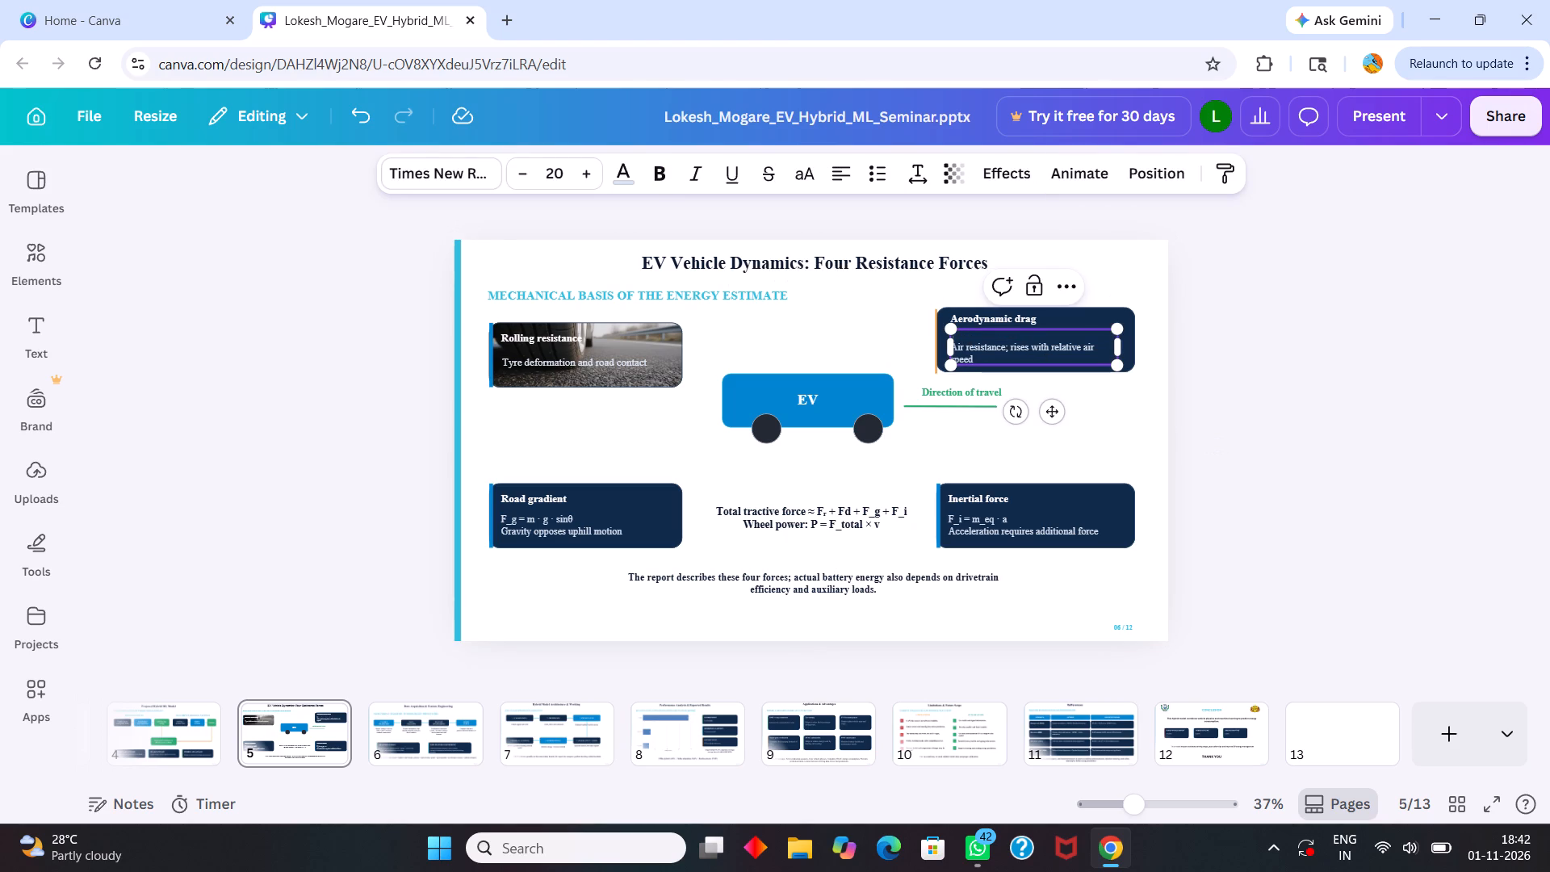
{"action": "key", "text": "BackSpace"}
{"action": "left_click", "coordinate": [966, 353]}
{"action": "left_click", "coordinate": [1089, 404]}
Move the air resistance description up slightly so it sits just beneath the Aerodynamic drag heading.
{"action": "left_click", "coordinate": [998, 356]}
{"action": "left_click_drag", "start_coordinate": [998, 356], "coordinate": [1004, 341]}
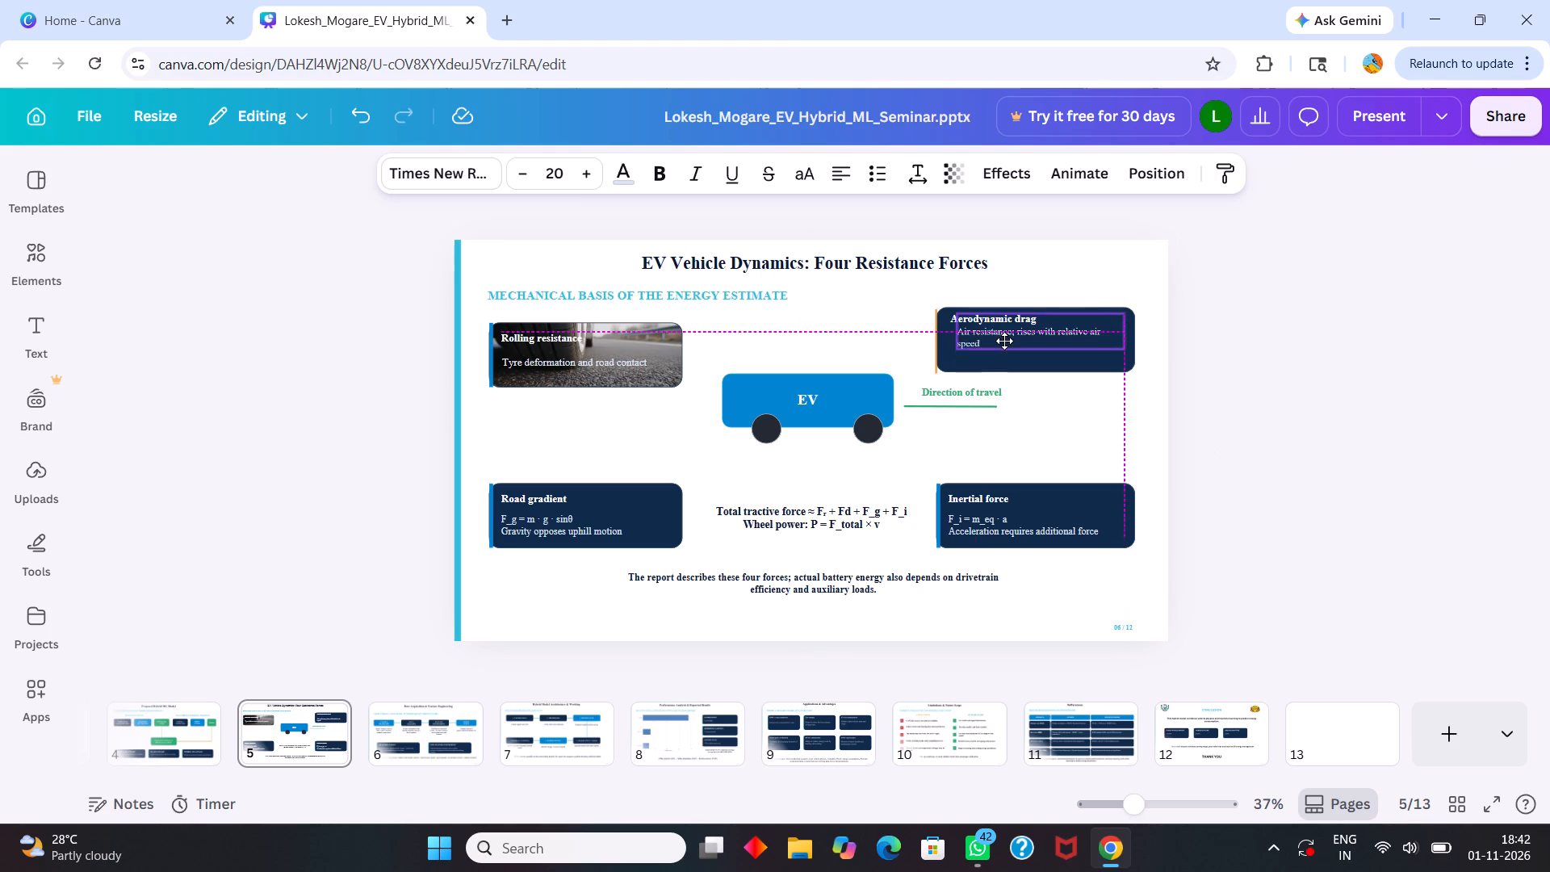
{"action": "left_click_drag", "start_coordinate": [1004, 341], "coordinate": [995, 348]}
{"action": "left_click", "coordinate": [1086, 403]}
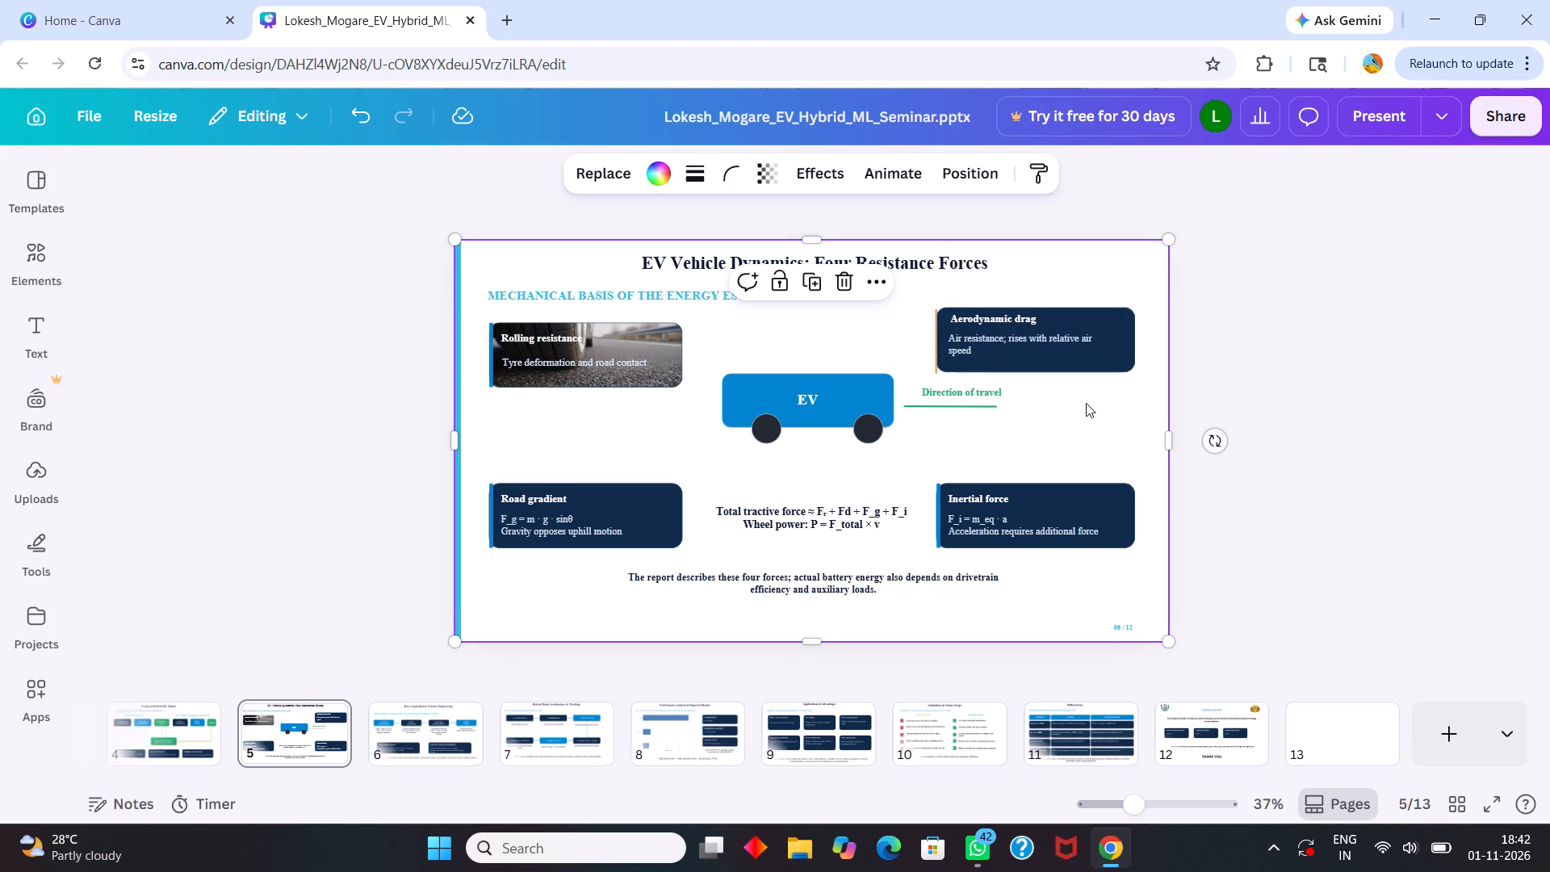
Set the Aerodynamic drag description's font size to 21, comparing it with the Rolling resistance description.
{"action": "left_click", "coordinate": [958, 342]}
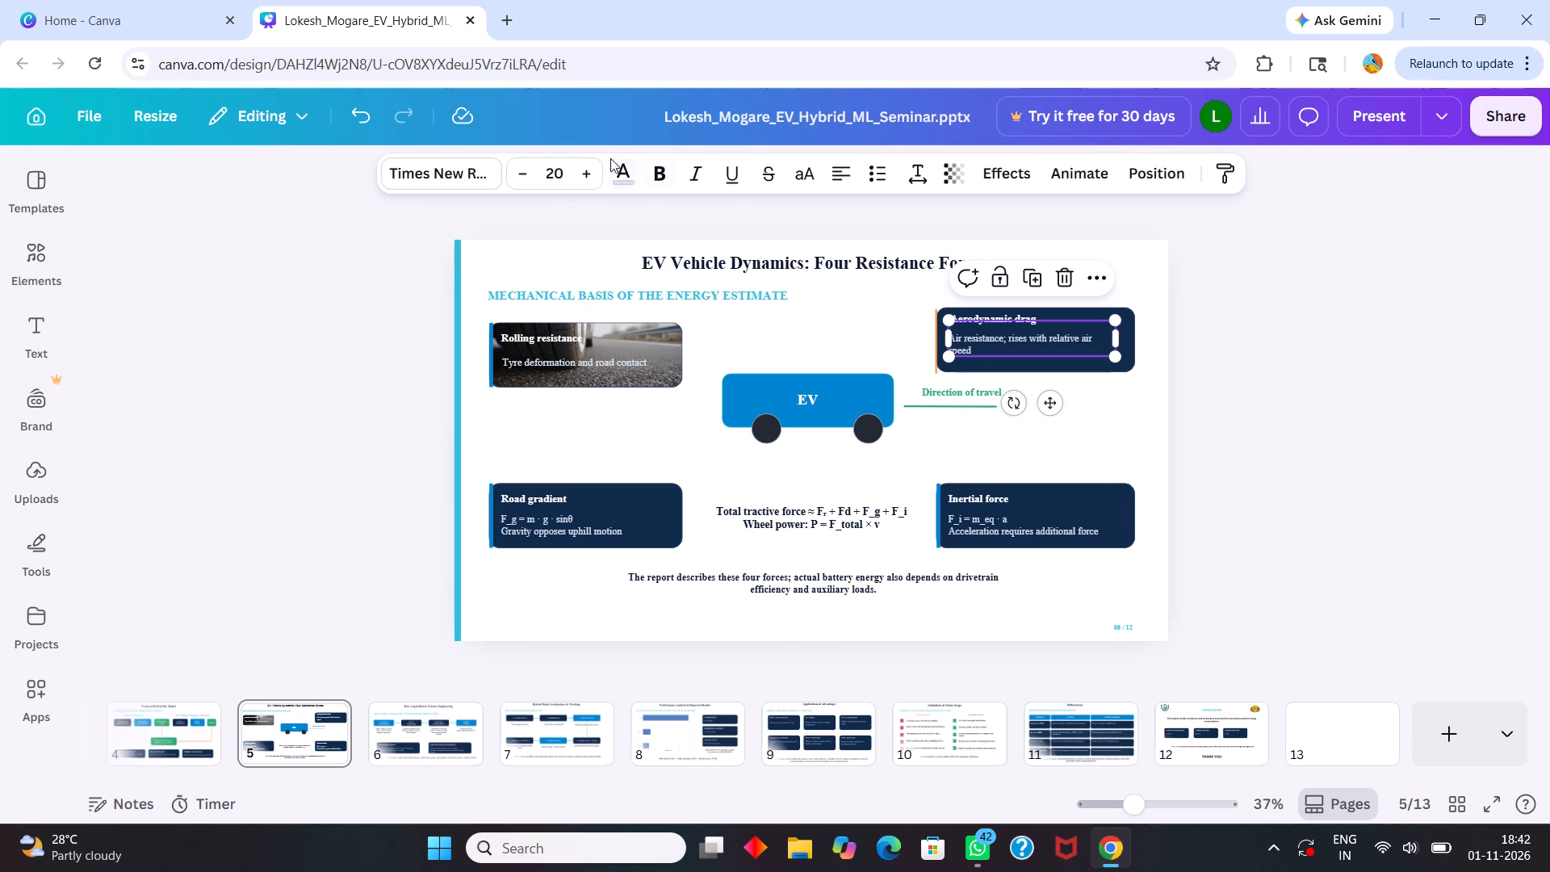
{"action": "double_click", "coordinate": [589, 176]}
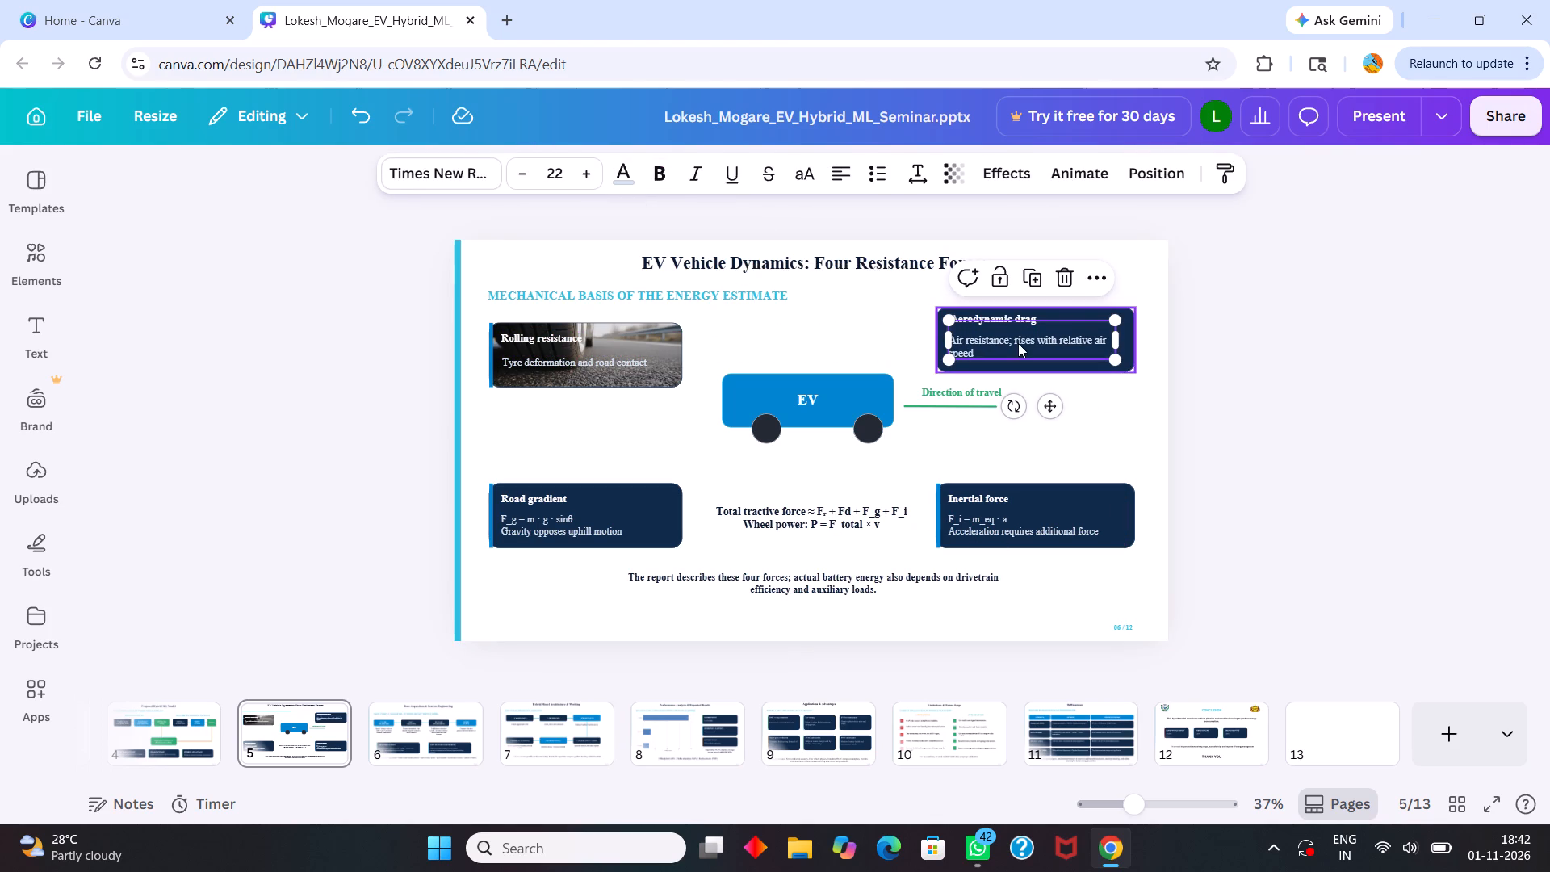
{"action": "left_click", "coordinate": [529, 178]}
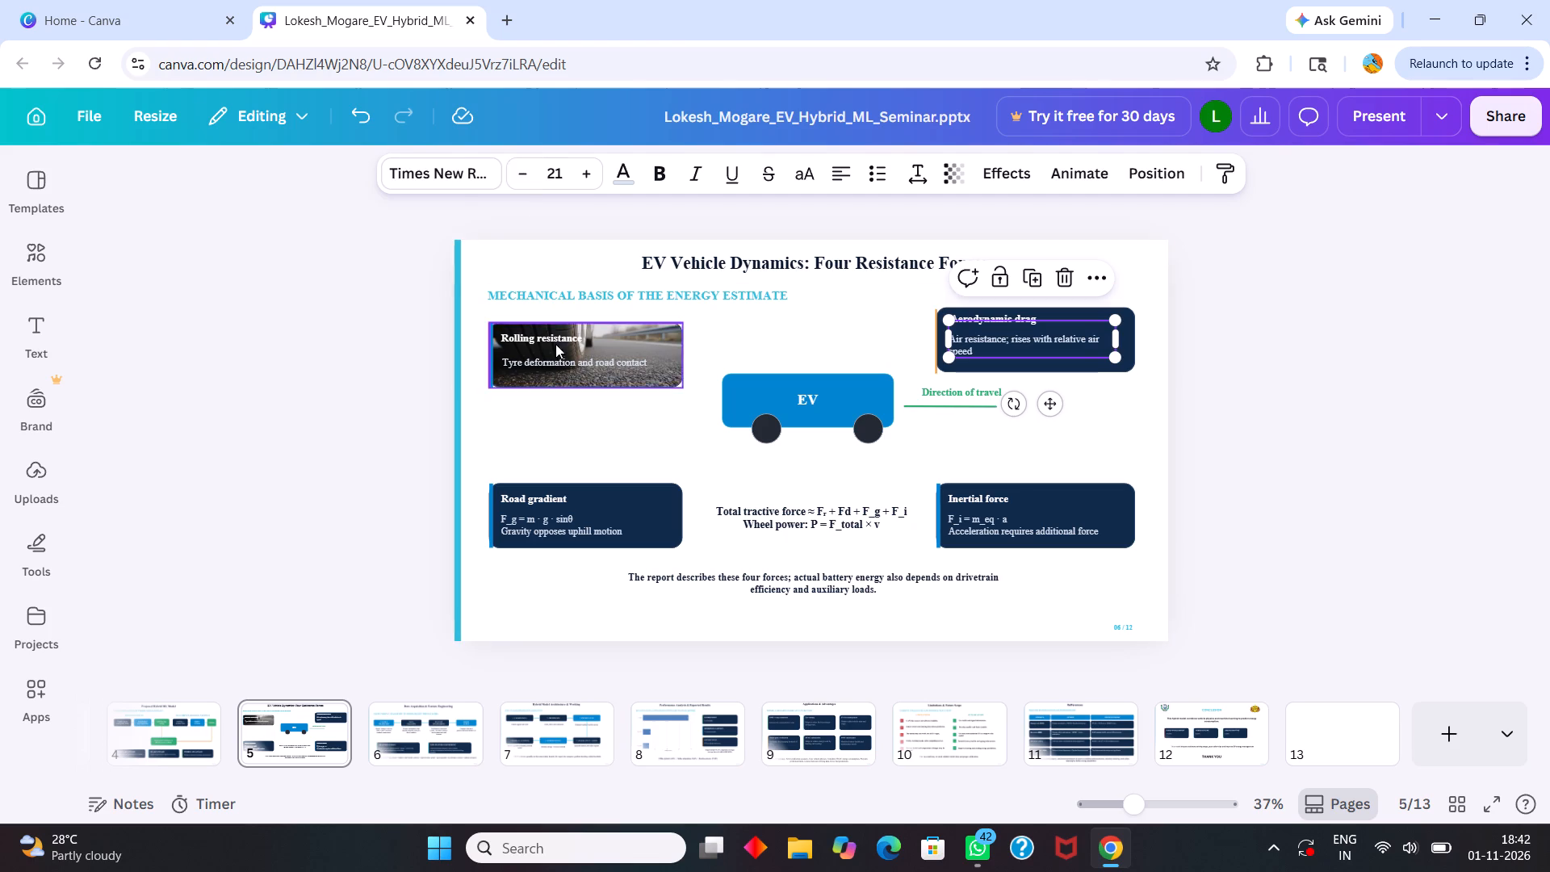
{"action": "left_click", "coordinate": [560, 363]}
{"action": "left_click", "coordinate": [976, 342]}
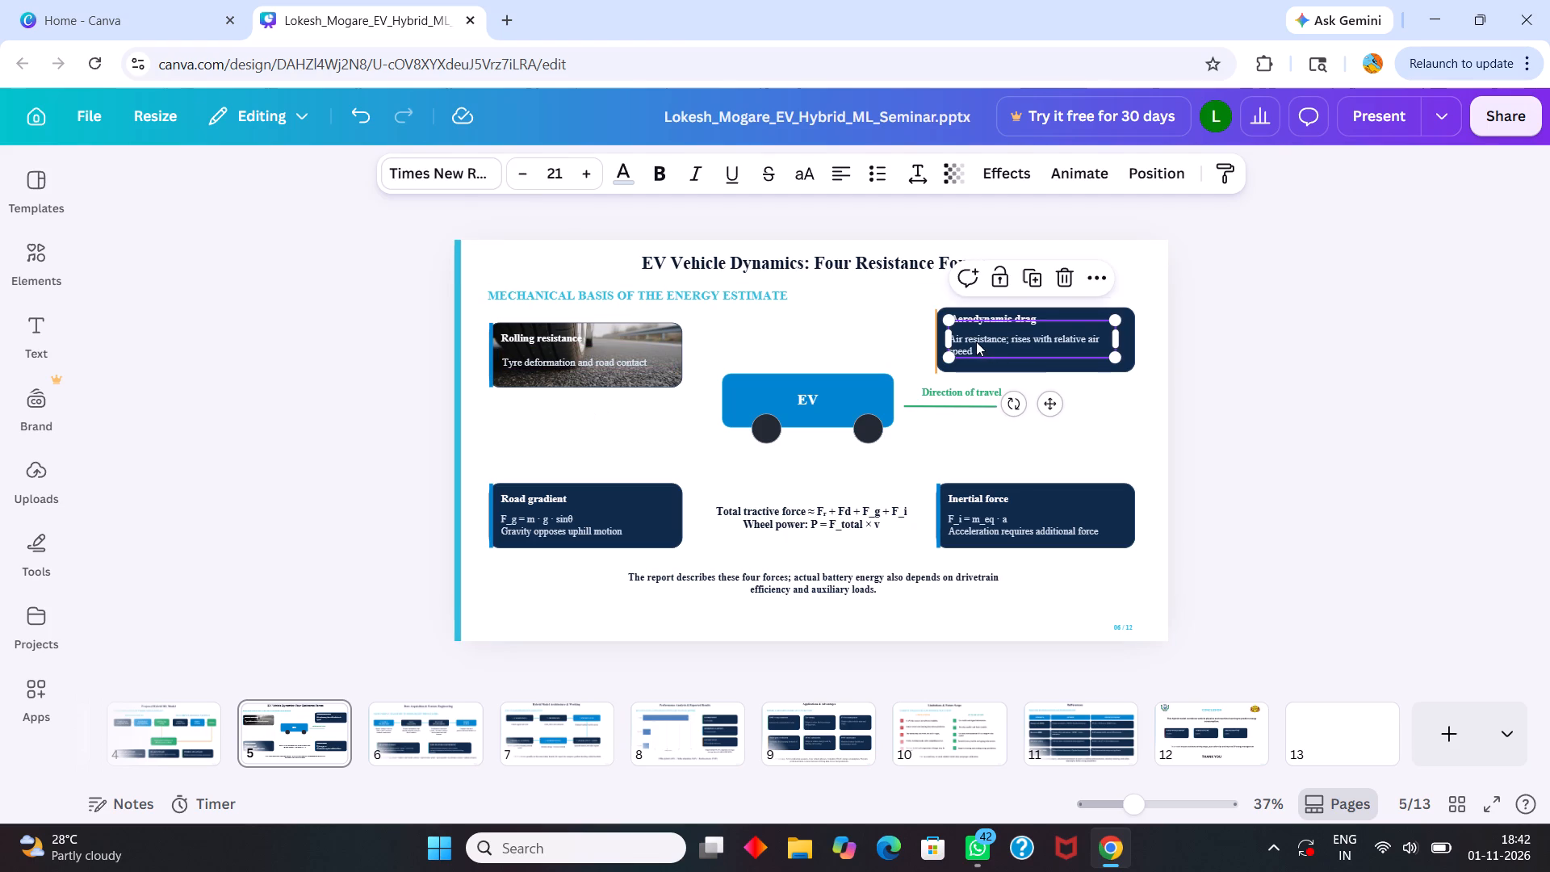
Set the Aerodynamic drag, Rolling resistance, Road gradient and Inertial force headings to font size 22.5.
{"action": "left_click", "coordinate": [986, 315]}
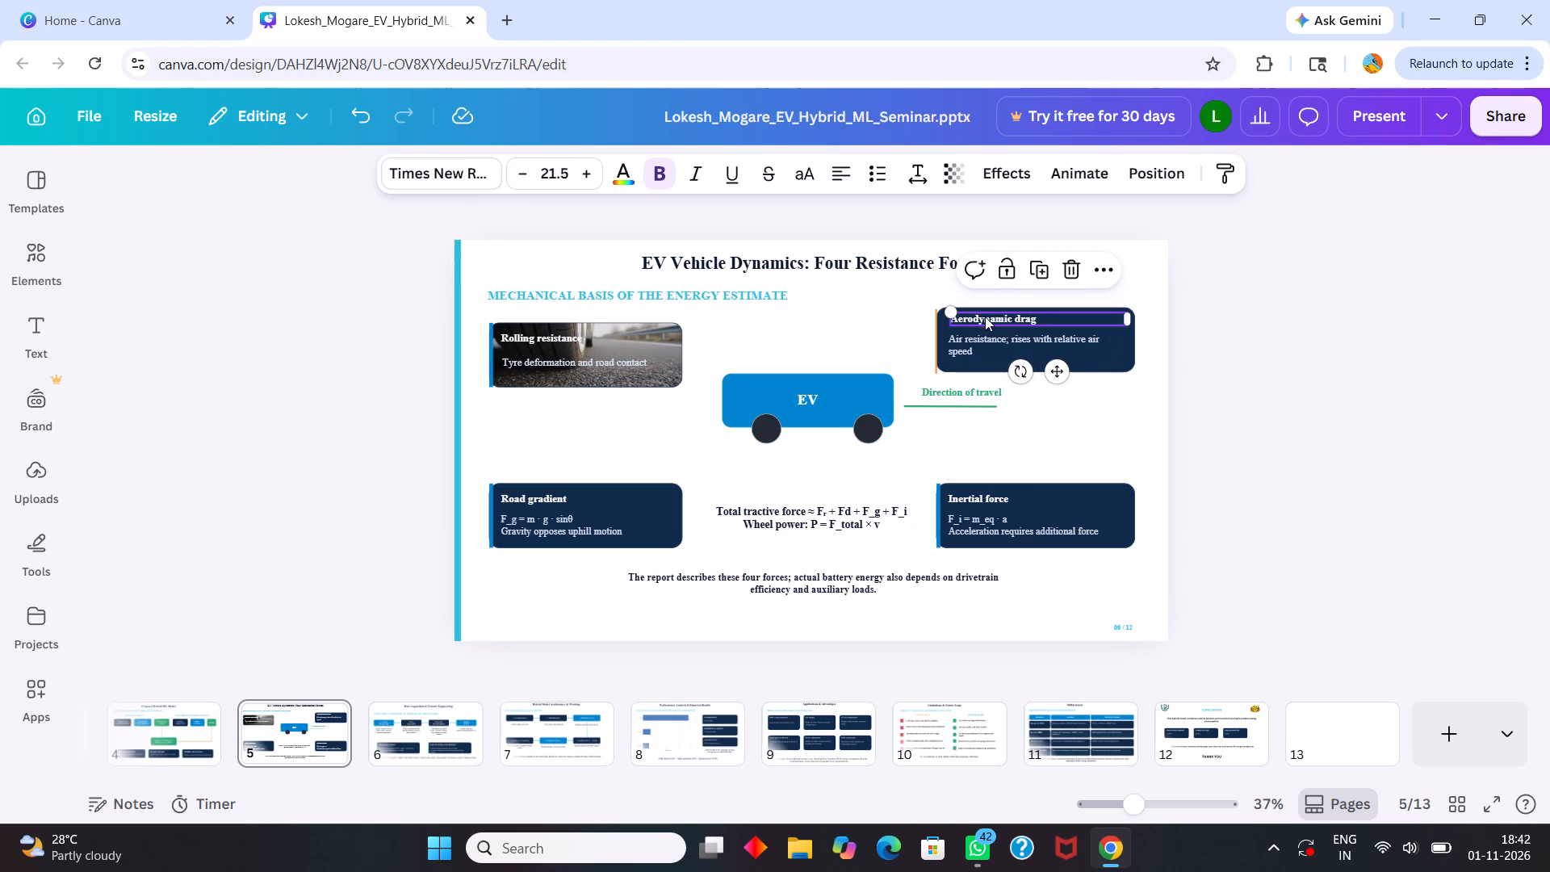
{"action": "left_click", "coordinate": [589, 177]}
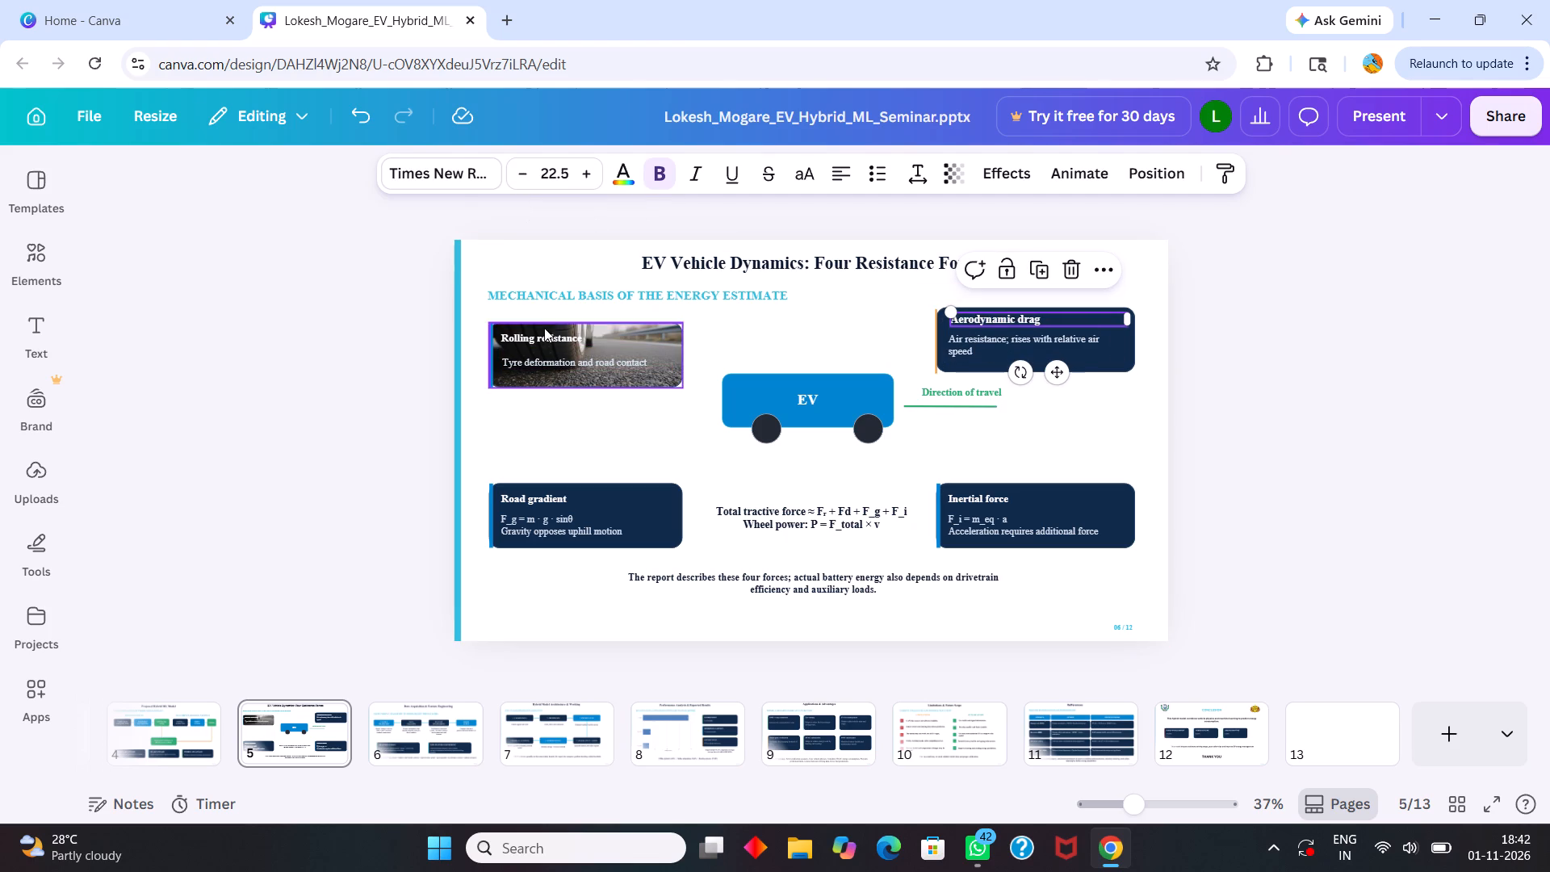
{"action": "left_click", "coordinate": [542, 336]}
{"action": "left_click", "coordinate": [587, 170]}
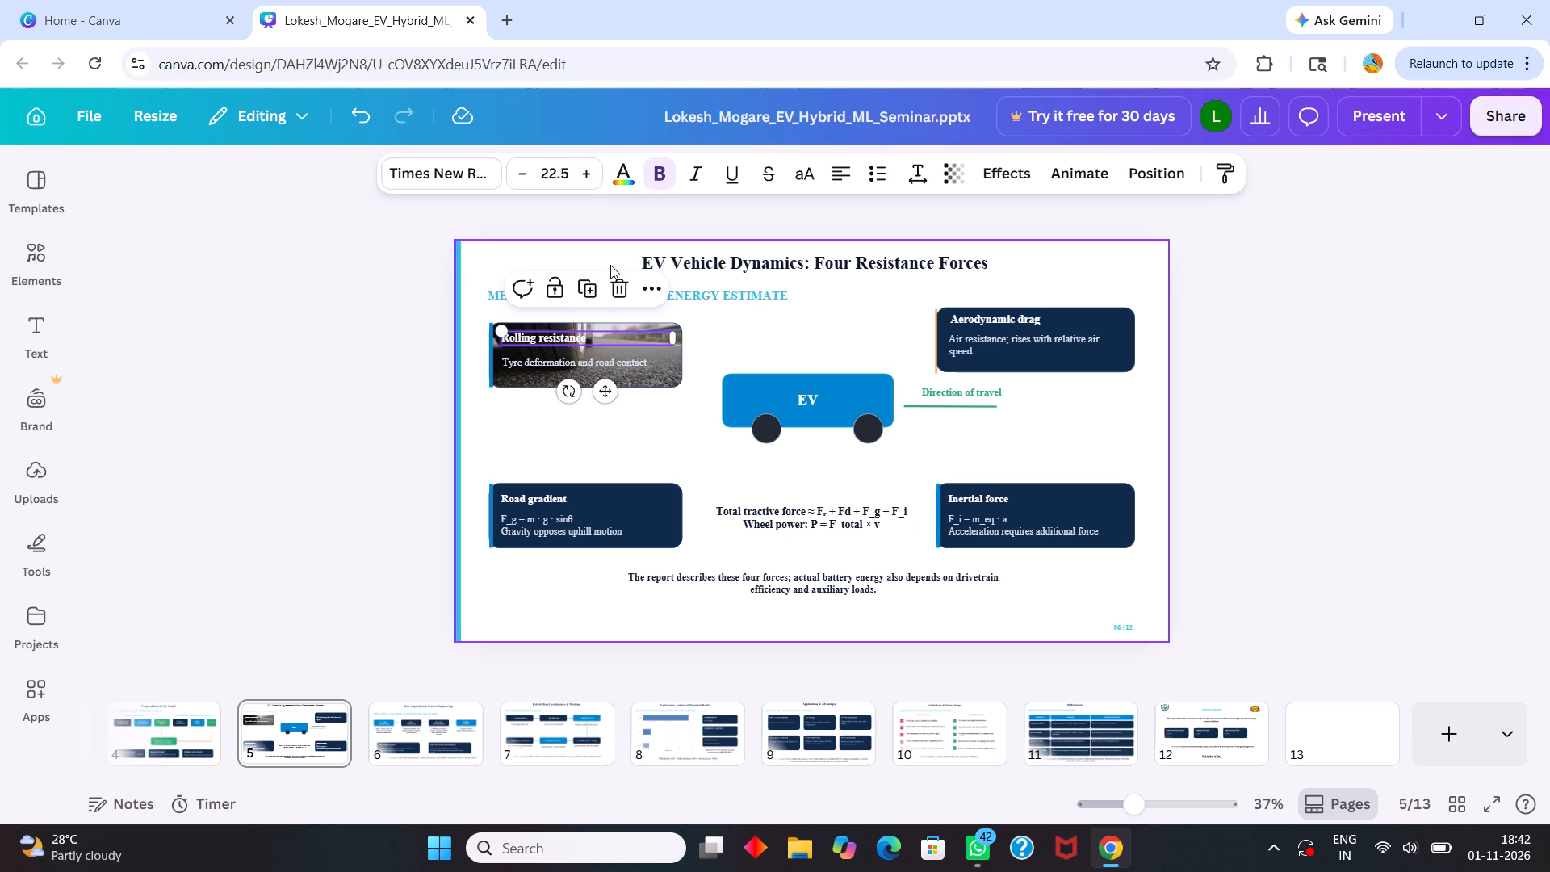
{"action": "left_click", "coordinate": [969, 317]}
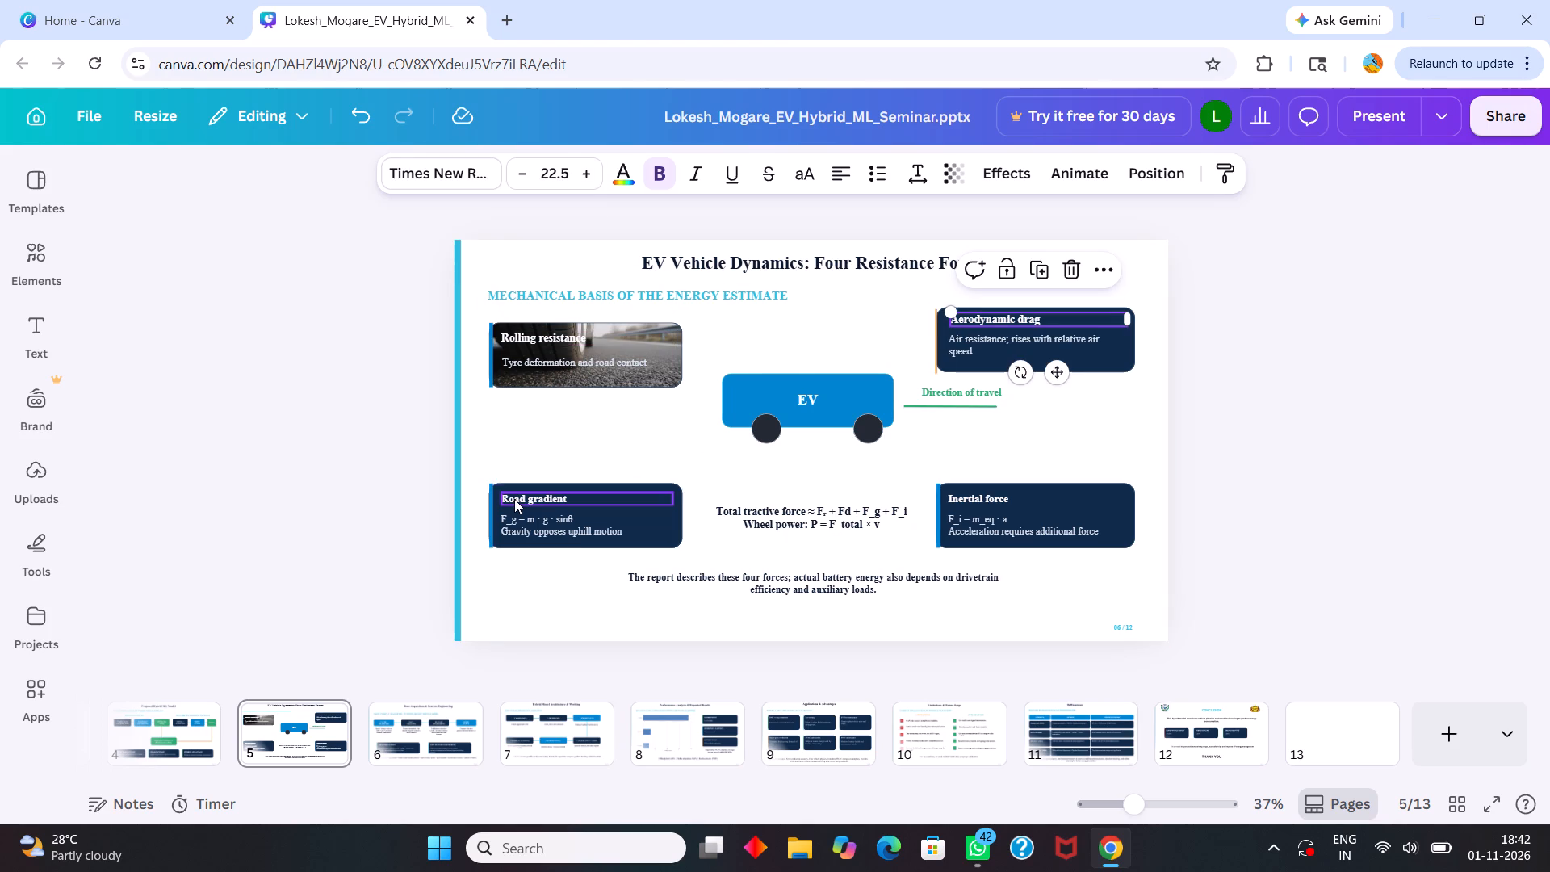
{"action": "left_click", "coordinate": [514, 499]}
{"action": "left_click", "coordinate": [587, 175]}
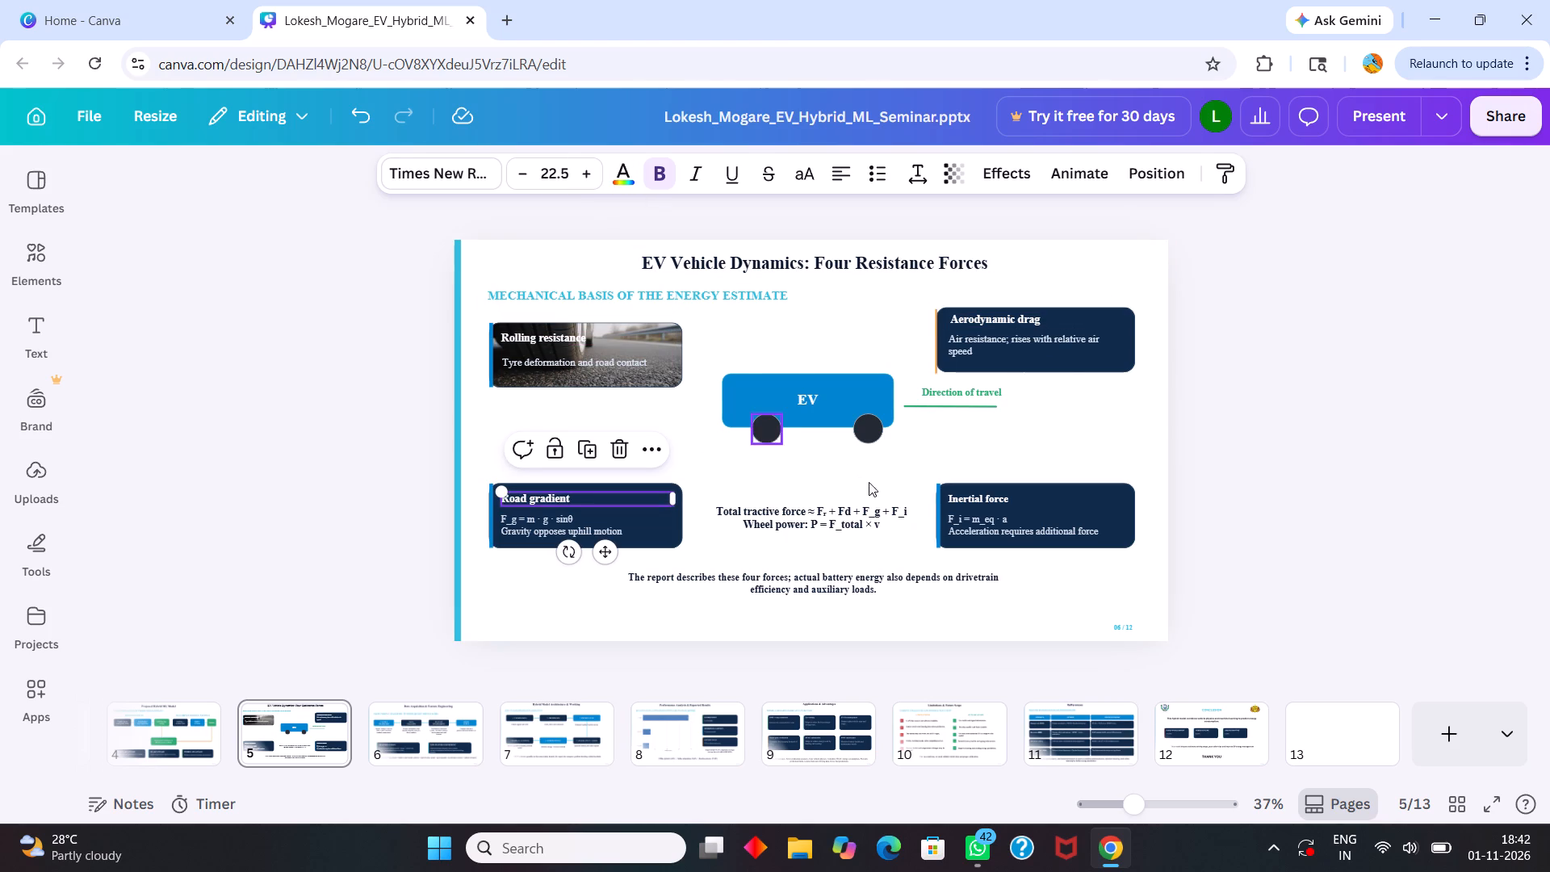
{"action": "left_click", "coordinate": [968, 501]}
{"action": "left_click", "coordinate": [589, 167]}
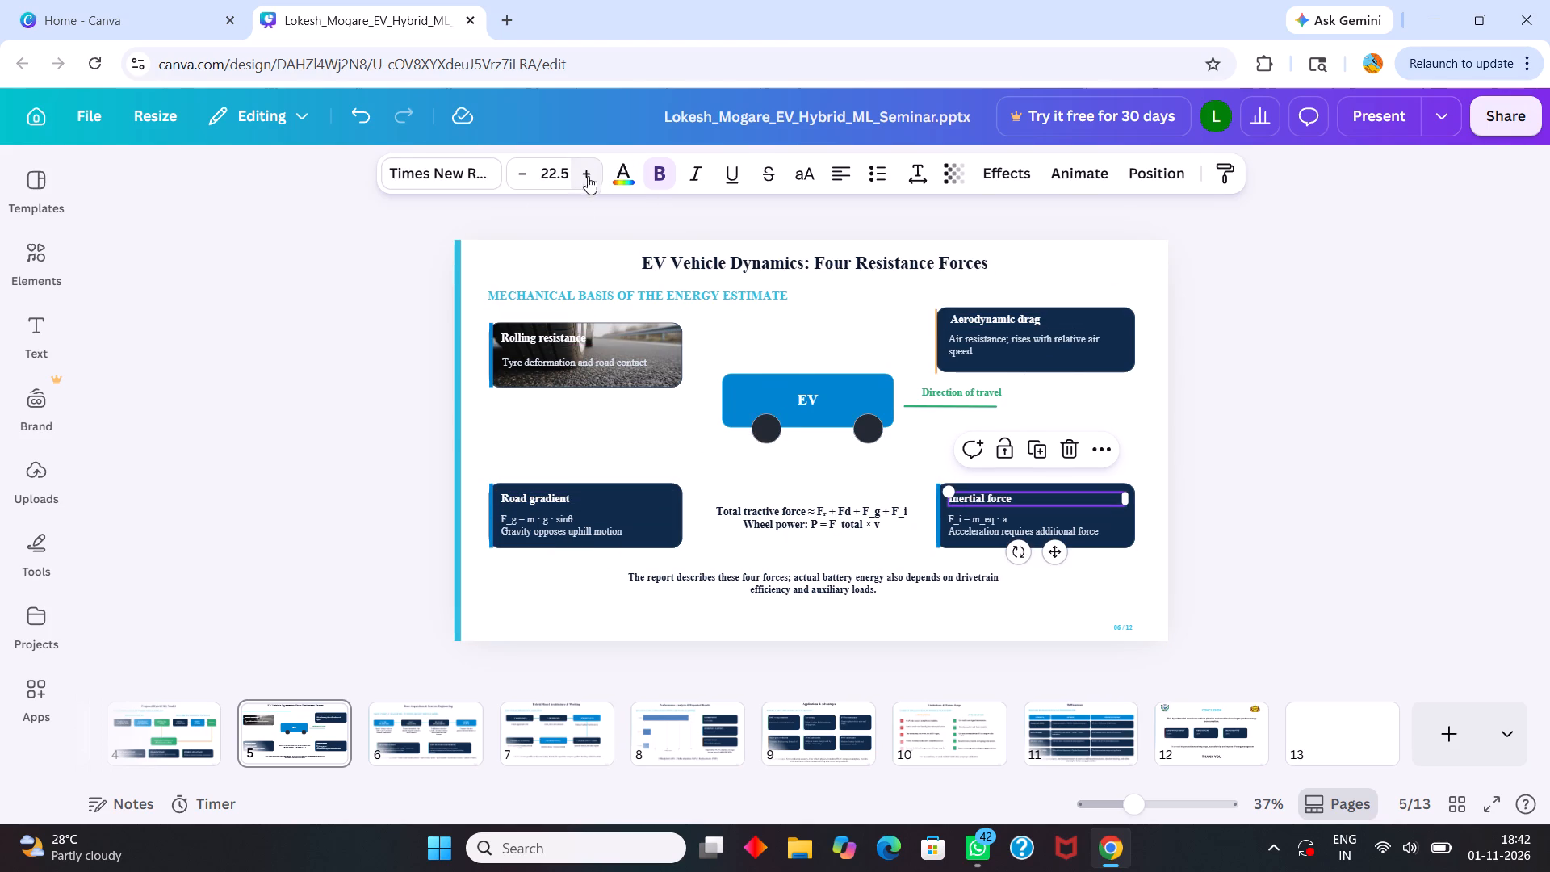
Set the Road gradient and Inertial force body texts to font size 21, matching the Aerodynamic drag description.
{"action": "left_click", "coordinate": [561, 530]}
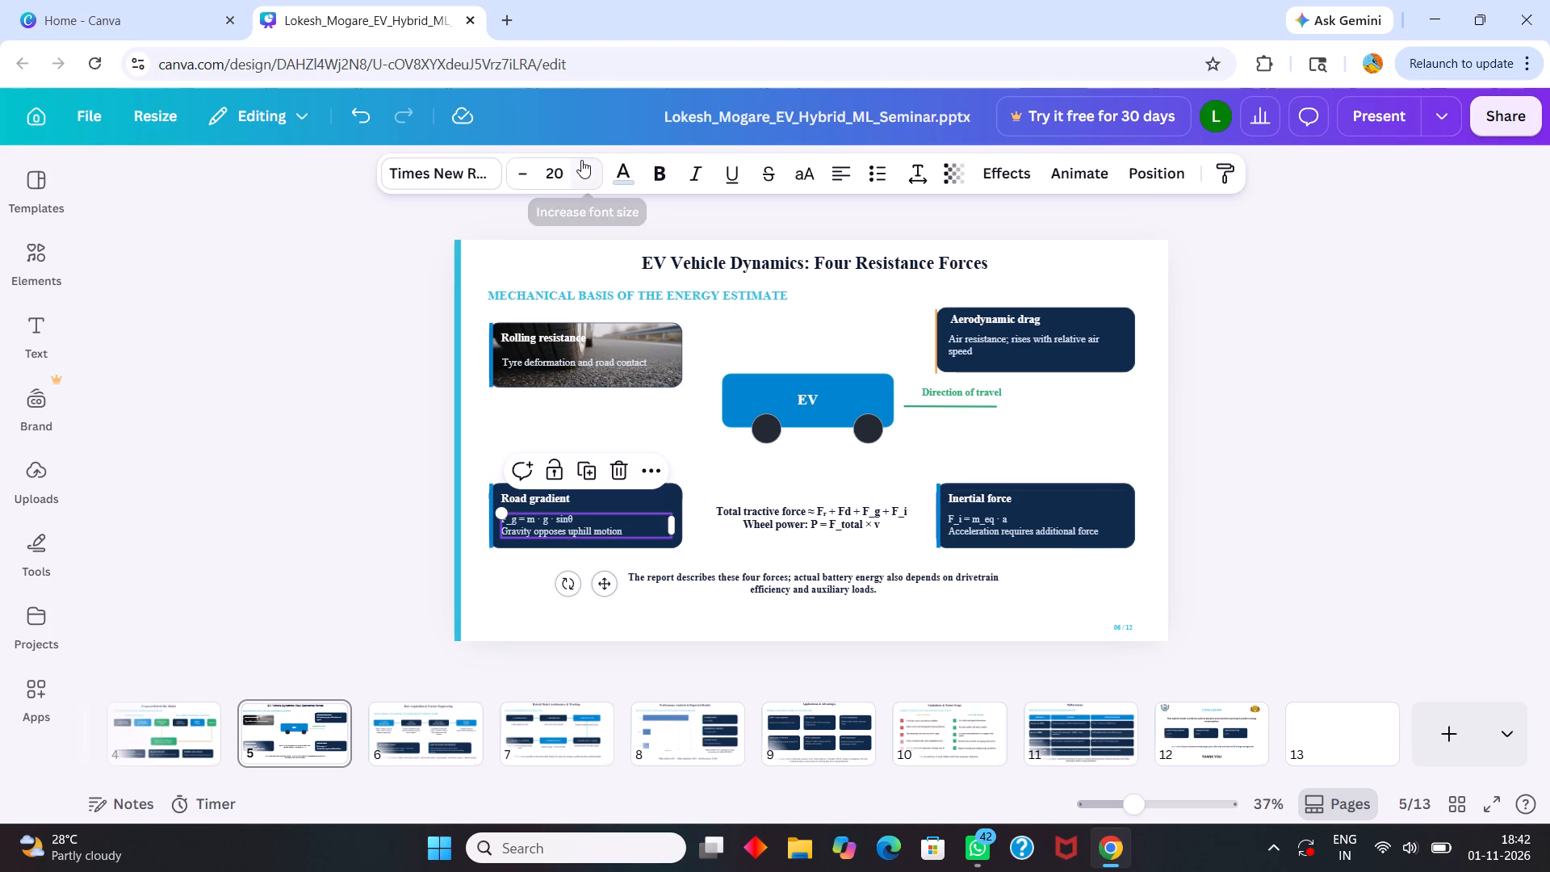
{"action": "left_click", "coordinate": [581, 161]}
{"action": "left_click", "coordinate": [966, 531]}
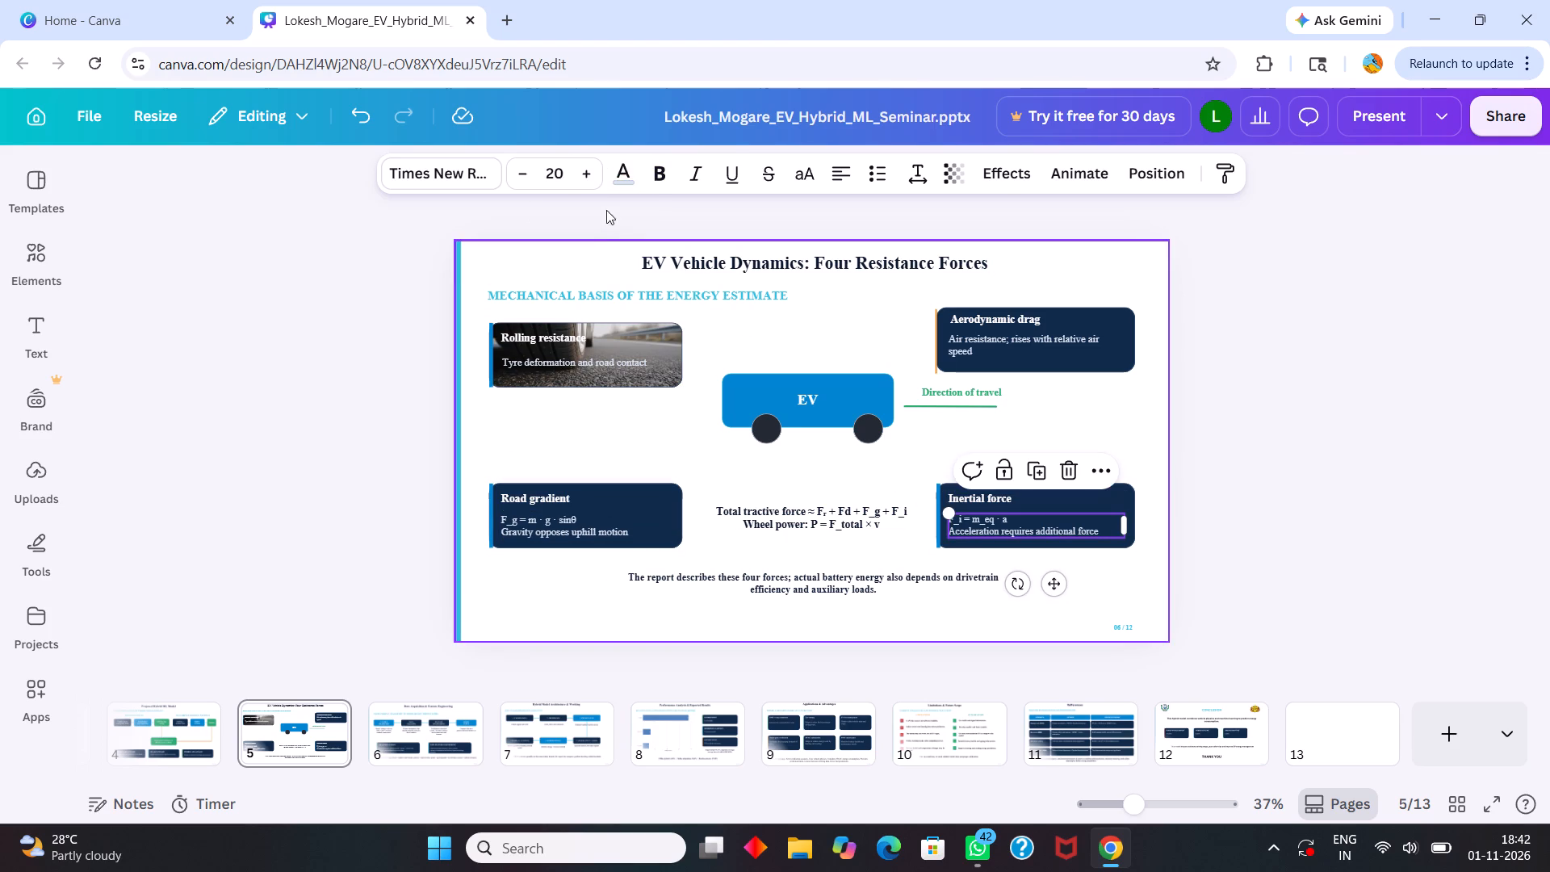
{"action": "left_click", "coordinate": [589, 162]}
{"action": "left_click", "coordinate": [968, 336]}
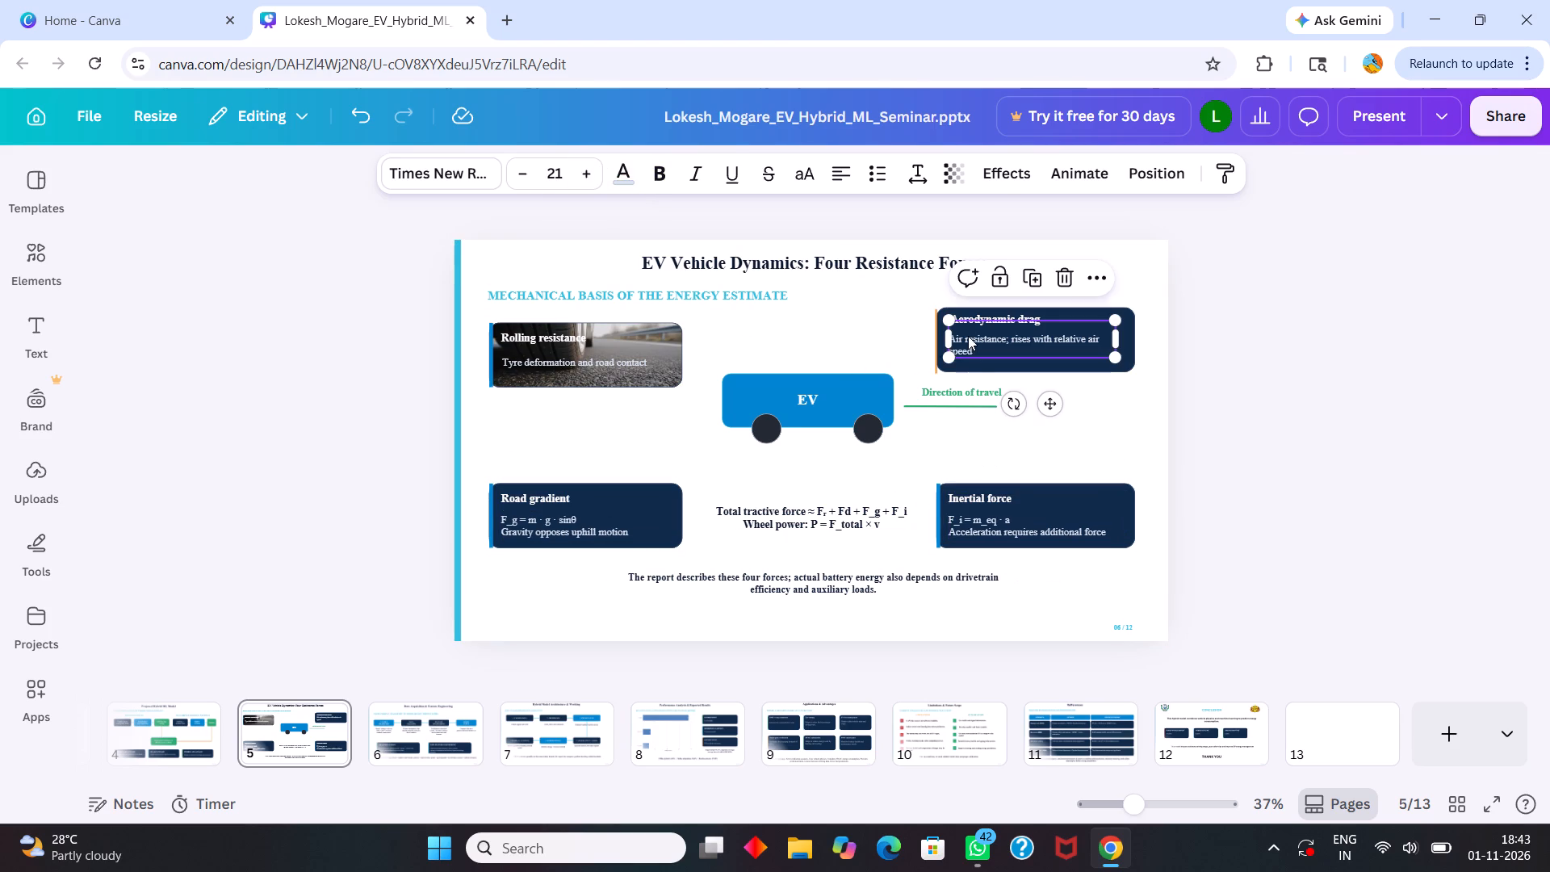
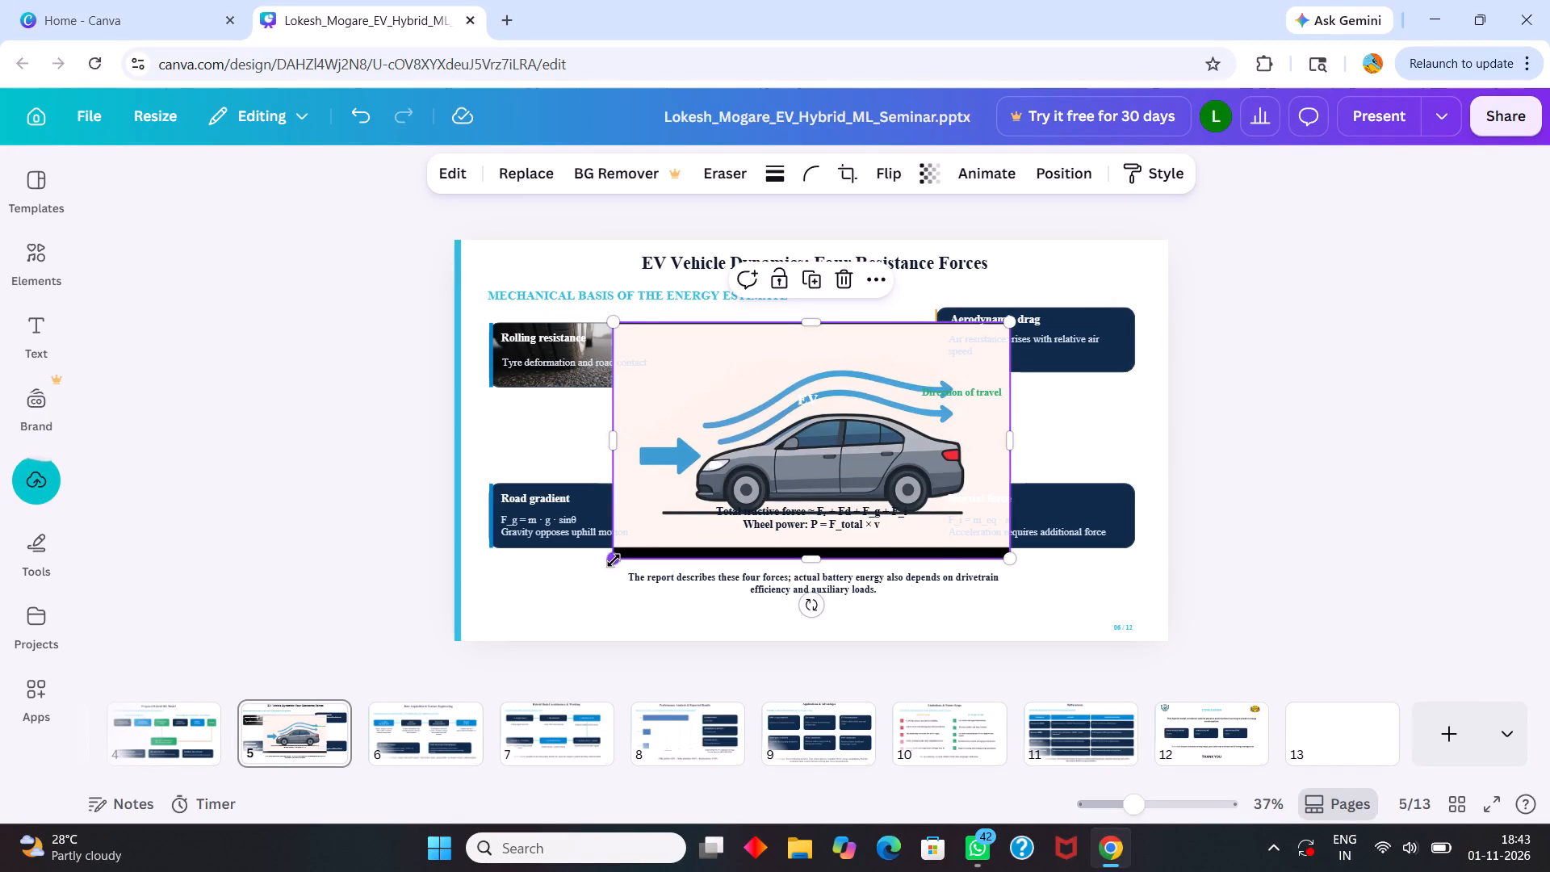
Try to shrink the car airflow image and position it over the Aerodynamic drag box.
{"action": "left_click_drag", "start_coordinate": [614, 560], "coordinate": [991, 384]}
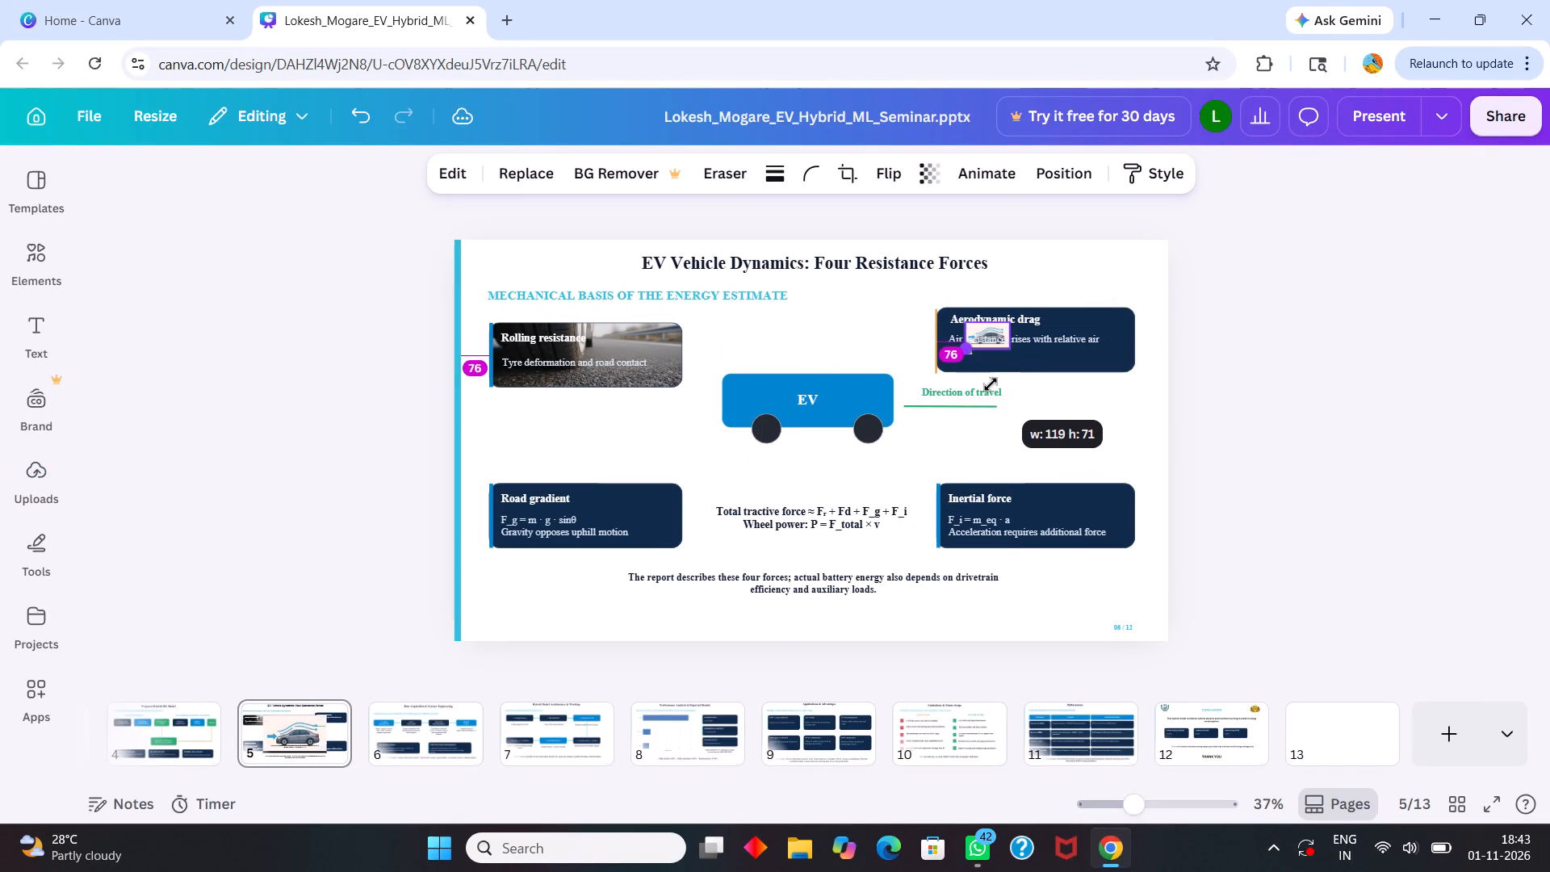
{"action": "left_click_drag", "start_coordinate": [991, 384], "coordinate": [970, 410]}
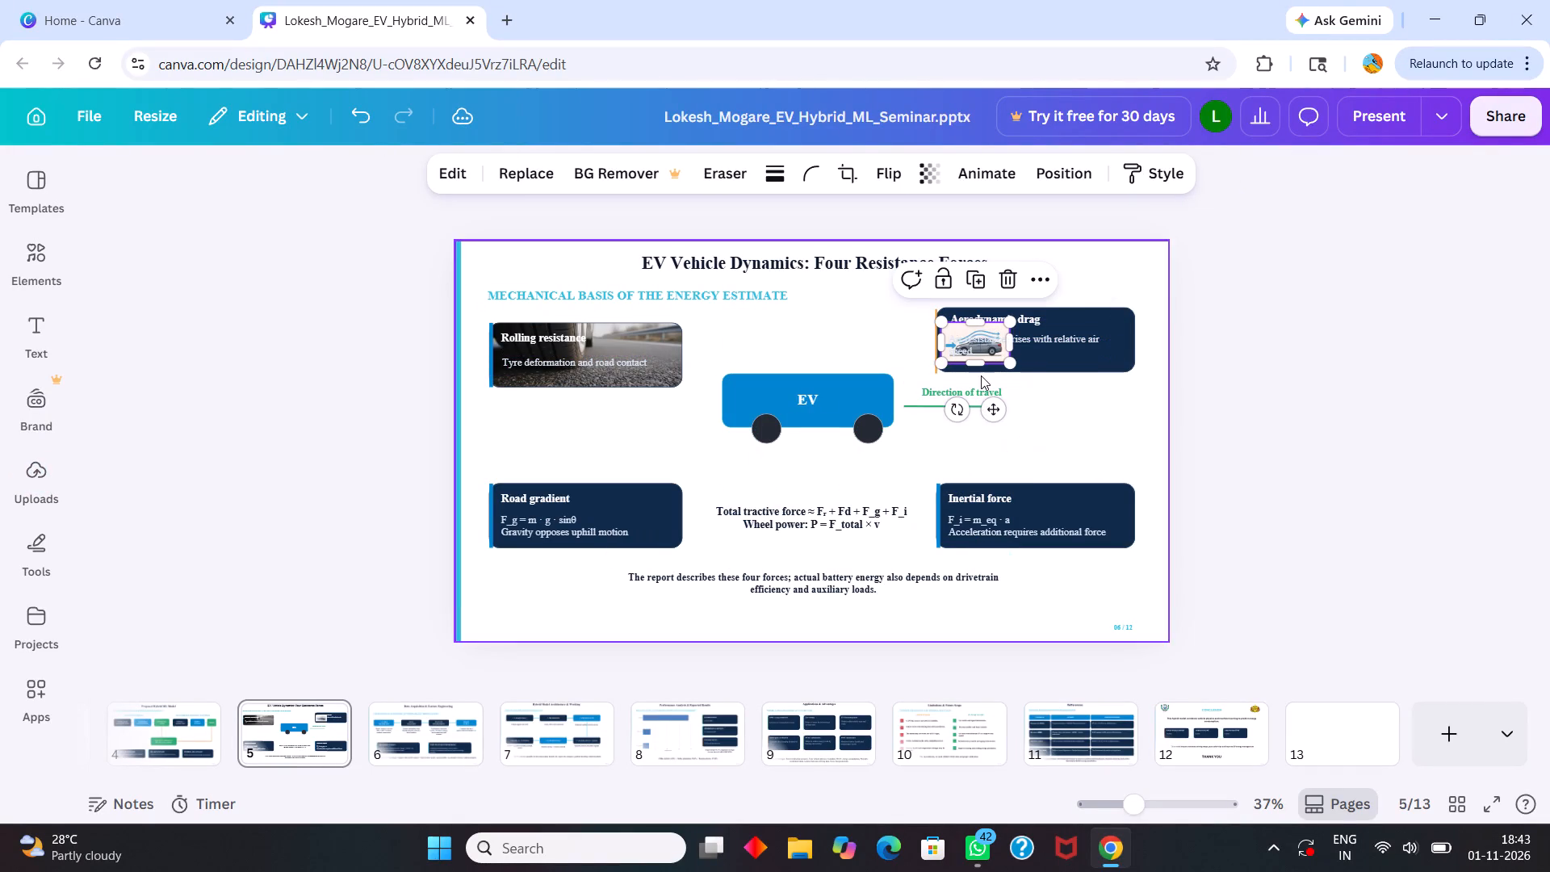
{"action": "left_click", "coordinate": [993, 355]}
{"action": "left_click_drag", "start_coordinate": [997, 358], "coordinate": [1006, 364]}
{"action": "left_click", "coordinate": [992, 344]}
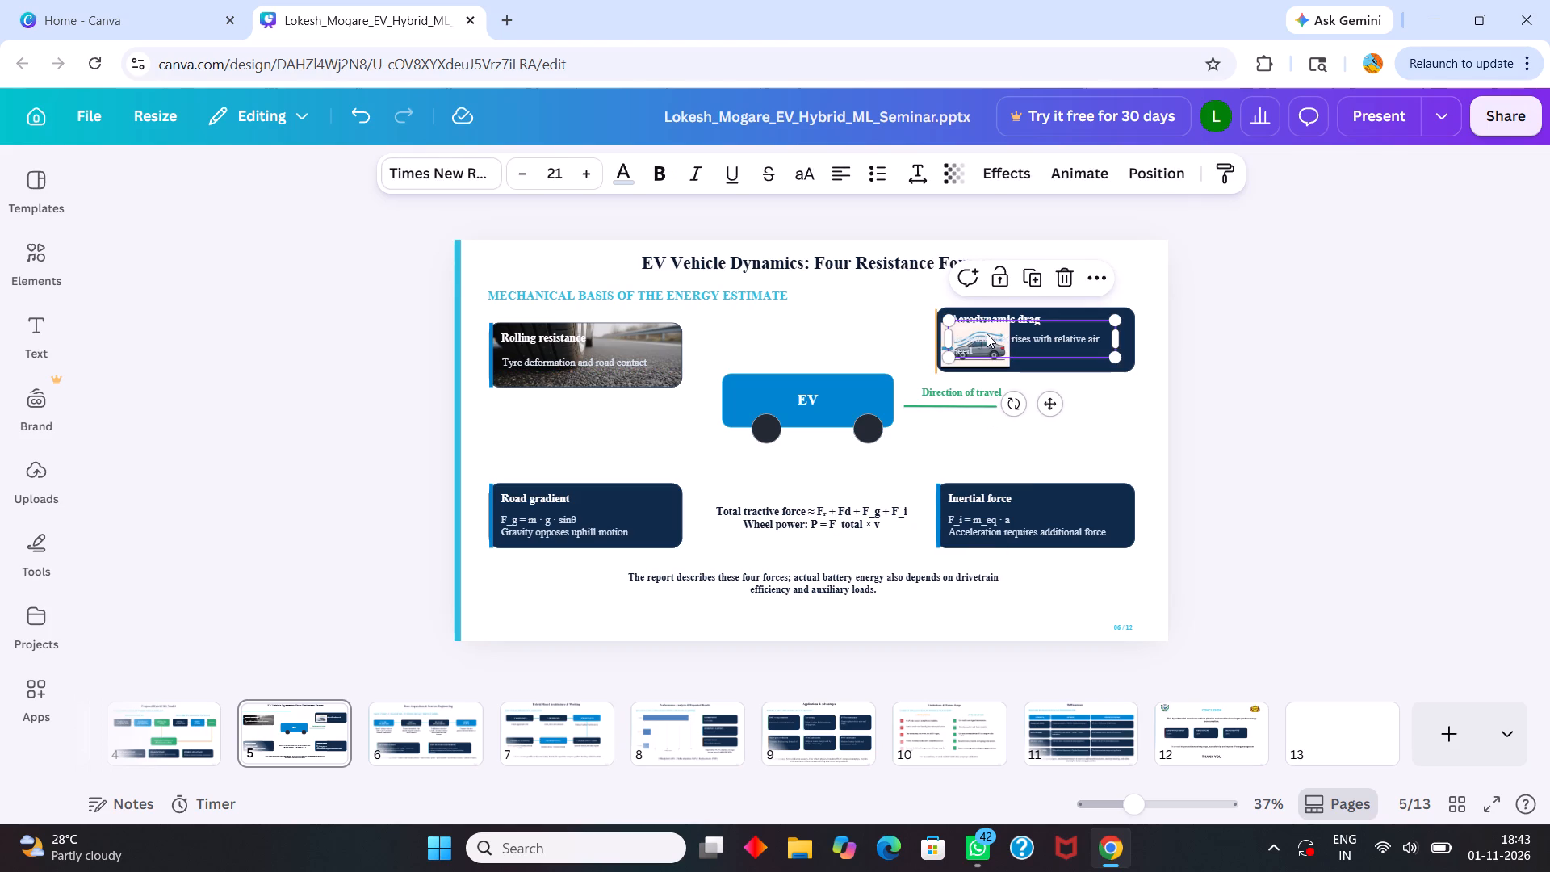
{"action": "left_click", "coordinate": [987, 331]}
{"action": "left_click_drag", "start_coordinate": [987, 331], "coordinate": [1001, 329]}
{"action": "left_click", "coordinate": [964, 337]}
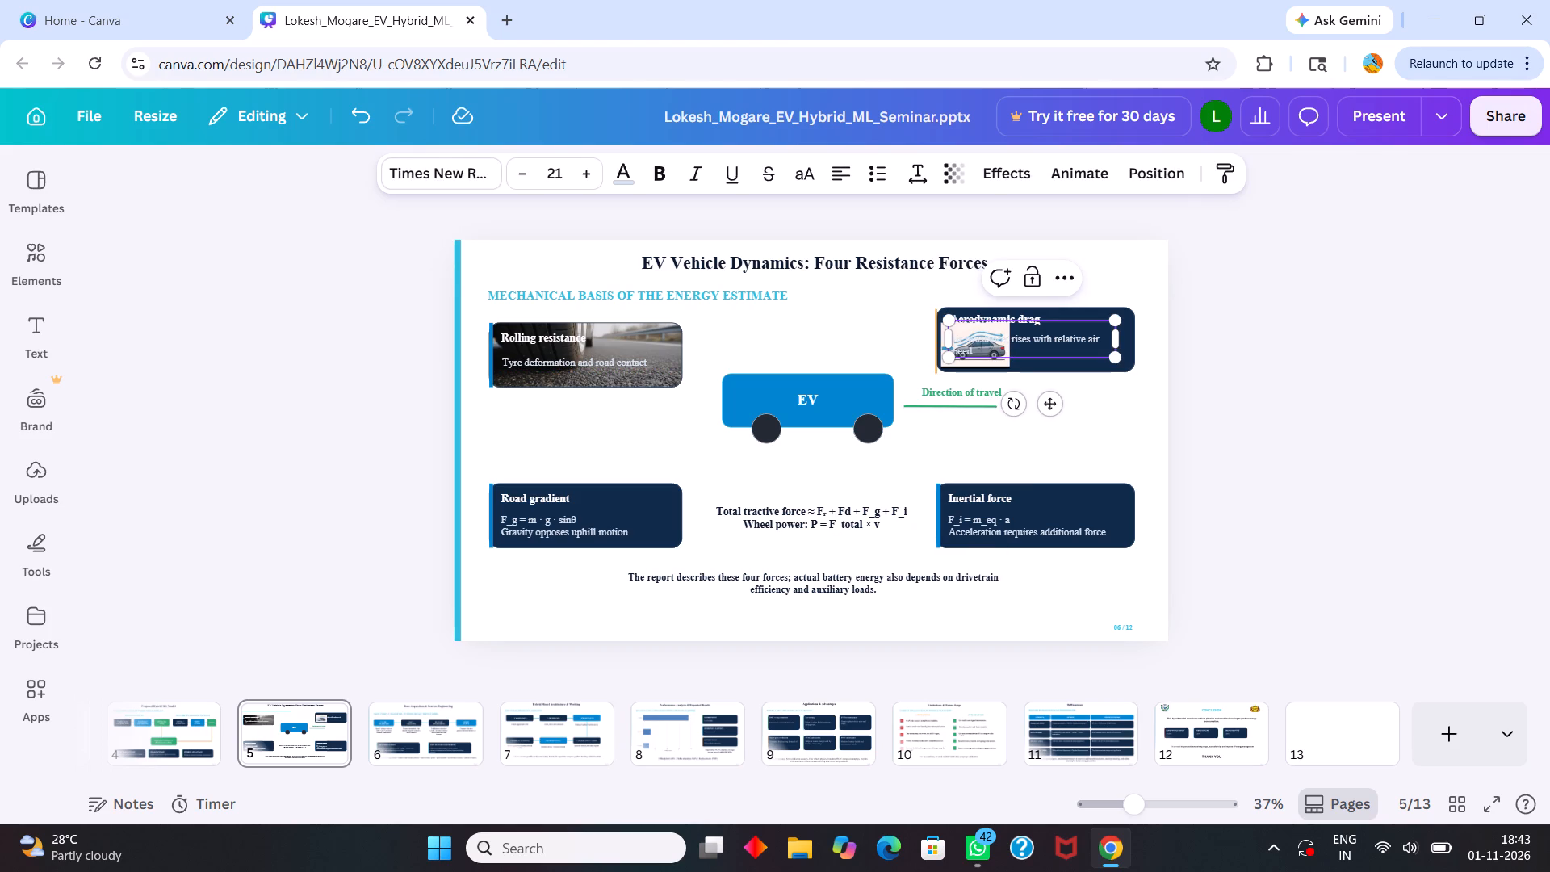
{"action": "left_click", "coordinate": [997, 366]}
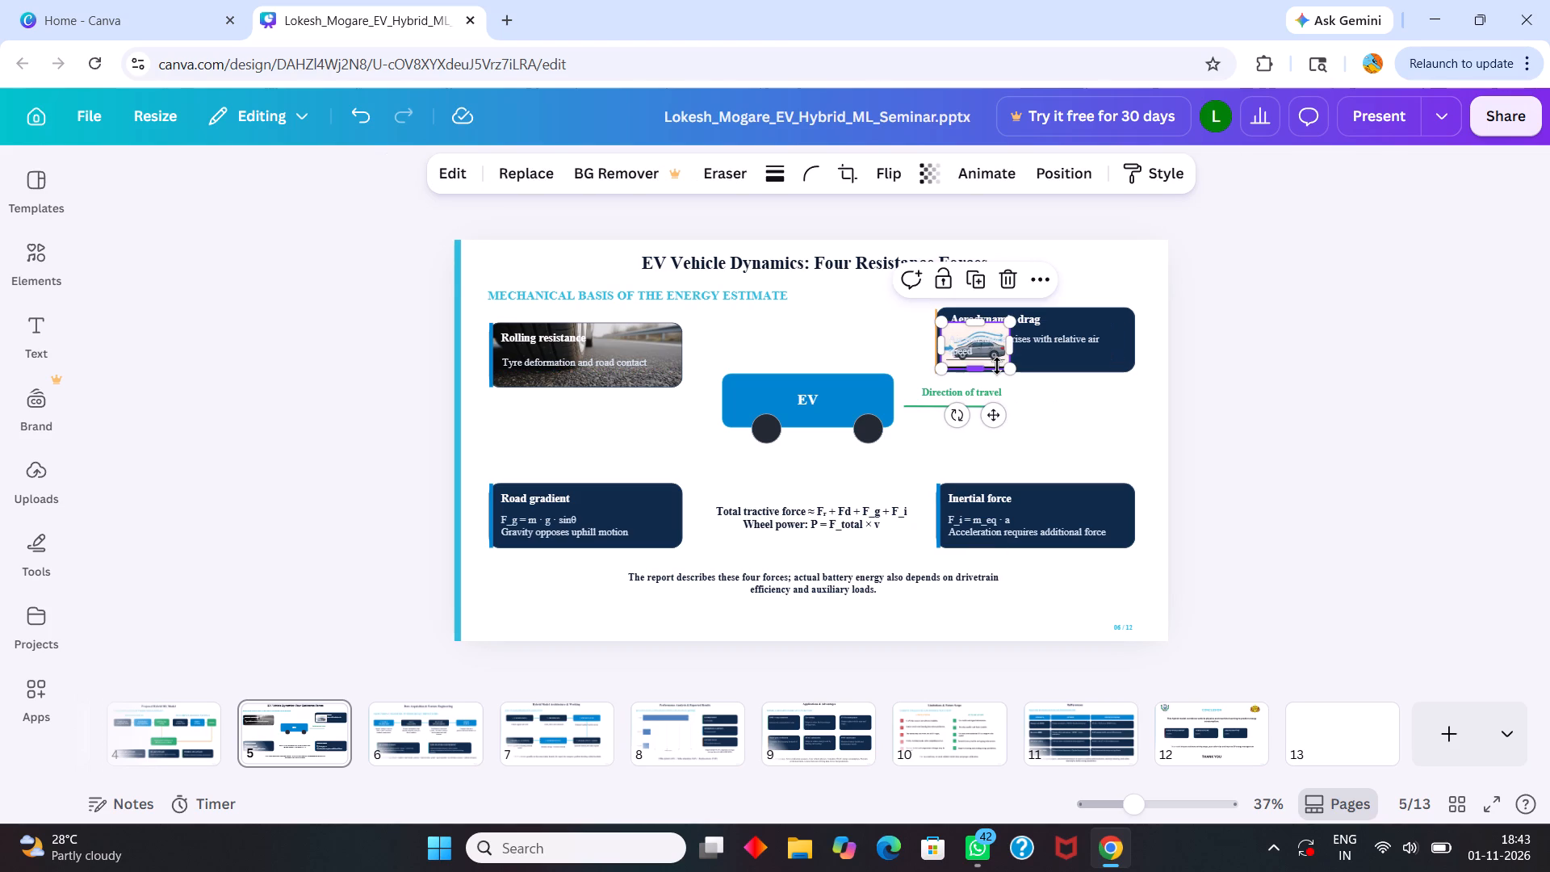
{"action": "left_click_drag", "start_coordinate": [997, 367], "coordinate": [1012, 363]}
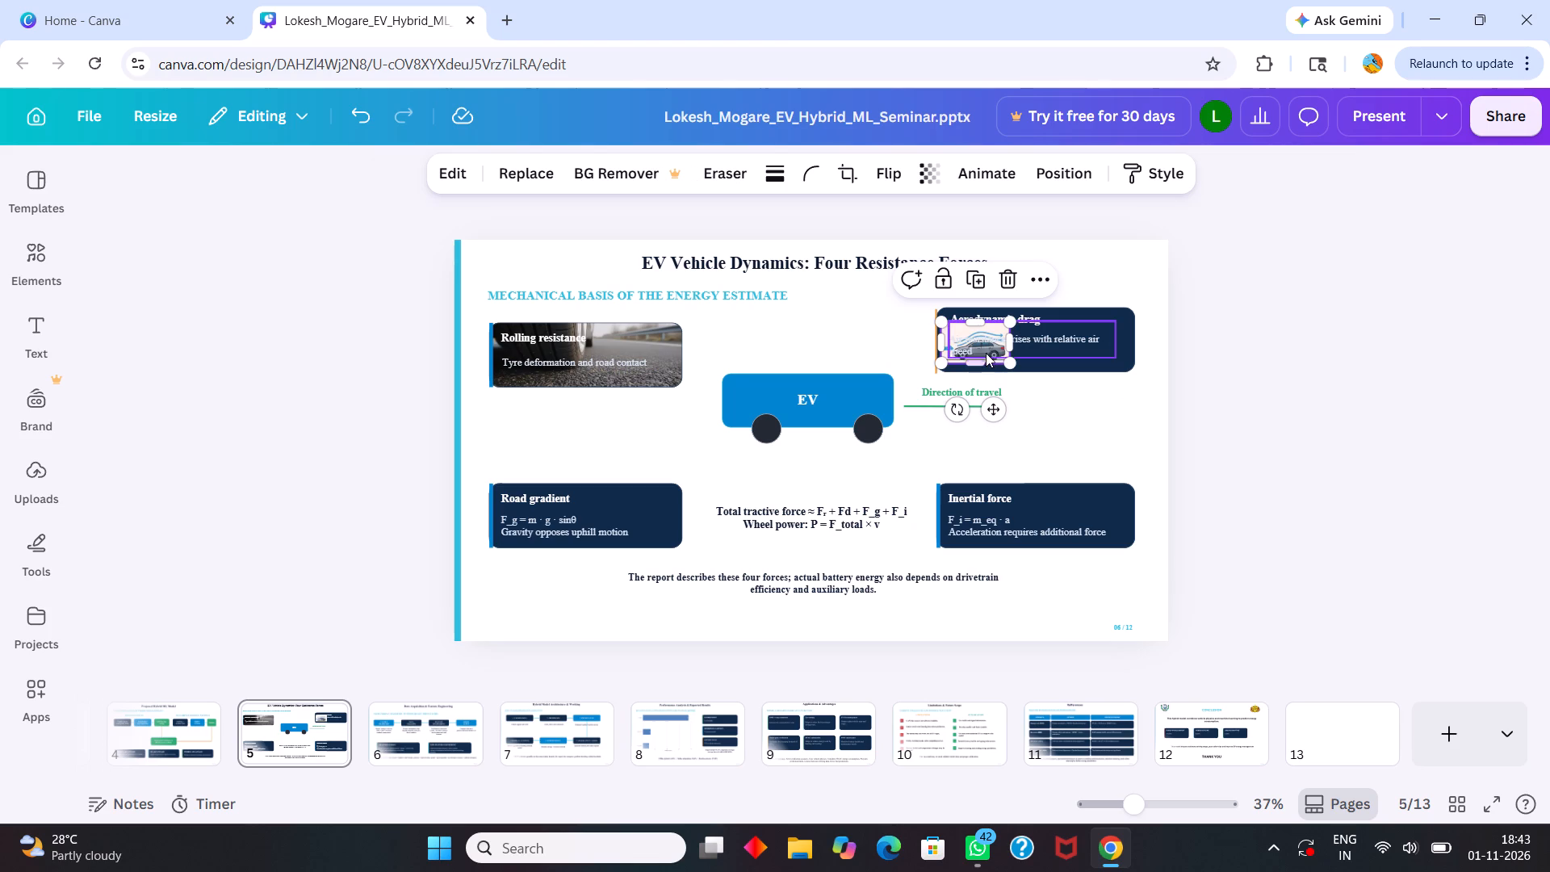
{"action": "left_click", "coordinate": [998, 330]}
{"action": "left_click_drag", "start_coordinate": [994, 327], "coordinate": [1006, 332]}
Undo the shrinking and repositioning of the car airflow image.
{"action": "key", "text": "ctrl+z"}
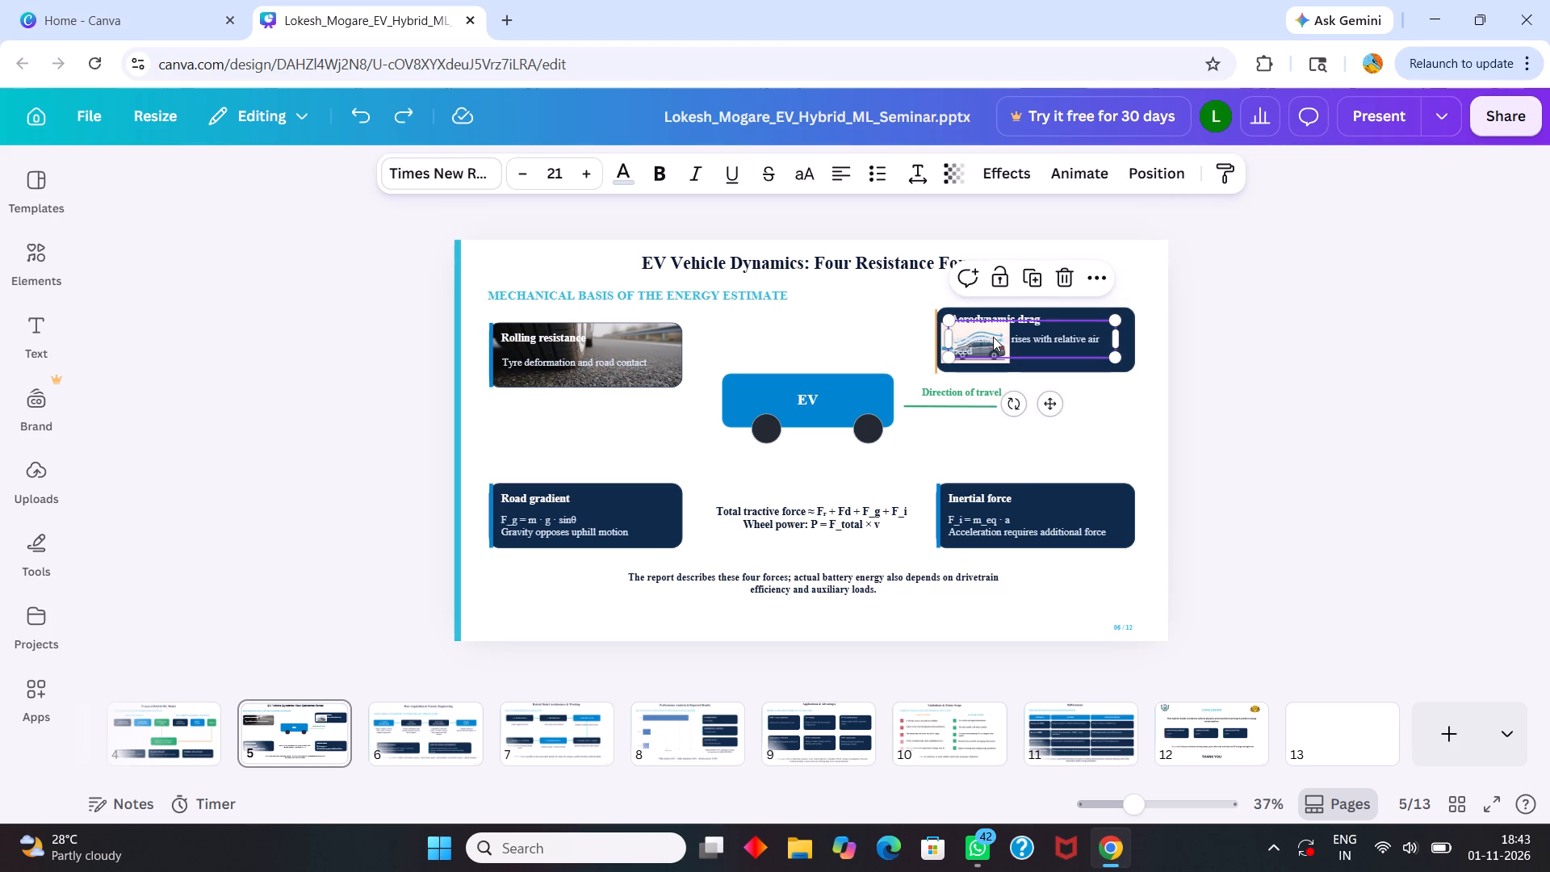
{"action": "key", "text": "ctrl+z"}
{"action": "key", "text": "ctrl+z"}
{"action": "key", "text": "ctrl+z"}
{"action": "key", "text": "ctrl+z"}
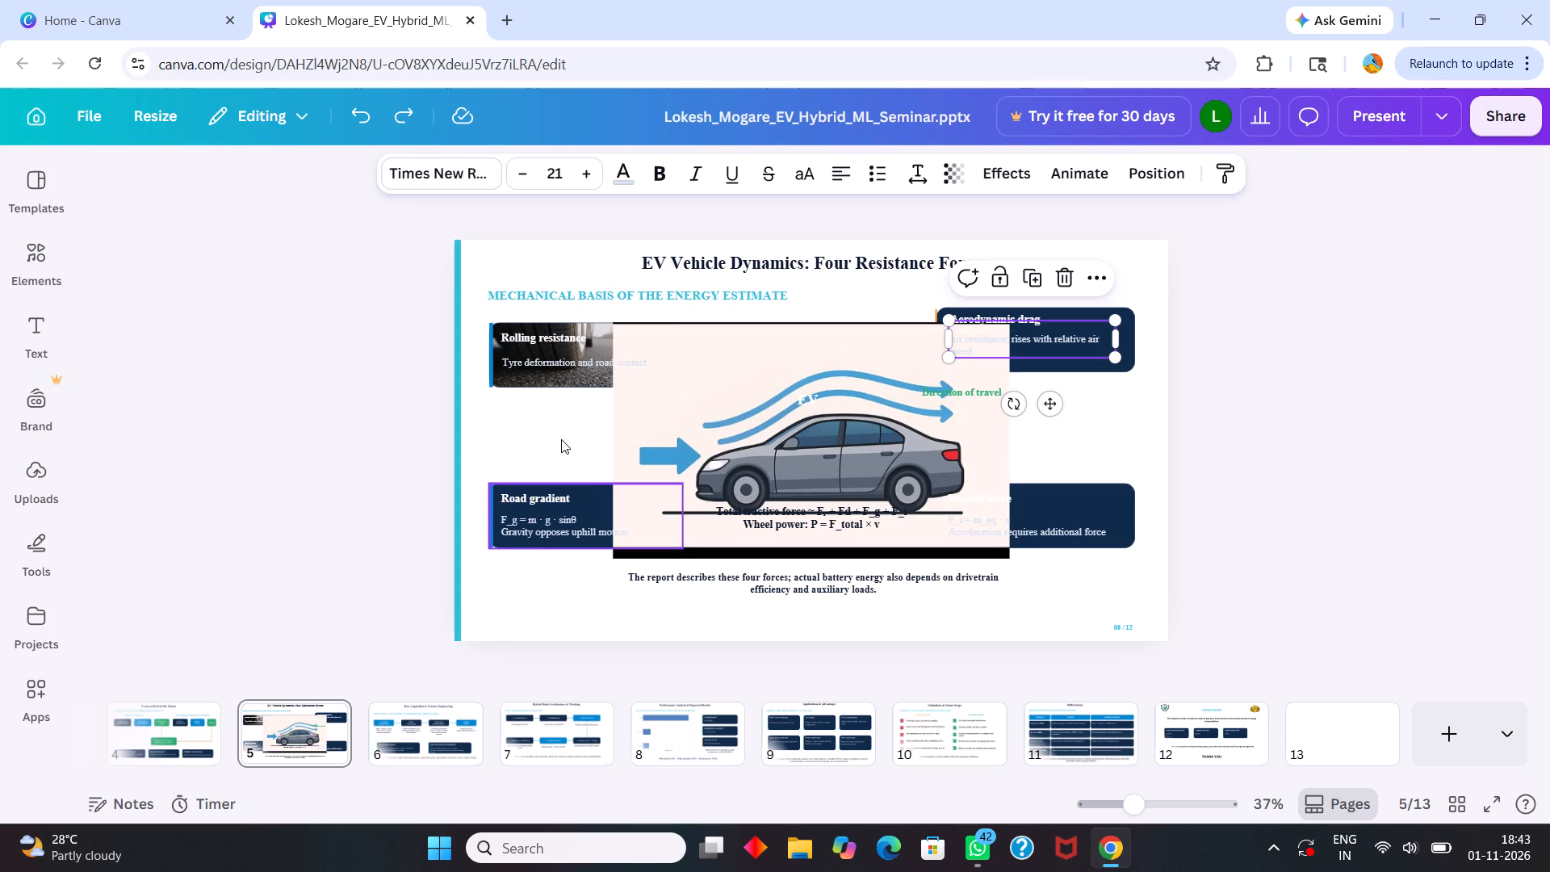
Place the car airflow image inside the Aerodynamic drag box so it fills the shape.
{"action": "left_click_drag", "start_coordinate": [643, 391], "coordinate": [889, 348]}
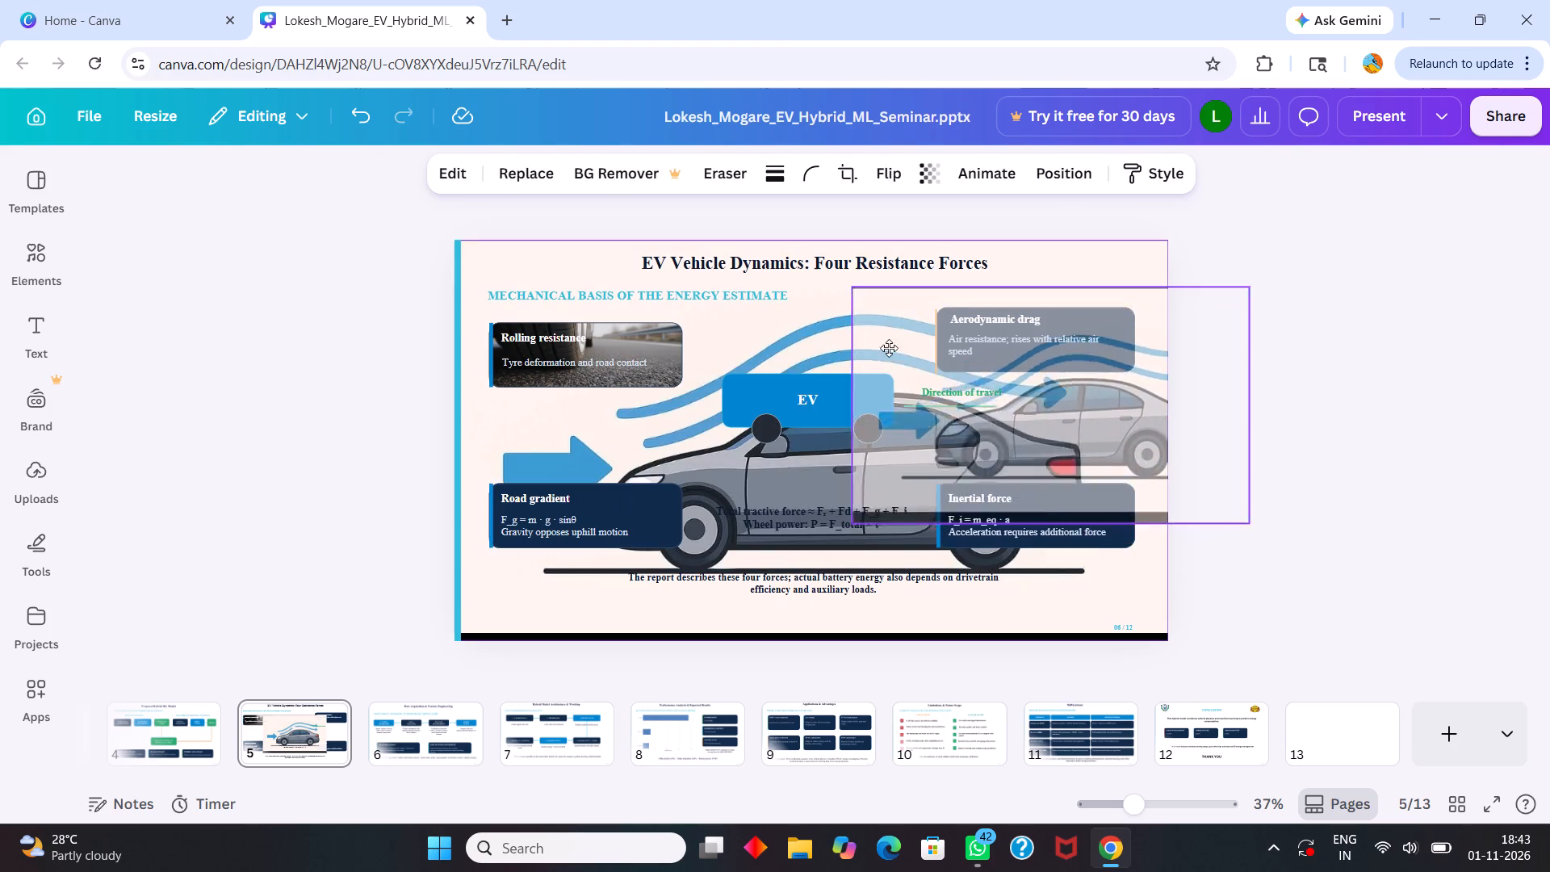
{"action": "left_click_drag", "start_coordinate": [889, 348], "coordinate": [912, 233]}
{"action": "left_click_drag", "start_coordinate": [1125, 263], "coordinate": [1066, 308]}
{"action": "left_click", "coordinate": [1129, 446]}
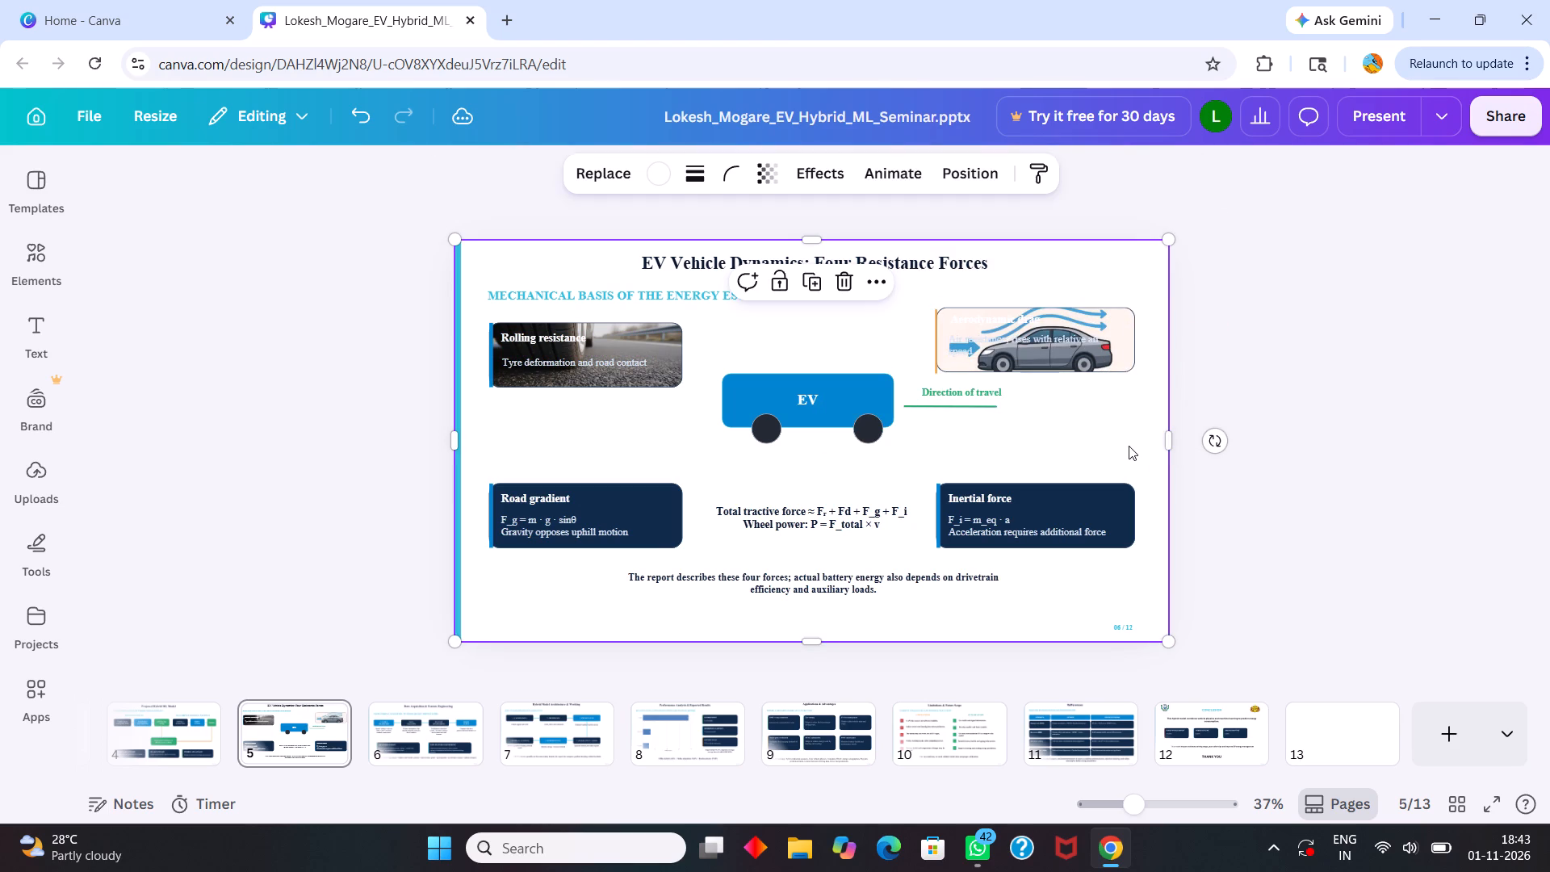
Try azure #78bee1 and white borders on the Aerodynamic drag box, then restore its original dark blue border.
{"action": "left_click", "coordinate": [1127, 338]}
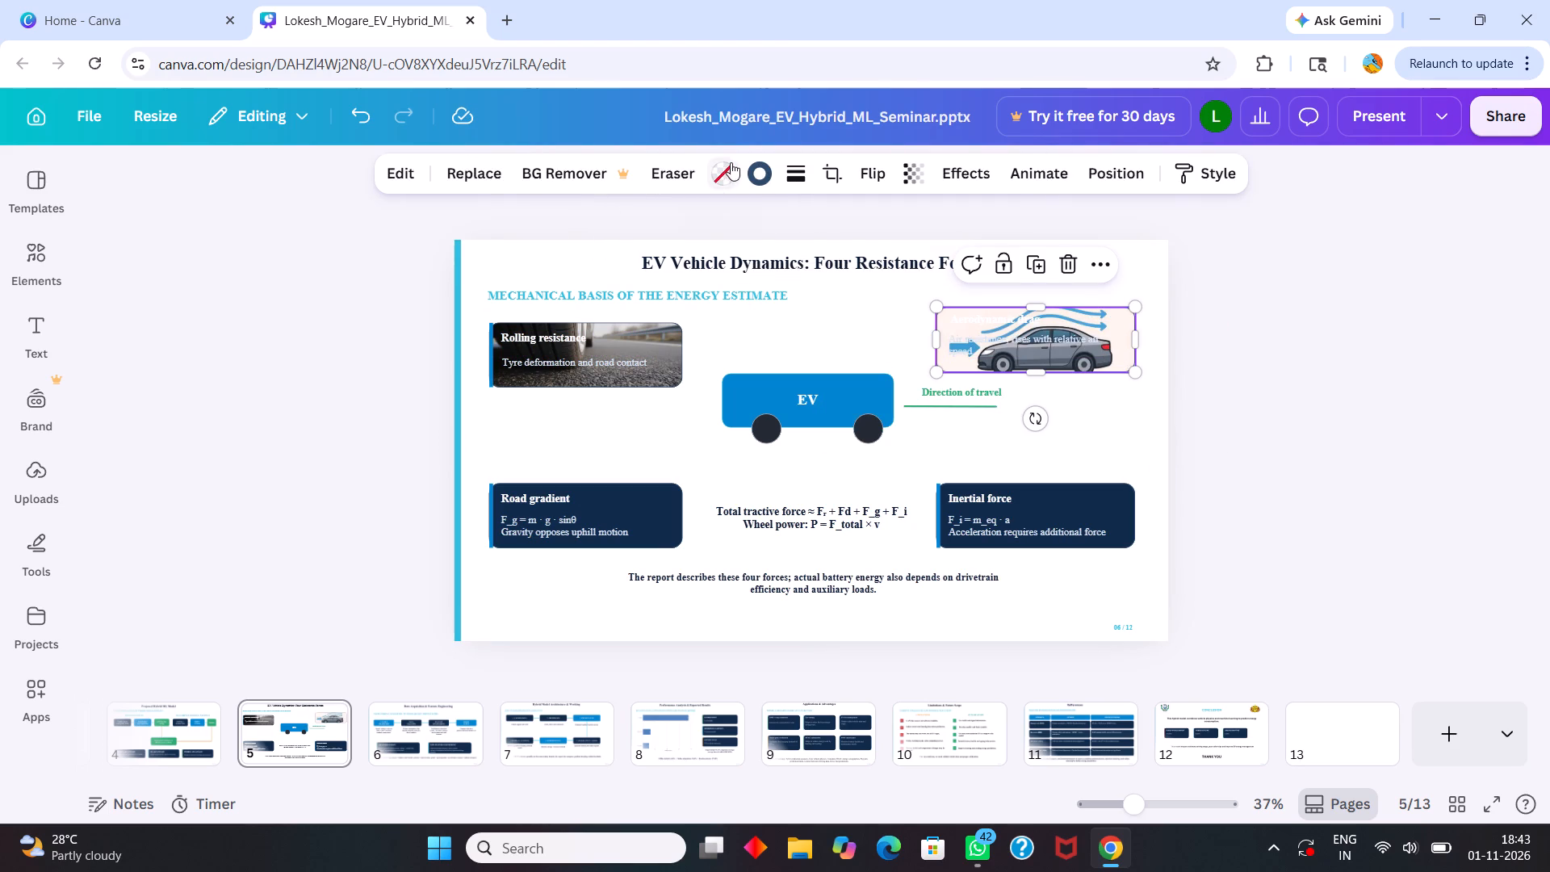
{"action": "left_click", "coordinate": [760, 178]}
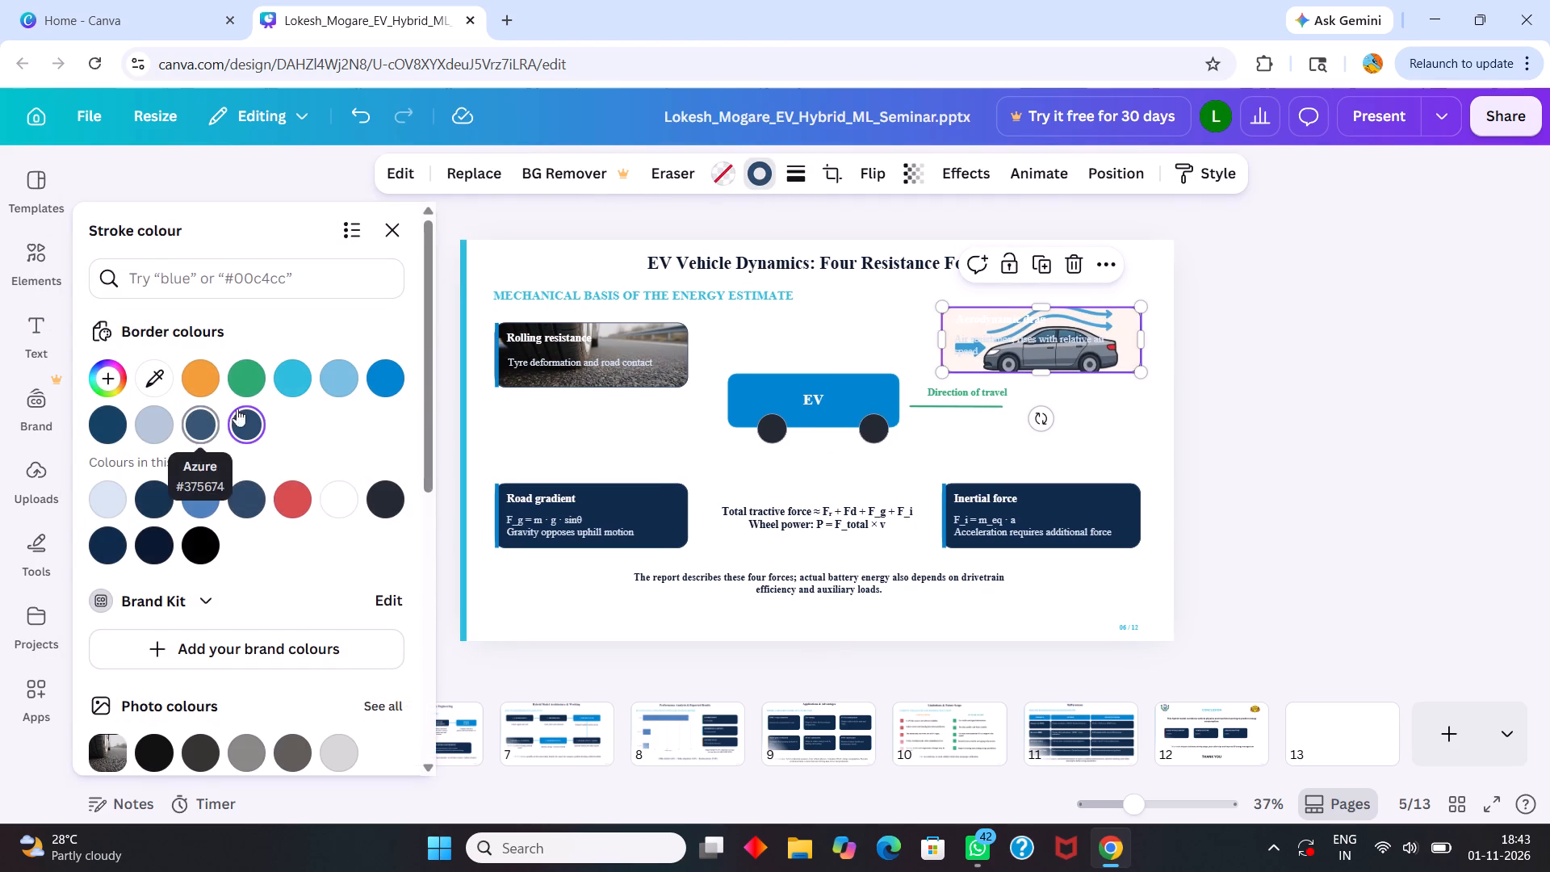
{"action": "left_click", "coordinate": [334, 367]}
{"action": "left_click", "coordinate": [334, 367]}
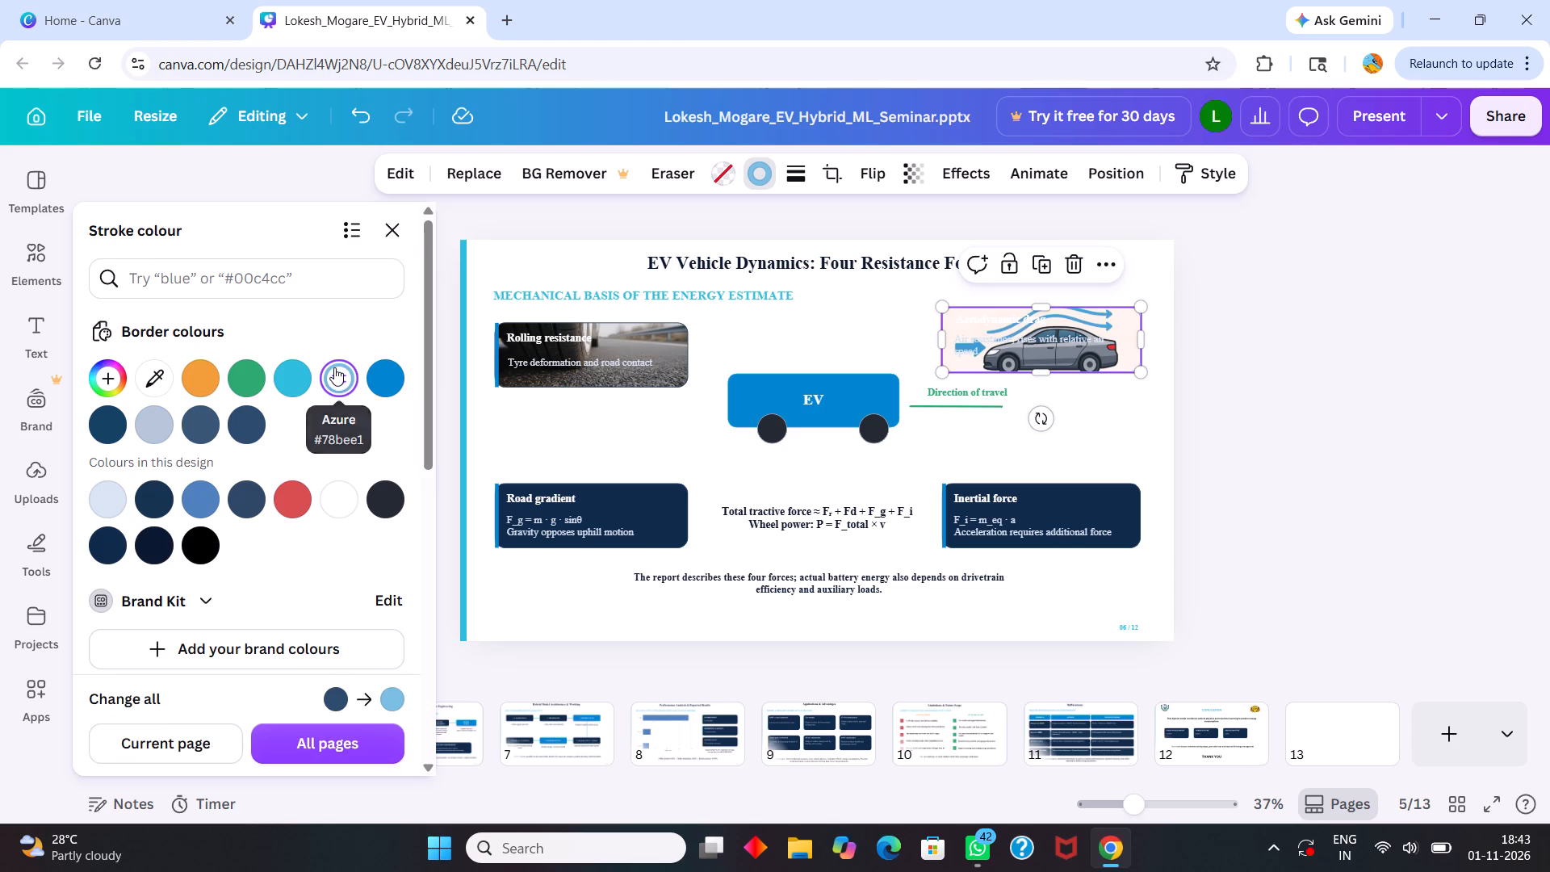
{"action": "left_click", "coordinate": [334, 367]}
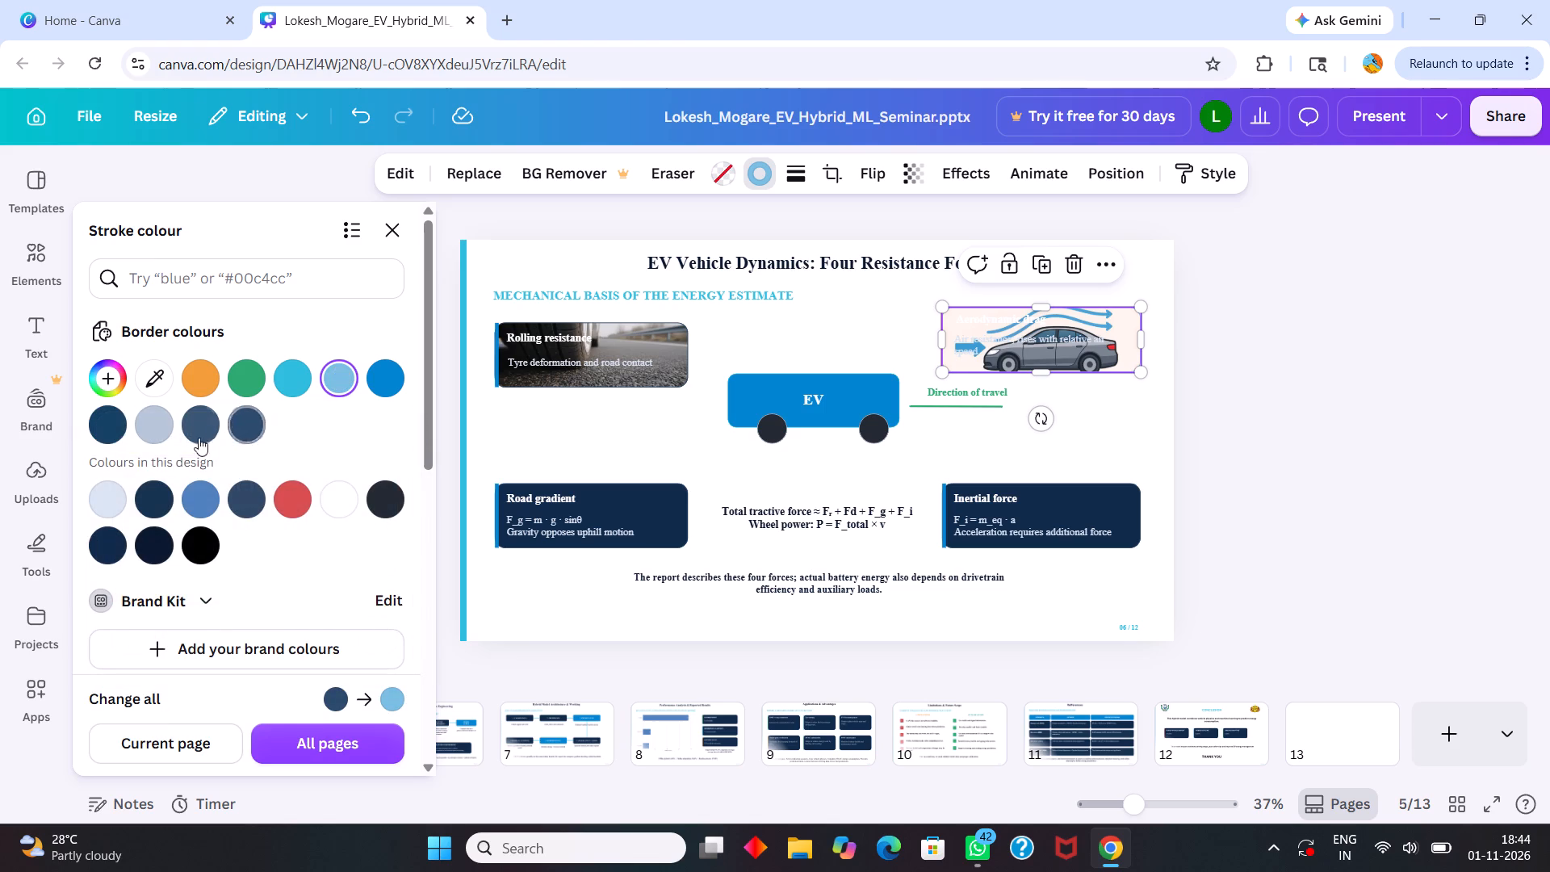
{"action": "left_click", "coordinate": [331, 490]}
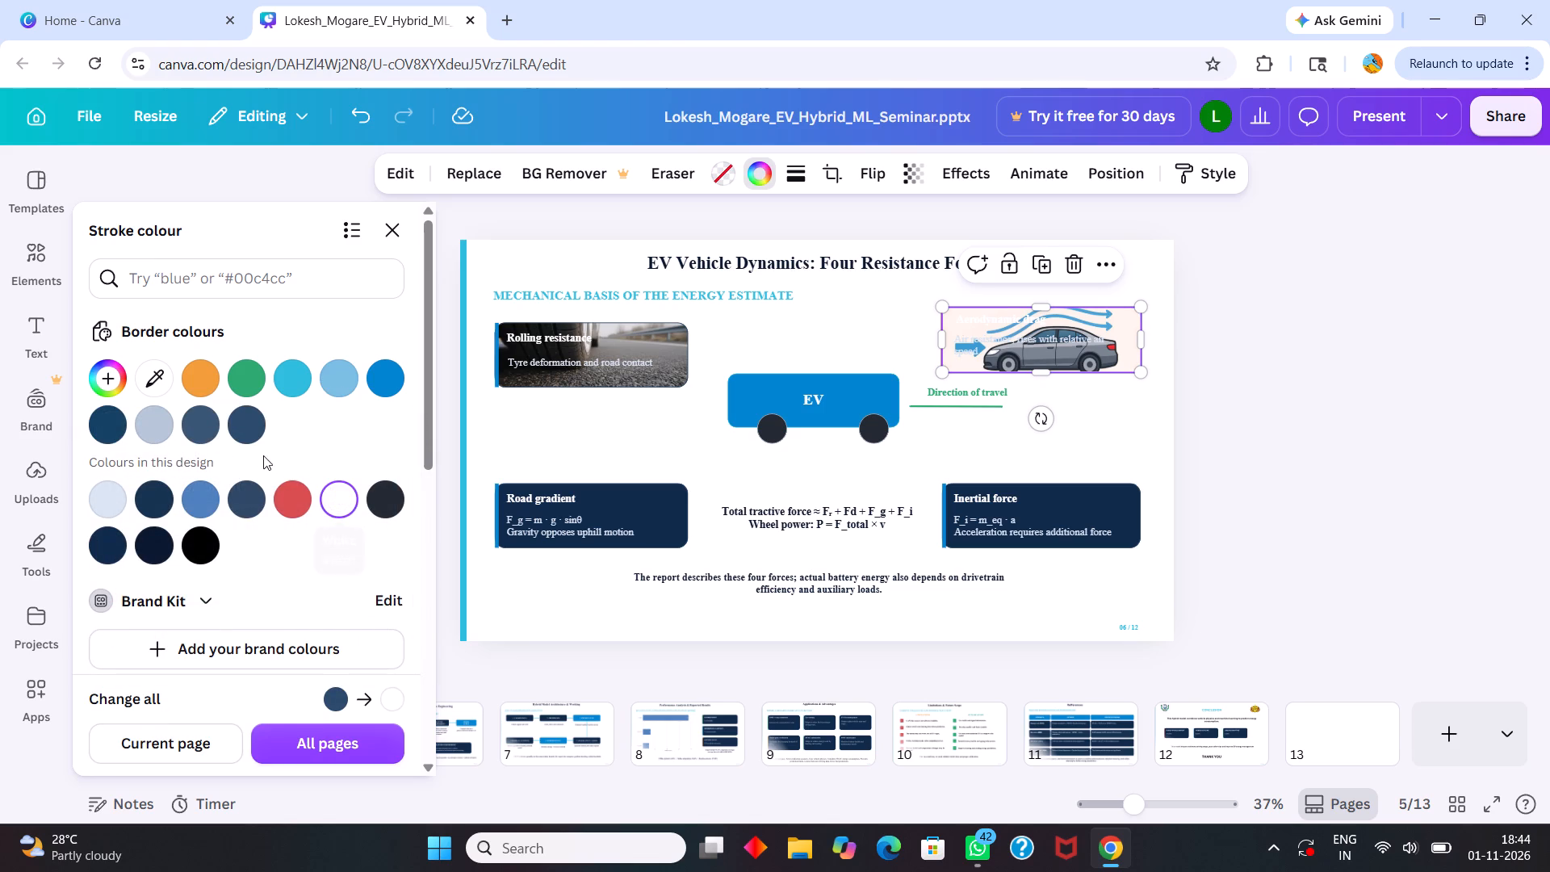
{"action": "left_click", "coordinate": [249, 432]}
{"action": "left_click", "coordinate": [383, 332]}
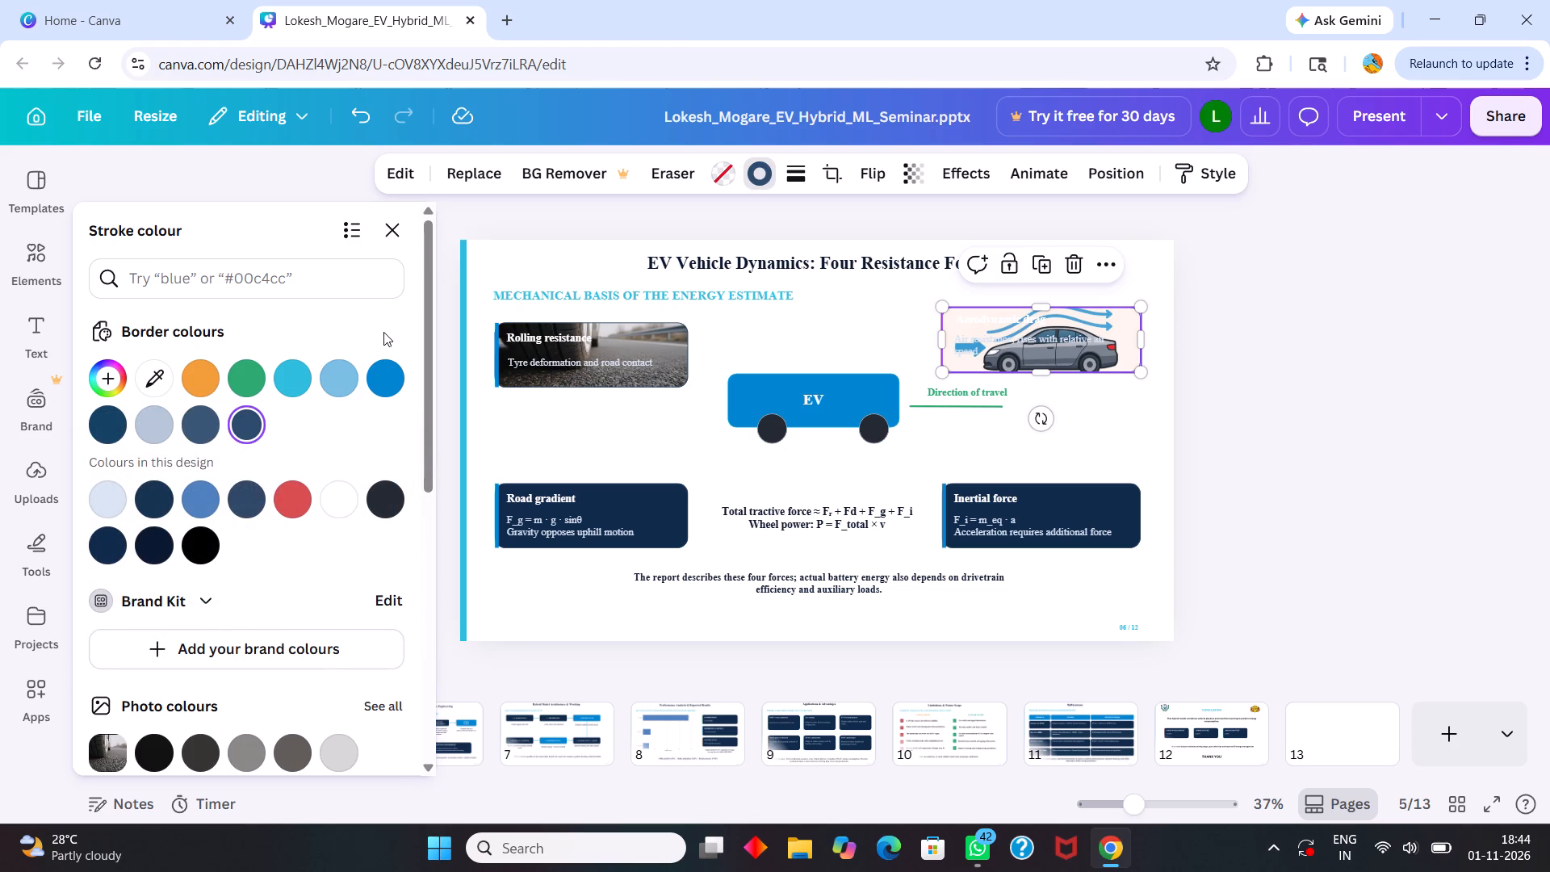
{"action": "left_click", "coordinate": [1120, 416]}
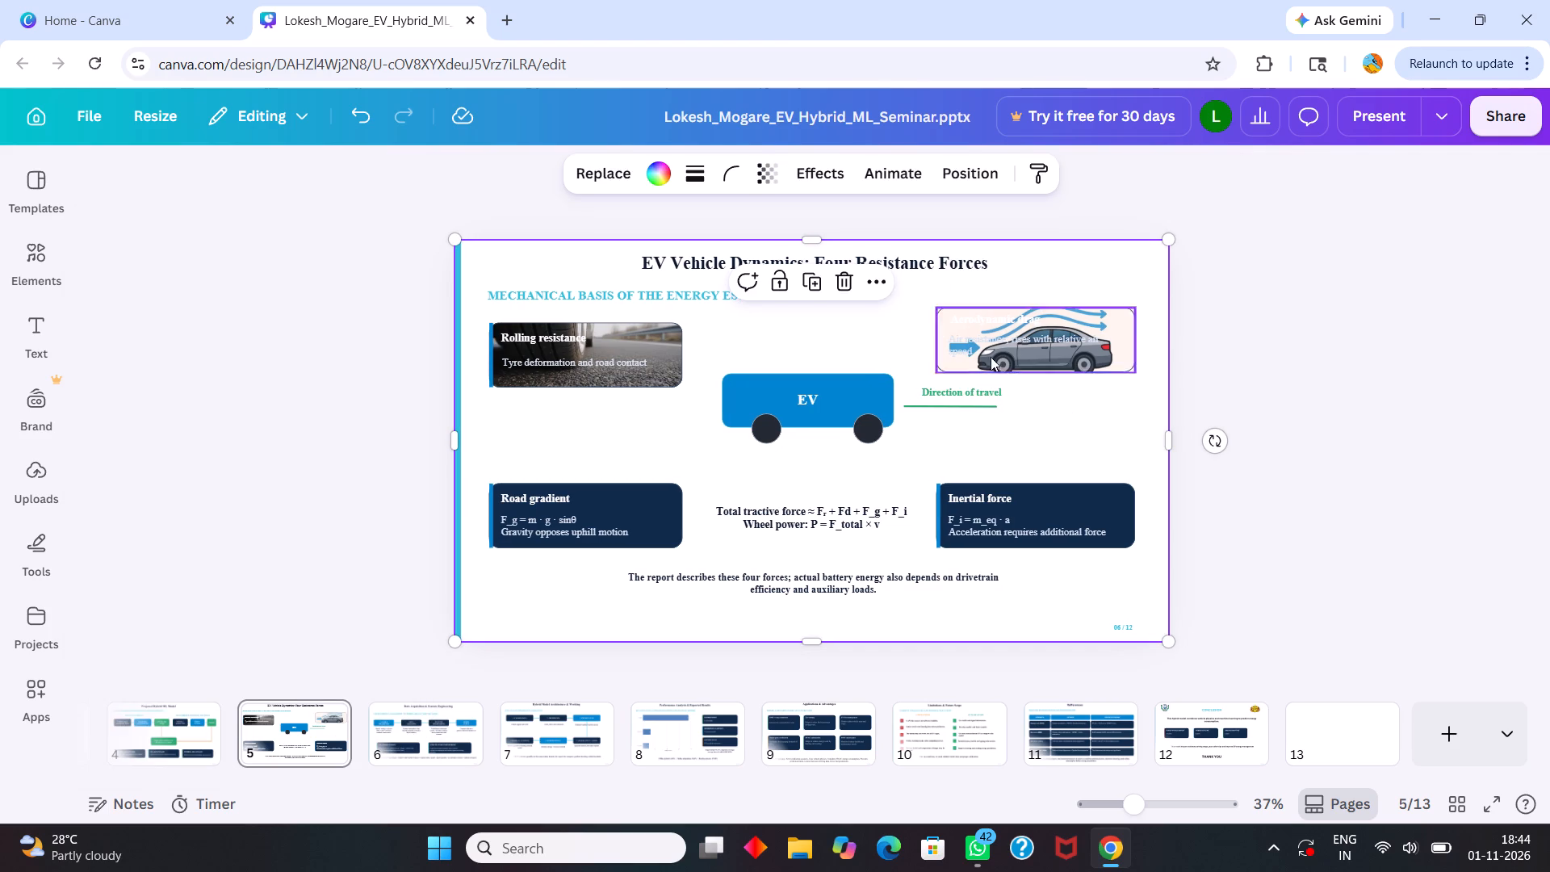
Set the Aerodynamic drag heading's text colour to black.
{"action": "left_click", "coordinate": [965, 316]}
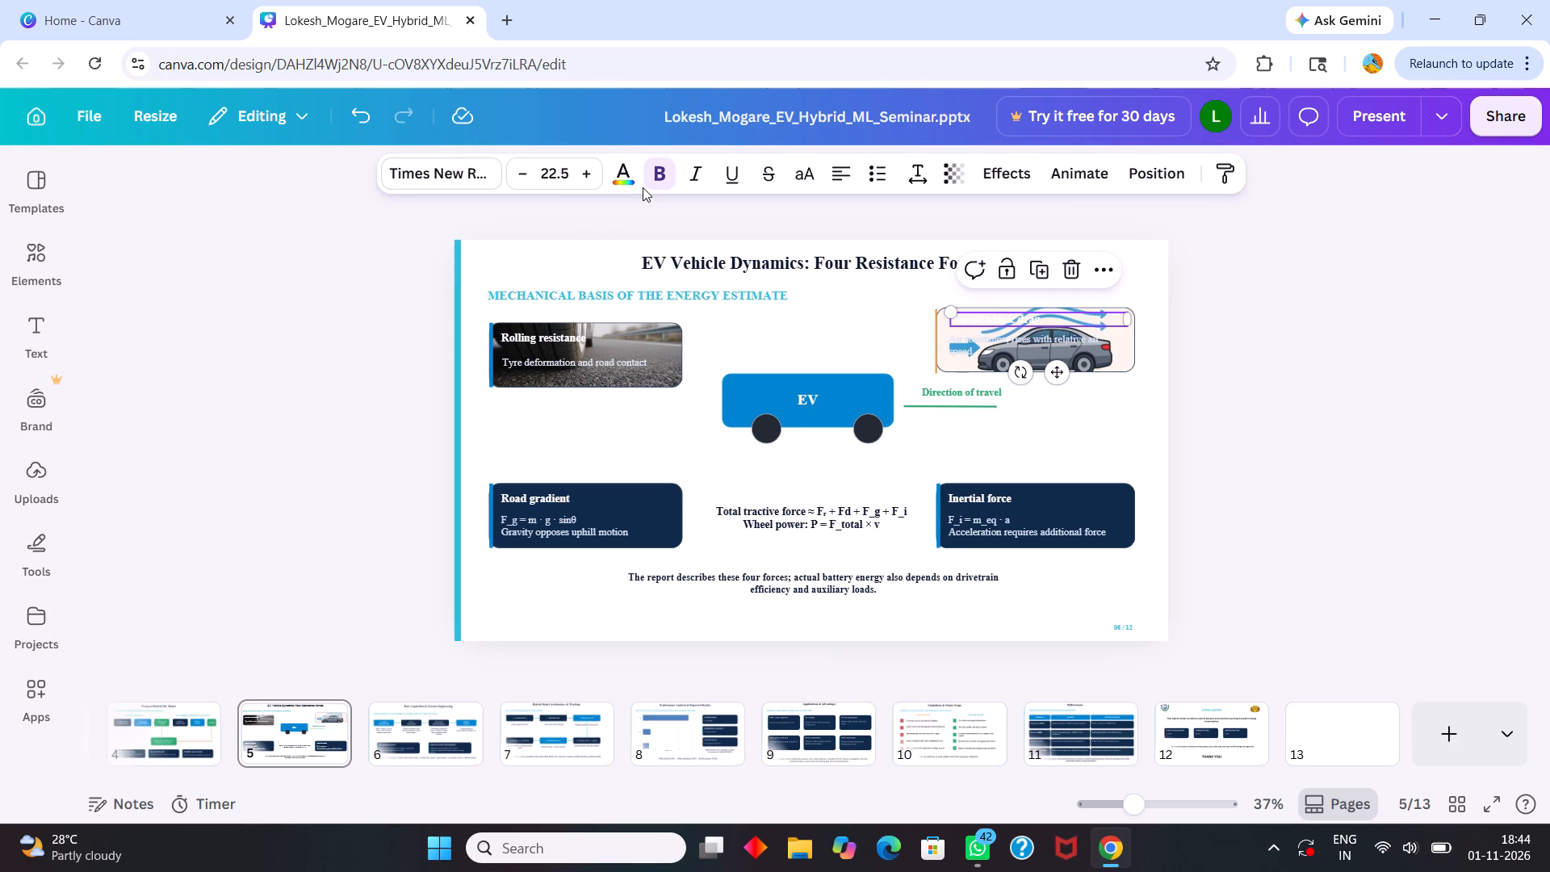
{"action": "left_click", "coordinate": [620, 174]}
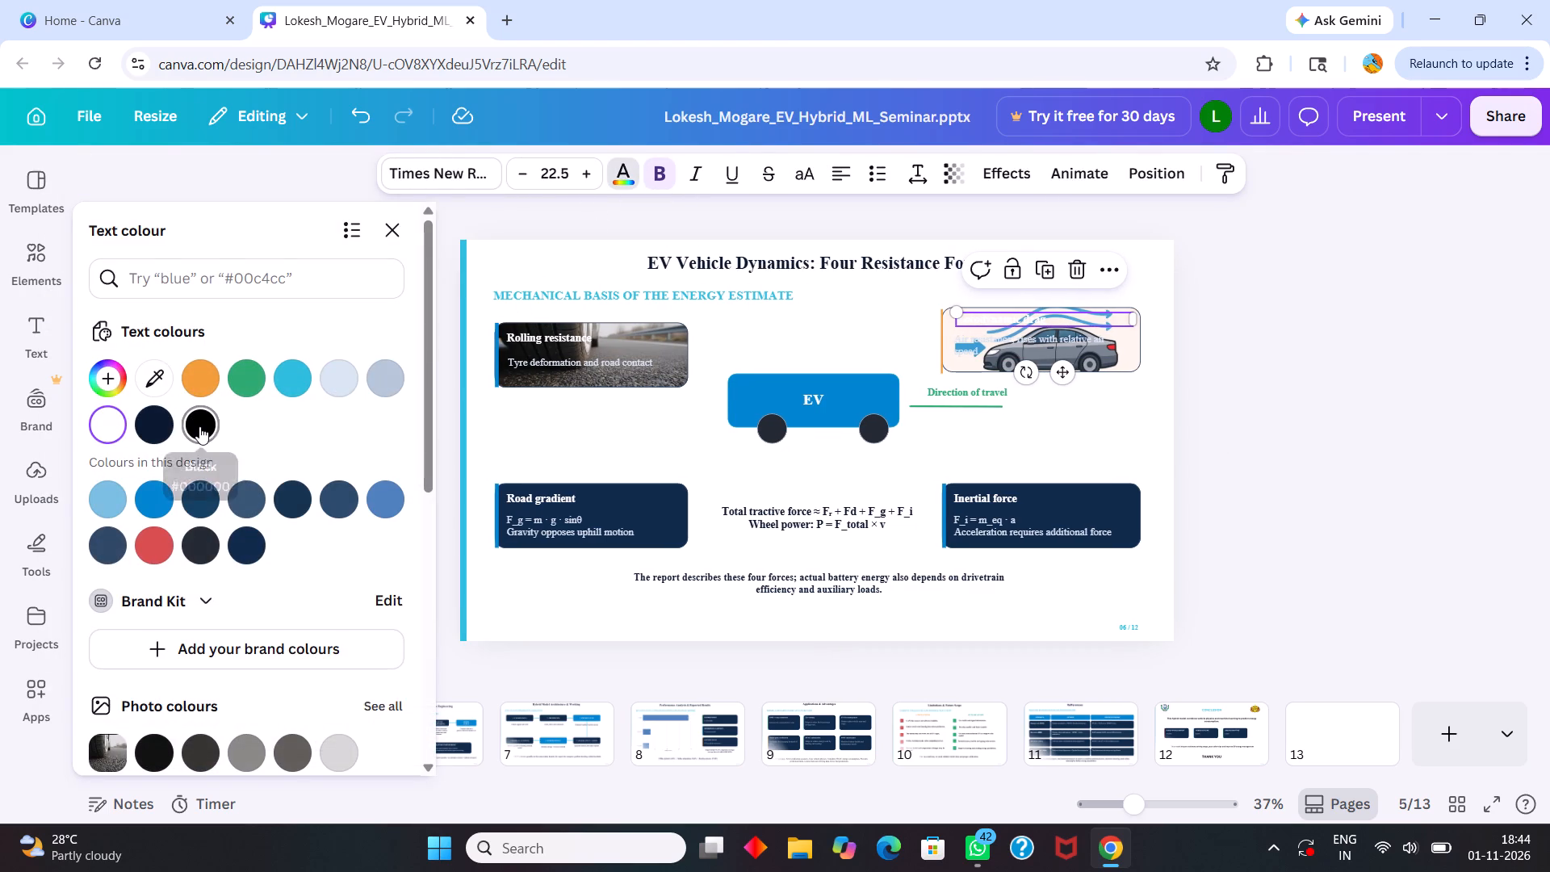
{"action": "left_click", "coordinate": [199, 416]}
{"action": "left_click", "coordinate": [1088, 454]}
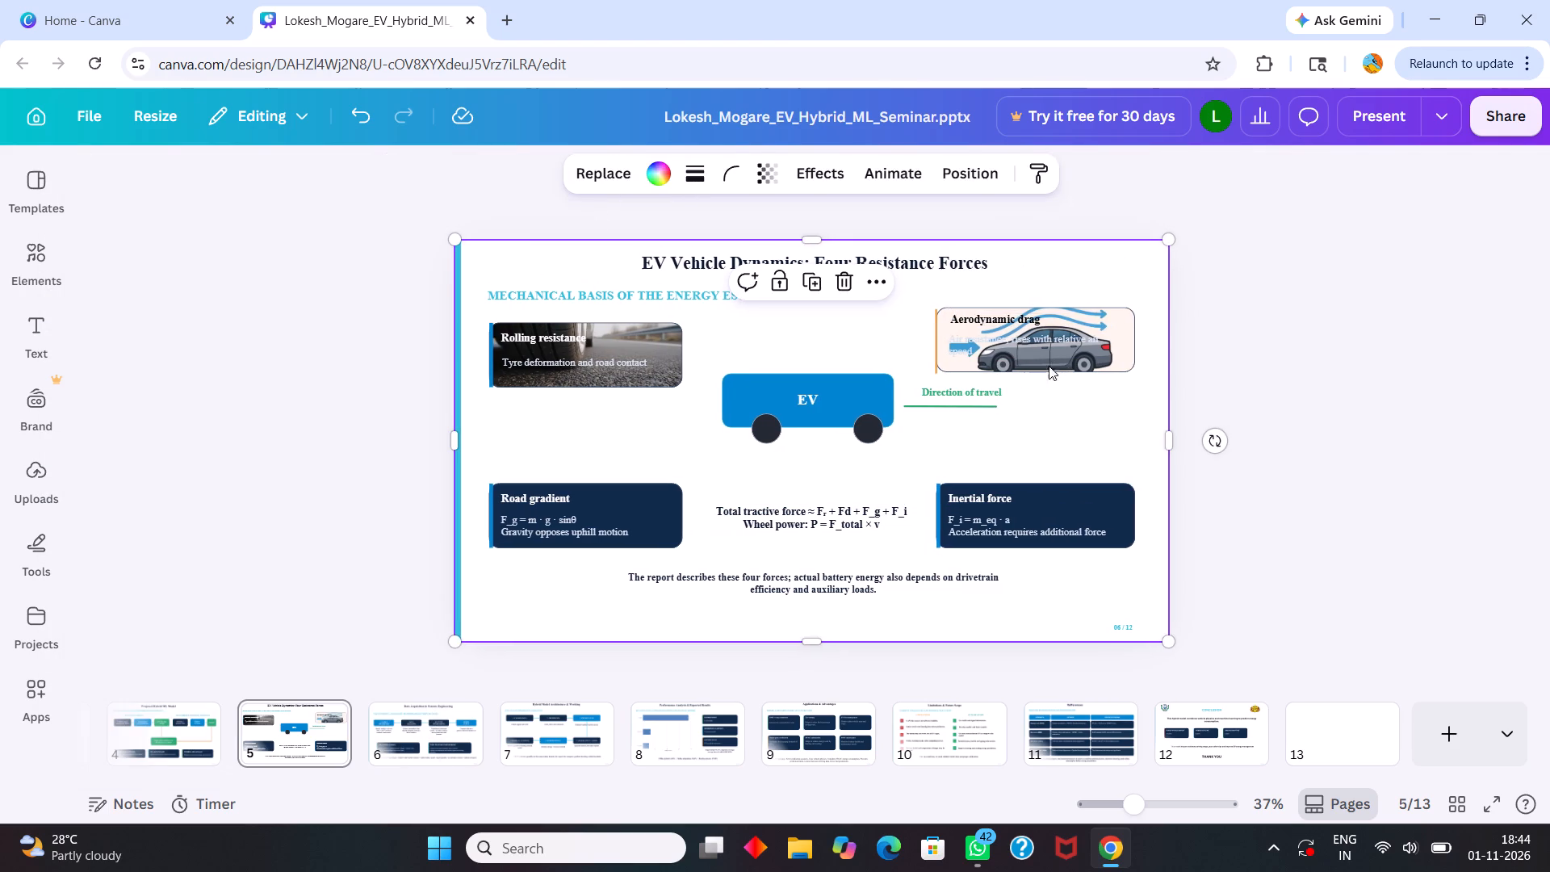
Make the air resistance description in the Aerodynamic drag box black and bold.
{"action": "left_click", "coordinate": [1035, 337]}
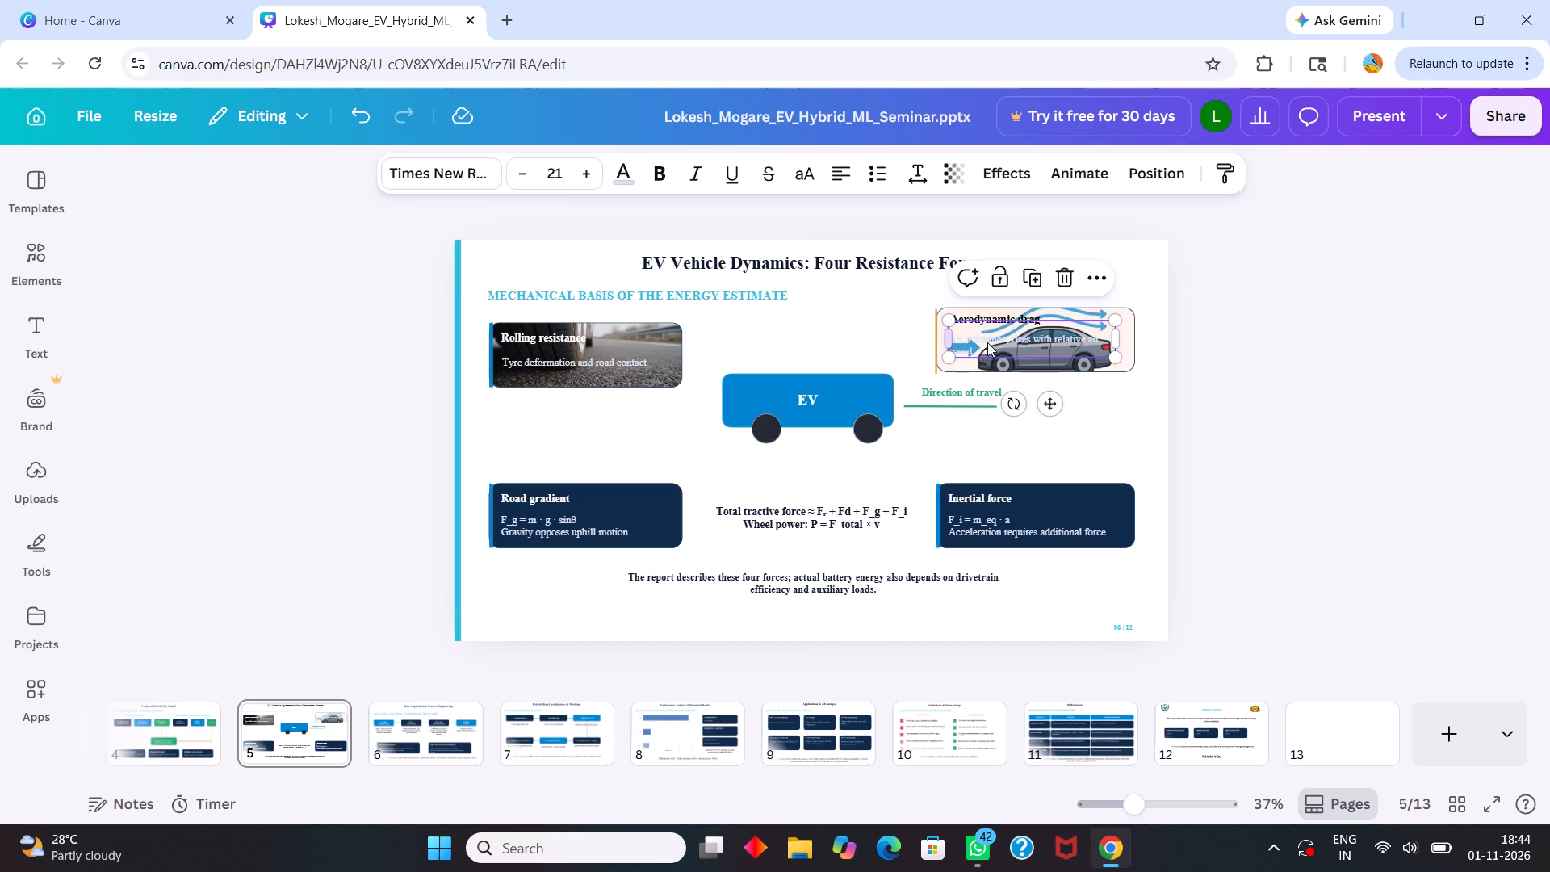
{"action": "left_click", "coordinate": [987, 342]}
{"action": "left_click", "coordinate": [978, 337]}
{"action": "left_click", "coordinate": [1152, 459]}
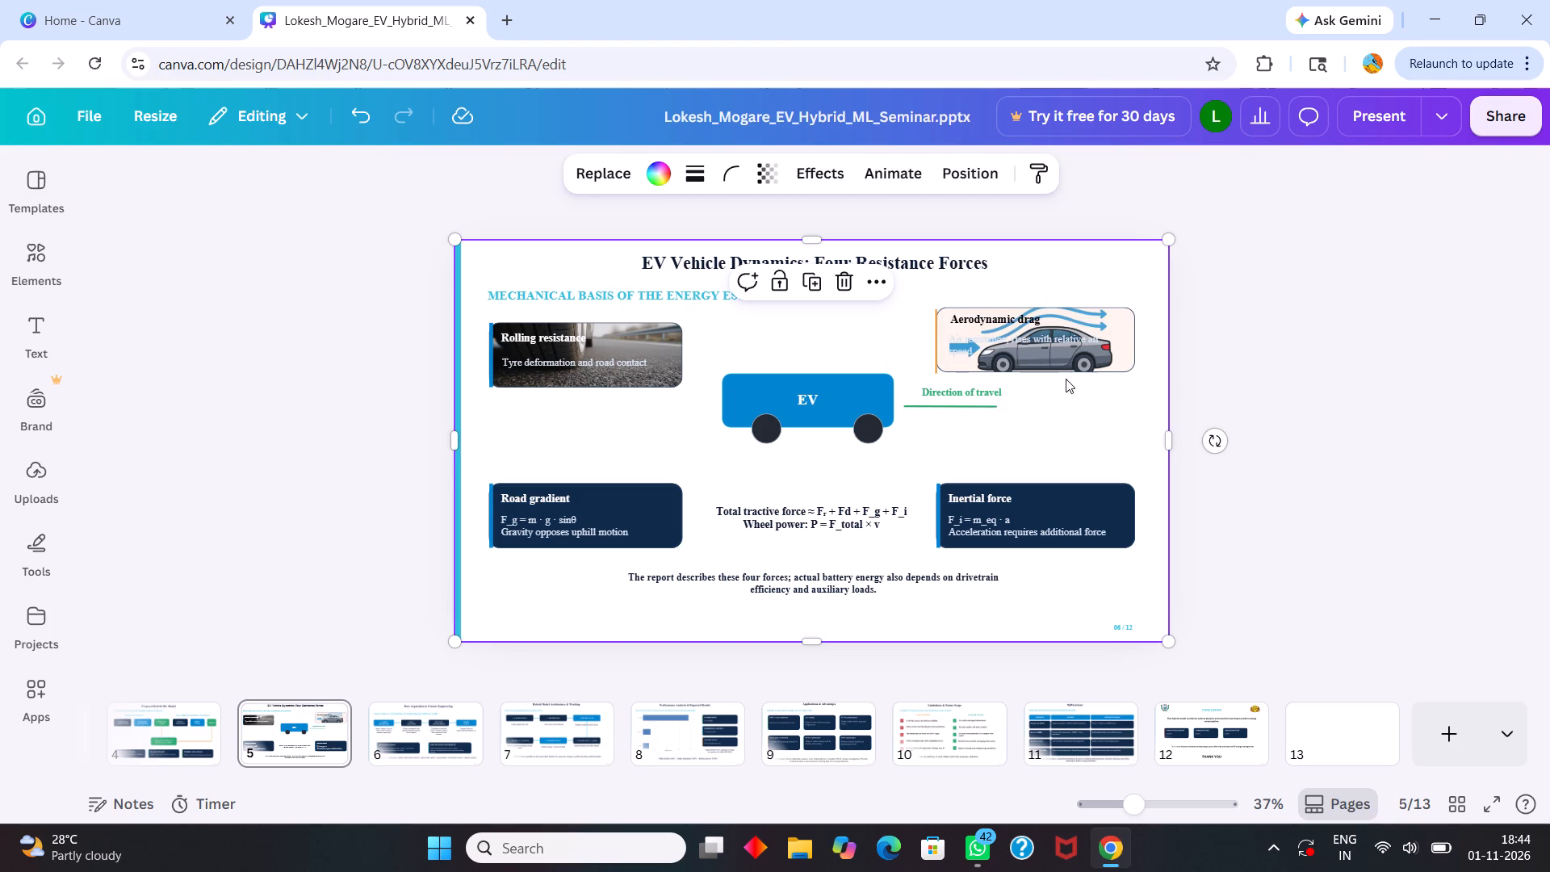
{"action": "left_click", "coordinate": [986, 335]}
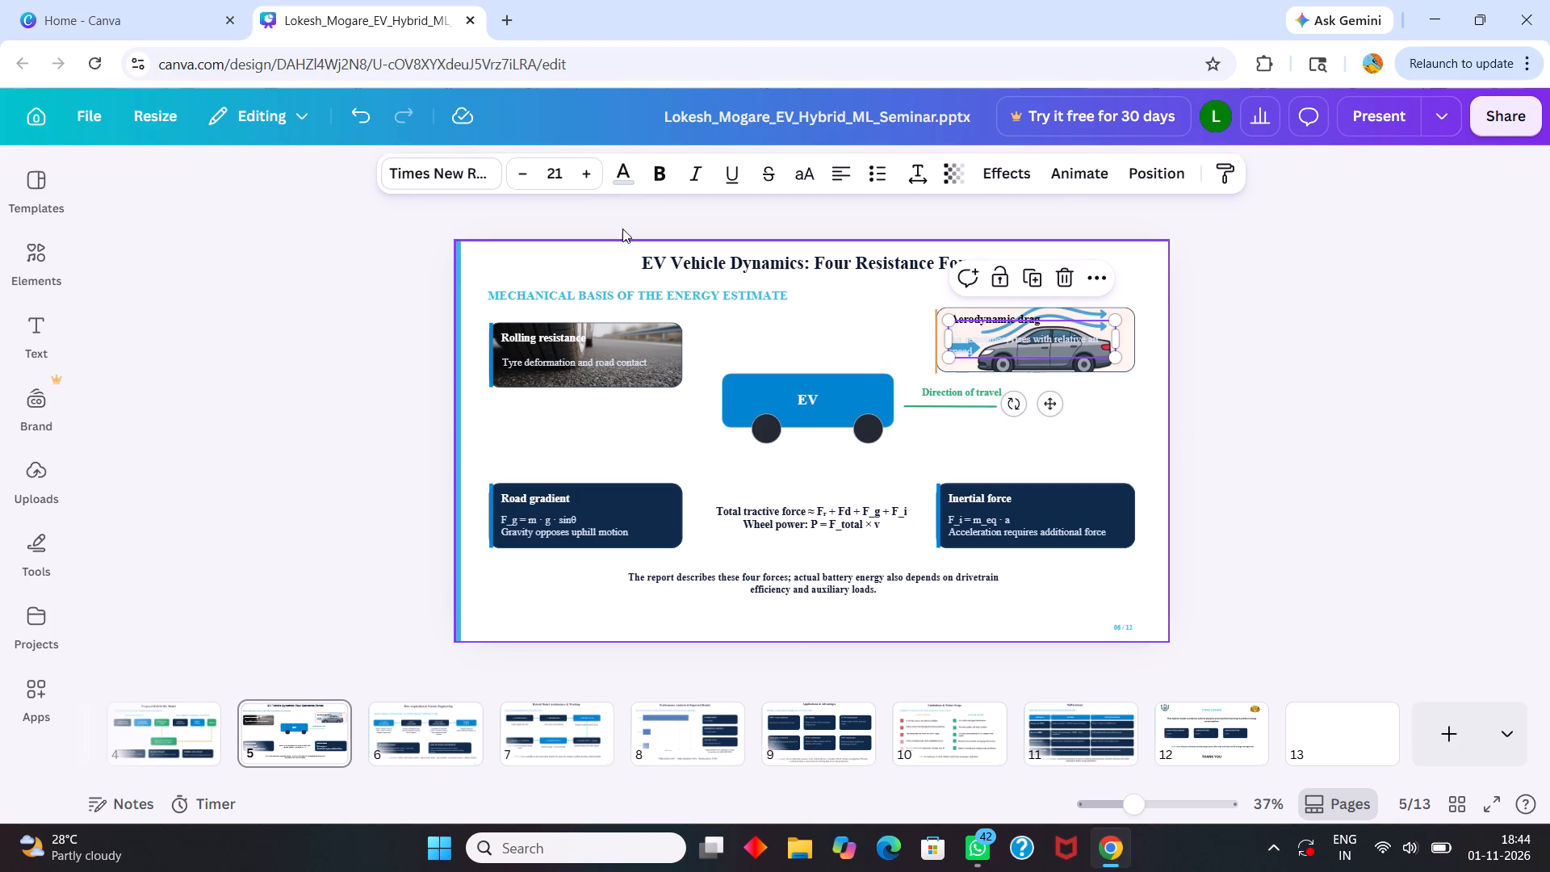
{"action": "left_click", "coordinate": [614, 186]}
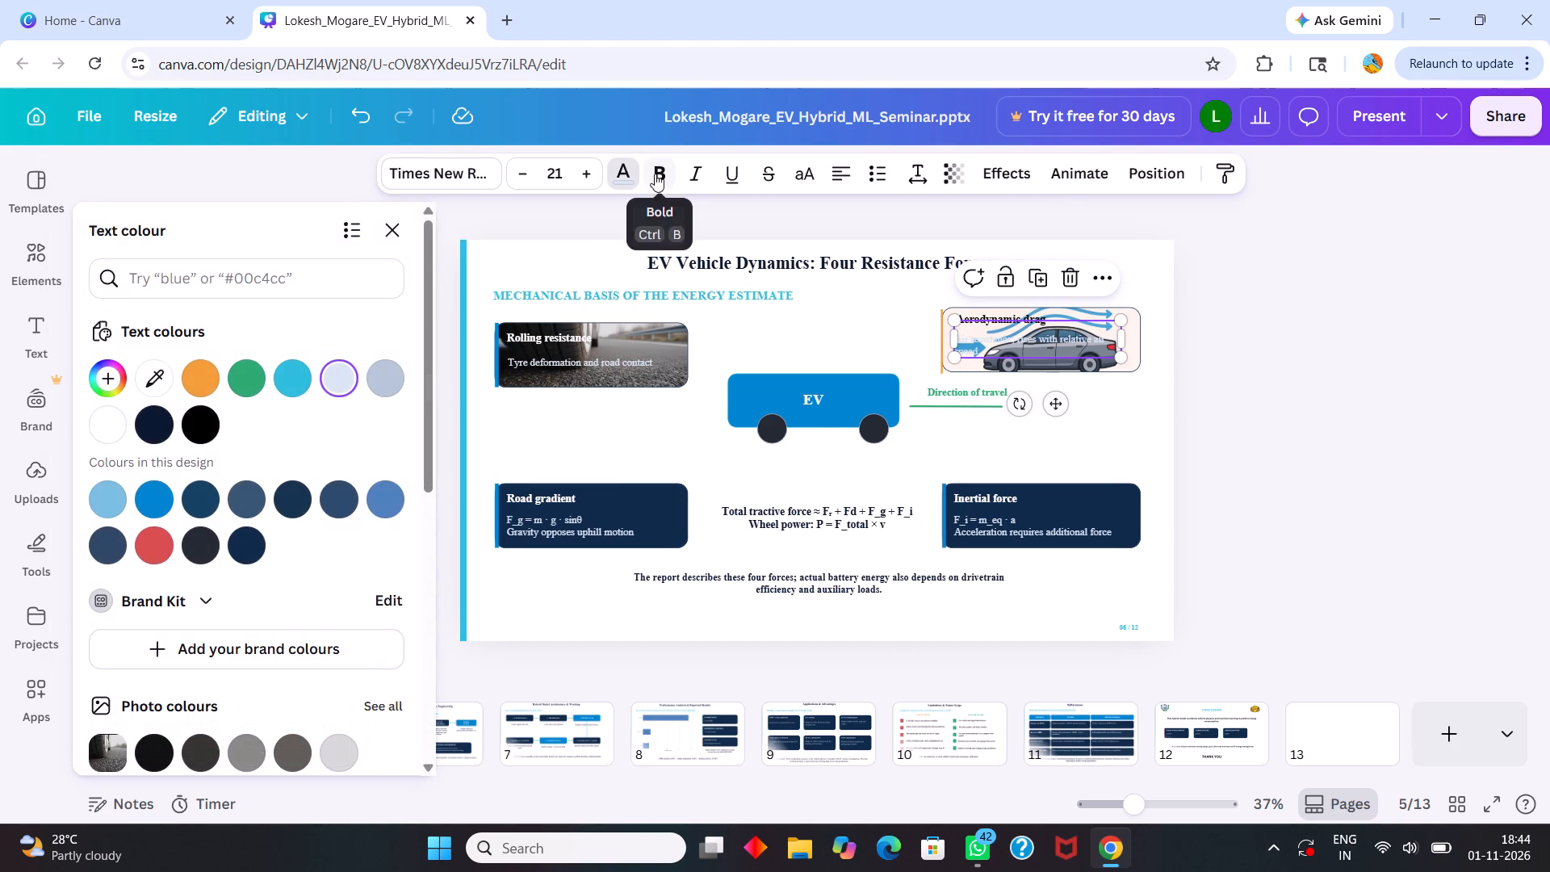
{"action": "left_click", "coordinate": [191, 429]}
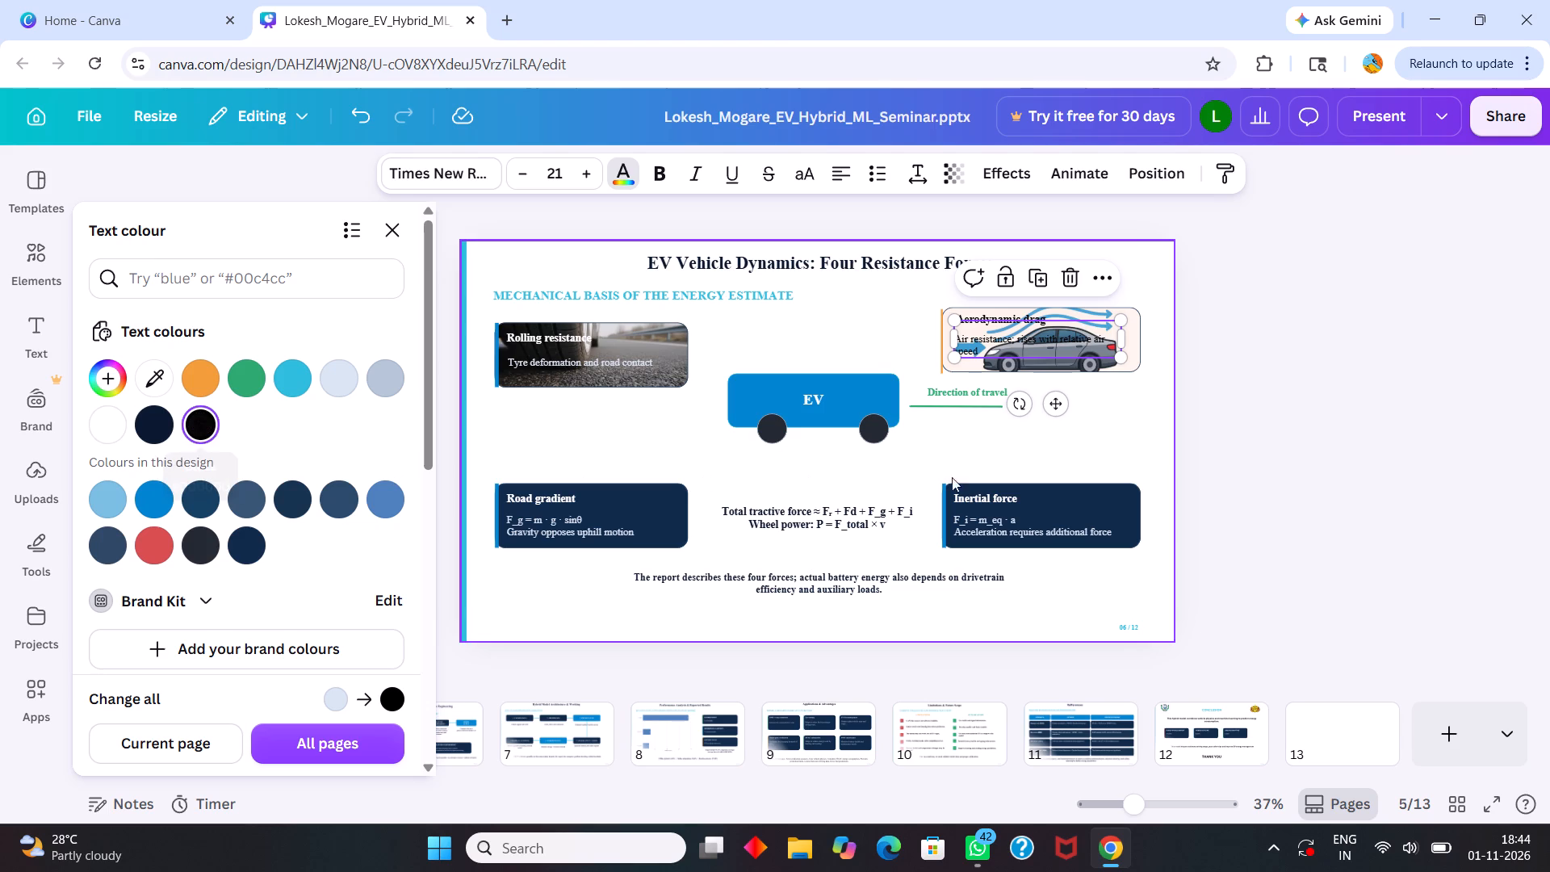
{"action": "left_click", "coordinate": [657, 170]}
{"action": "left_click", "coordinate": [1084, 432]}
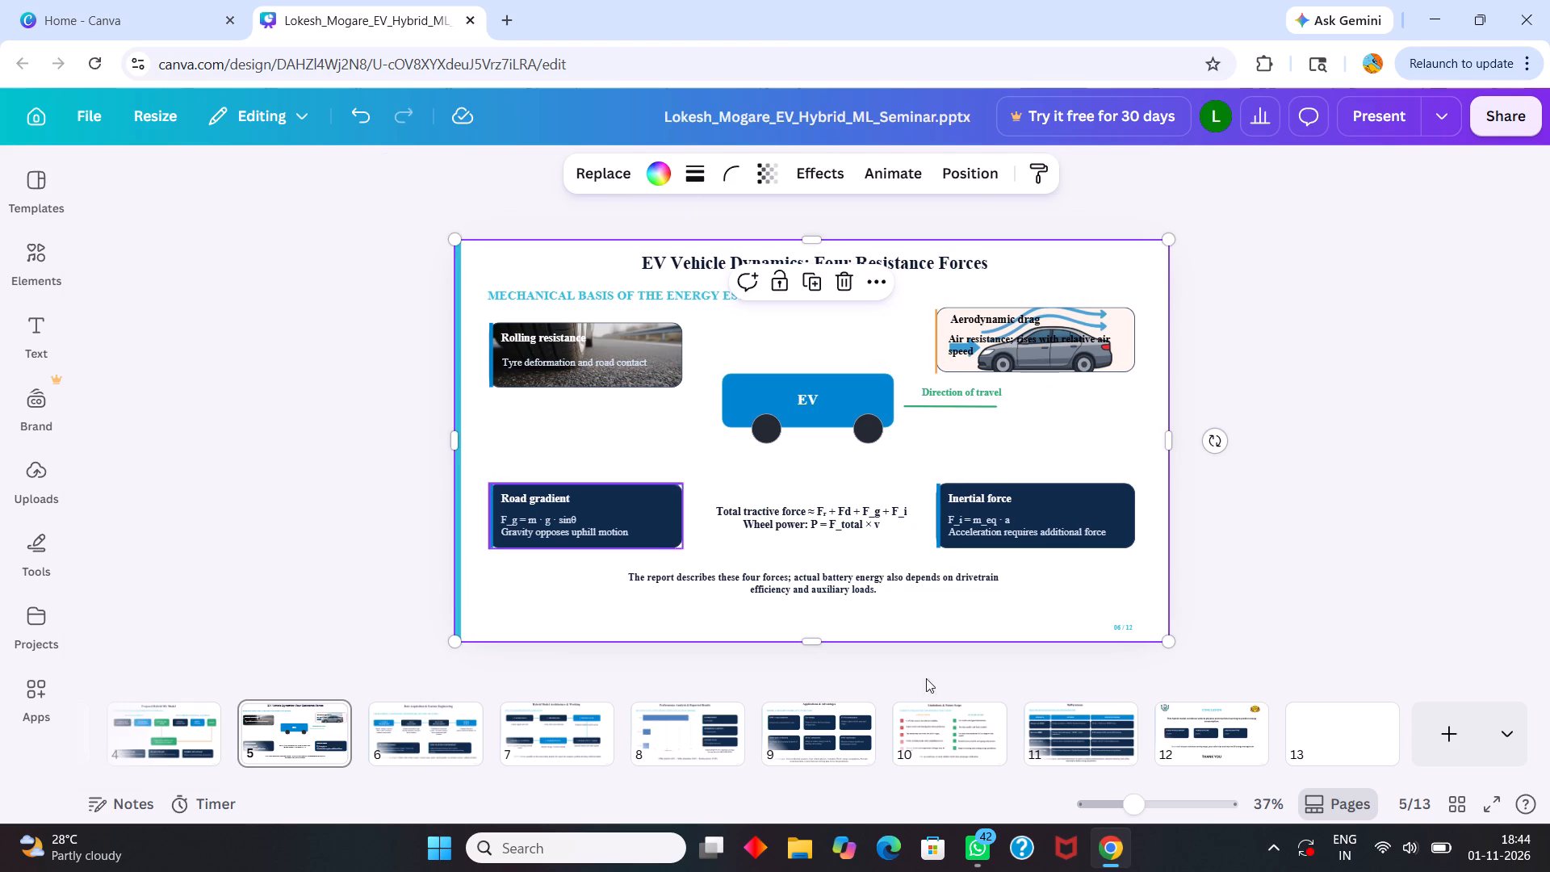
Preview the Four Resistance Forces page in full screen and return to editing.
{"action": "left_click", "coordinate": [1503, 803]}
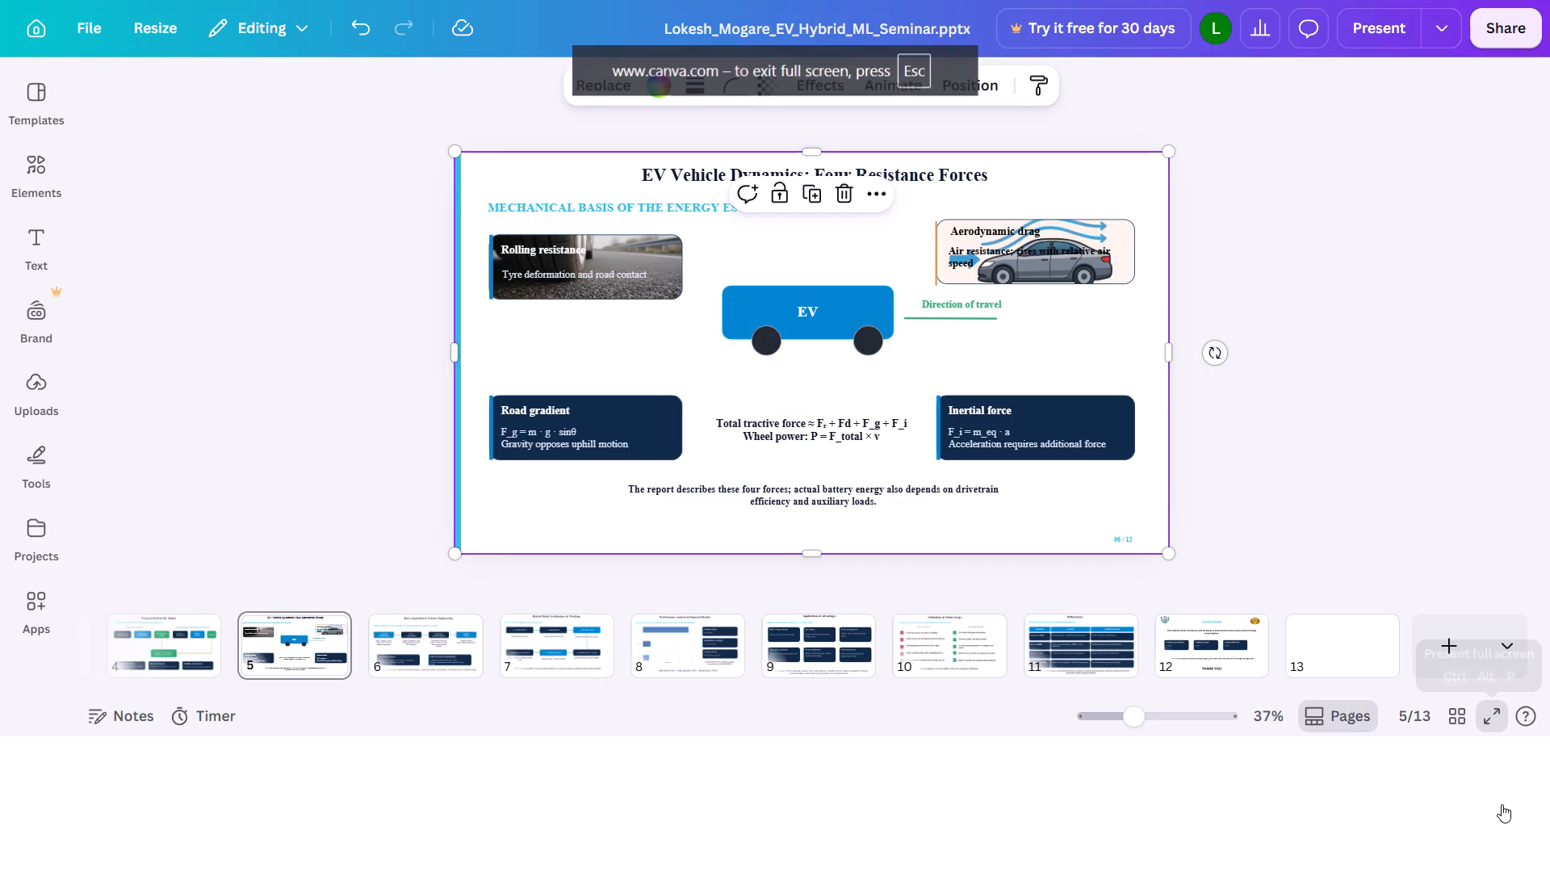
{"action": "left_click", "coordinate": [1277, 514]}
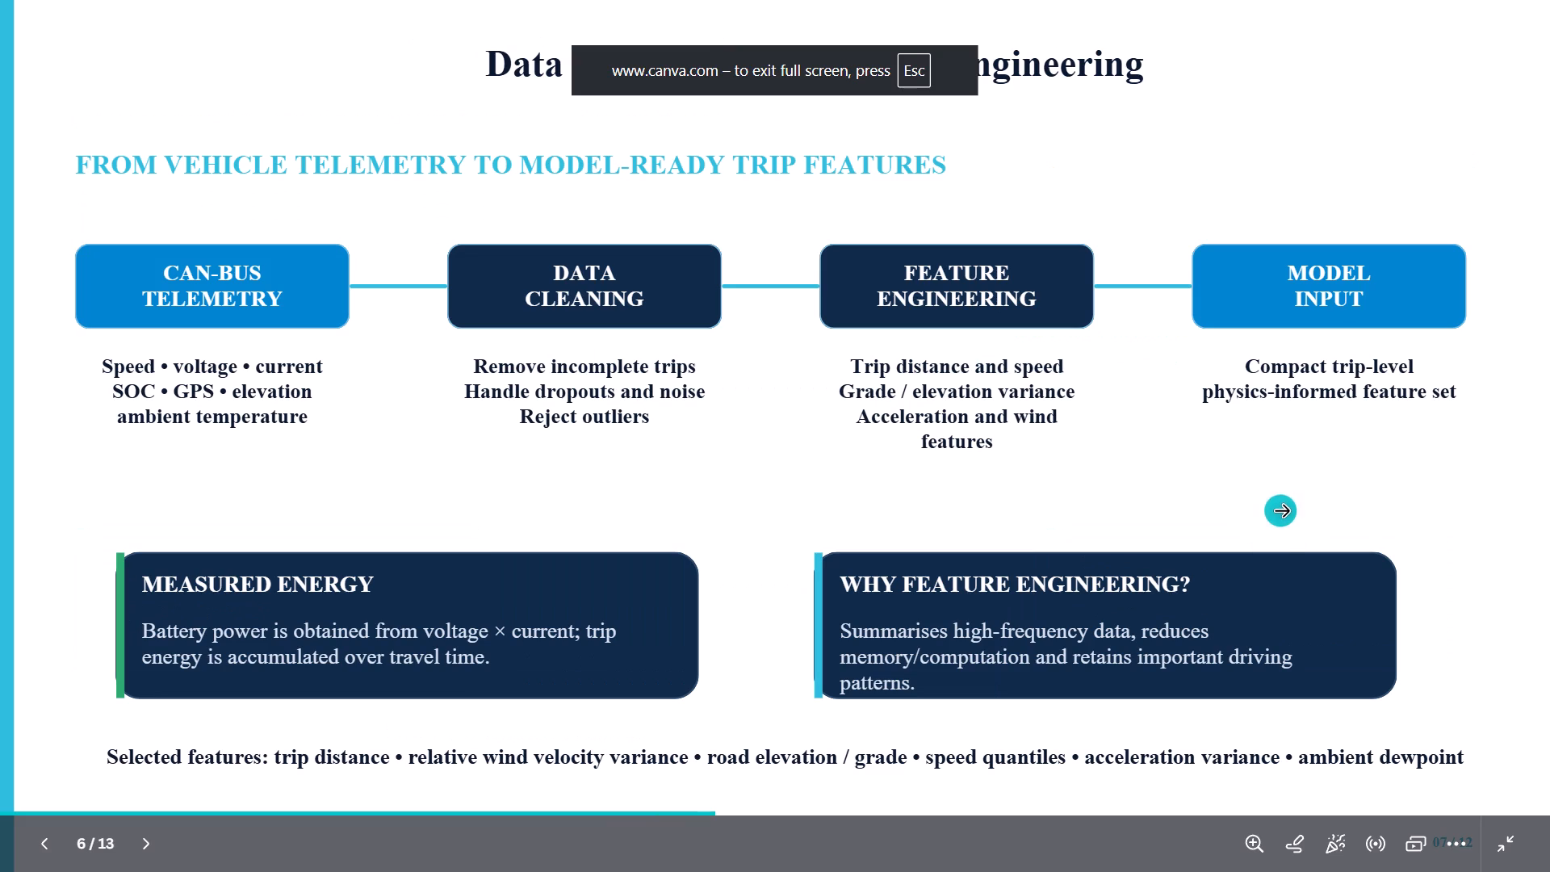
{"action": "left_click", "coordinate": [293, 438]}
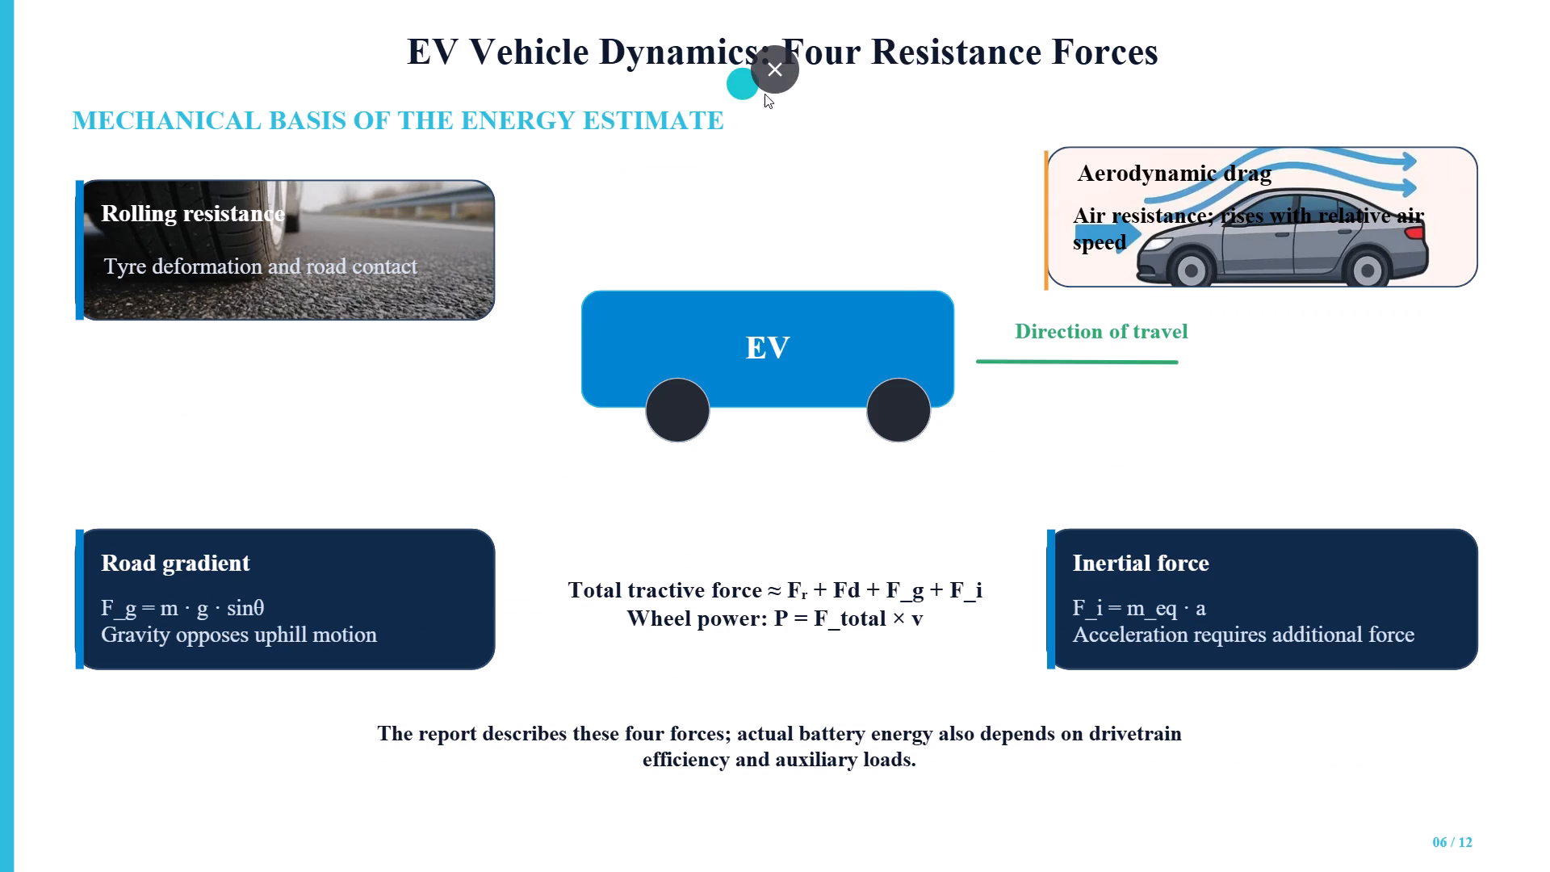
{"action": "left_click", "coordinate": [784, 66]}
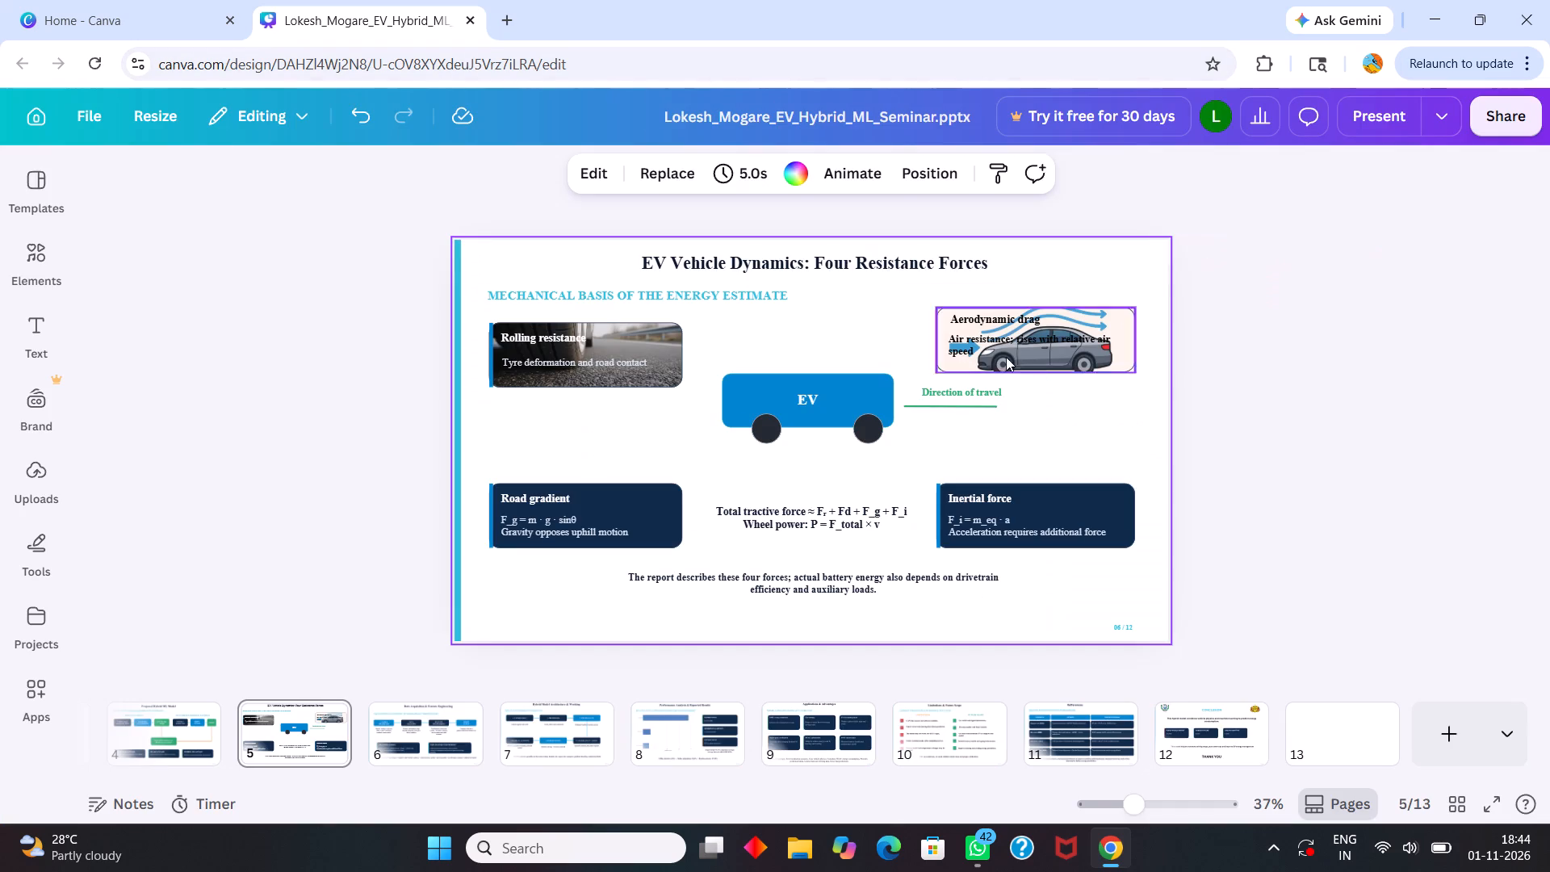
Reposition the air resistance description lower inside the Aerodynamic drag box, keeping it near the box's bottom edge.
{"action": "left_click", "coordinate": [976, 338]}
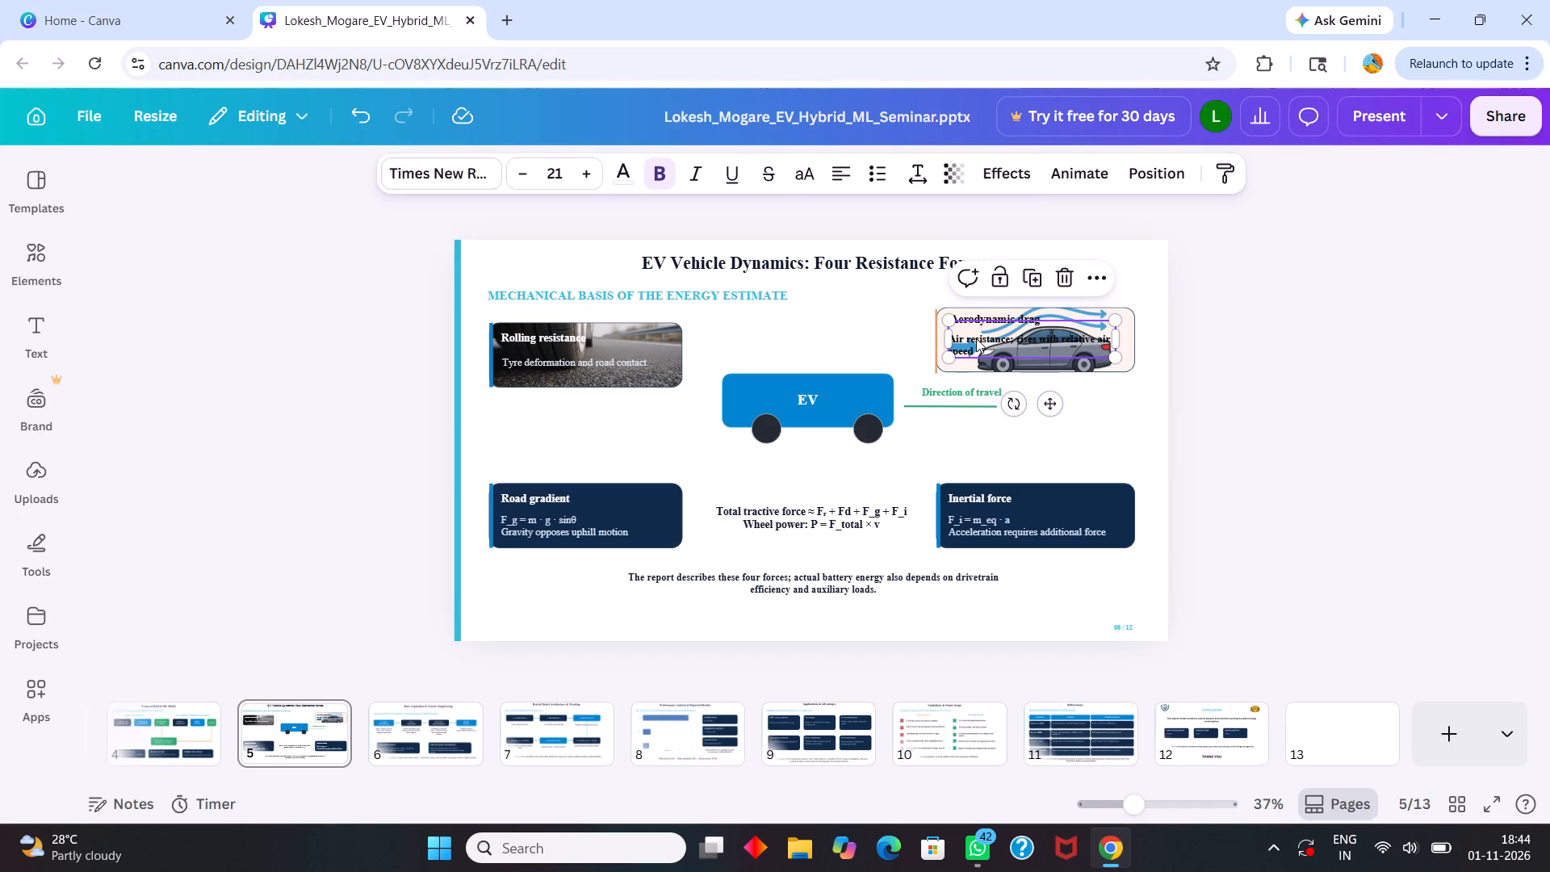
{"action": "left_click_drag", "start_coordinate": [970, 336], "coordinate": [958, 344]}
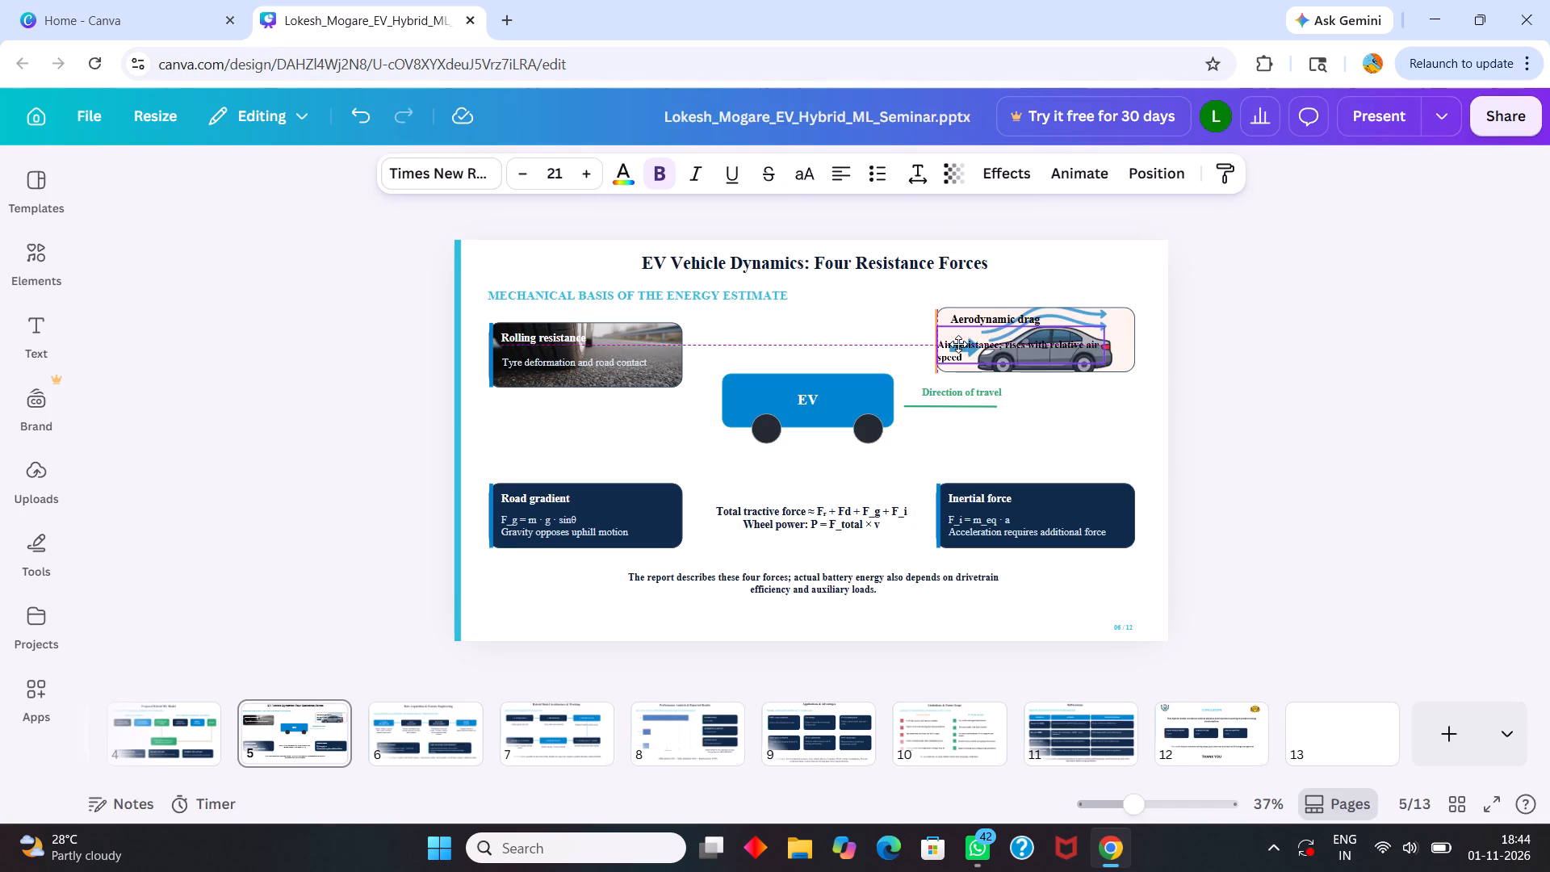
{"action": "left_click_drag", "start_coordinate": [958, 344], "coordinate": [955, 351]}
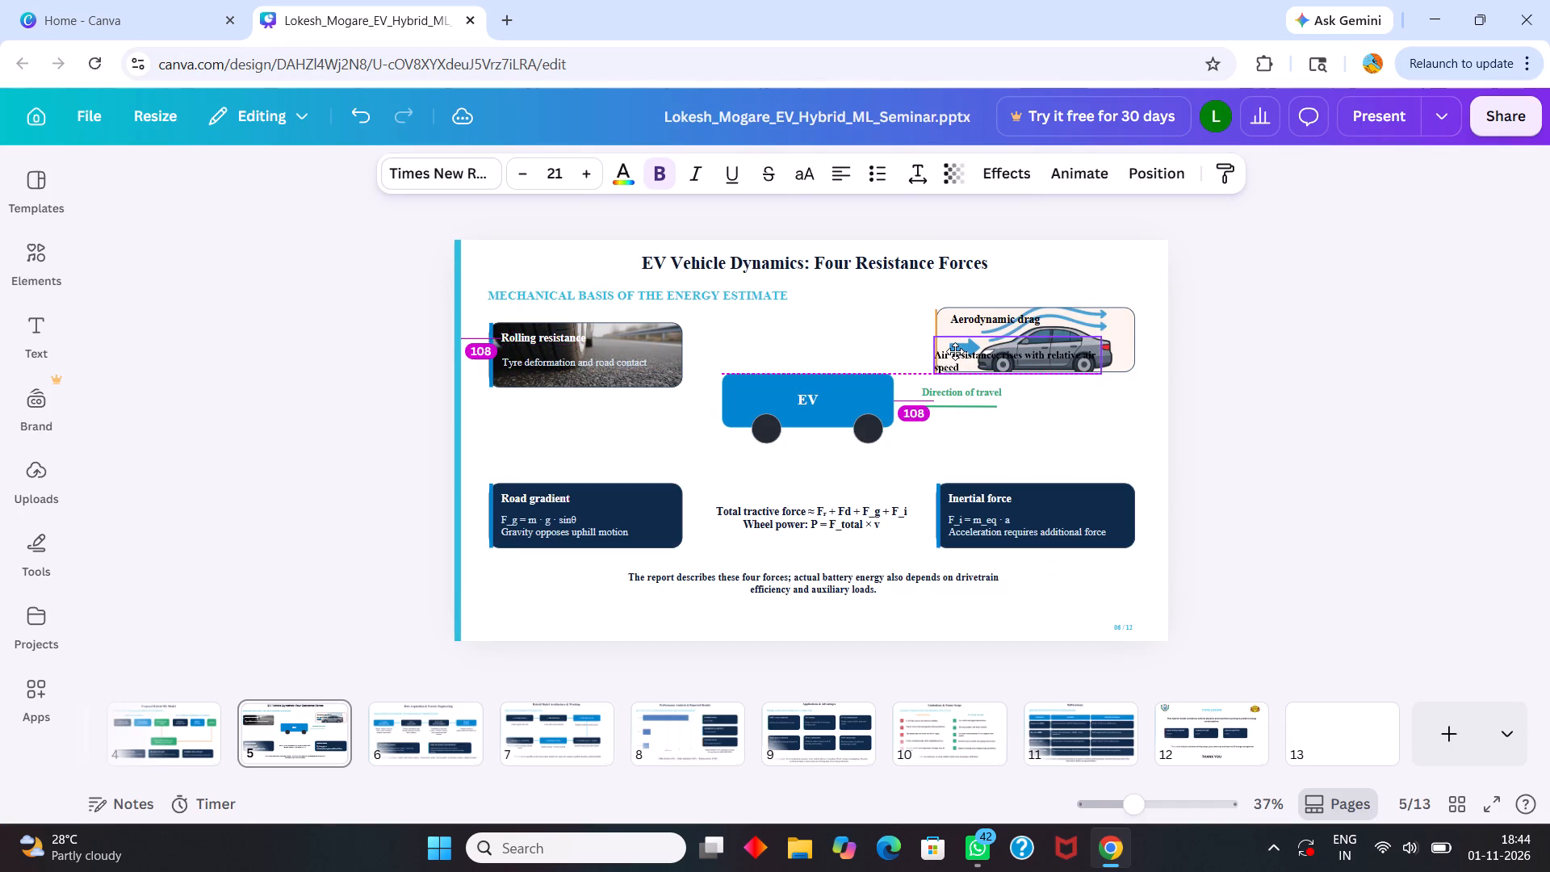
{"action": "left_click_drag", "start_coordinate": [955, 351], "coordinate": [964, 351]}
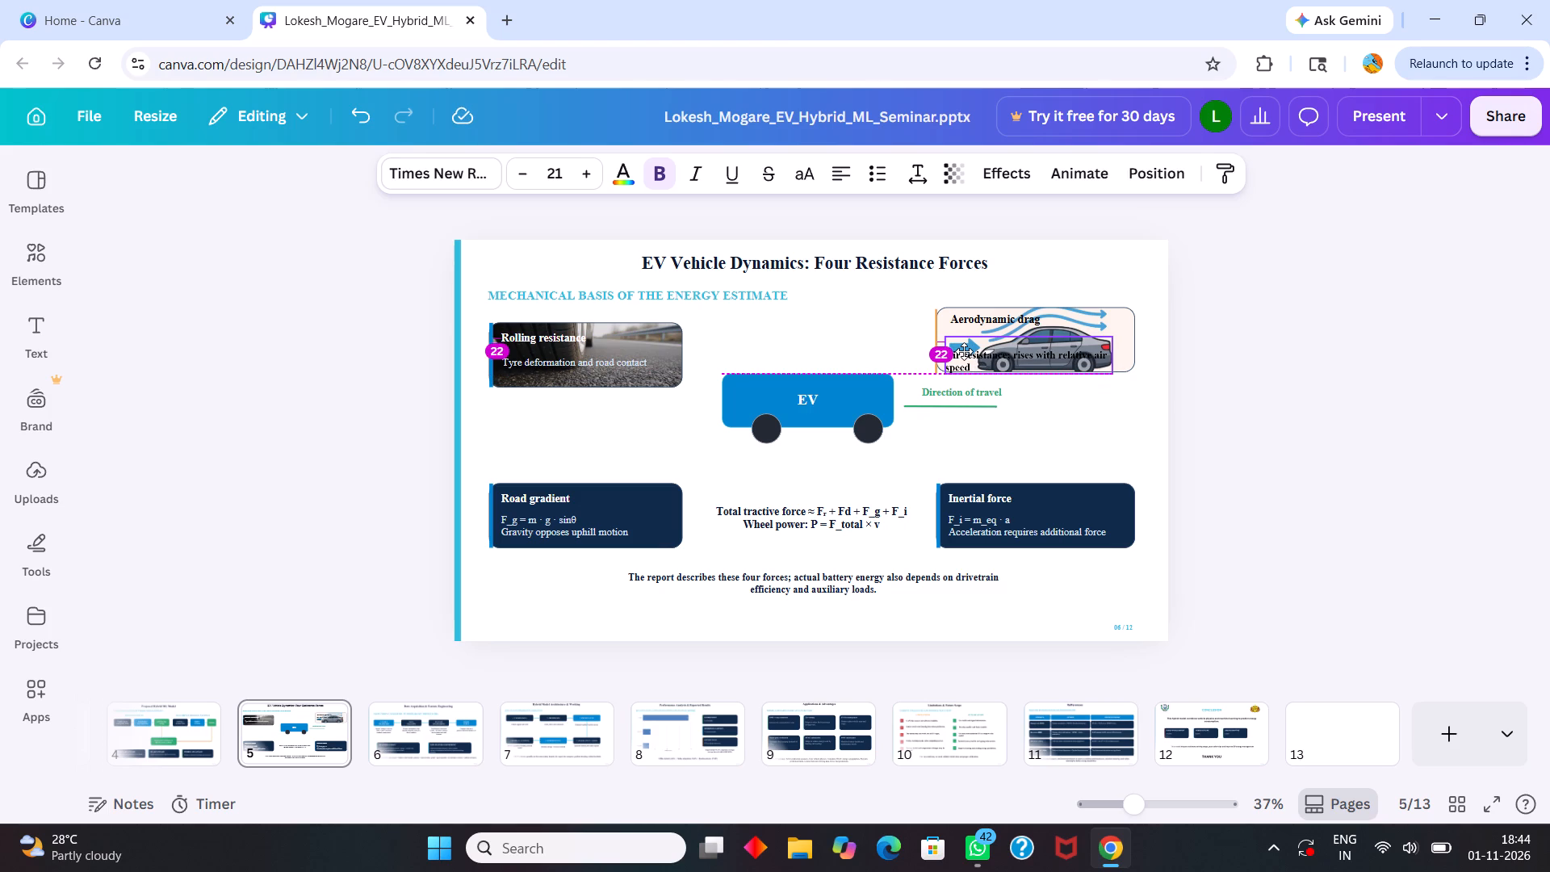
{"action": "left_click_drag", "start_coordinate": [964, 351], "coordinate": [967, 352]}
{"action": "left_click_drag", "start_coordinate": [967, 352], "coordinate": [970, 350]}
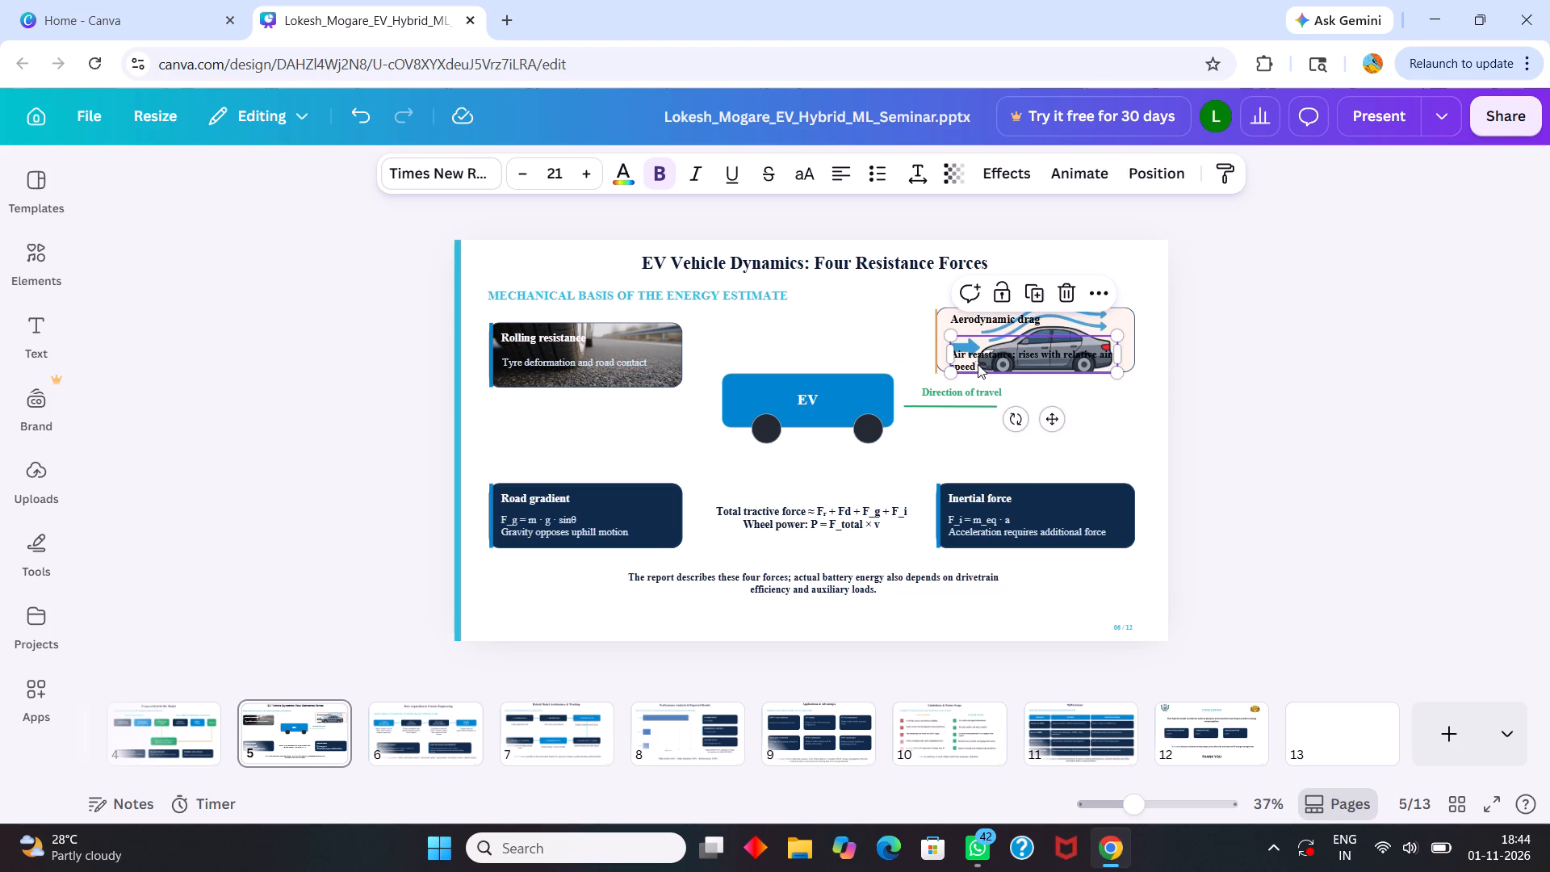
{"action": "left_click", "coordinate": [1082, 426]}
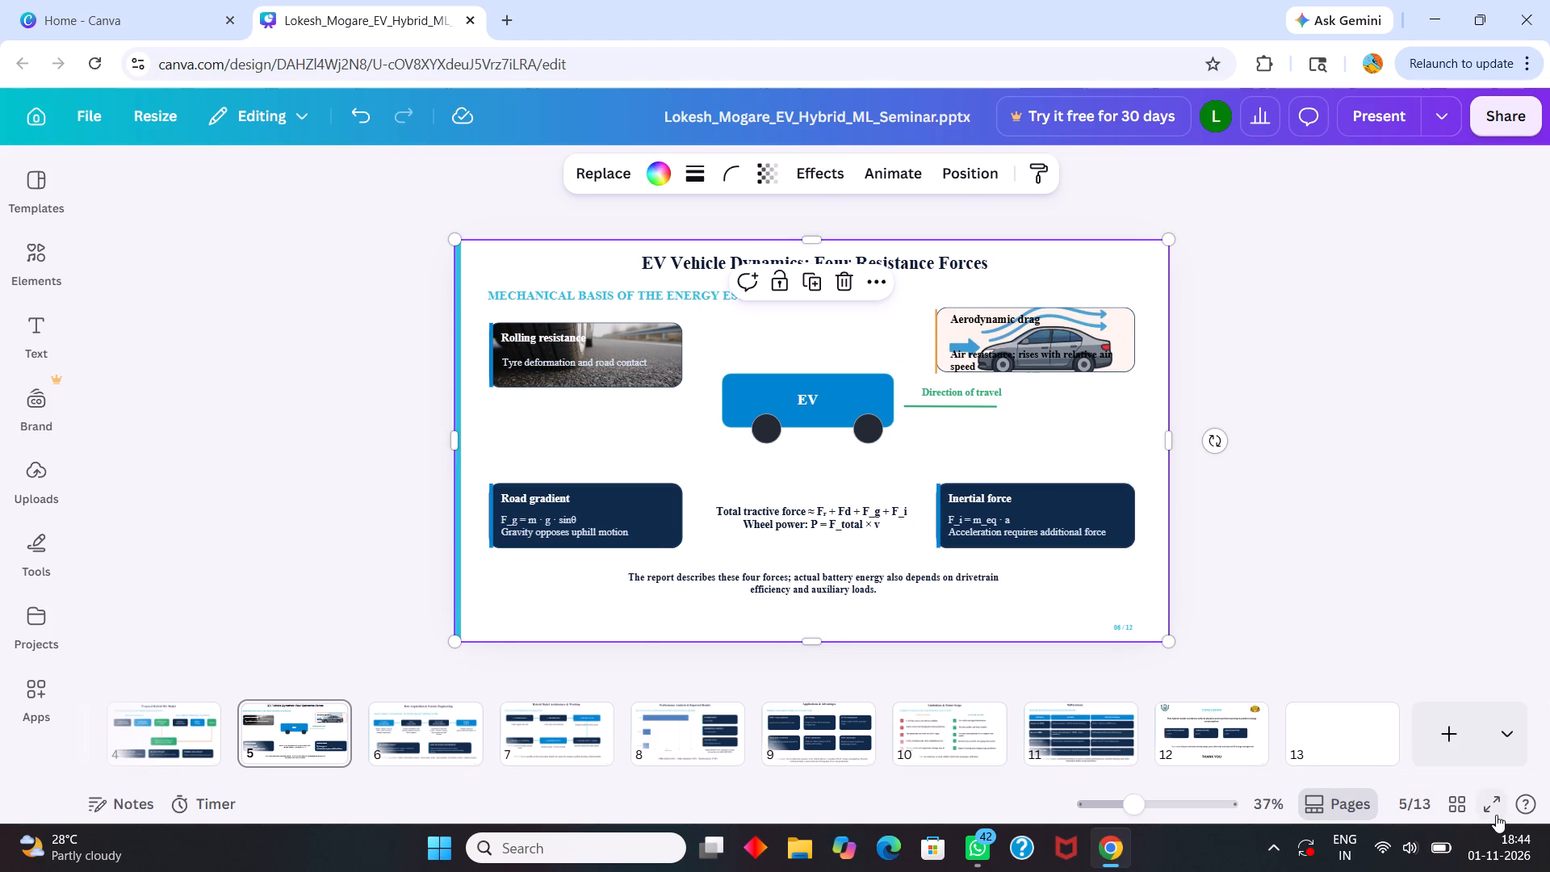
Preview the Four Resistance Forces page in full screen and return to editing.
{"action": "left_click", "coordinate": [1494, 813]}
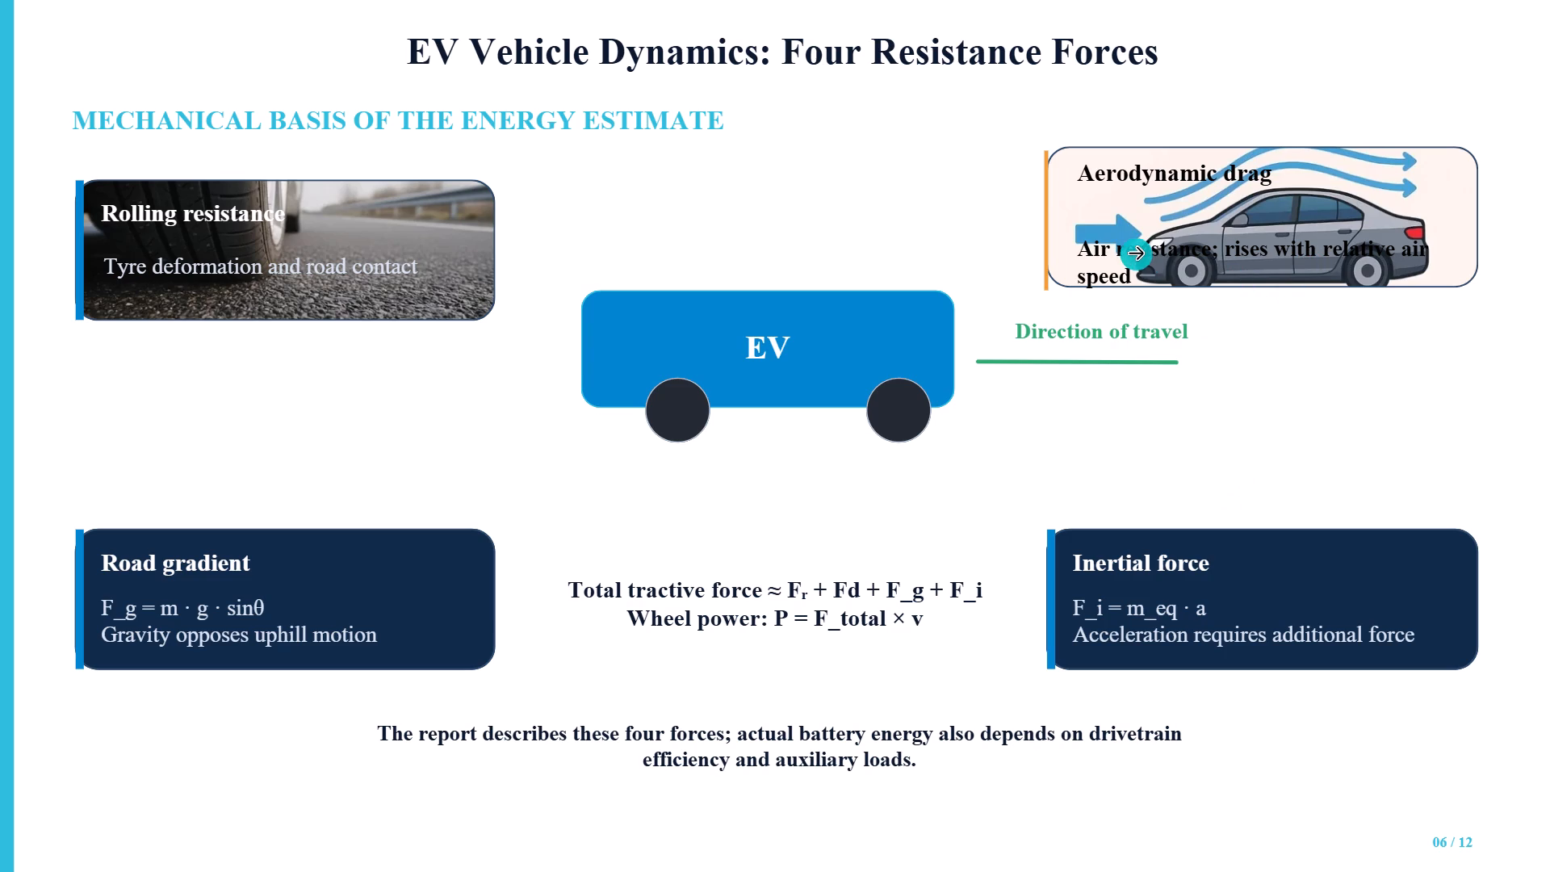
{"action": "left_click", "coordinate": [767, 70]}
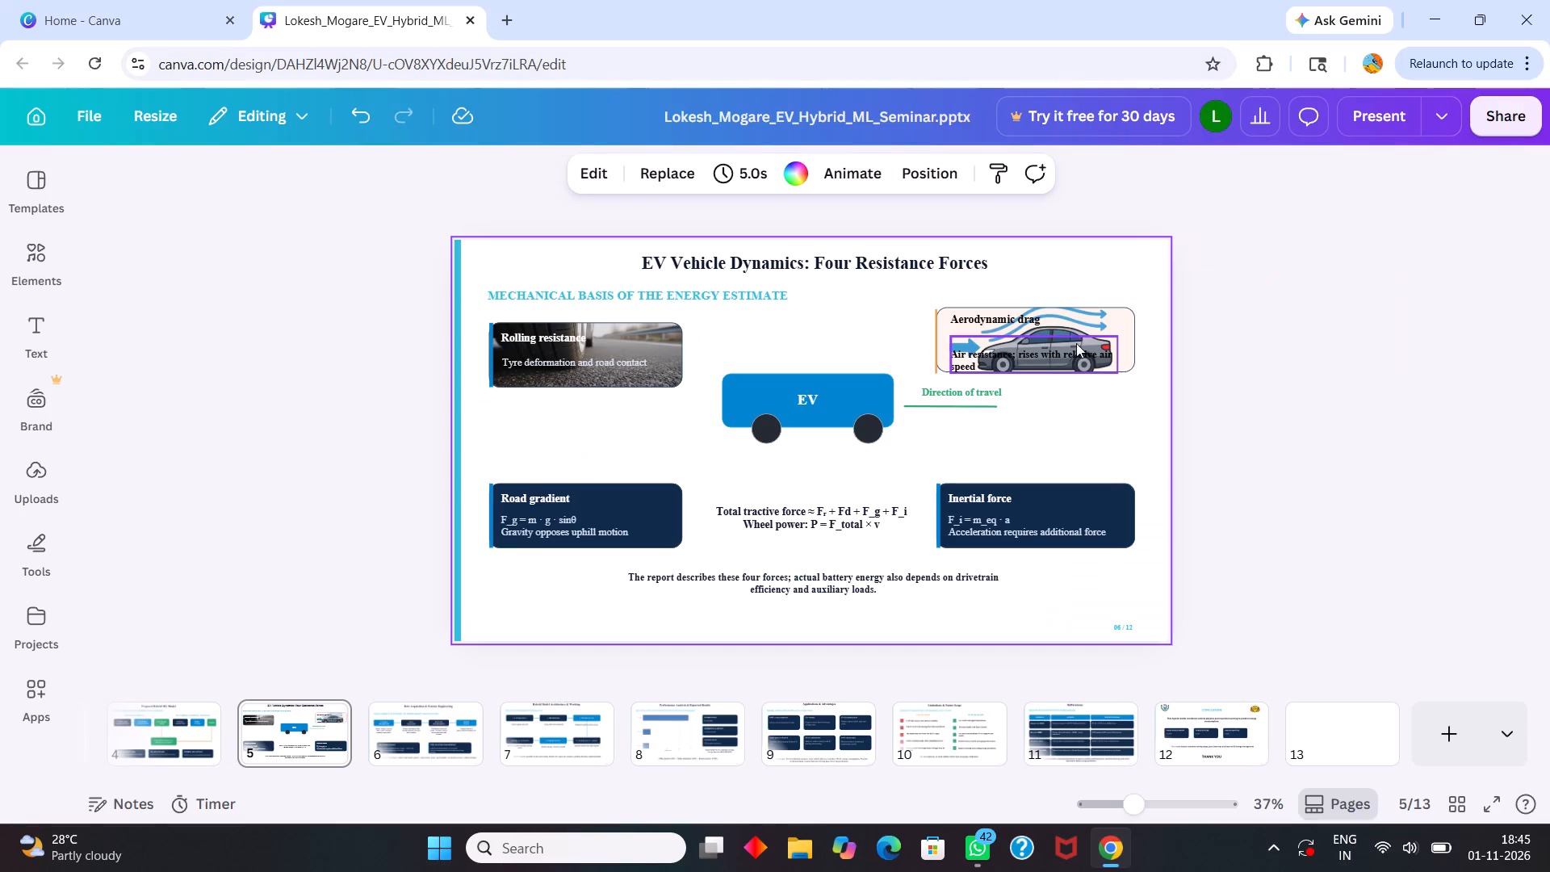
Remove bold from the air resistance description in the Aerodynamic drag box and set its text colour to red.
{"action": "left_click", "coordinate": [970, 352]}
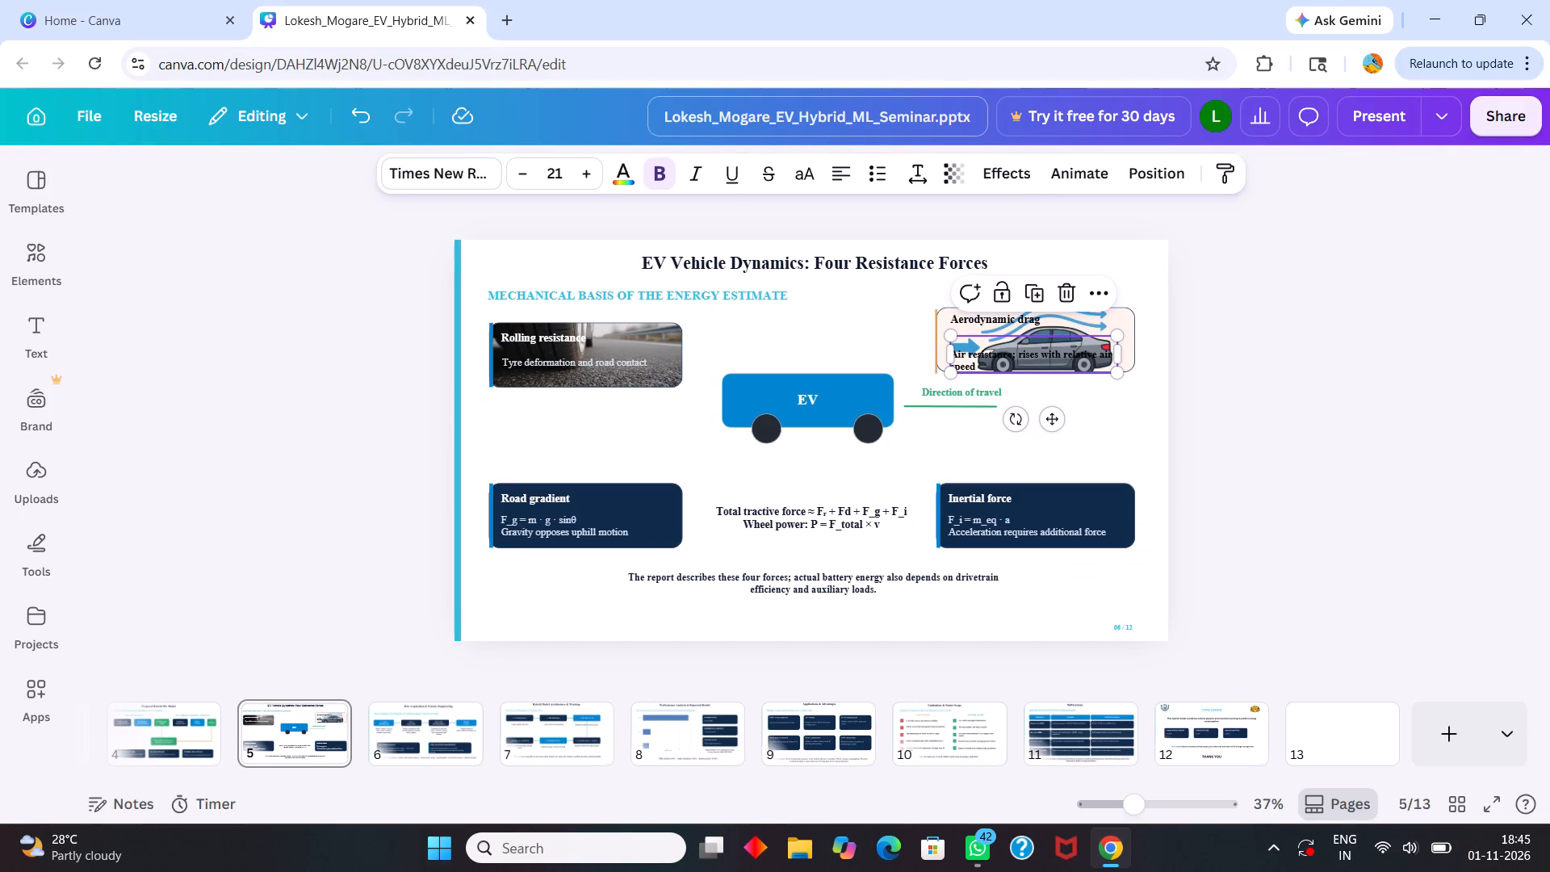
{"action": "left_click", "coordinate": [655, 182]}
{"action": "left_click", "coordinate": [621, 170]}
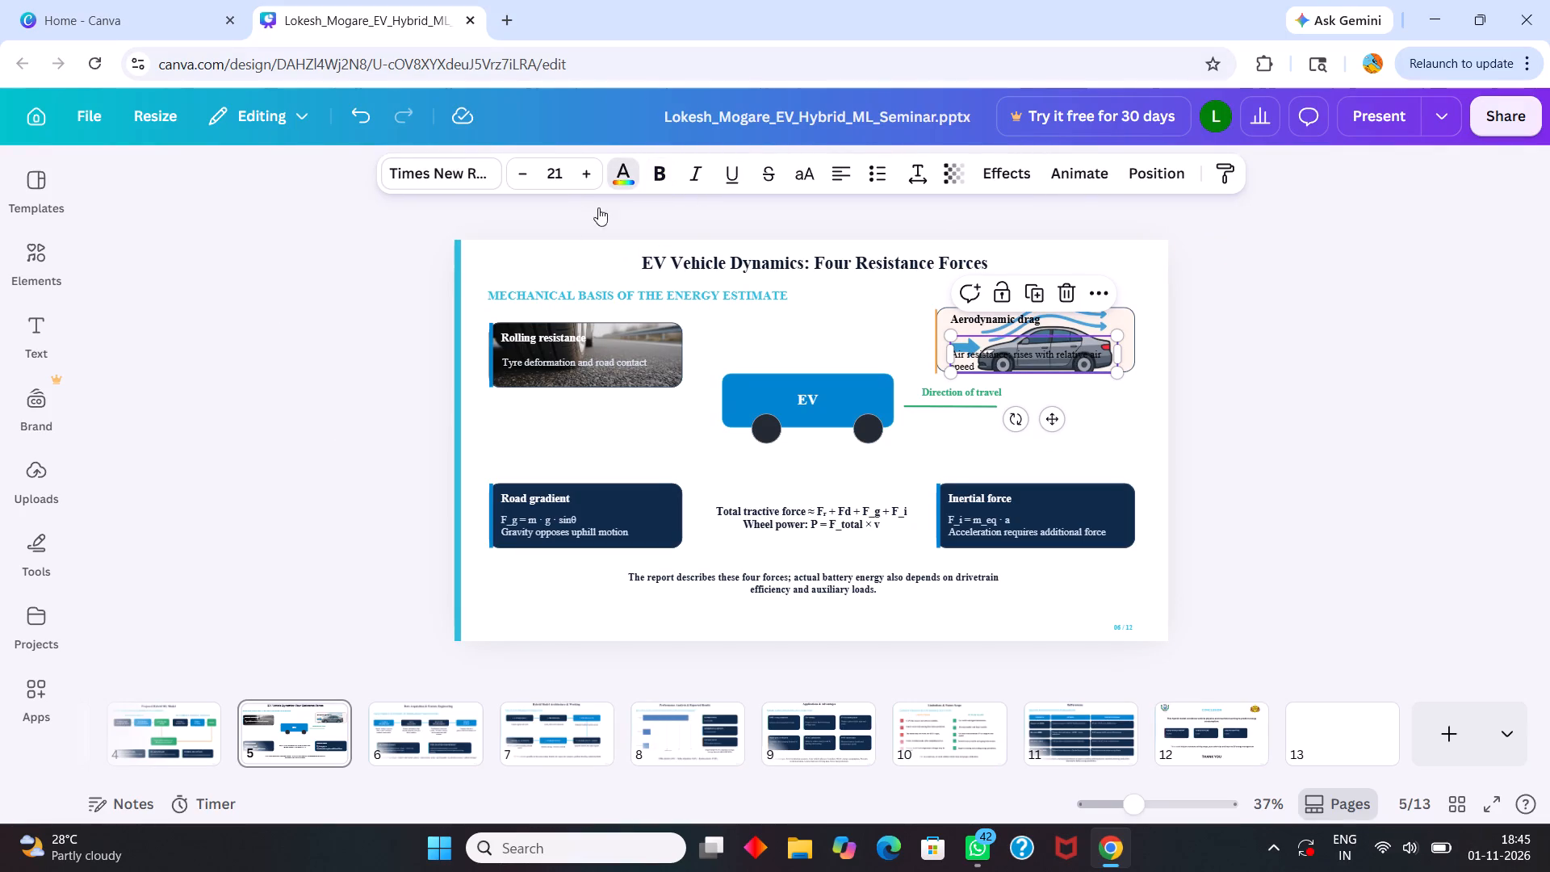
{"action": "left_click", "coordinate": [161, 543]}
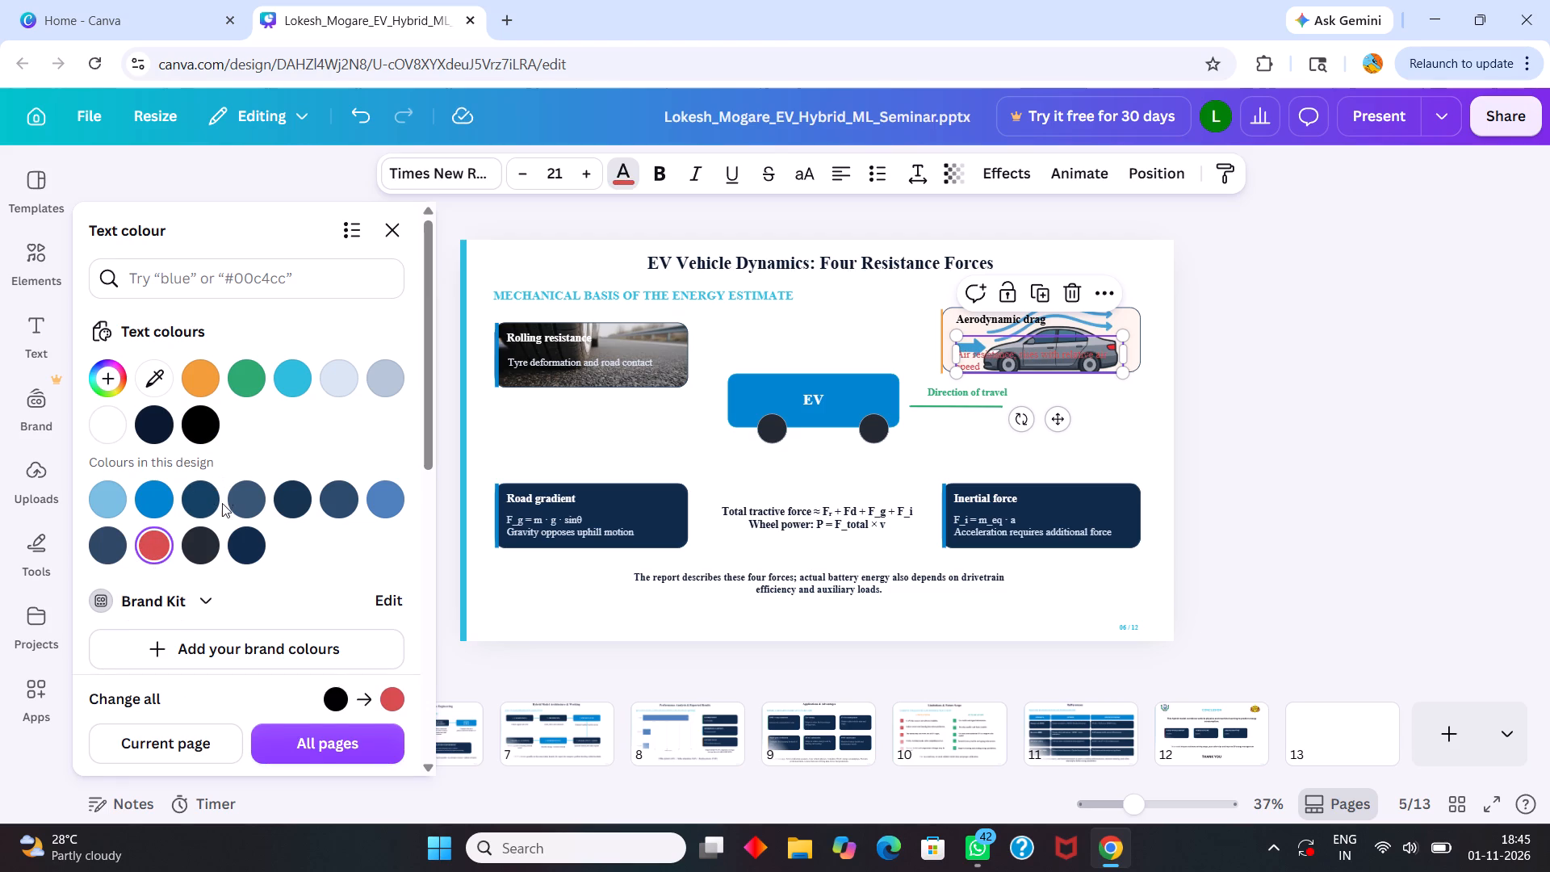
{"action": "left_click", "coordinate": [1136, 440]}
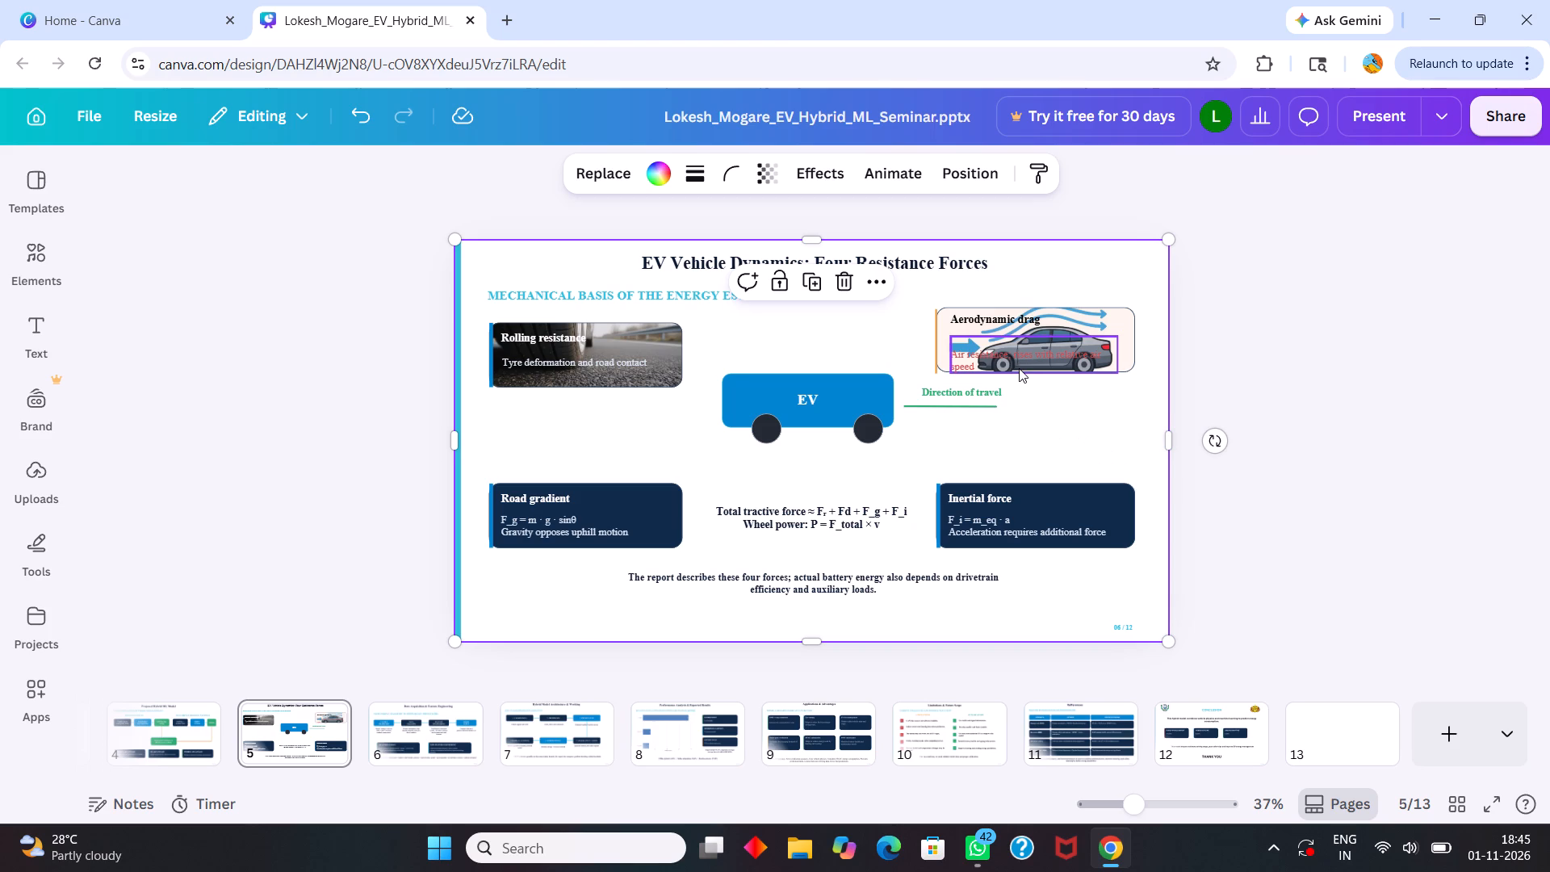
Move the air resistance description up slightly so it sits just below the Aerodynamic drag heading.
{"action": "left_click_drag", "start_coordinate": [1012, 350], "coordinate": [1012, 339]}
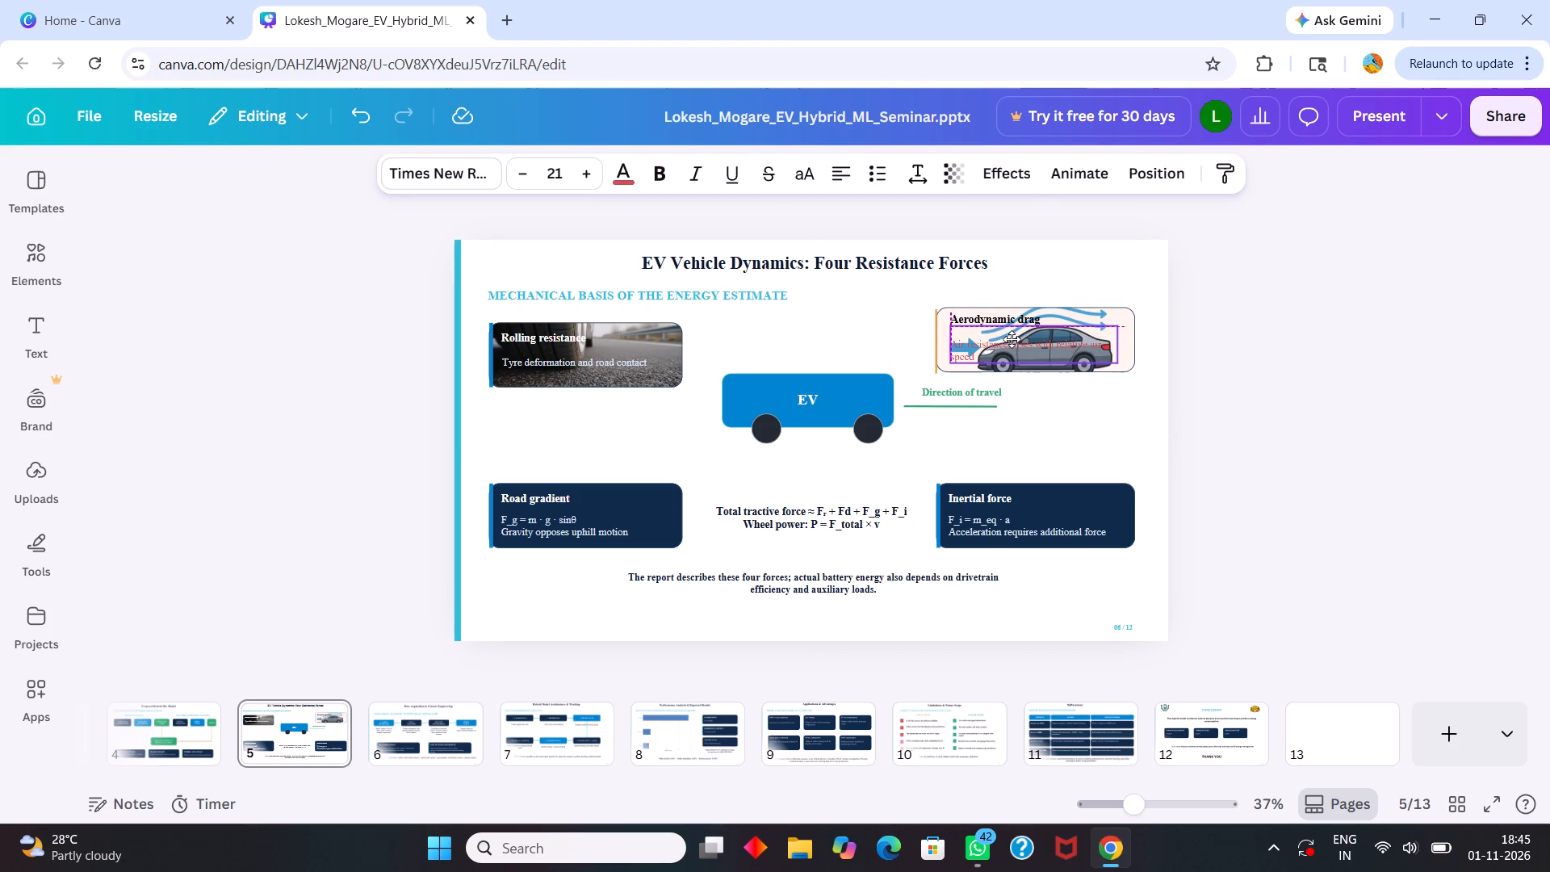
{"action": "left_click_drag", "start_coordinate": [1012, 339], "coordinate": [1007, 346]}
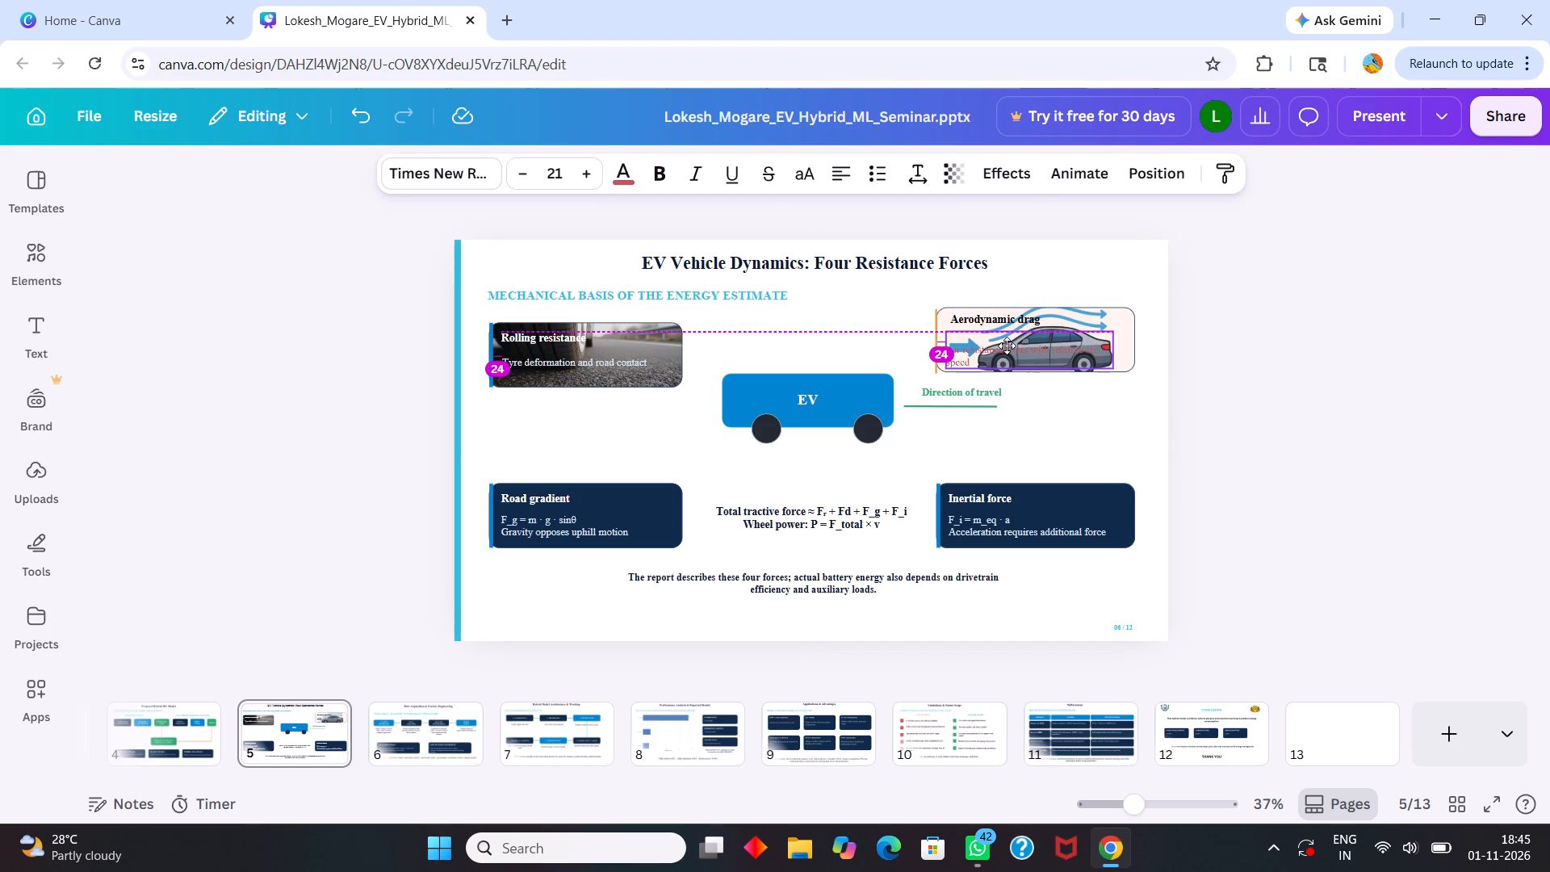
{"action": "left_click_drag", "start_coordinate": [1007, 346], "coordinate": [1007, 341]}
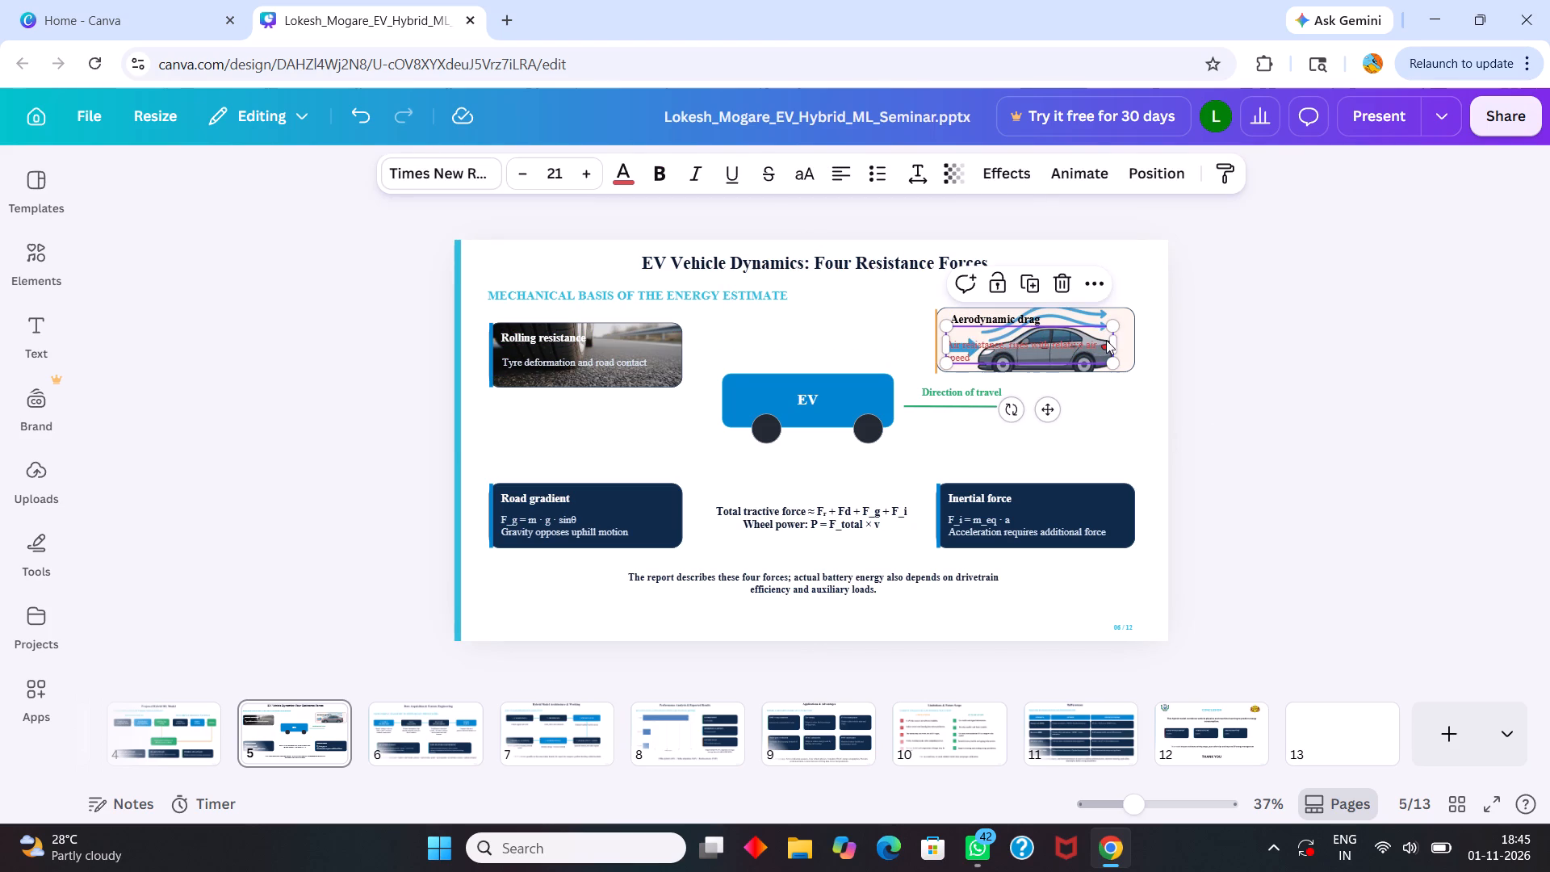
{"action": "left_click", "coordinate": [1127, 341]}
{"action": "left_click", "coordinate": [1125, 355]}
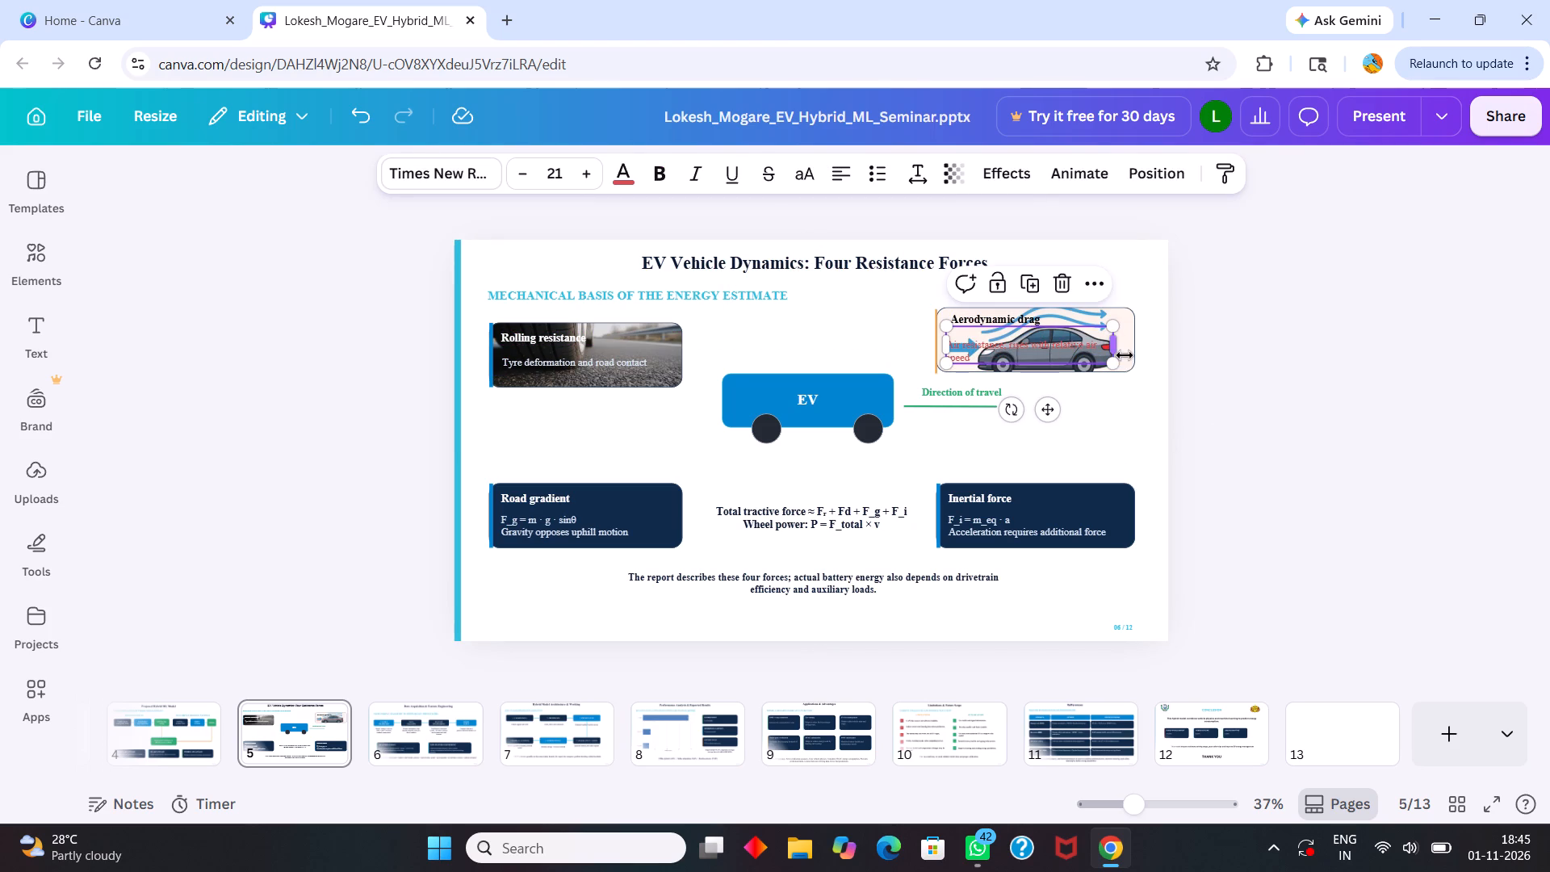
{"action": "left_click", "coordinate": [1122, 412]}
Nudge the car photo box of Aerodynamic drag slightly down and to the right.
{"action": "left_click", "coordinate": [1125, 346]}
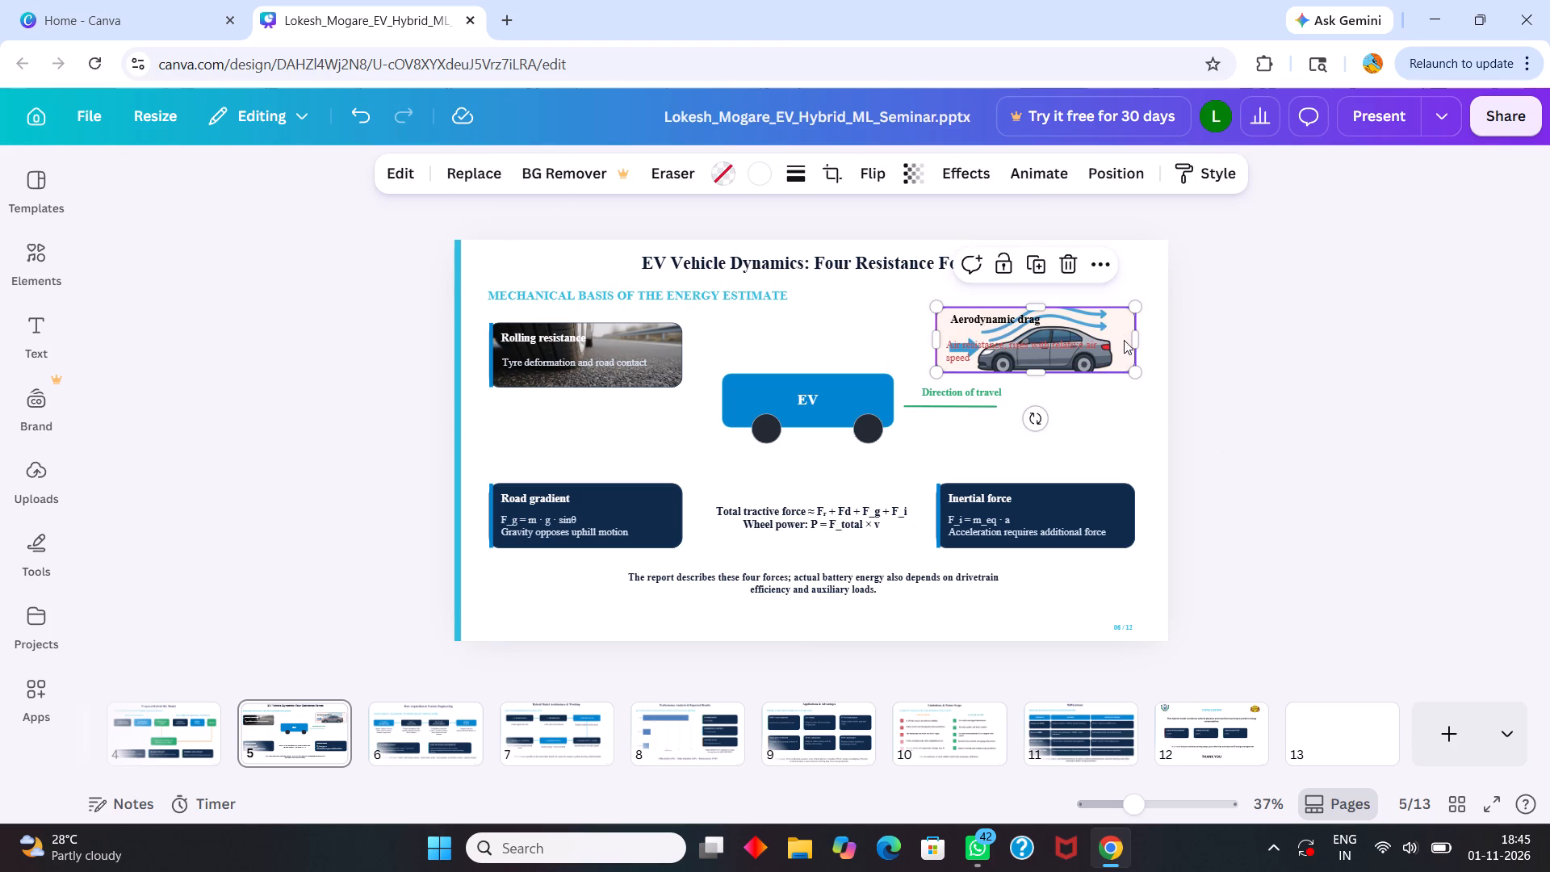
{"action": "left_click", "coordinate": [1118, 330]}
{"action": "left_click", "coordinate": [1118, 330]}
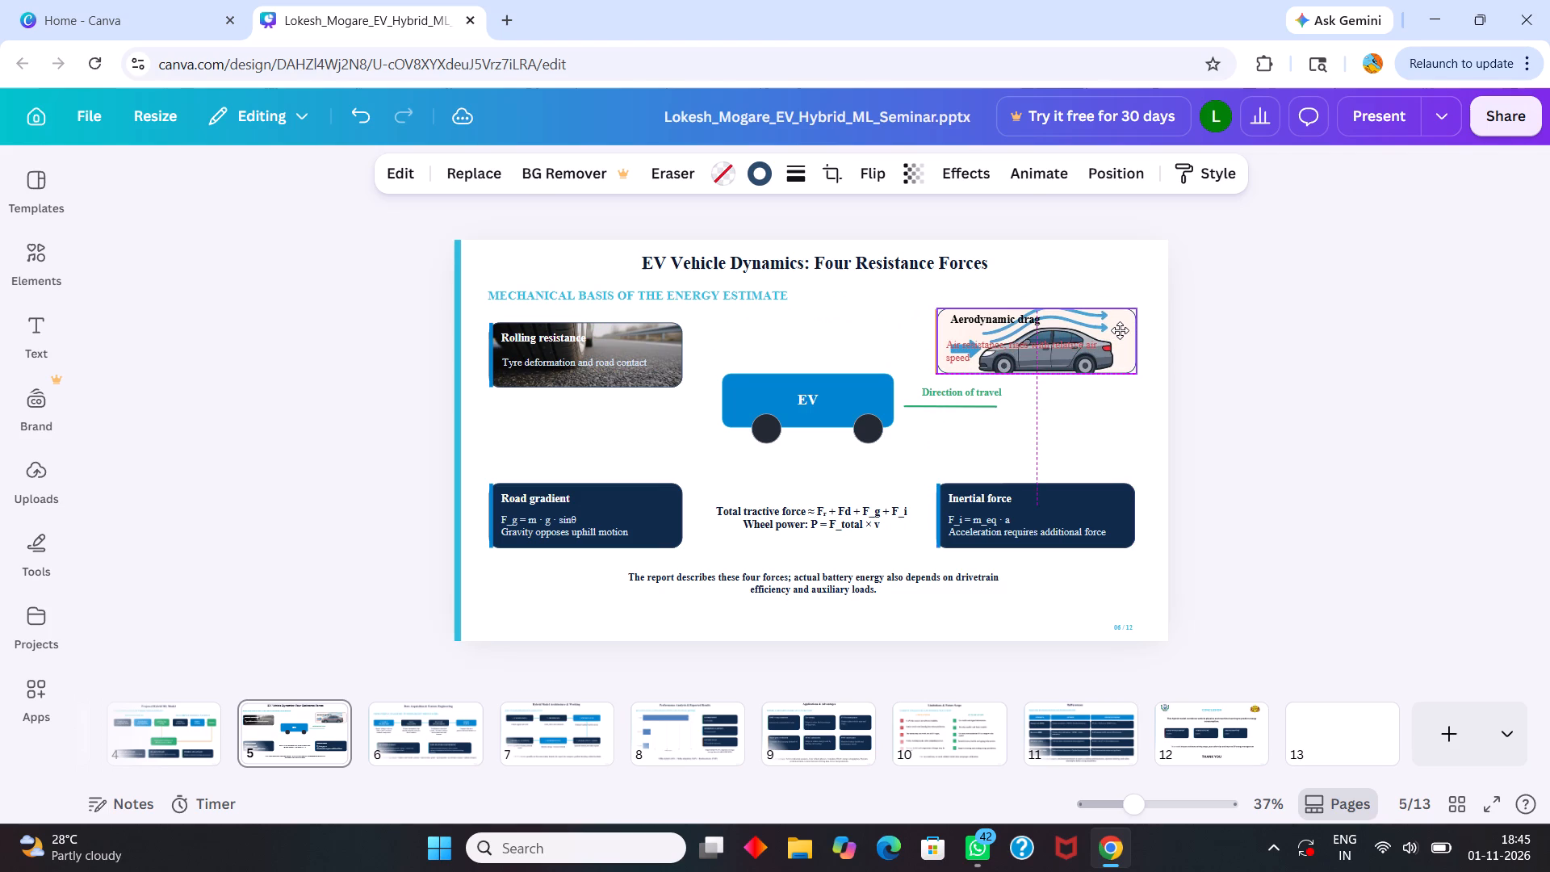
{"action": "left_click", "coordinate": [1137, 281]}
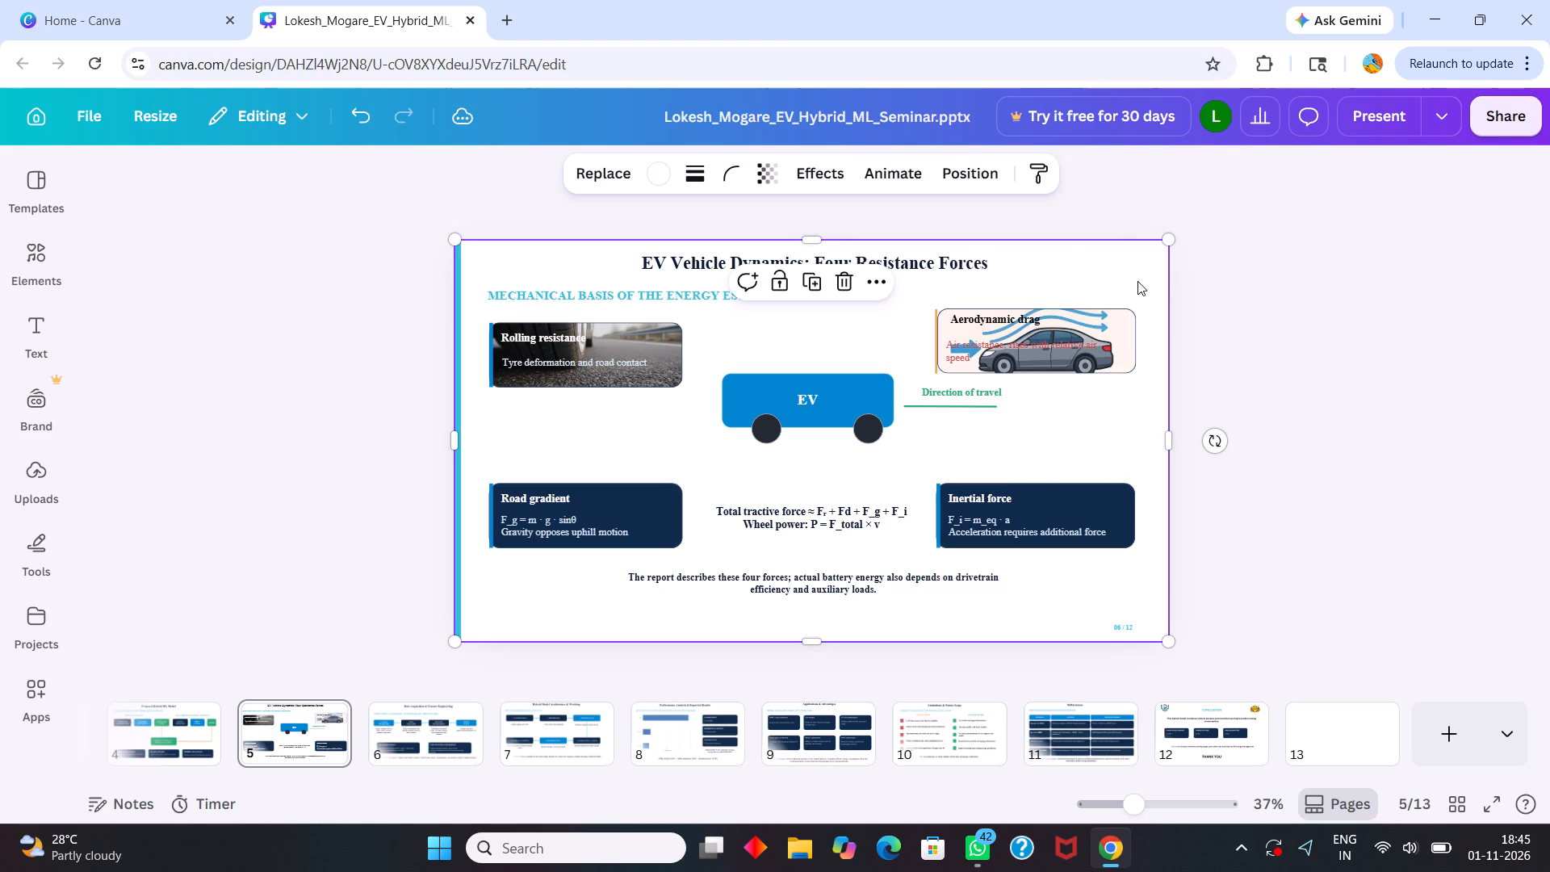
Shift the air resistance description slightly right to centre it within the Aerodynamic drag box.
{"action": "double_click", "coordinate": [1060, 342]}
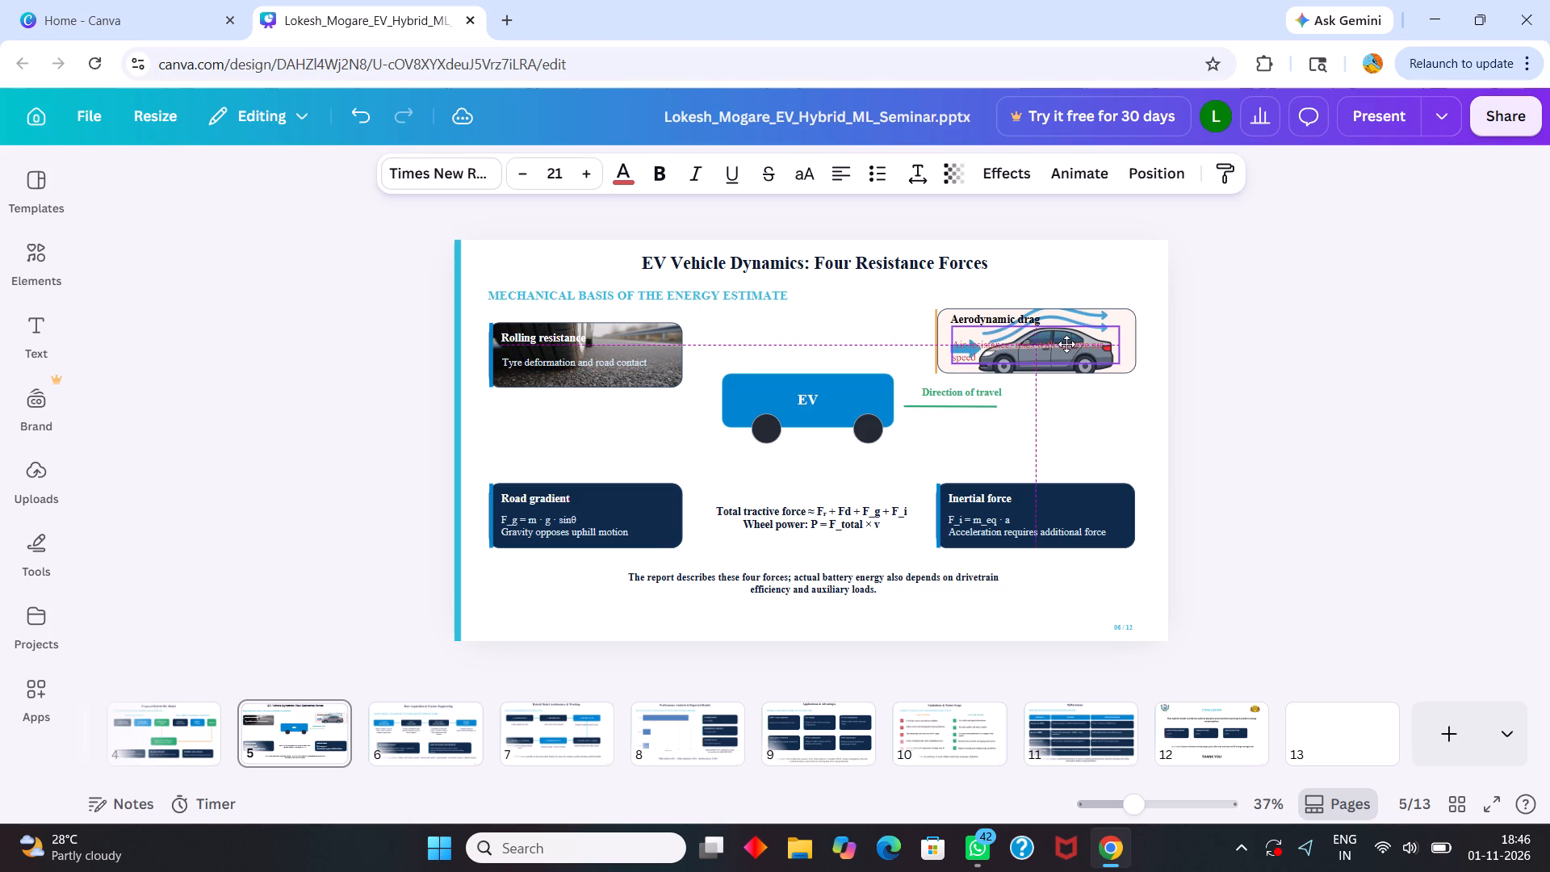
{"action": "left_click", "coordinate": [1119, 433]}
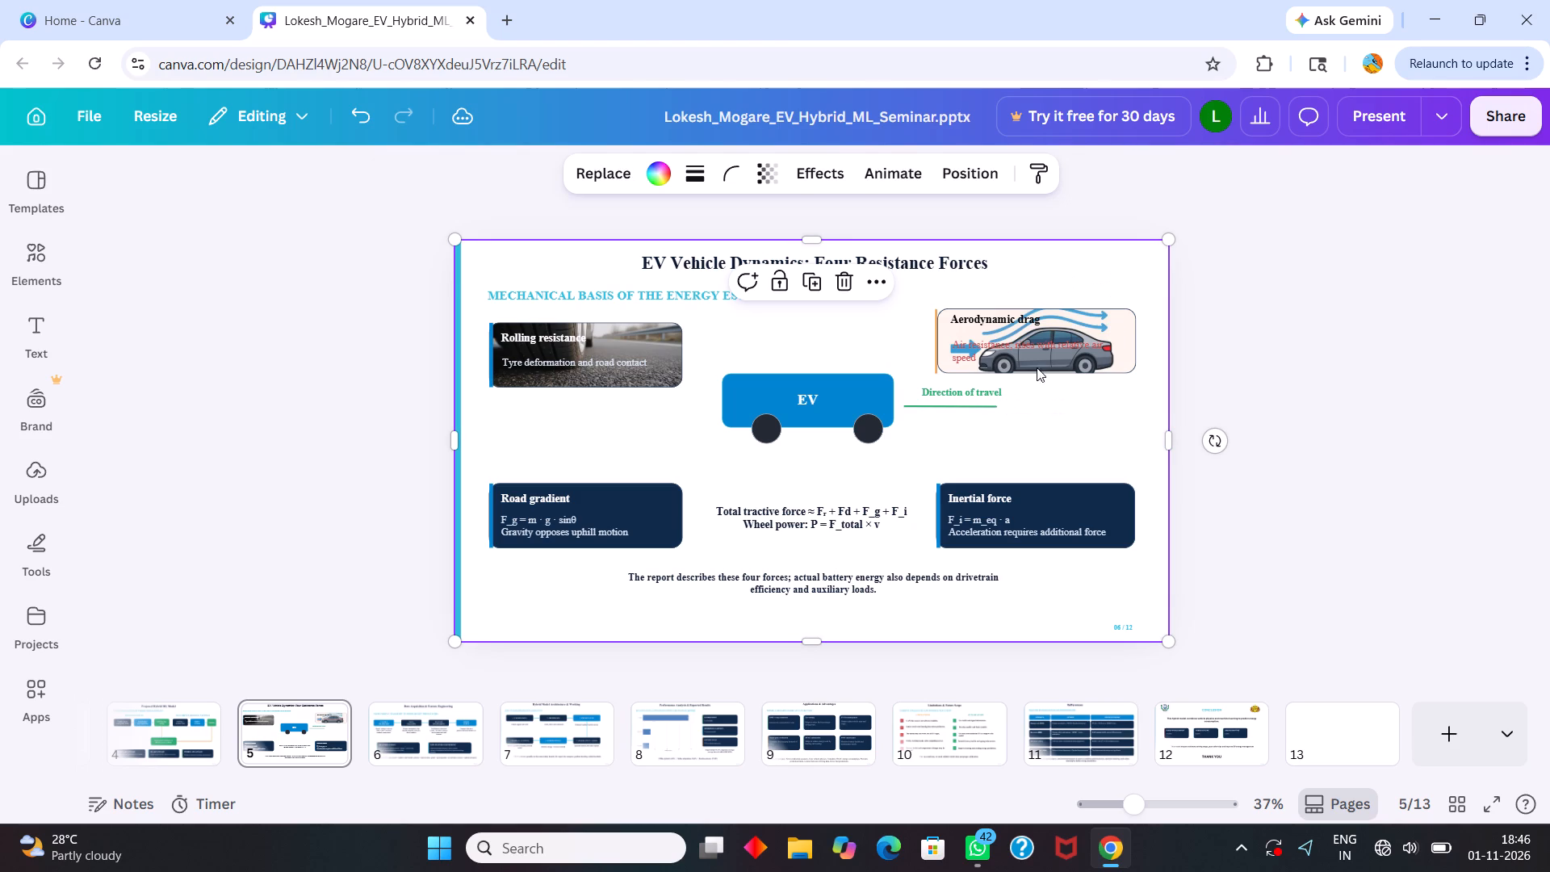
Try orange and azure #2dbedc on the air resistance description, then set its text colour to light azure #d7e4f0.
{"action": "left_click", "coordinate": [970, 338]}
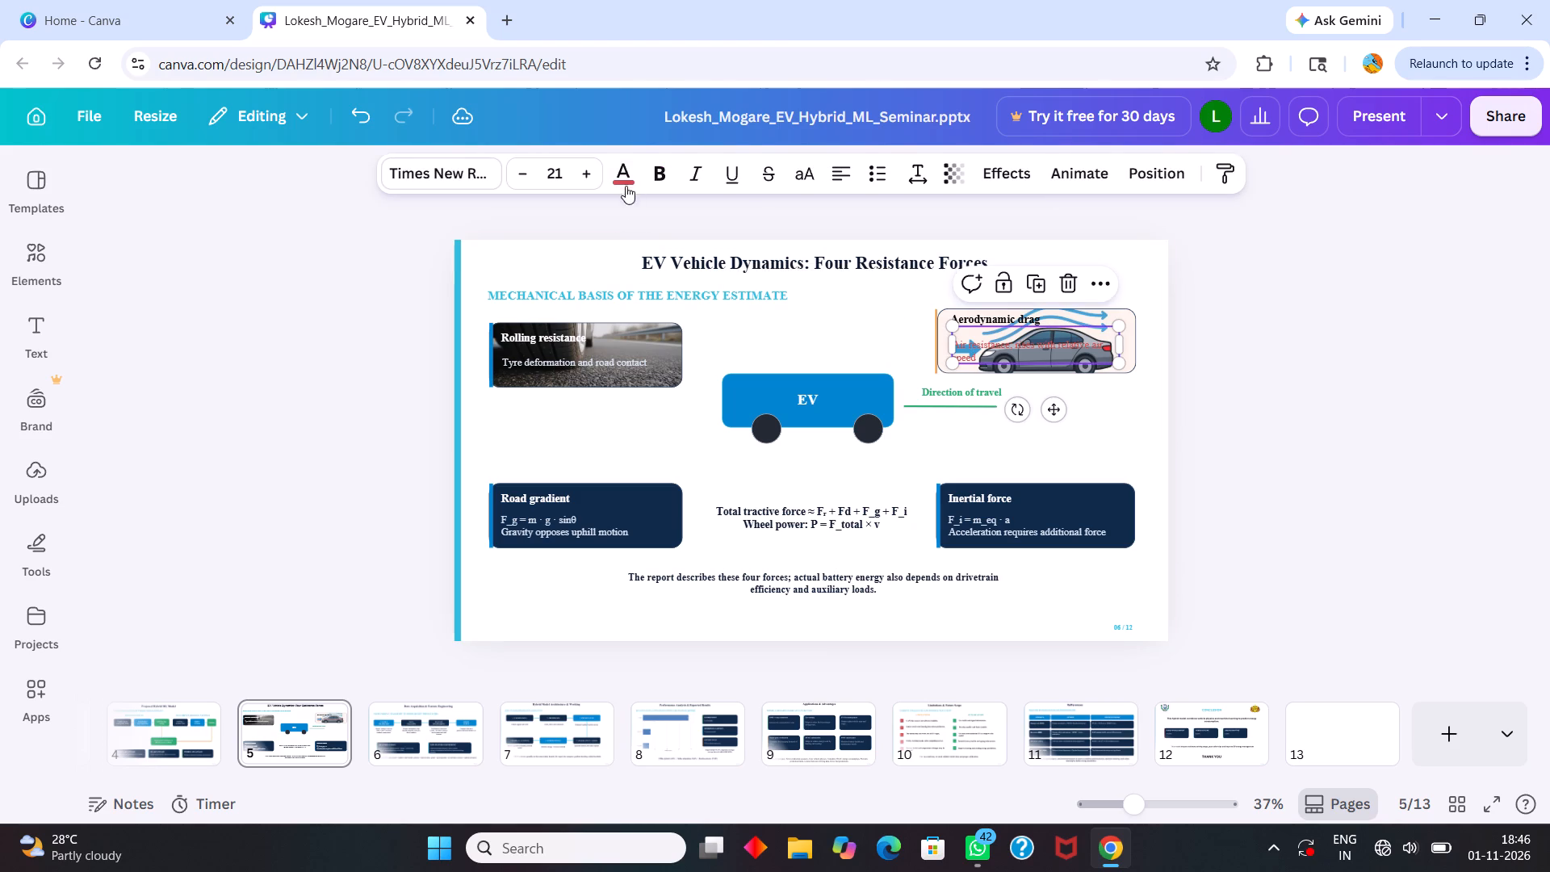
{"action": "left_click", "coordinate": [621, 170]}
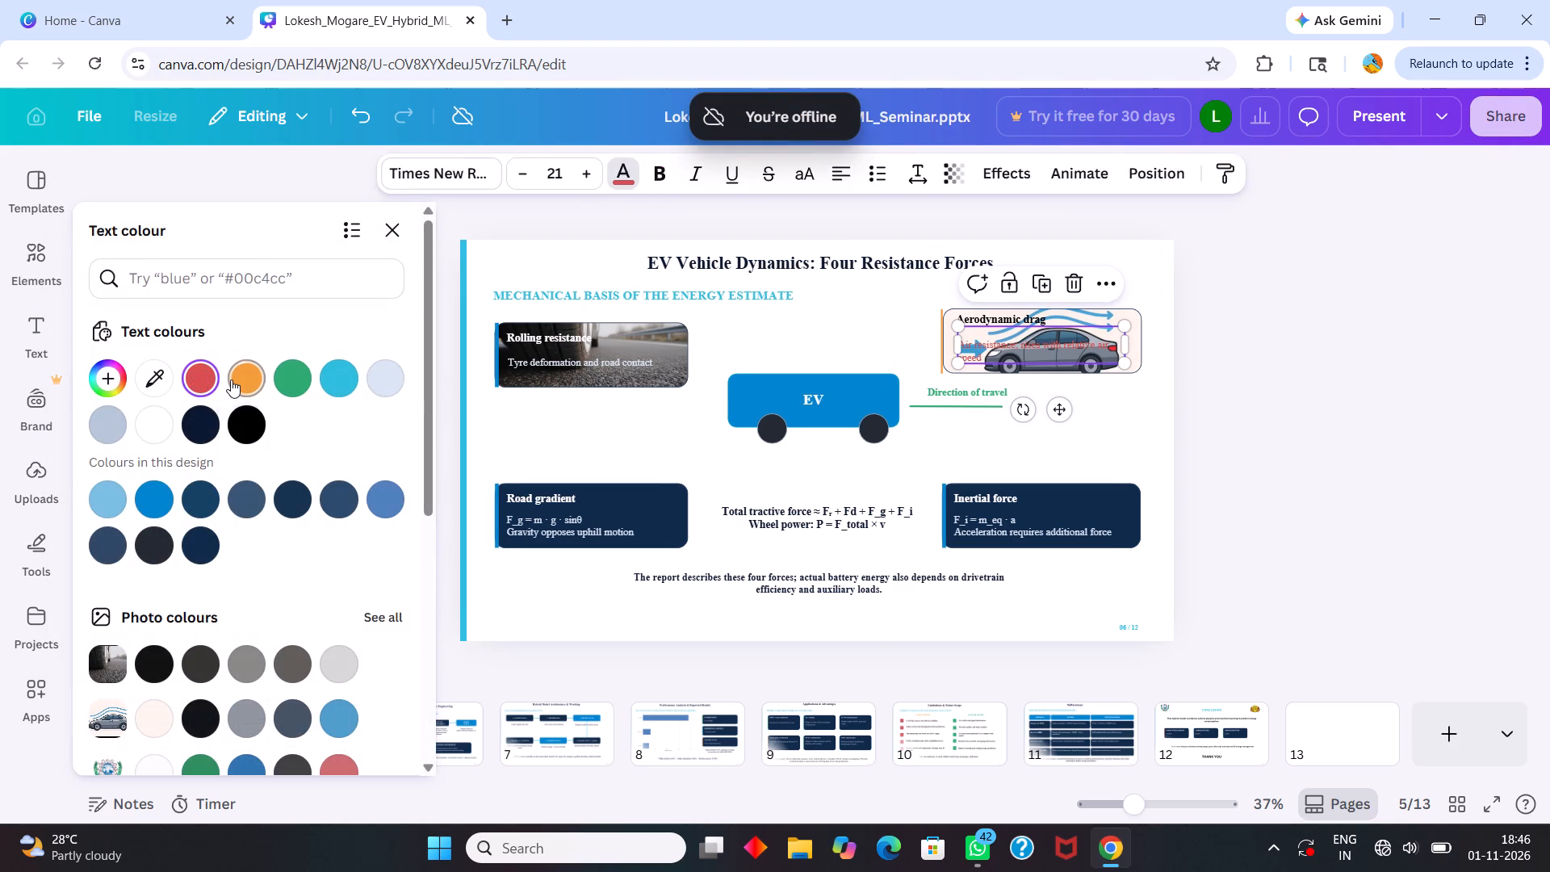
{"action": "left_click", "coordinate": [231, 379]}
{"action": "left_click", "coordinate": [329, 380]}
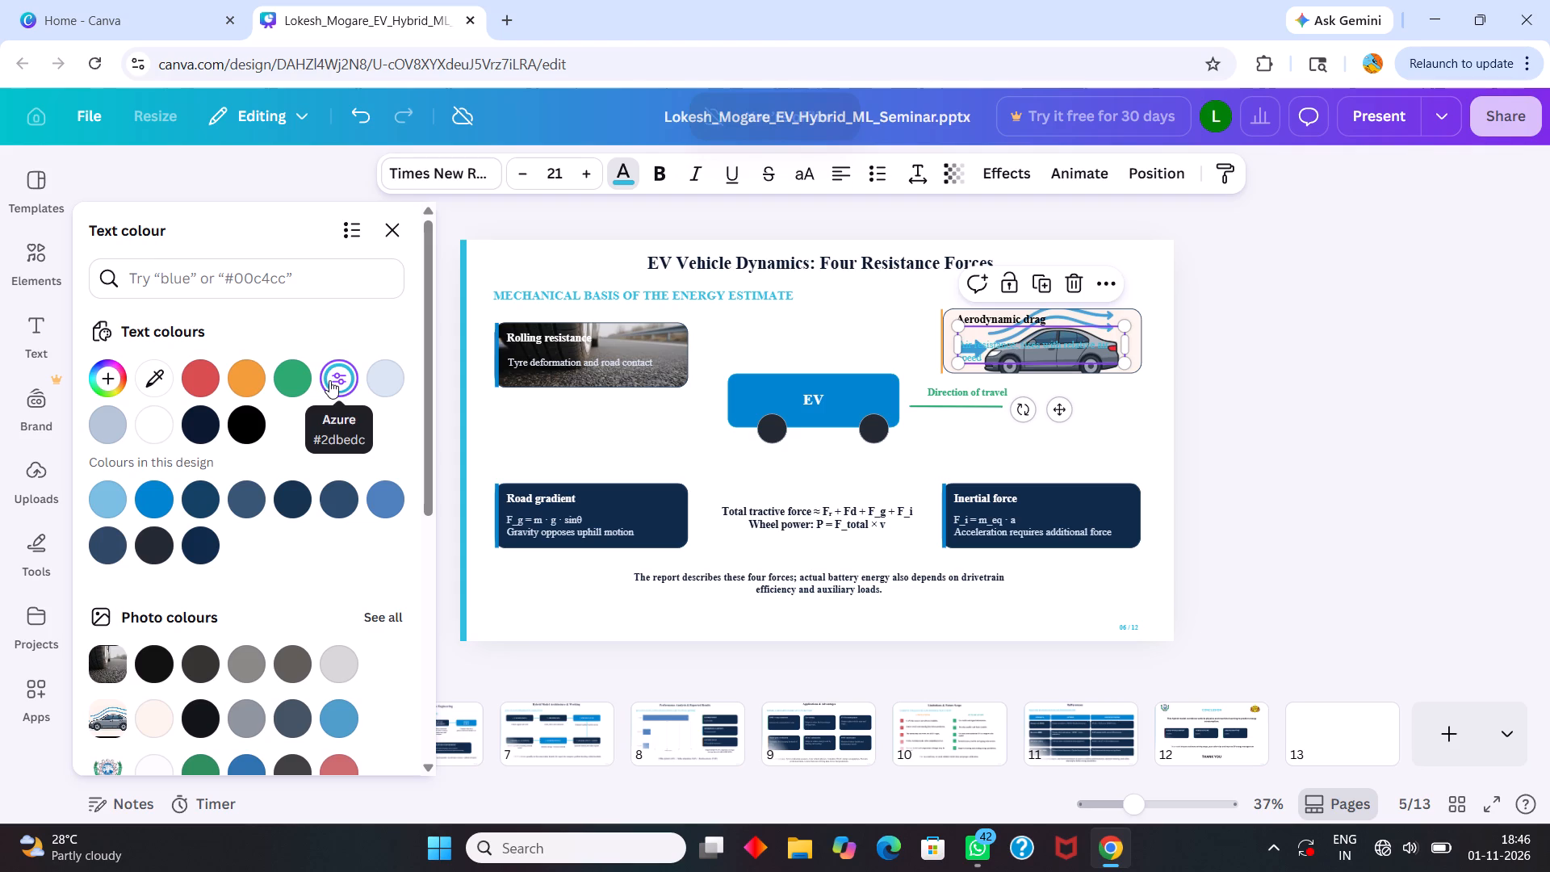
{"action": "left_click", "coordinate": [387, 384]}
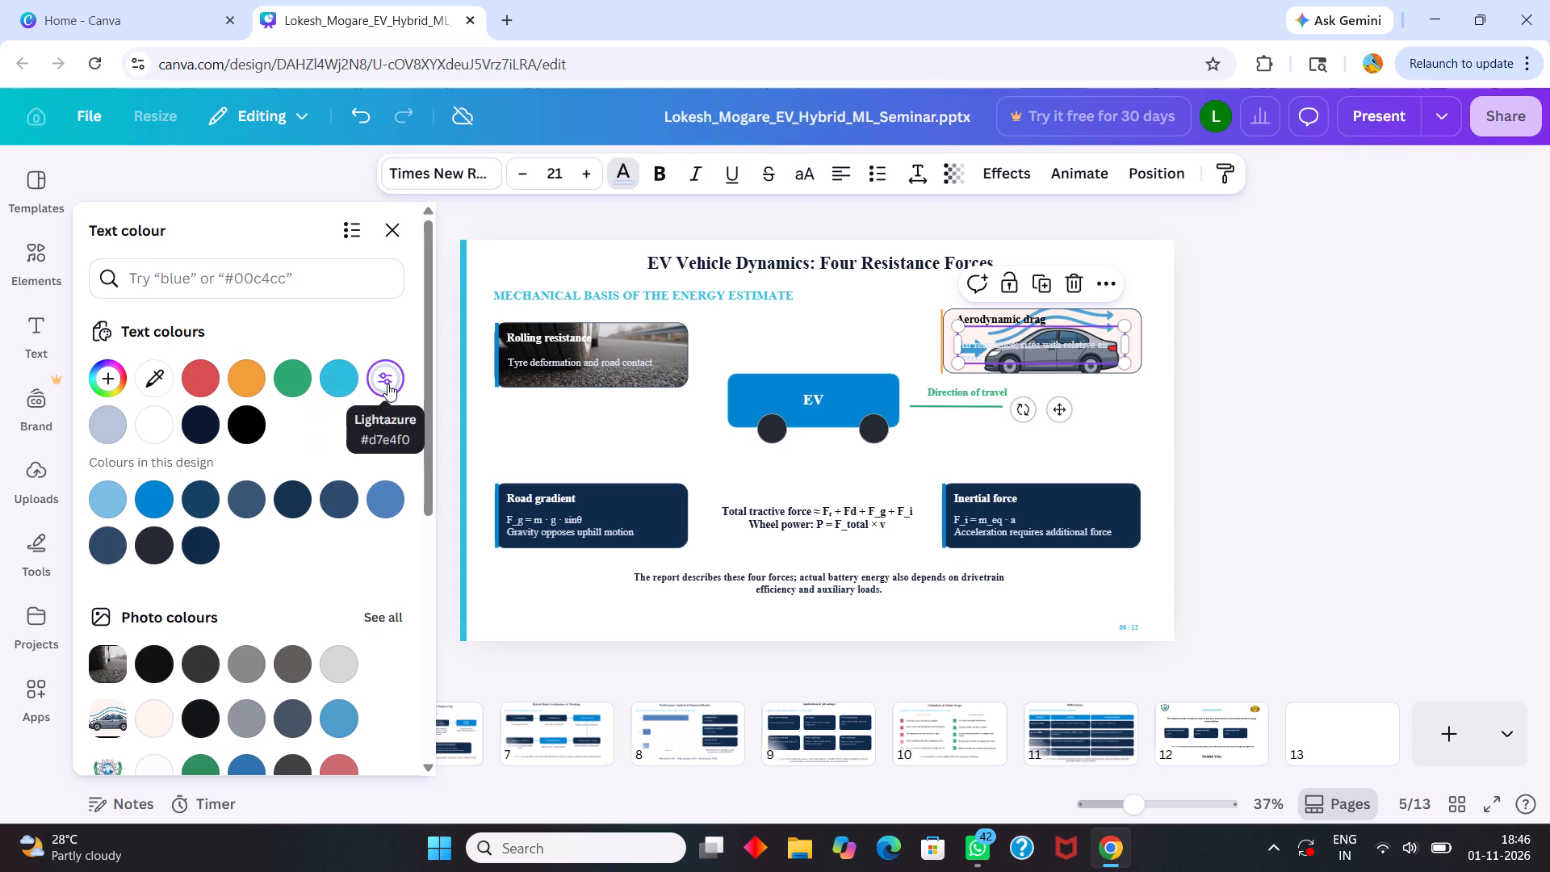
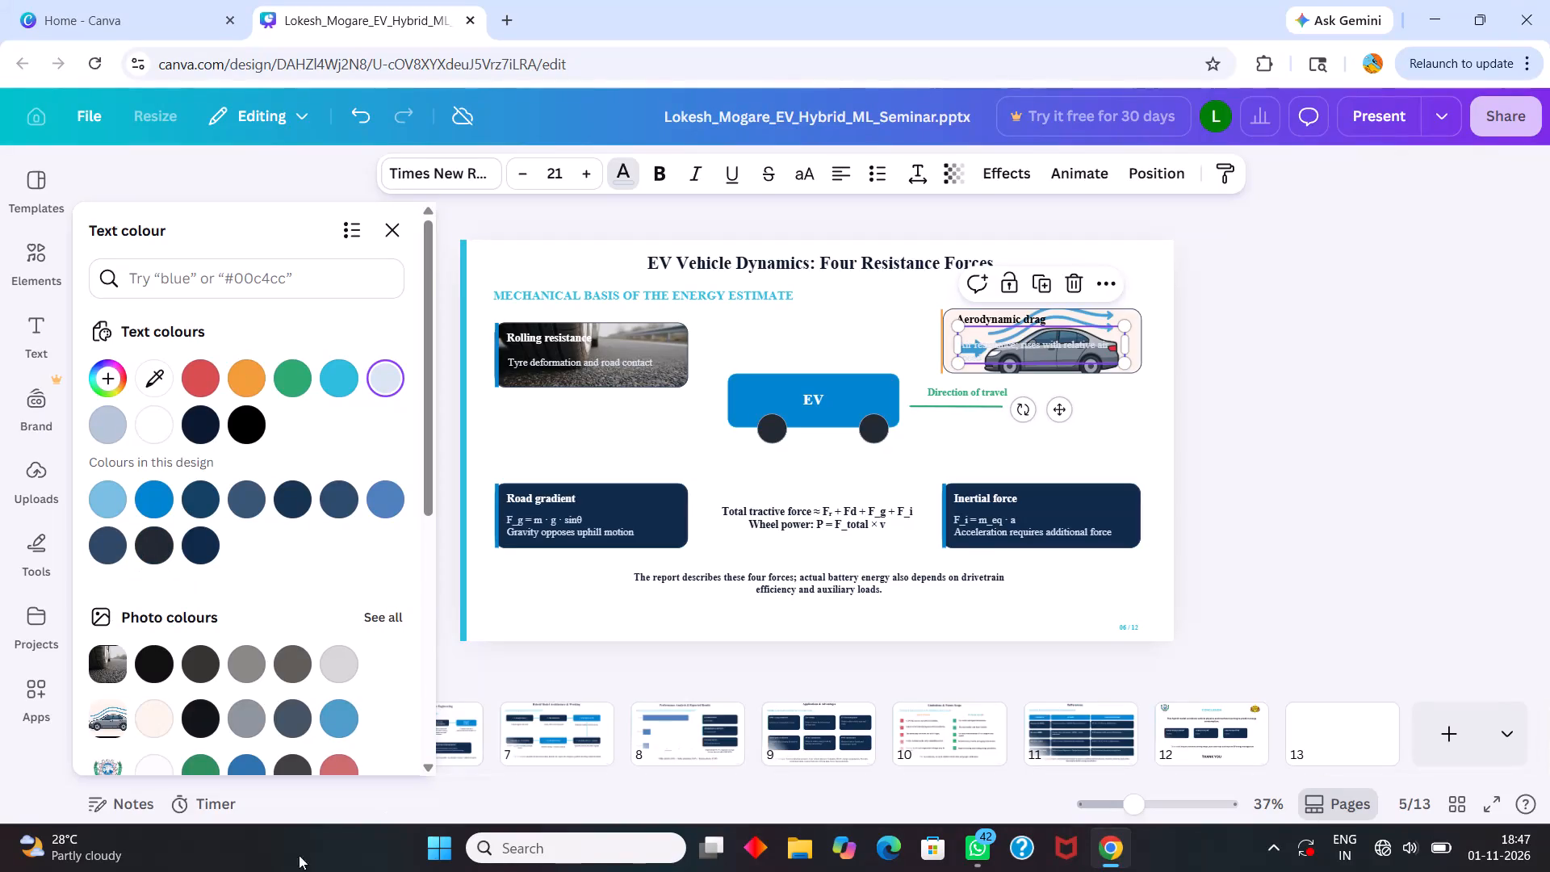
Check the computer's Wi-Fi connection in the list of available networks and return to the slide.
{"action": "left_click", "coordinate": [1008, 514]}
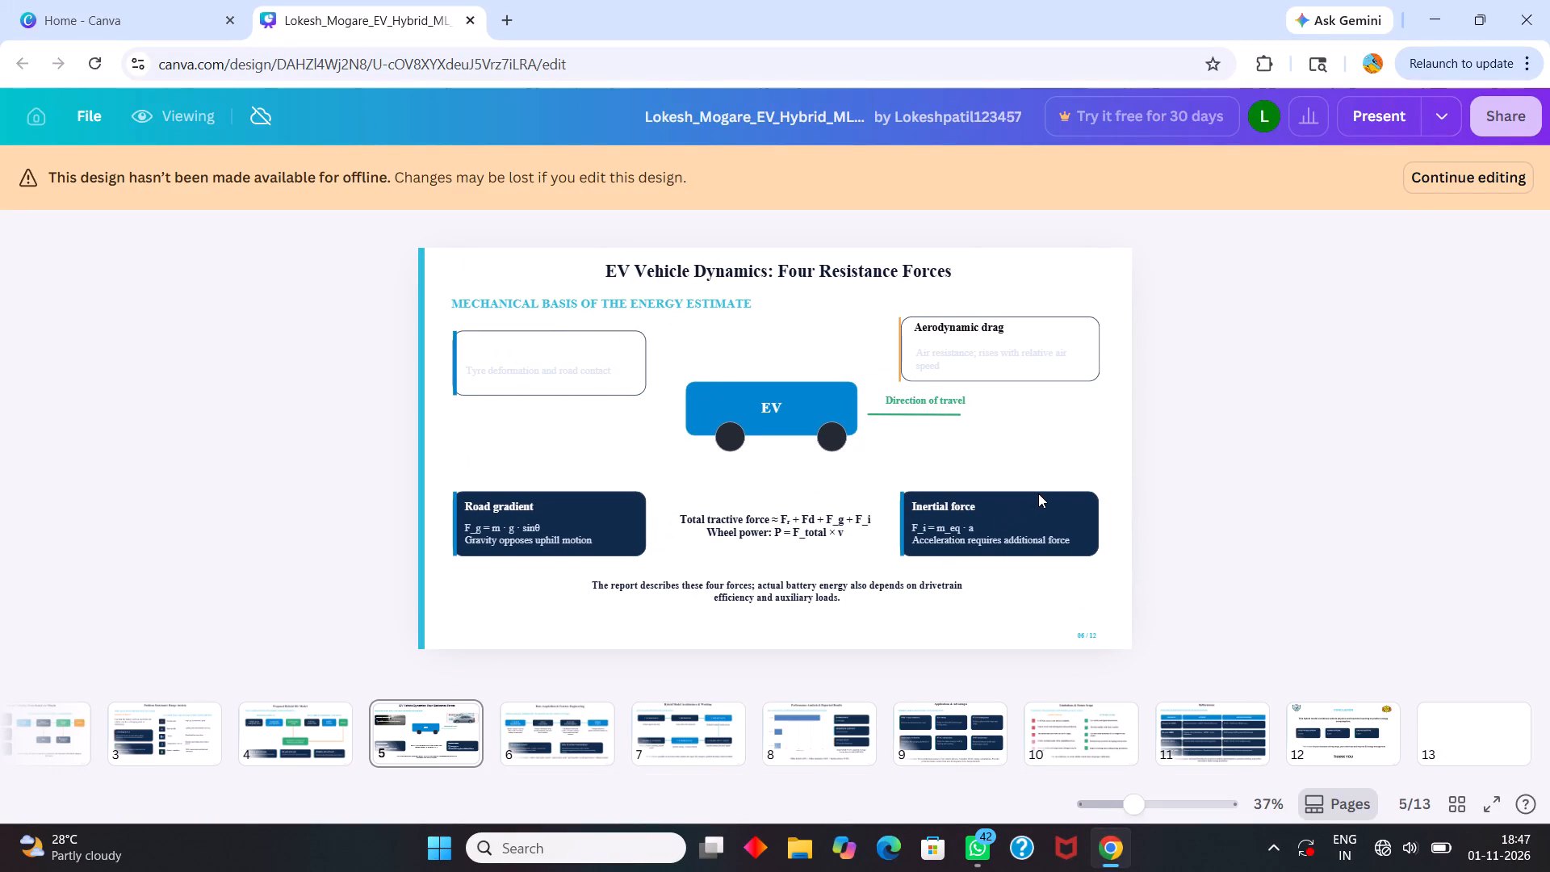
{"action": "left_click", "coordinate": [1380, 865]}
{"action": "left_click", "coordinate": [1273, 474]}
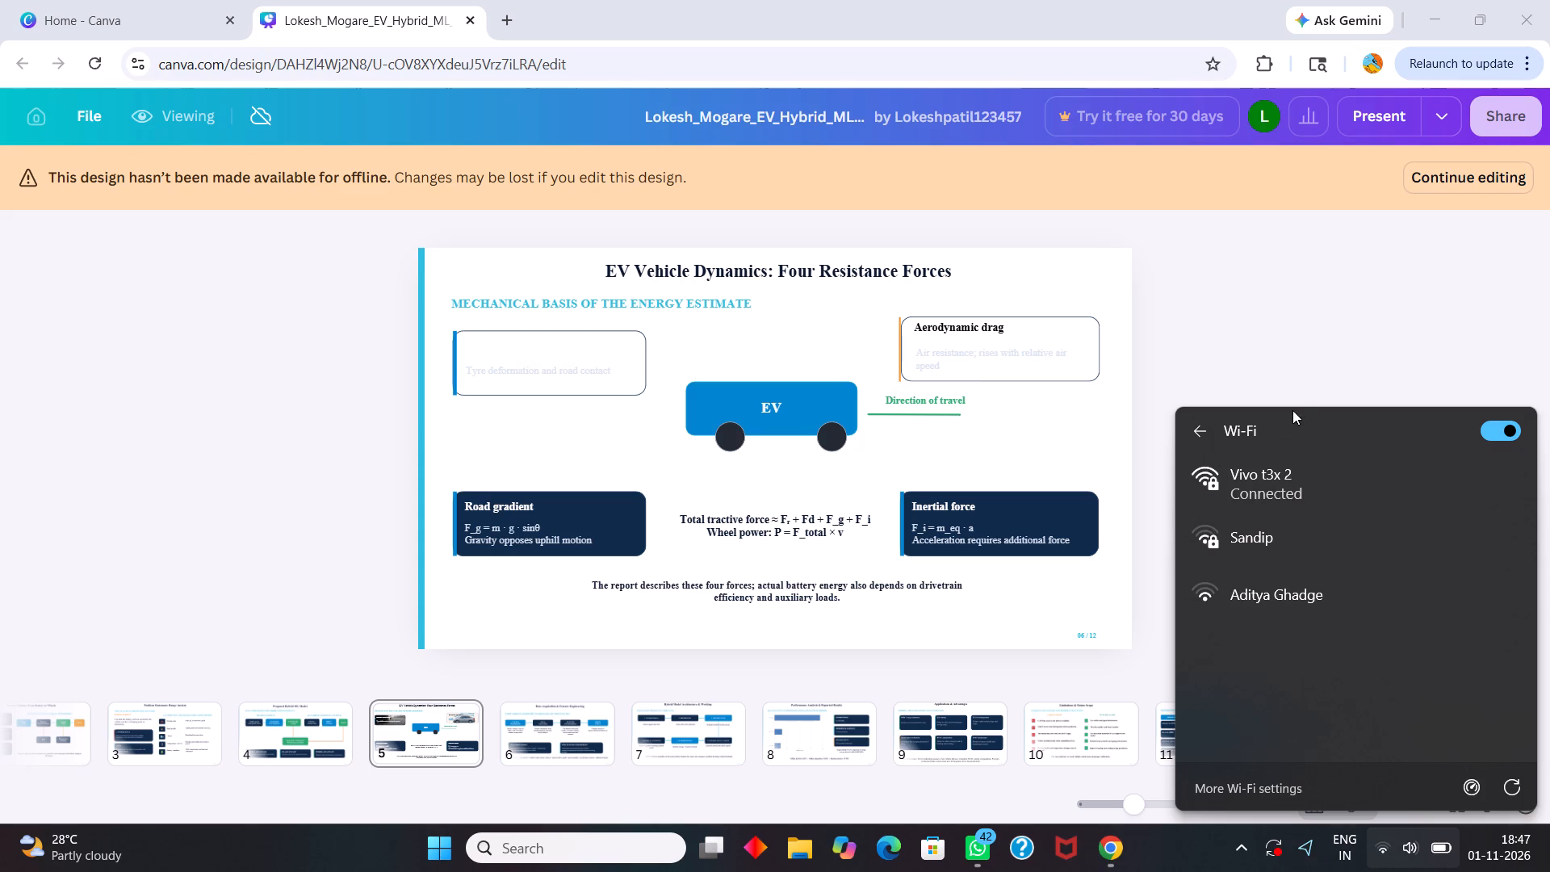
{"action": "left_click", "coordinate": [1315, 313]}
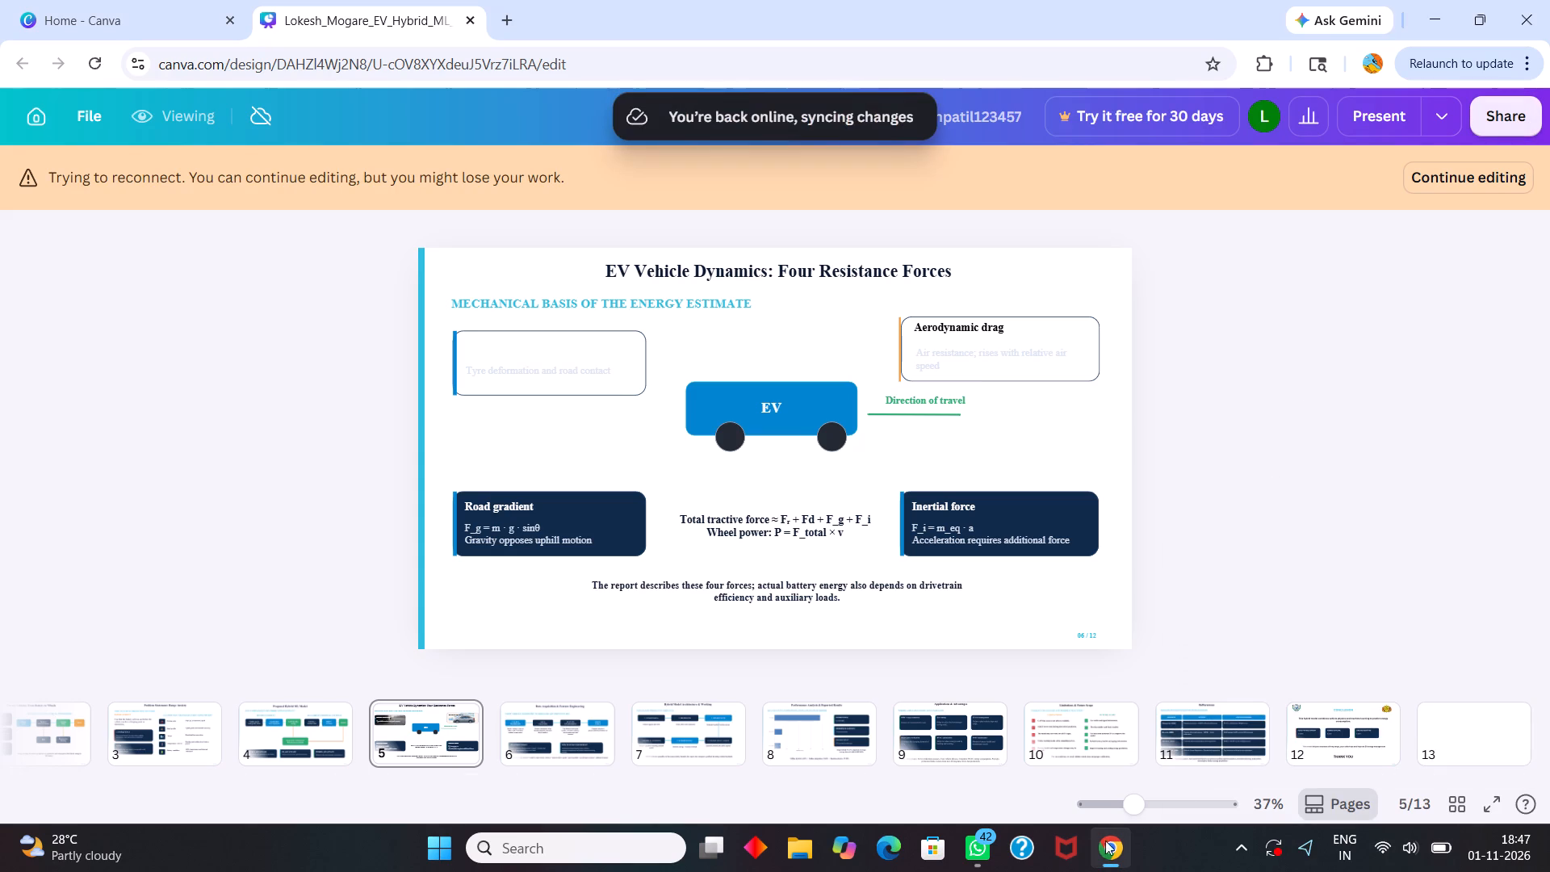
{"action": "left_click", "coordinate": [966, 526]}
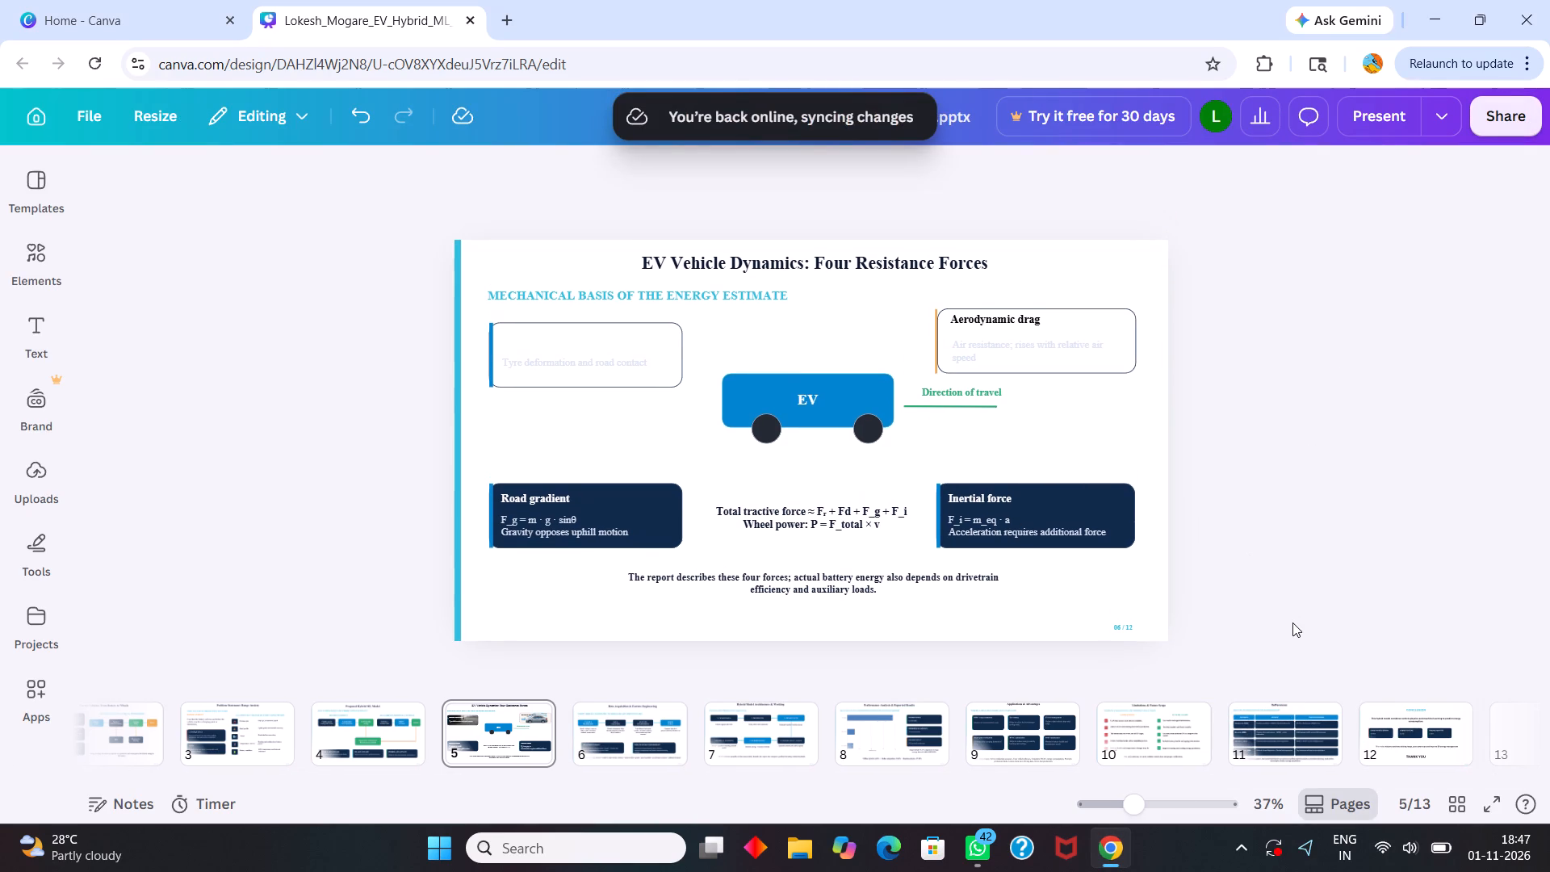
Undo the last three text colour changes on the air resistance description in the Aerodynamic drag box.
{"action": "key", "text": "ctrl+z"}
{"action": "key", "text": "ctrl+z"}
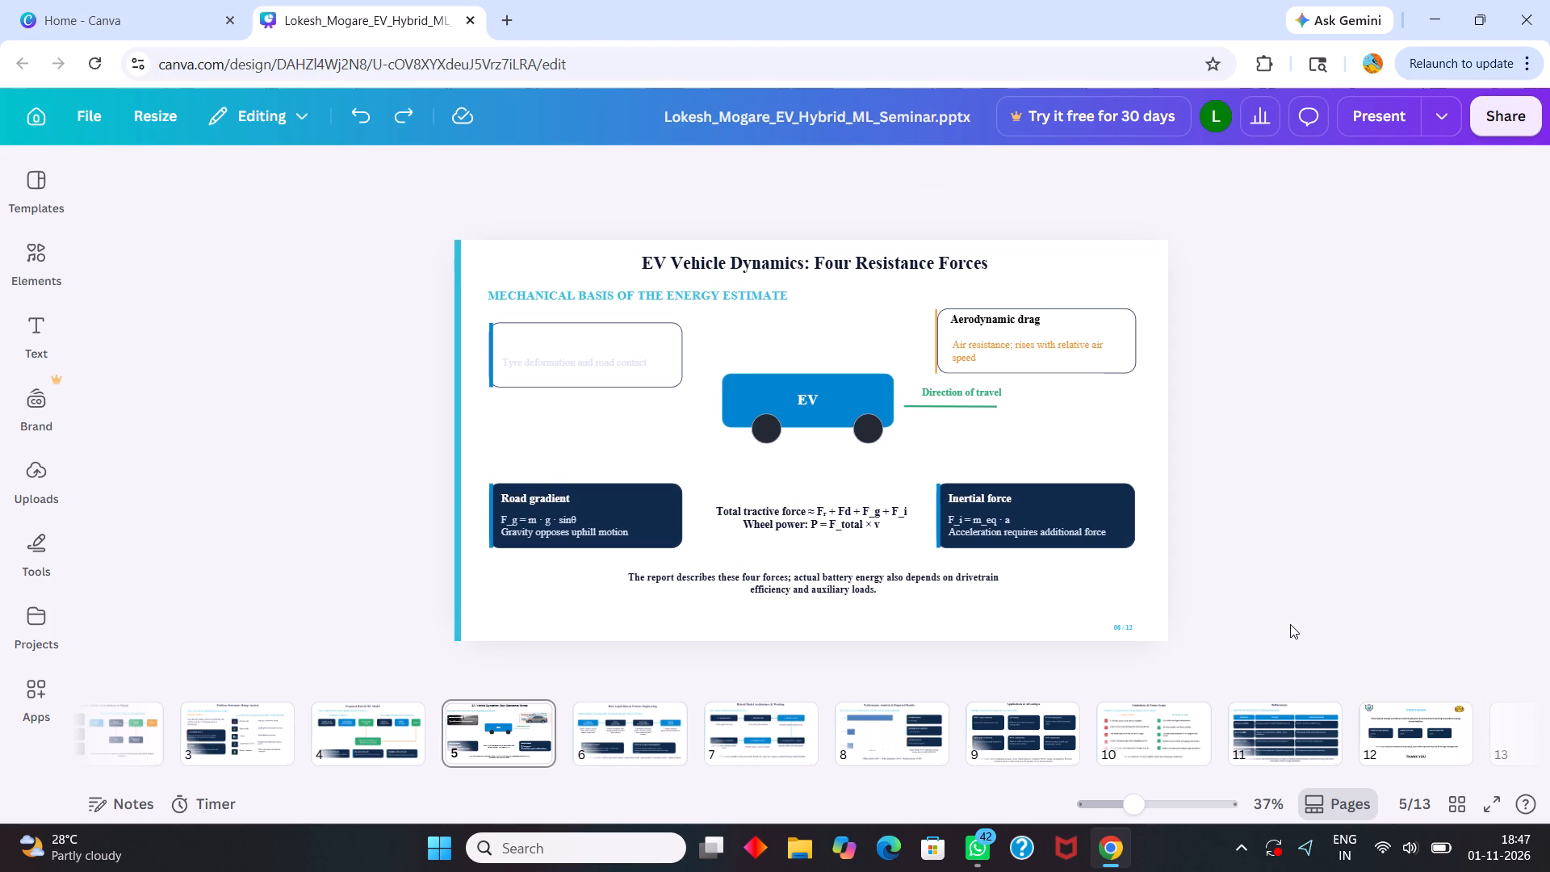
{"action": "key", "text": "ctrl+z"}
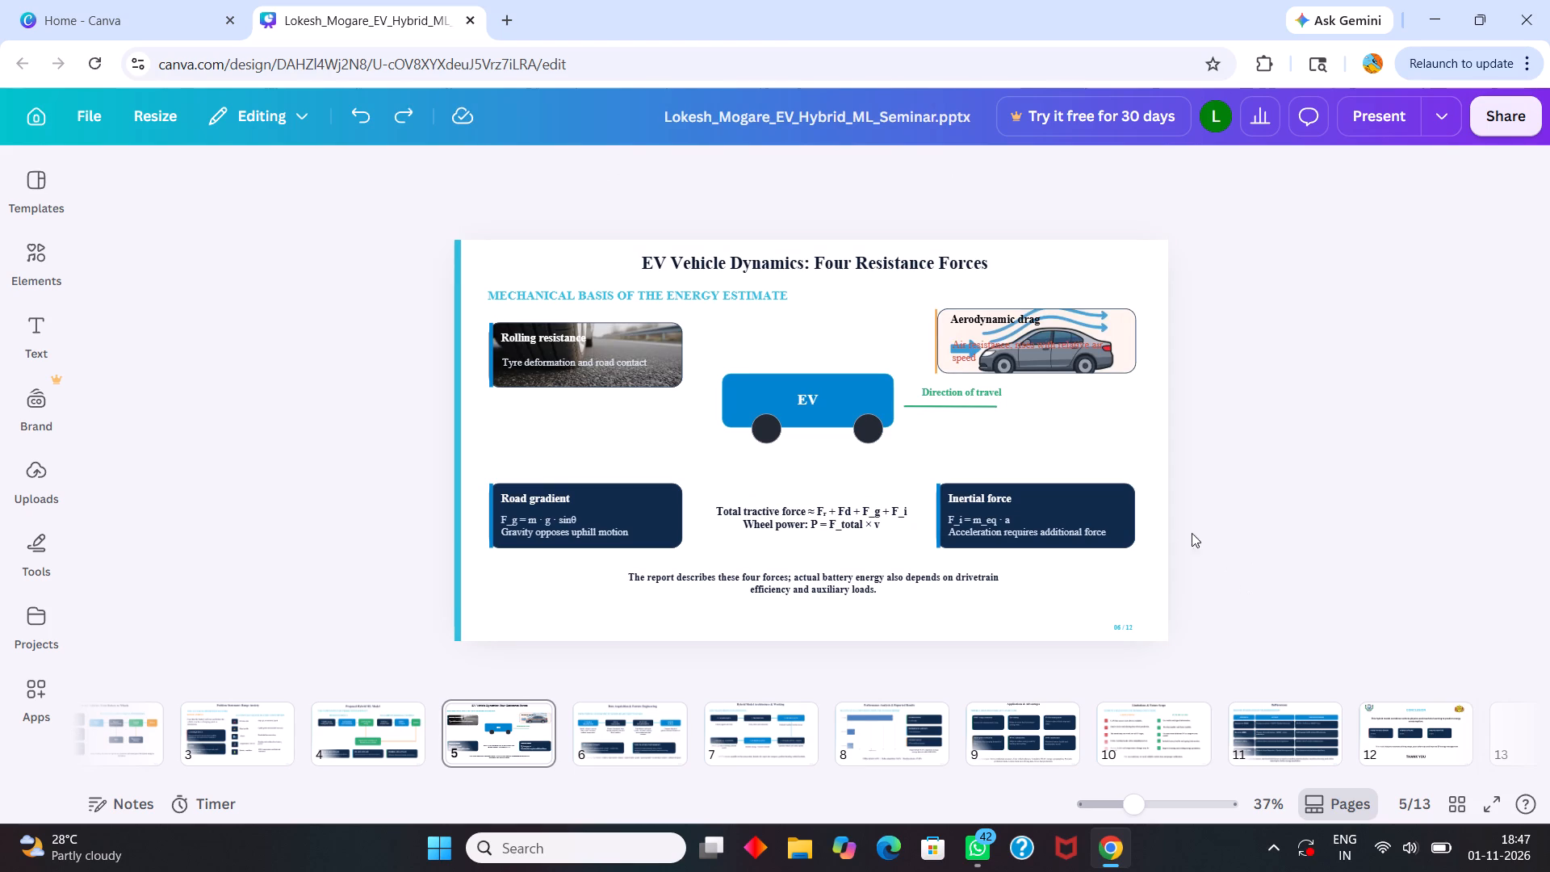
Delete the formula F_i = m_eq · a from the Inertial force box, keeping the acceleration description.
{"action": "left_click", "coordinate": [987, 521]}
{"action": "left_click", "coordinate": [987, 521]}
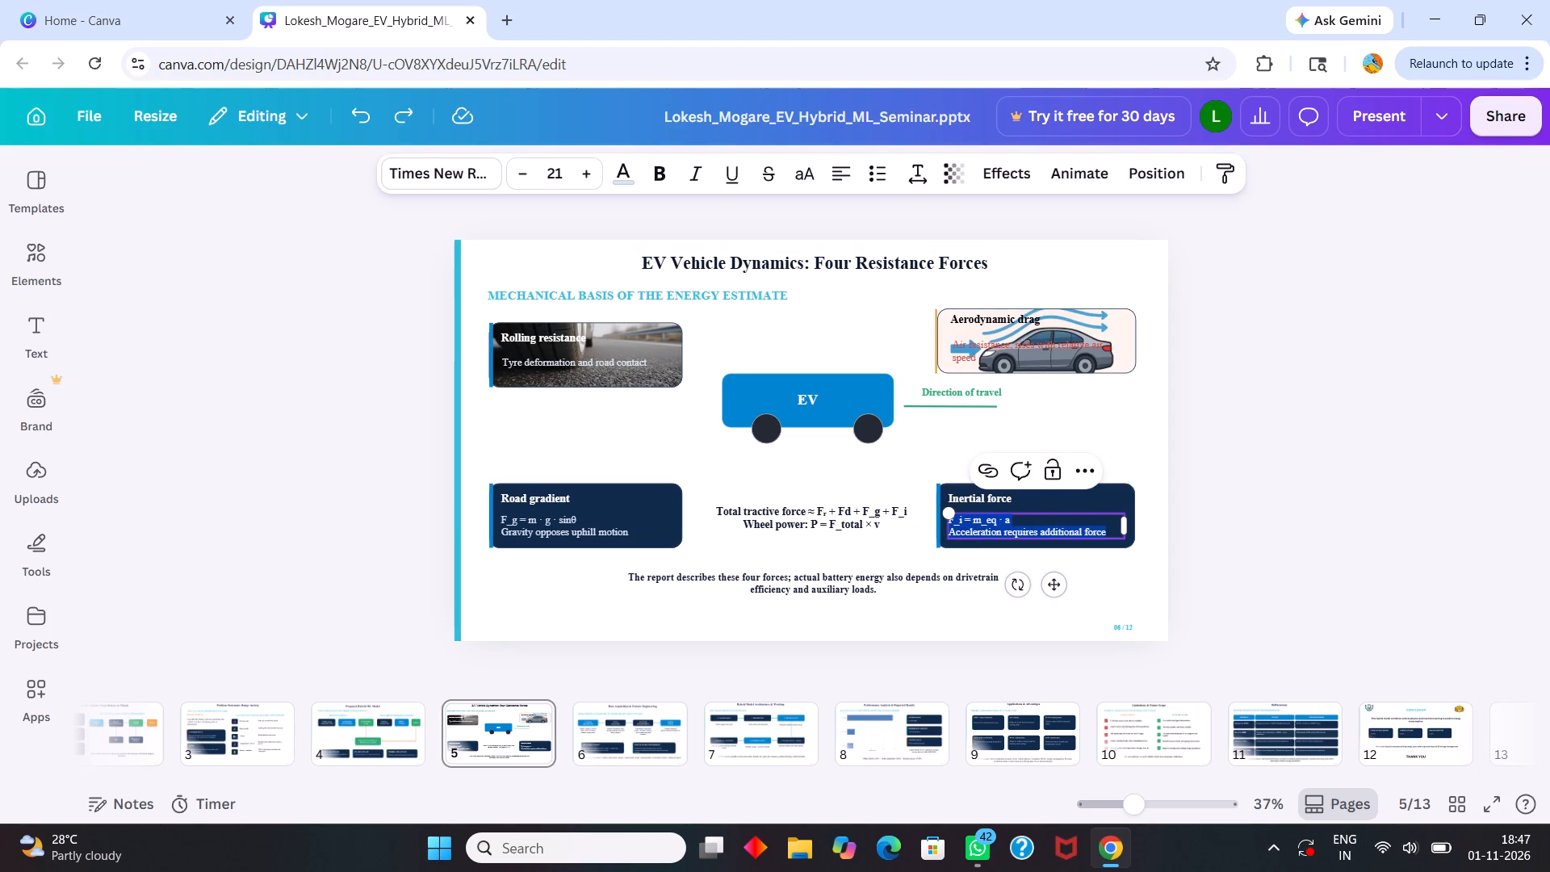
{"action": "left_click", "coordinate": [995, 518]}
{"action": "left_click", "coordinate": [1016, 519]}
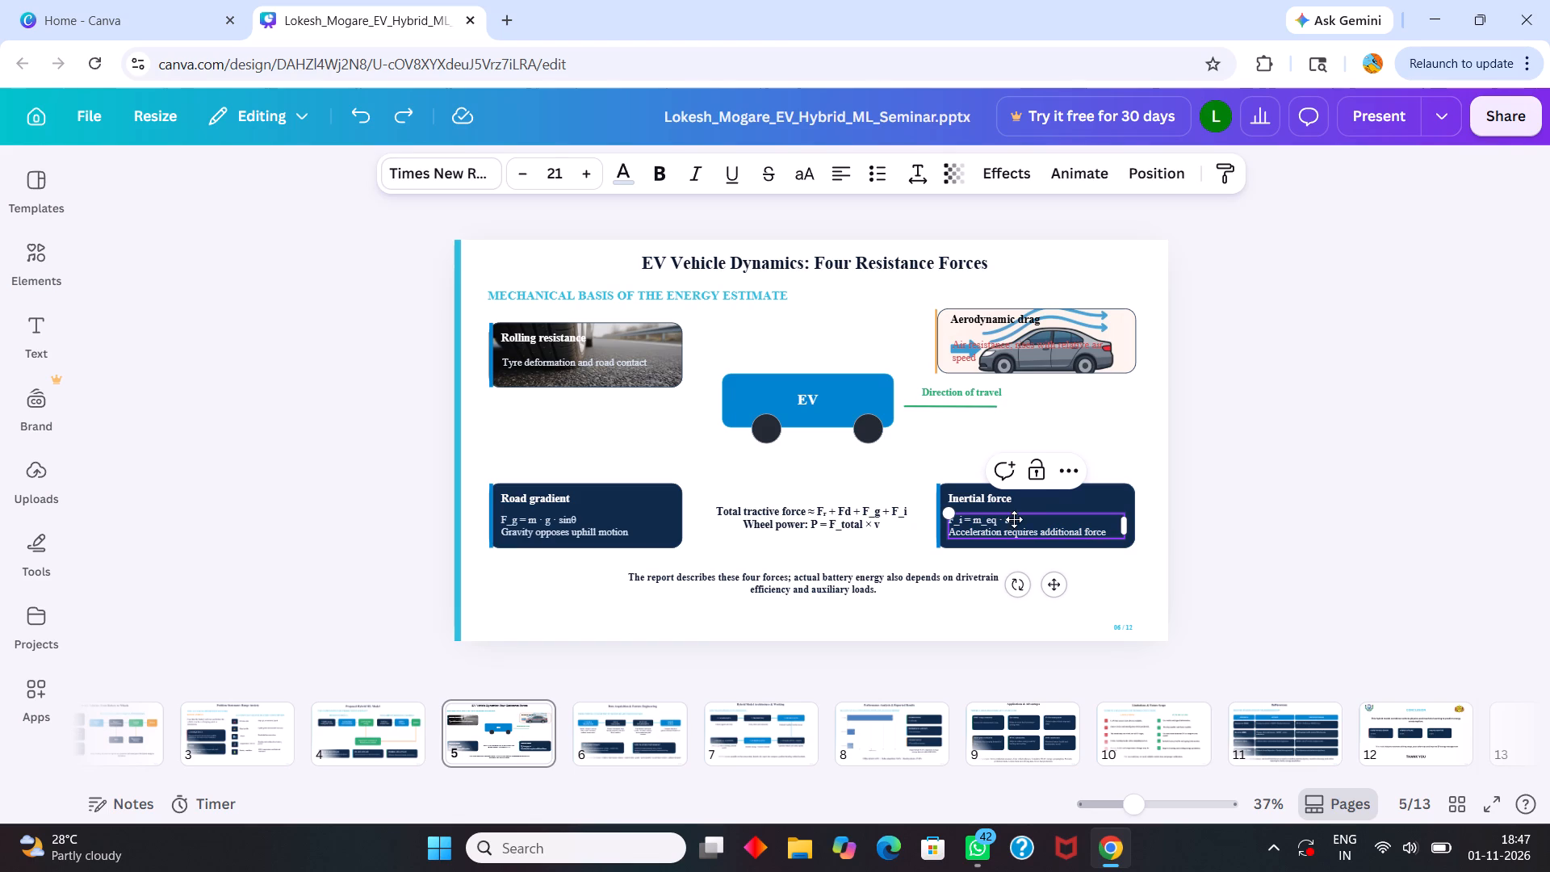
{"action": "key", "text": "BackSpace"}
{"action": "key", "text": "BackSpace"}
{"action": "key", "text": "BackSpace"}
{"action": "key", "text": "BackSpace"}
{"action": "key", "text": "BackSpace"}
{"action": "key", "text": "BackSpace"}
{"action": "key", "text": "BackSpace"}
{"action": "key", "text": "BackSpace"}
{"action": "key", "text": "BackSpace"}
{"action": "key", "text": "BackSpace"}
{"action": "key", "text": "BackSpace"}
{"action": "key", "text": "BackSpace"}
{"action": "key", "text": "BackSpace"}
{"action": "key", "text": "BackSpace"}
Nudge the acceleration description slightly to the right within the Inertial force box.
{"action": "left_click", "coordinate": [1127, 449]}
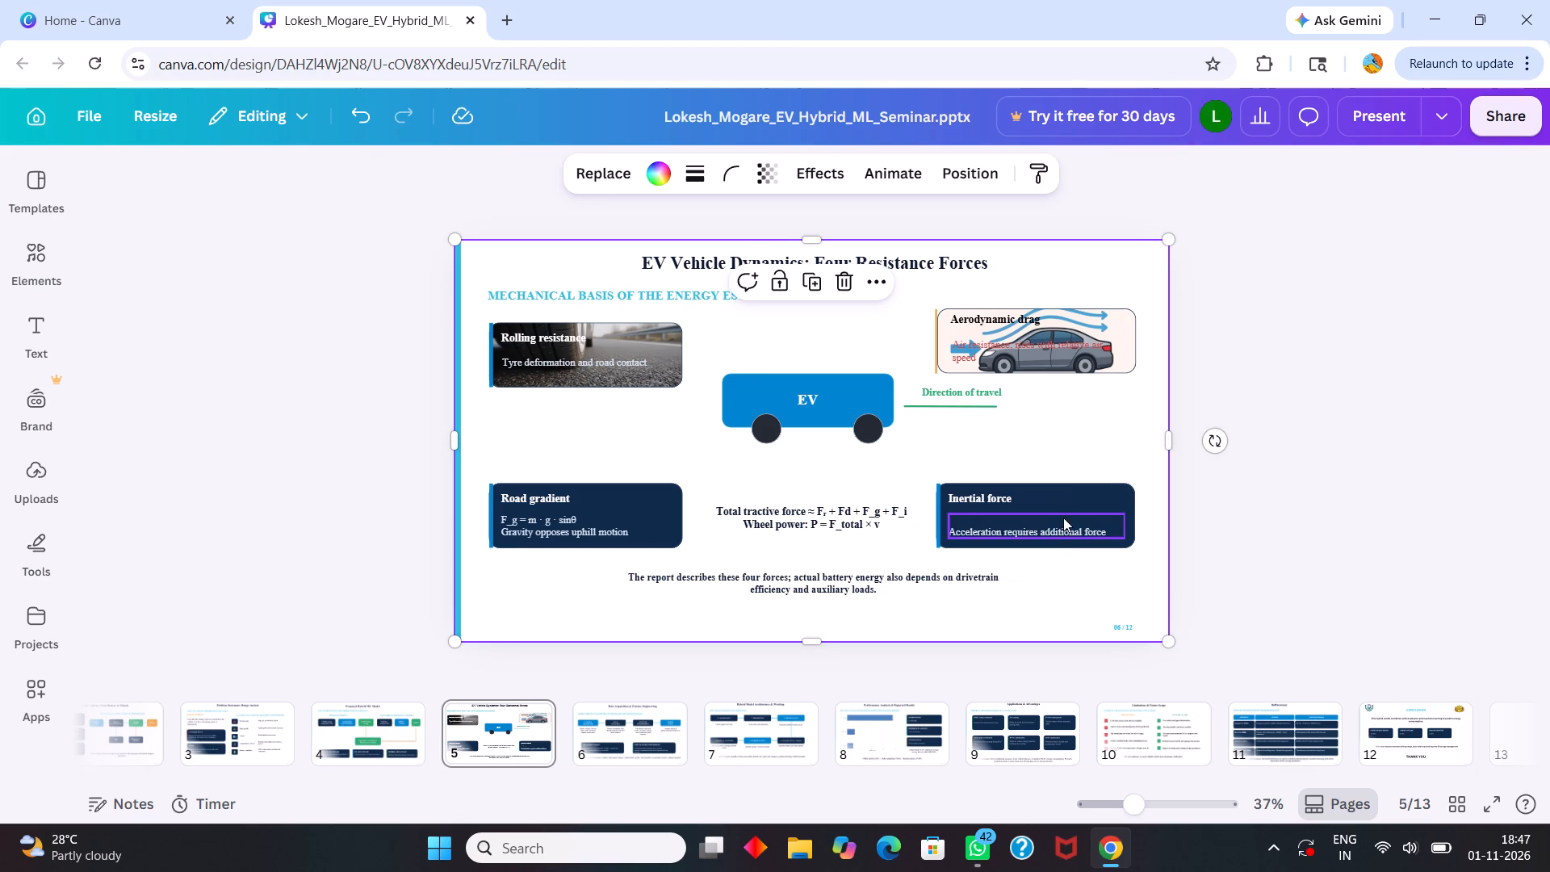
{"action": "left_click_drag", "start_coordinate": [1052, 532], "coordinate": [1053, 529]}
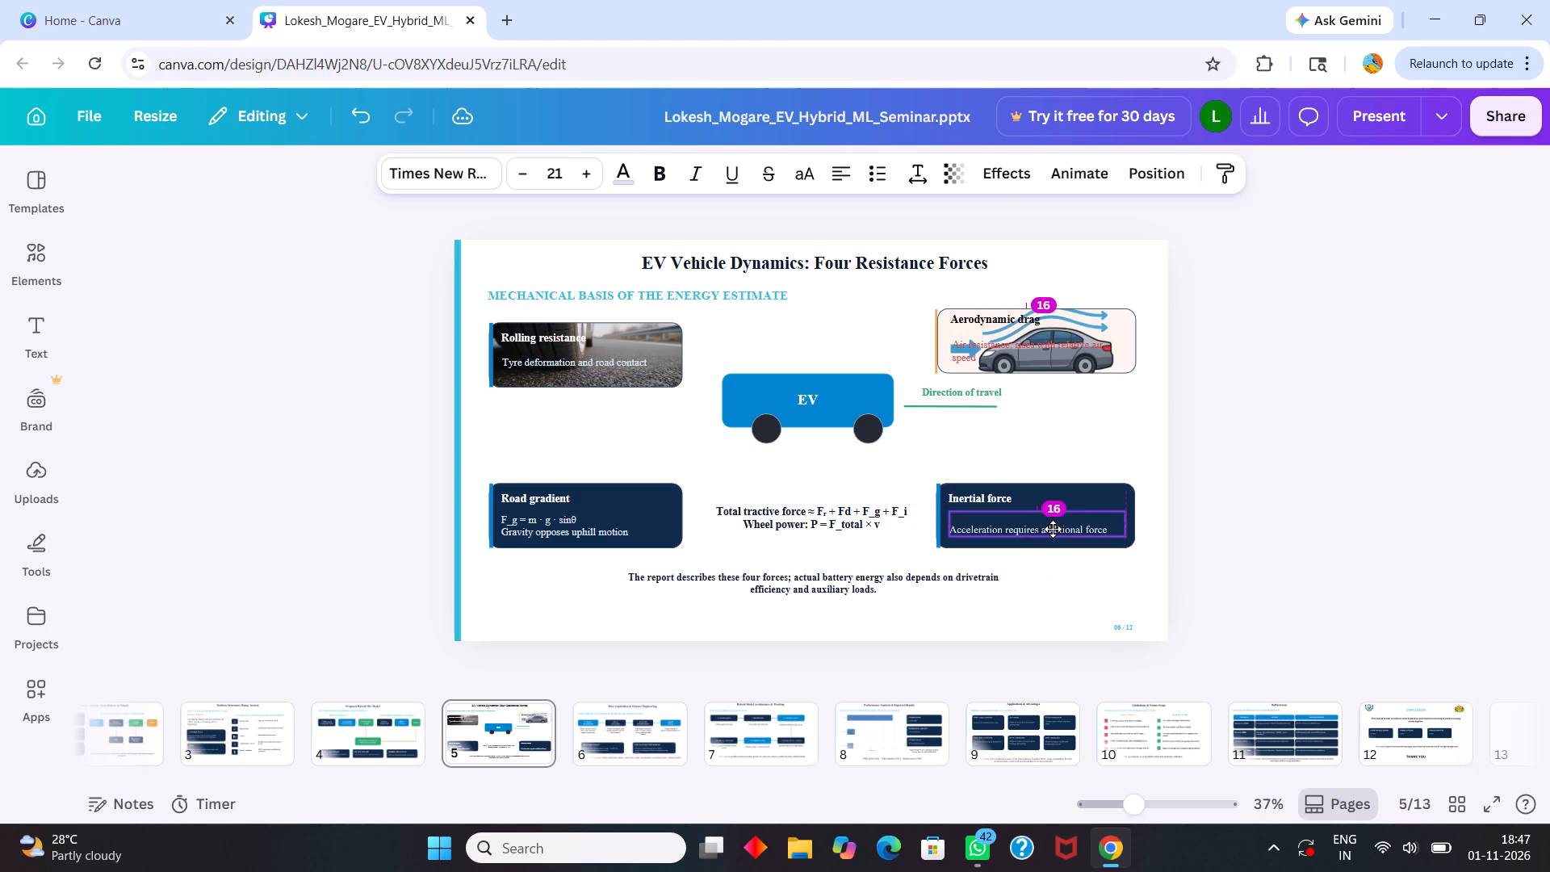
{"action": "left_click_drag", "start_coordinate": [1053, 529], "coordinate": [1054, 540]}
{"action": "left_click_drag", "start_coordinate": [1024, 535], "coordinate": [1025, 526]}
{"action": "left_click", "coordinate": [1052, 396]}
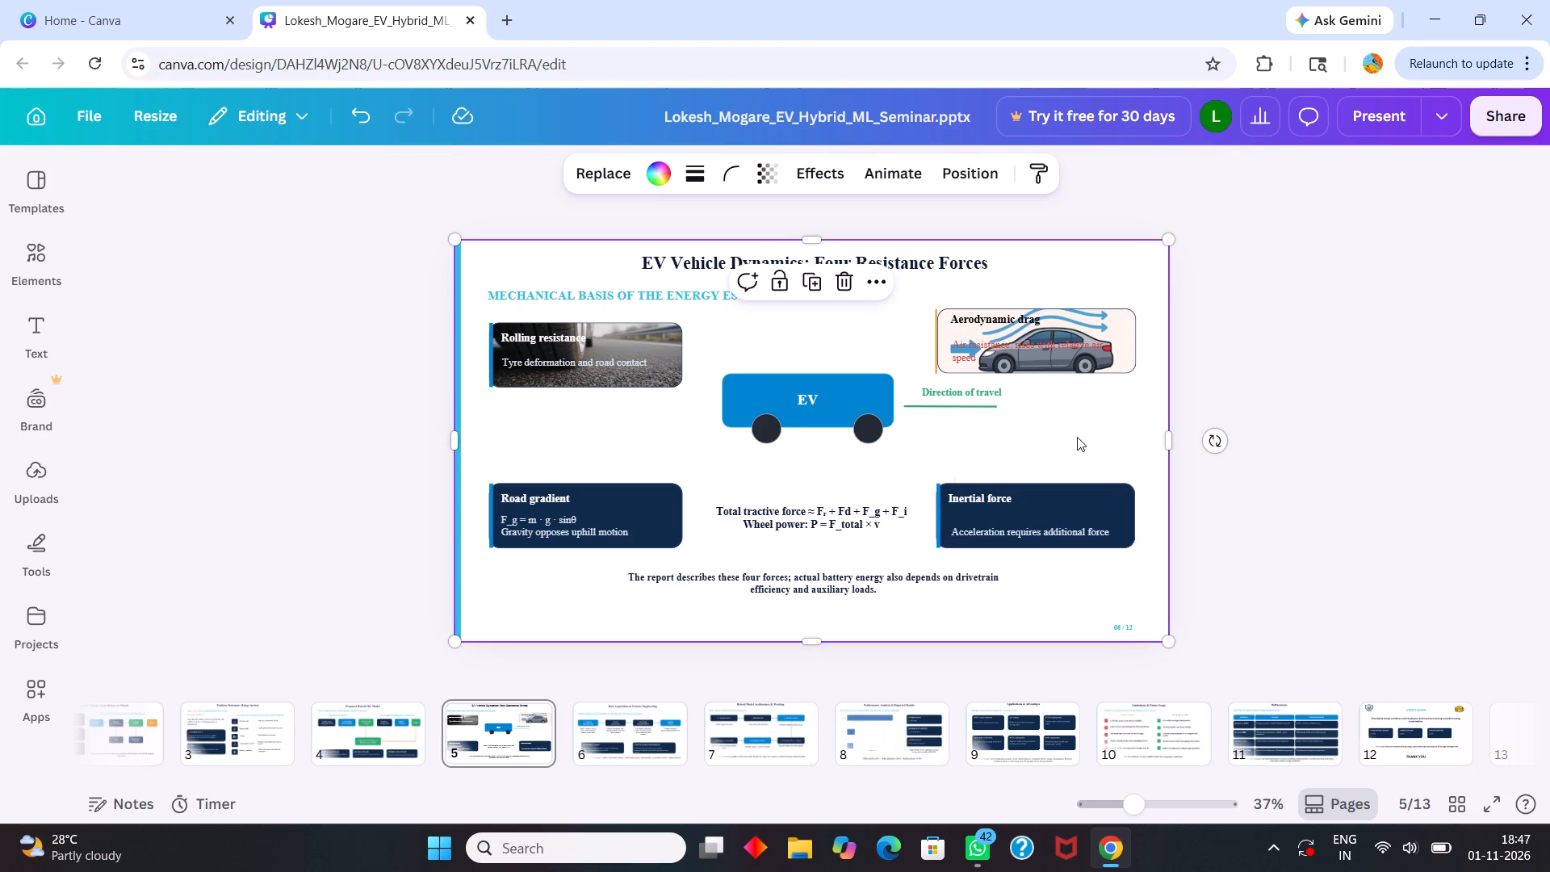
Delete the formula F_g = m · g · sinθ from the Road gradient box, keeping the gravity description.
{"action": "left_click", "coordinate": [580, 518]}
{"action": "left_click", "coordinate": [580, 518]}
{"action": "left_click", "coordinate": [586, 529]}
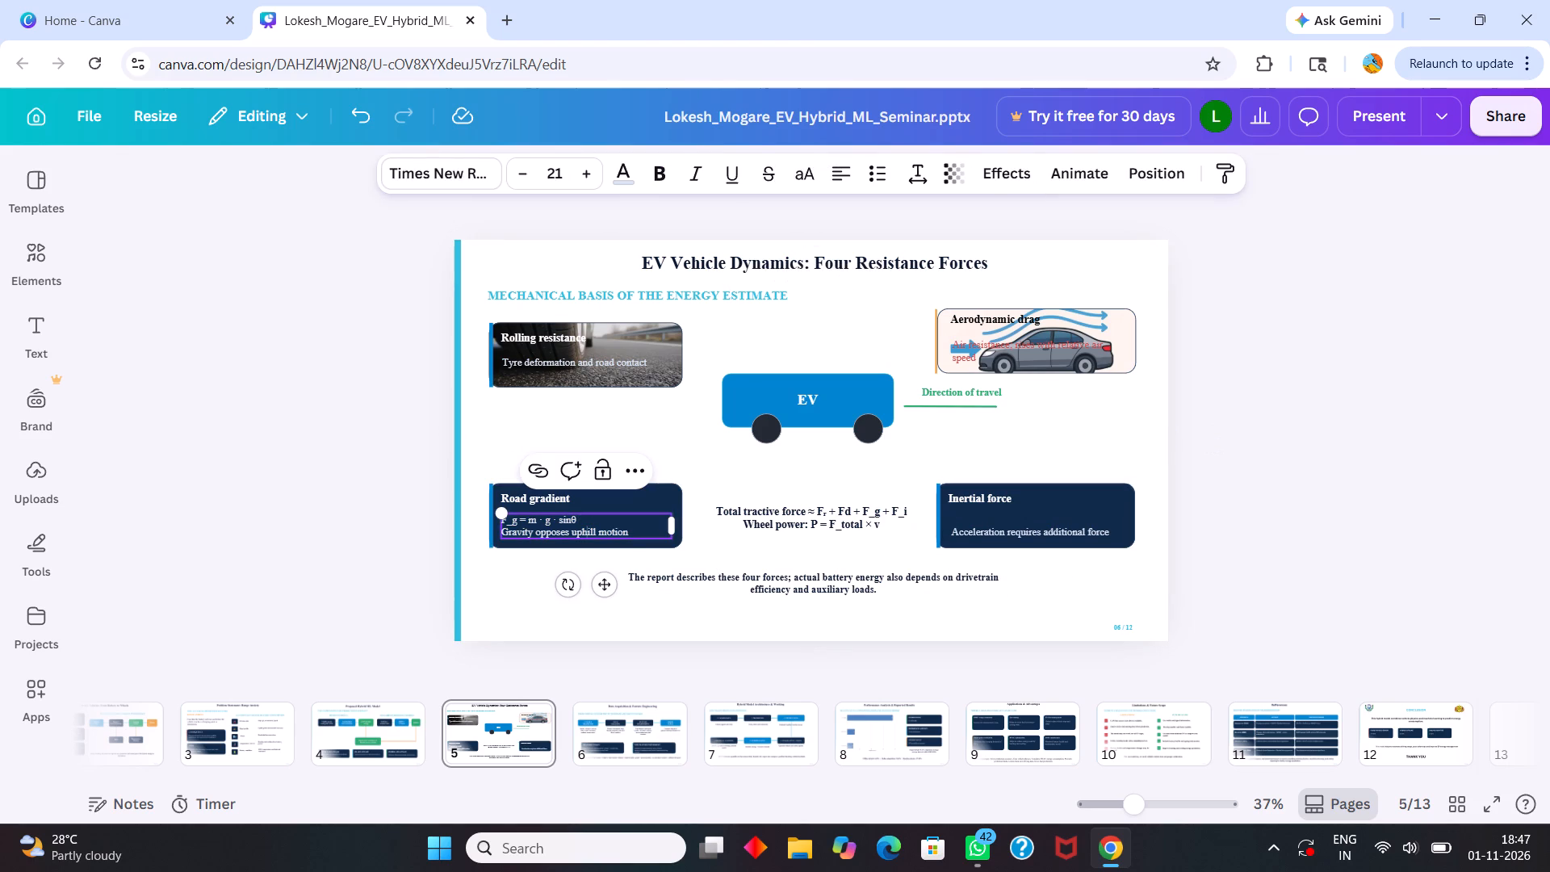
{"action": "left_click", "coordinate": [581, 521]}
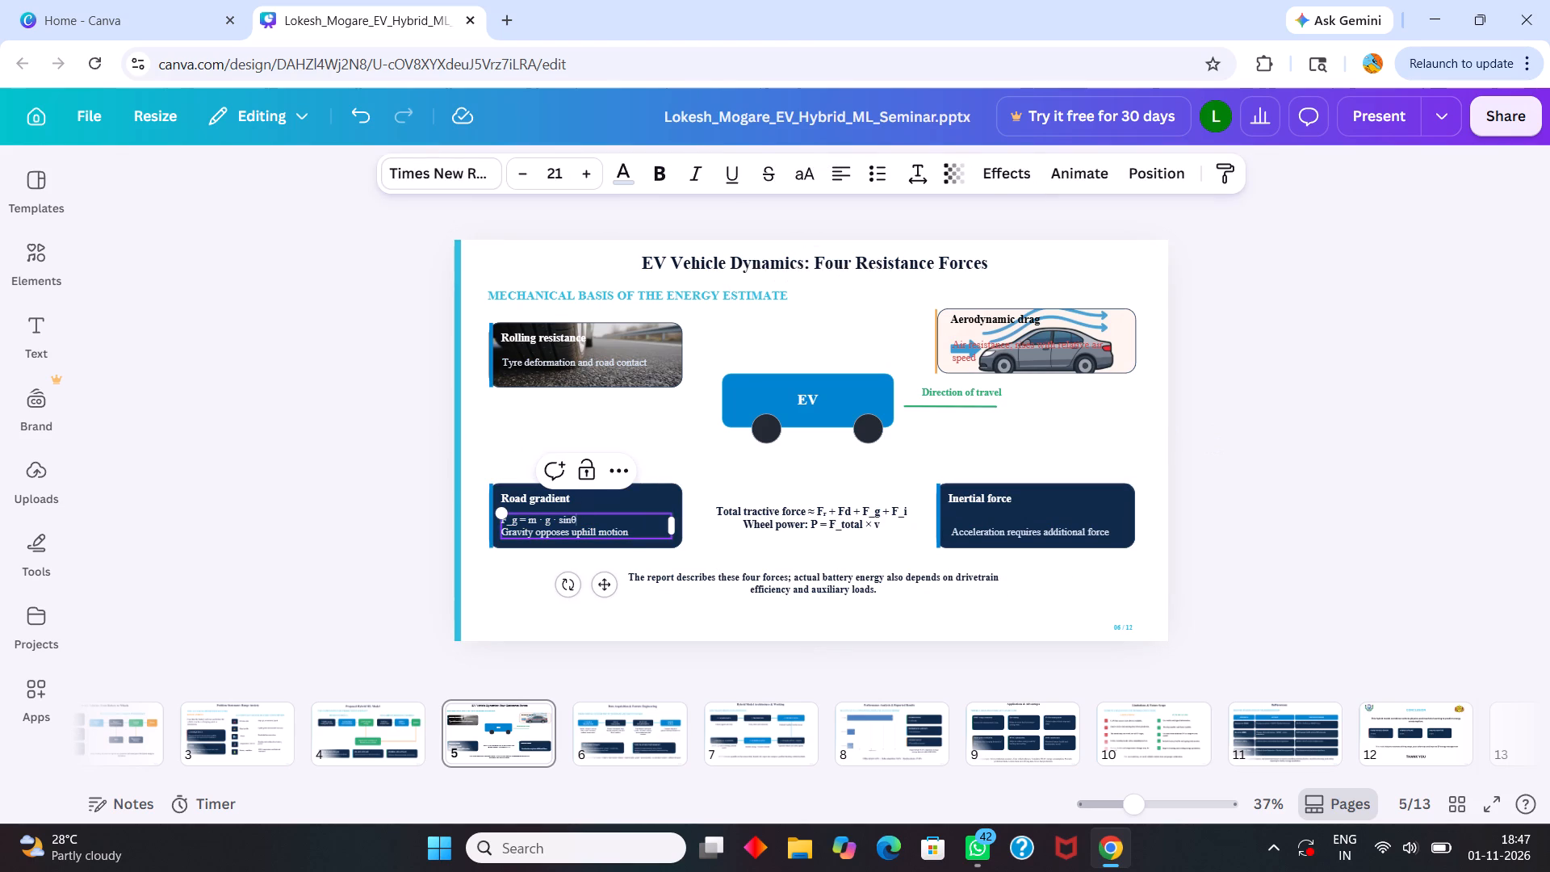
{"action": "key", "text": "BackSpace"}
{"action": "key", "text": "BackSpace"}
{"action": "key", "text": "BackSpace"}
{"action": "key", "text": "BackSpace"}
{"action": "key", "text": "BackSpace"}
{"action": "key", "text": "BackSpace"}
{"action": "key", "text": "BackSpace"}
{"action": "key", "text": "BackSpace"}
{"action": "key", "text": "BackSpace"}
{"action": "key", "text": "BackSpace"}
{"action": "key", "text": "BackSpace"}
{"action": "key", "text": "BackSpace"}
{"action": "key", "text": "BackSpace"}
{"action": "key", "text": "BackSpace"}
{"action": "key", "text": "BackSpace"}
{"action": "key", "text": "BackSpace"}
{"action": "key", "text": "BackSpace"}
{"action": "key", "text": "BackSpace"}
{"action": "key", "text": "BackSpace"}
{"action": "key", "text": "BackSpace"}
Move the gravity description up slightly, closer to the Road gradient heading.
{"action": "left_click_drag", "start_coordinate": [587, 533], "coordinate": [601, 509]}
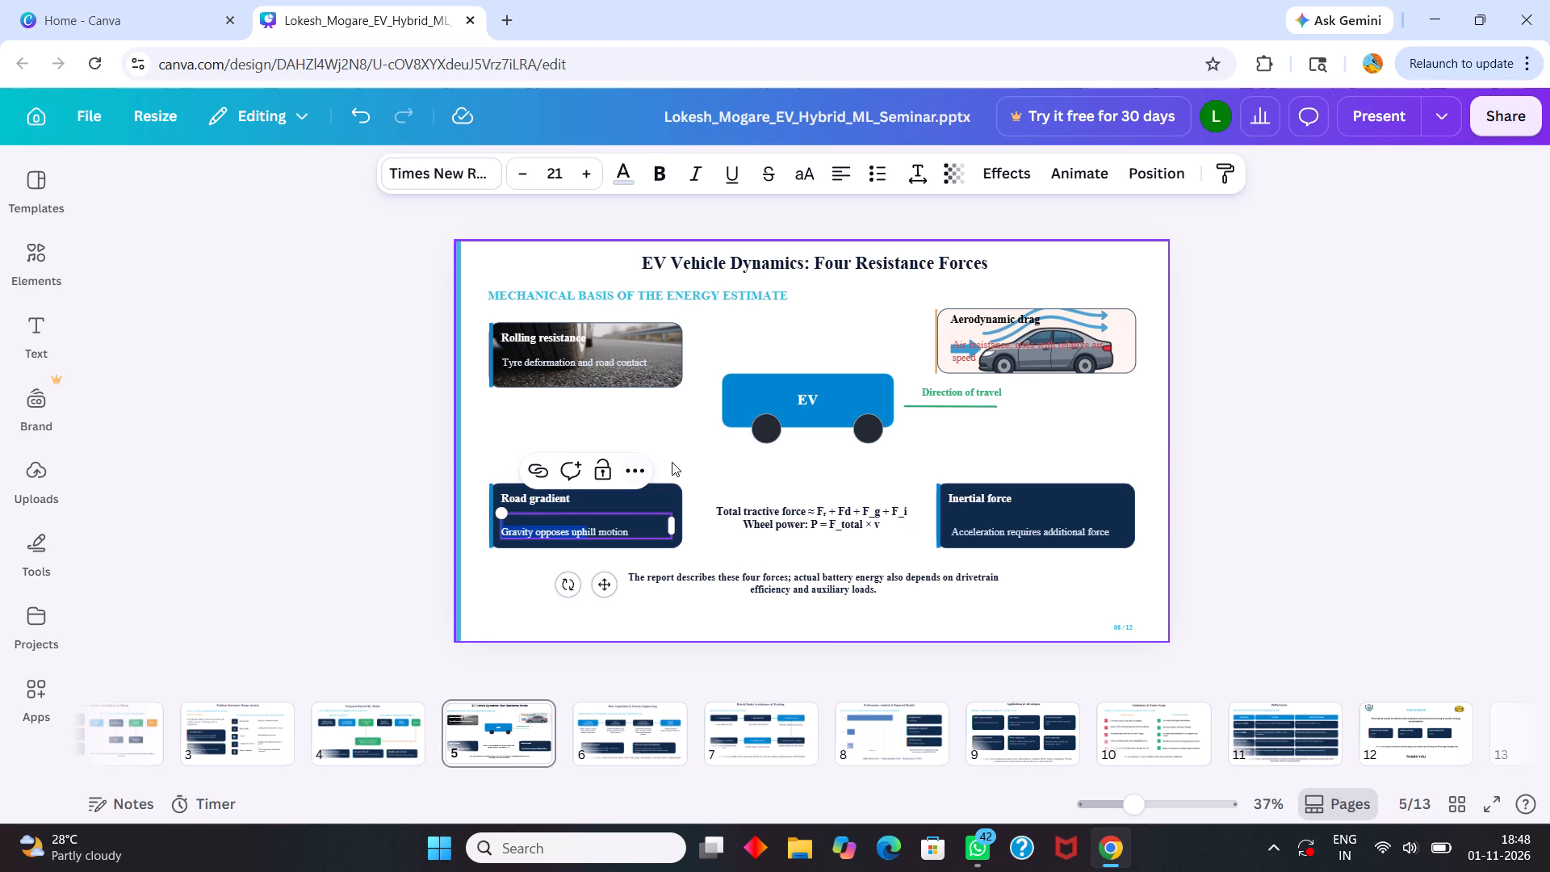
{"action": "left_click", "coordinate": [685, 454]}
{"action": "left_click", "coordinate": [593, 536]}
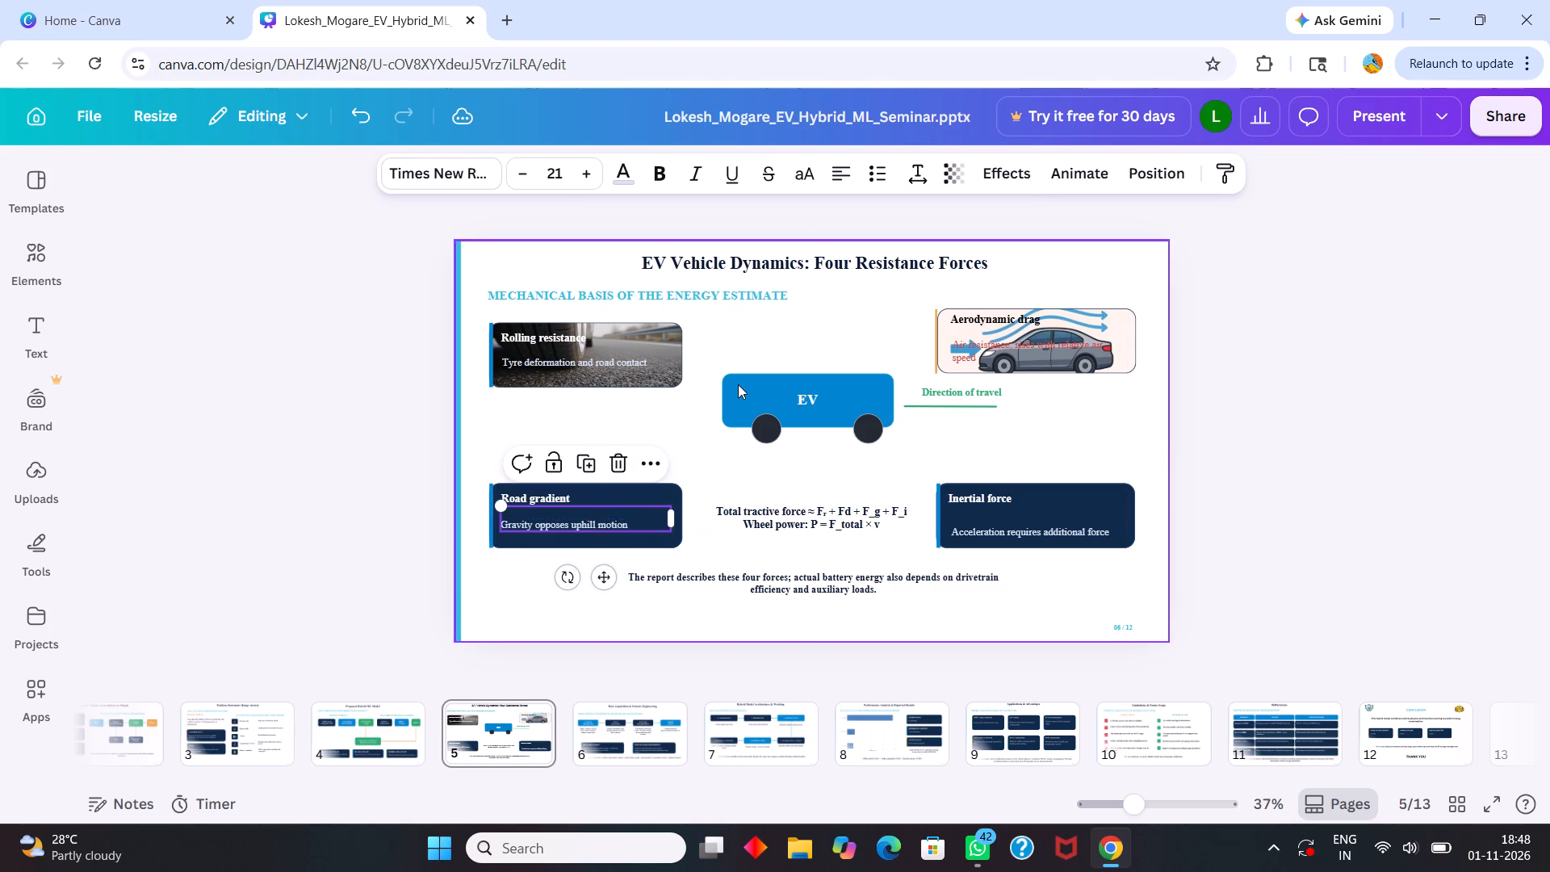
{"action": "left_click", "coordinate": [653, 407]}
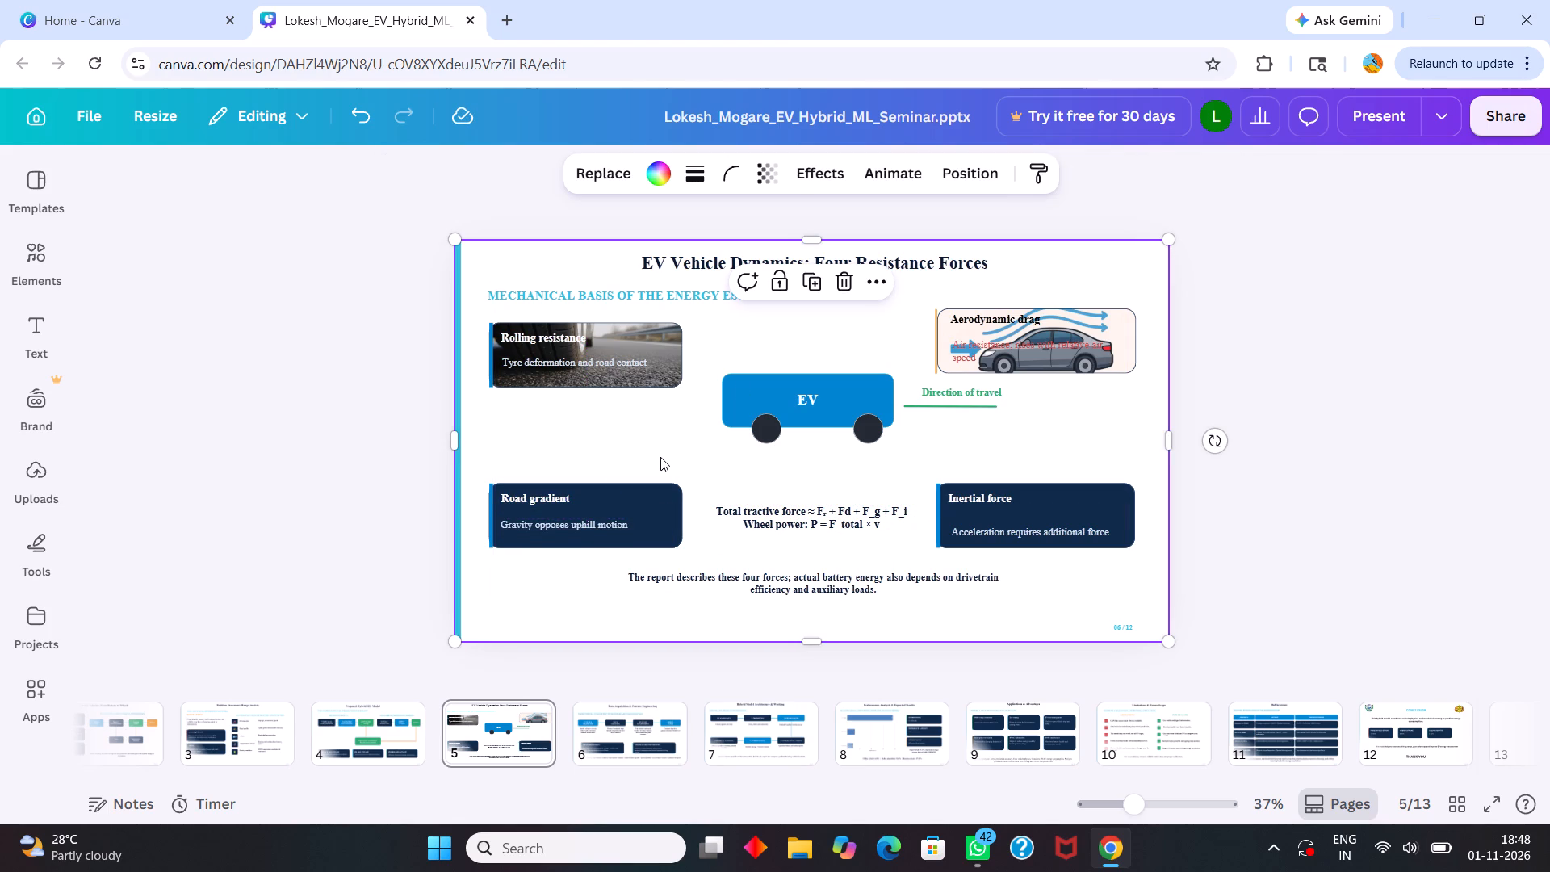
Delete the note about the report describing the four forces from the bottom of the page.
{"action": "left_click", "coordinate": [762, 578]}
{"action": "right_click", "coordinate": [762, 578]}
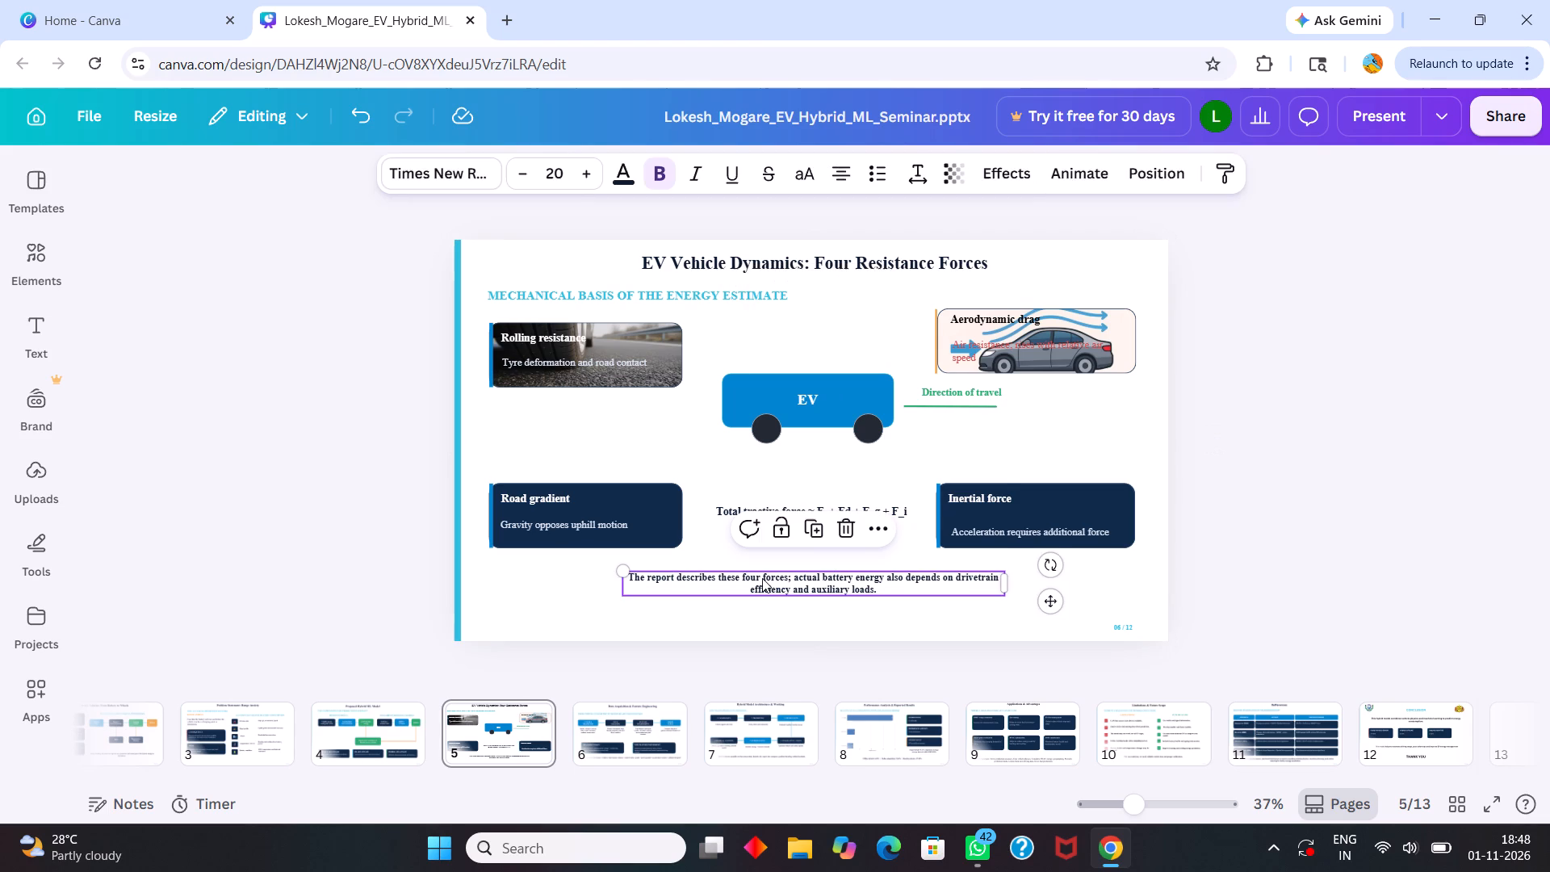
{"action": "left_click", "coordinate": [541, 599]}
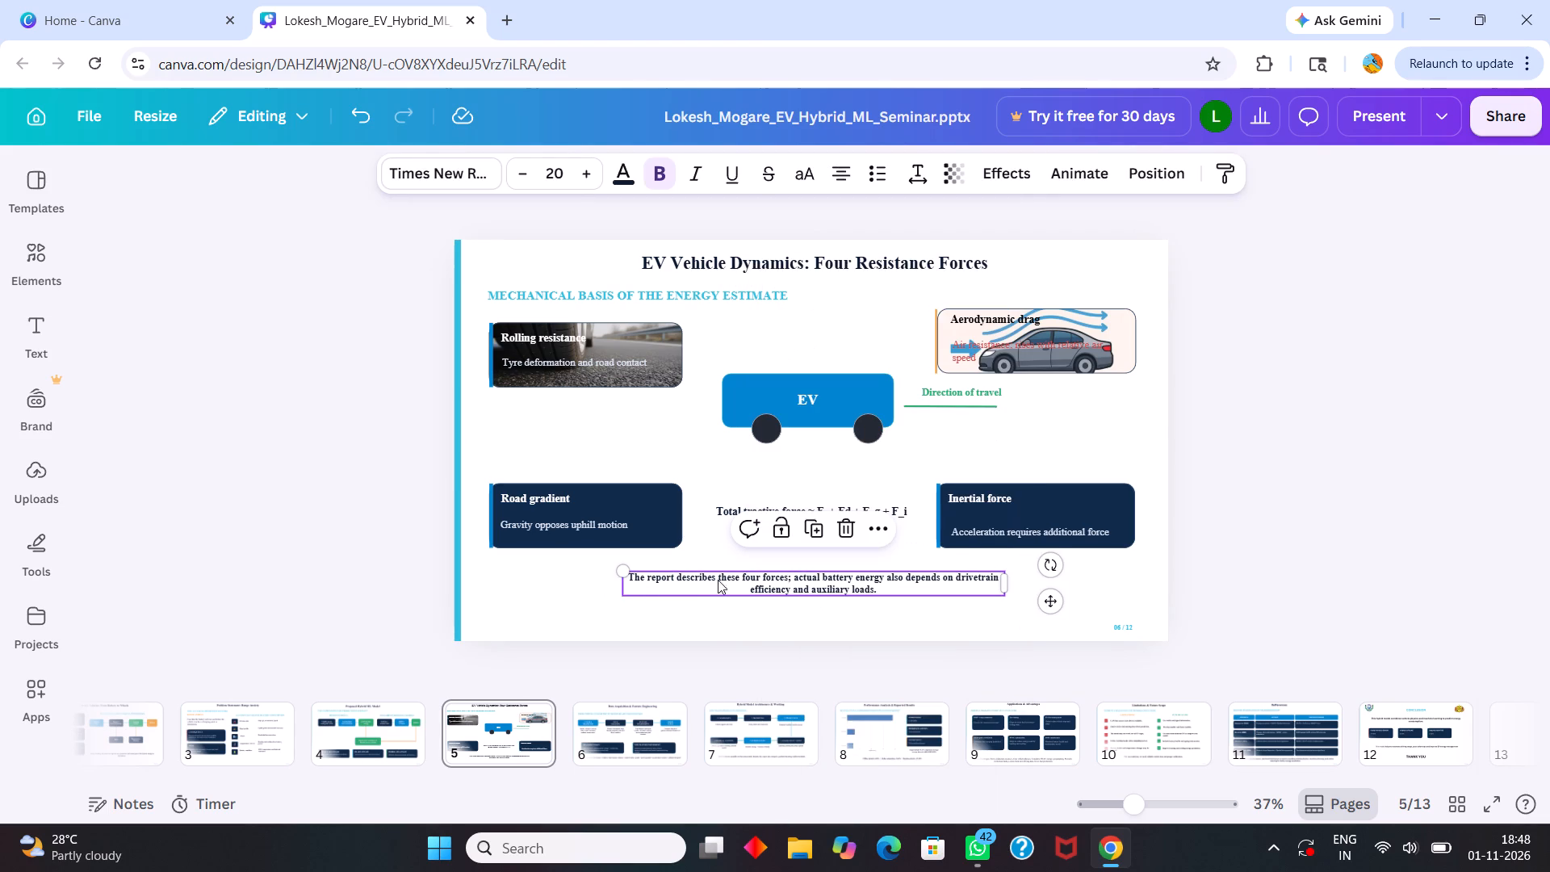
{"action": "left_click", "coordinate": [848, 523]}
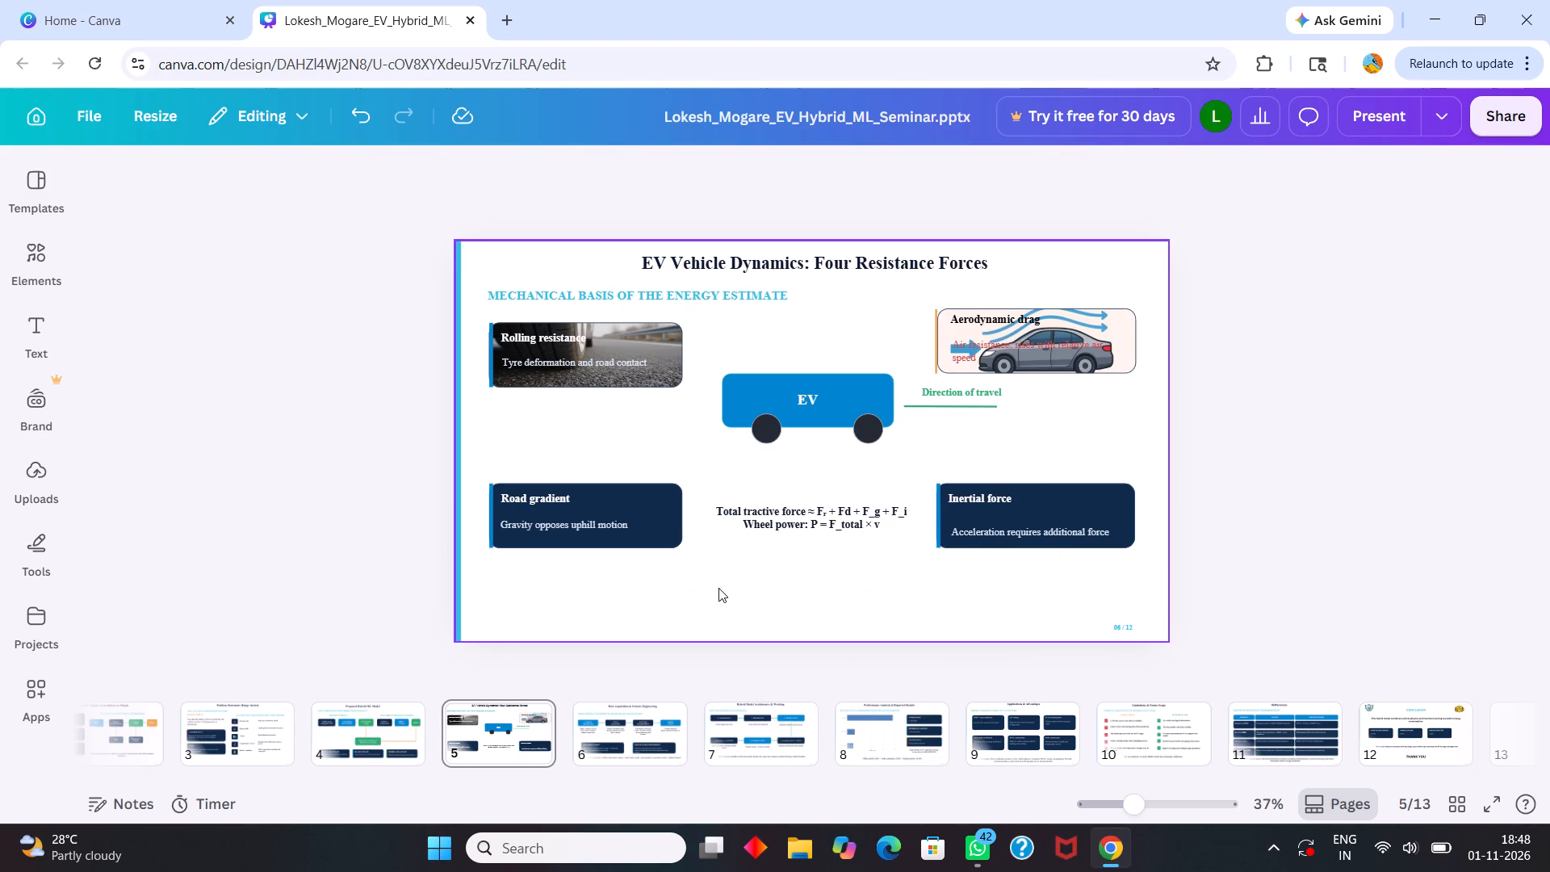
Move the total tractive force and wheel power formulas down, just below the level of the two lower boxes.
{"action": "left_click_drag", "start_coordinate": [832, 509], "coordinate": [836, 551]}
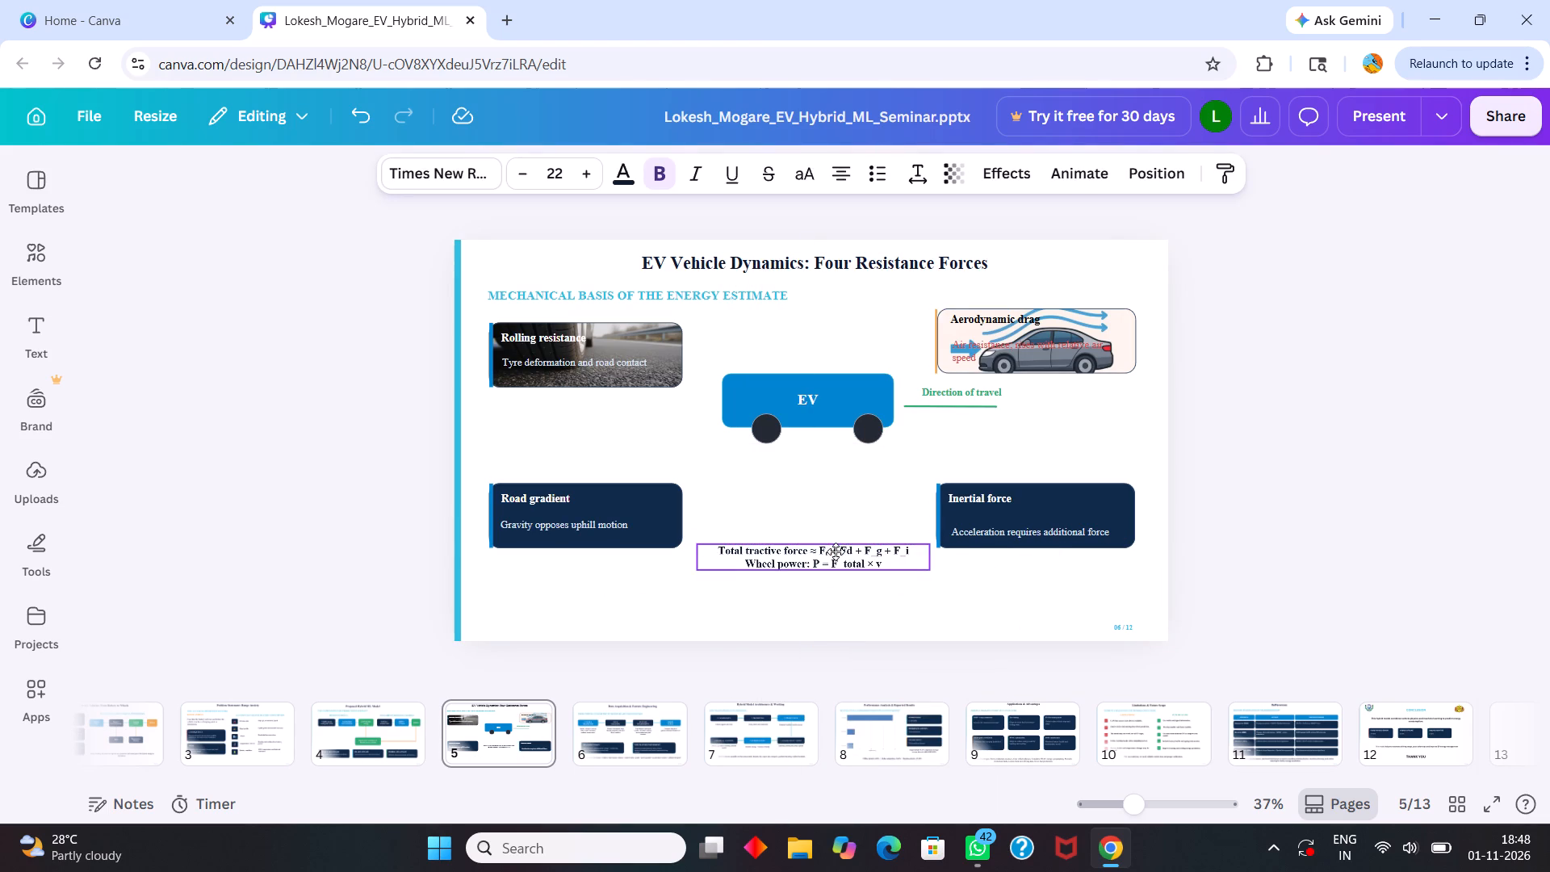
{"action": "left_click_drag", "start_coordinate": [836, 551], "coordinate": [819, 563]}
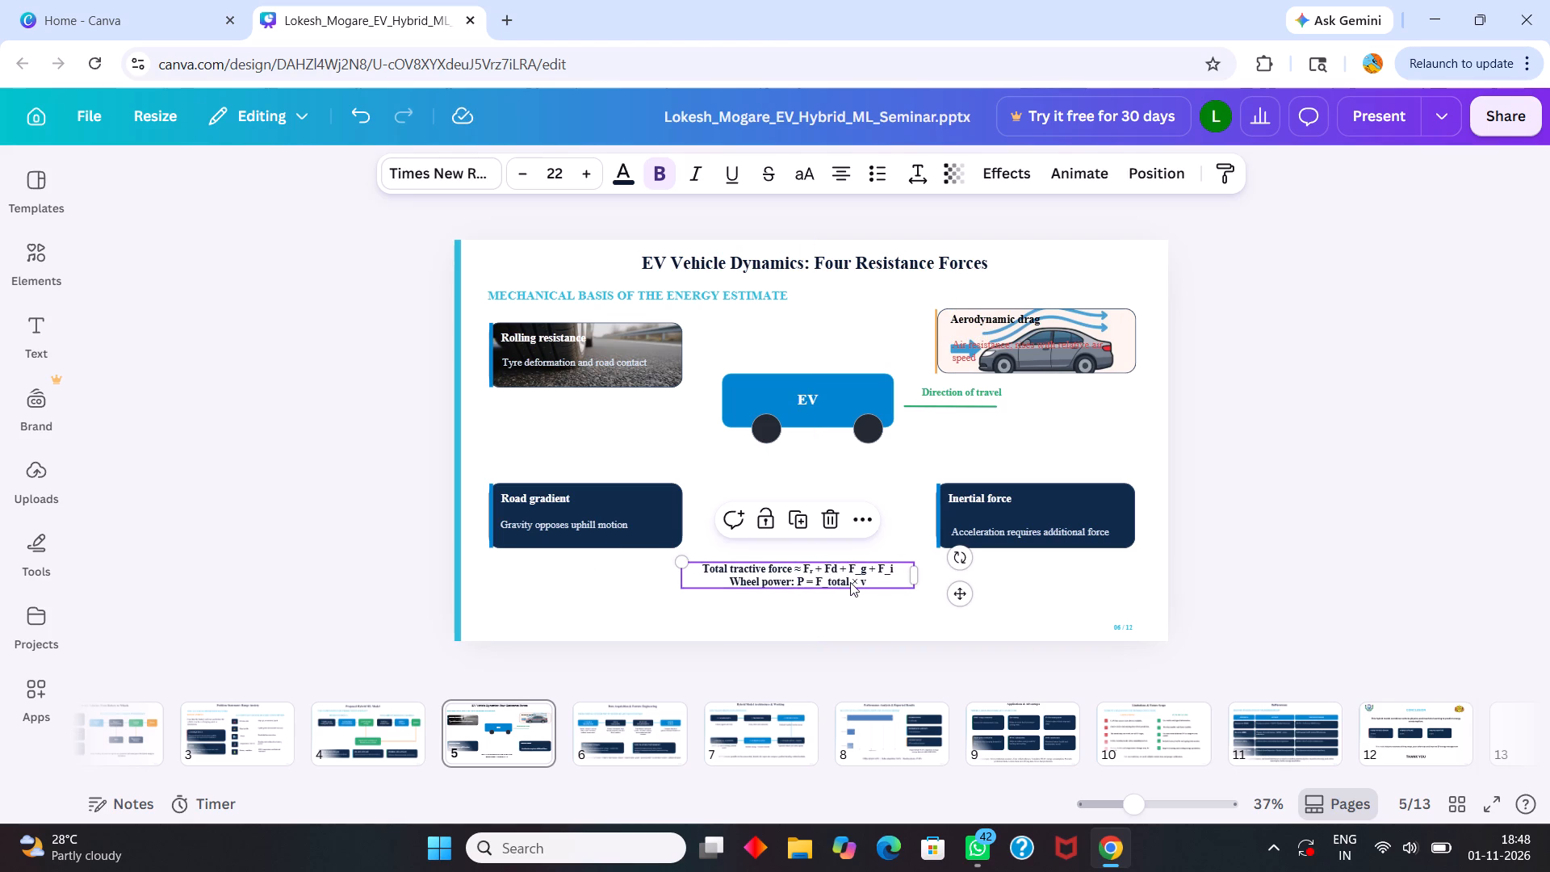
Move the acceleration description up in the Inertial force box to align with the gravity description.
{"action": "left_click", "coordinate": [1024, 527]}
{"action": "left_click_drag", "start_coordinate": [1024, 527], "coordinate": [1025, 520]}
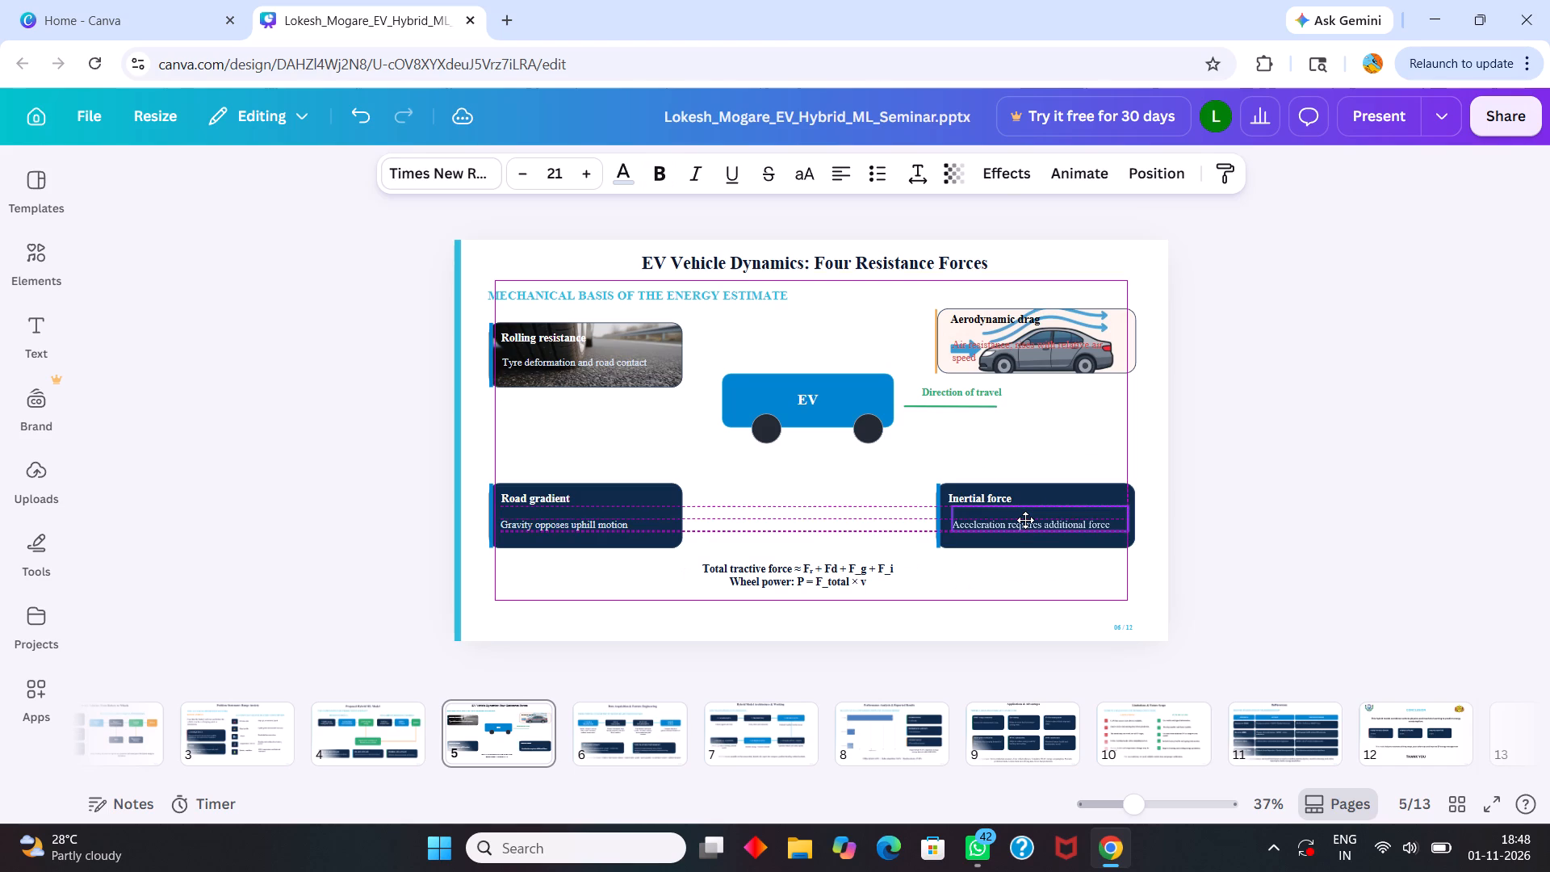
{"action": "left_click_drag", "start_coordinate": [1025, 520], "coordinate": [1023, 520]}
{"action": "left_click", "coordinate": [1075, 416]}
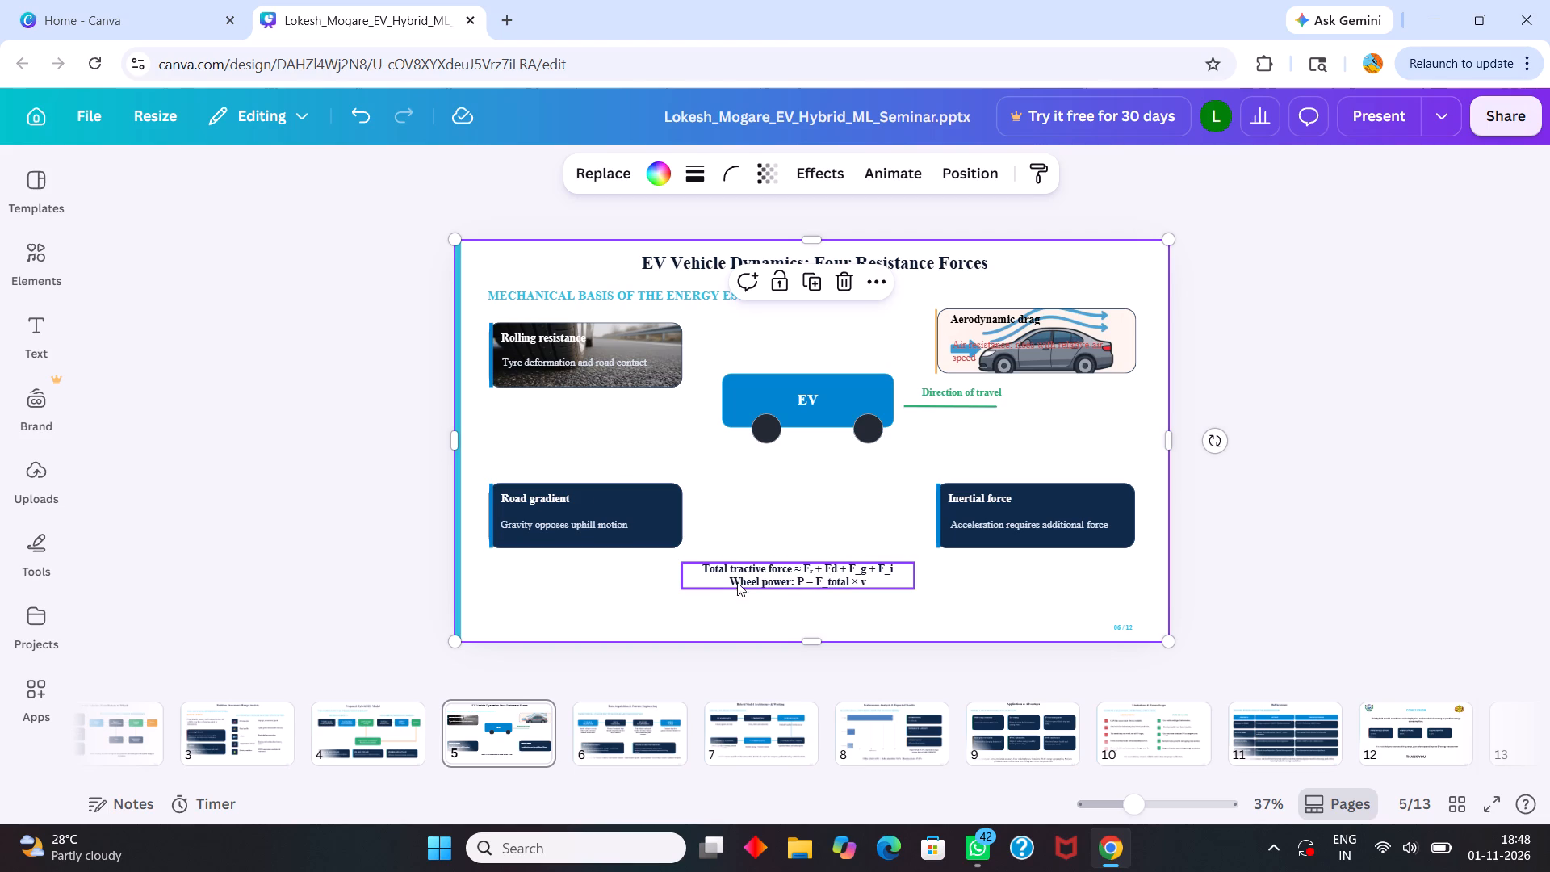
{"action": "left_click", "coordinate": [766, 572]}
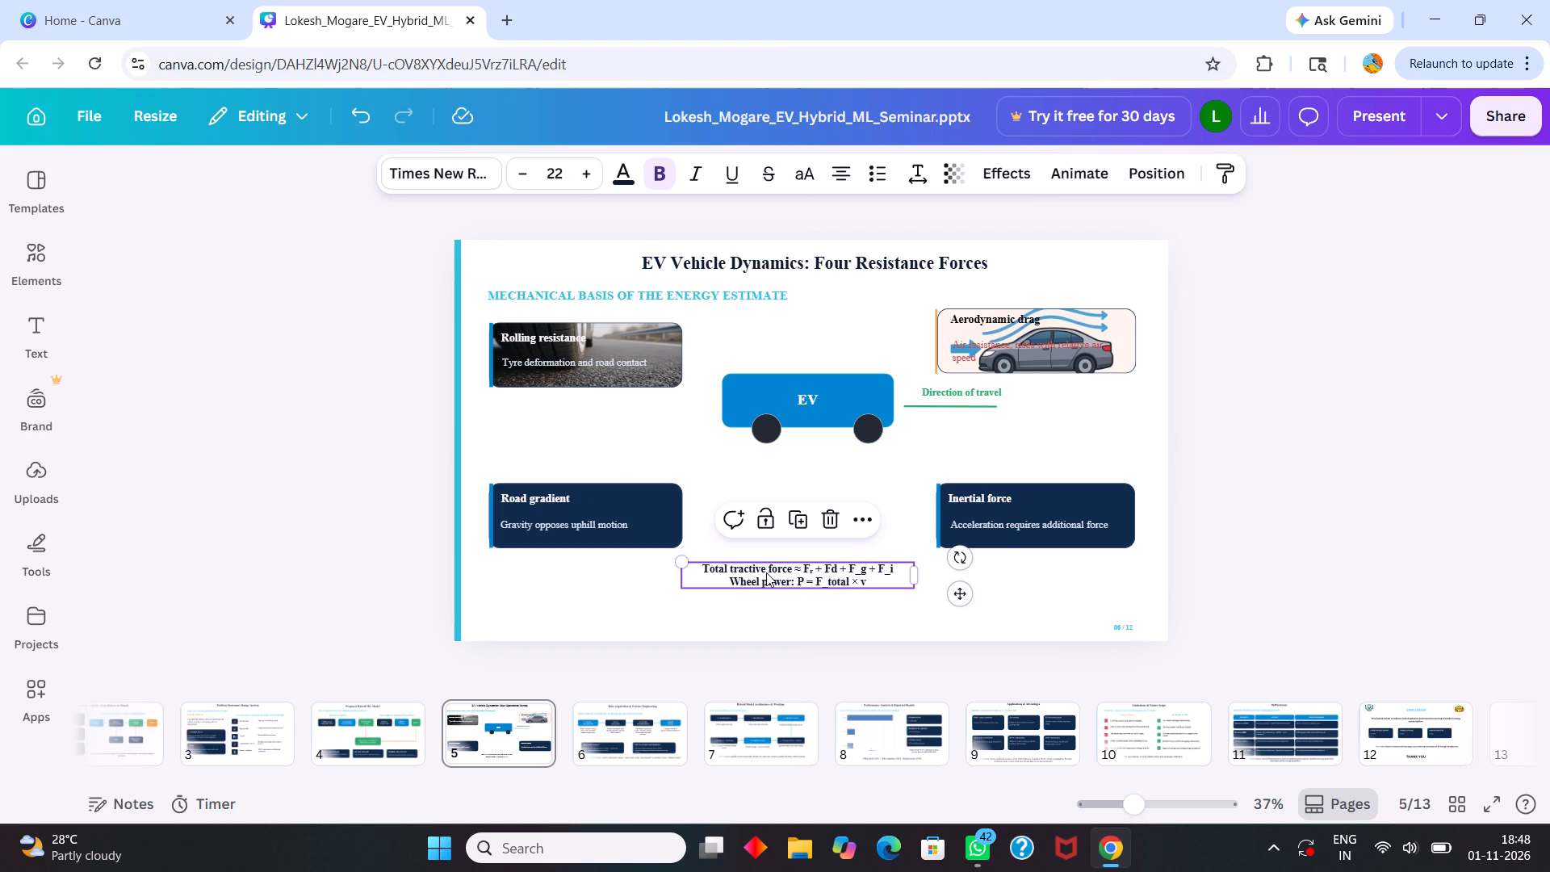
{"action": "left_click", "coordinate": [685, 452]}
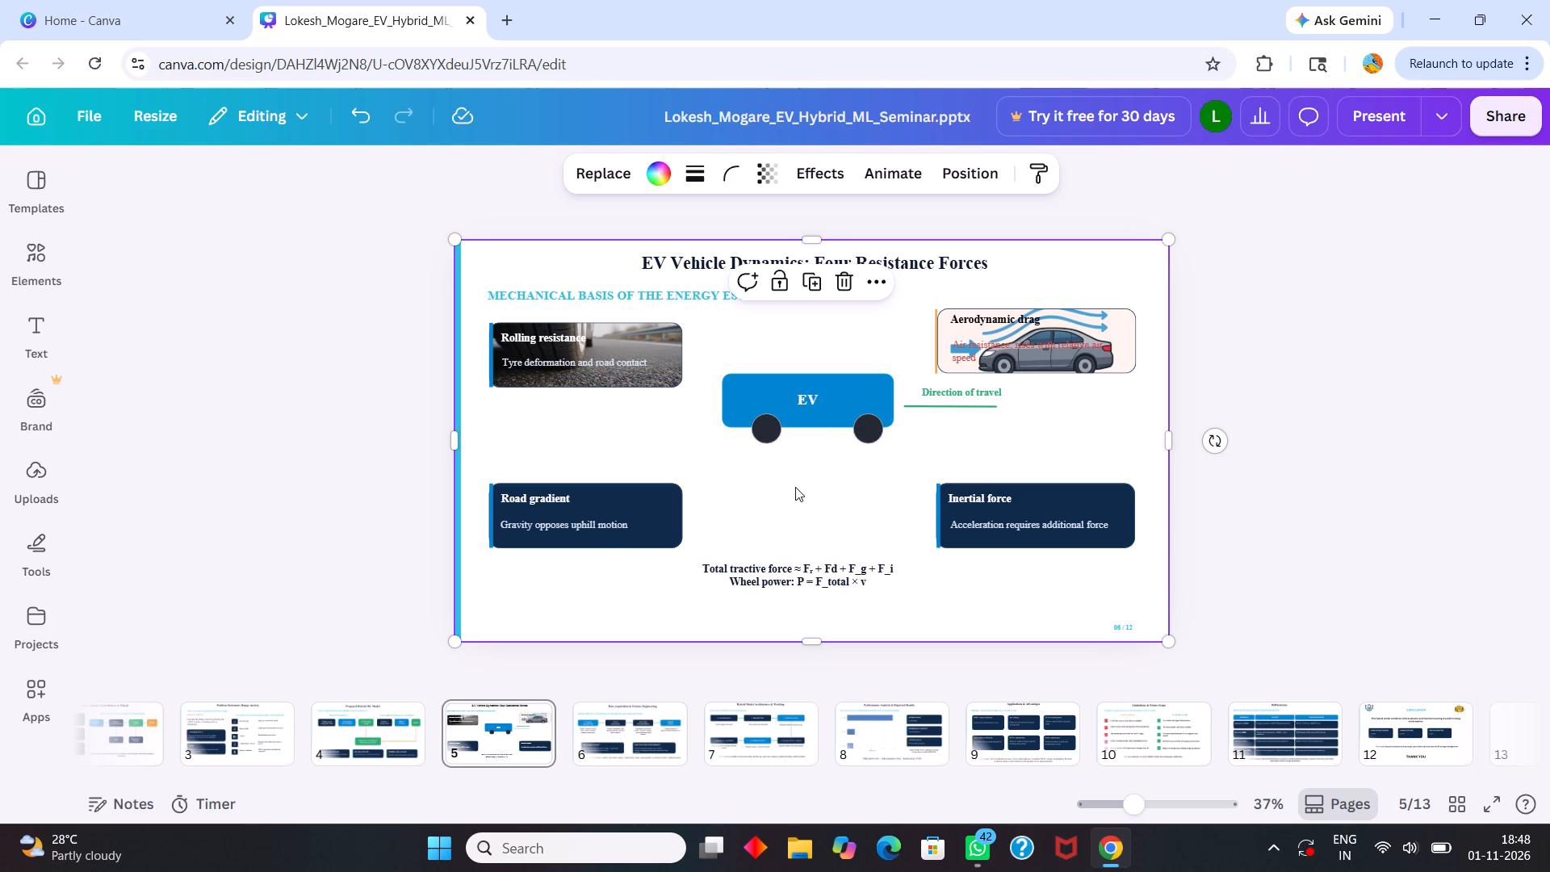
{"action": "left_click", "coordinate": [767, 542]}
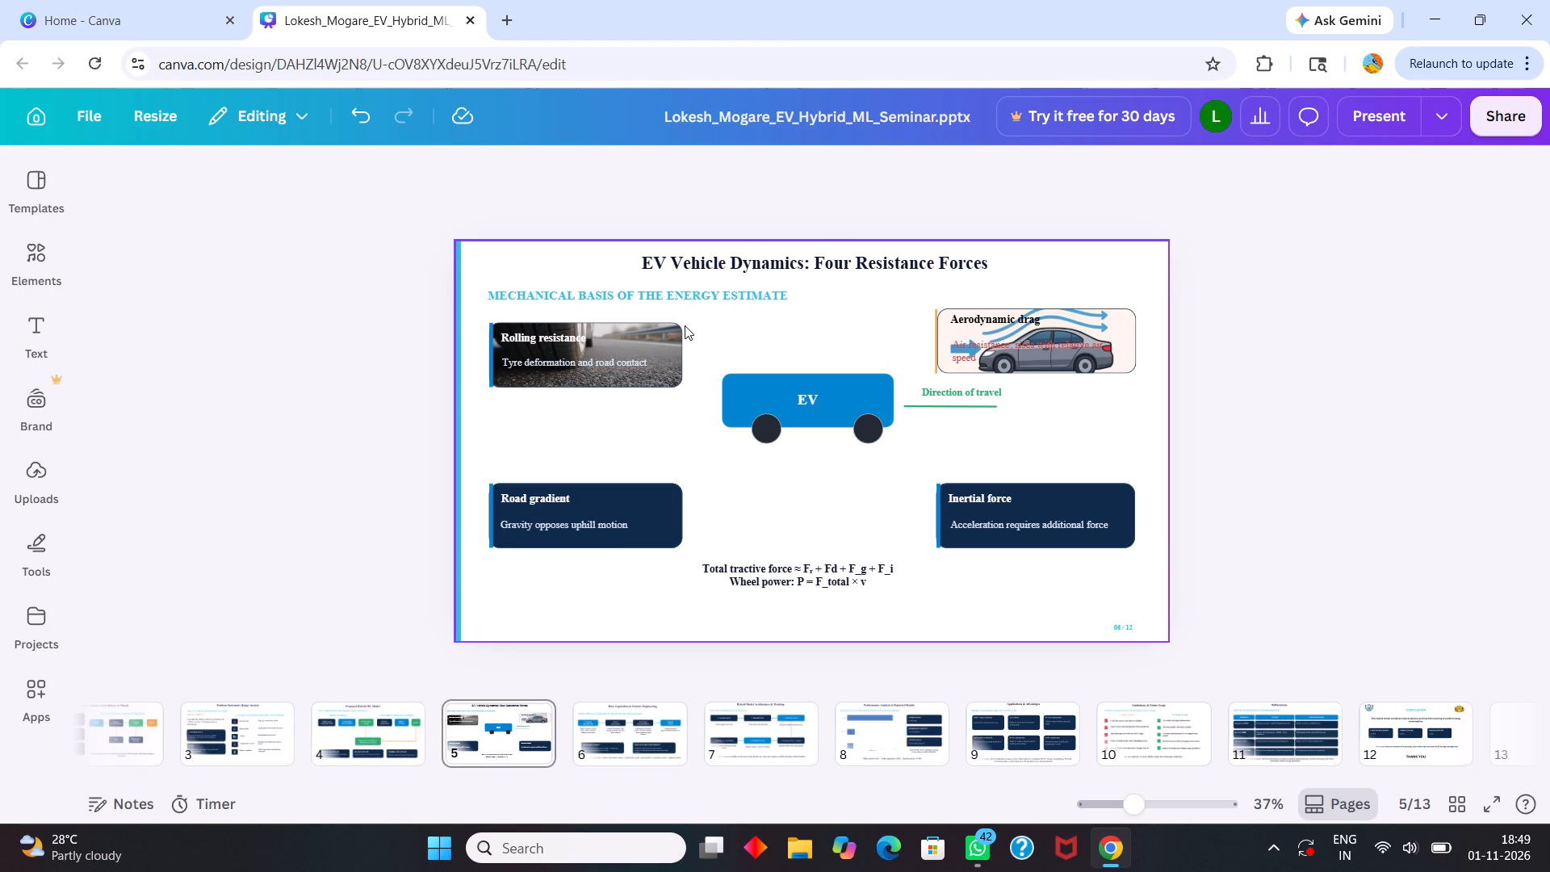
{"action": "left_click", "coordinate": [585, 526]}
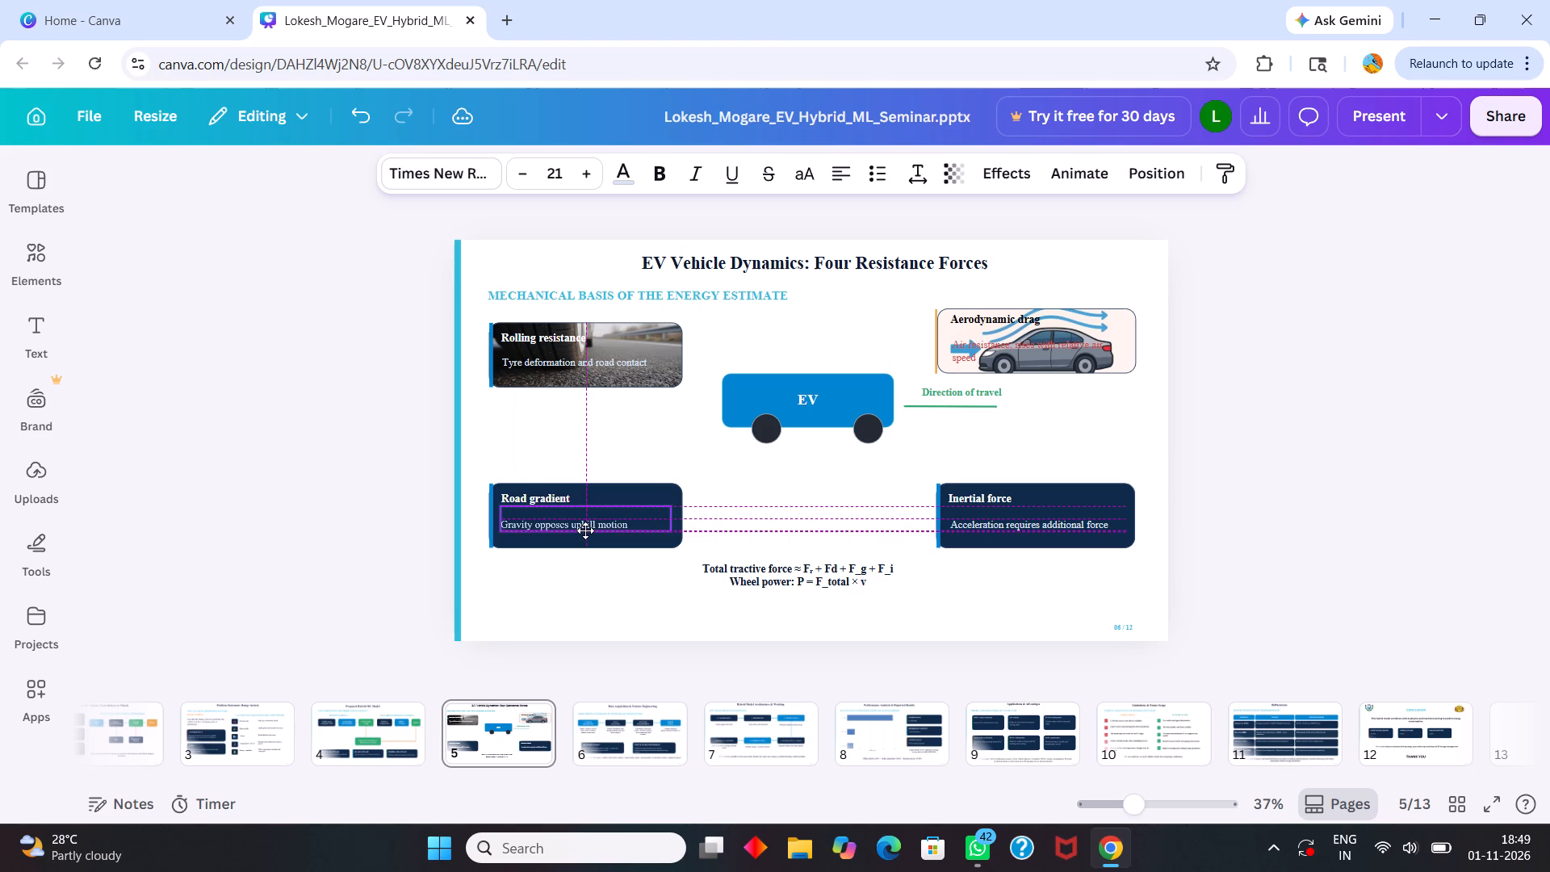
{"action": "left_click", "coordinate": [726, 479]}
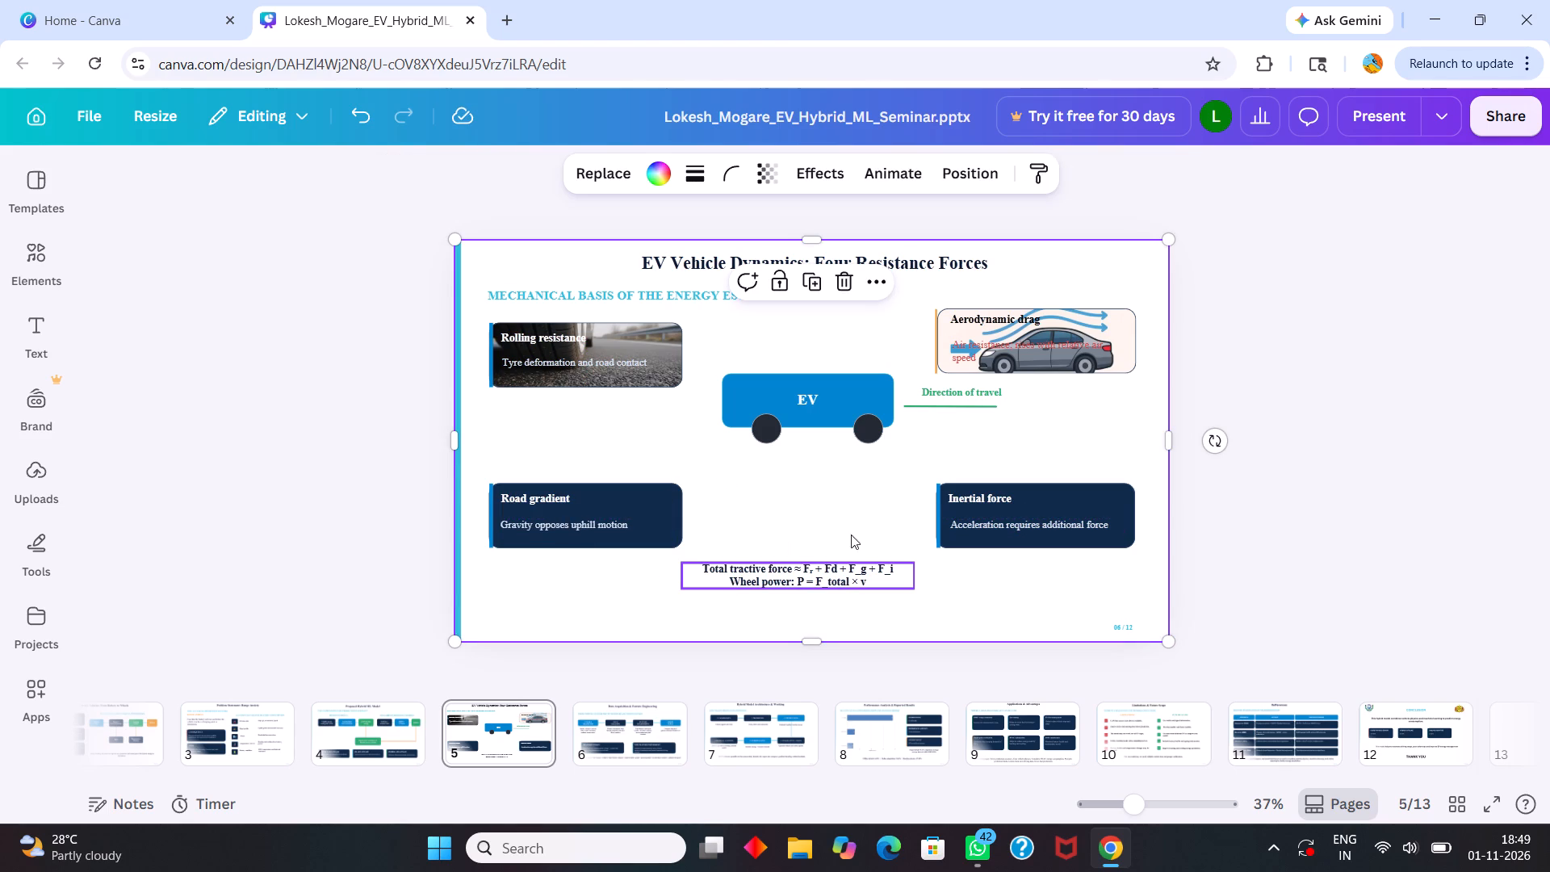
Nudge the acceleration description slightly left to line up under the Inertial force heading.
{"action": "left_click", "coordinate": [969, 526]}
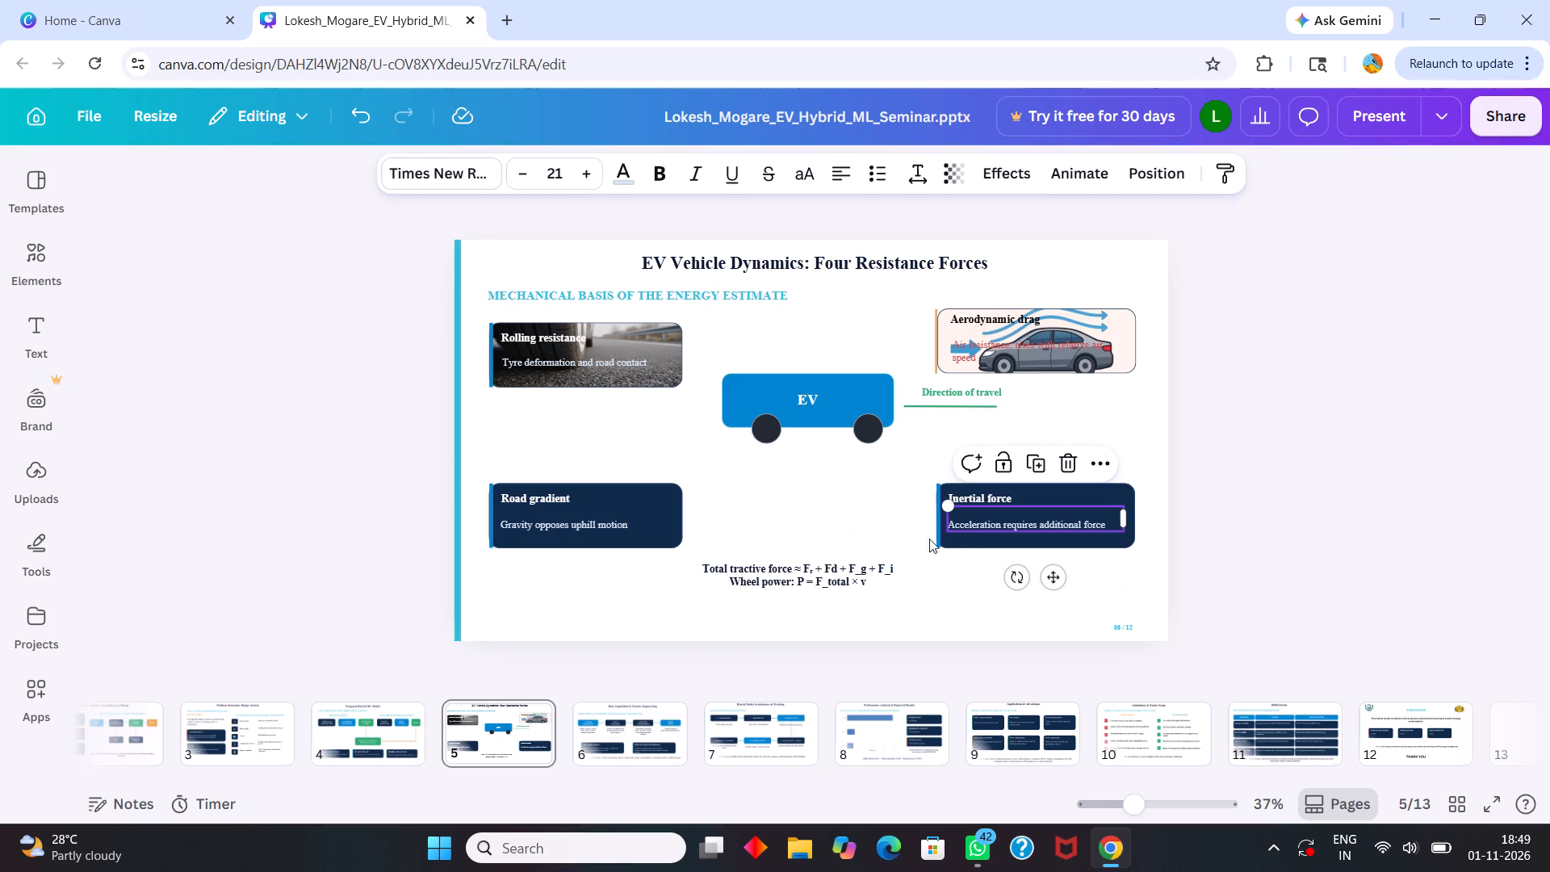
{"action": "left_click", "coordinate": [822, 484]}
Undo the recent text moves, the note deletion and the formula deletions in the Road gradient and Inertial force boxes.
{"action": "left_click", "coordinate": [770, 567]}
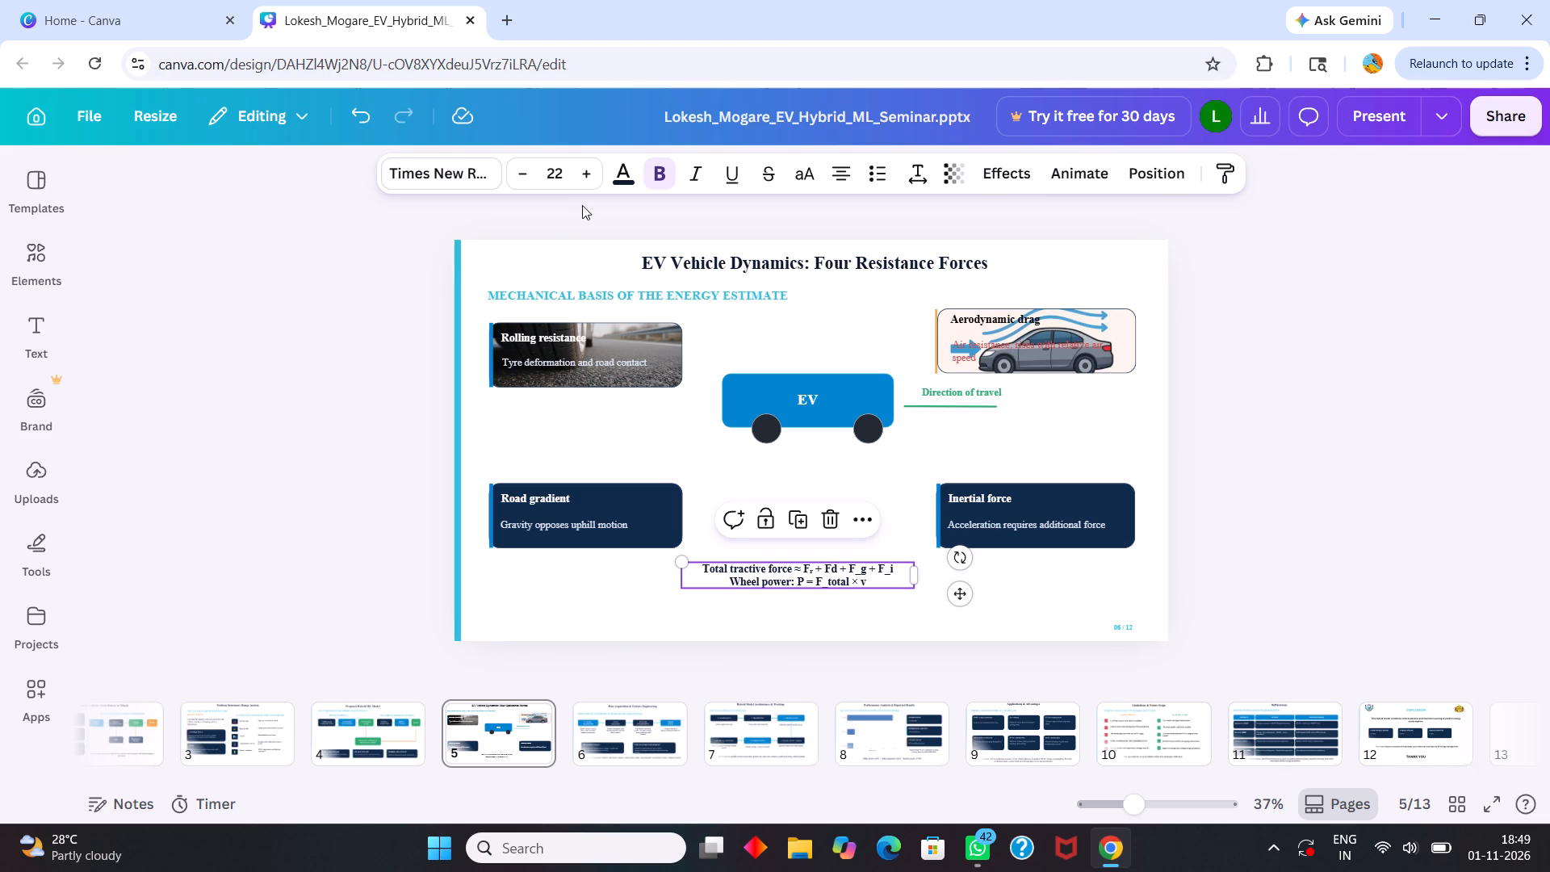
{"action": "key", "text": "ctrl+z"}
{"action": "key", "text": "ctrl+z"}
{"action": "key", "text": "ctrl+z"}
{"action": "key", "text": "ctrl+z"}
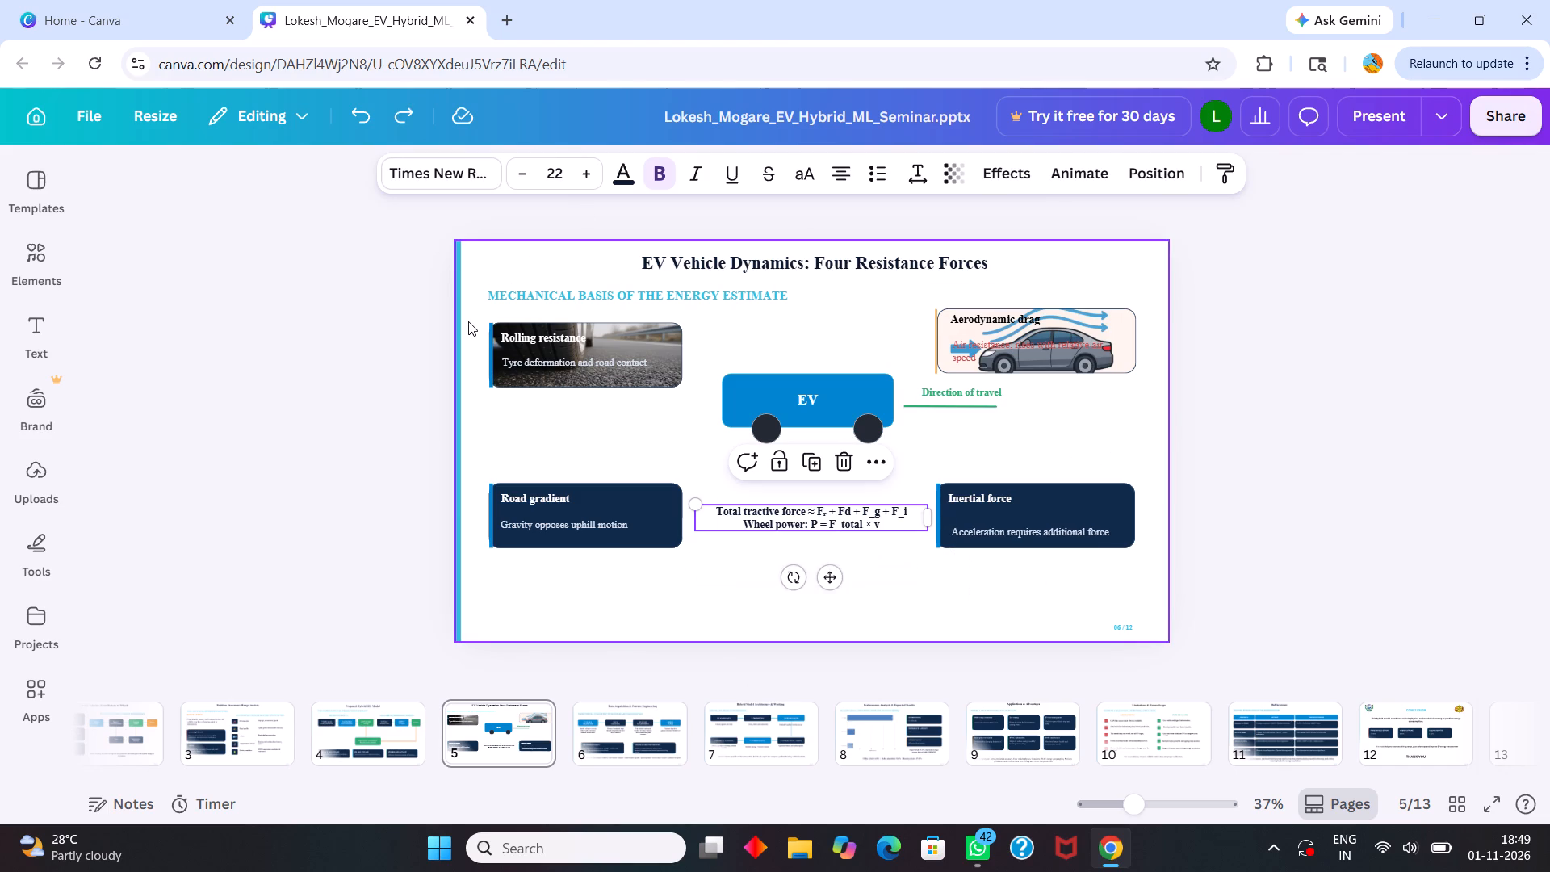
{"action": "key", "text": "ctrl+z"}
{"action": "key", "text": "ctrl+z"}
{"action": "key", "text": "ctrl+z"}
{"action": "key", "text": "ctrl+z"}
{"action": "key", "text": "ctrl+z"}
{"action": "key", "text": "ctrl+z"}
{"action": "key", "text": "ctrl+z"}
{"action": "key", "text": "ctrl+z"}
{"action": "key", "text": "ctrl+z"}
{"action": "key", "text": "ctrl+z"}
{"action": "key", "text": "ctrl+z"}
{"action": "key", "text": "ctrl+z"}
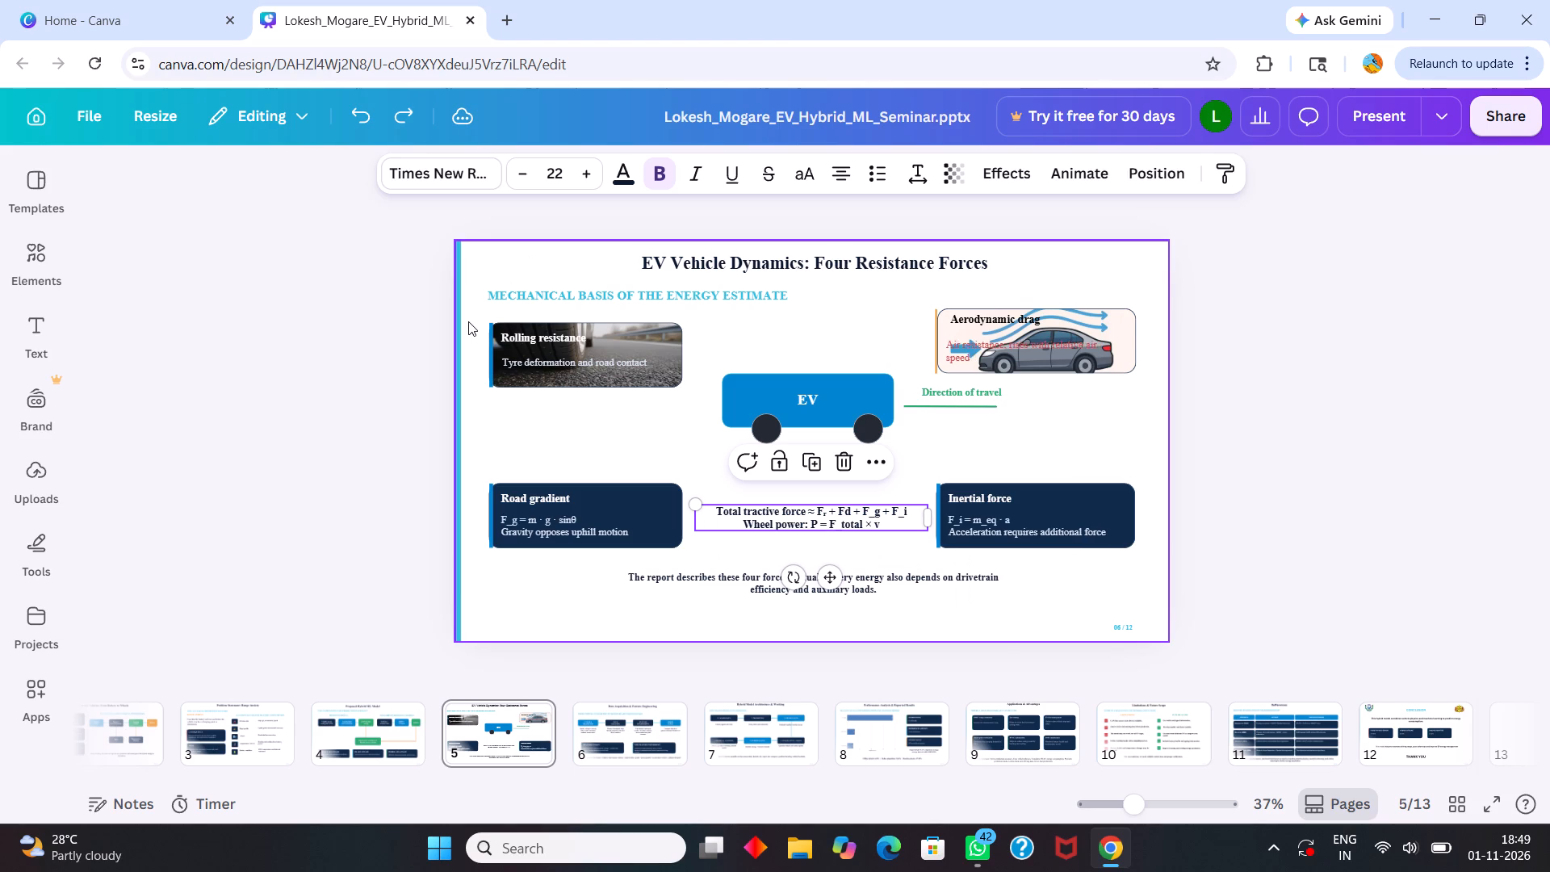
Undo the Aerodynamic drag box's car photo fill, border and text colour changes, back to white text on plain navy.
{"action": "key", "text": "ctrl+z"}
{"action": "key", "text": "ctrl+z"}
{"action": "key", "text": "ctrl+z"}
{"action": "key", "text": "ctrl+z"}
{"action": "key", "text": "ctrl+z"}
{"action": "key", "text": "ctrl+z"}
{"action": "key", "text": "ctrl+z"}
{"action": "key", "text": "ctrl+z"}
{"action": "key", "text": "ctrl+z"}
{"action": "key", "text": "ctrl+z"}
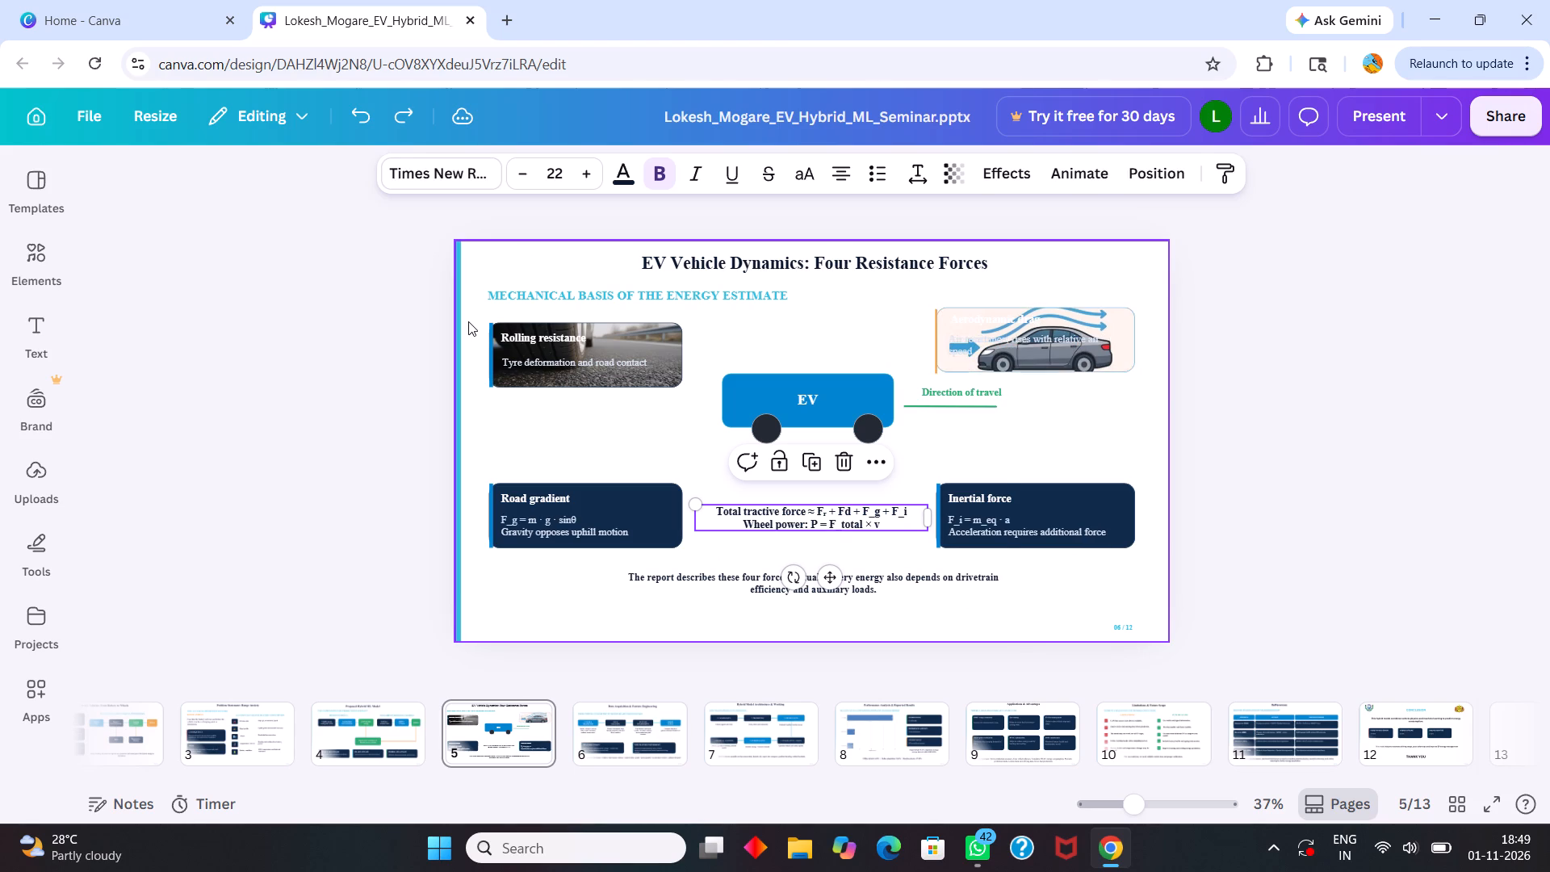
{"action": "key", "text": "ctrl+z"}
{"action": "key", "text": "ctrl+z"}
{"action": "key", "text": "ctrl+z"}
{"action": "key", "text": "ctrl+z"}
{"action": "key", "text": "ctrl+z"}
{"action": "key", "text": "ctrl+z"}
{"action": "key", "text": "ctrl+z"}
{"action": "key", "text": "ctrl+z"}
{"action": "key", "text": "ctrl+z"}
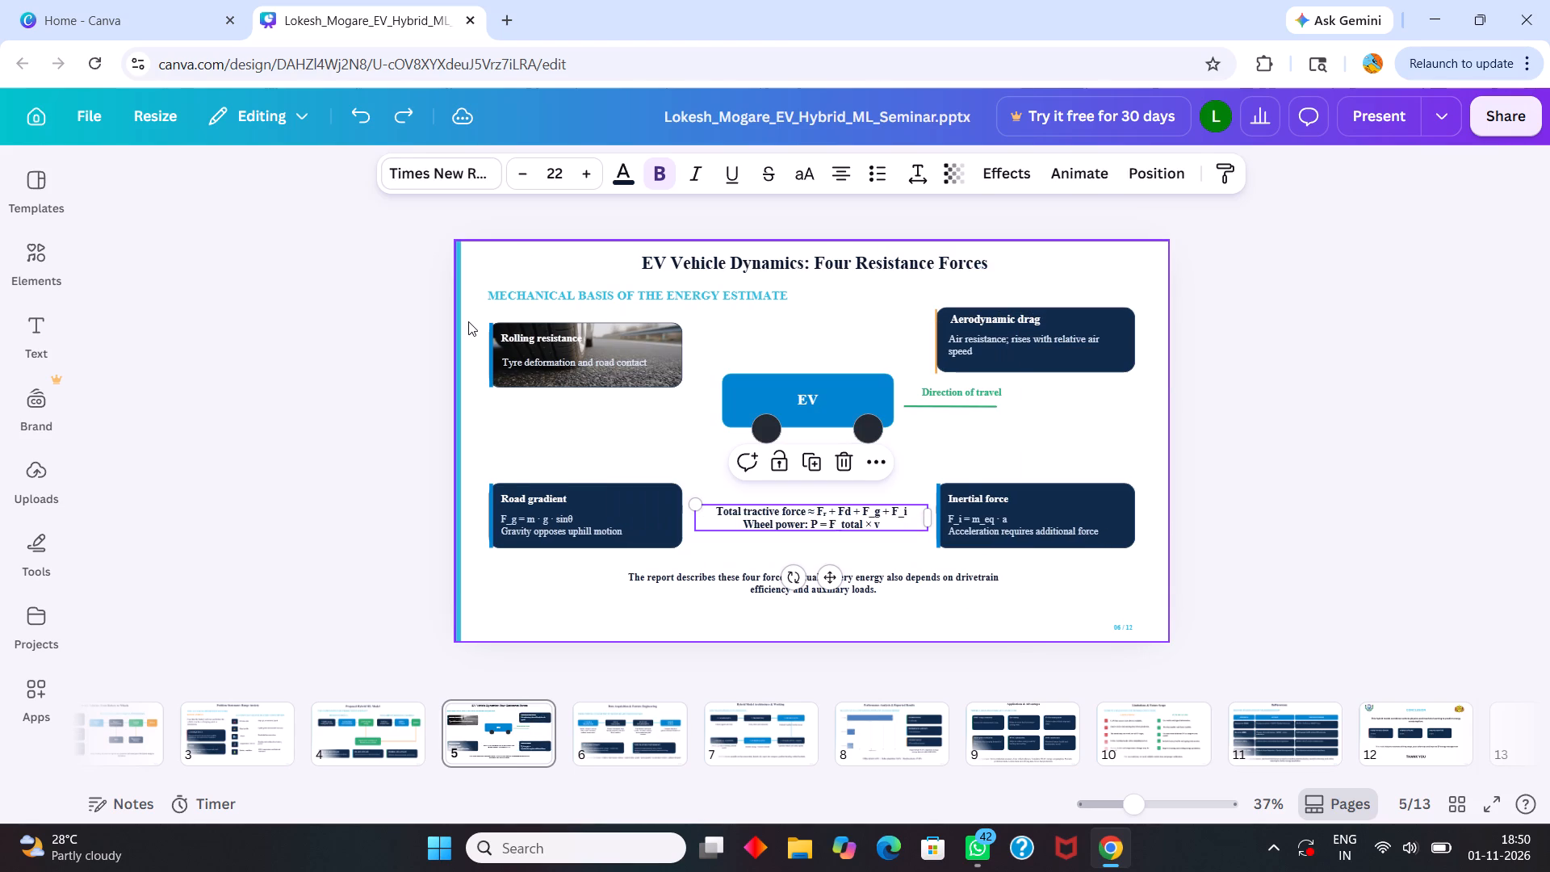
Keep undoing until the Aerodynamic drag formula is restored and the Rolling resistance box is plain navy without its photo.
{"action": "key", "text": "ctrl+z"}
{"action": "key", "text": "ctrl+z"}
{"action": "key", "text": "ctrl+z"}
{"action": "key", "text": "ctrl+z"}
{"action": "key", "text": "ctrl+z"}
{"action": "key", "text": "ctrl+z"}
{"action": "key", "text": "ctrl+z"}
{"action": "key", "text": "ctrl+z"}
{"action": "key", "text": "ctrl+z"}
{"action": "key", "text": "ctrl+z"}
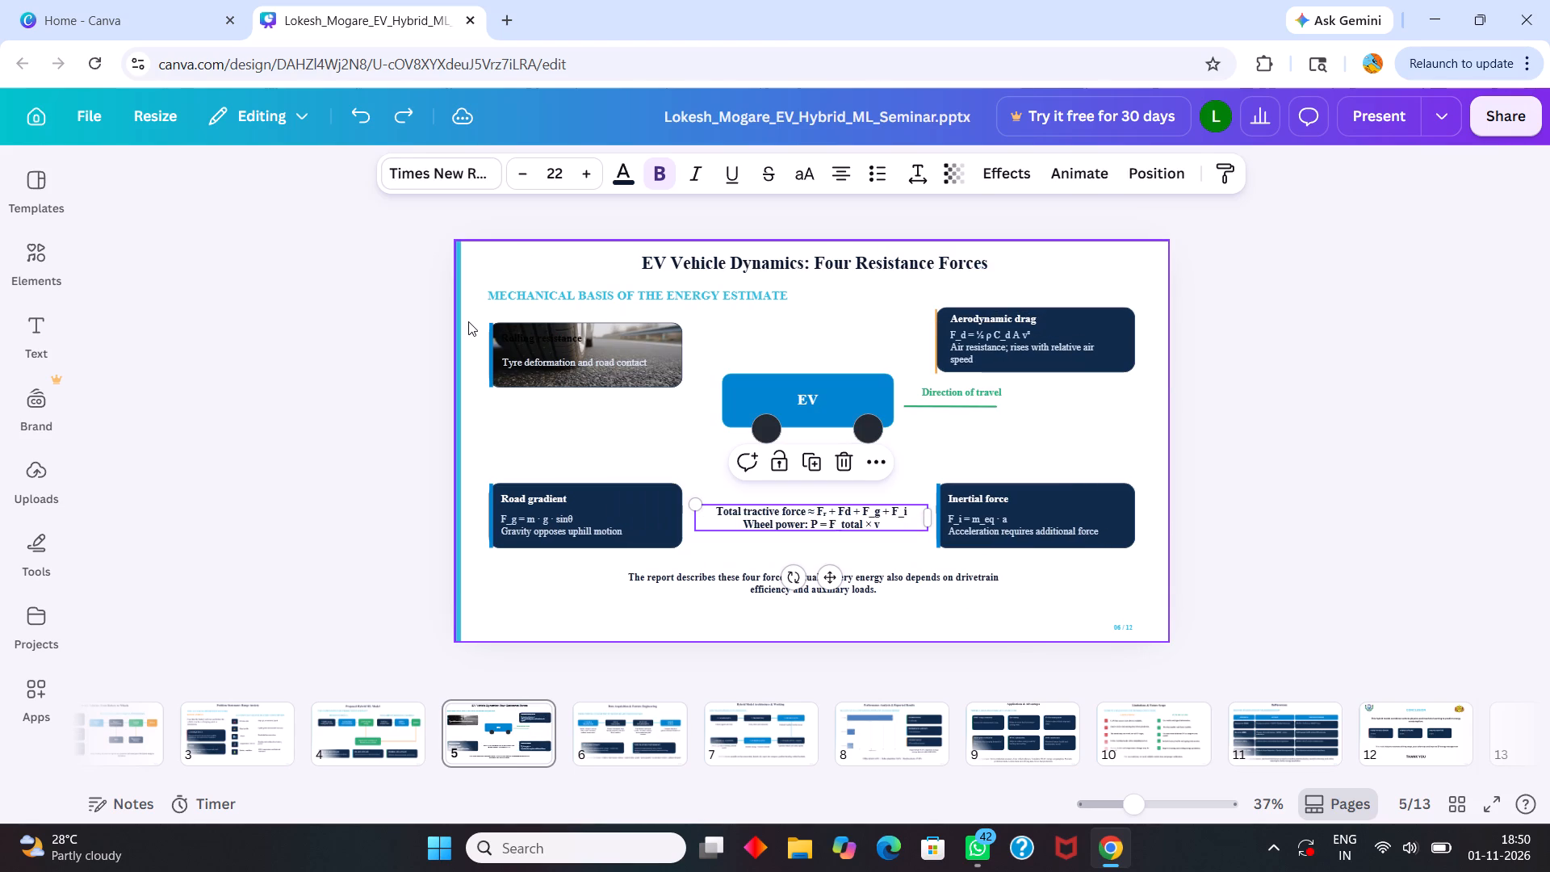
{"action": "key", "text": "ctrl+z"}
{"action": "key", "text": "ctrl+z"}
{"action": "key", "text": "ctrl+z"}
{"action": "key", "text": "ctrl+z"}
{"action": "key", "text": "ctrl+z"}
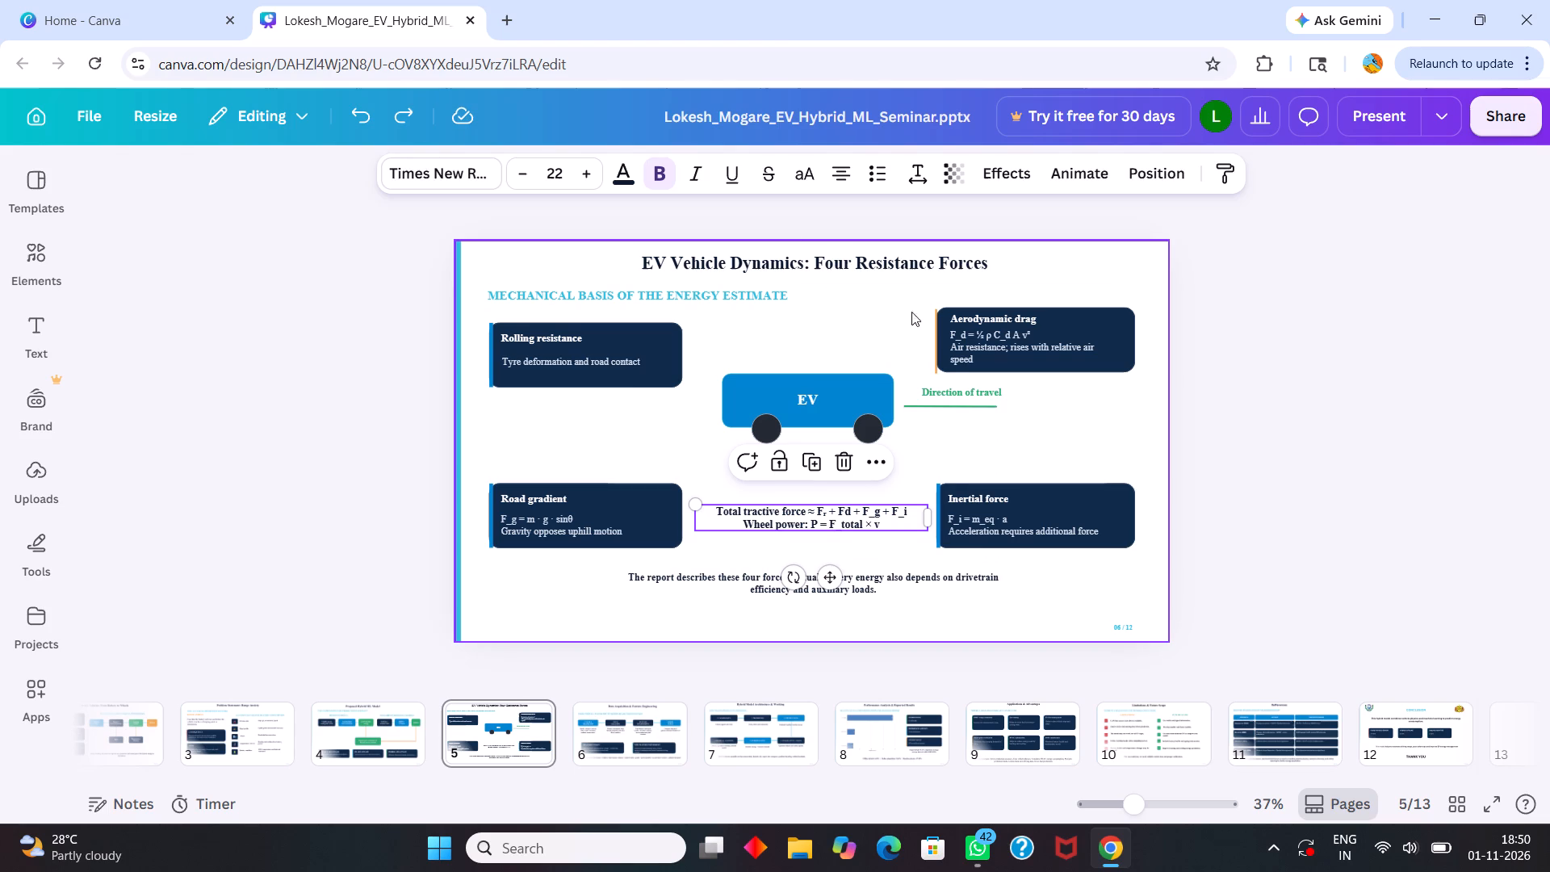
Delete the F_d formula line from the Aerodynamic drag box, keeping only its air resistance description.
{"action": "double_click", "coordinate": [968, 329]}
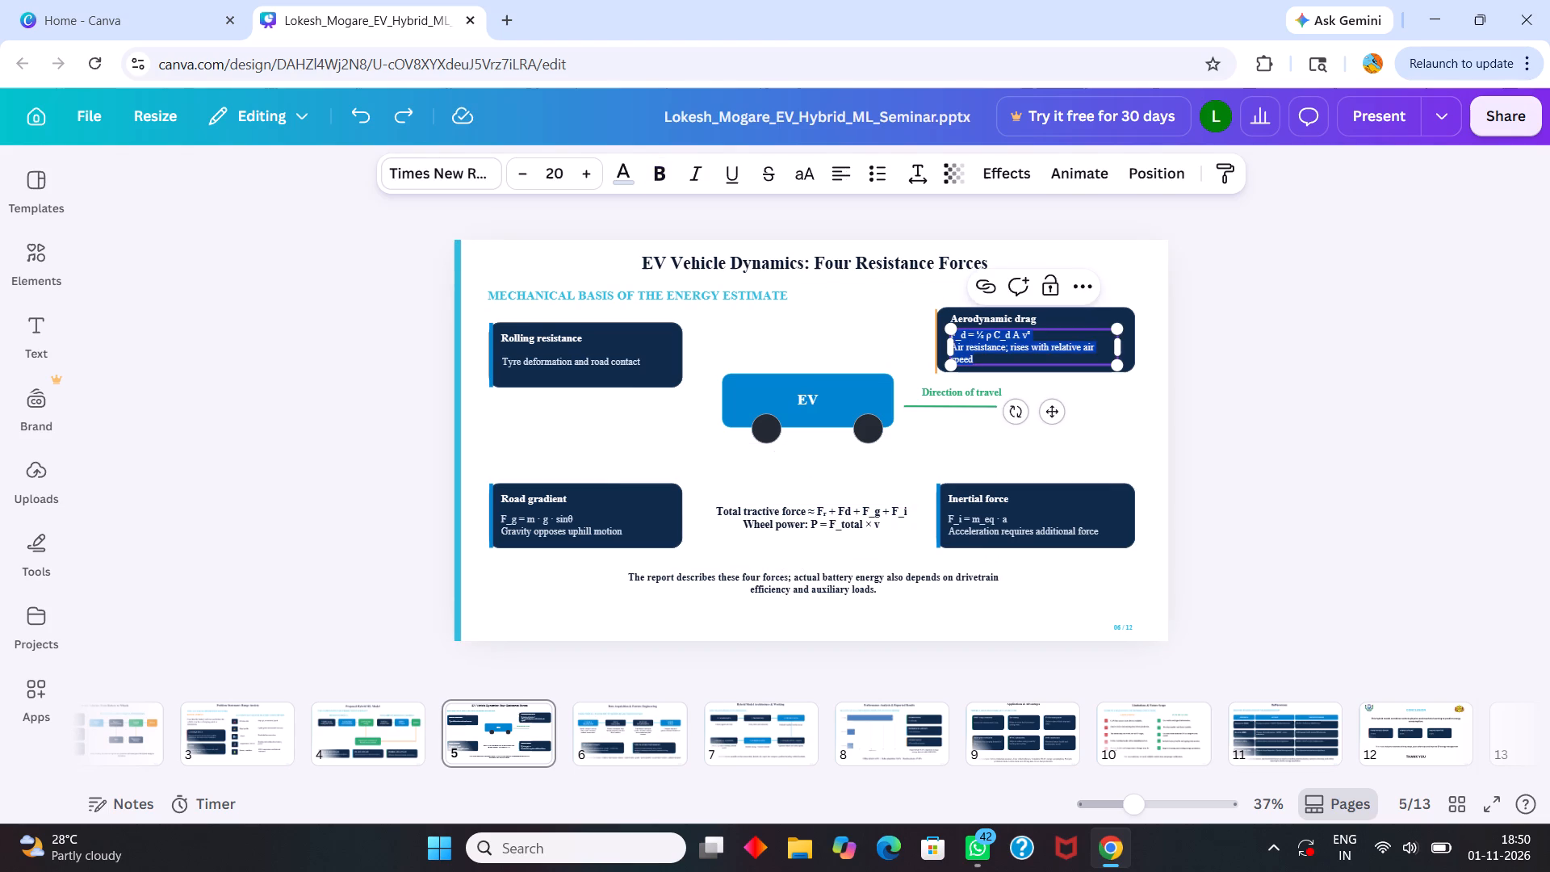
{"action": "left_click", "coordinate": [1032, 333]}
{"action": "key", "text": "BackSpace"}
{"action": "key", "text": "BackSpace"}
{"action": "key", "text": "BackSpace"}
{"action": "key", "text": "BackSpace"}
{"action": "key", "text": "BackSpace"}
{"action": "key", "text": "BackSpace"}
{"action": "key", "text": "BackSpace"}
{"action": "key", "text": "BackSpace"}
{"action": "key", "text": "BackSpace"}
{"action": "key", "text": "BackSpace"}
{"action": "key", "text": "BackSpace"}
{"action": "key", "text": "BackSpace"}
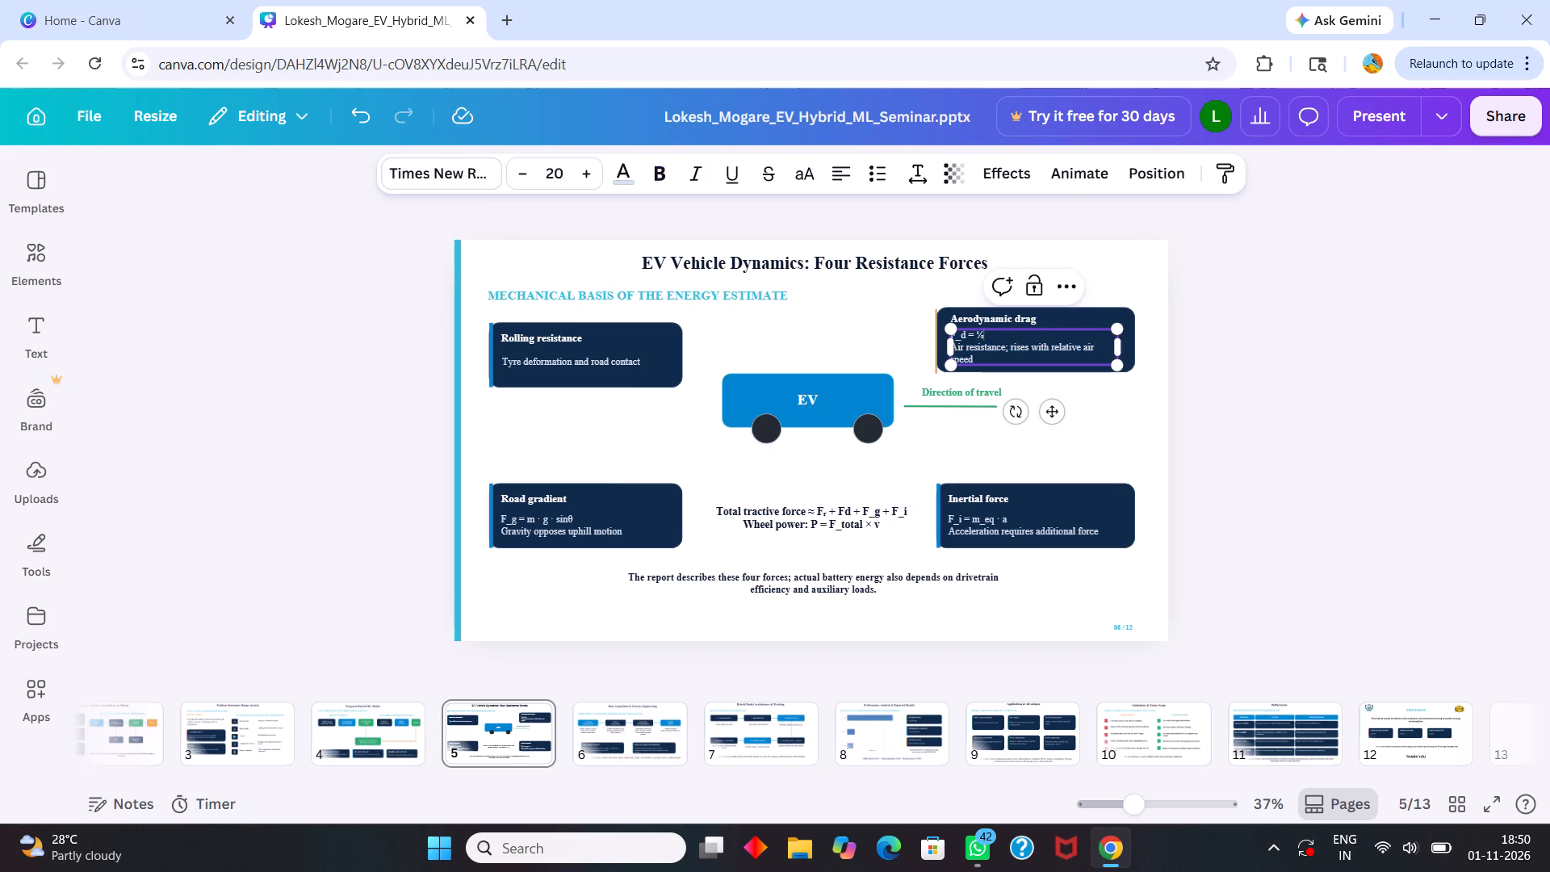
{"action": "key", "text": "BackSpace"}
{"action": "key", "text": "BackSpace"}
{"action": "key", "text": "BackSpace"}
{"action": "key", "text": "BackSpace"}
{"action": "key", "text": "BackSpace"}
{"action": "key", "text": "BackSpace"}
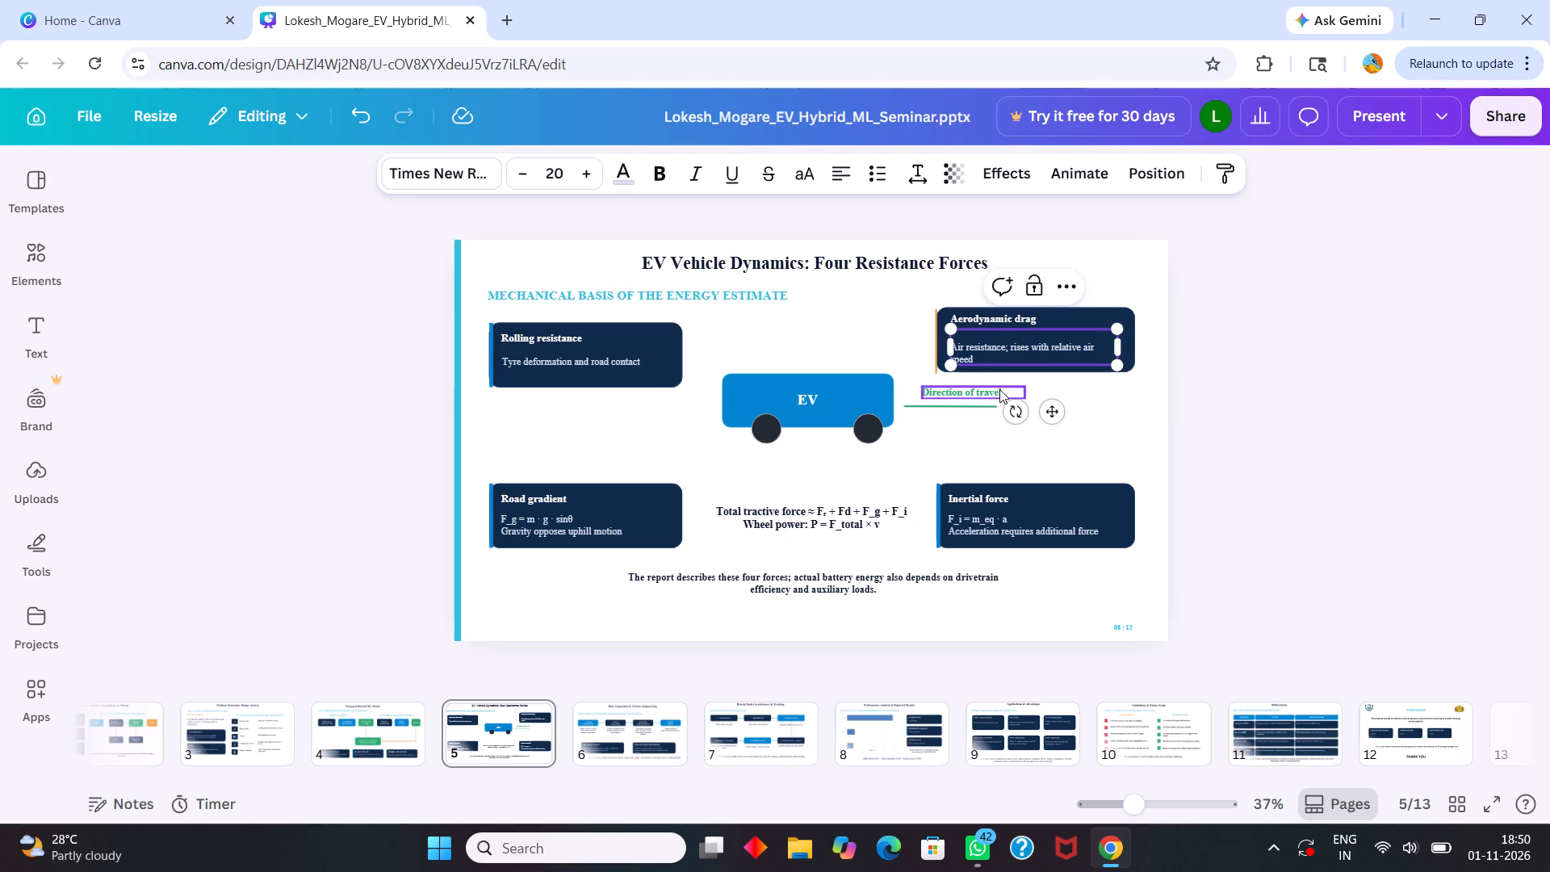
{"action": "left_click", "coordinate": [1083, 387]}
Move the air resistance description slightly up, closer to the Aerodynamic drag heading.
{"action": "left_click", "coordinate": [992, 350]}
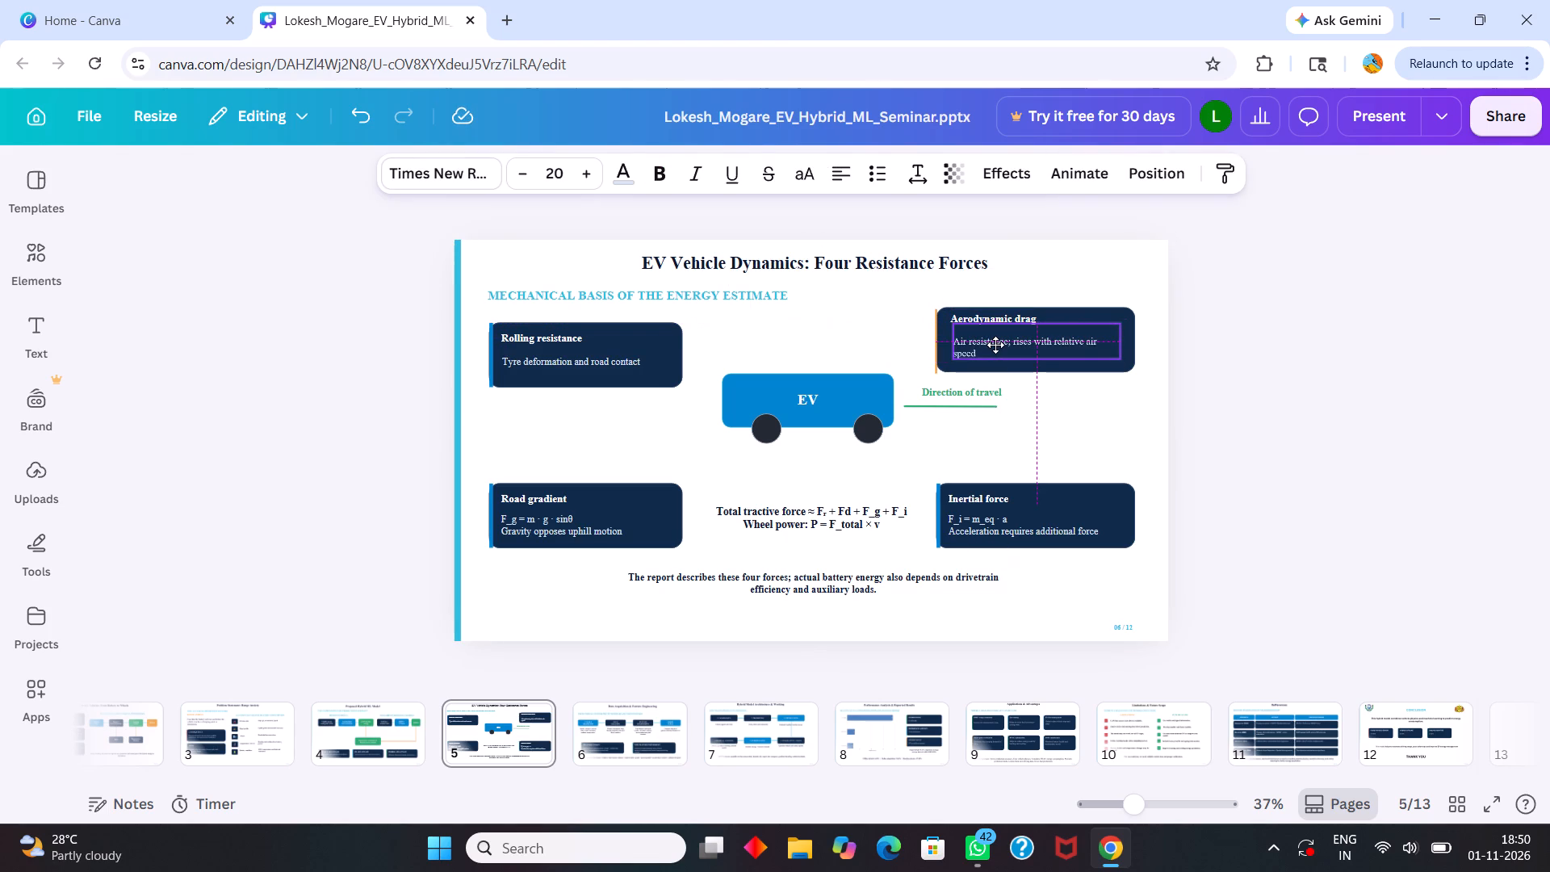
{"action": "left_click", "coordinate": [1090, 442]}
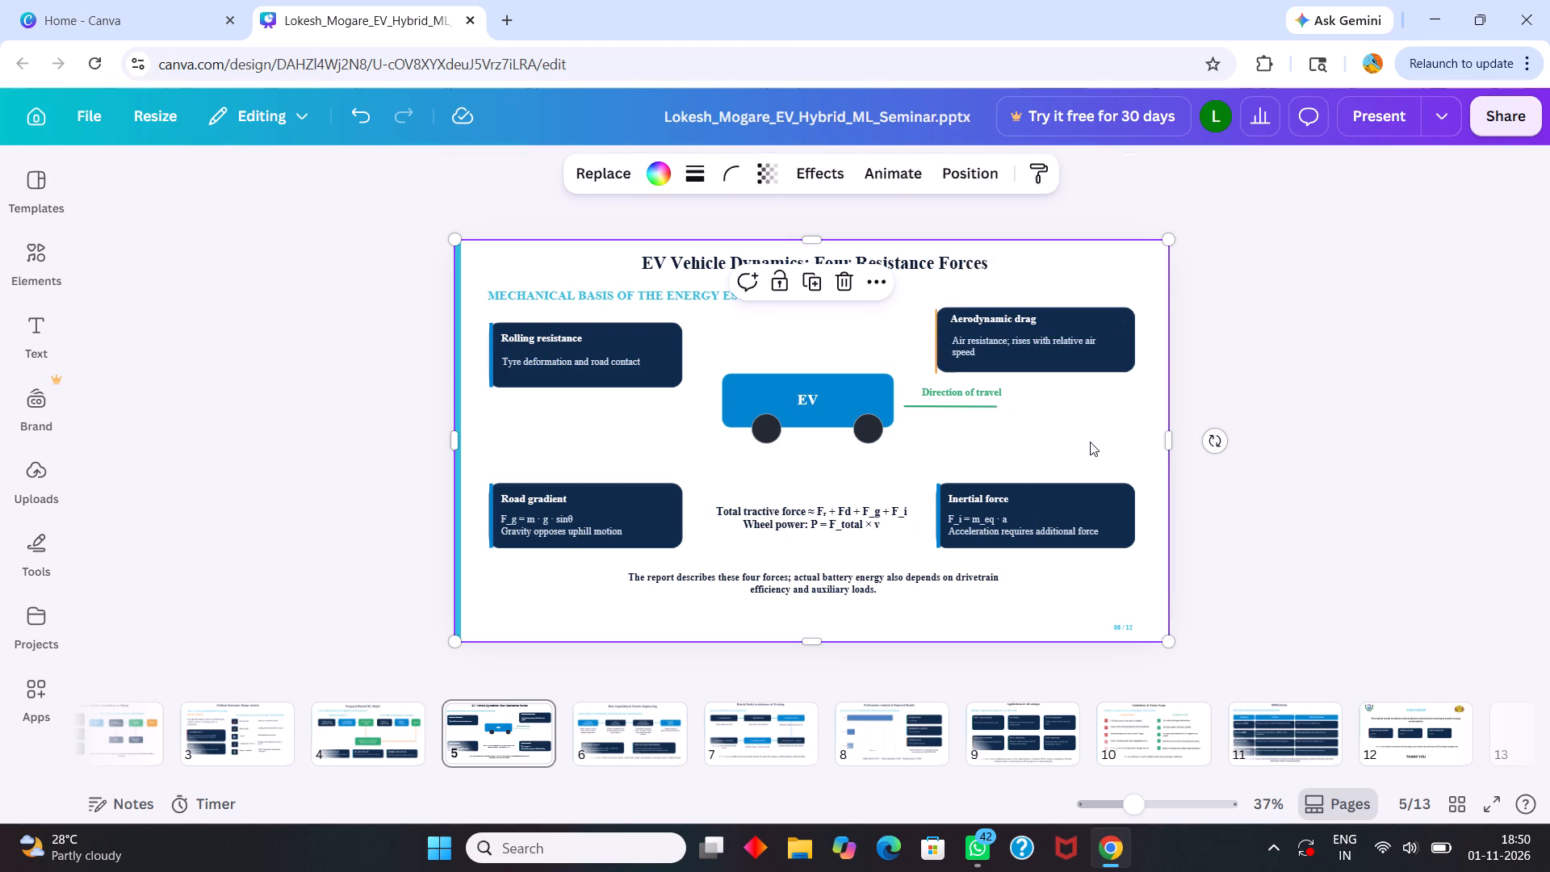
Delete the formula F_i = m_eq · a from the Inertial force box, keeping only the acceleration description.
{"action": "left_click", "coordinate": [988, 515]}
{"action": "left_click", "coordinate": [1005, 519]}
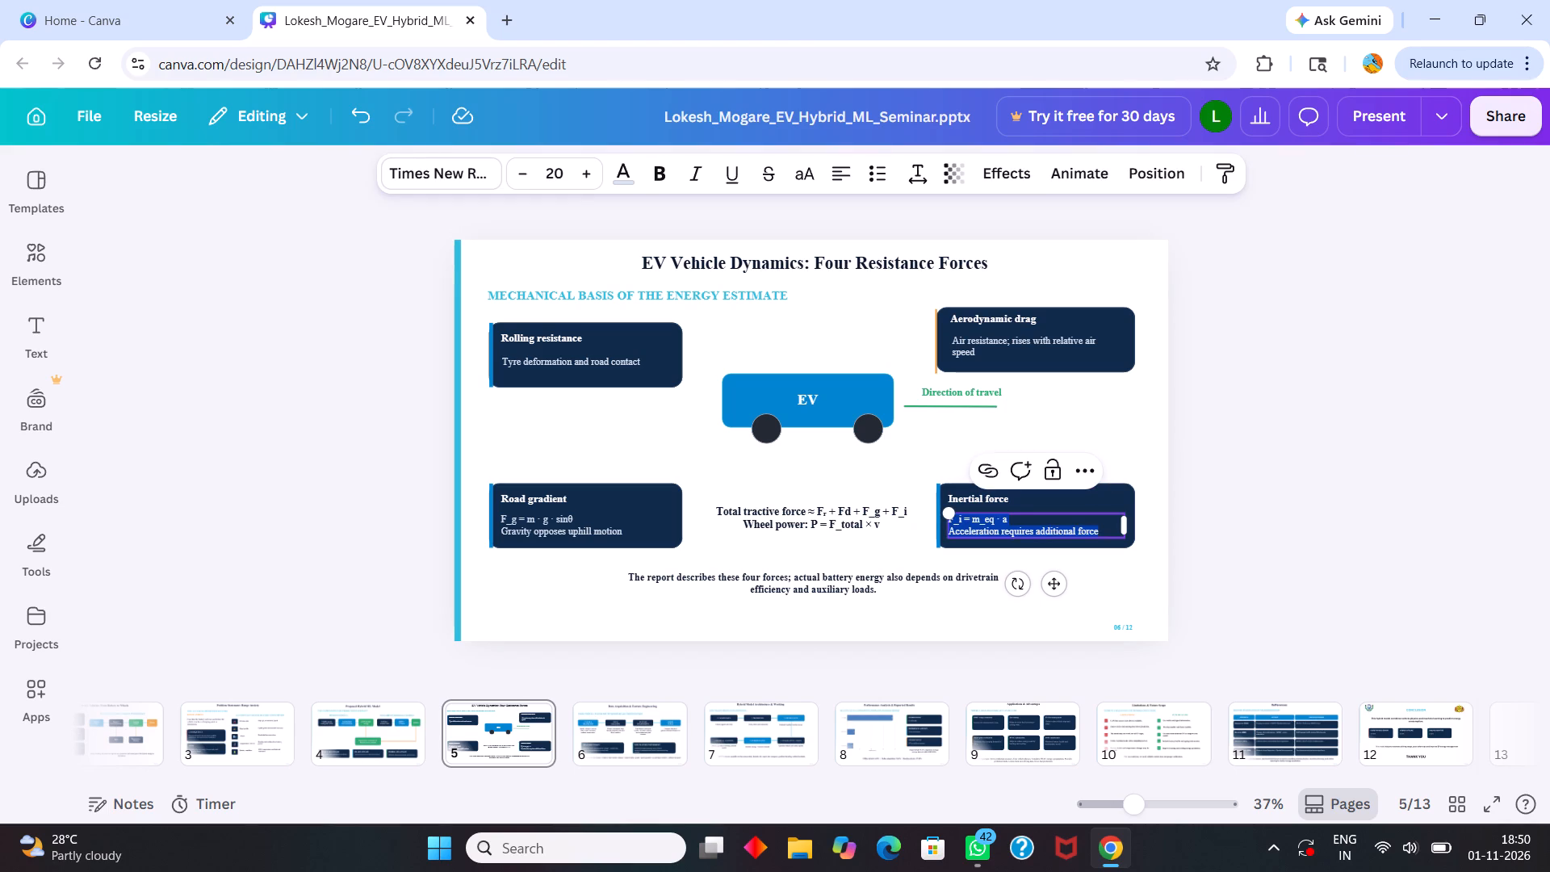
{"action": "key", "text": "BackSpace"}
{"action": "key", "text": "ctrl+z"}
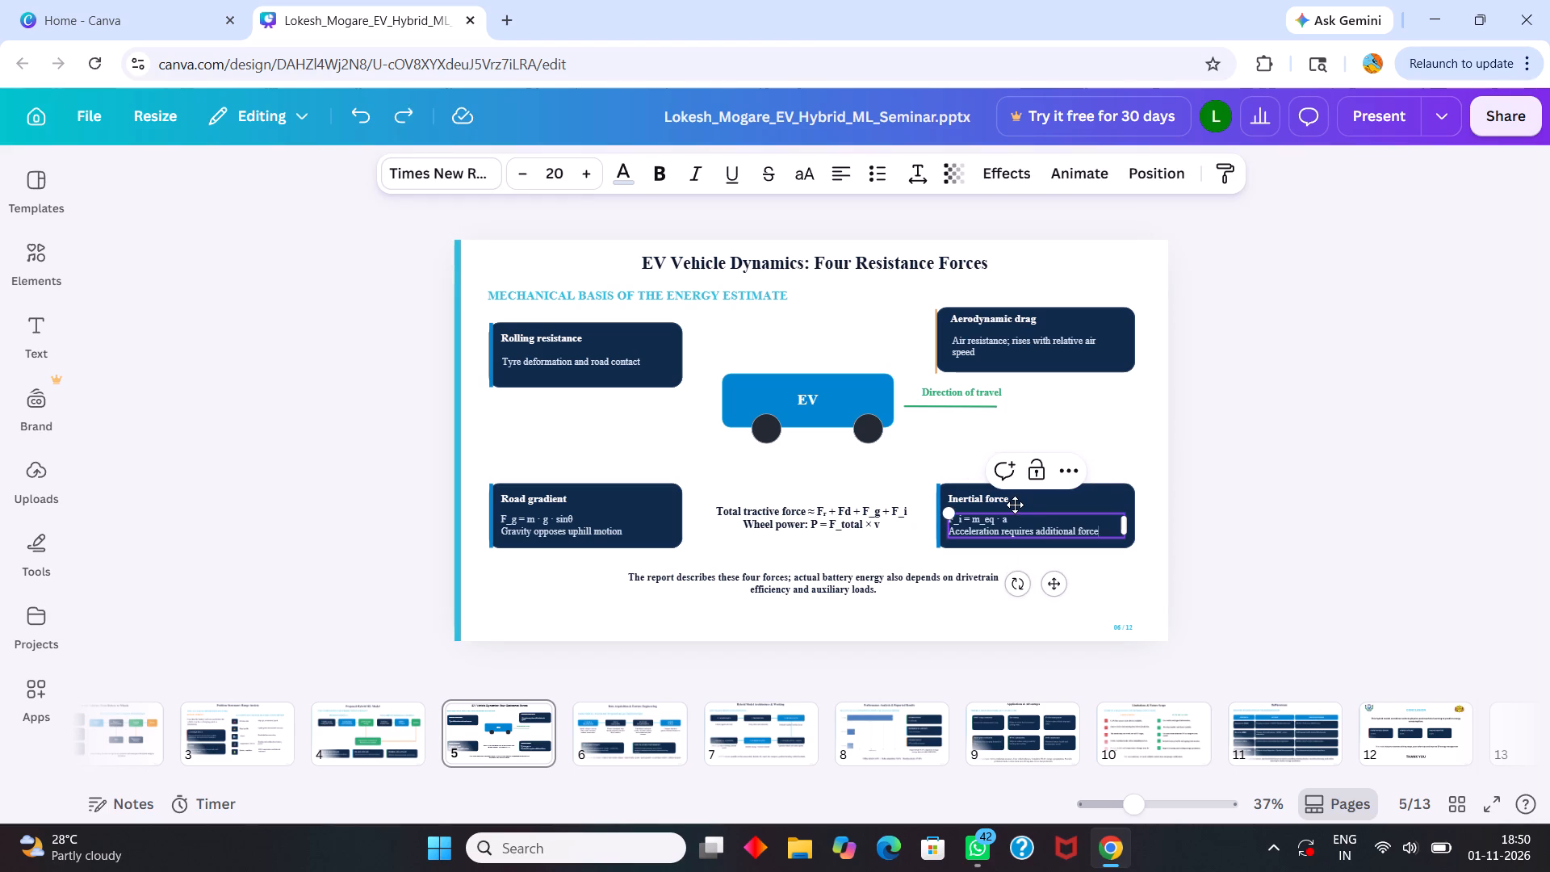
{"action": "left_click", "coordinate": [1015, 524]}
{"action": "key", "text": "BackSpace"}
{"action": "key", "text": "BackSpace"}
{"action": "key", "text": "BackSpace"}
{"action": "key", "text": "BackSpace"}
{"action": "key", "text": "BackSpace"}
{"action": "key", "text": "BackSpace"}
{"action": "key", "text": "BackSpace"}
{"action": "key", "text": "BackSpace"}
{"action": "key", "text": "BackSpace"}
{"action": "key", "text": "BackSpace"}
{"action": "key", "text": "BackSpace"}
{"action": "key", "text": "BackSpace"}
{"action": "key", "text": "BackSpace"}
{"action": "key", "text": "BackSpace"}
{"action": "key", "text": "BackSpace"}
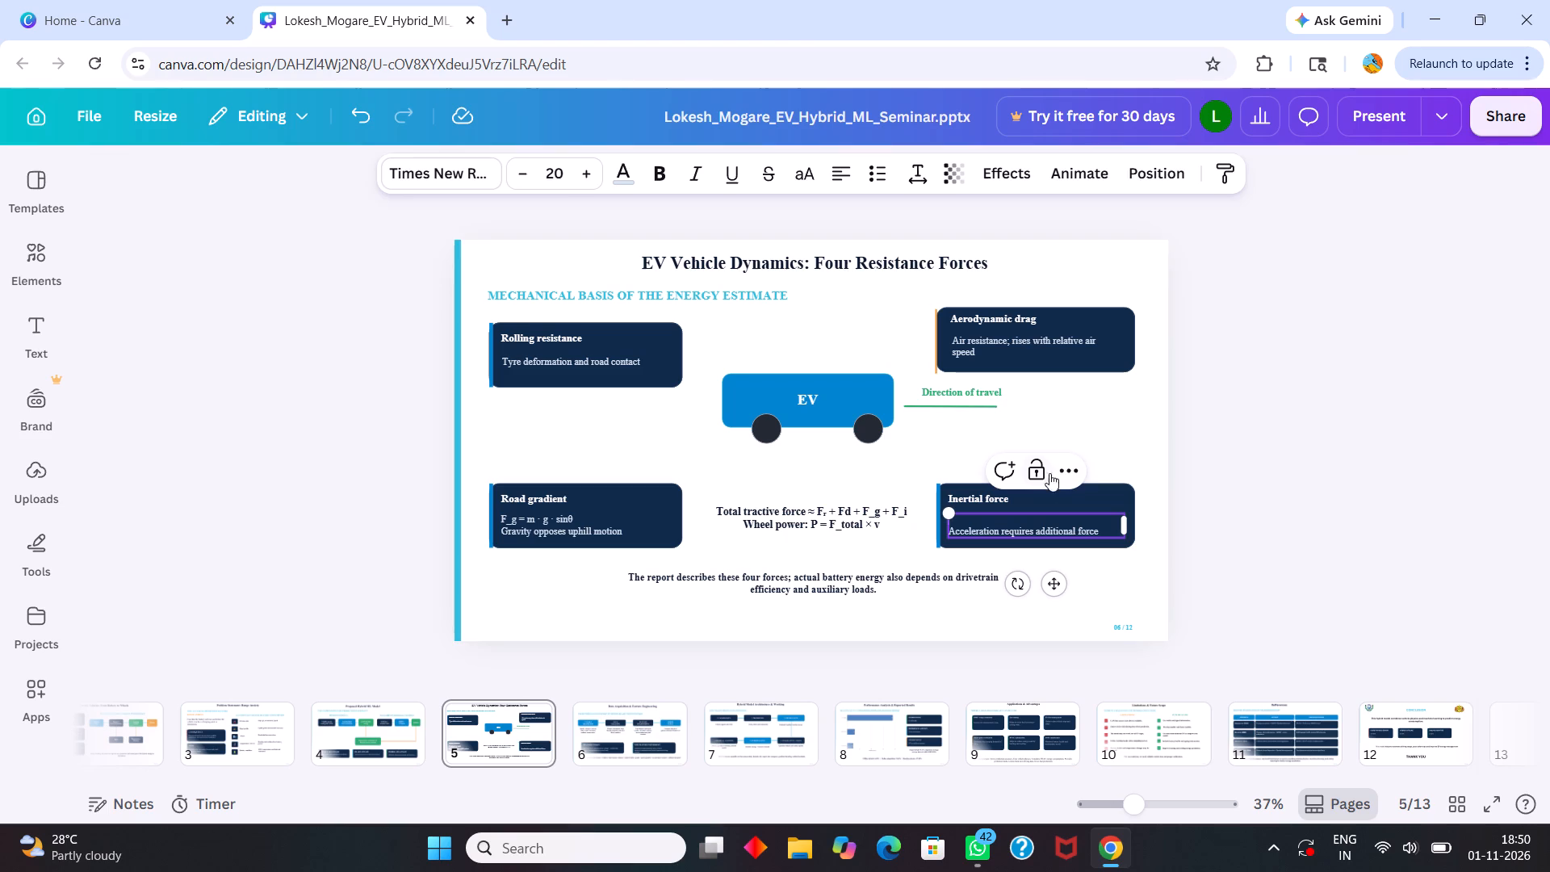
{"action": "left_click", "coordinate": [1091, 425]}
Move the acceleration description slightly up, closer to the Inertial force heading.
{"action": "left_click_drag", "start_coordinate": [1000, 525], "coordinate": [1000, 509]}
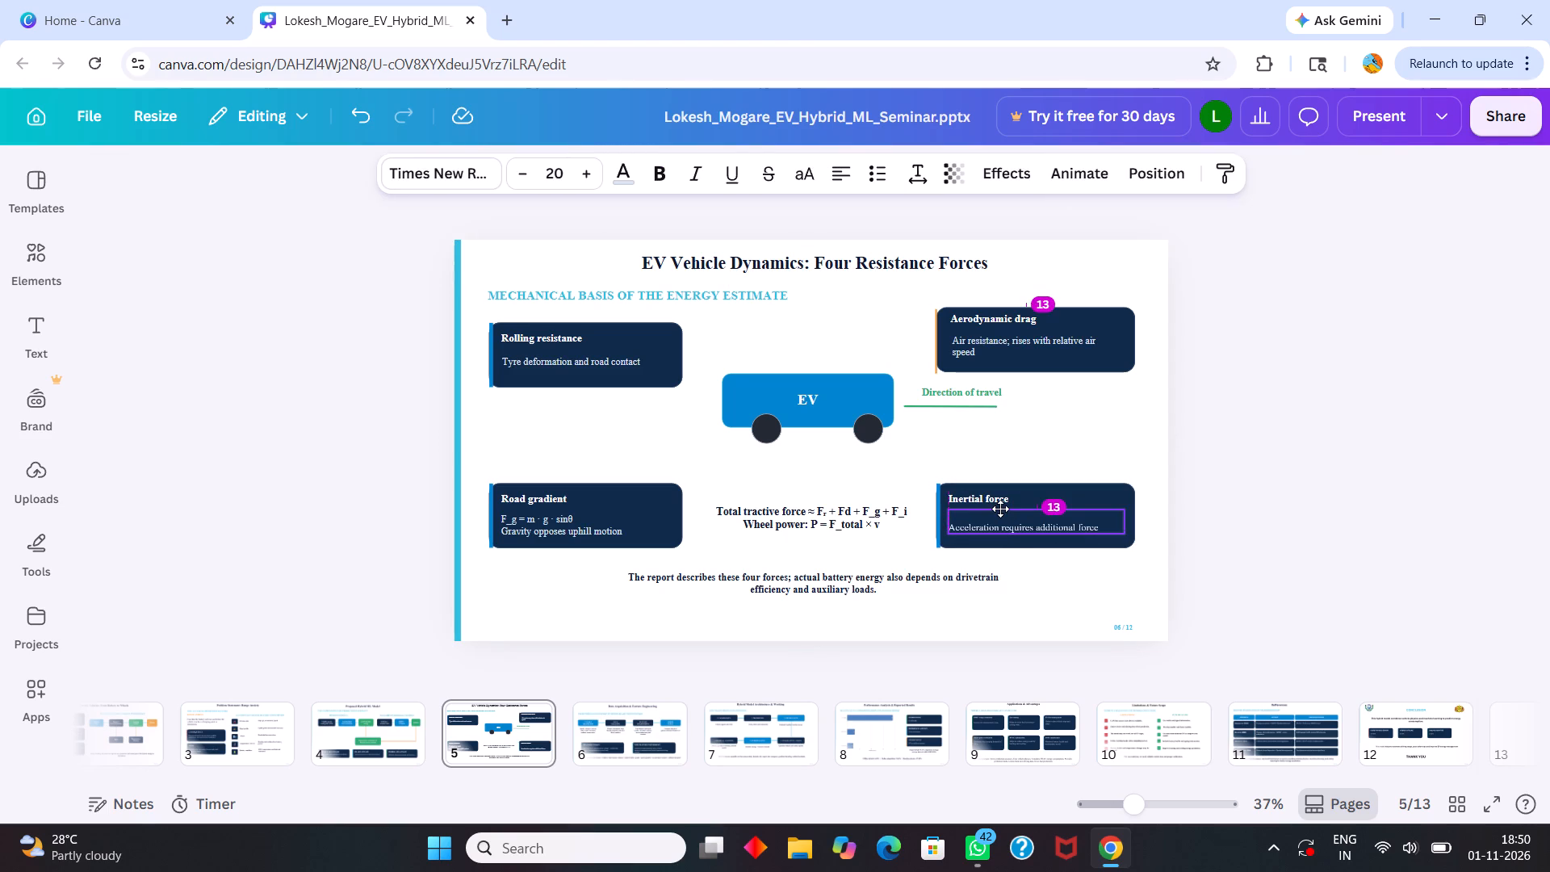
{"action": "left_click_drag", "start_coordinate": [1000, 509], "coordinate": [999, 516]}
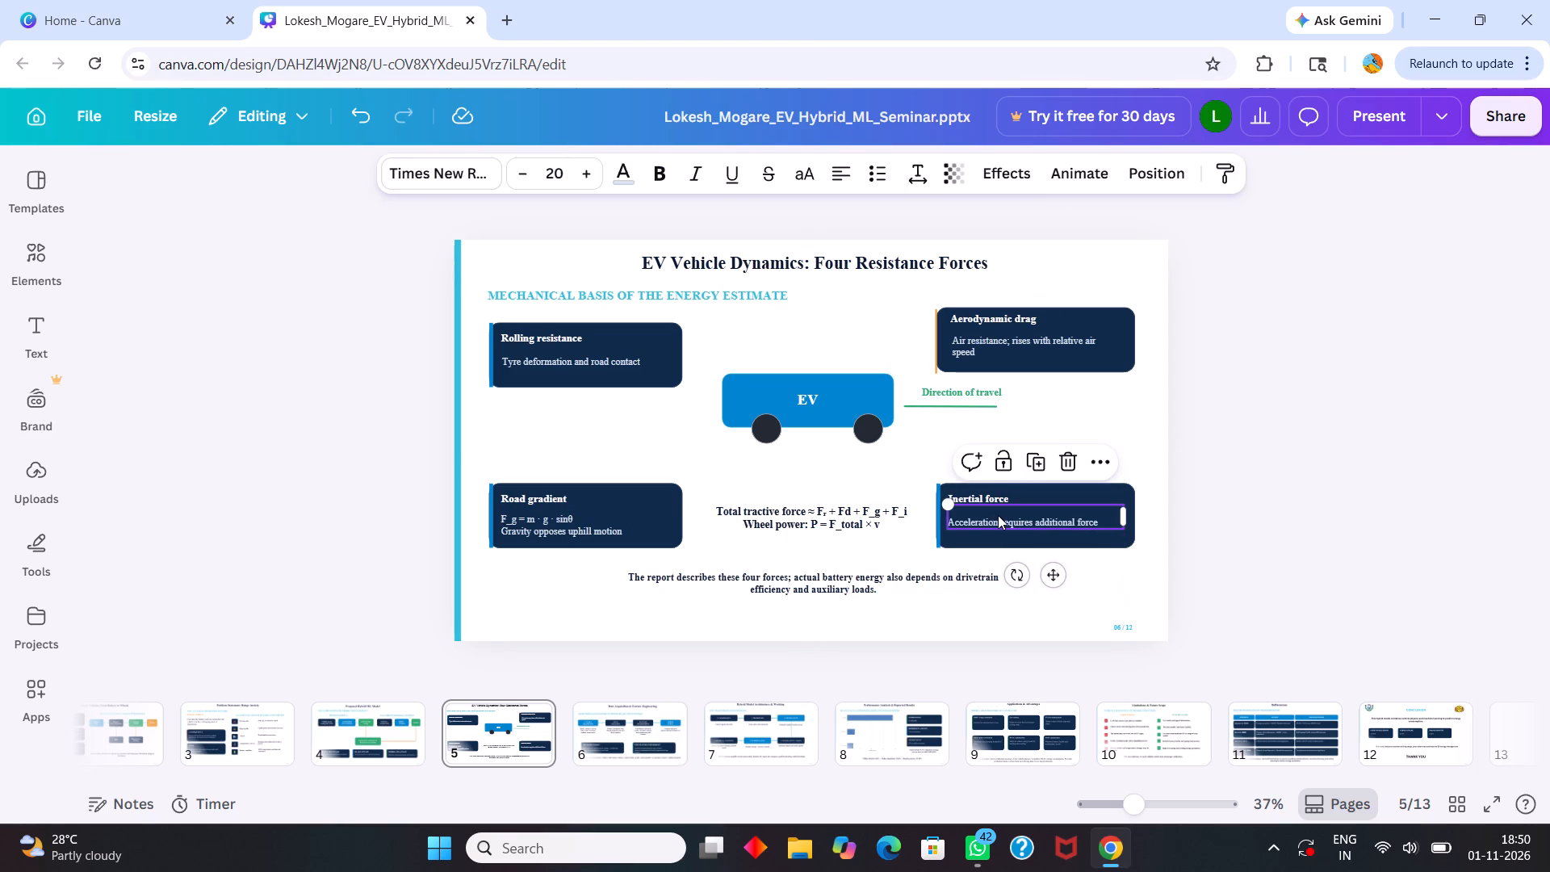
{"action": "left_click", "coordinate": [1105, 400]}
Delete the formula F_g = m · g · sinθ from the Road gradient box, keeping only the gravity description.
{"action": "left_click", "coordinate": [568, 516]}
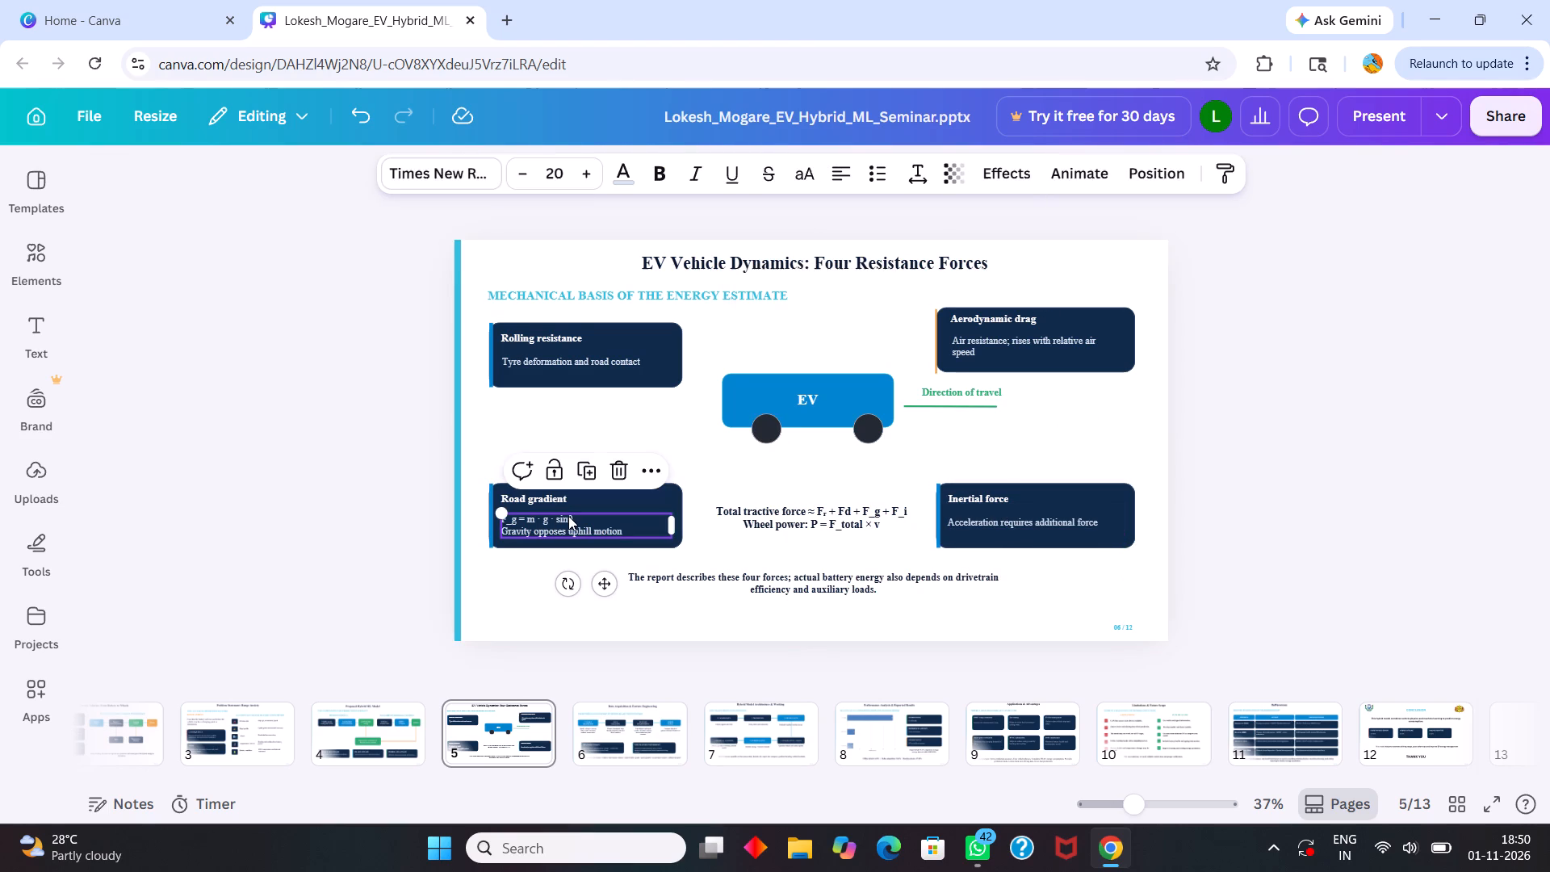
{"action": "left_click", "coordinate": [579, 520]}
{"action": "left_click", "coordinate": [577, 521]}
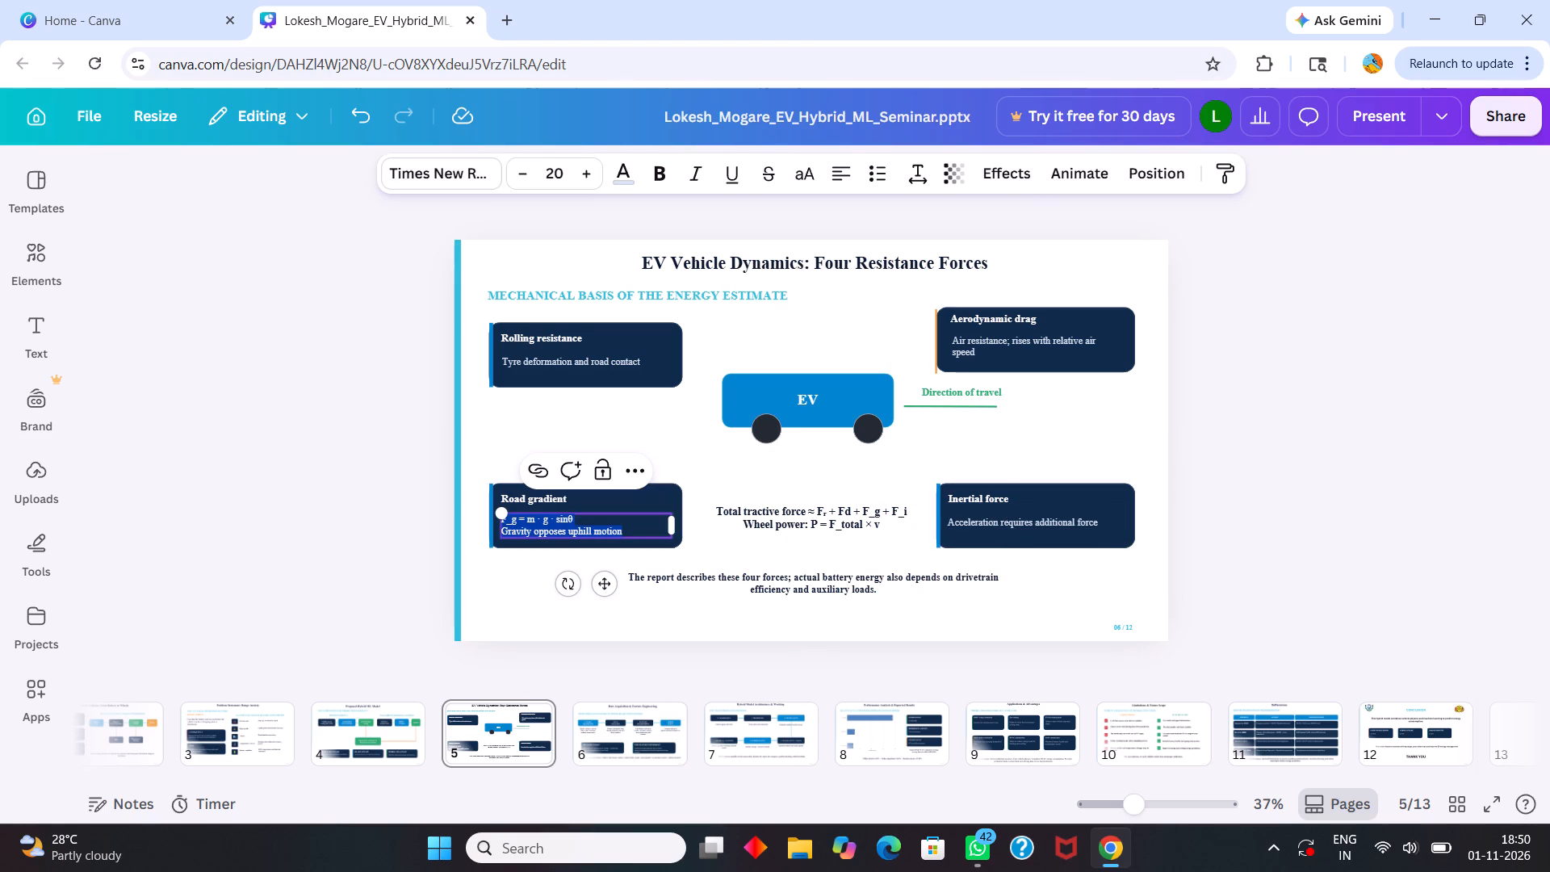
{"action": "left_click", "coordinate": [577, 520]}
{"action": "key", "text": "BackSpace"}
{"action": "key", "text": "BackSpace"}
{"action": "key", "text": "BackSpace"}
{"action": "key", "text": "BackSpace"}
{"action": "key", "text": "BackSpace"}
{"action": "key", "text": "BackSpace"}
{"action": "key", "text": "BackSpace"}
{"action": "key", "text": "BackSpace"}
{"action": "key", "text": "BackSpace"}
{"action": "key", "text": "BackSpace"}
{"action": "key", "text": "BackSpace"}
{"action": "key", "text": "BackSpace"}
{"action": "key", "text": "BackSpace"}
{"action": "key", "text": "BackSpace"}
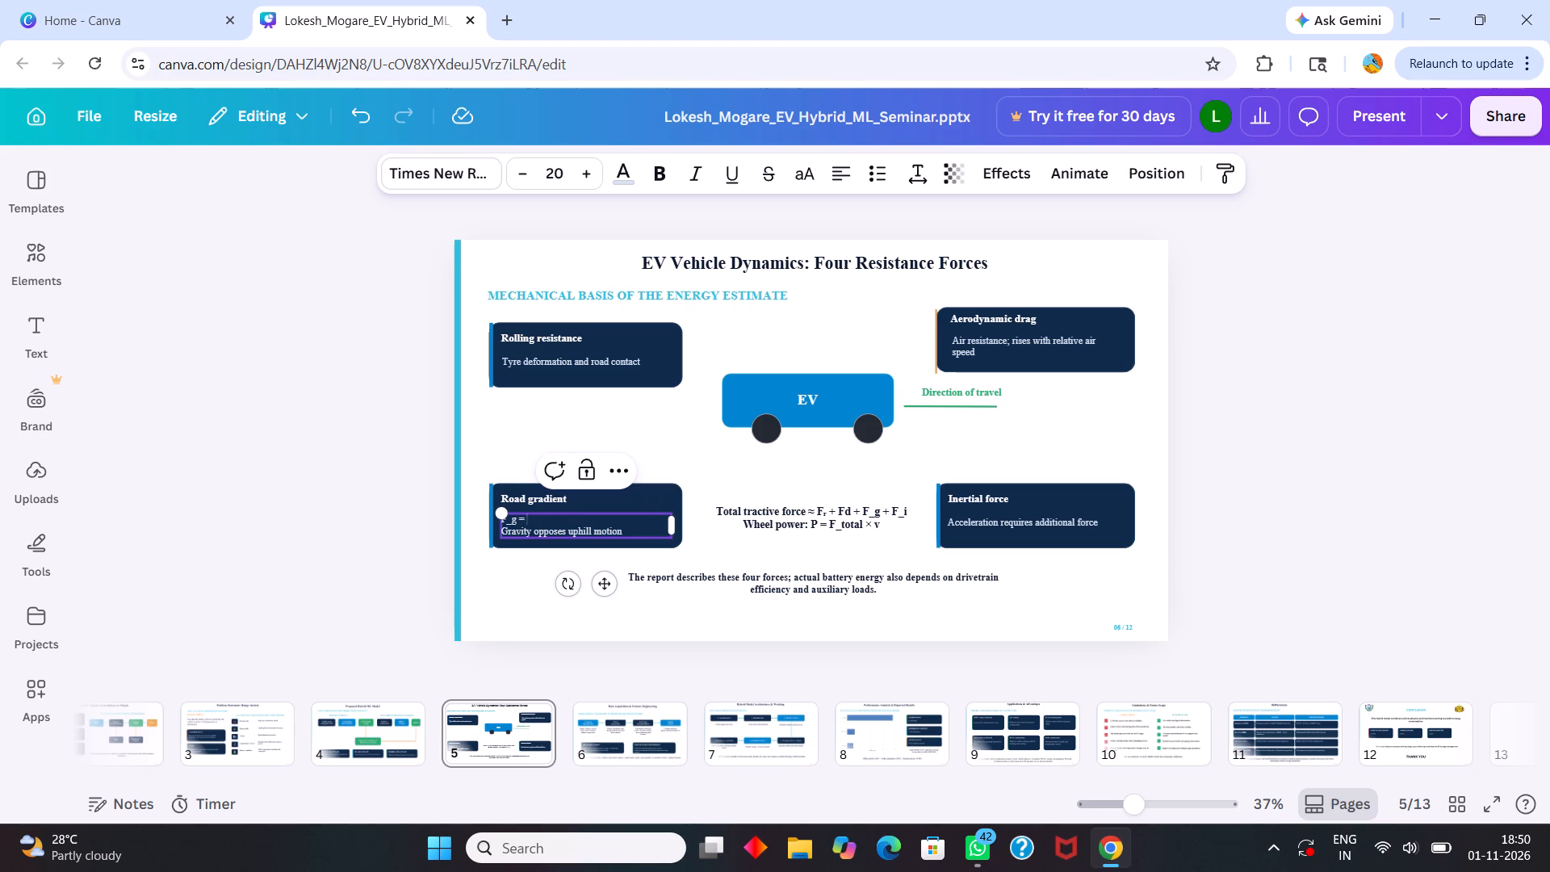
{"action": "key", "text": "BackSpace"}
{"action": "key", "text": "BackSpace"}
{"action": "key", "text": "BackSpace"}
{"action": "key", "text": "BackSpace"}
{"action": "left_click", "coordinate": [685, 417]}
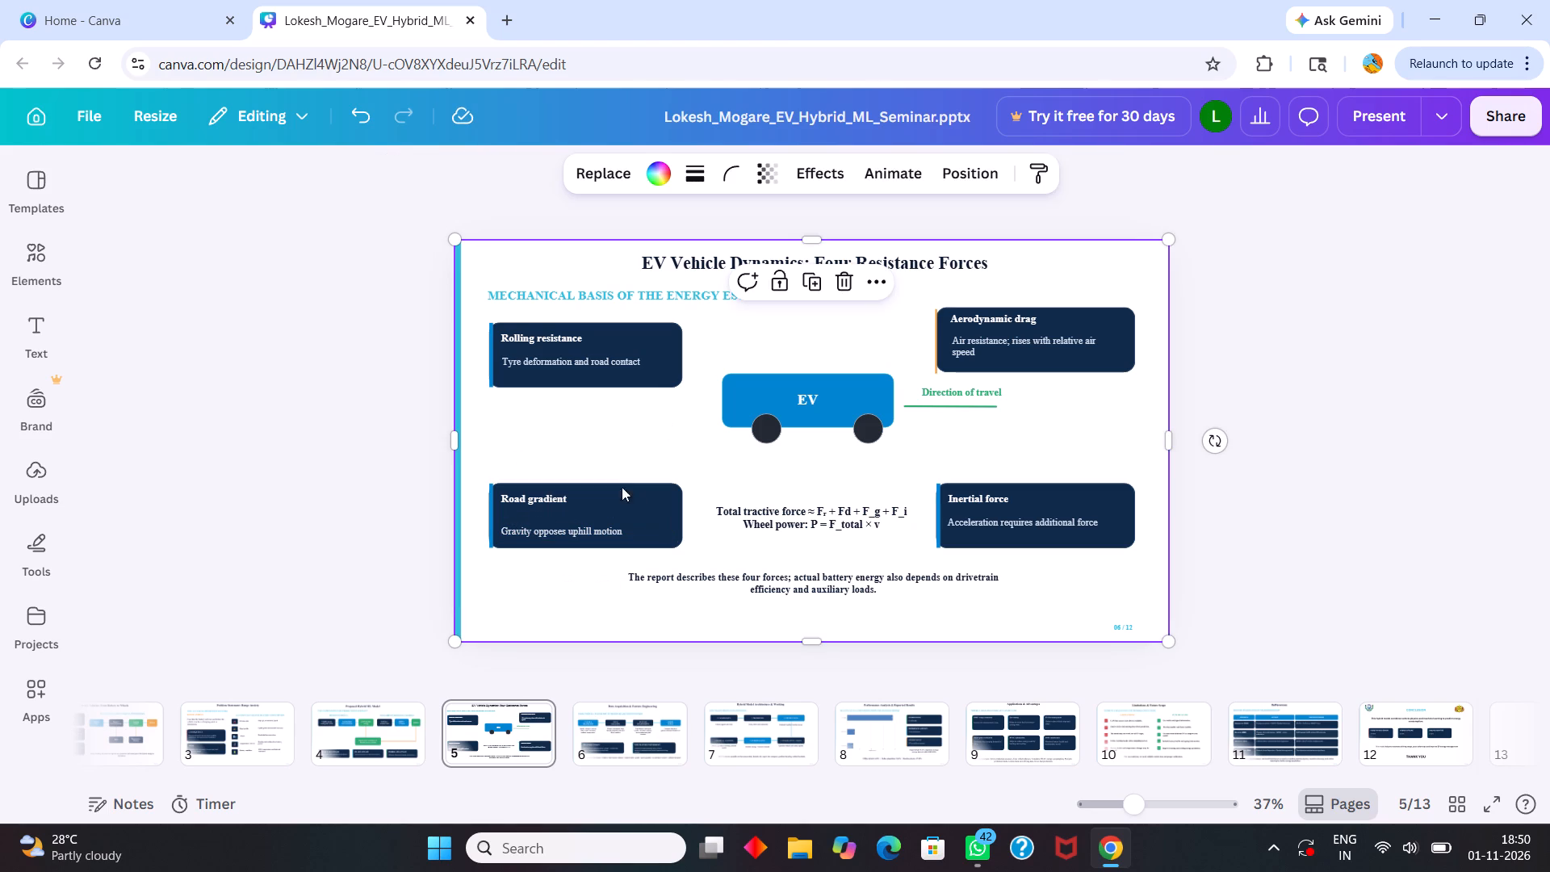
Move the gravity description slightly up, closer to the Road gradient heading.
{"action": "left_click", "coordinate": [575, 526]}
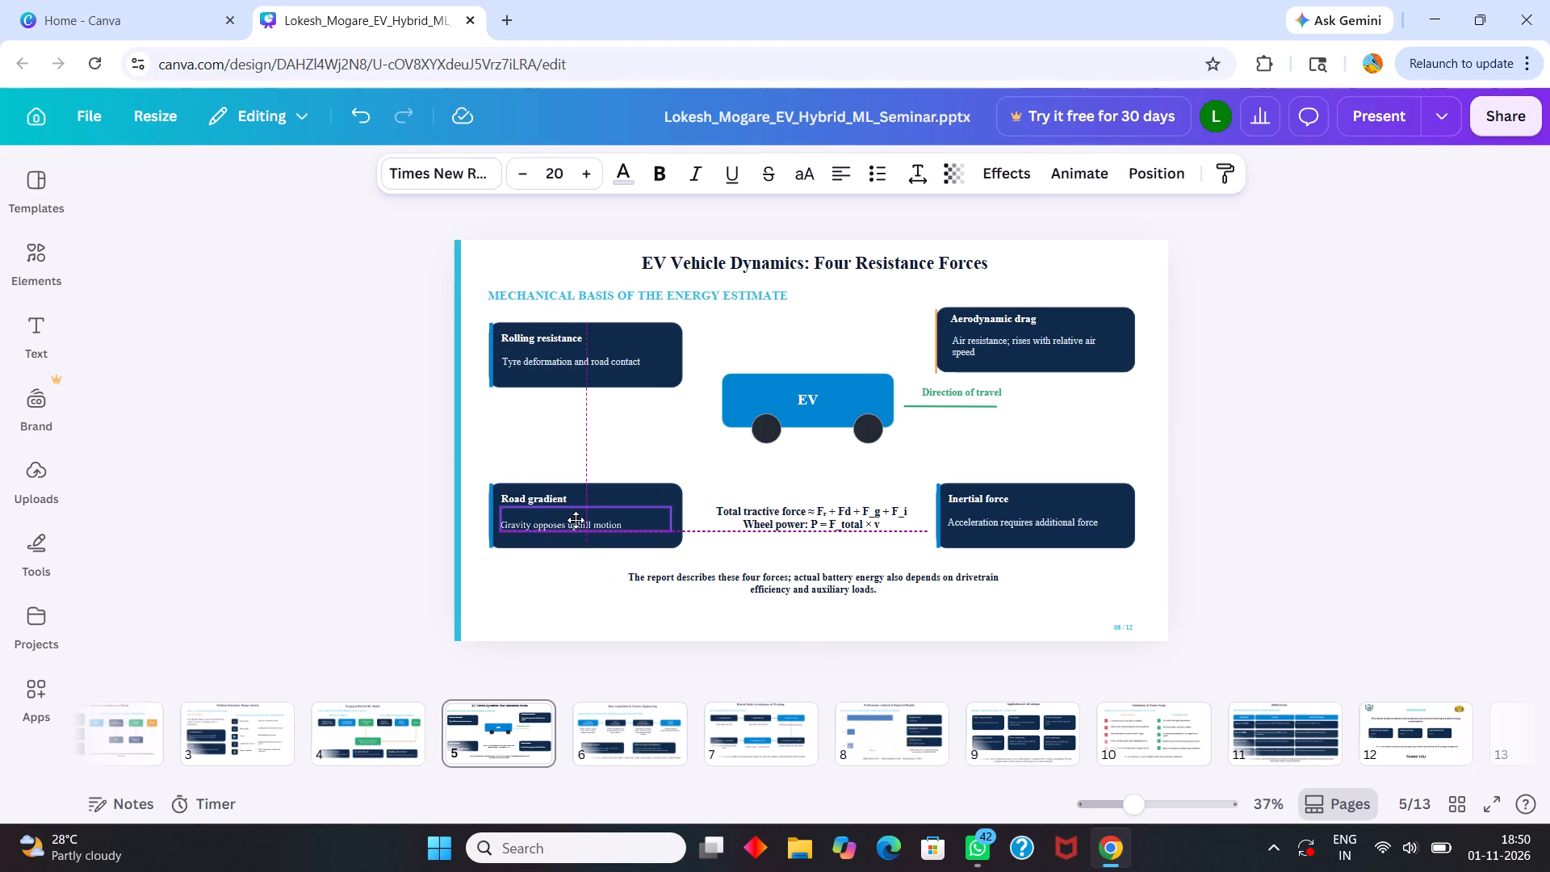
{"action": "left_click", "coordinate": [605, 411]}
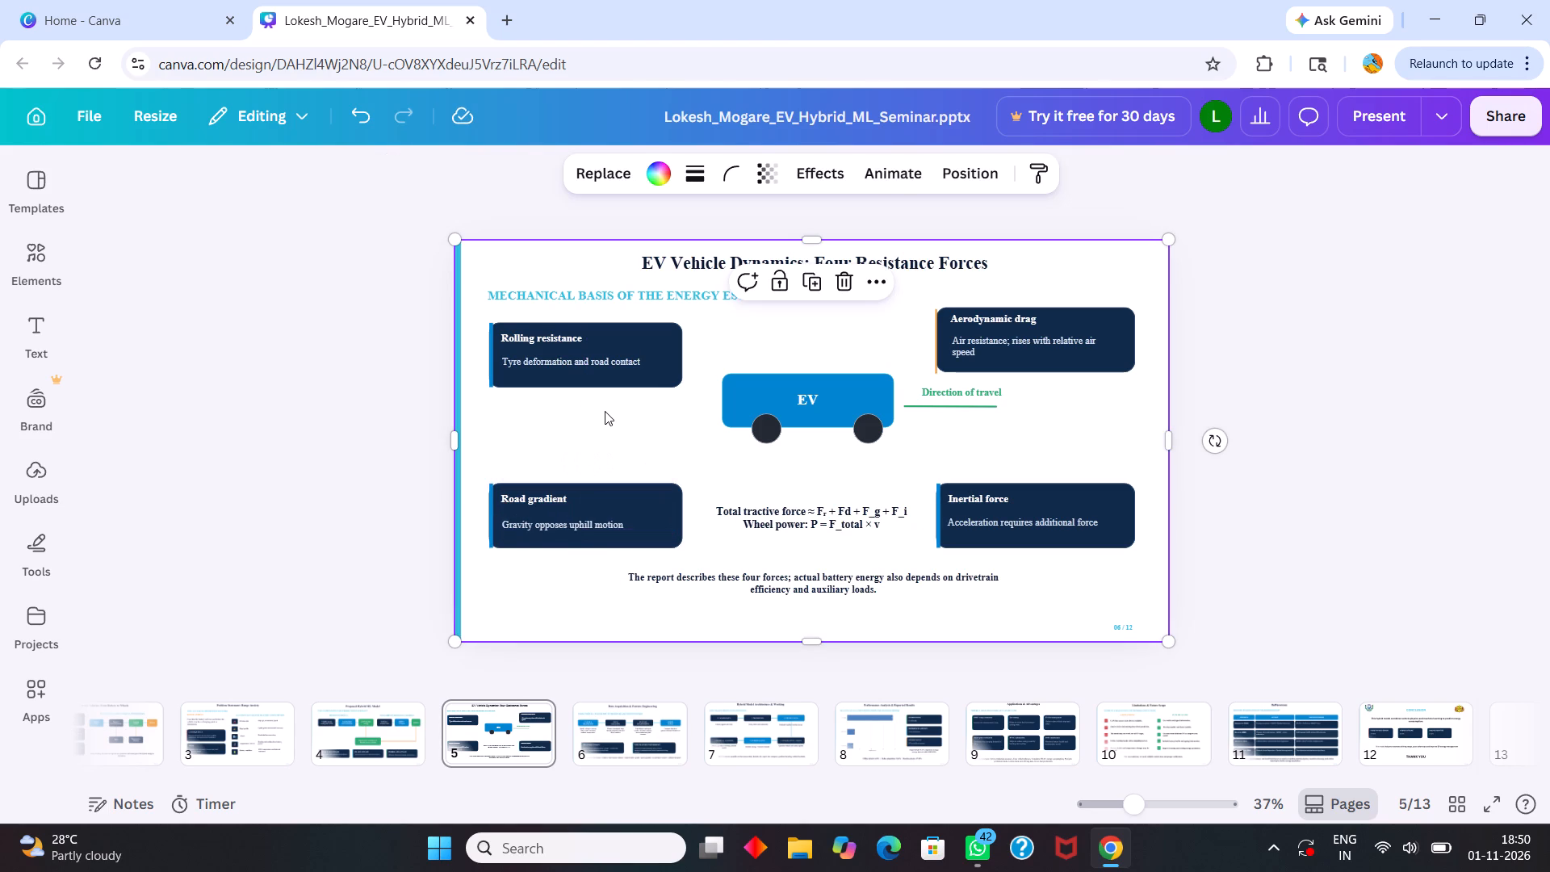
Delete the note about the report's four forces and battery energy below the tractive force equations.
{"action": "left_click", "coordinate": [749, 587]}
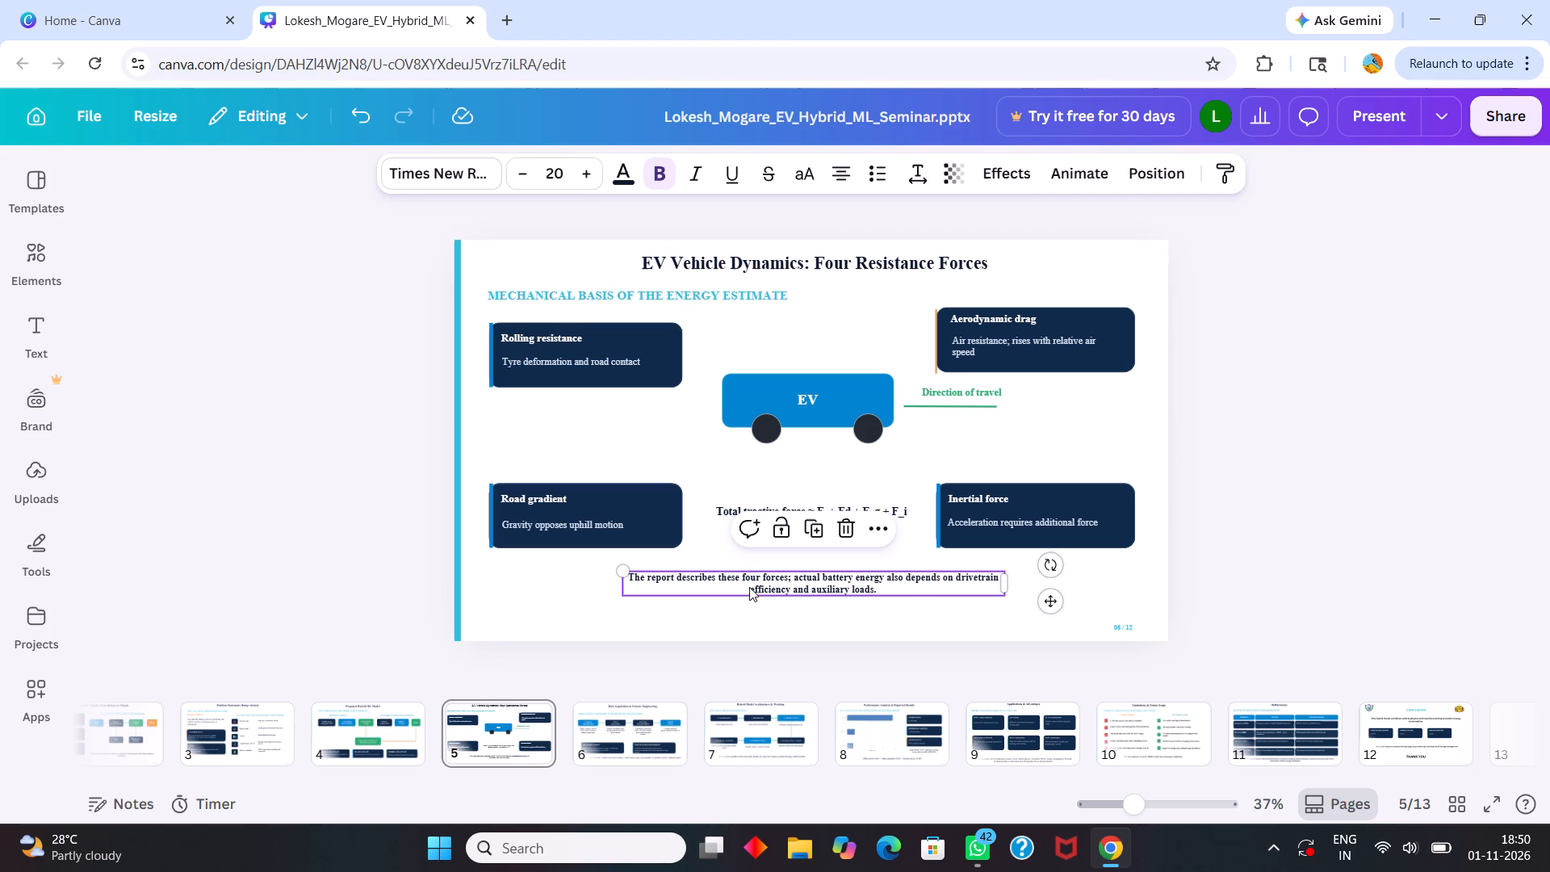
{"action": "left_click", "coordinate": [844, 524]}
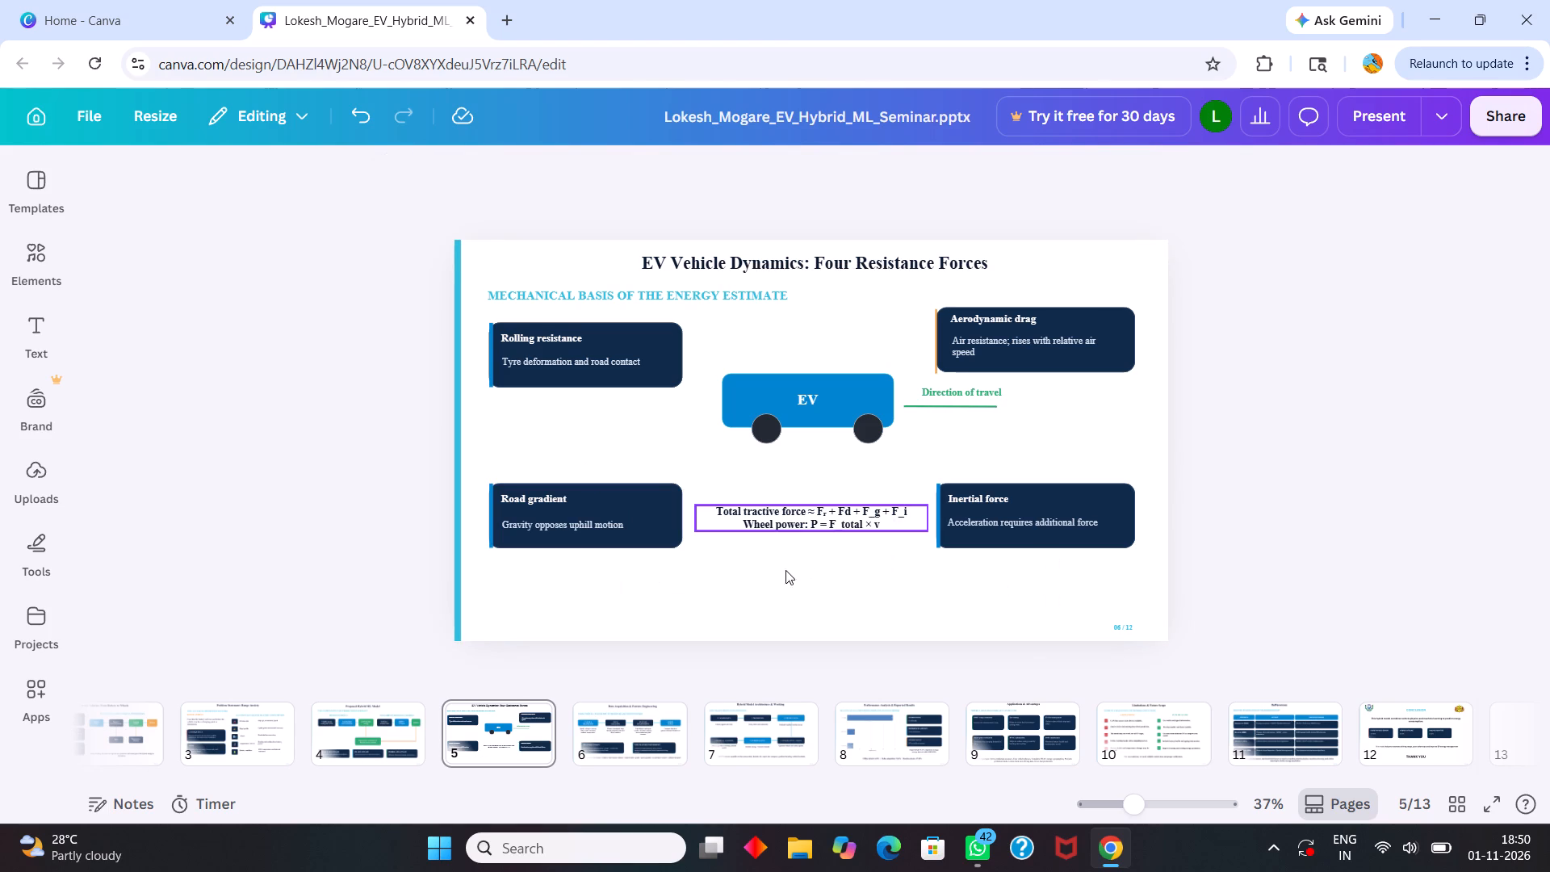
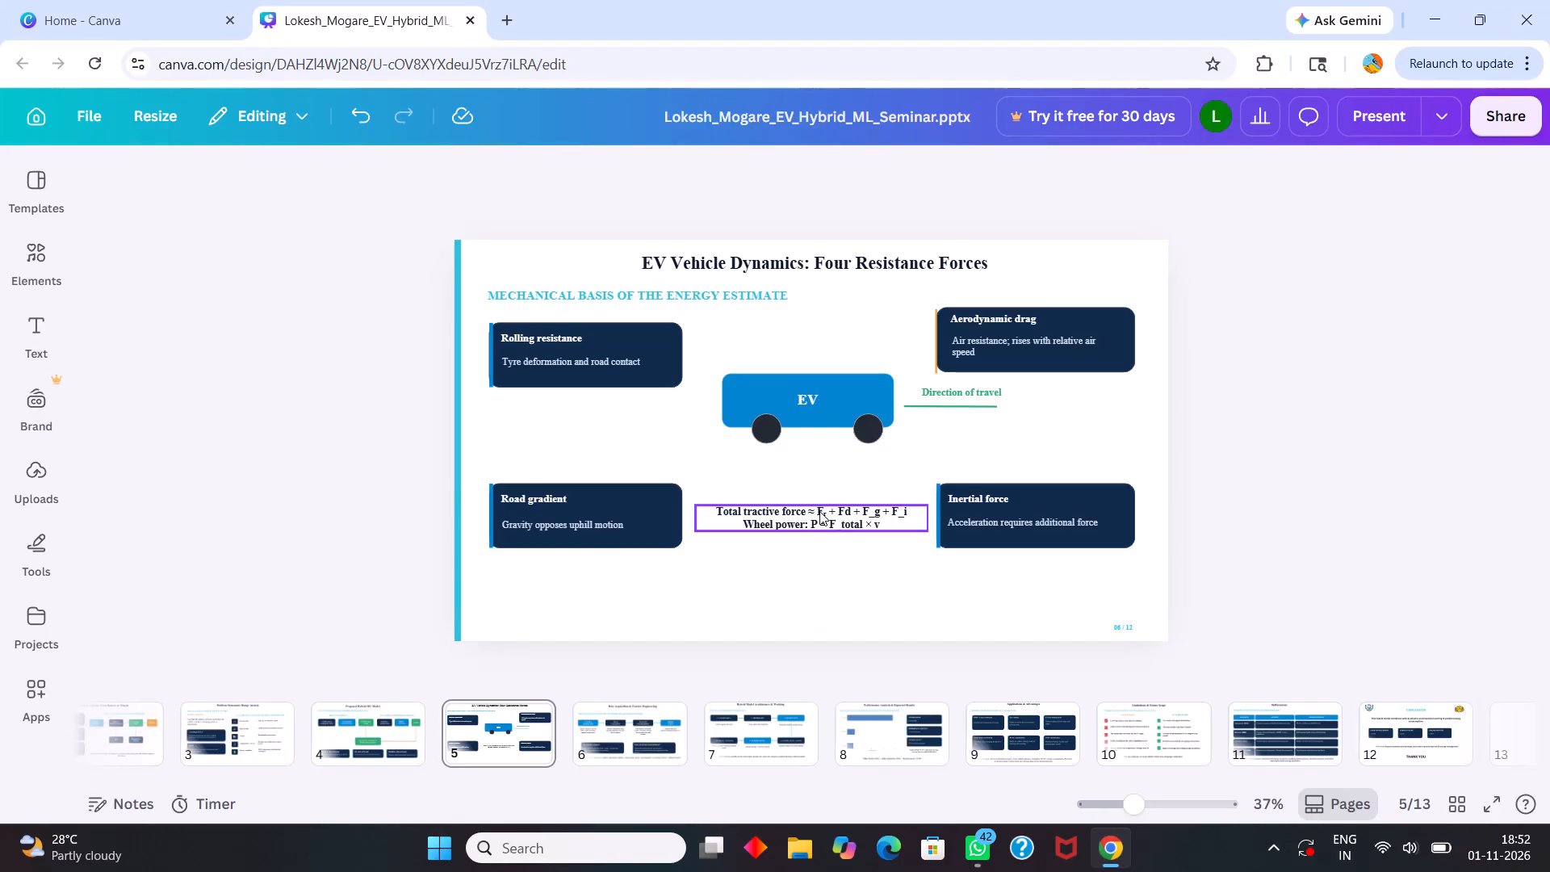
Move the total tractive force and wheel power equations down, below the level of the Road gradient and Inertial force boxes.
{"action": "left_click", "coordinate": [819, 511]}
{"action": "left_click_drag", "start_coordinate": [819, 511], "coordinate": [806, 570]}
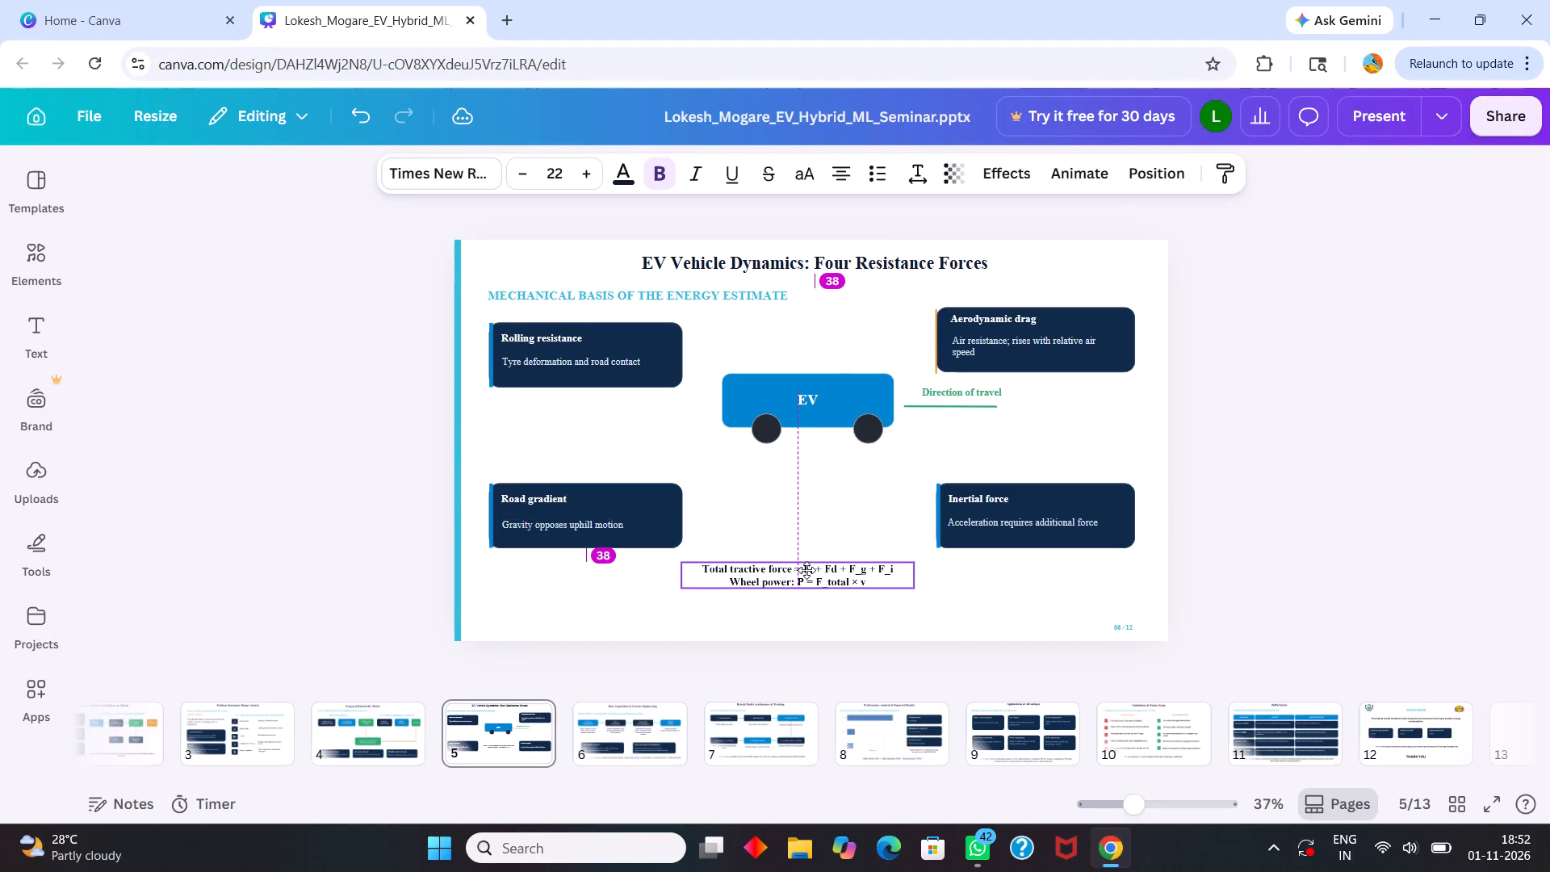
{"action": "left_click_drag", "start_coordinate": [806, 570], "coordinate": [804, 580]}
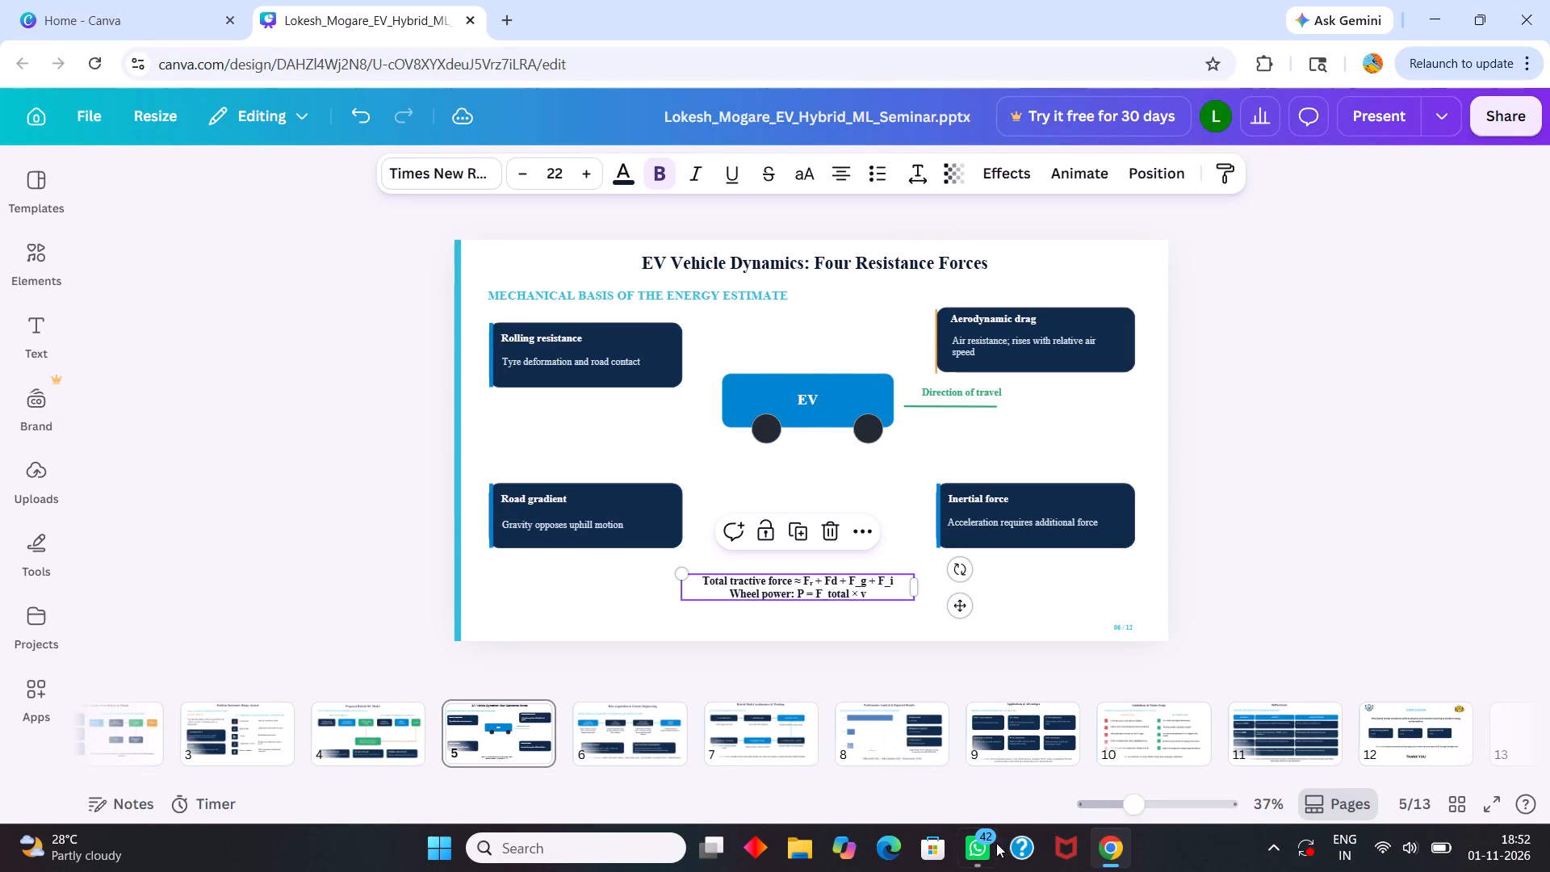
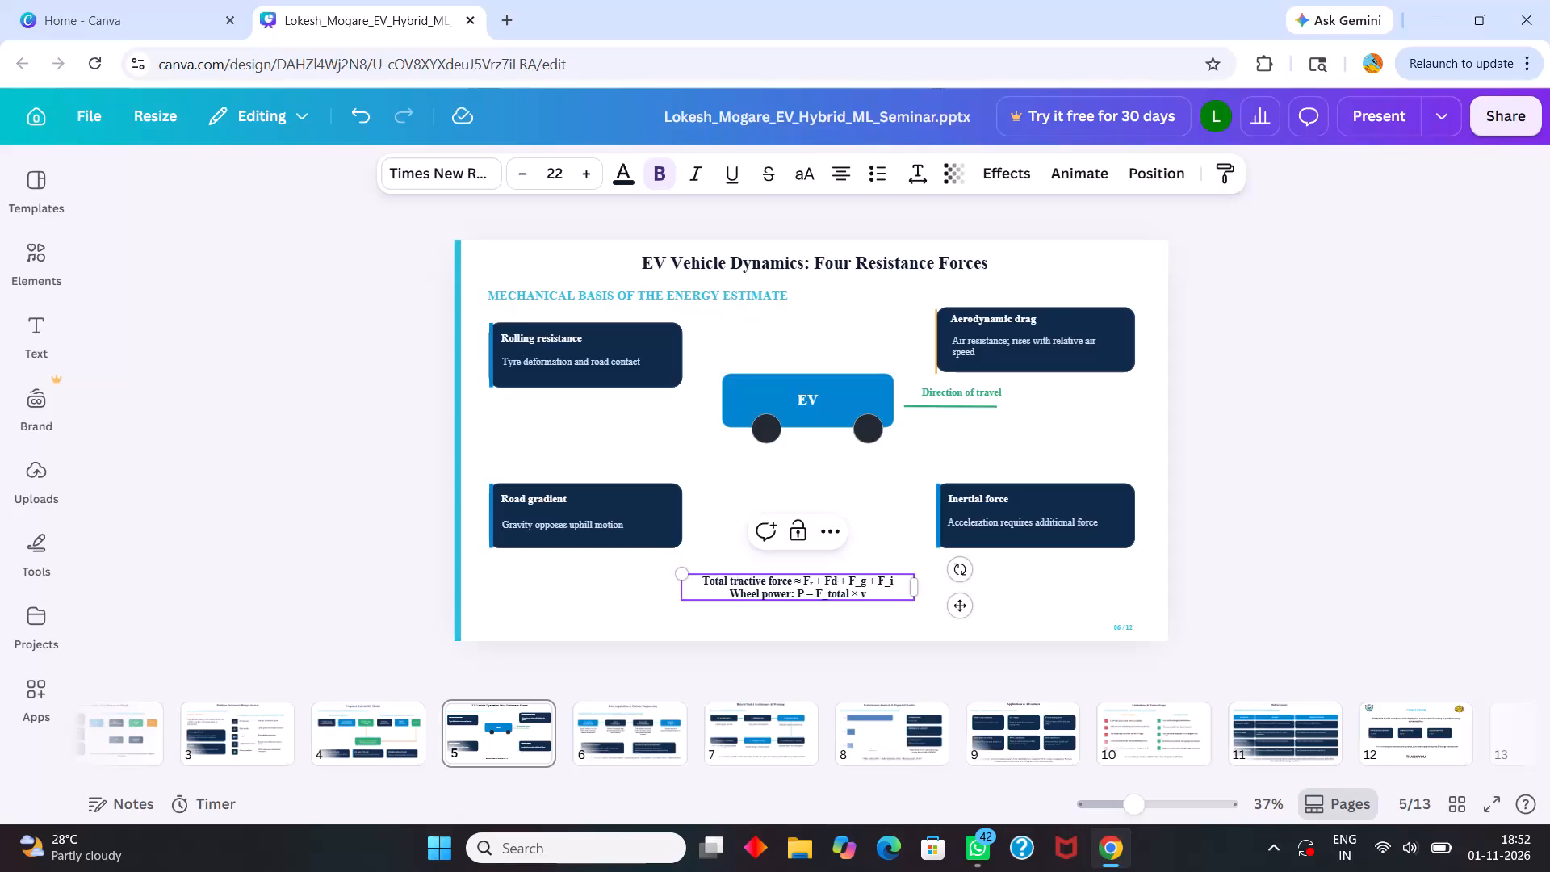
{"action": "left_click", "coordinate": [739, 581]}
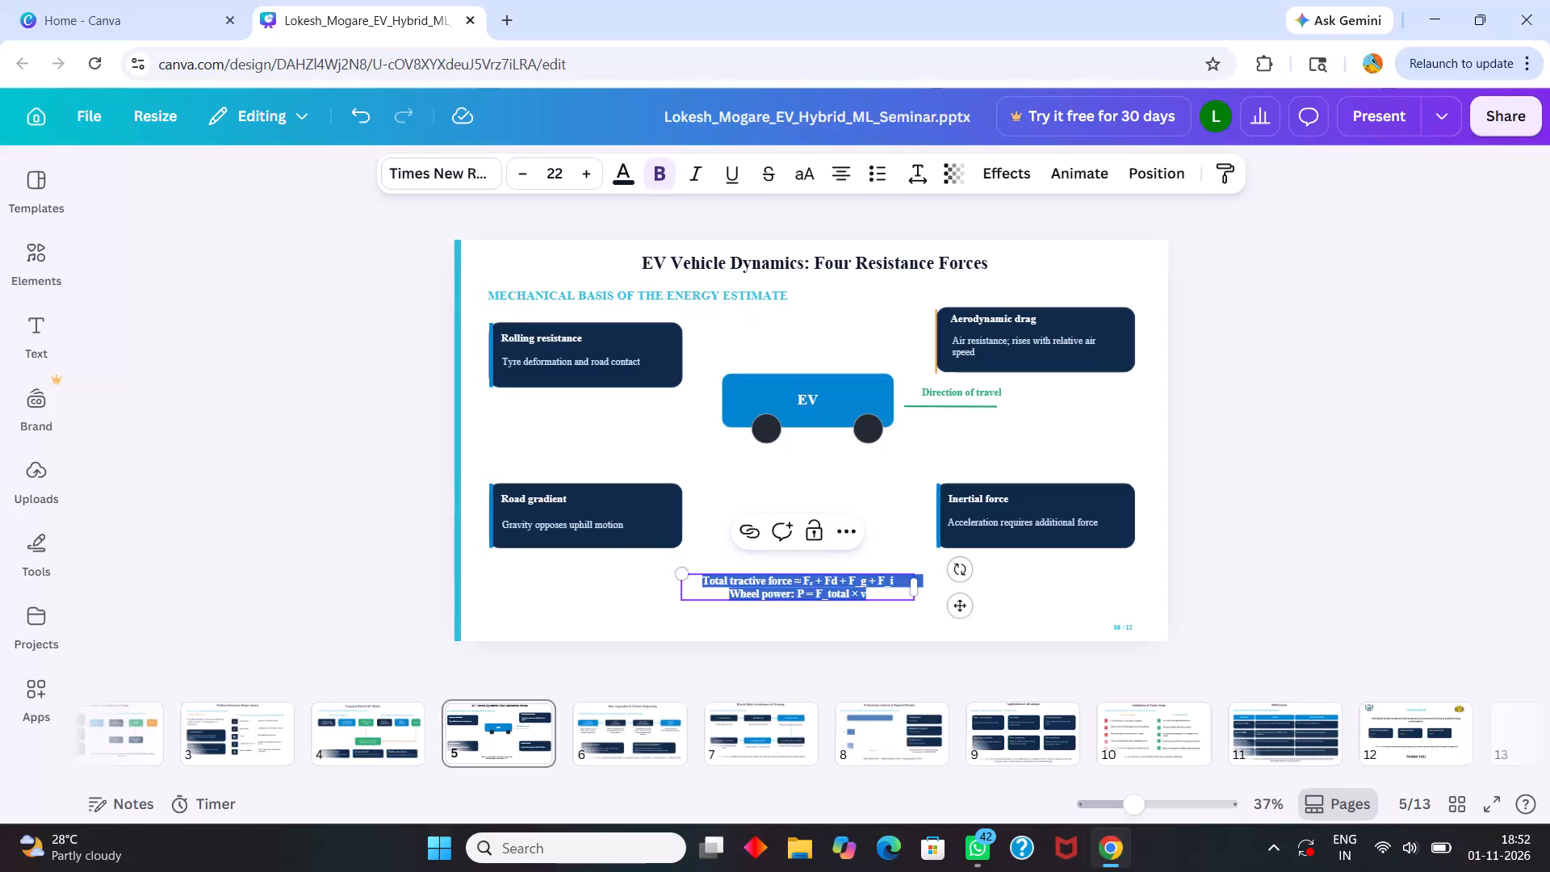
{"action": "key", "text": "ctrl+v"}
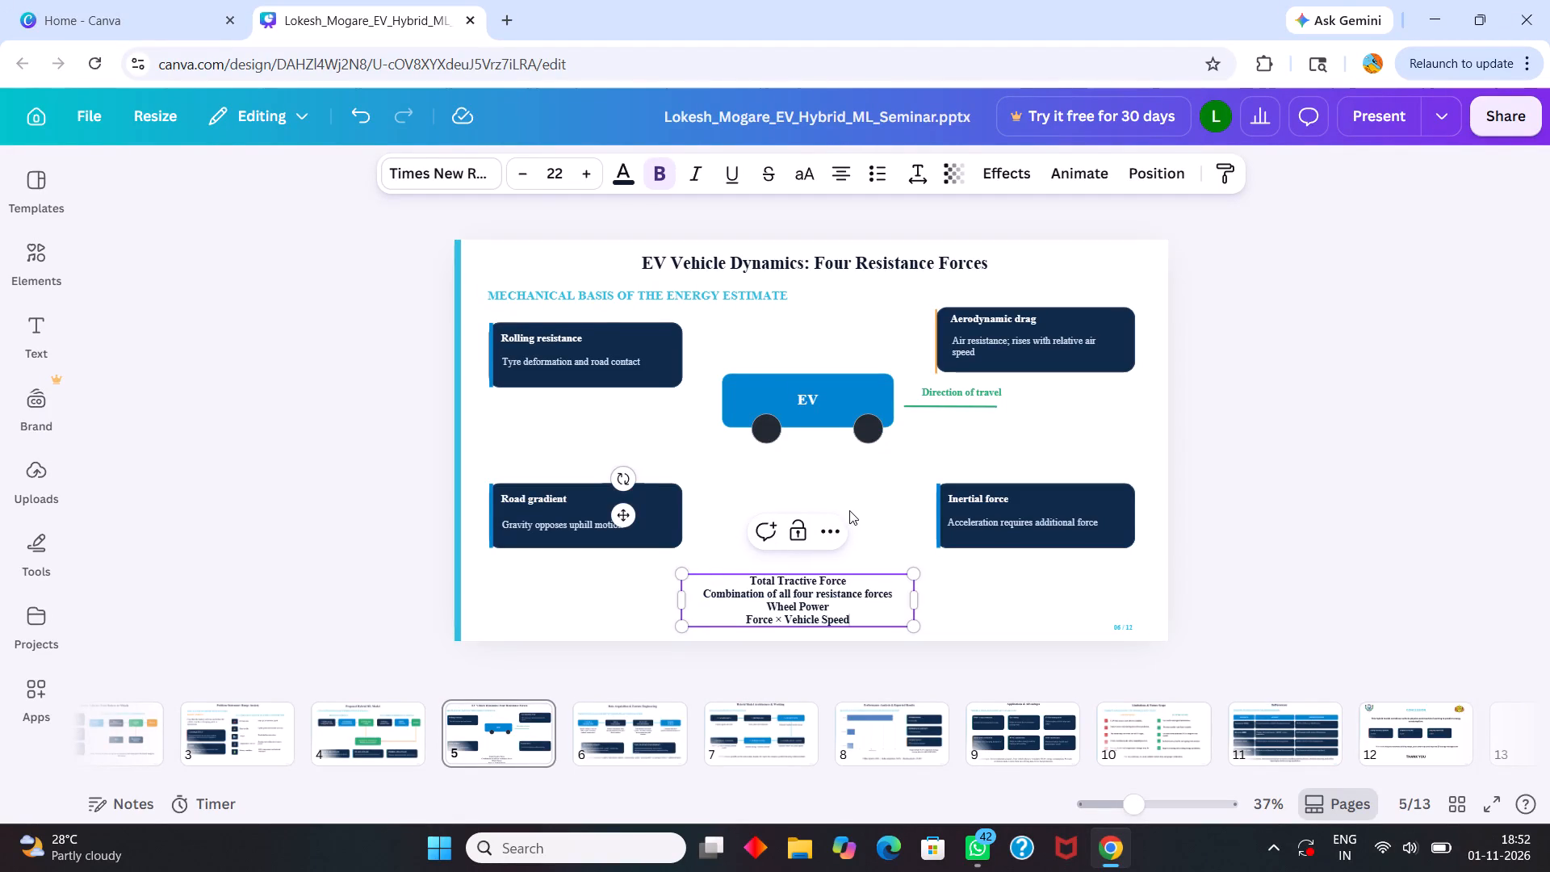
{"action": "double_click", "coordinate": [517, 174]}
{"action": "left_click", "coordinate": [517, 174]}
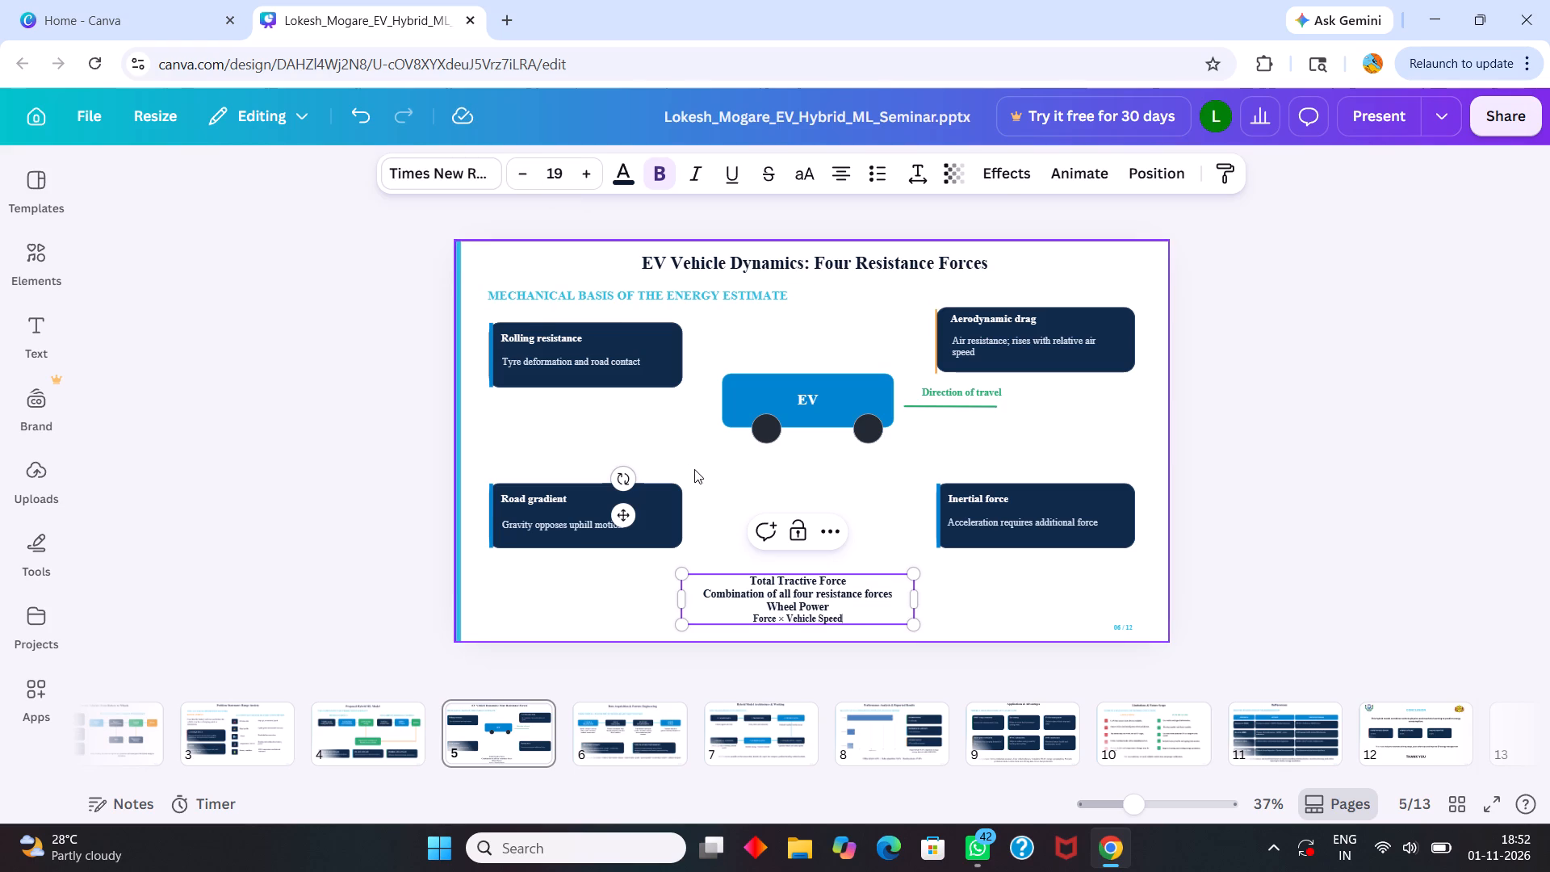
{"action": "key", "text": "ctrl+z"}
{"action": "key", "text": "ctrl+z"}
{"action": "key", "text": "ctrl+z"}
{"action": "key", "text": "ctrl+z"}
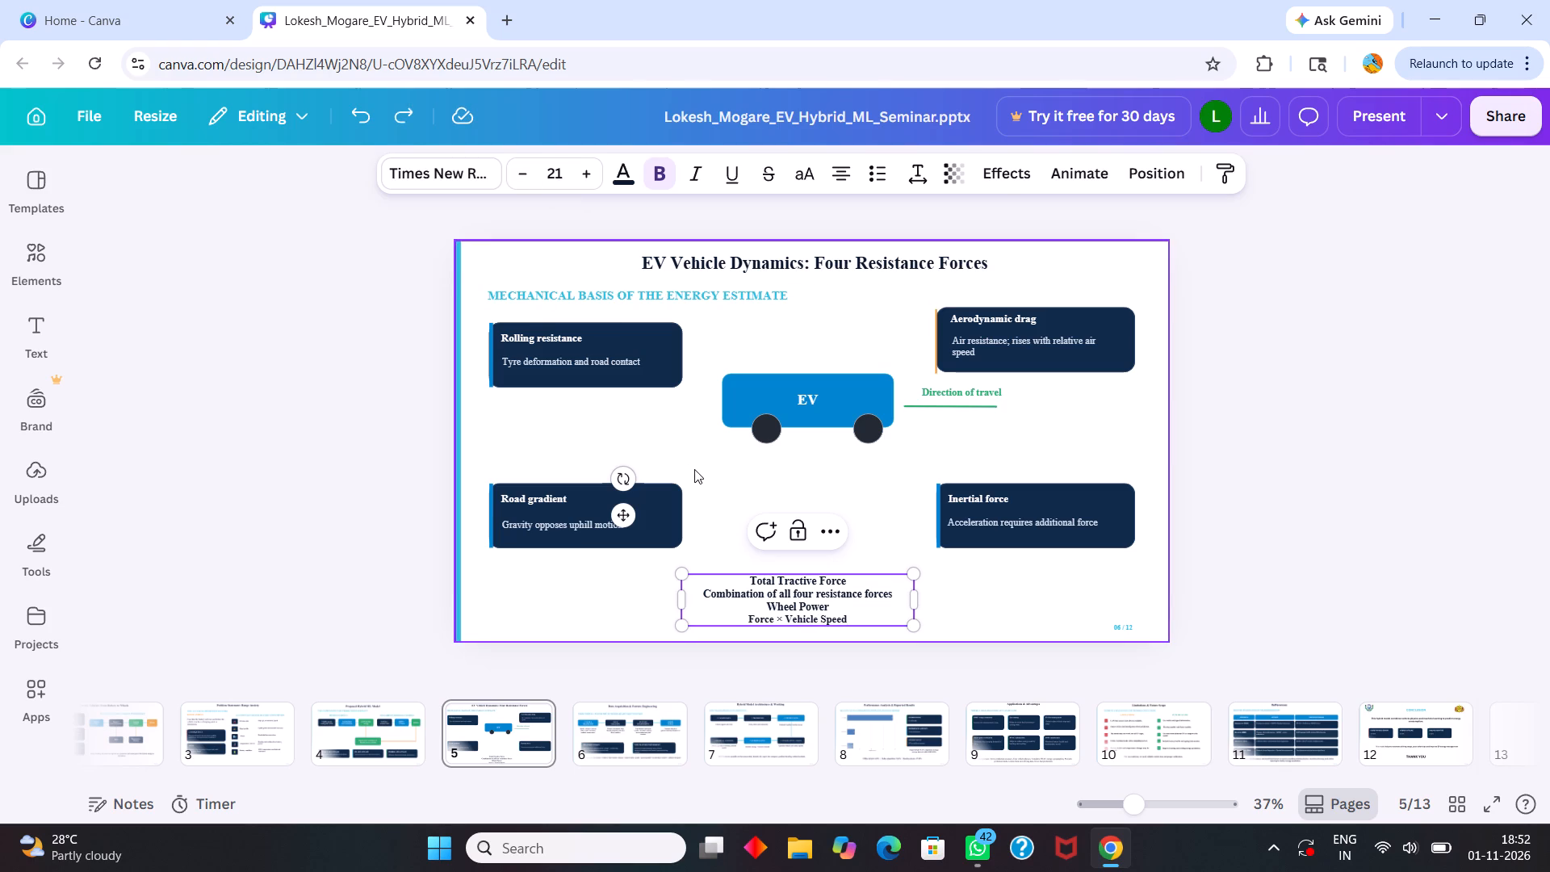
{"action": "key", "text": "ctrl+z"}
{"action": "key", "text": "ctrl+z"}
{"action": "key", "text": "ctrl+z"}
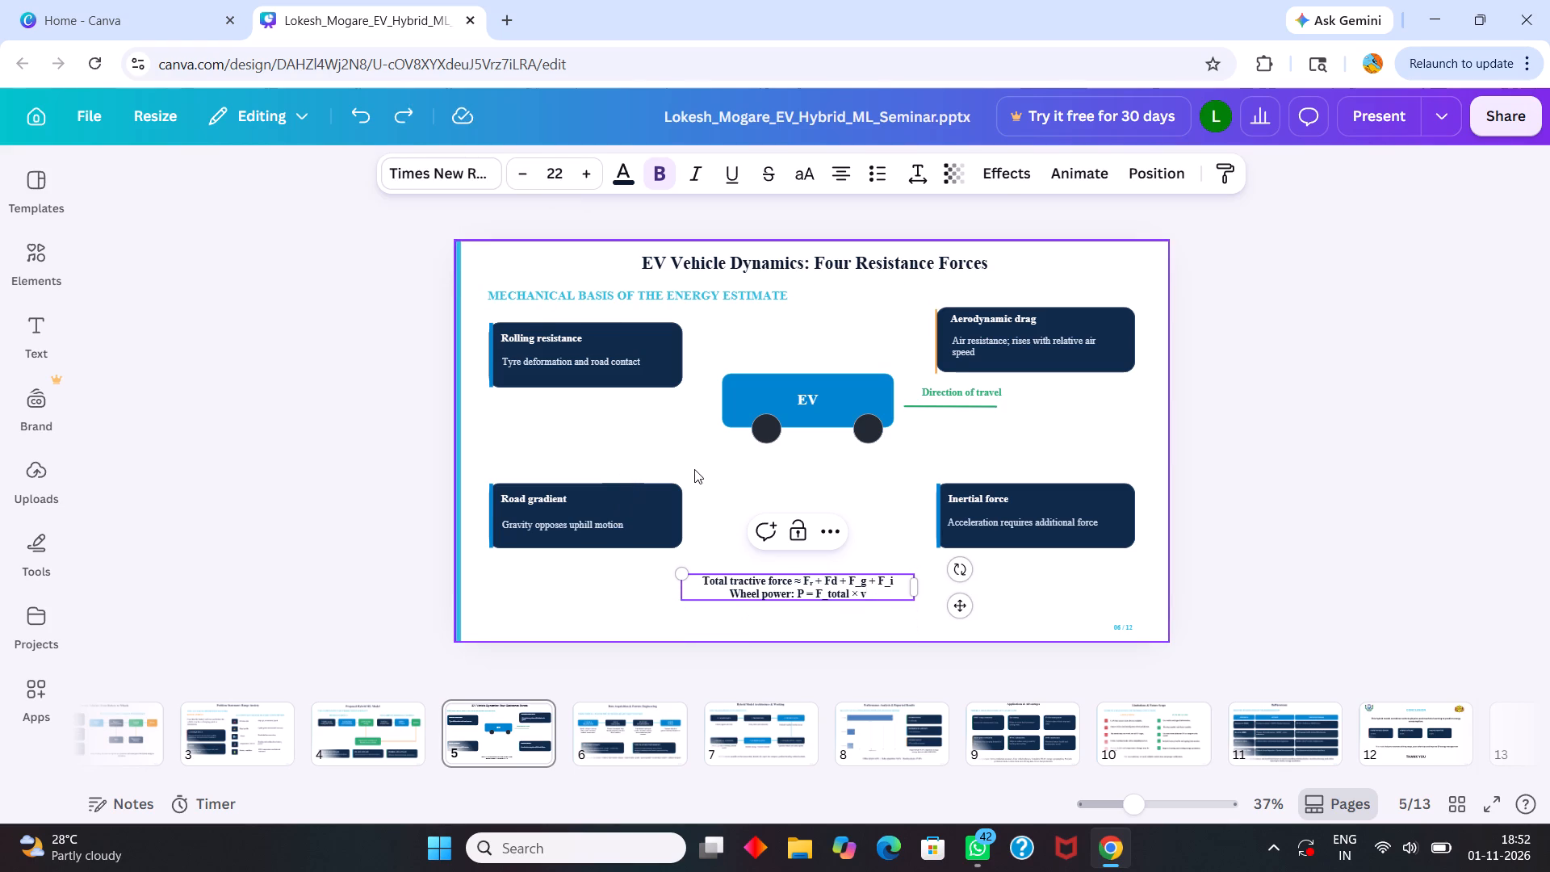
Replace the tractive force and wheel power equations with the copied four-line wording, from "Total Tractive Force" to "Force × Vehicle Speed".
{"action": "triple_click", "coordinate": [716, 582]}
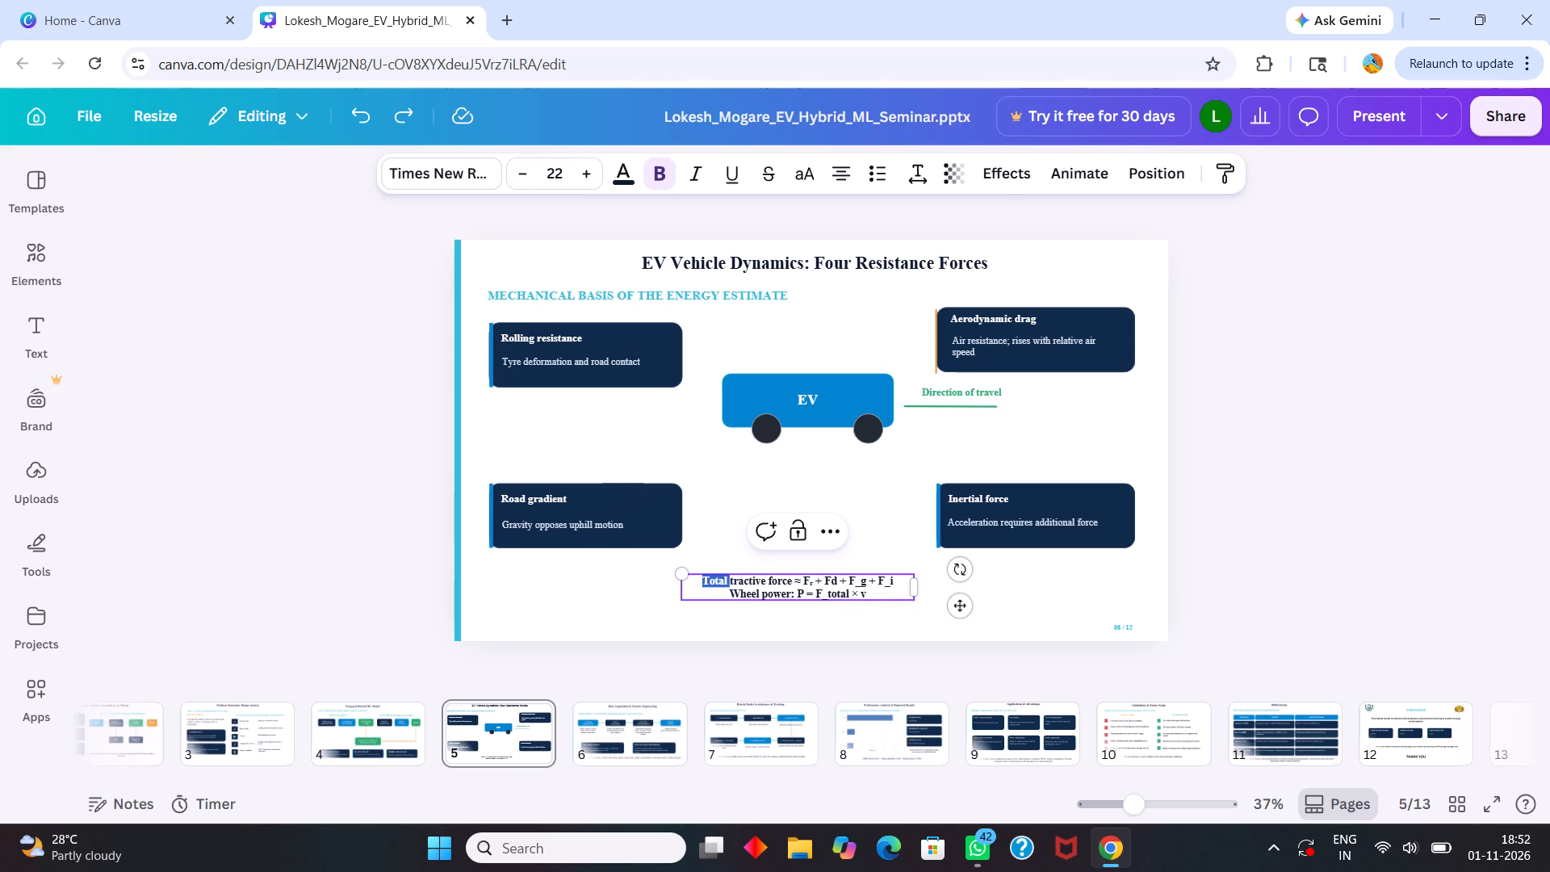
{"action": "key", "text": "ctrl+v"}
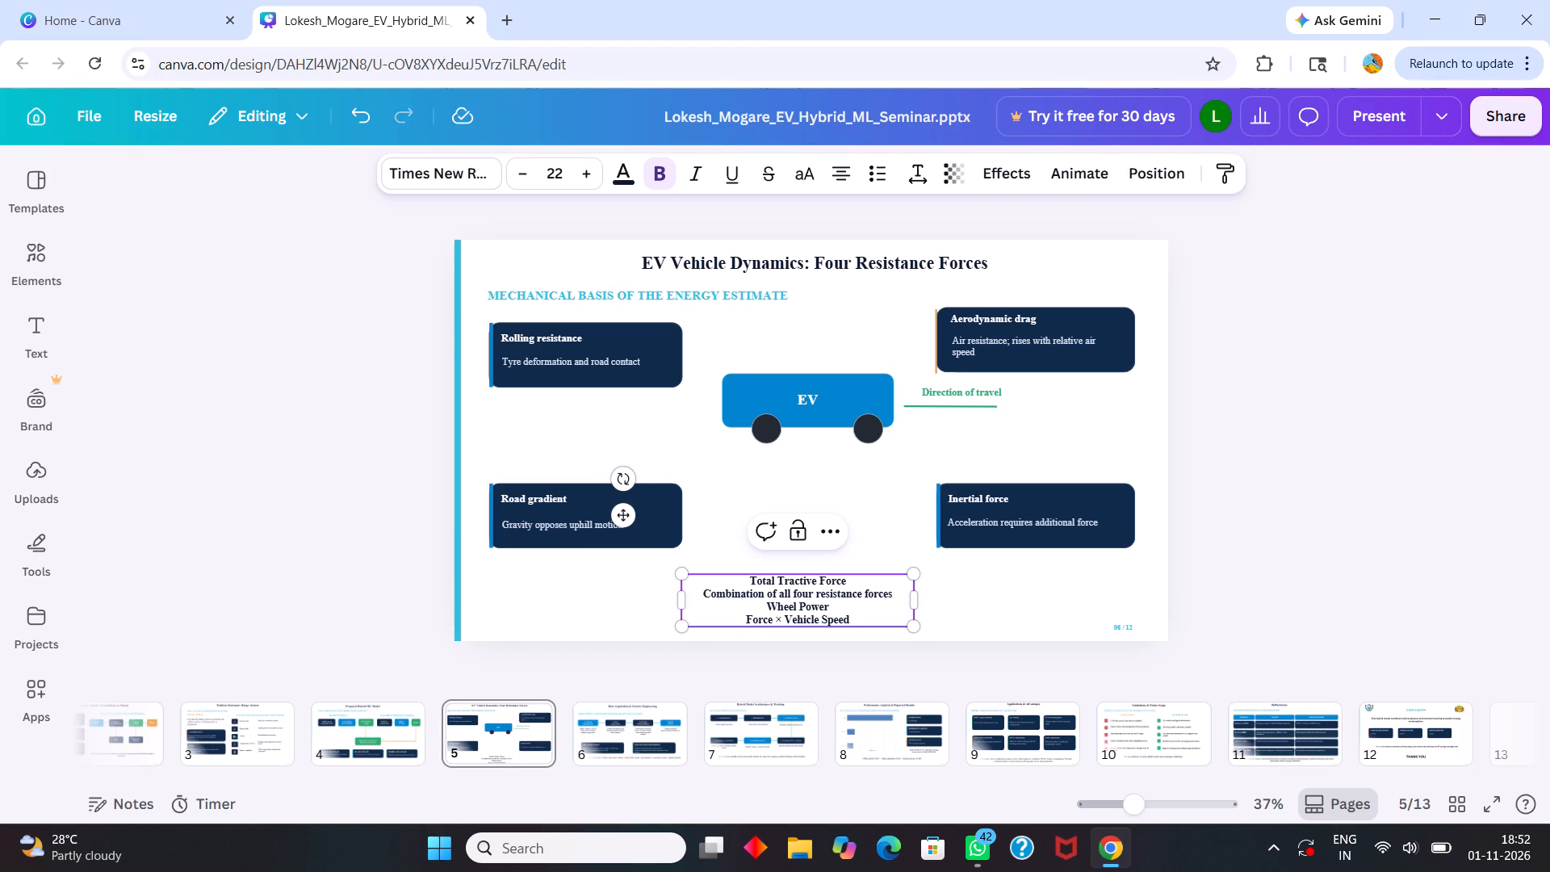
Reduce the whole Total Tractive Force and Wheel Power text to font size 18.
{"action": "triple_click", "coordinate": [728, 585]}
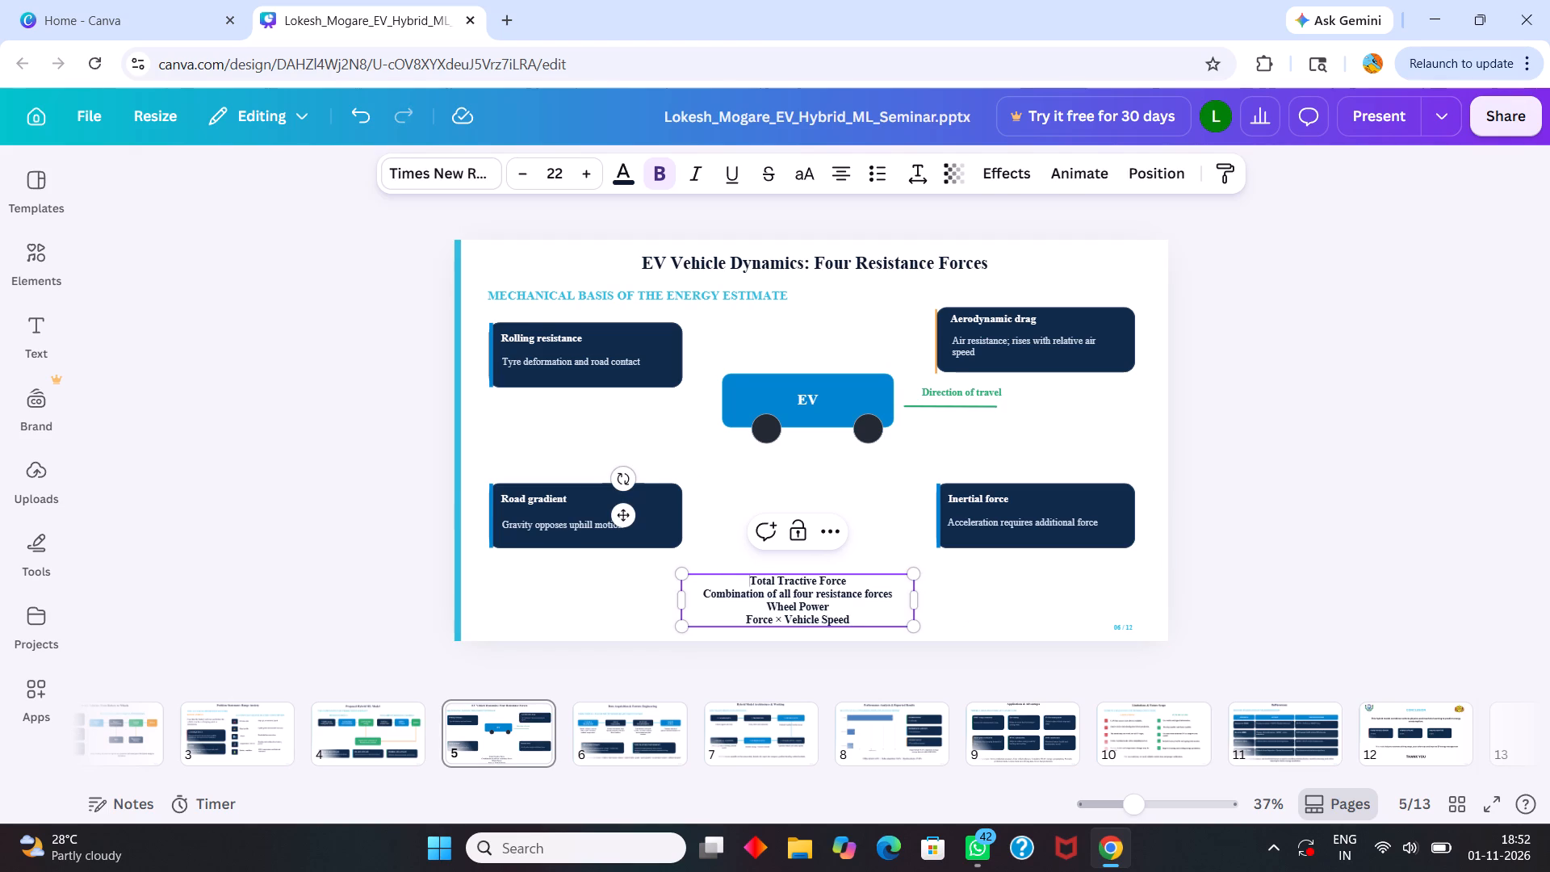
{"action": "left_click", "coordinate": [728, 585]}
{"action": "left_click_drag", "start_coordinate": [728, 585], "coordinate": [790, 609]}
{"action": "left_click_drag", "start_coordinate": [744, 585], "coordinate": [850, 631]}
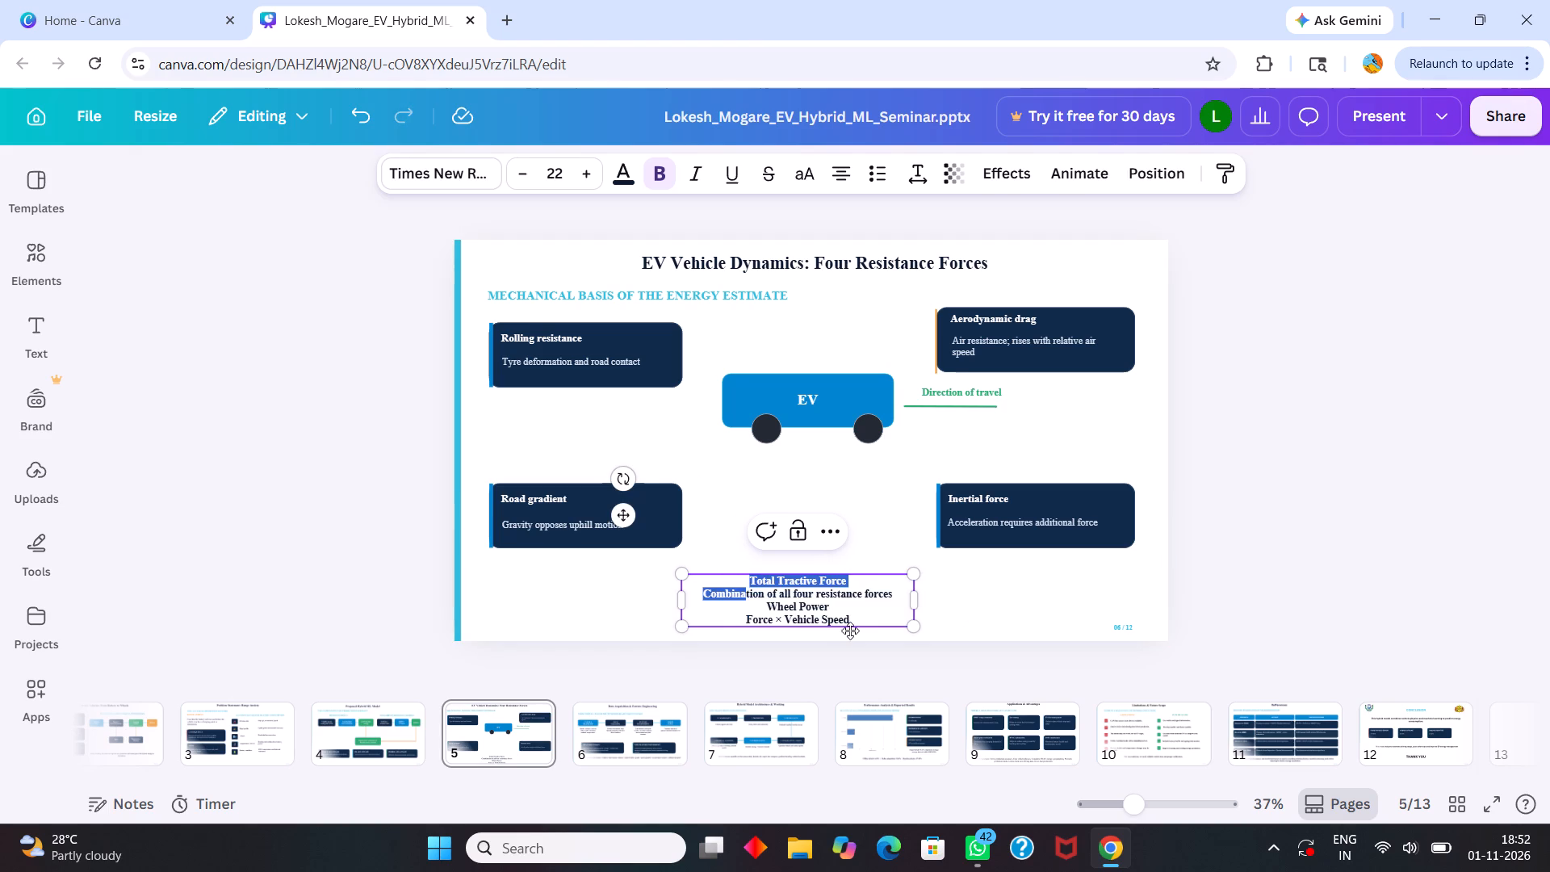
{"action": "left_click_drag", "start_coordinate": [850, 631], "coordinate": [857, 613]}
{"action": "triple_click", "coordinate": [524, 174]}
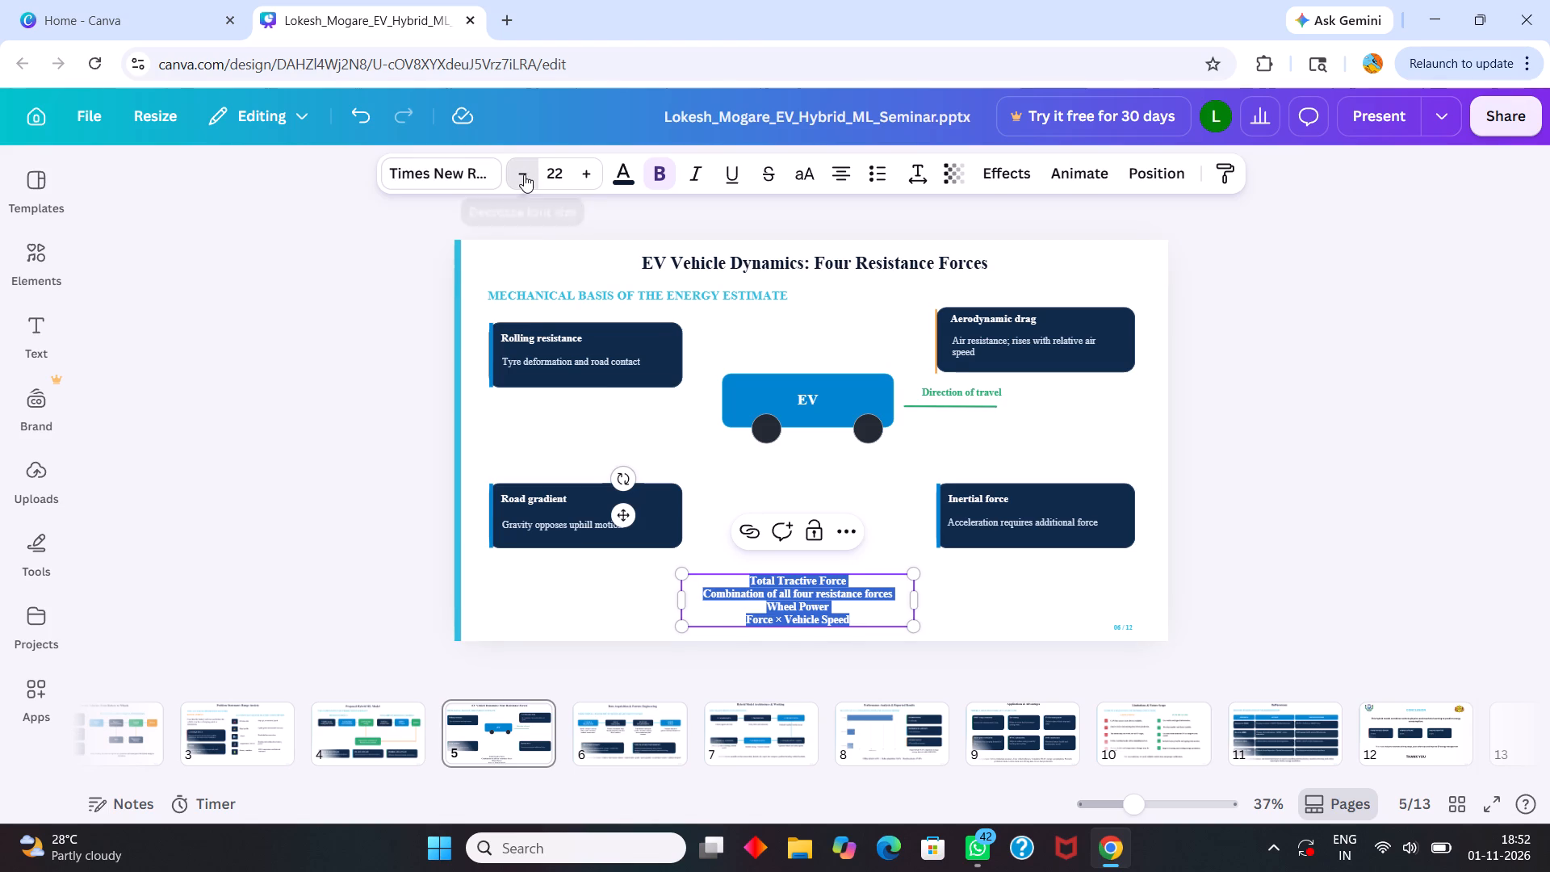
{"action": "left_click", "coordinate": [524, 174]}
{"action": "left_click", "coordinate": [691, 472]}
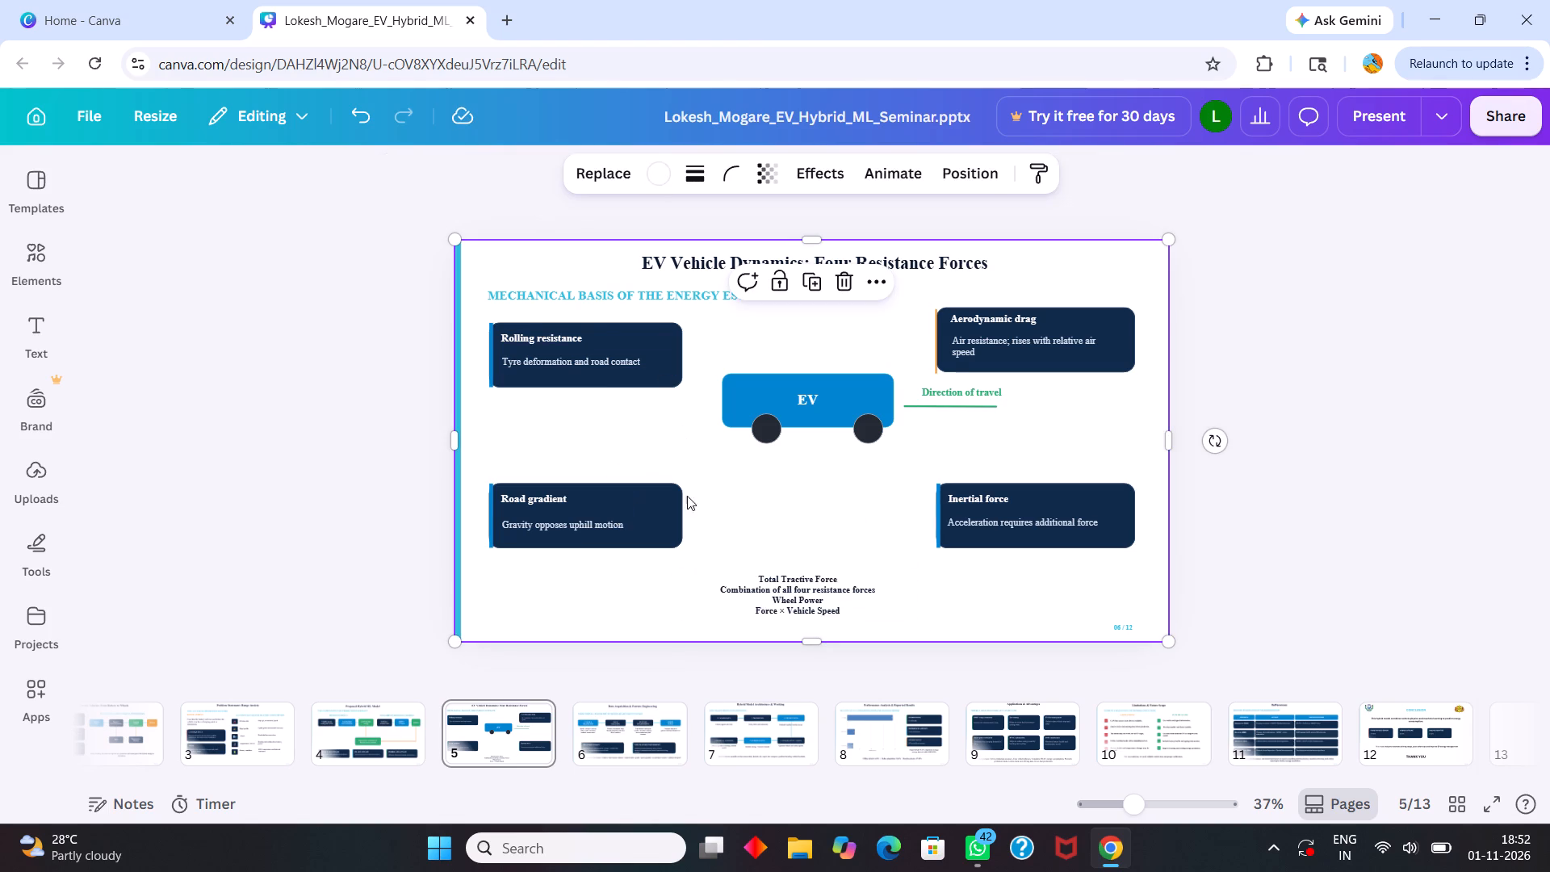
Move the Total Tractive Force text up between the Road gradient and Inertial force boxes and set its font size to 23.
{"action": "left_click_drag", "start_coordinate": [774, 589], "coordinate": [778, 542]}
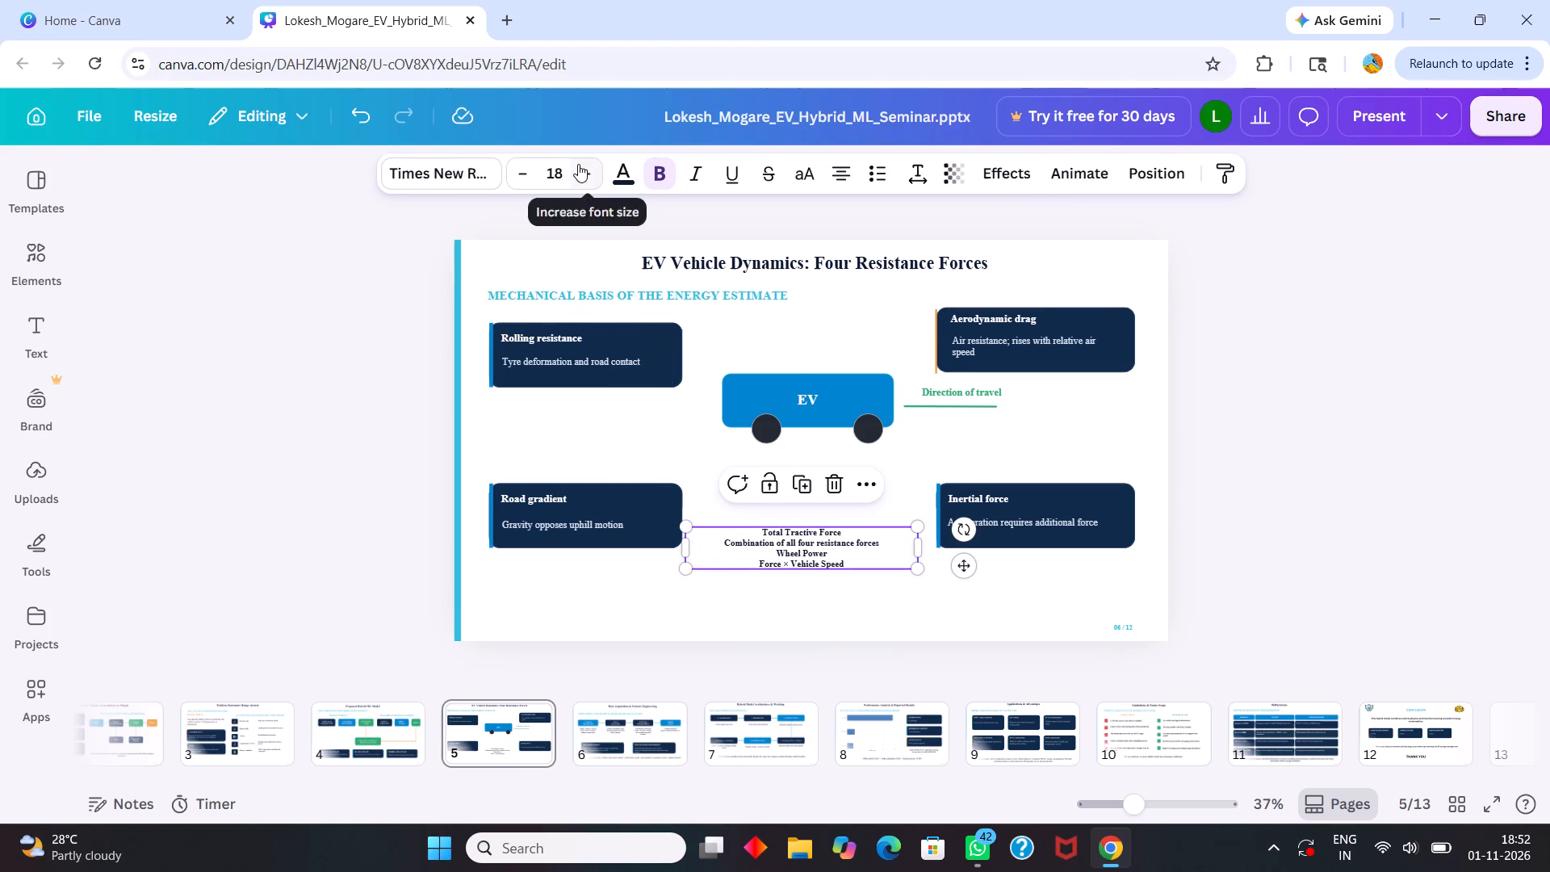
{"action": "triple_click", "coordinate": [578, 164]}
{"action": "left_click", "coordinate": [578, 164]}
{"action": "left_click", "coordinate": [578, 164]}
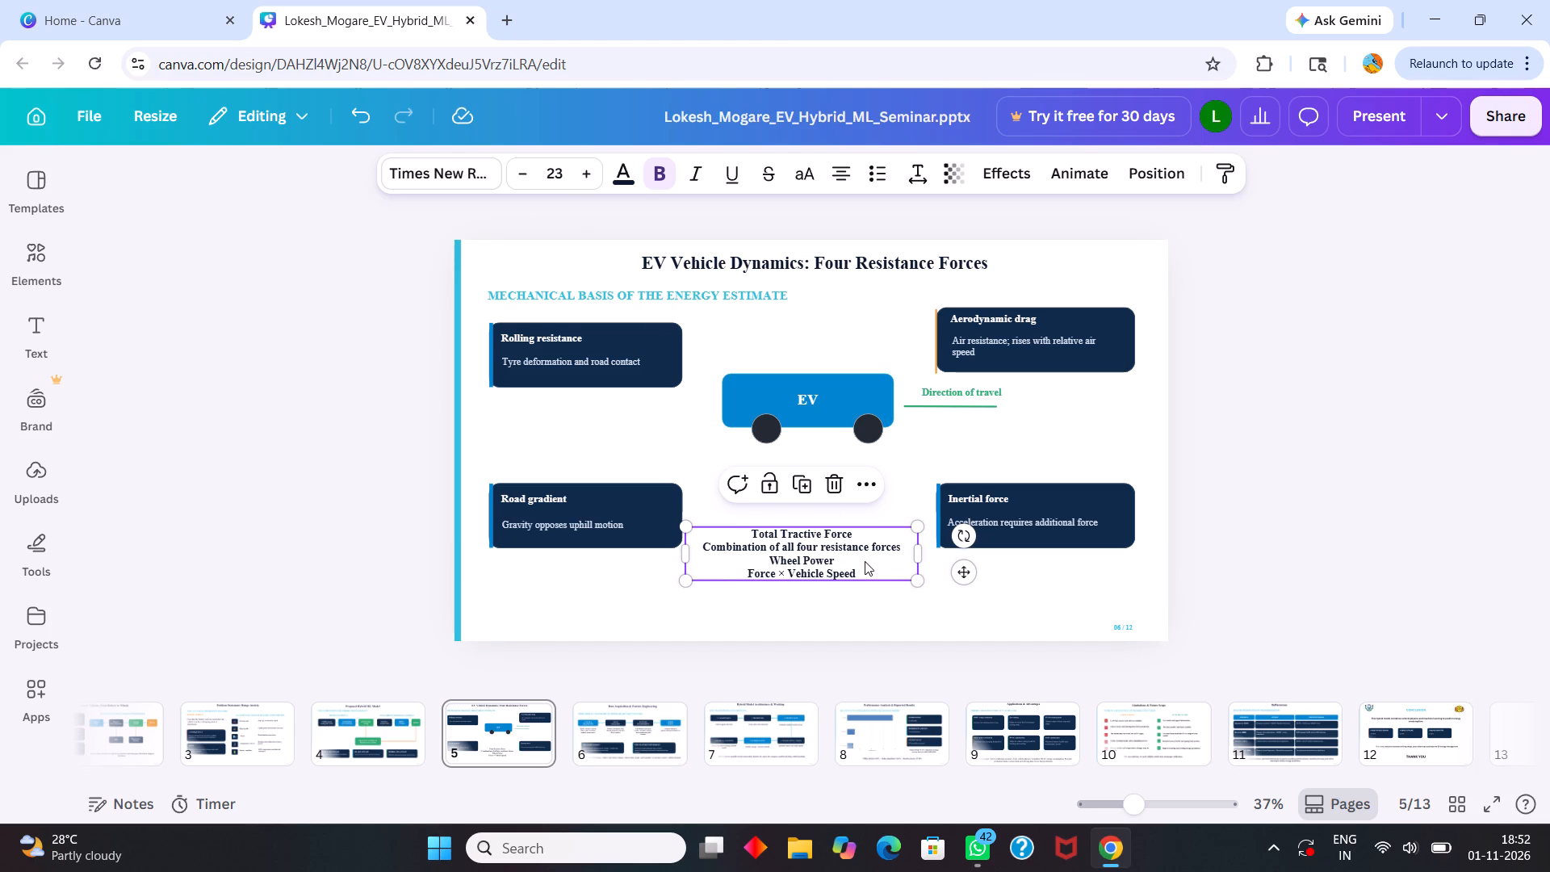
Insert one blank line between "Combination of all four resistance forces" and "Wheel Power".
{"action": "double_click", "coordinate": [905, 543]}
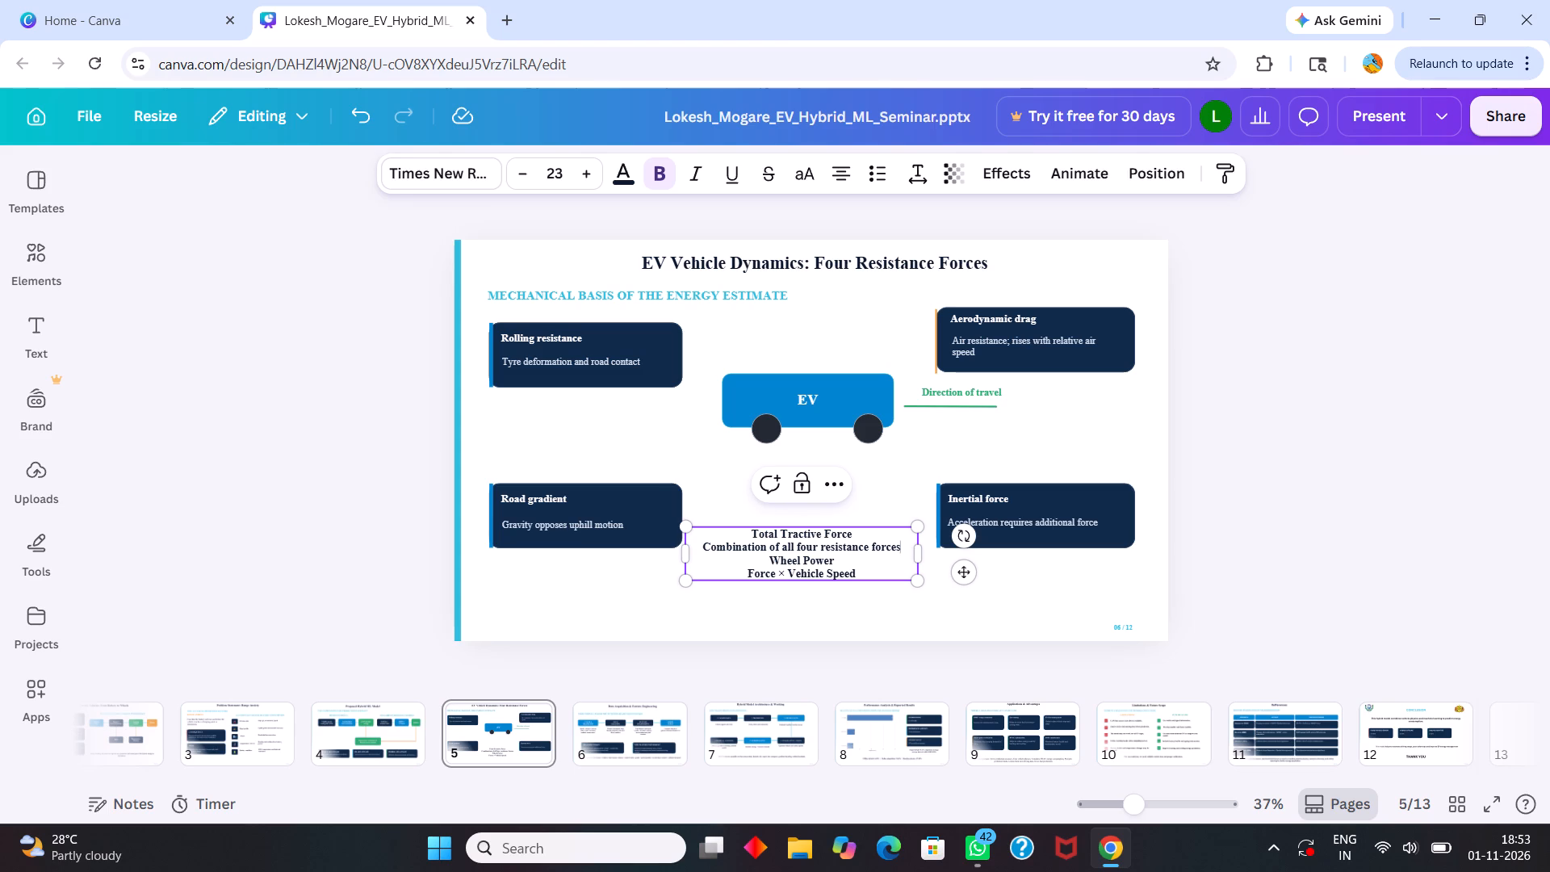
{"action": "left_click", "coordinate": [905, 543]}
{"action": "key", "text": "Return"}
{"action": "key", "text": "Return"}
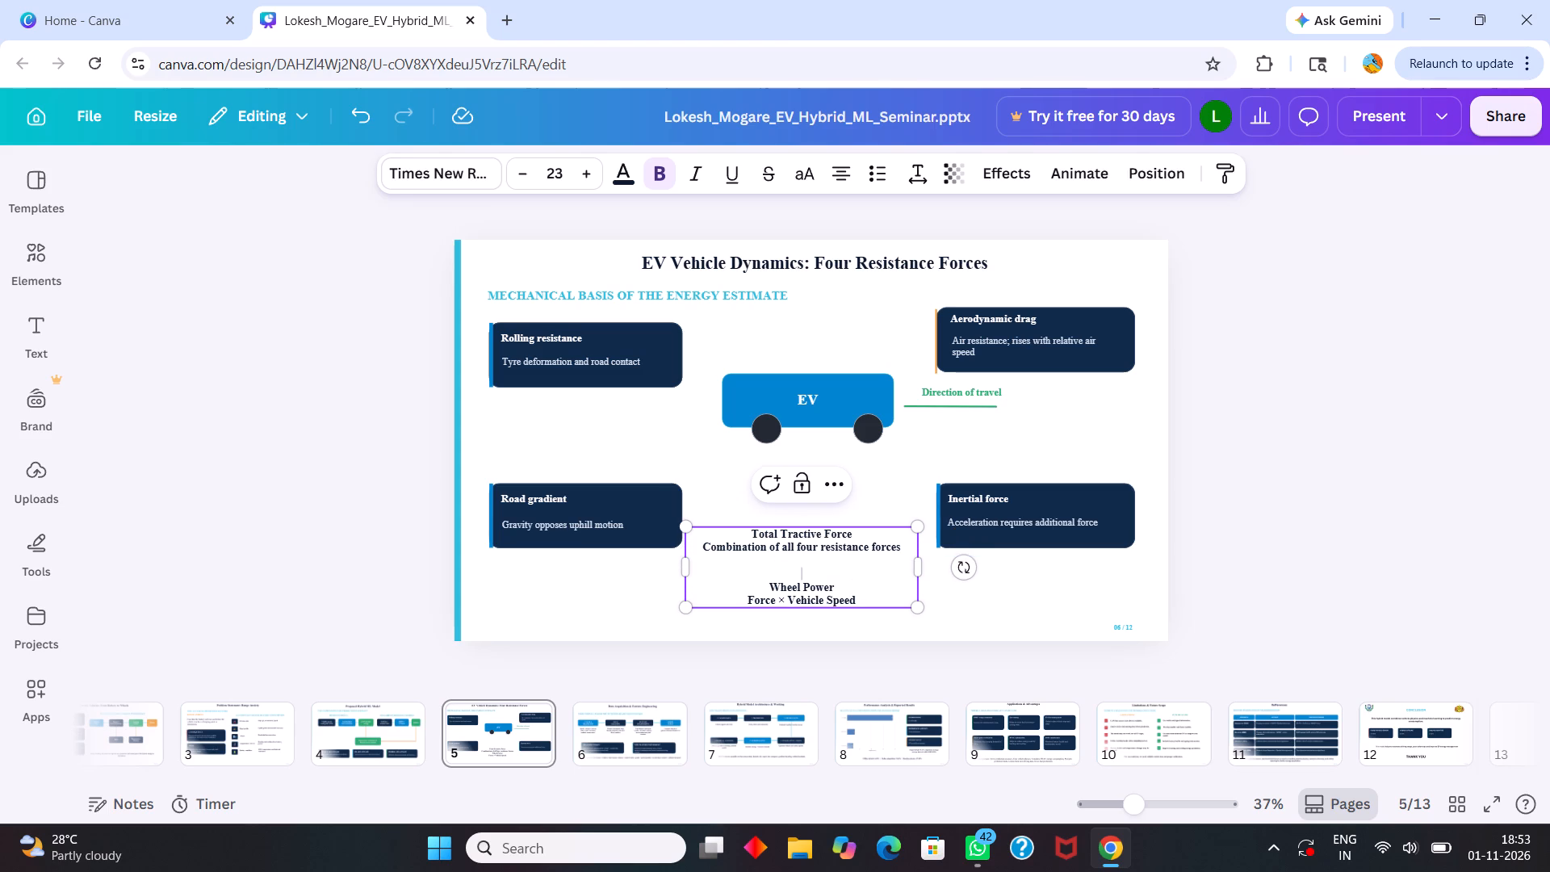
{"action": "key", "text": "BackSpace"}
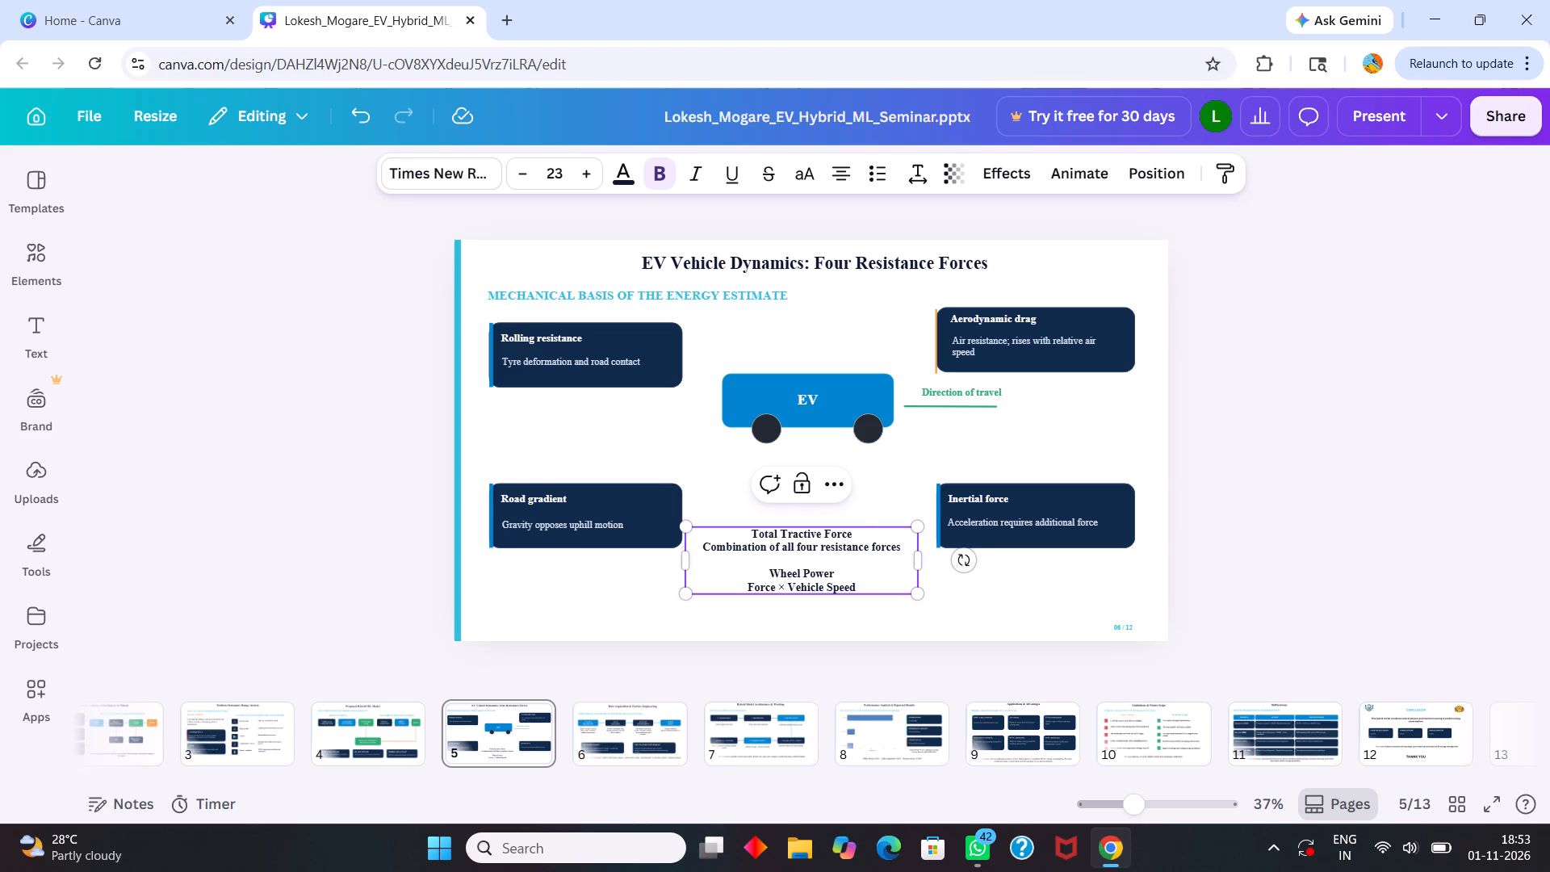
{"action": "left_click", "coordinate": [725, 465]}
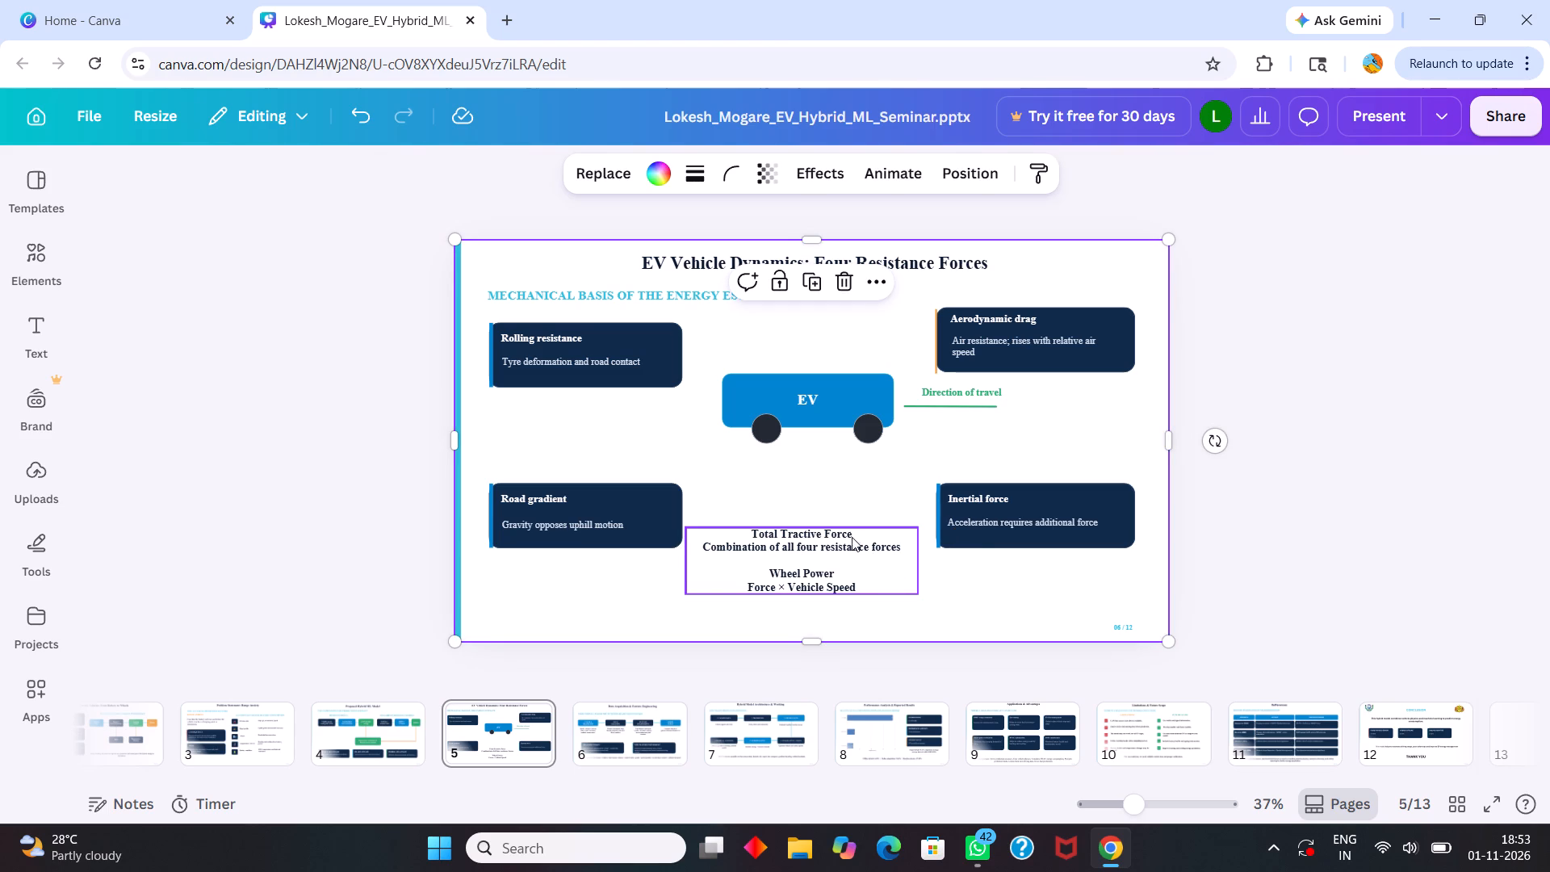
Add a space and an equals sign after both "Total Tractive Force" and "Wheel Power".
{"action": "left_click", "coordinate": [853, 535]}
{"action": "left_click", "coordinate": [853, 534]}
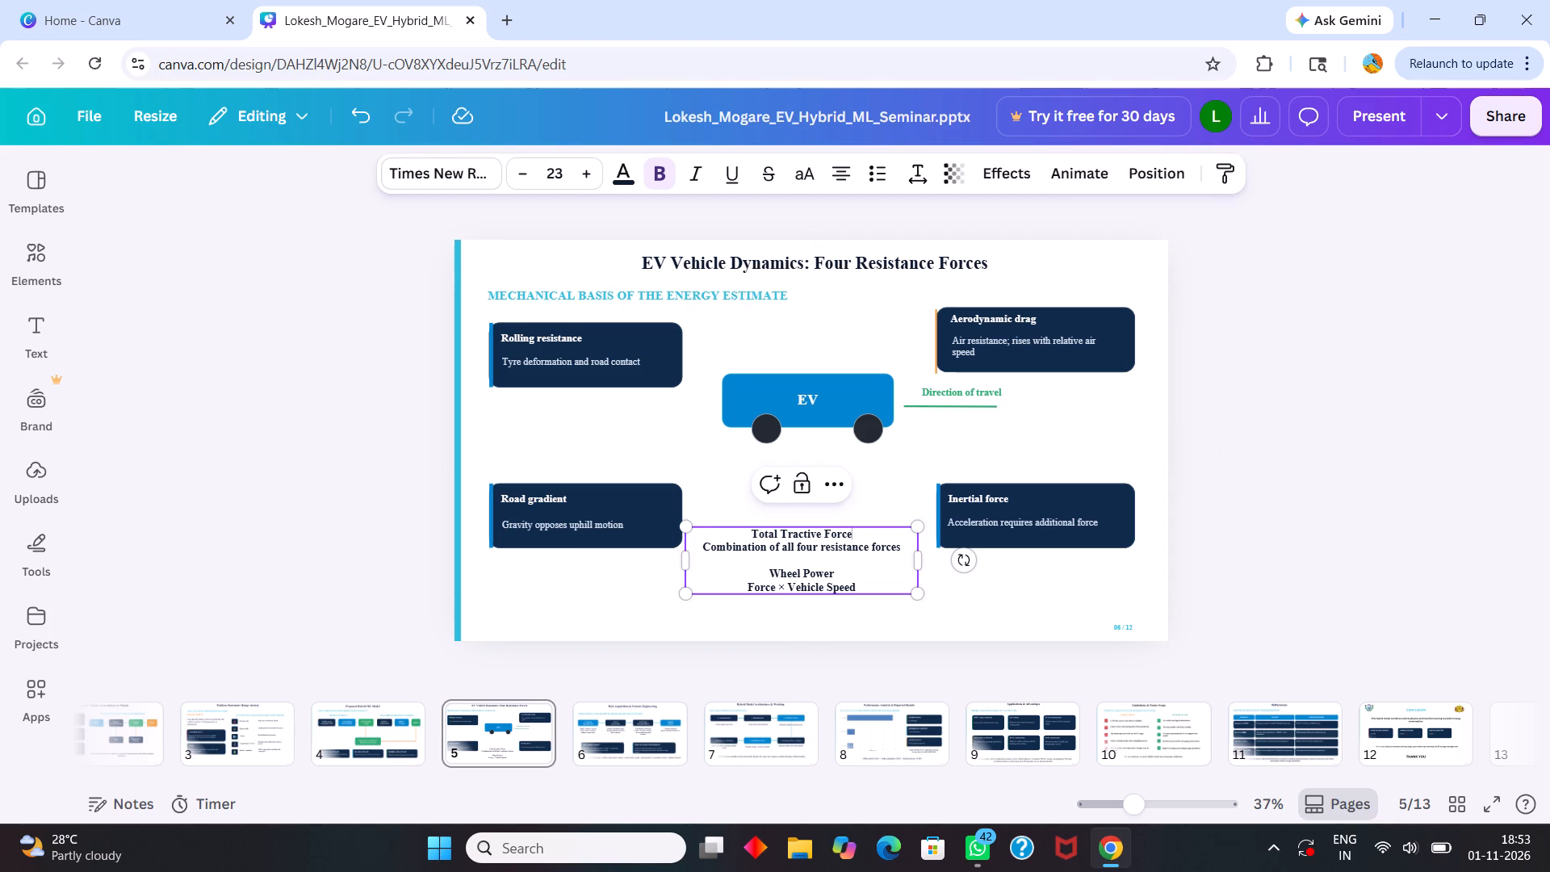
{"action": "key", "text": "equal"}
{"action": "key", "text": "Left"}
{"action": "key", "text": "space"}
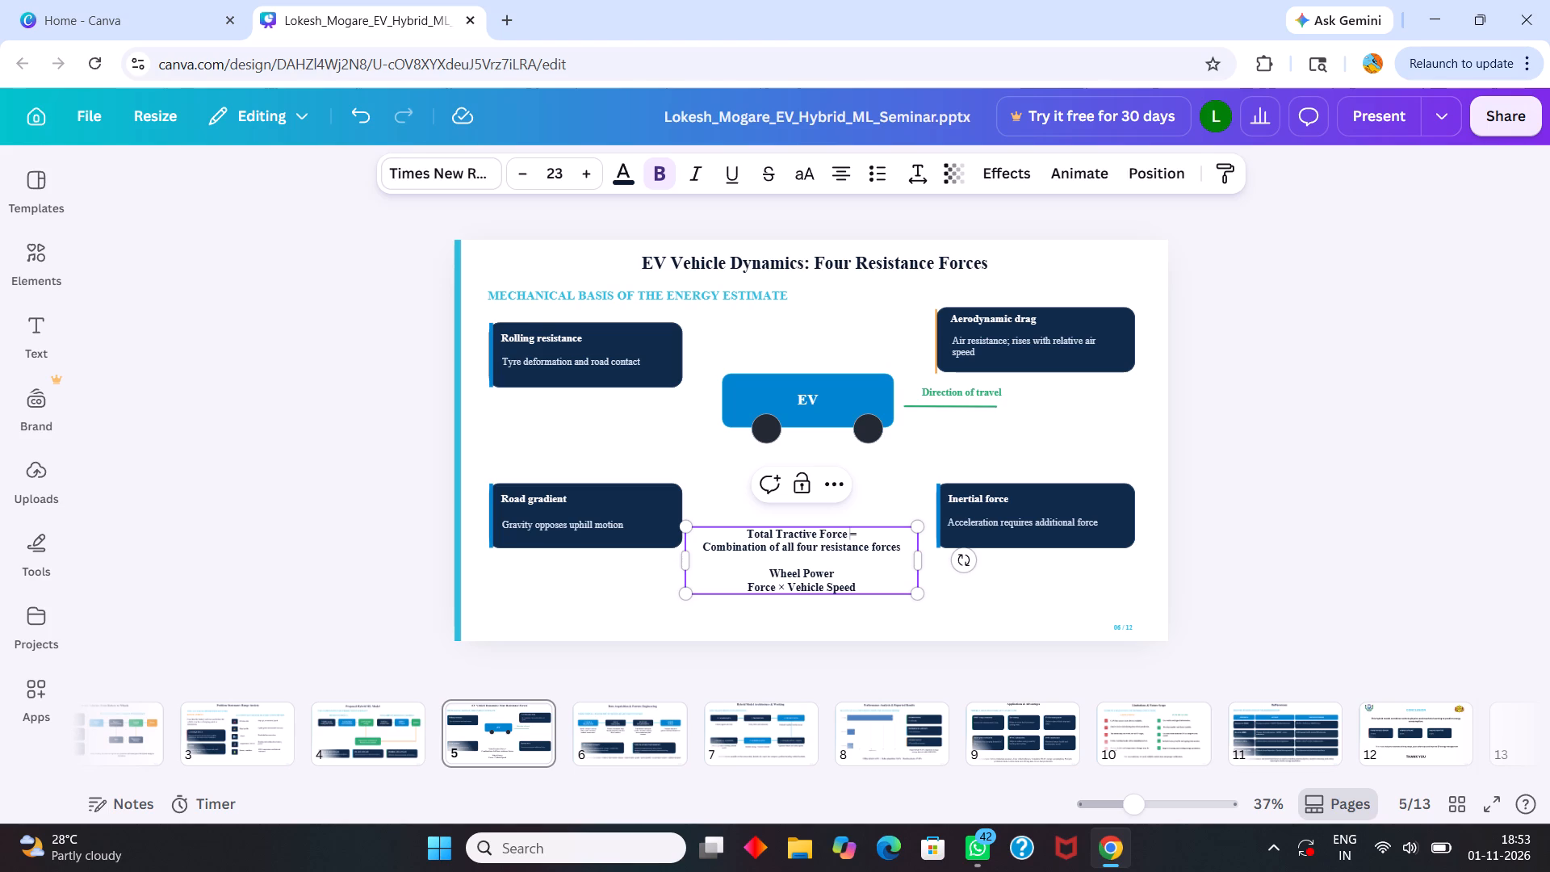
{"action": "left_click", "coordinate": [834, 576]}
{"action": "key", "text": "equal"}
{"action": "key", "text": "Left"}
{"action": "key", "text": "space"}
{"action": "left_click", "coordinate": [885, 570]}
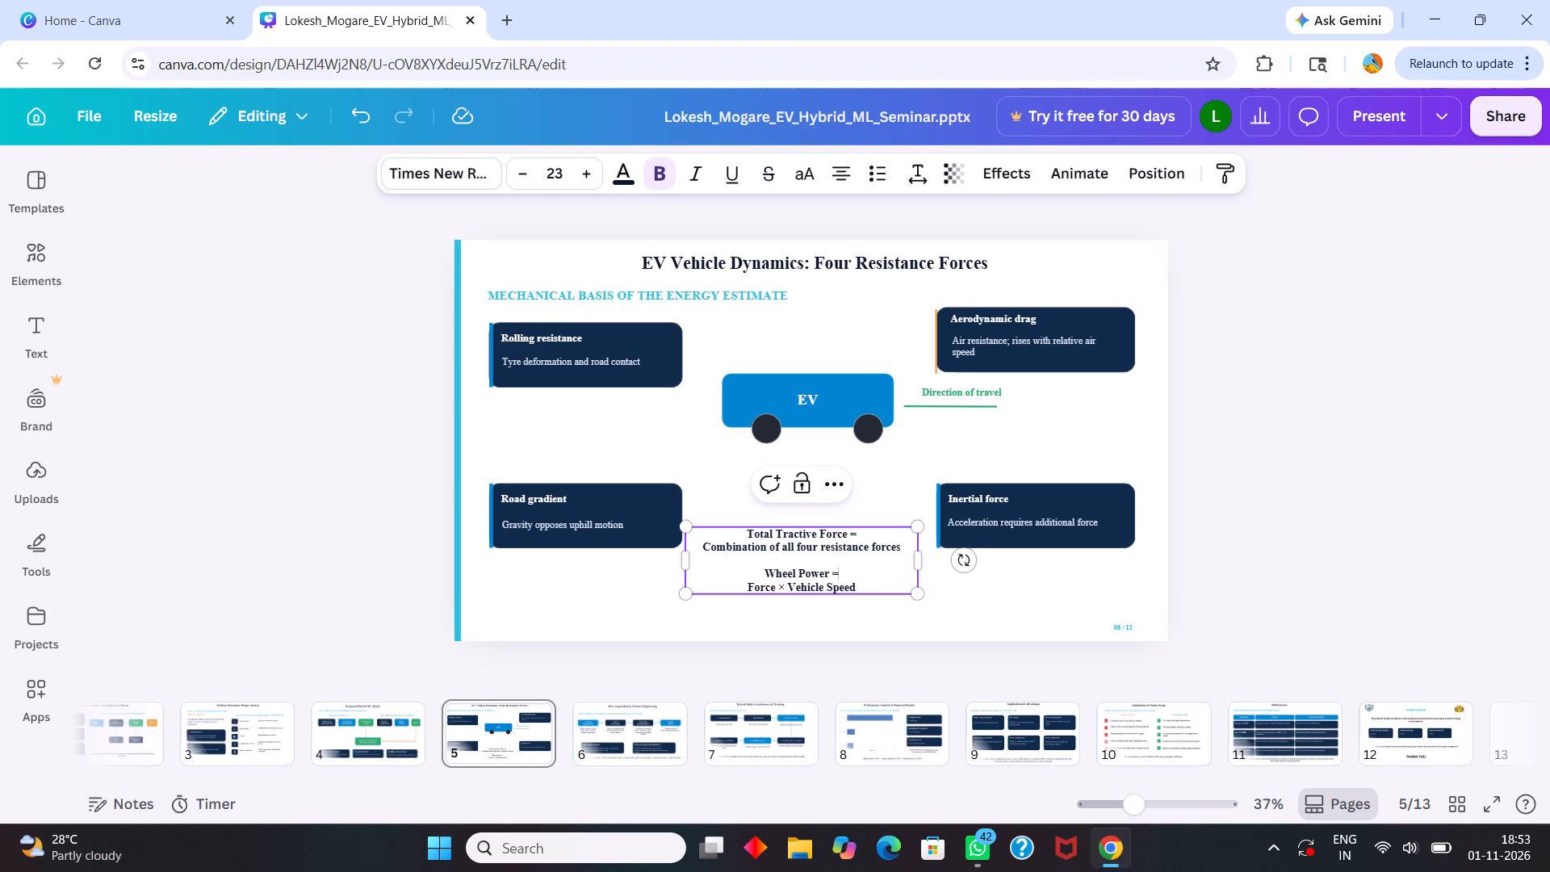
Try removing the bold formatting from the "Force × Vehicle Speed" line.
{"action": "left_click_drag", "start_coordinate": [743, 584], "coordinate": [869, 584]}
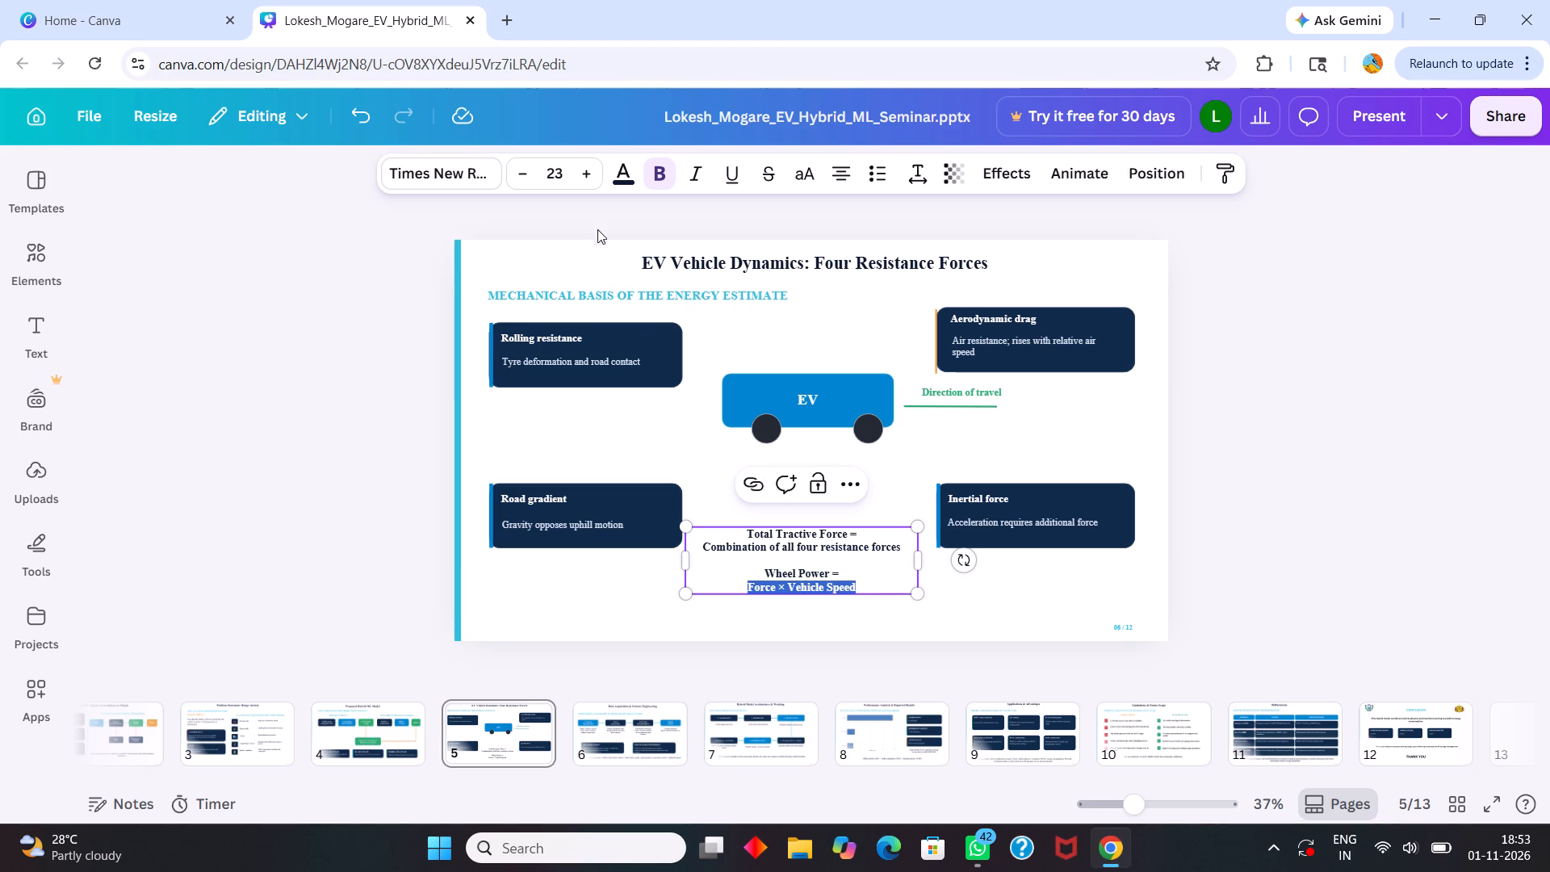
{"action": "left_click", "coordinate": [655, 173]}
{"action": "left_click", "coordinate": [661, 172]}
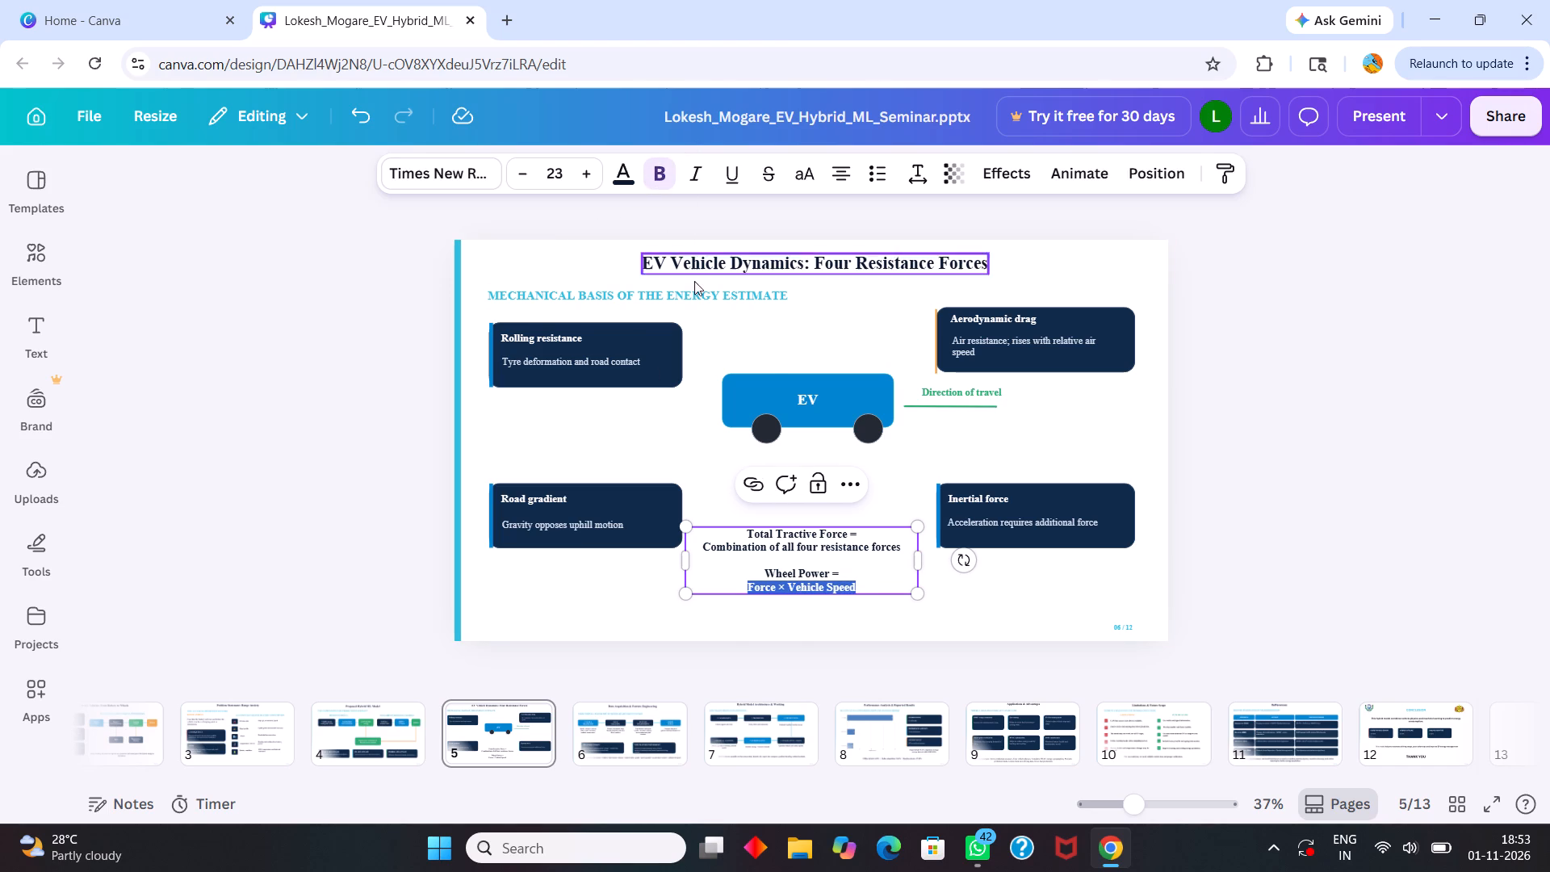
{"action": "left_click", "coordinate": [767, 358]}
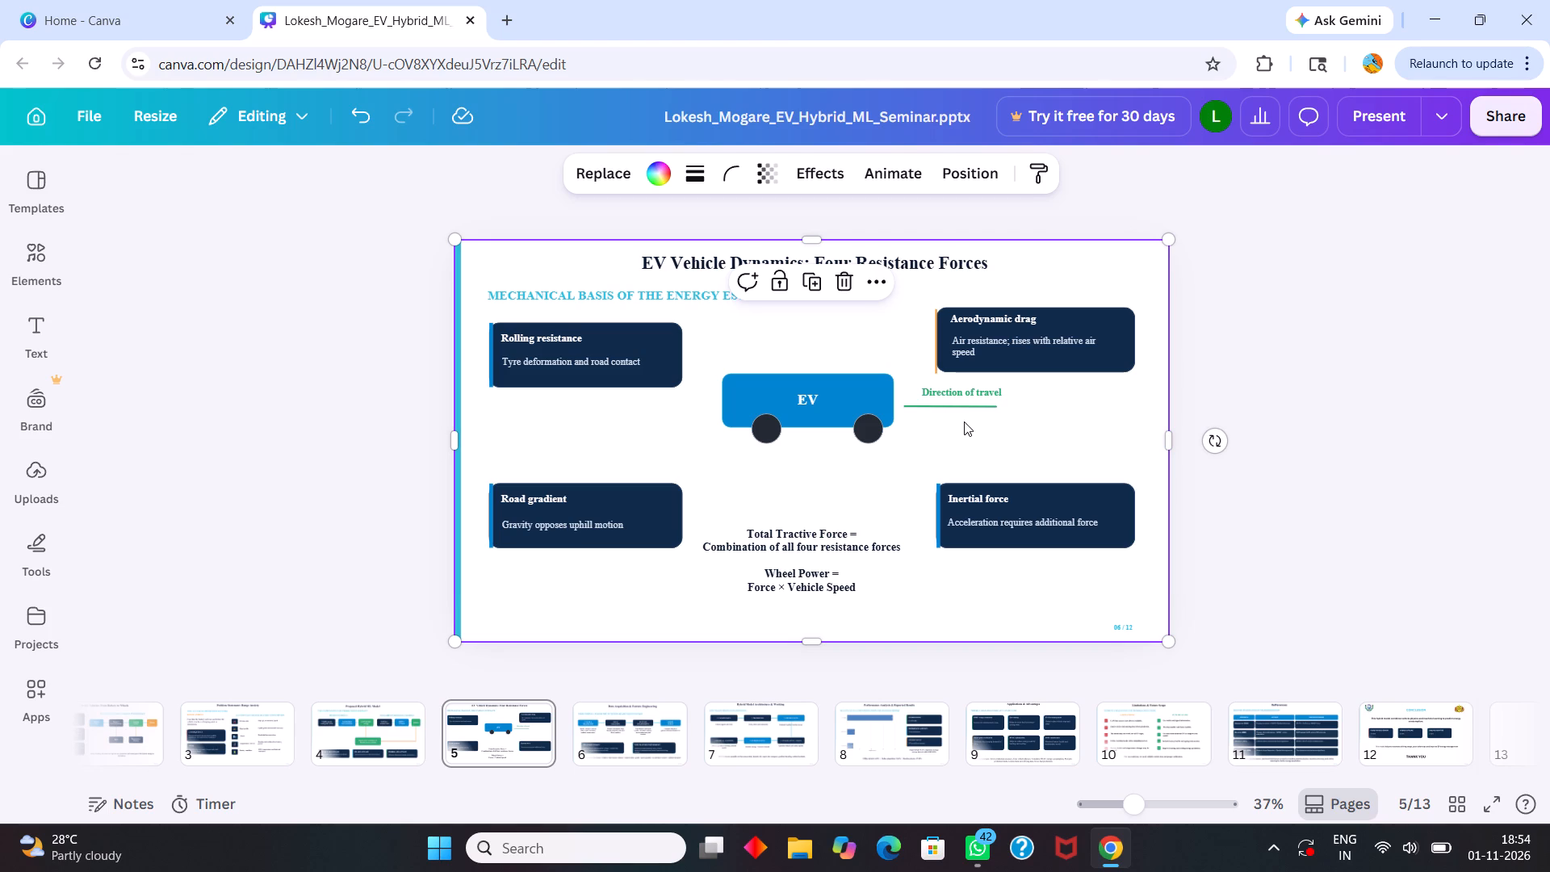
Look through pages 2 to 8 to check their content and layout.
{"action": "left_click", "coordinate": [259, 719]}
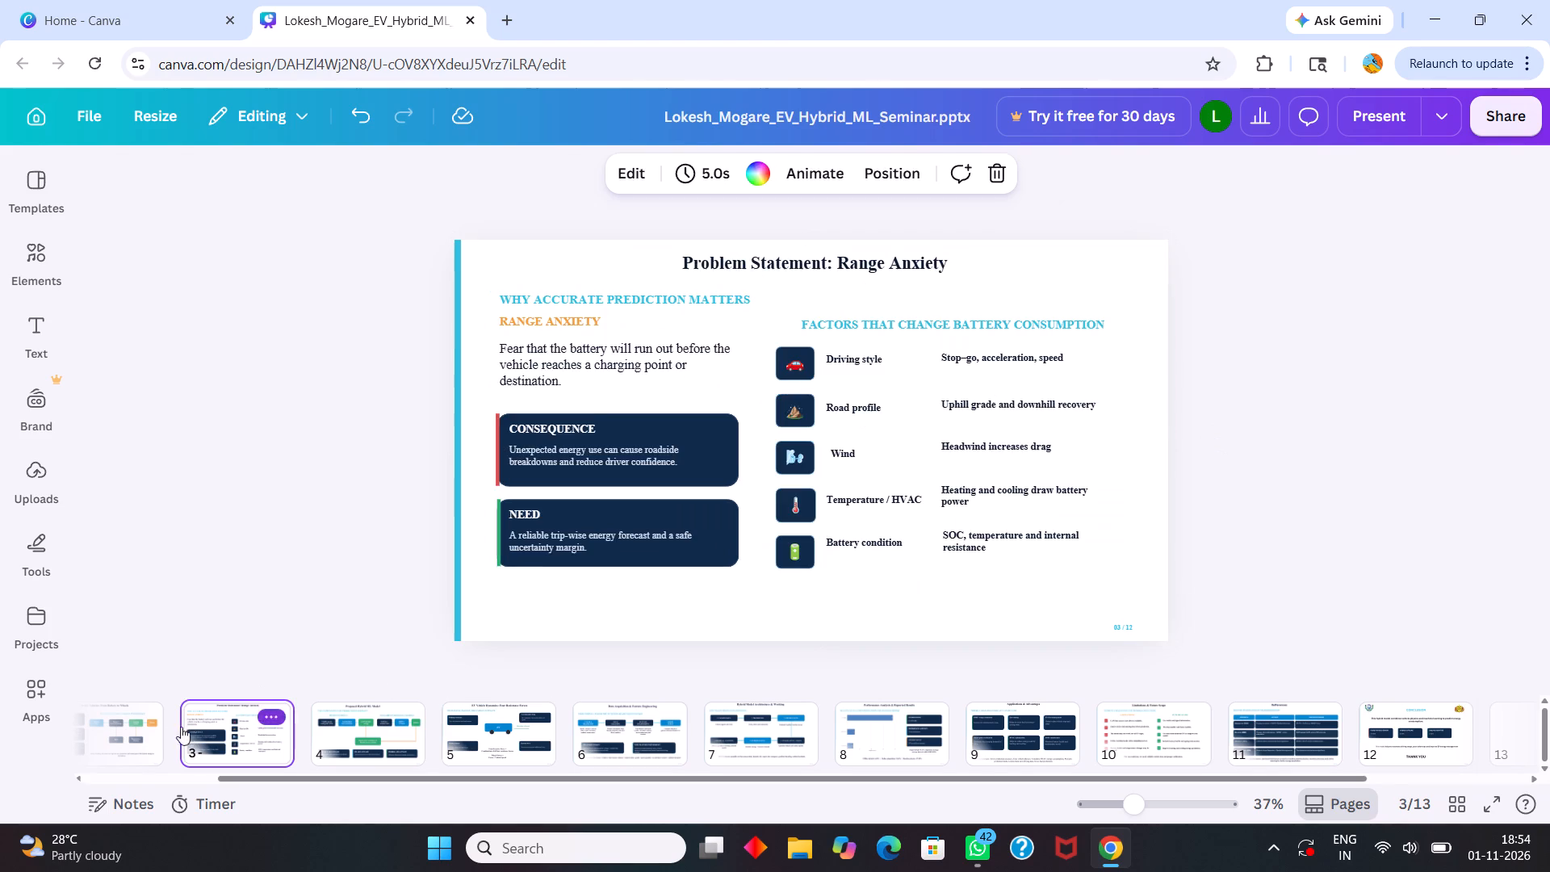
{"action": "left_click", "coordinate": [133, 736]}
{"action": "left_click", "coordinate": [201, 730]}
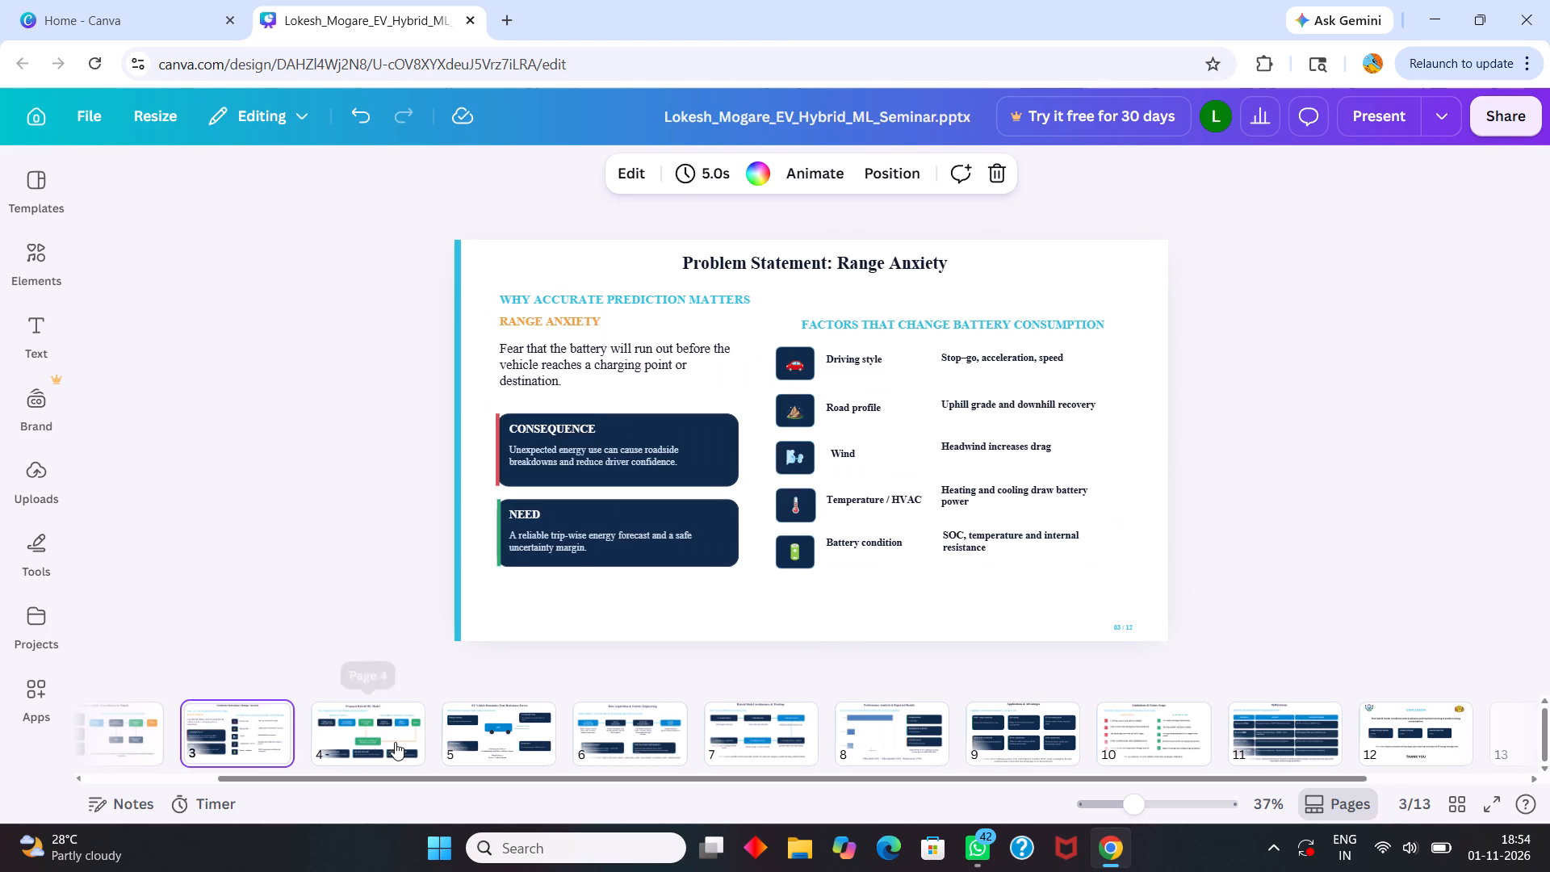
{"action": "left_click", "coordinate": [396, 742]}
{"action": "left_click", "coordinate": [512, 726]}
{"action": "left_click", "coordinate": [614, 752]}
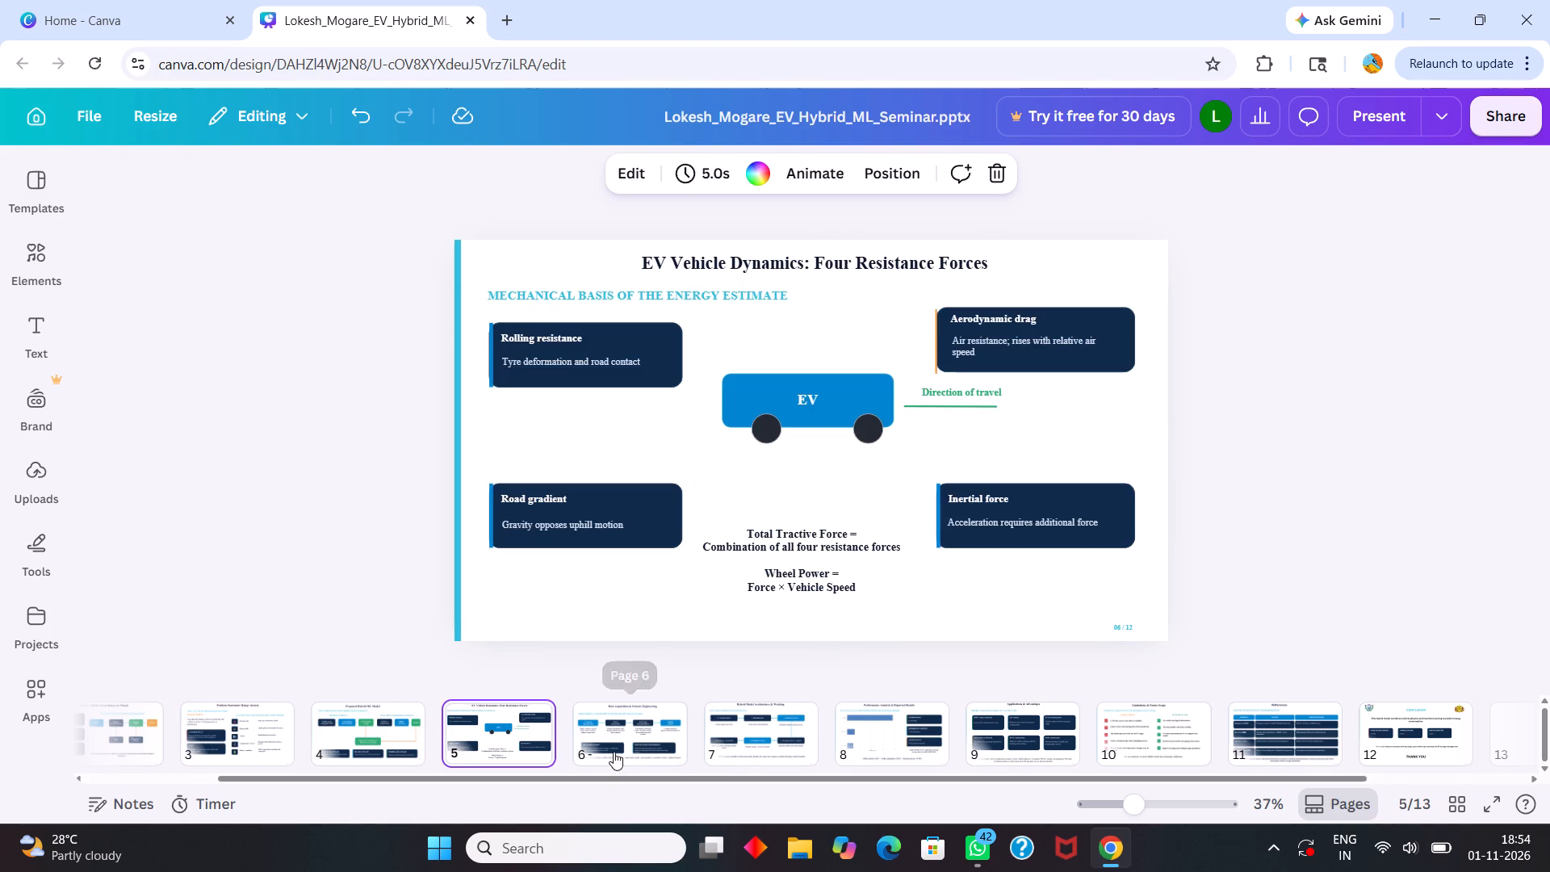
{"action": "left_click", "coordinate": [738, 756]}
{"action": "left_click", "coordinate": [899, 745]}
On the Hybrid Model Architecture & Working page, move the "6 Uncertainty + Adapt" box to just above the "4 Residual Learning" box.
{"action": "left_click", "coordinate": [765, 757]}
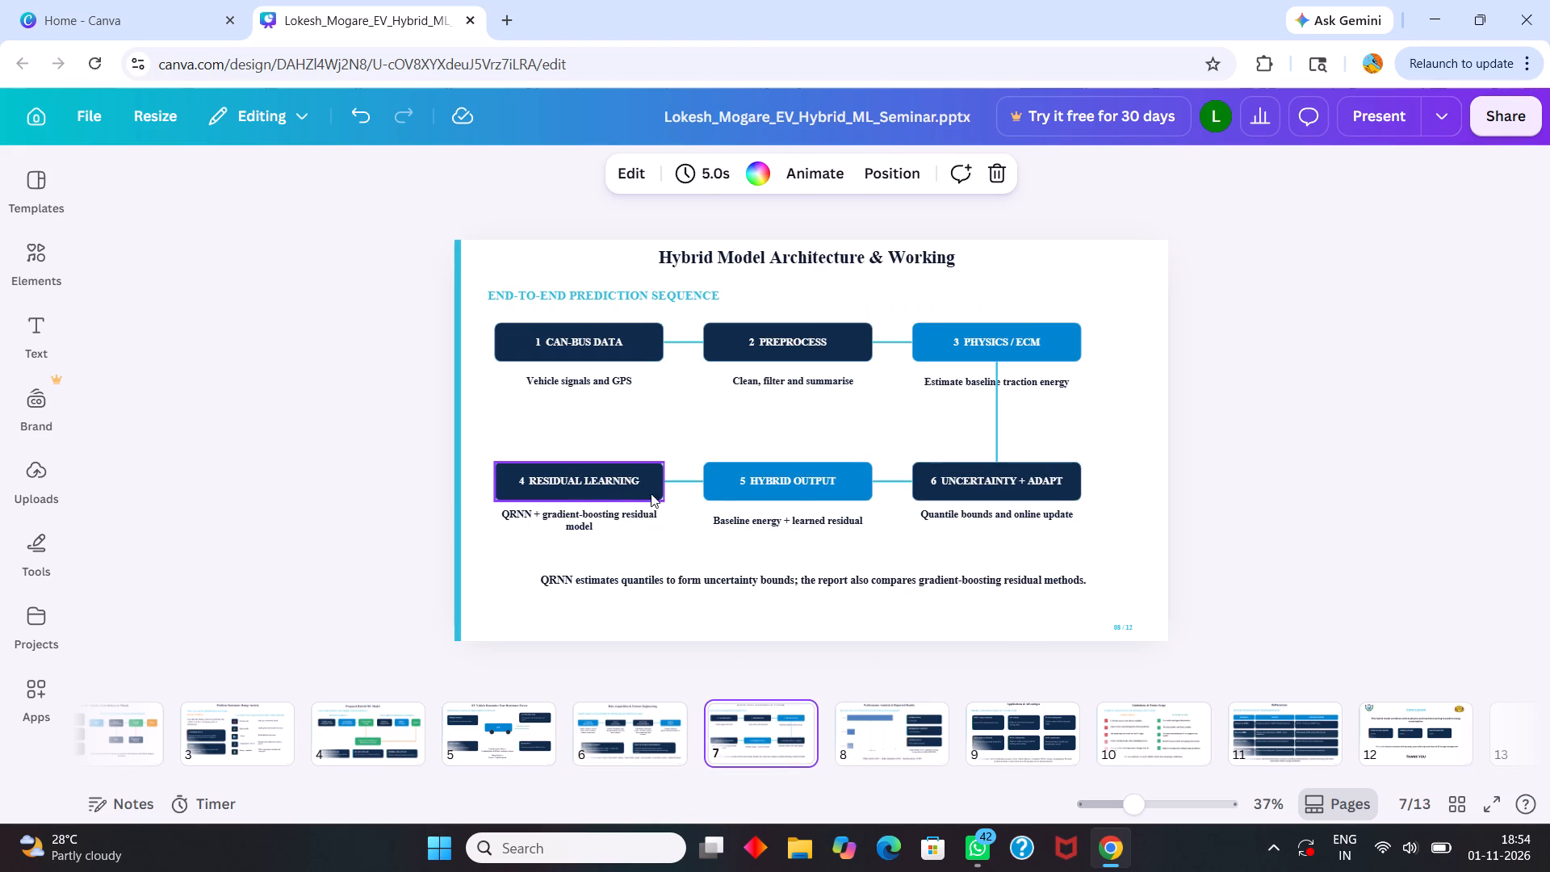
{"action": "left_click", "coordinate": [936, 472]}
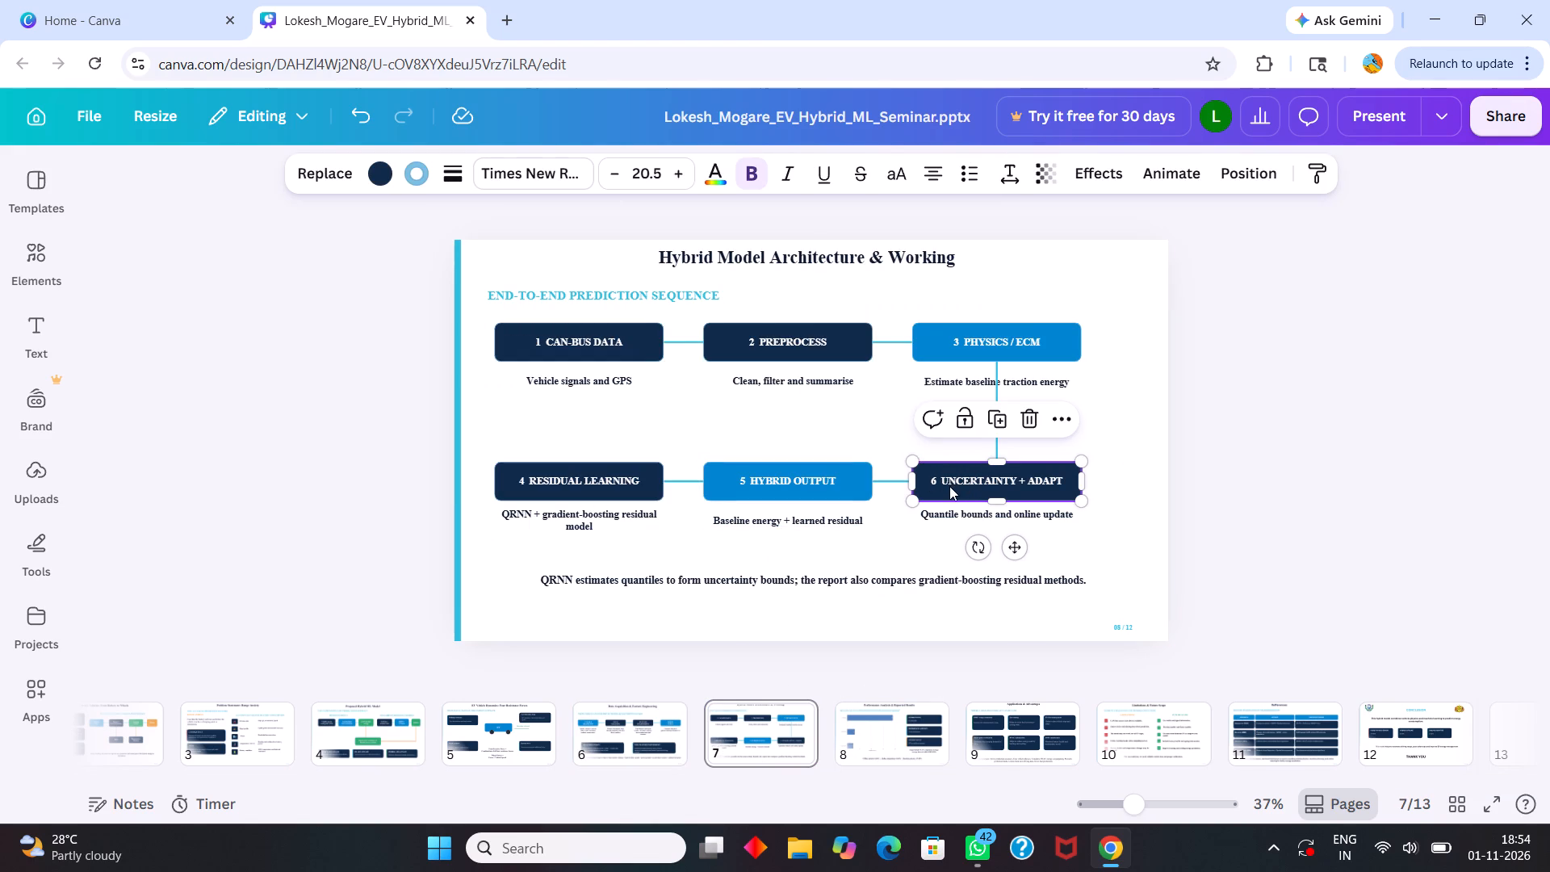
{"action": "left_click_drag", "start_coordinate": [969, 479], "coordinate": [958, 449]}
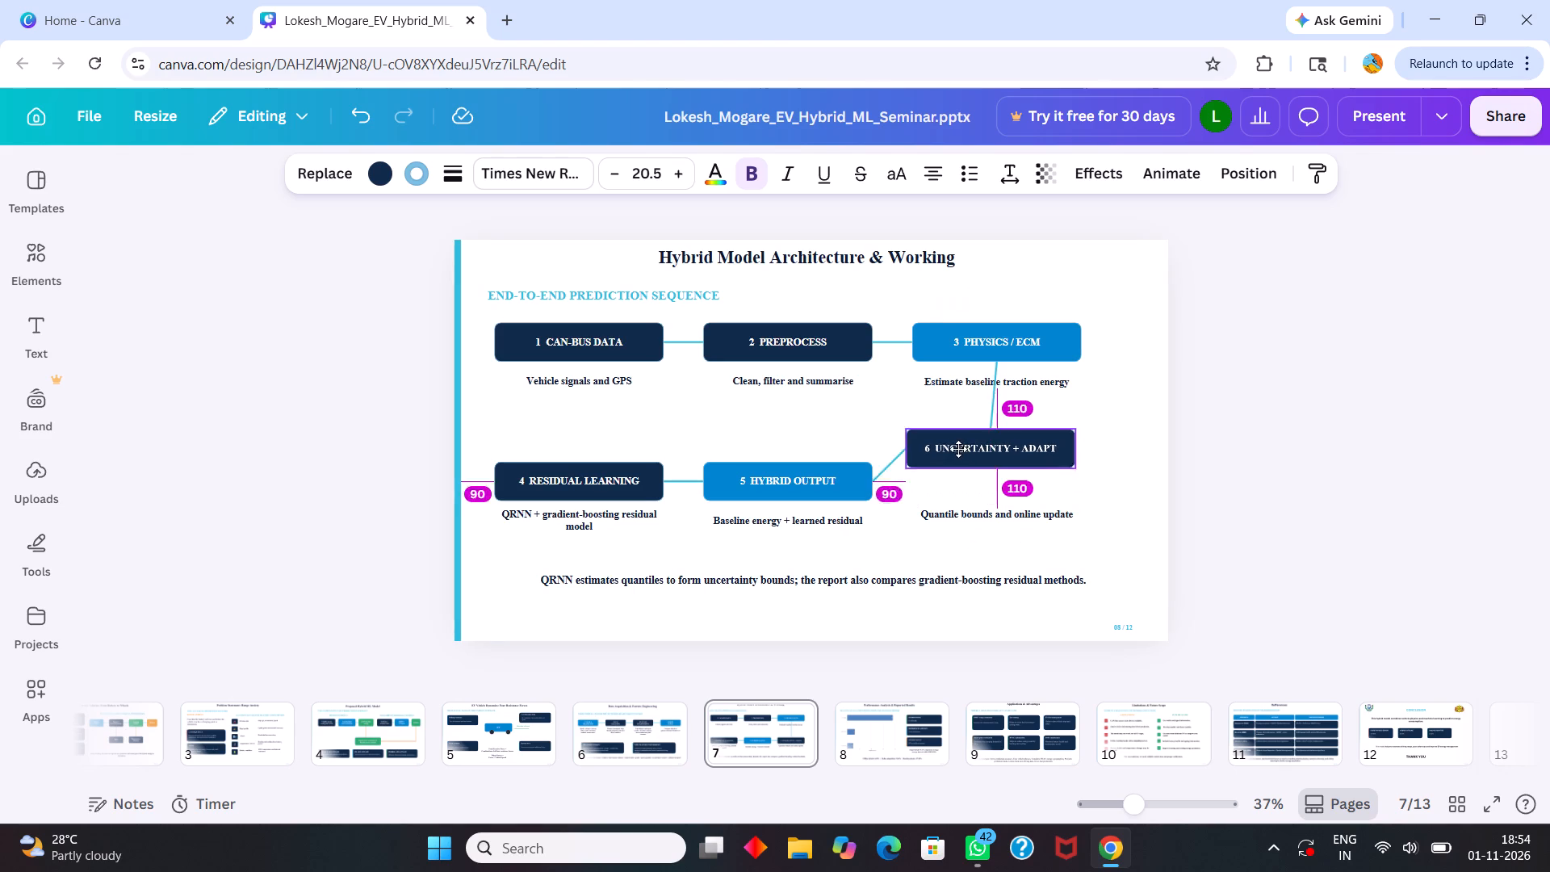
{"action": "left_click_drag", "start_coordinate": [958, 449], "coordinate": [604, 441]}
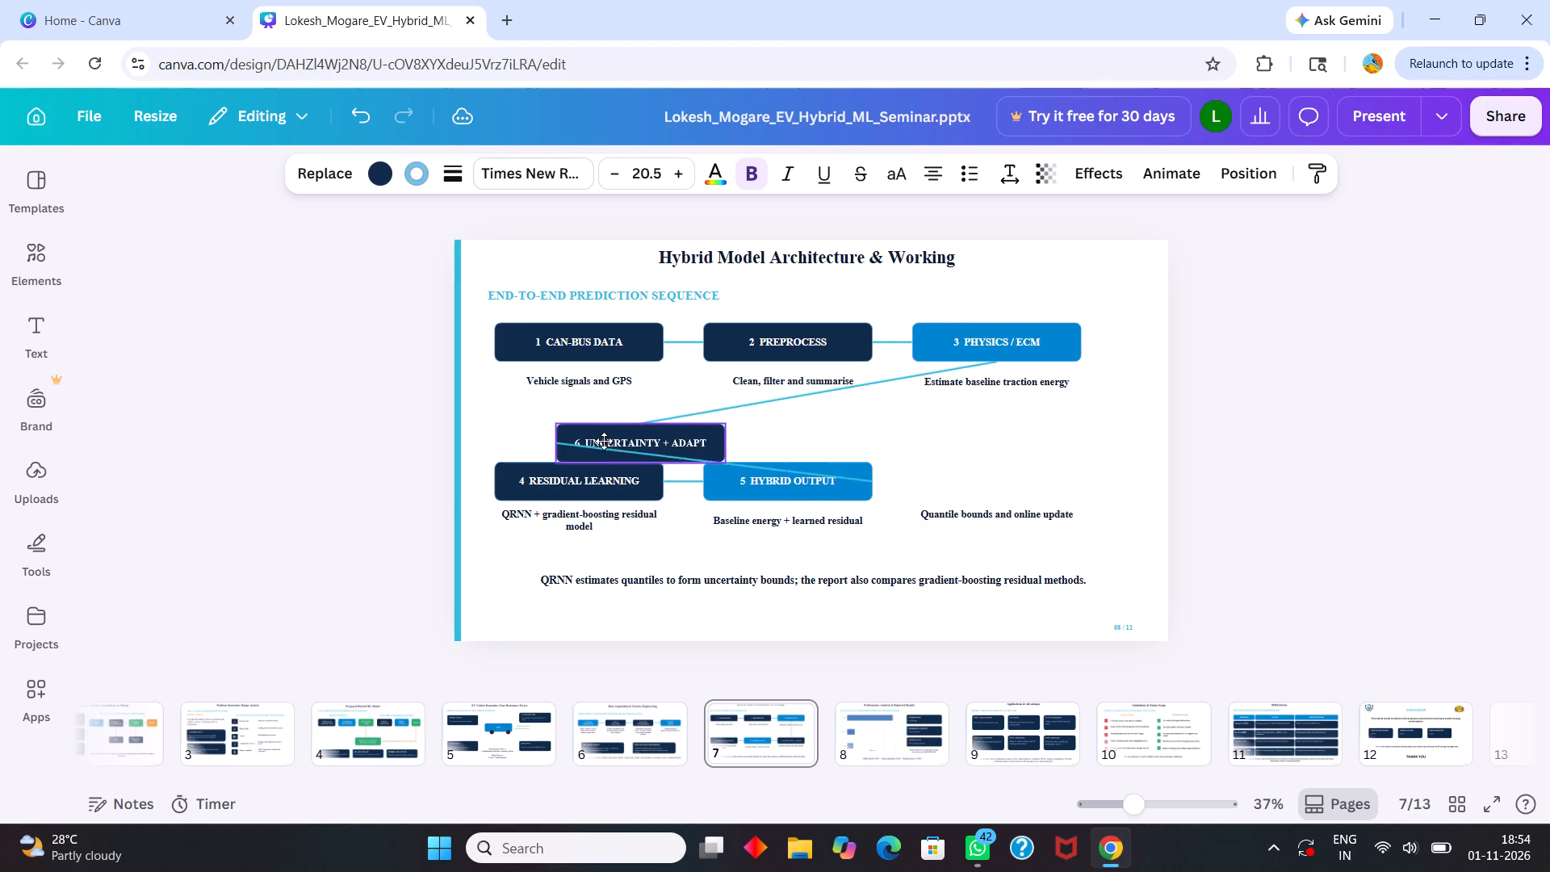
{"action": "left_click_drag", "start_coordinate": [604, 441], "coordinate": [568, 426]}
Move the "4 Residual Learning" box beneath "3 Physics / ECM", level with "5 Hybrid Output" and above the "Quantile bounds and online update" caption.
{"action": "left_click", "coordinate": [545, 477]}
{"action": "left_click_drag", "start_coordinate": [545, 477], "coordinate": [968, 470]}
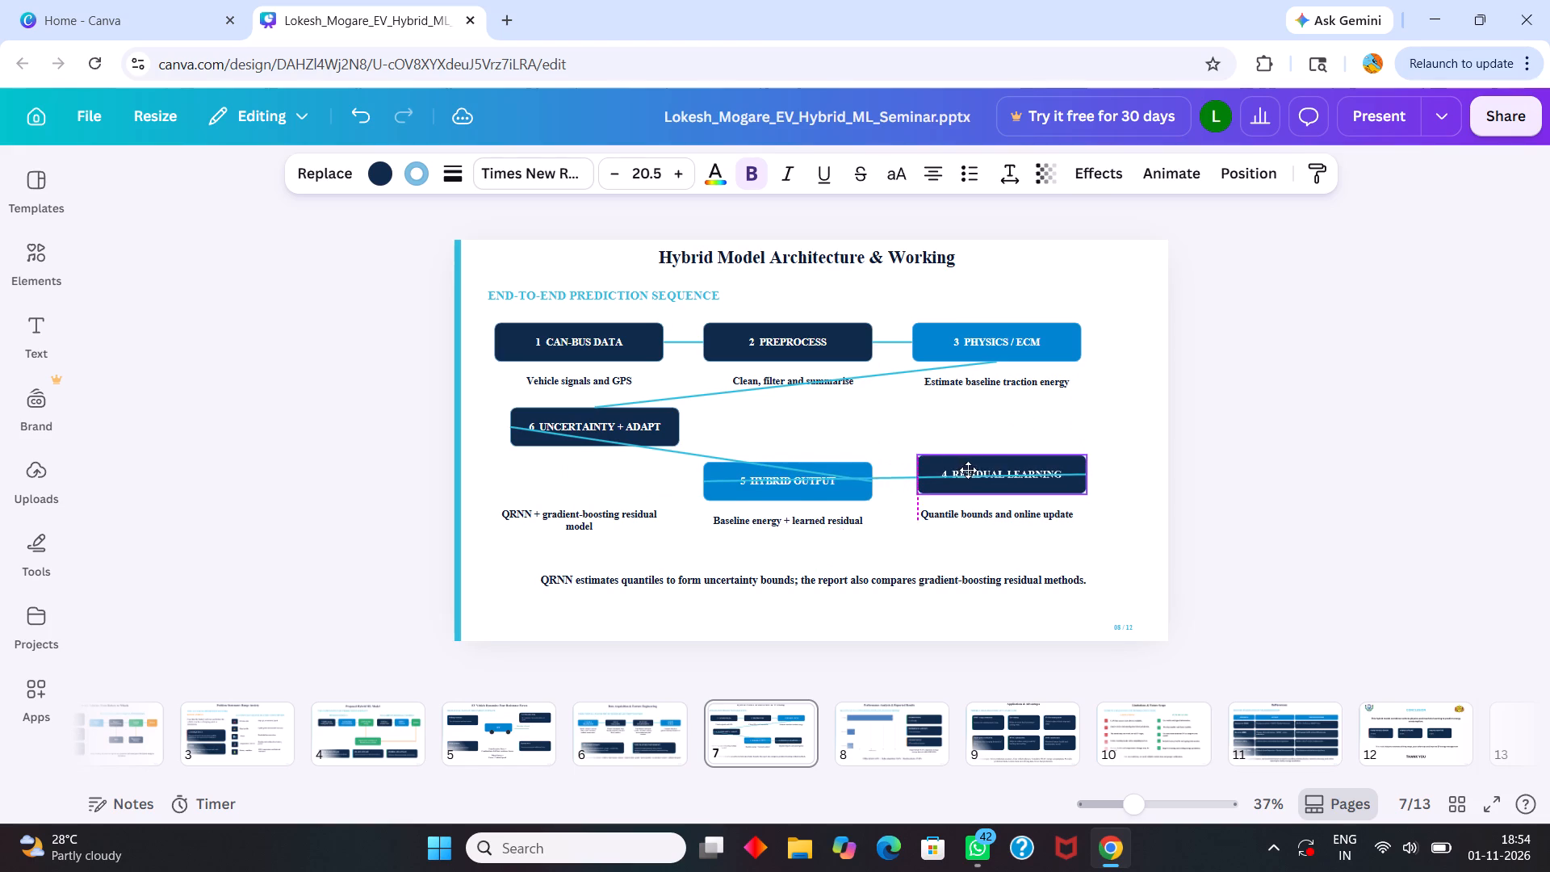
{"action": "left_click_drag", "start_coordinate": [968, 470], "coordinate": [969, 475]}
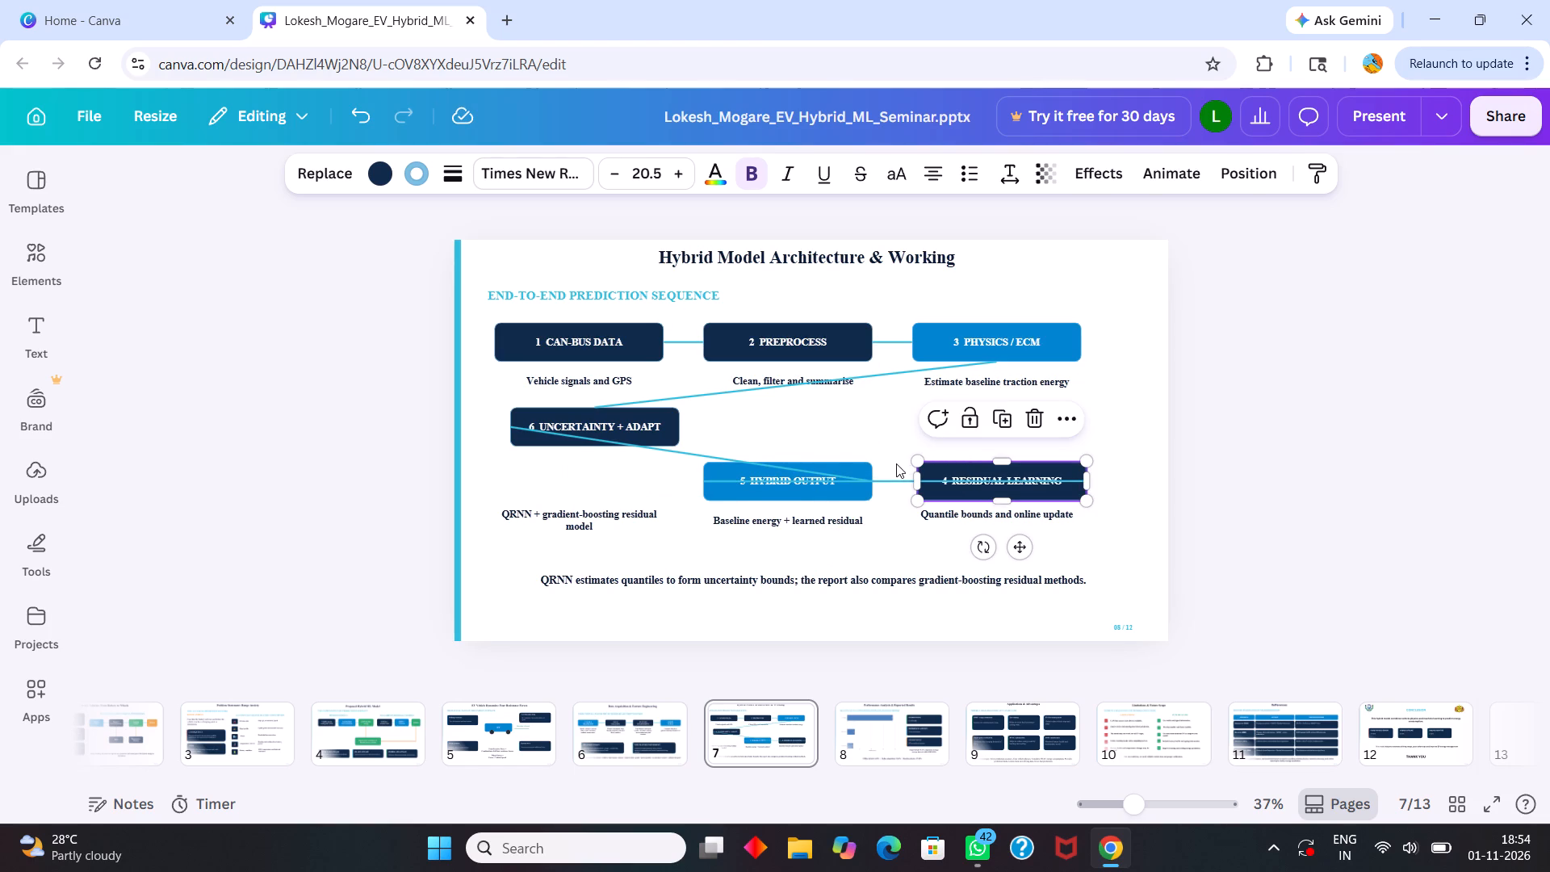
Undo the last two box moves on the Hybrid Model Architecture & Working page.
{"action": "key", "text": "ctrl+z"}
{"action": "key", "text": "ctrl+z"}
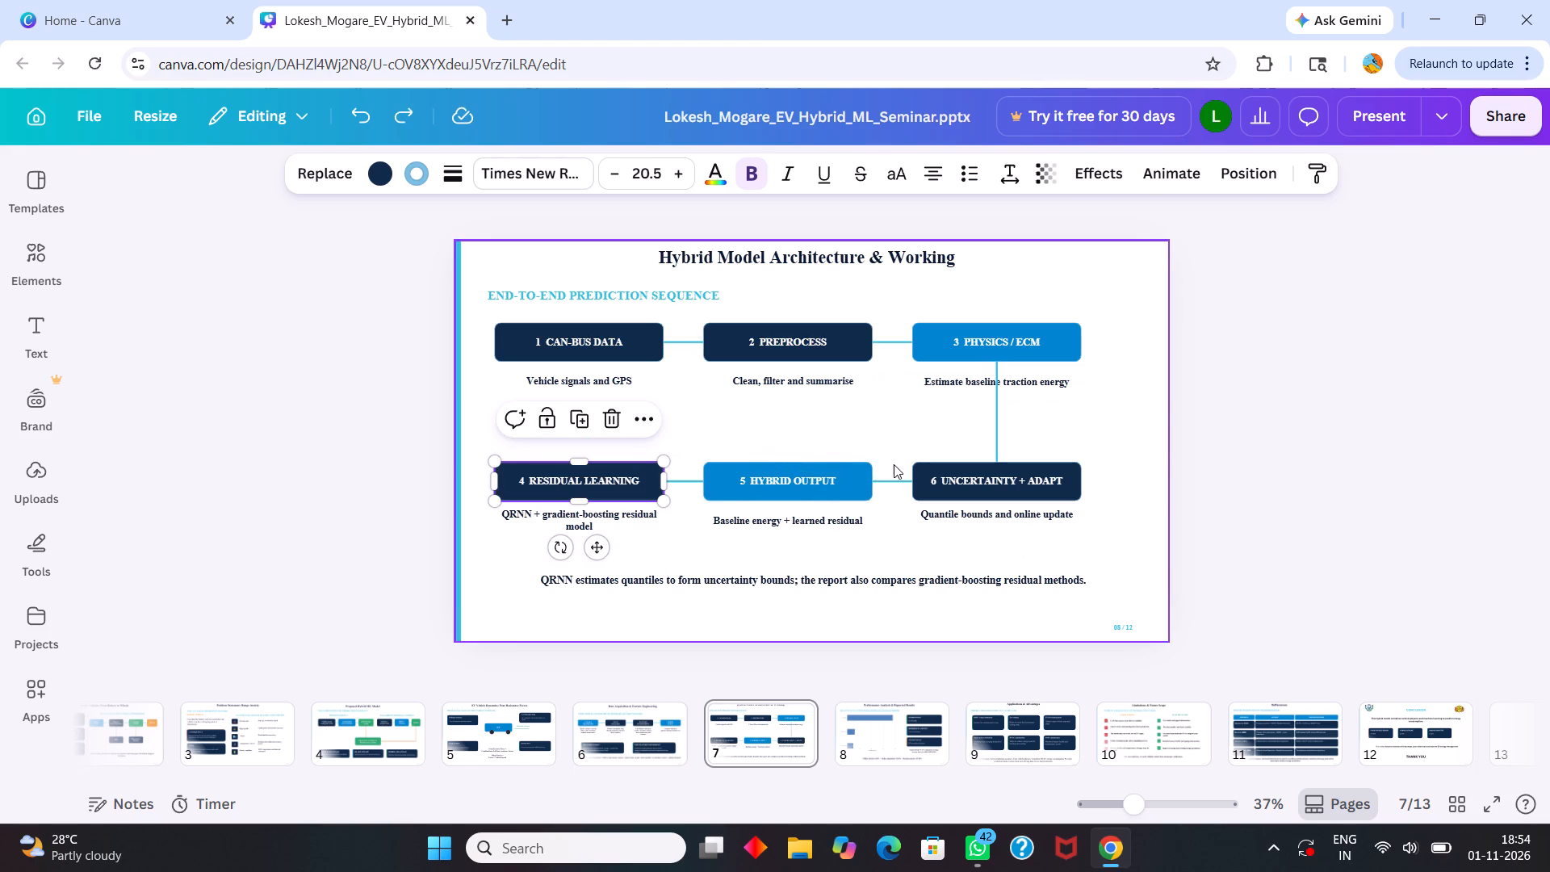
{"action": "left_click", "coordinate": [890, 449]}
Delete the connector lines between boxes 4 and 5, boxes 3 and 6, and boxes 5 and 6.
{"action": "left_click", "coordinate": [674, 484]}
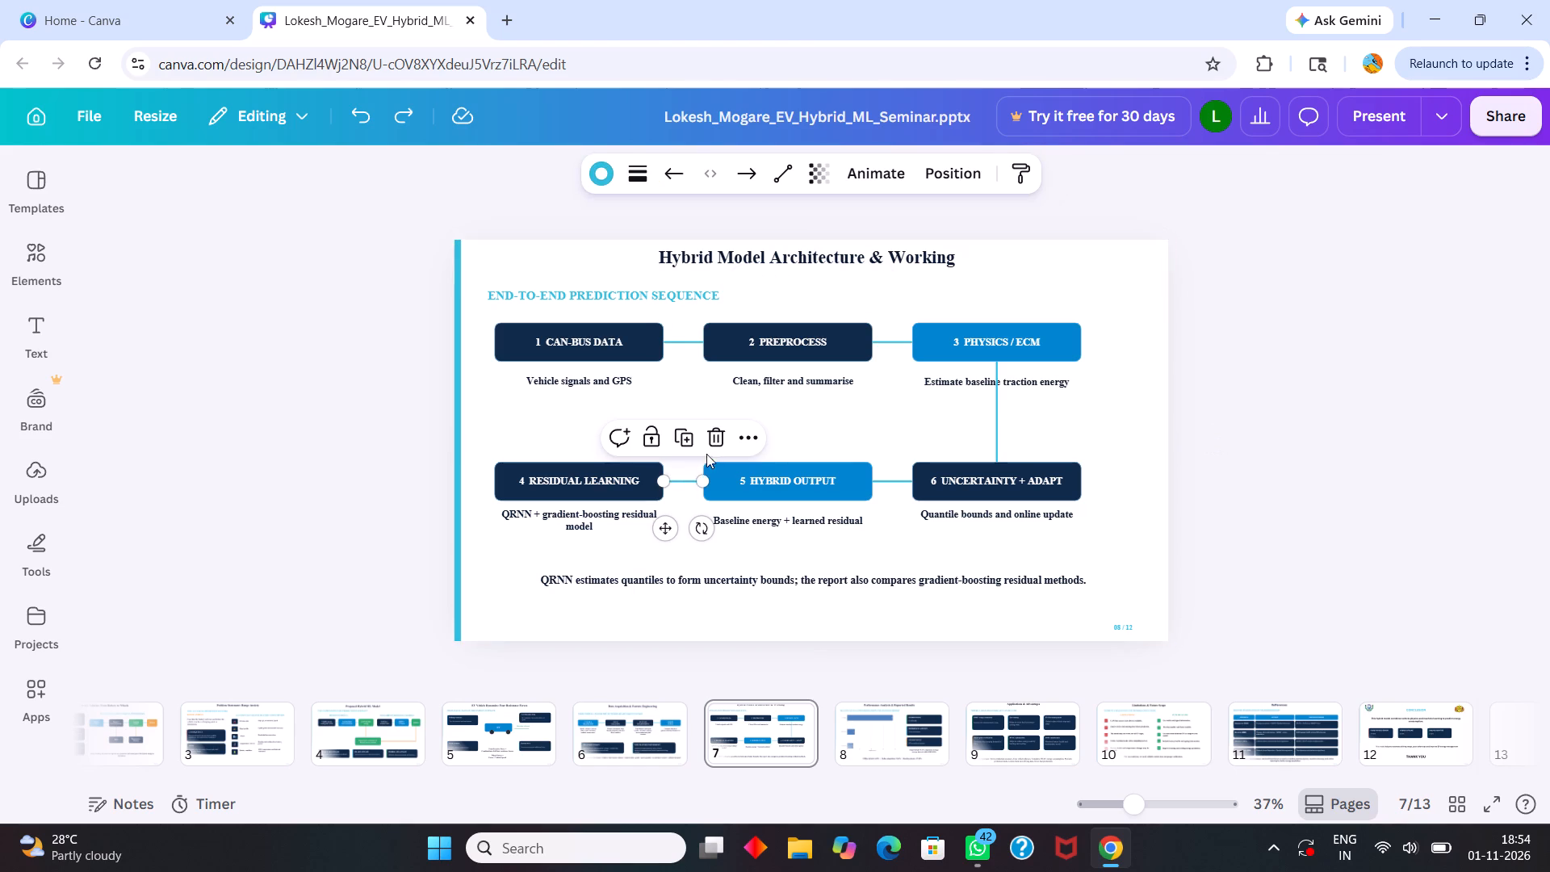
{"action": "left_click", "coordinate": [718, 442]}
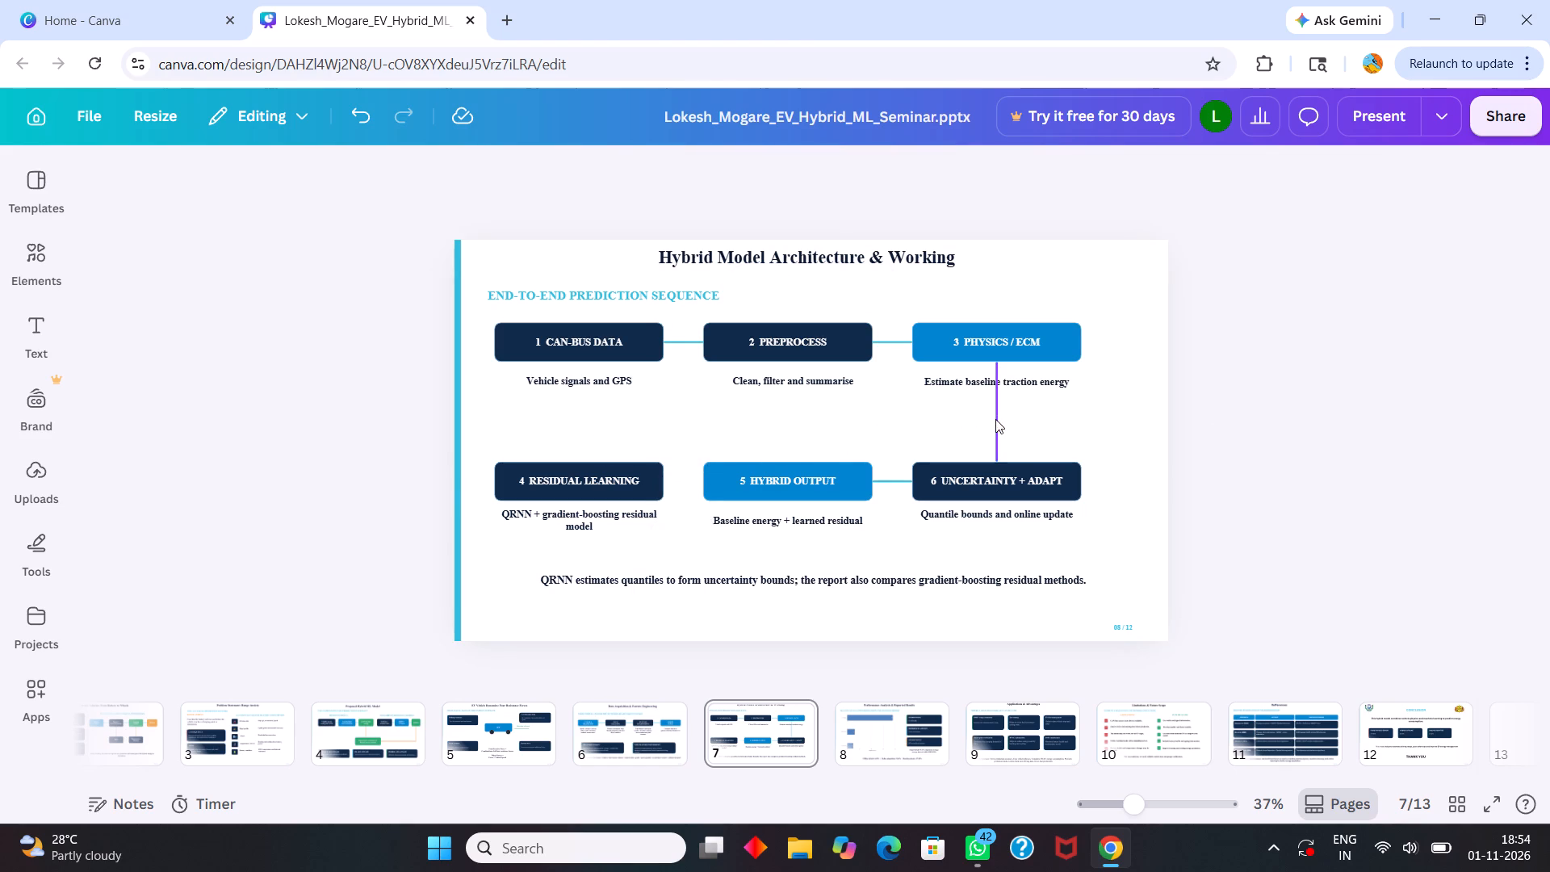
{"action": "left_click", "coordinate": [995, 419]}
{"action": "left_click", "coordinate": [1034, 320]}
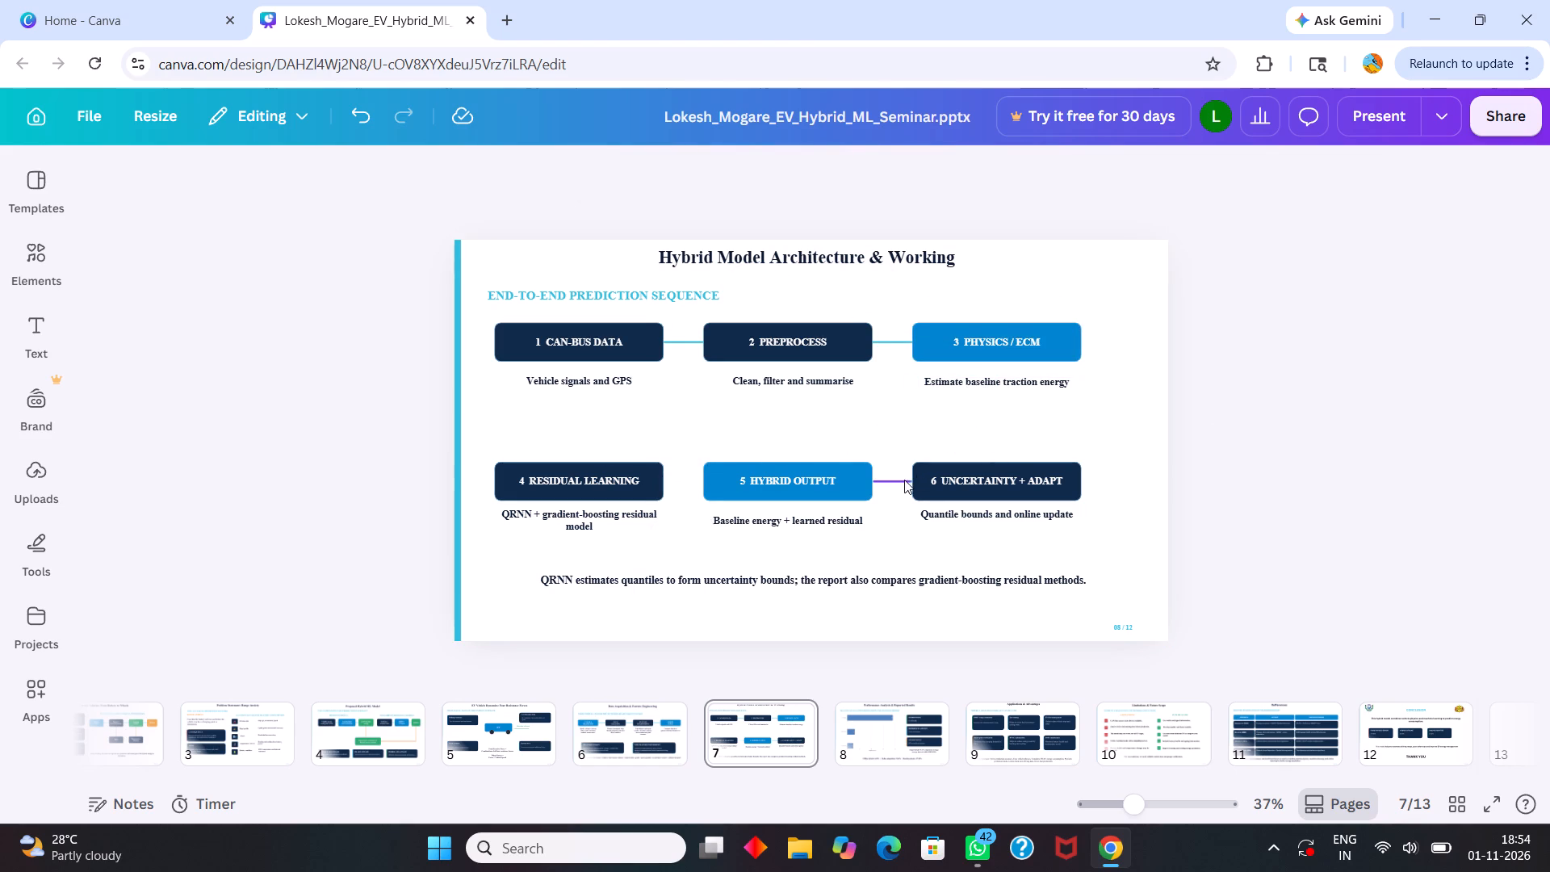
{"action": "left_click", "coordinate": [900, 480]}
{"action": "left_click", "coordinate": [924, 436]}
Swap the second-row places of the "6 Uncertainty + Adapt" and "4 Residual Learning" boxes, together with their captions.
{"action": "left_click_drag", "start_coordinate": [967, 483], "coordinate": [587, 428]}
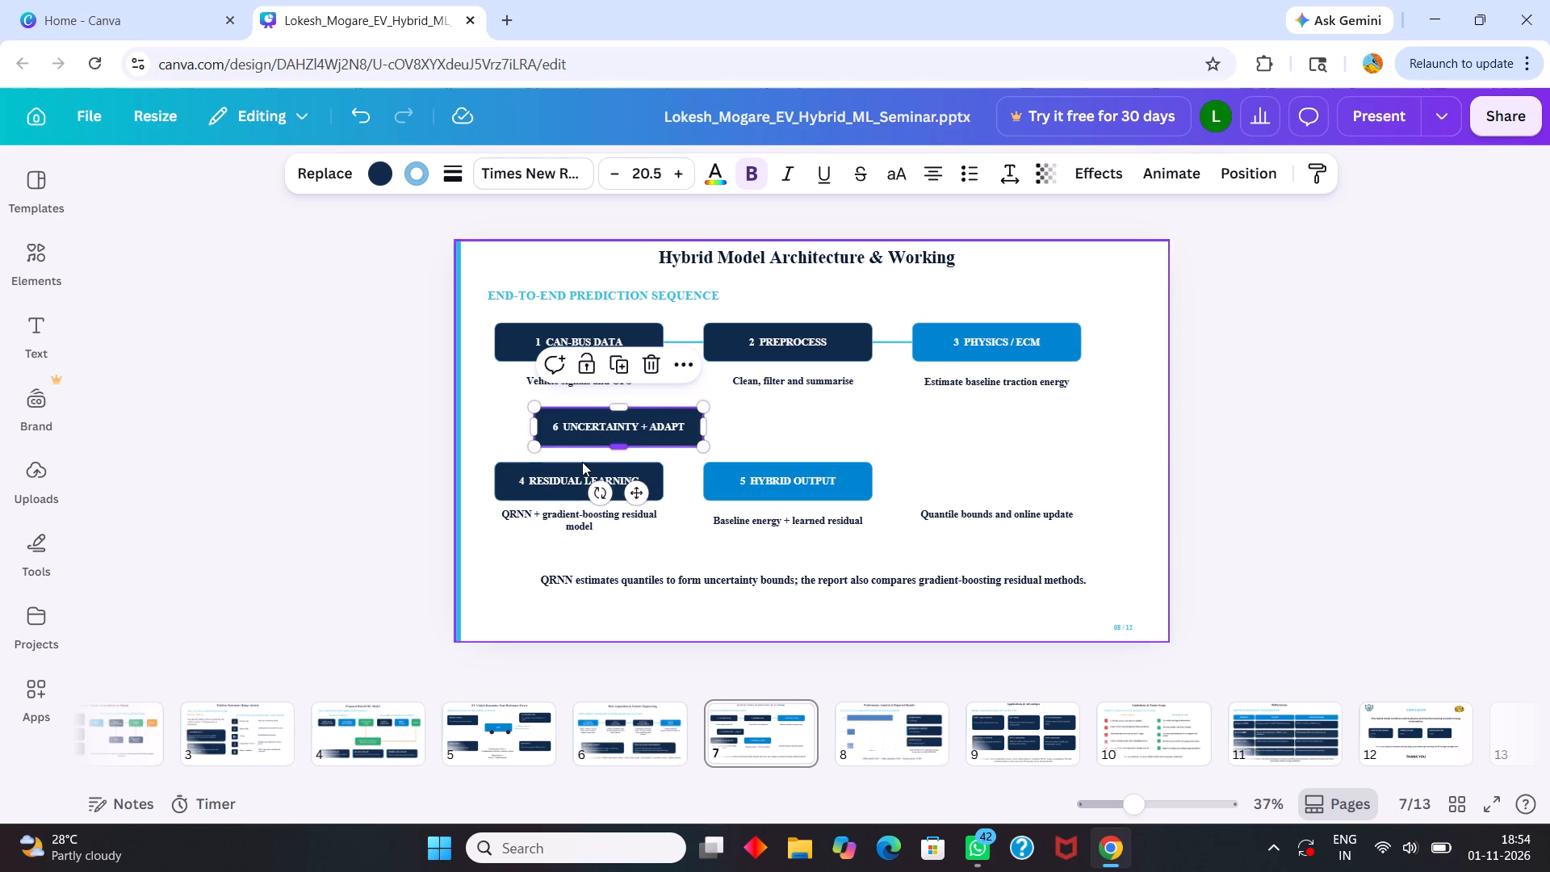
{"action": "left_click_drag", "start_coordinate": [584, 482], "coordinate": [1016, 463]}
{"action": "left_click", "coordinate": [995, 514]}
{"action": "left_click_drag", "start_coordinate": [995, 514], "coordinate": [707, 475]}
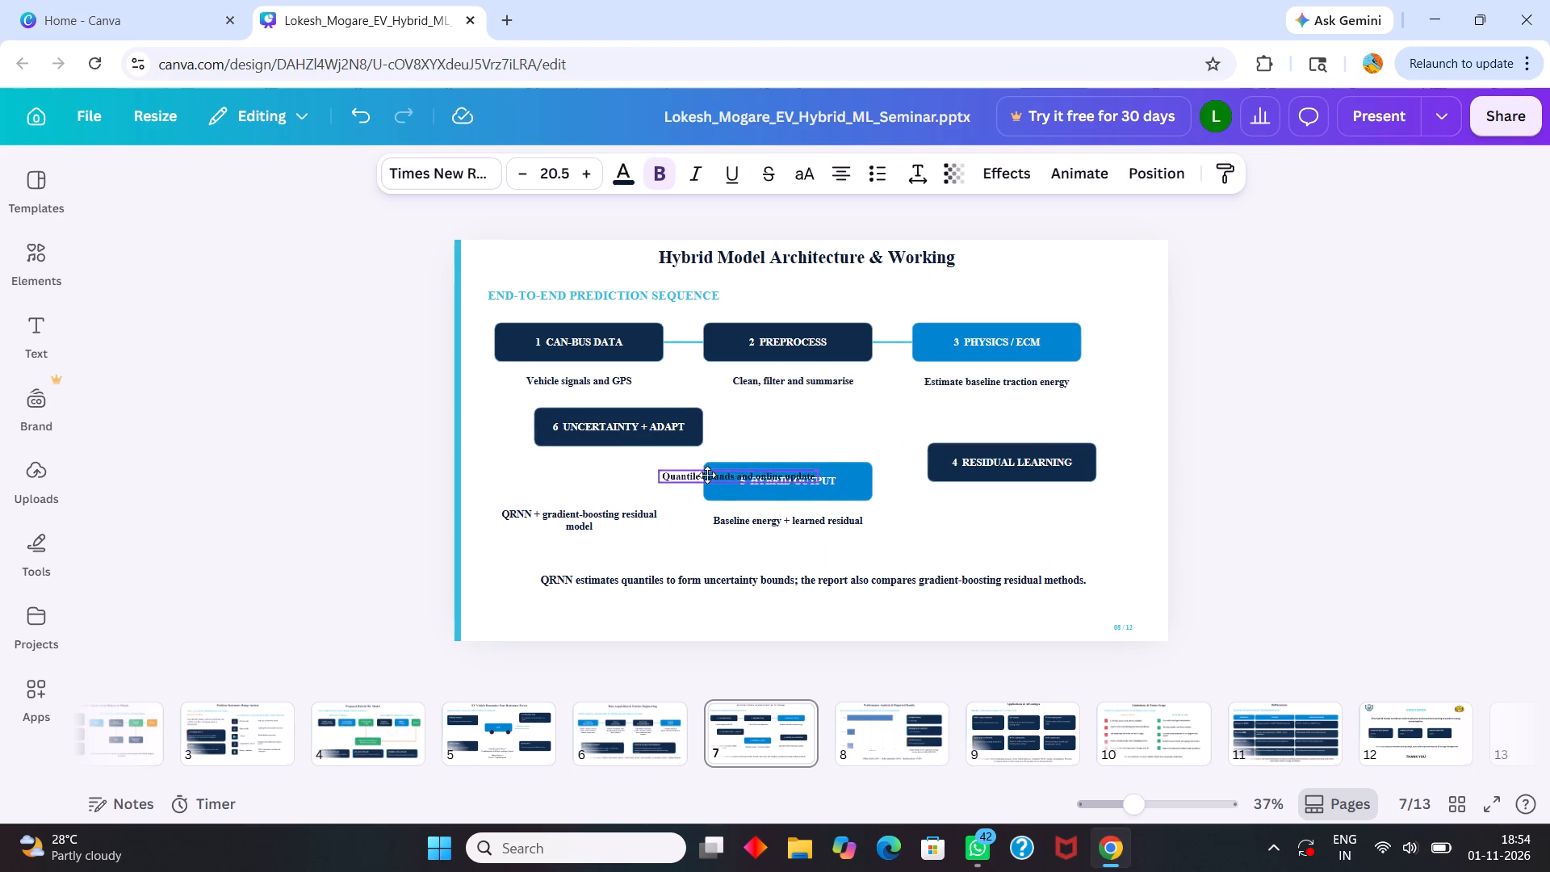
{"action": "left_click_drag", "start_coordinate": [707, 475], "coordinate": [614, 474]}
{"action": "left_click", "coordinate": [593, 519]}
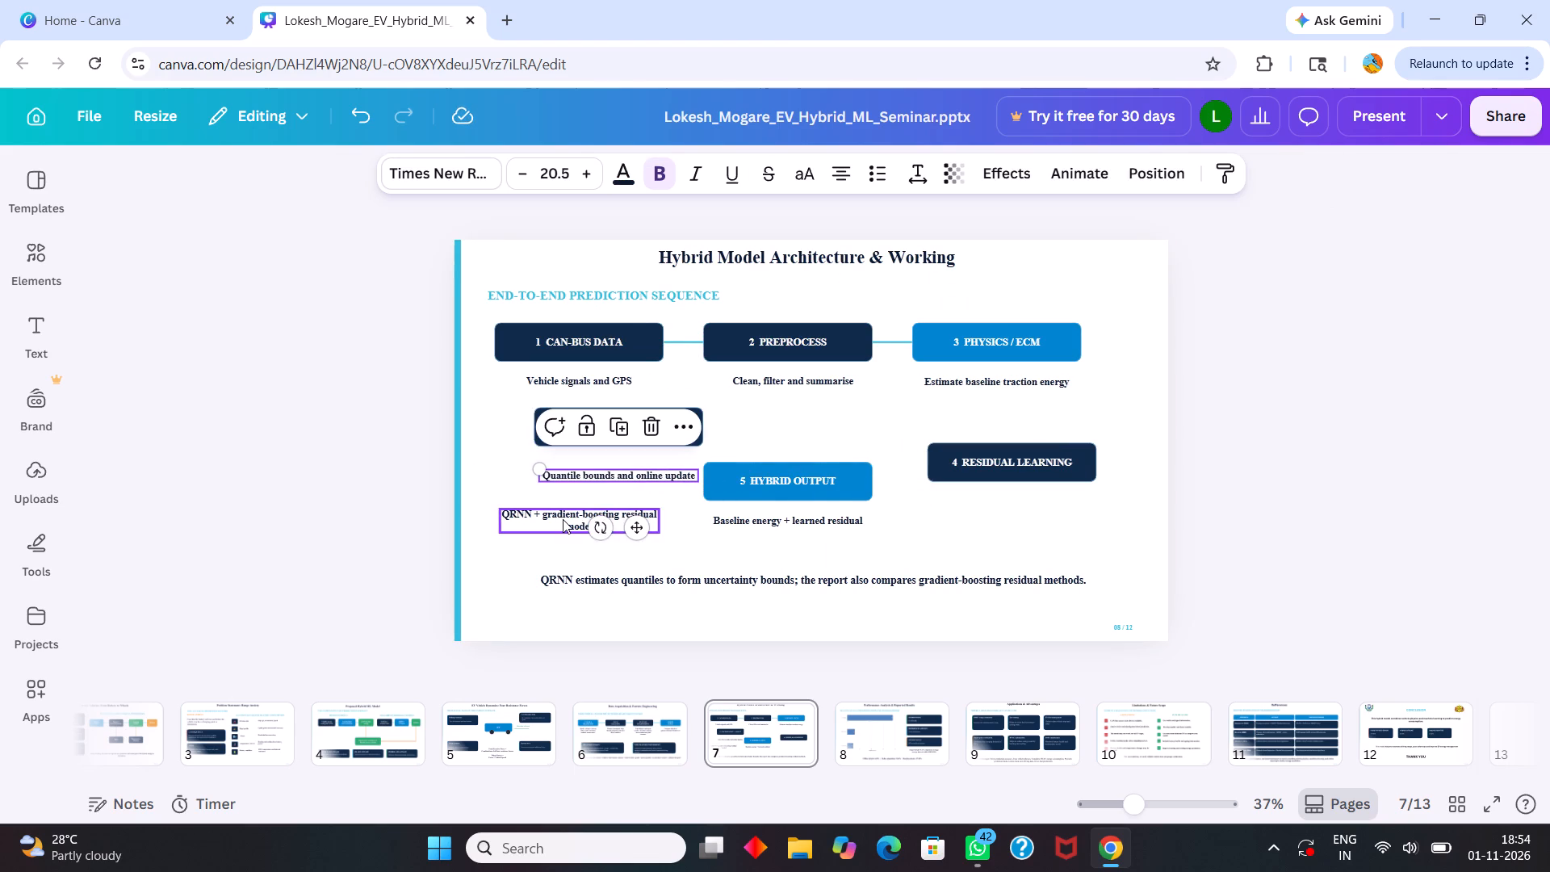
{"action": "left_click", "coordinate": [563, 519]}
{"action": "left_click_drag", "start_coordinate": [563, 519], "coordinate": [990, 512]}
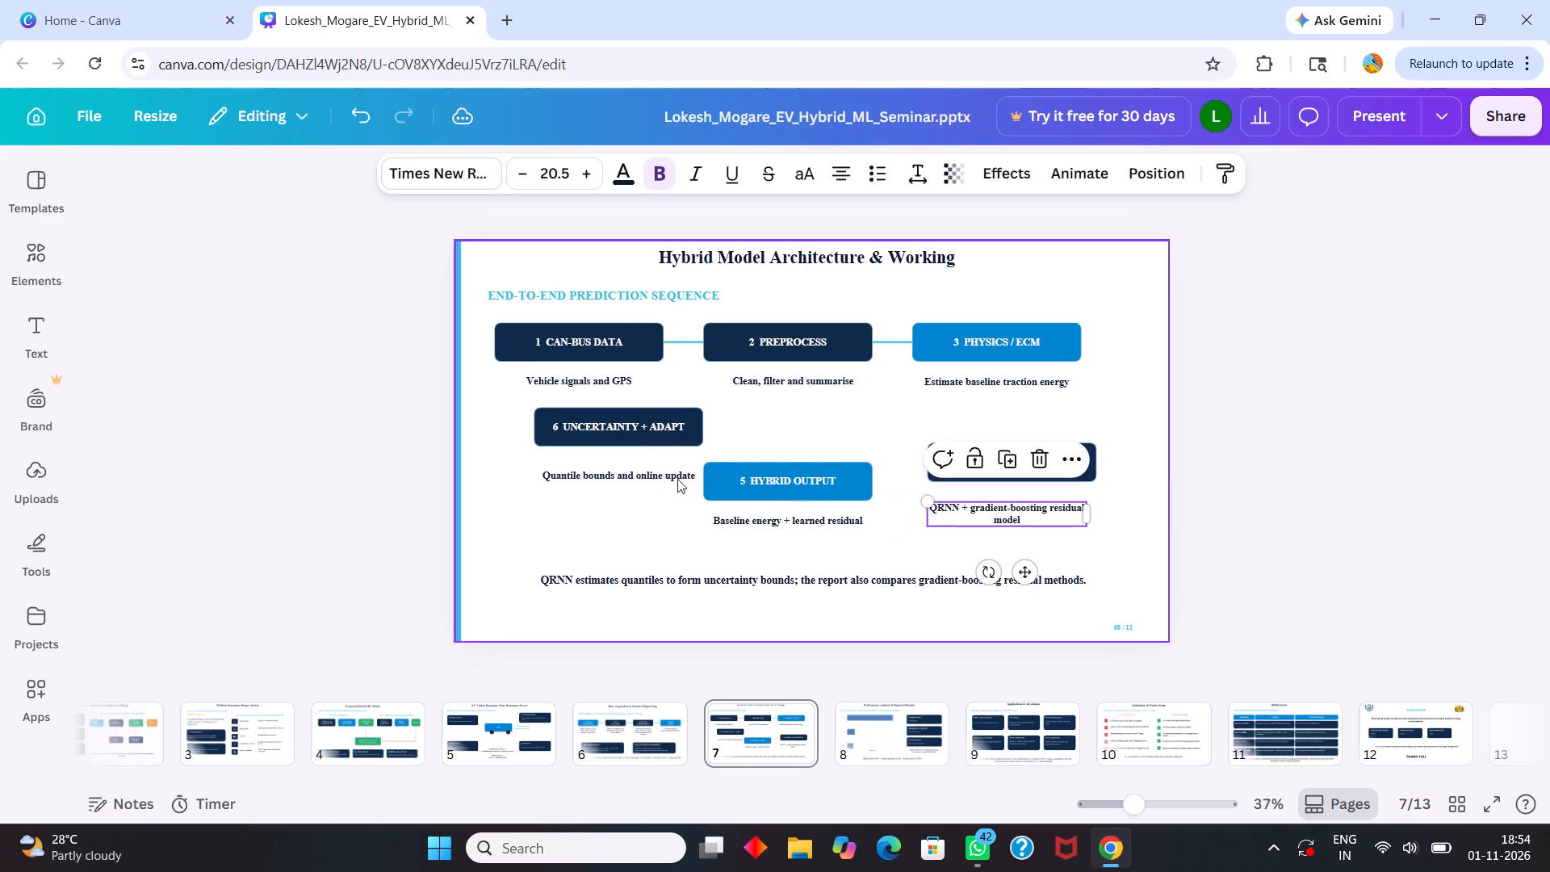
Align the "6 Uncertainty + Adapt" box beneath "1 CAN-Bus Data", level with "5 Hybrid Output", with its "Quantile bounds and online update" caption centred below.
{"action": "left_click_drag", "start_coordinate": [586, 476], "coordinate": [580, 511]}
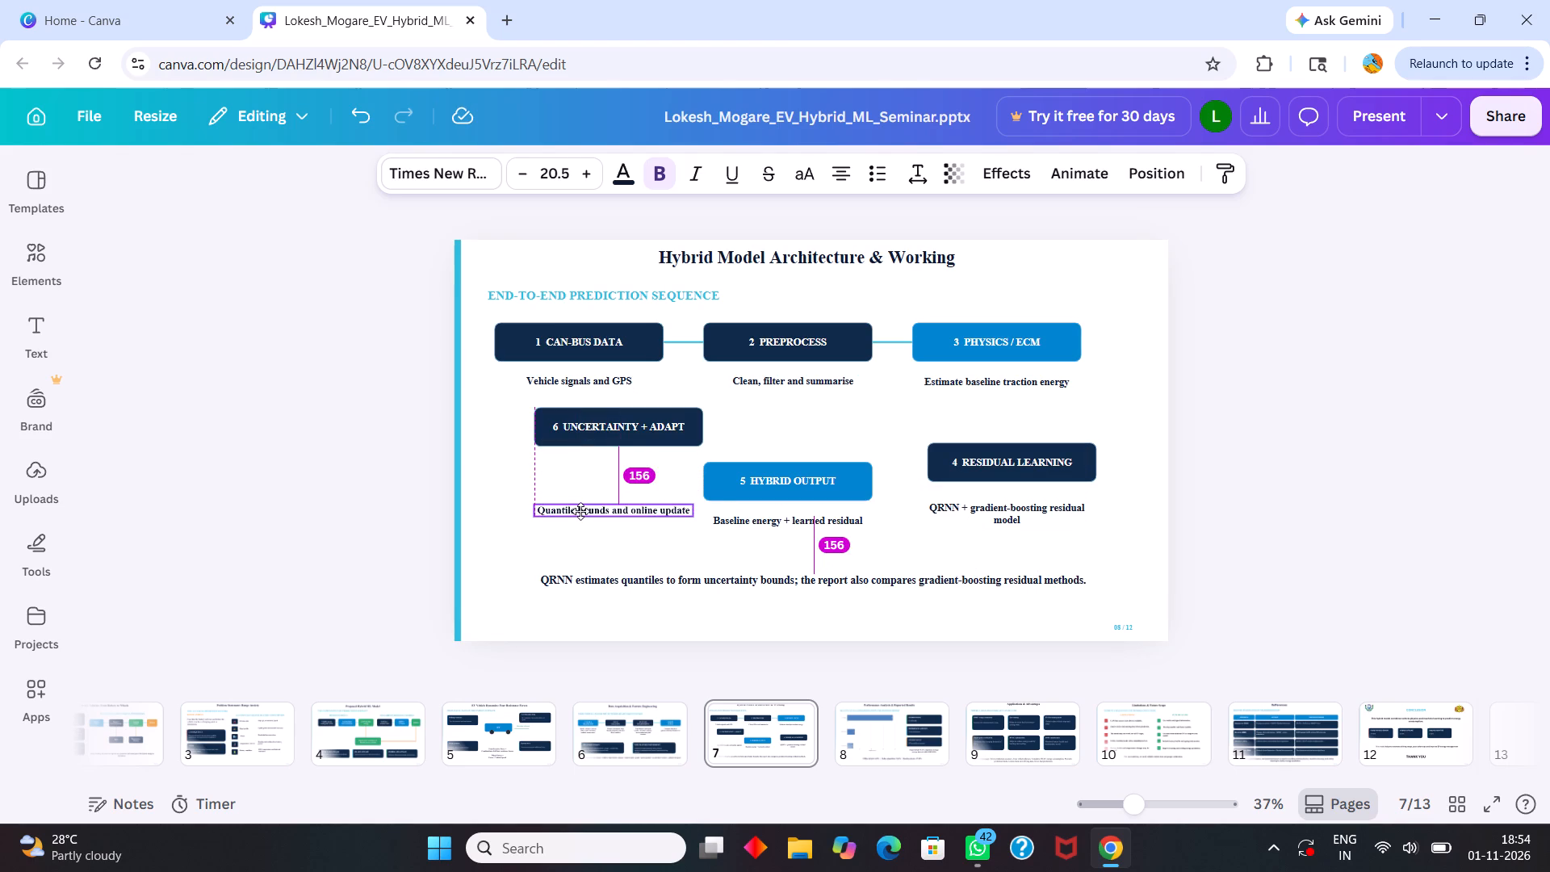
{"action": "left_click_drag", "start_coordinate": [580, 511], "coordinate": [576, 501]}
{"action": "left_click_drag", "start_coordinate": [613, 420], "coordinate": [614, 454]}
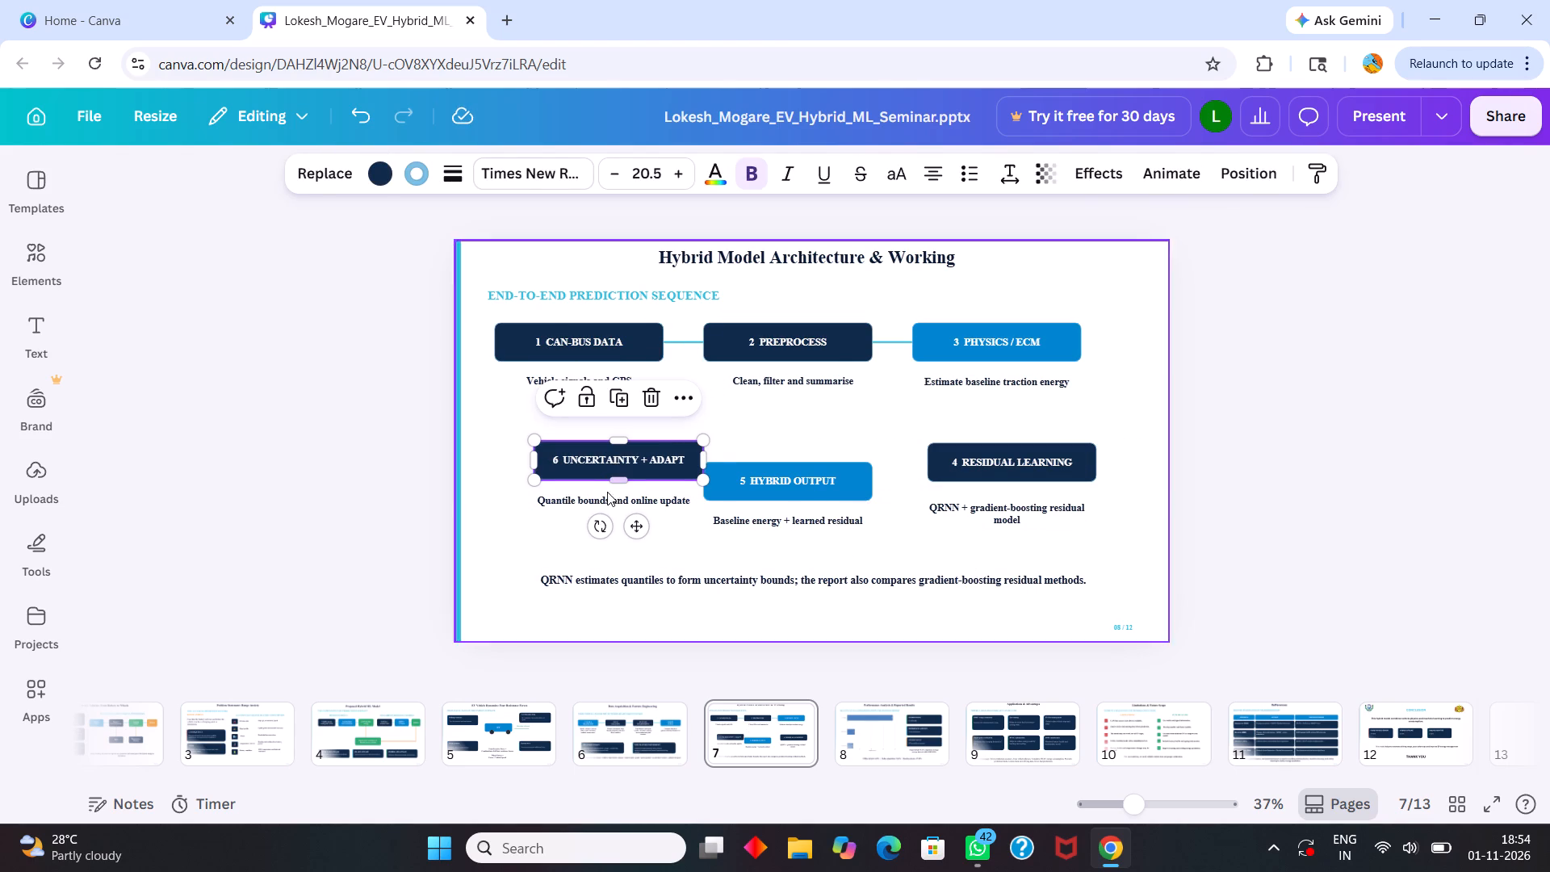
{"action": "left_click_drag", "start_coordinate": [606, 497], "coordinate": [602, 514]}
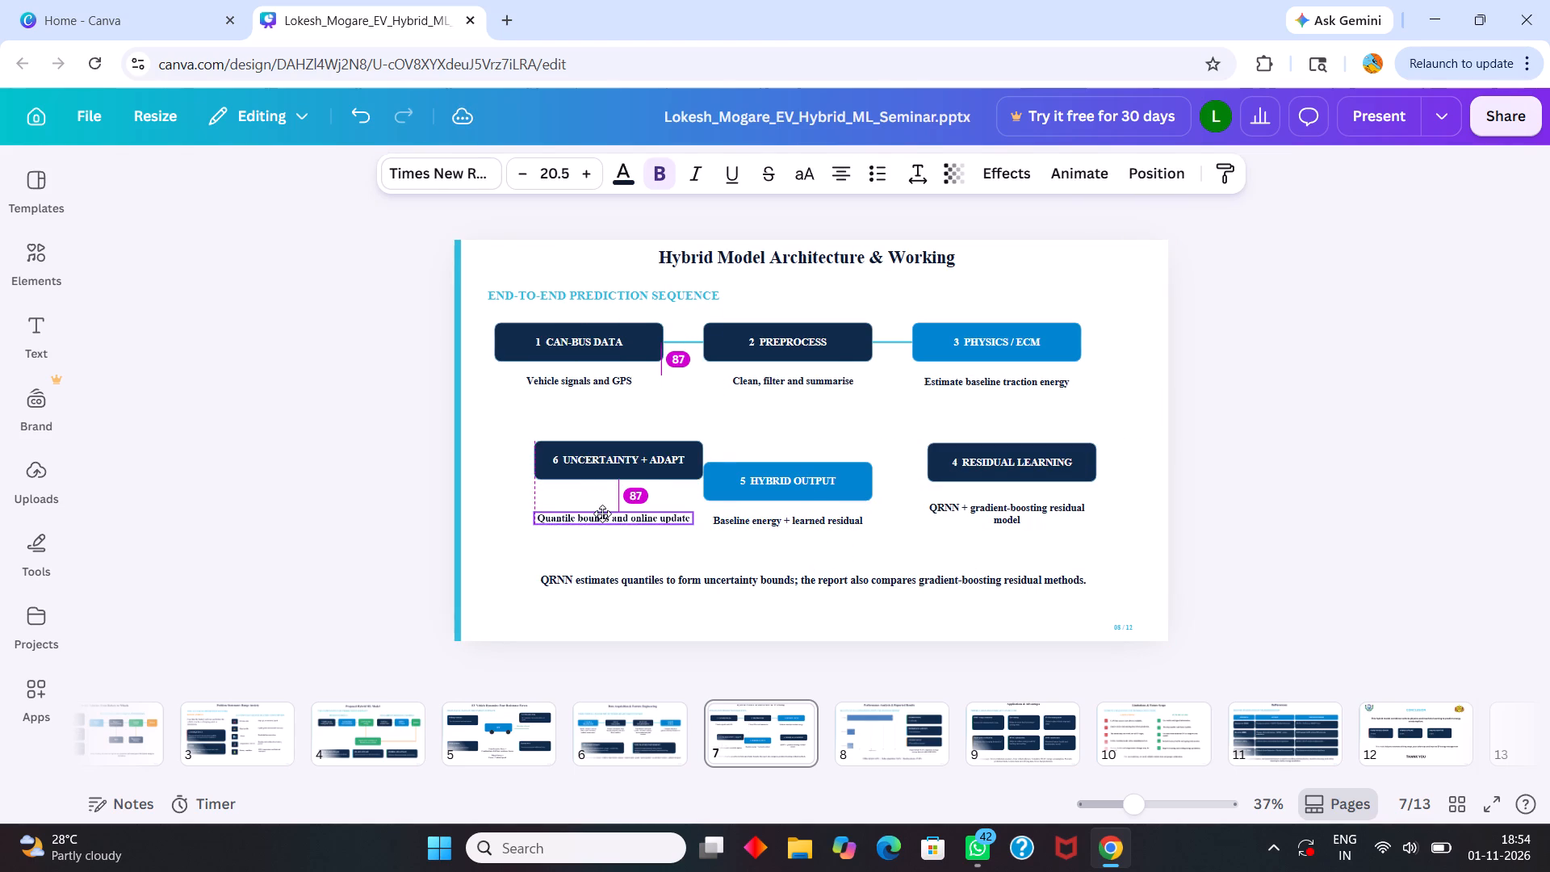
{"action": "left_click_drag", "start_coordinate": [602, 514], "coordinate": [589, 511]}
{"action": "left_click", "coordinate": [618, 418]}
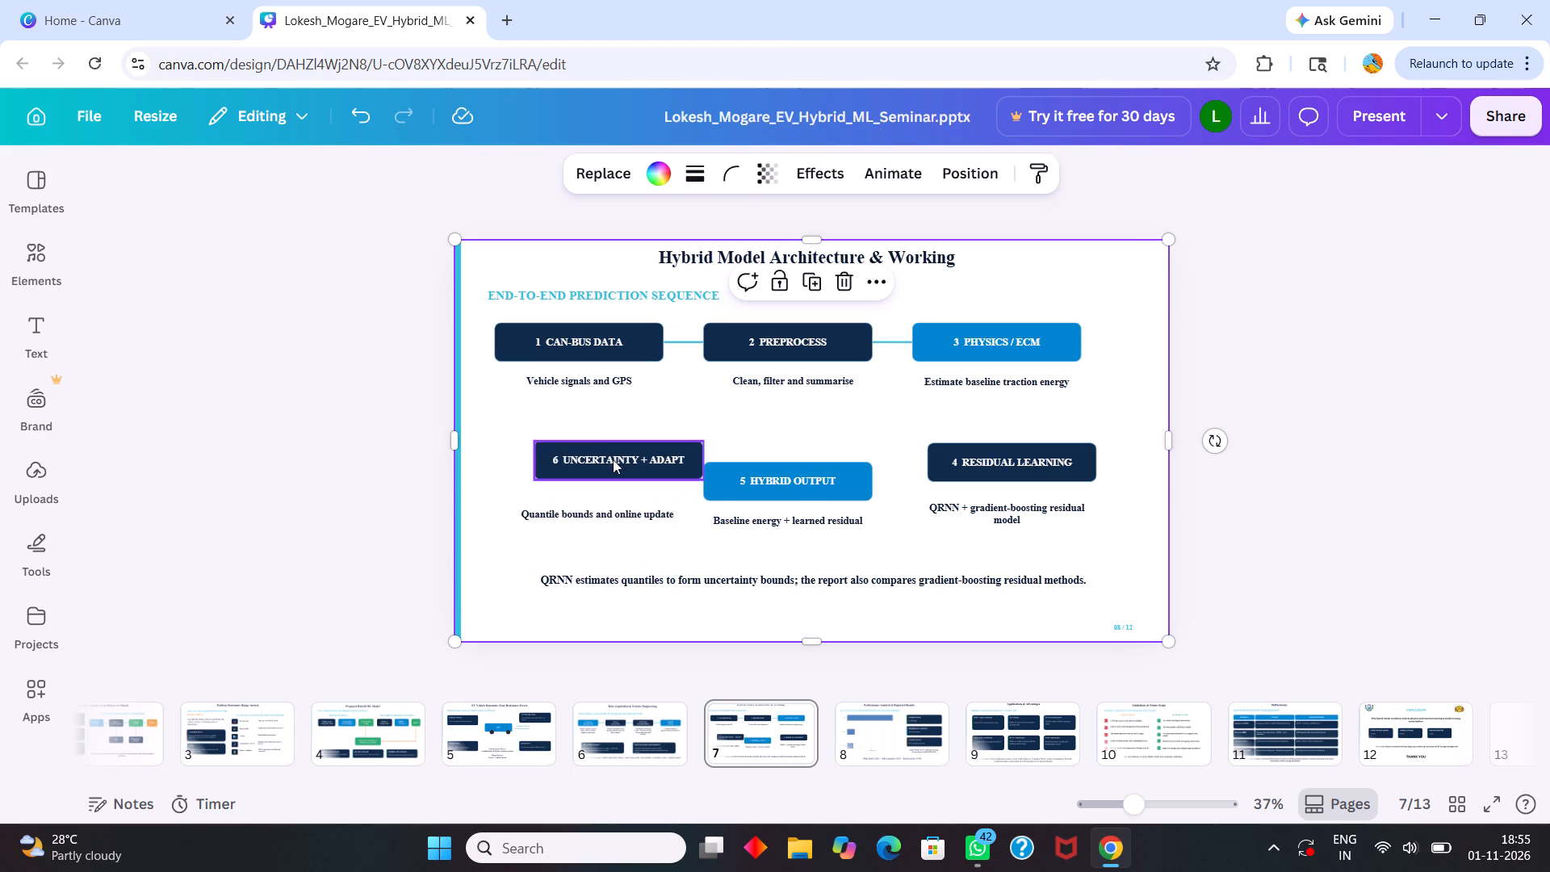
{"action": "left_click_drag", "start_coordinate": [612, 461], "coordinate": [568, 467]}
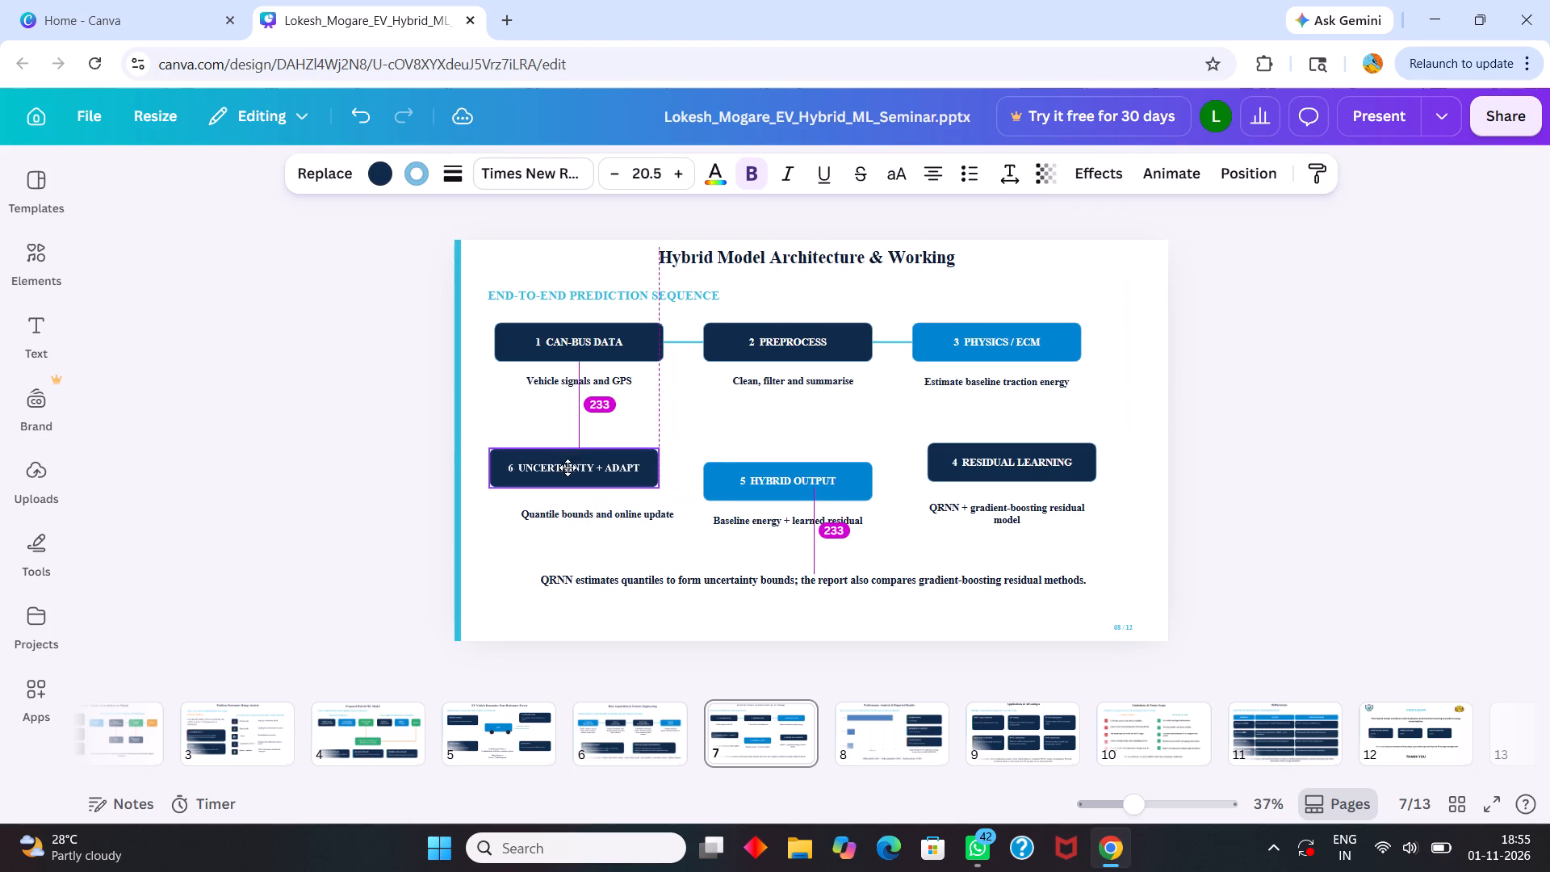
{"action": "left_click_drag", "start_coordinate": [568, 467], "coordinate": [572, 476]}
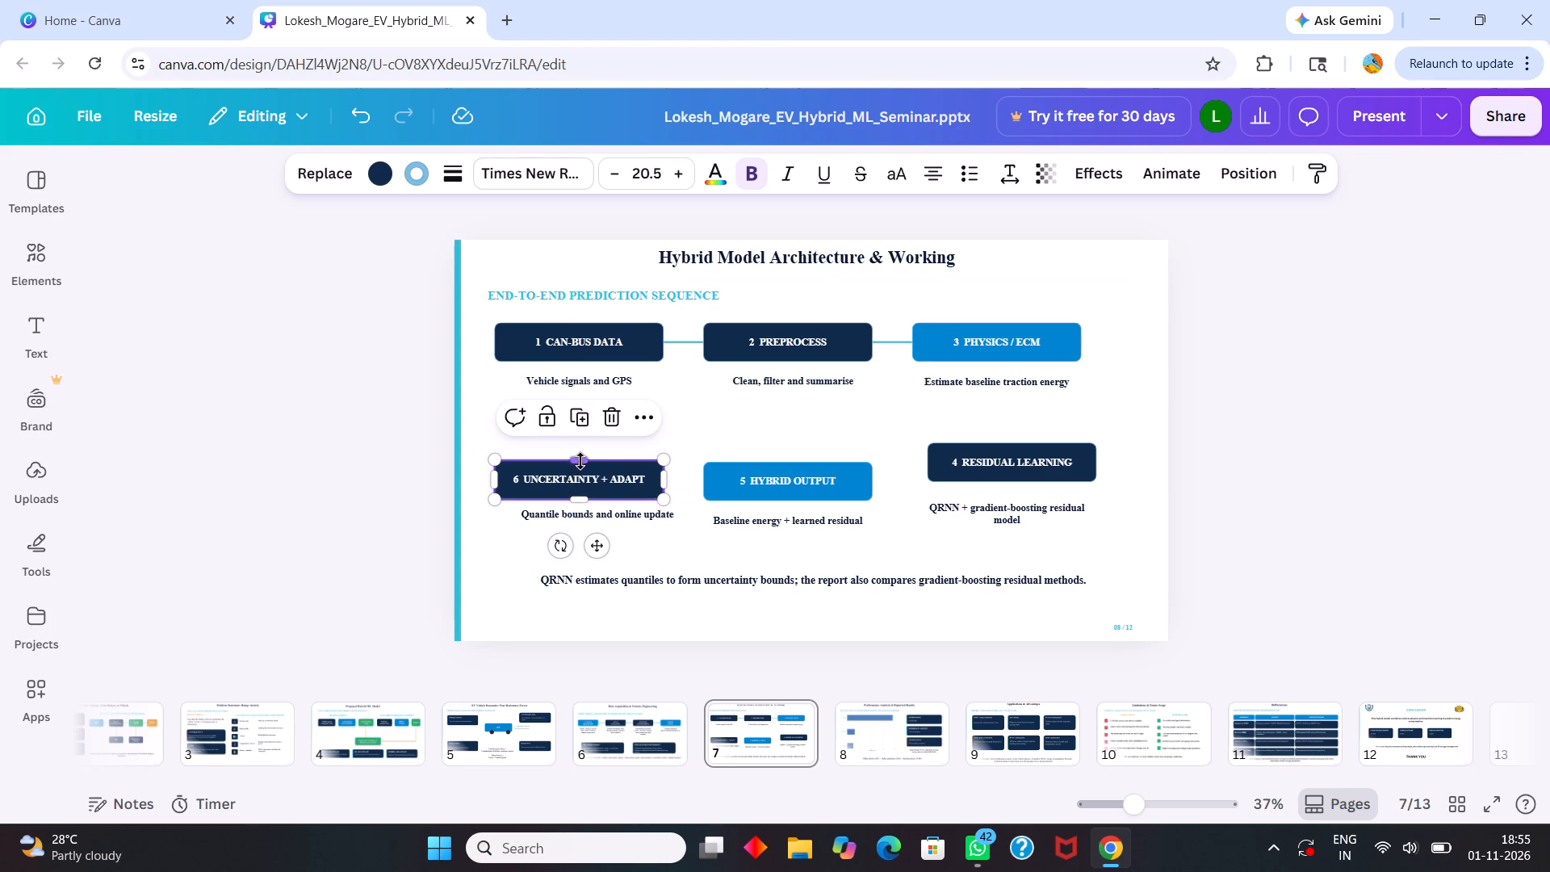
{"action": "left_click", "coordinate": [702, 426]}
{"action": "left_click_drag", "start_coordinate": [610, 515], "coordinate": [580, 521]}
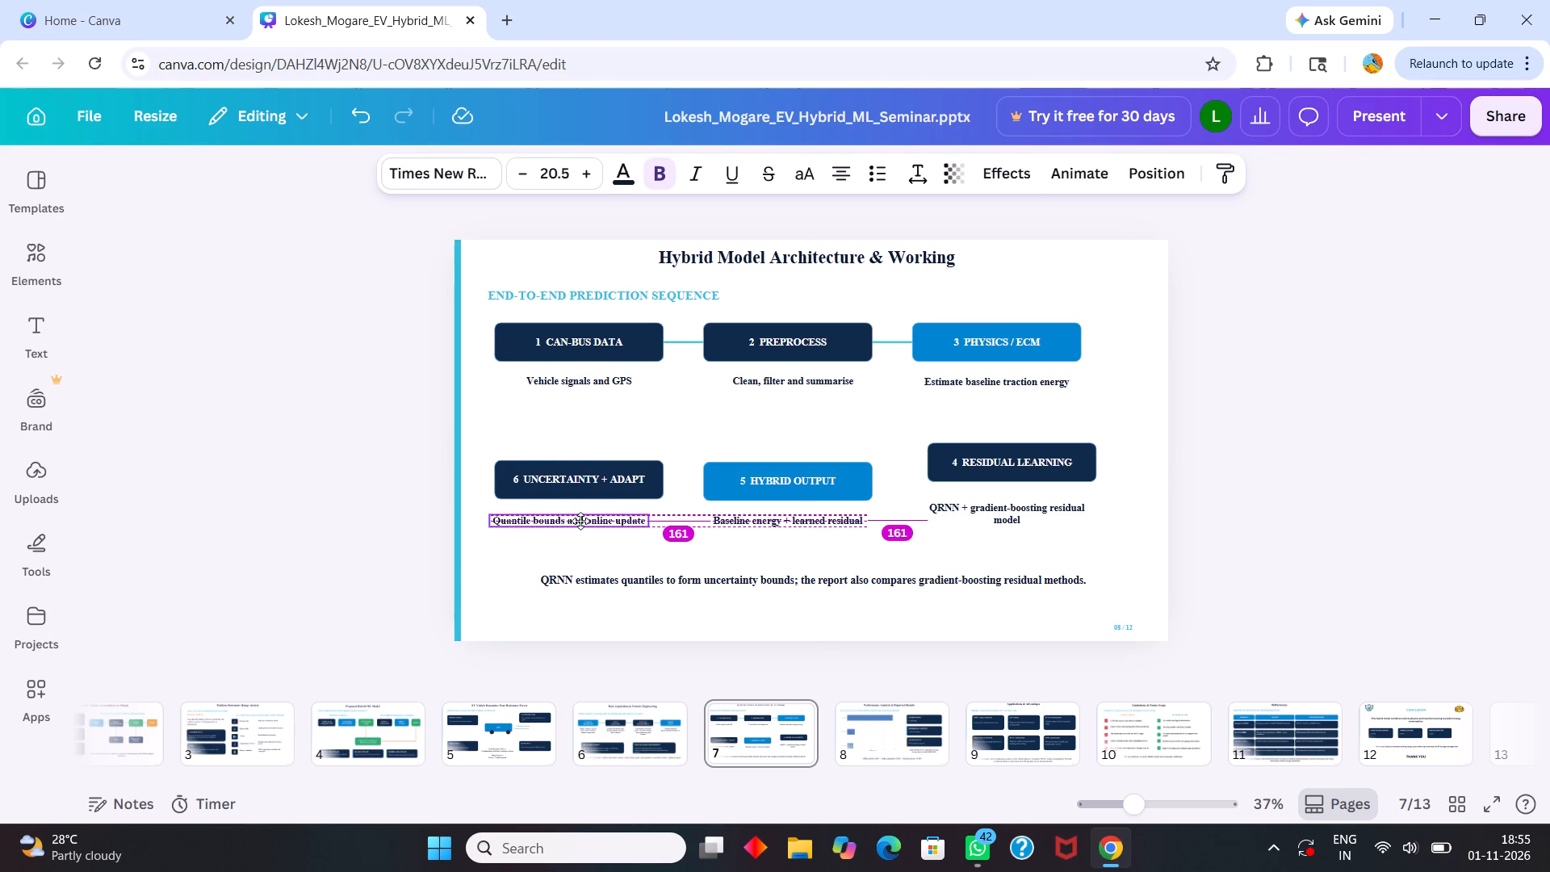
{"action": "left_click_drag", "start_coordinate": [580, 521], "coordinate": [592, 522]}
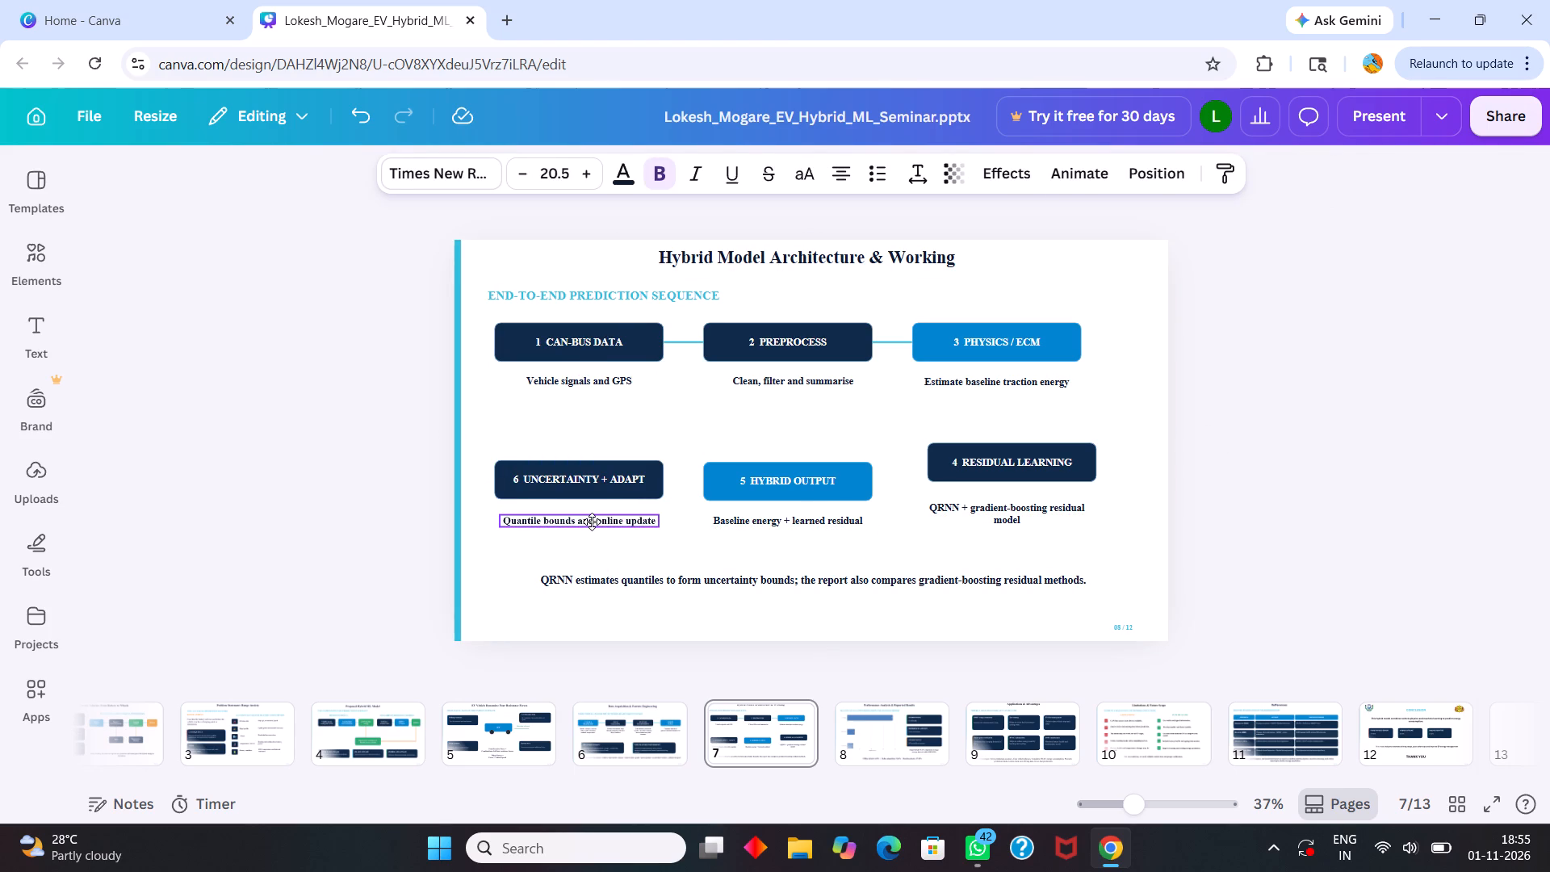
{"action": "left_click_drag", "start_coordinate": [592, 522], "coordinate": [592, 521]}
{"action": "left_click", "coordinate": [684, 418]}
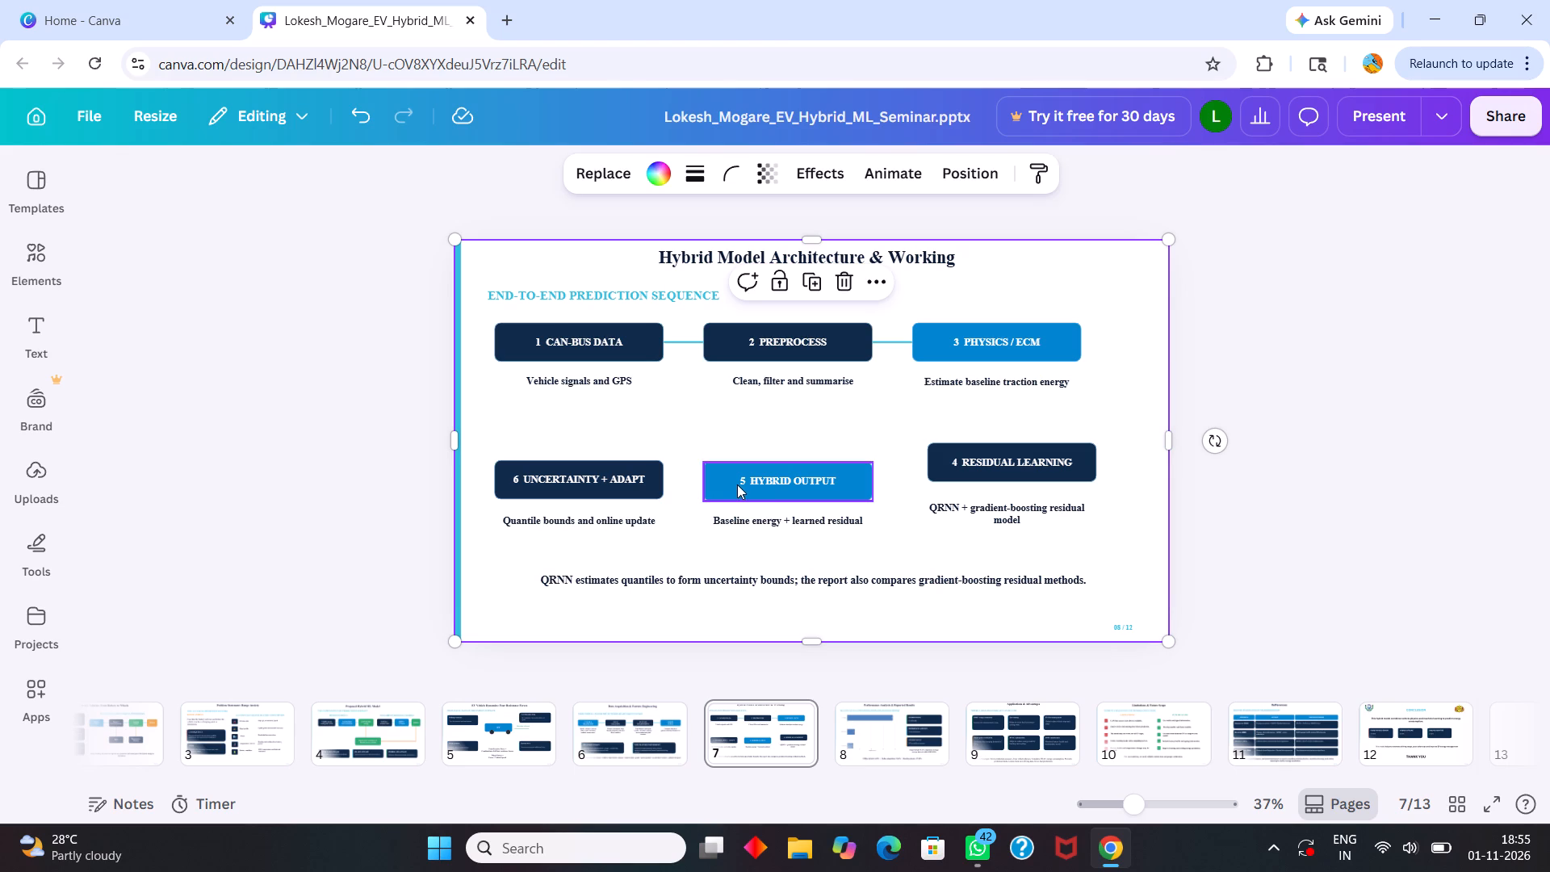
Align the "4 Residual Learning" box beneath "3 Physics / ECM", level with "5 Hybrid Output", with its "QRNN + gradient-boosting residual model" caption centred below.
{"action": "left_click_drag", "start_coordinate": [977, 508], "coordinate": [978, 520]}
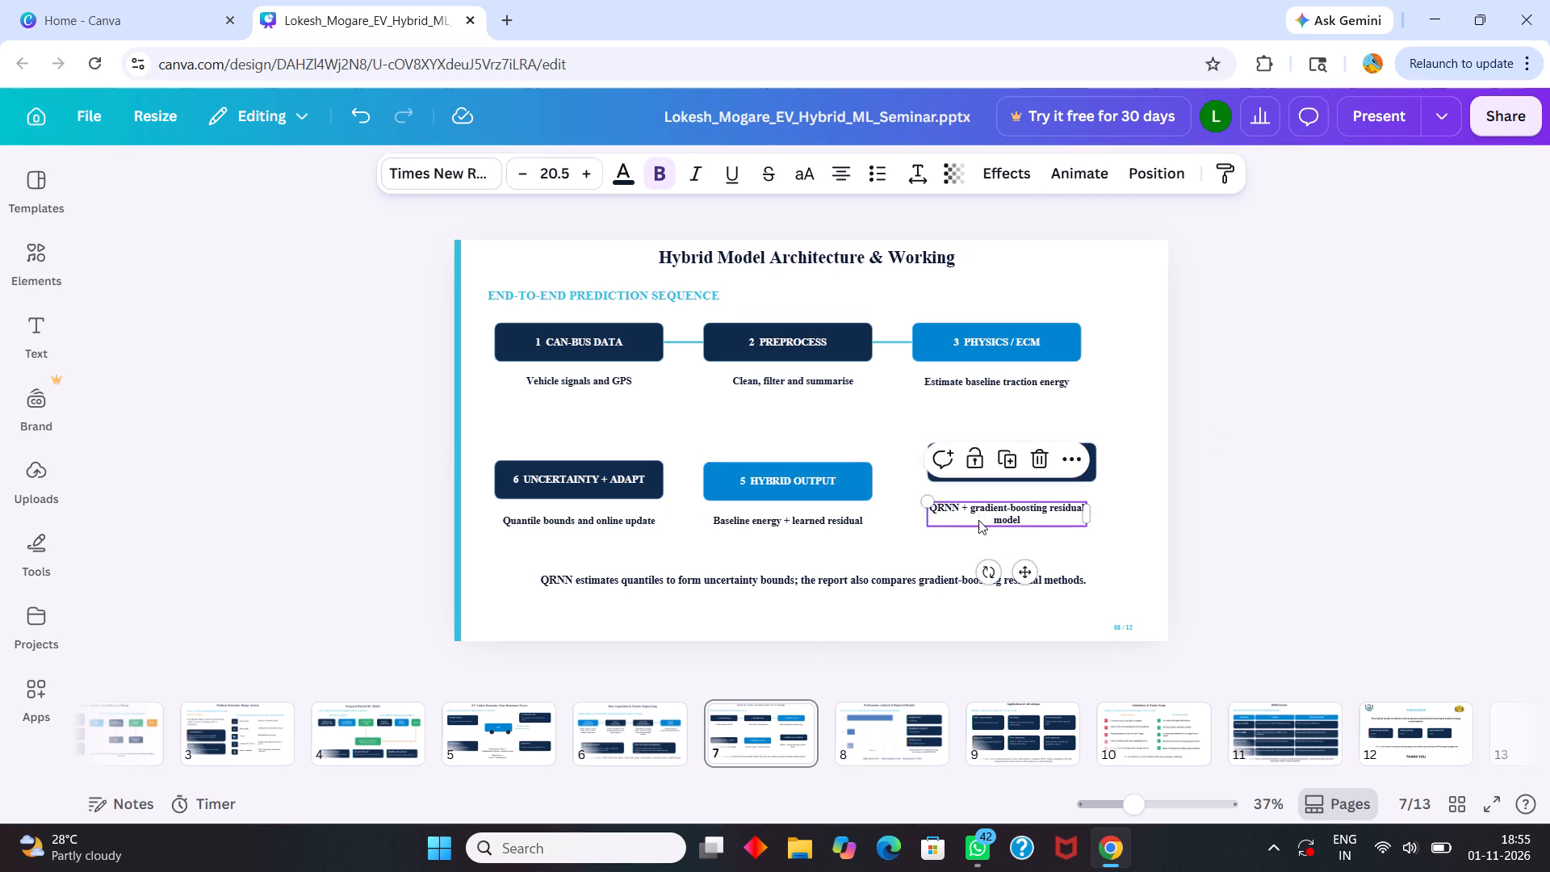
{"action": "left_click_drag", "start_coordinate": [978, 520], "coordinate": [978, 532]}
{"action": "left_click", "coordinate": [992, 419]}
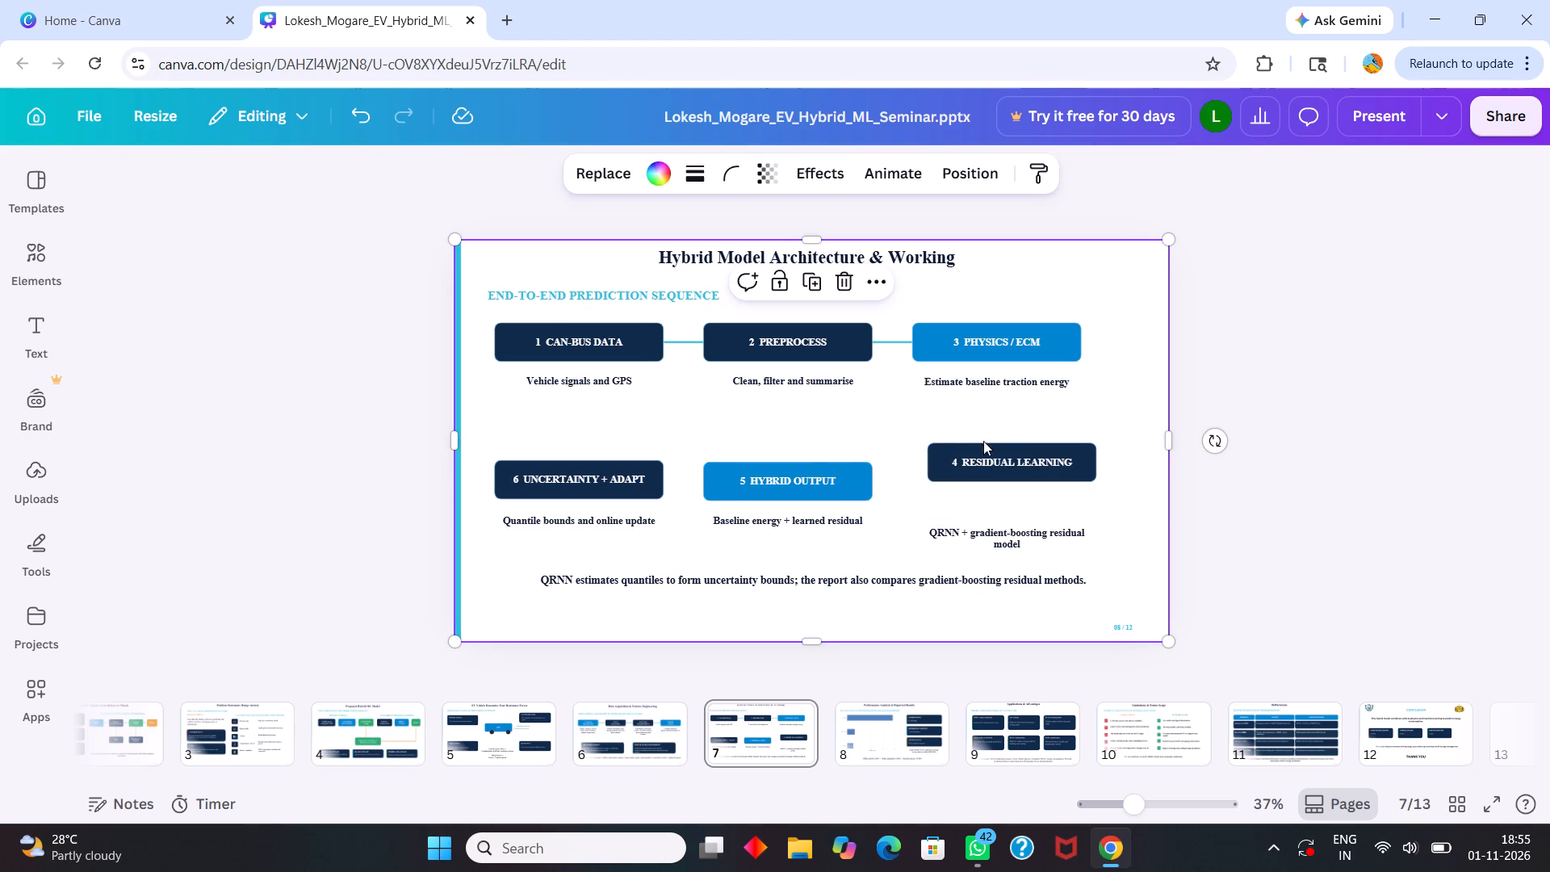
{"action": "left_click_drag", "start_coordinate": [982, 455], "coordinate": [970, 472]}
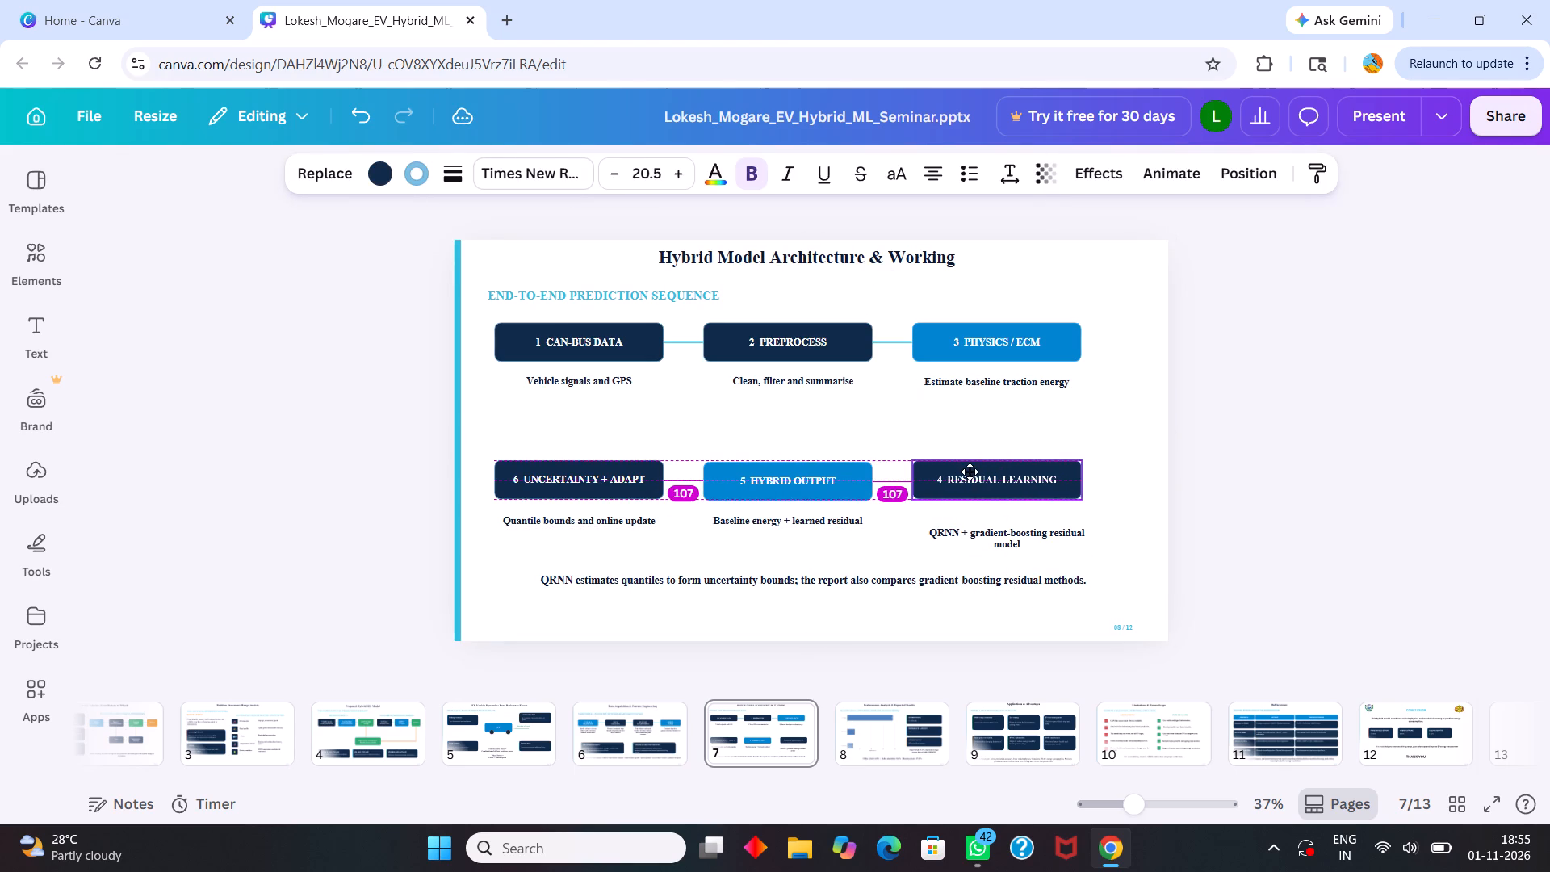
{"action": "left_click_drag", "start_coordinate": [970, 472], "coordinate": [970, 477]}
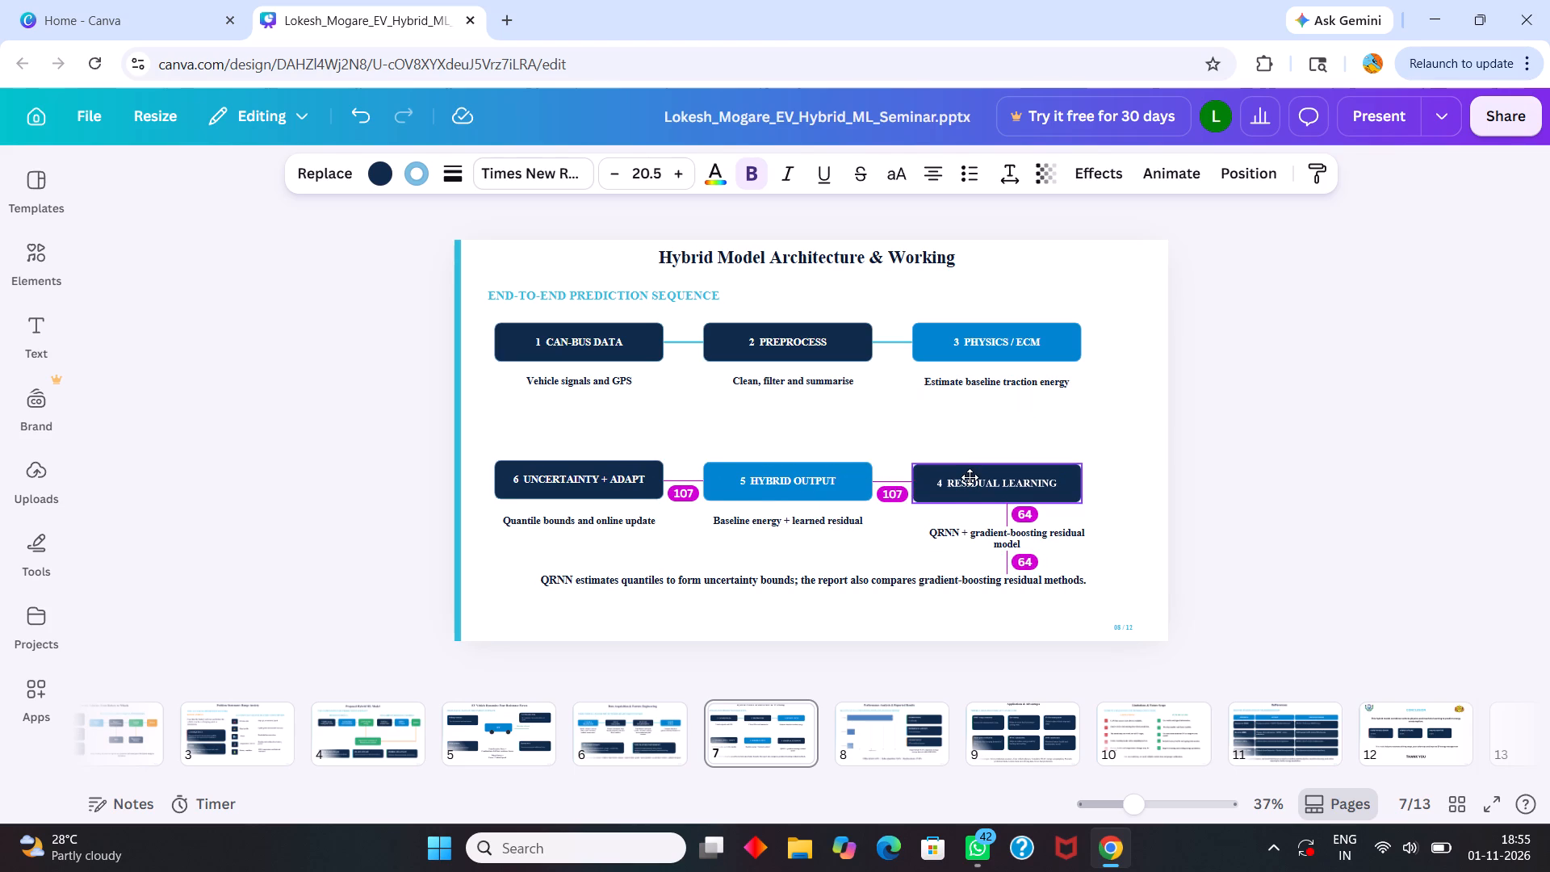
{"action": "left_click_drag", "start_coordinate": [970, 477], "coordinate": [974, 474]}
{"action": "left_click", "coordinate": [873, 428]}
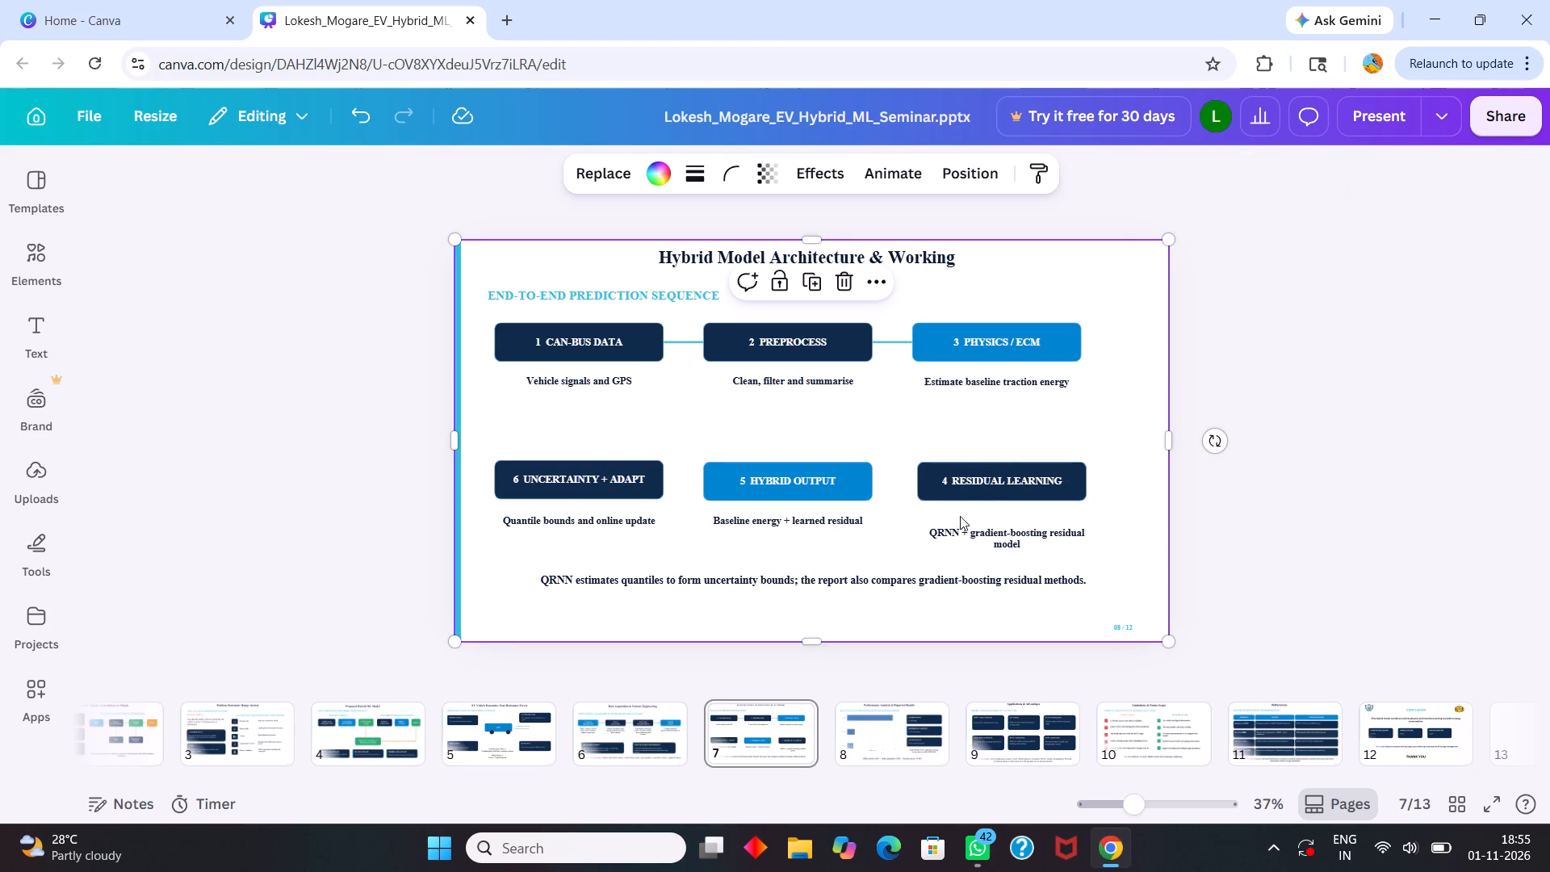
{"action": "left_click_drag", "start_coordinate": [971, 533], "coordinate": [962, 517]}
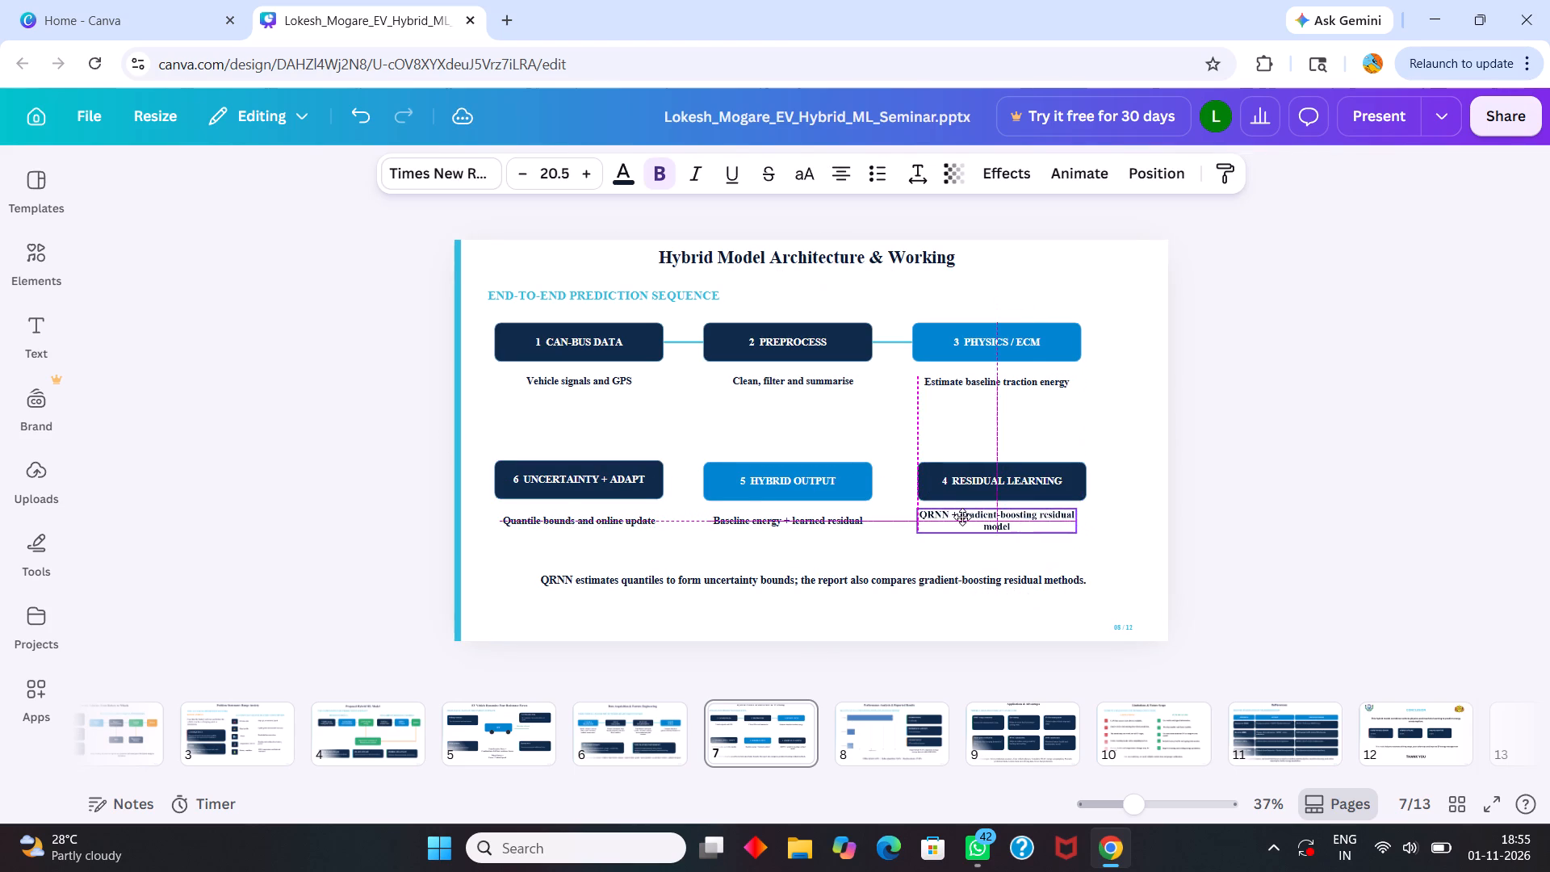
{"action": "left_click_drag", "start_coordinate": [962, 517], "coordinate": [968, 520]}
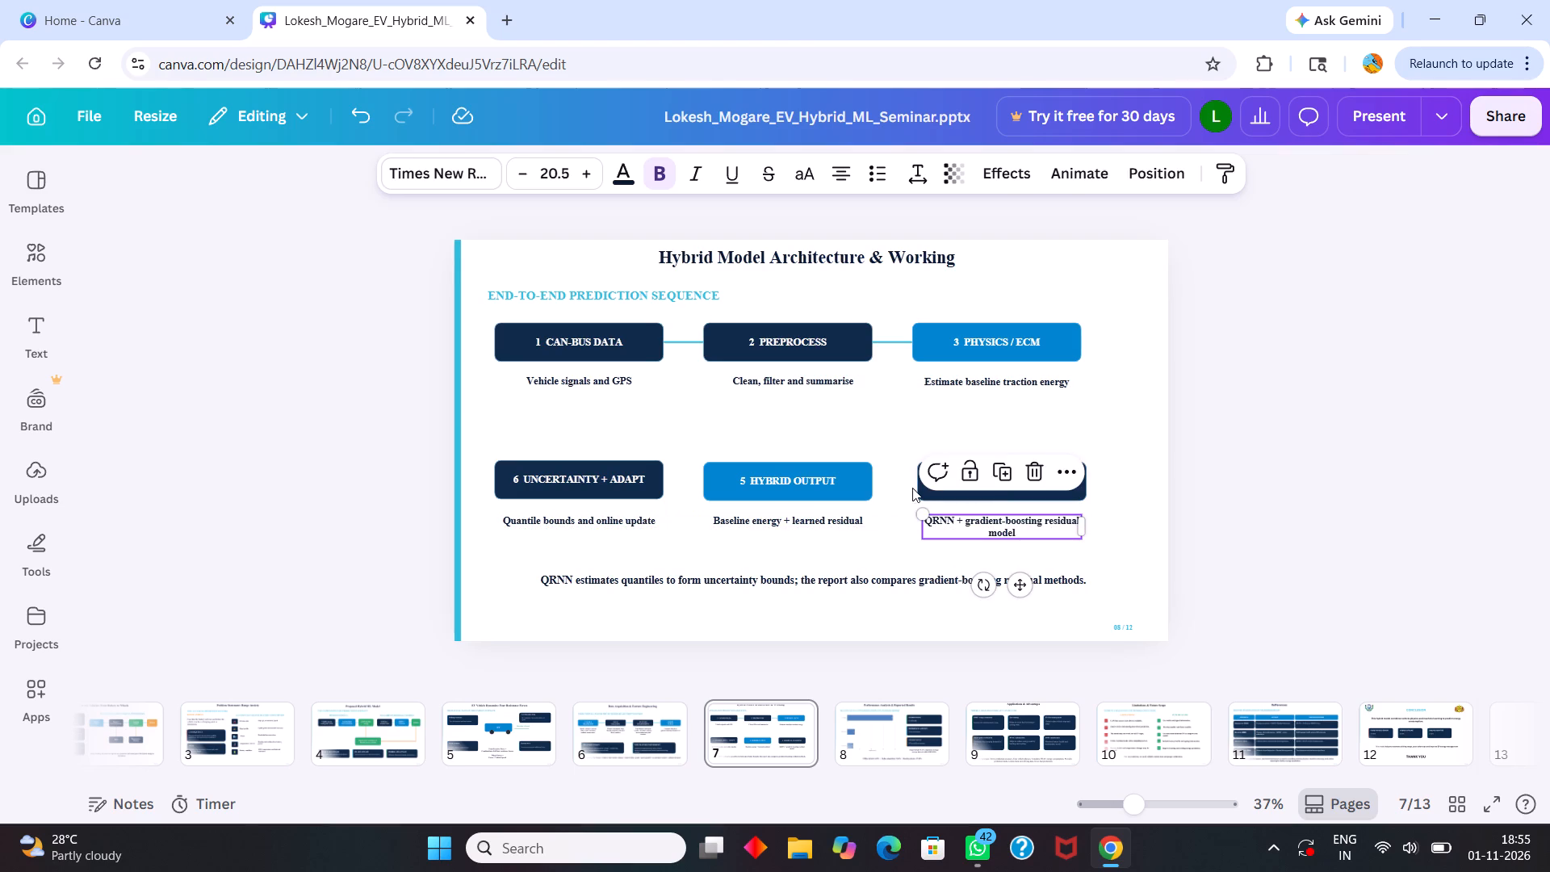
{"action": "left_click", "coordinate": [884, 419]}
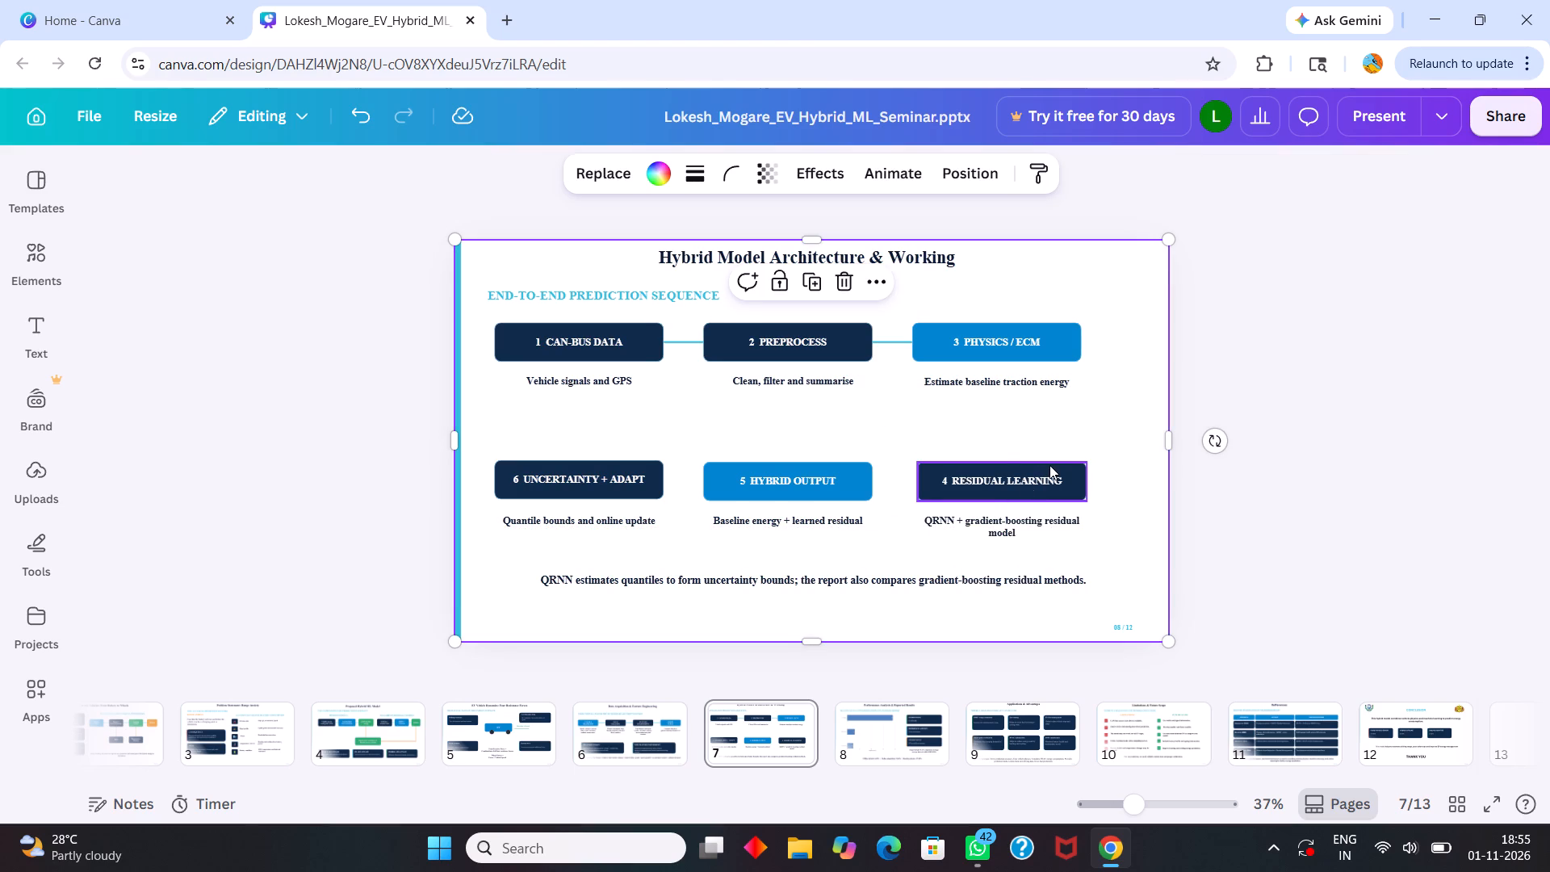
Copy the connector between "2 Preprocess" and "3 Physics / ECM" and place the copy between the "3 Physics / ECM" and "4 Residual Learning" boxes.
{"action": "left_click", "coordinate": [888, 344]}
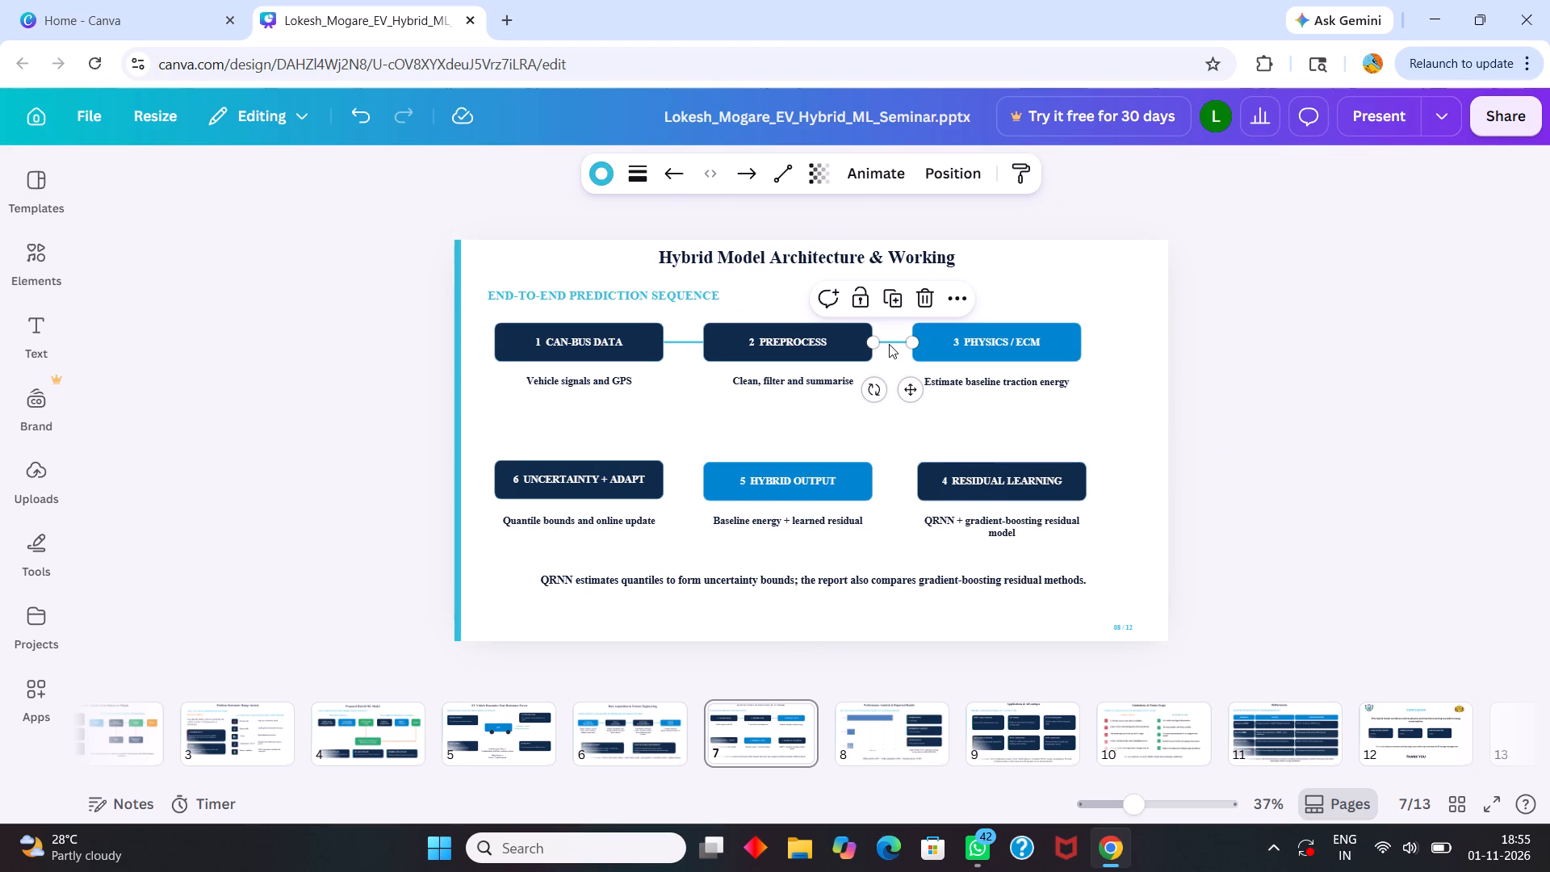
{"action": "key", "text": "ctrl+c"}
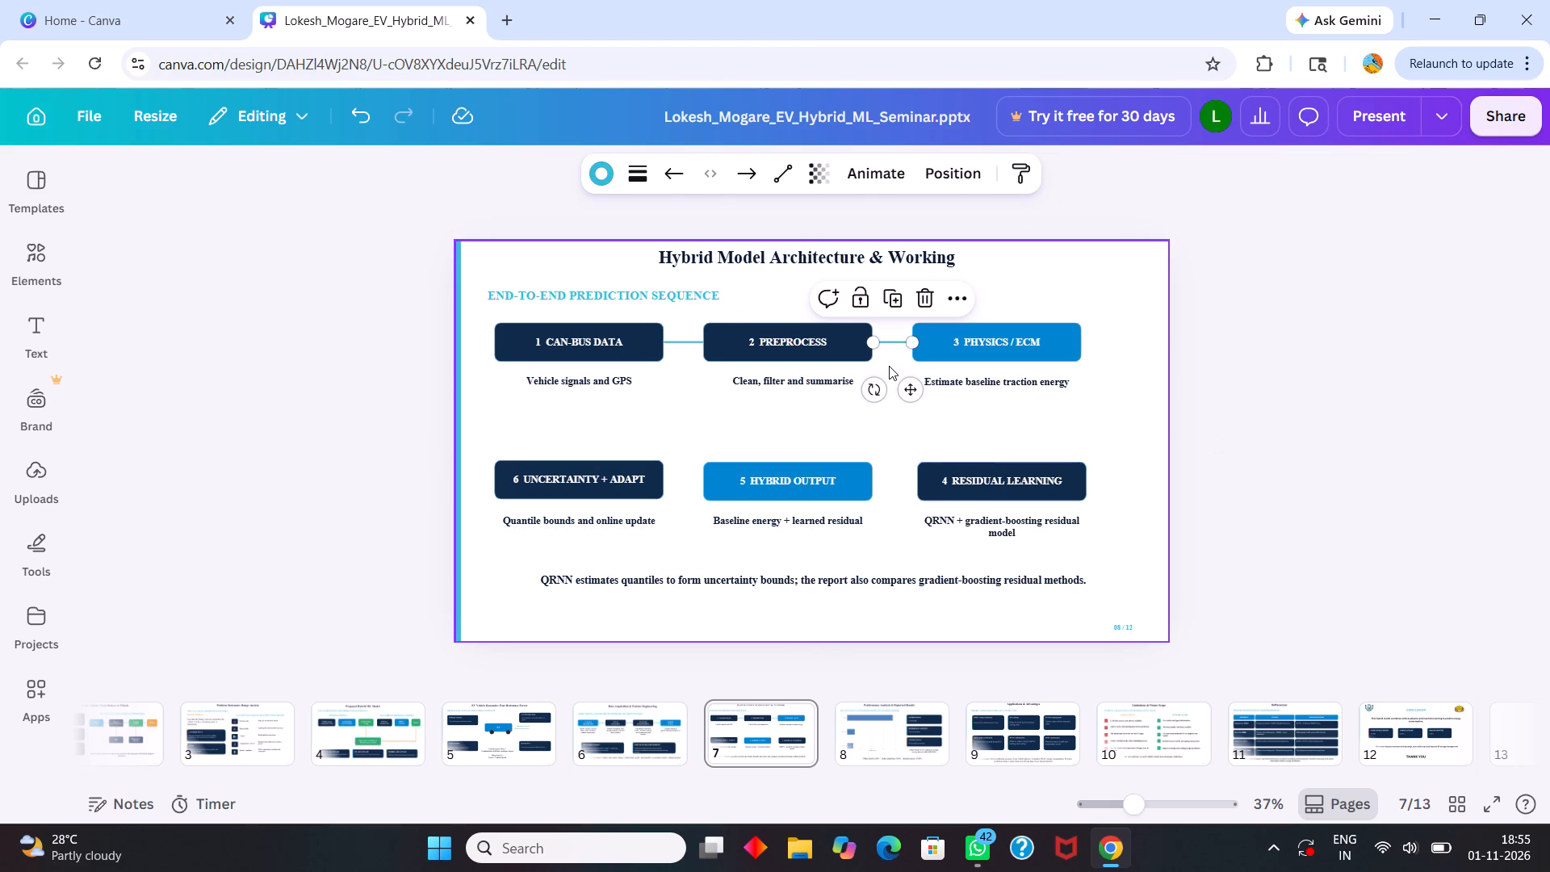
{"action": "left_click", "coordinate": [896, 423]}
{"action": "left_click", "coordinate": [896, 423]}
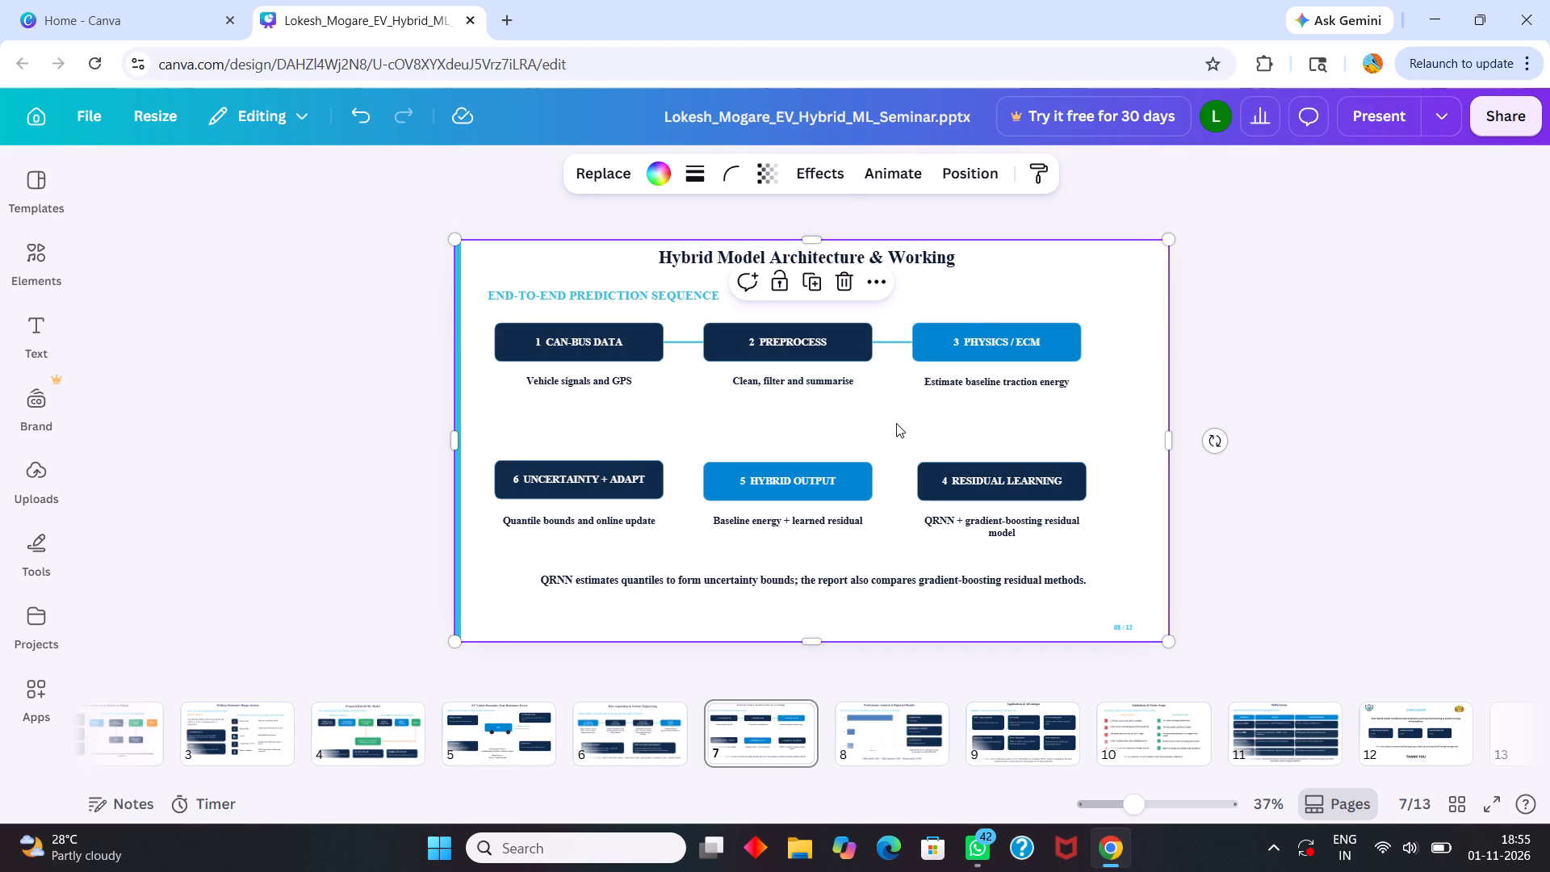
{"action": "key", "text": "ctrl+v"}
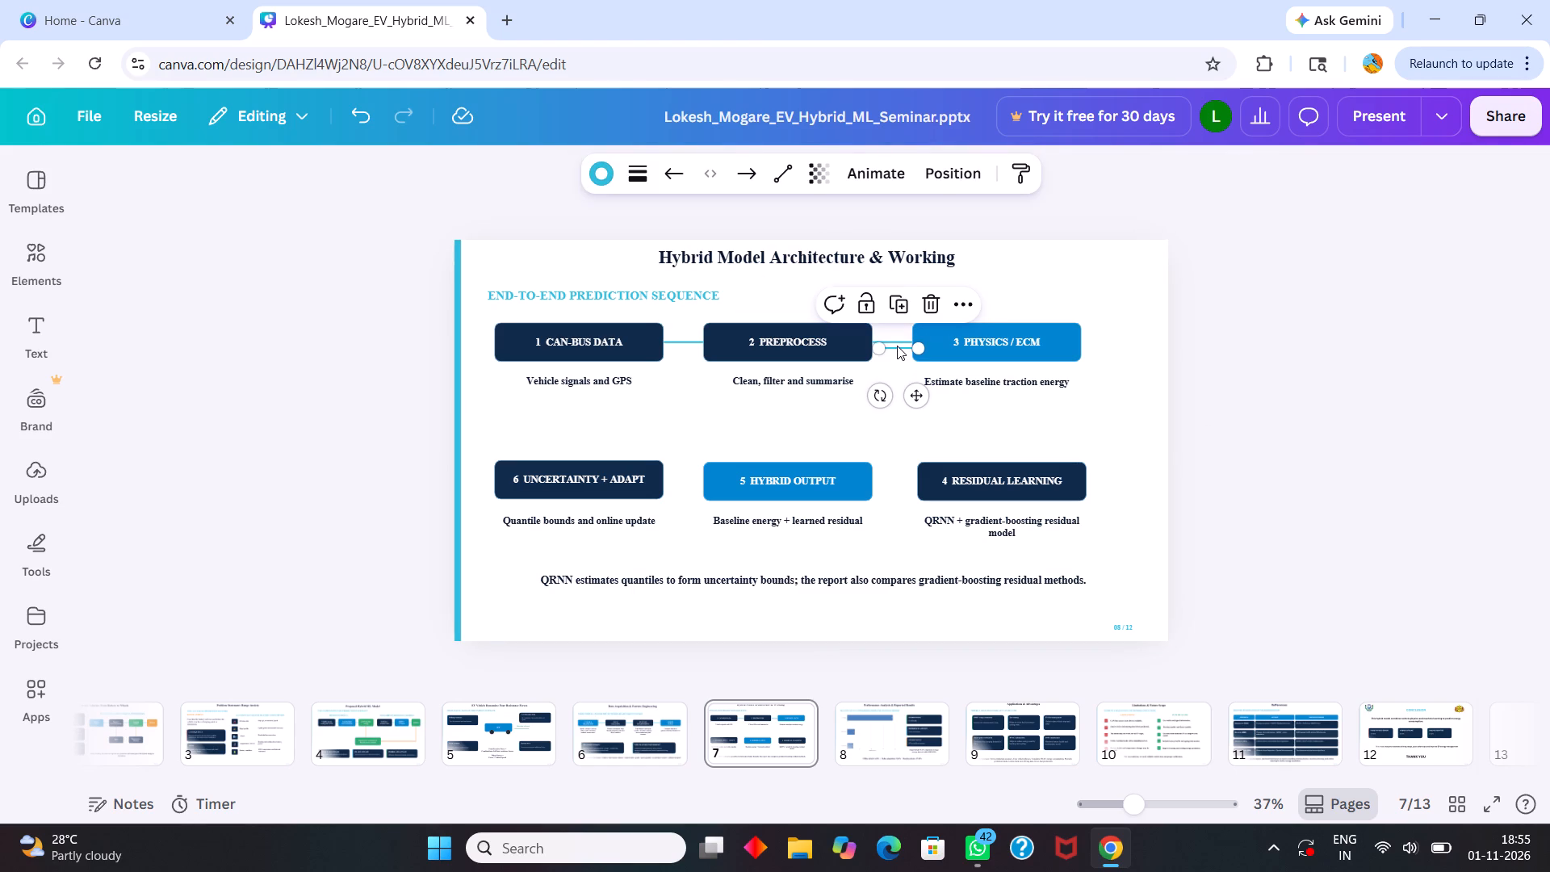
{"action": "left_click_drag", "start_coordinate": [897, 346], "coordinate": [955, 436]}
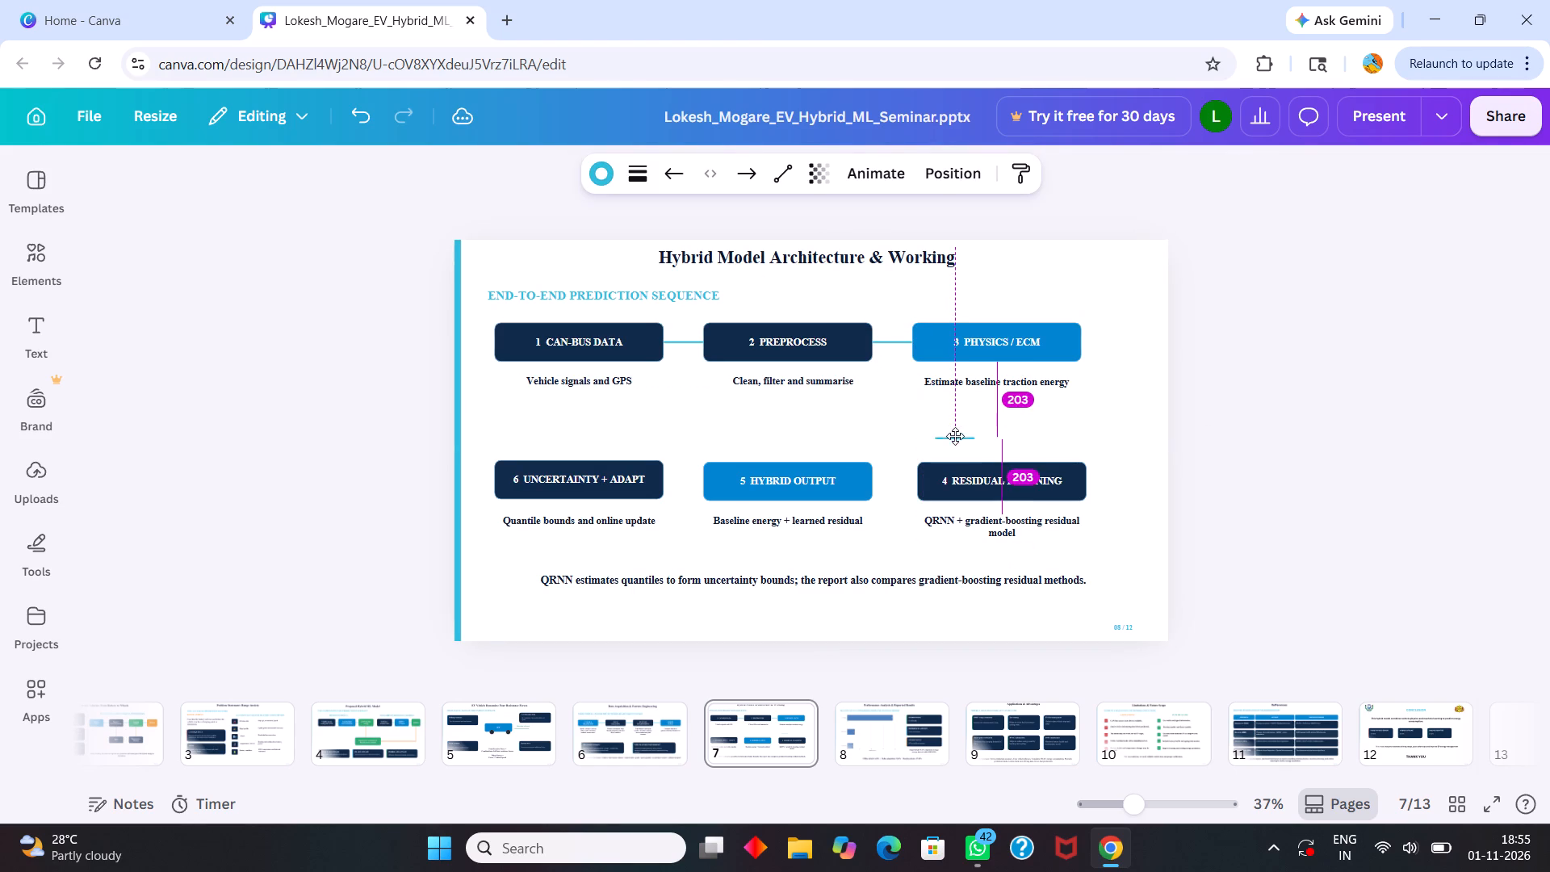
{"action": "left_click_drag", "start_coordinate": [955, 436], "coordinate": [982, 425]}
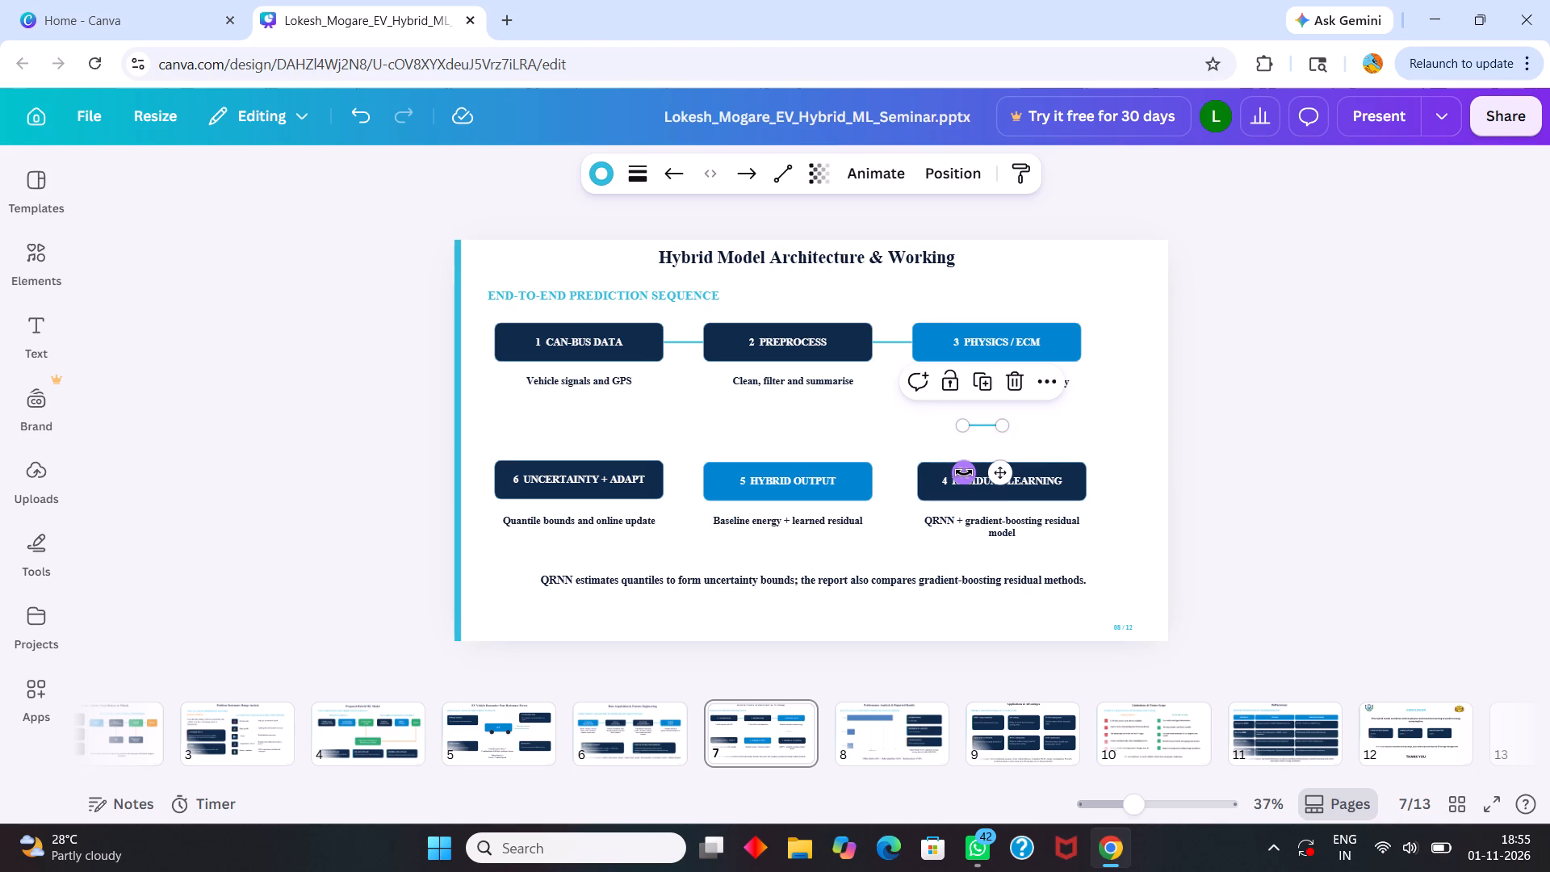
Rotate the copied connector between the "3 Physics / ECM" and "4 Residual Learning" boxes to vertical, about 90°.
{"action": "left_click", "coordinate": [964, 472]}
{"action": "left_click_drag", "start_coordinate": [964, 472], "coordinate": [966, 451]}
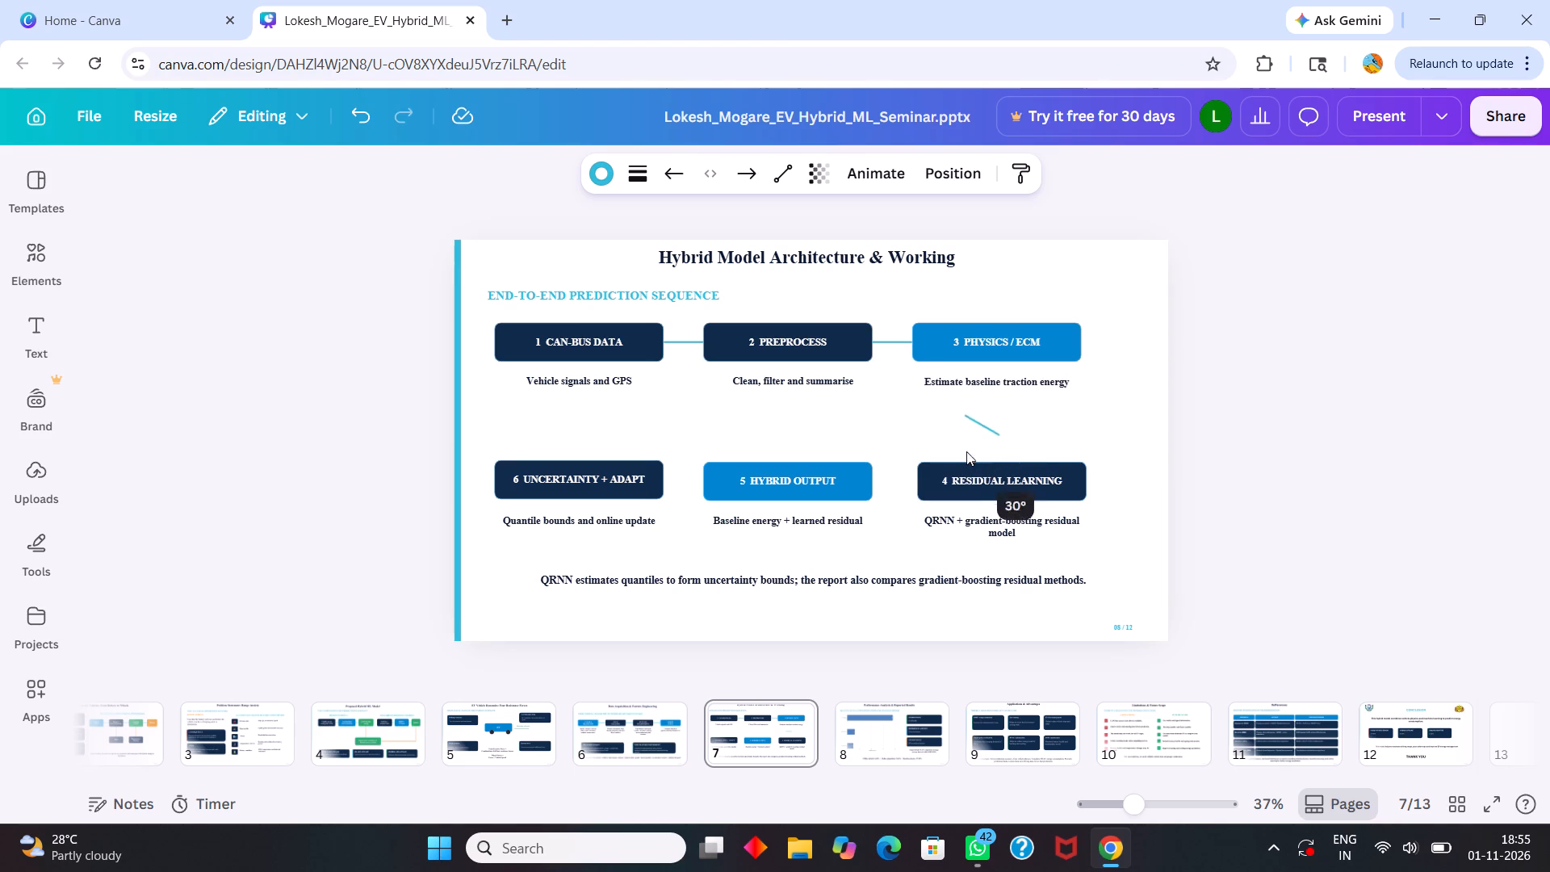
{"action": "left_click_drag", "start_coordinate": [966, 451], "coordinate": [972, 428]}
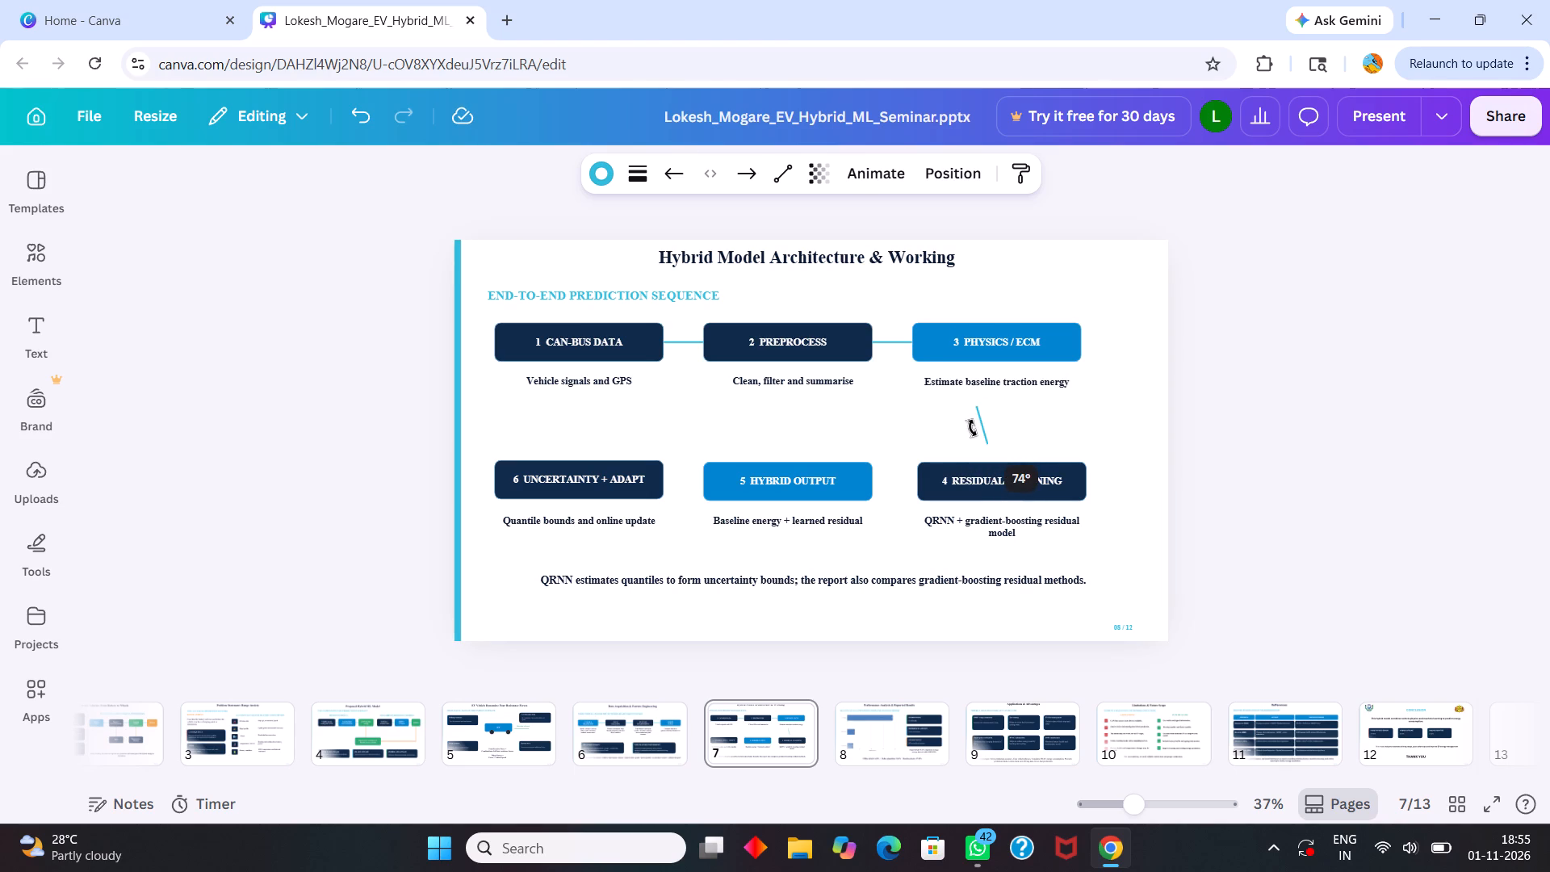
{"action": "left_click_drag", "start_coordinate": [972, 428], "coordinate": [970, 420]}
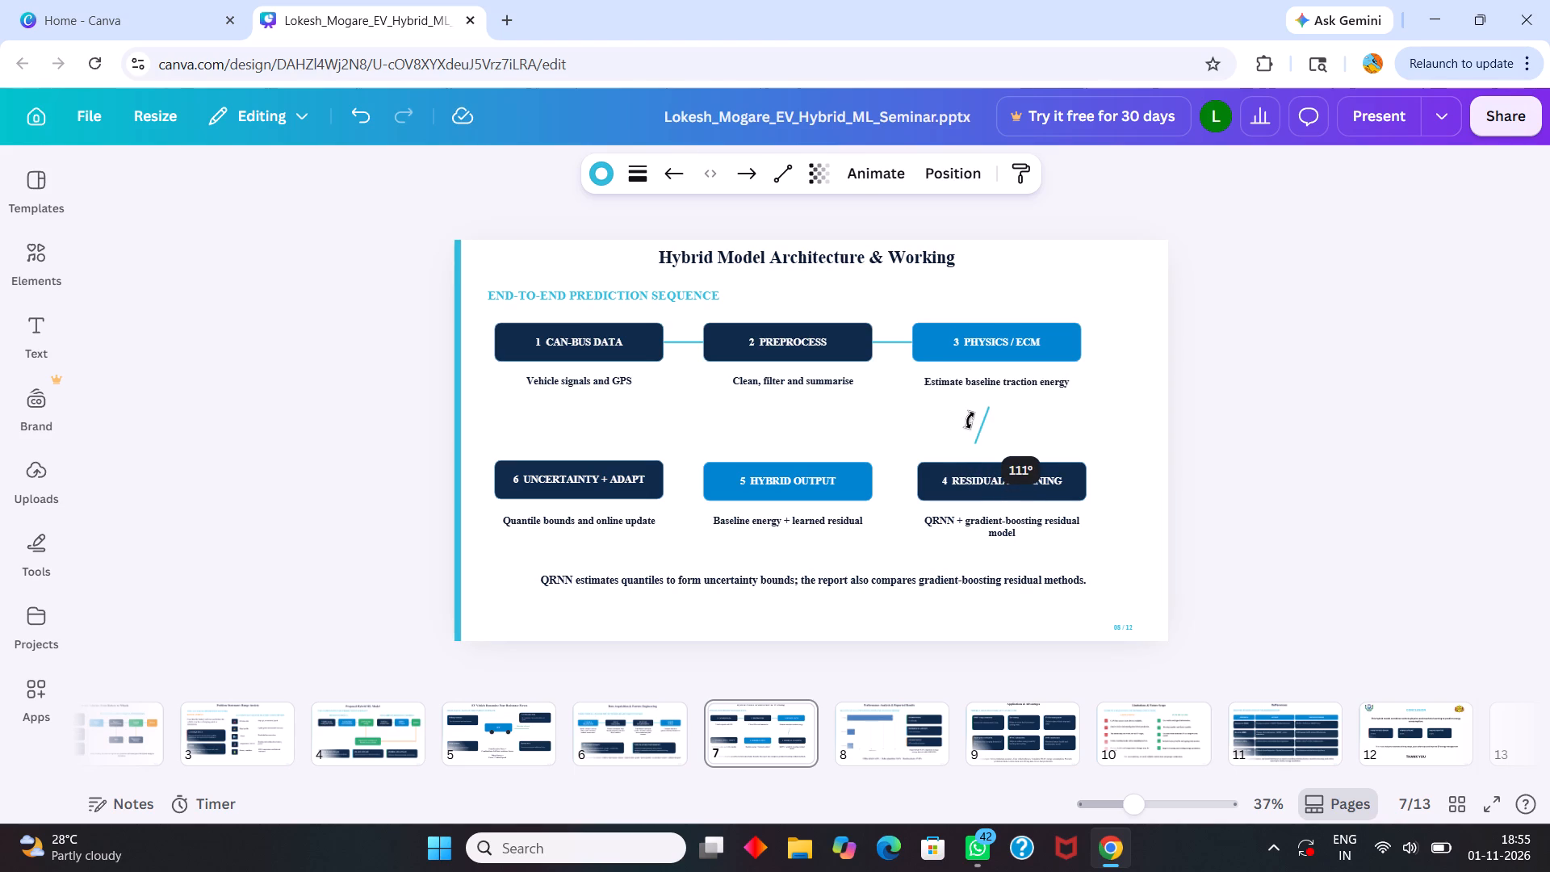
{"action": "left_click_drag", "start_coordinate": [970, 420], "coordinate": [976, 426]}
Stretch the vertical connector so it spans from the bottom edge of "3 Physics / ECM" to the top edge of "4 Residual Learning".
{"action": "left_click_drag", "start_coordinate": [981, 444], "coordinate": [980, 461]}
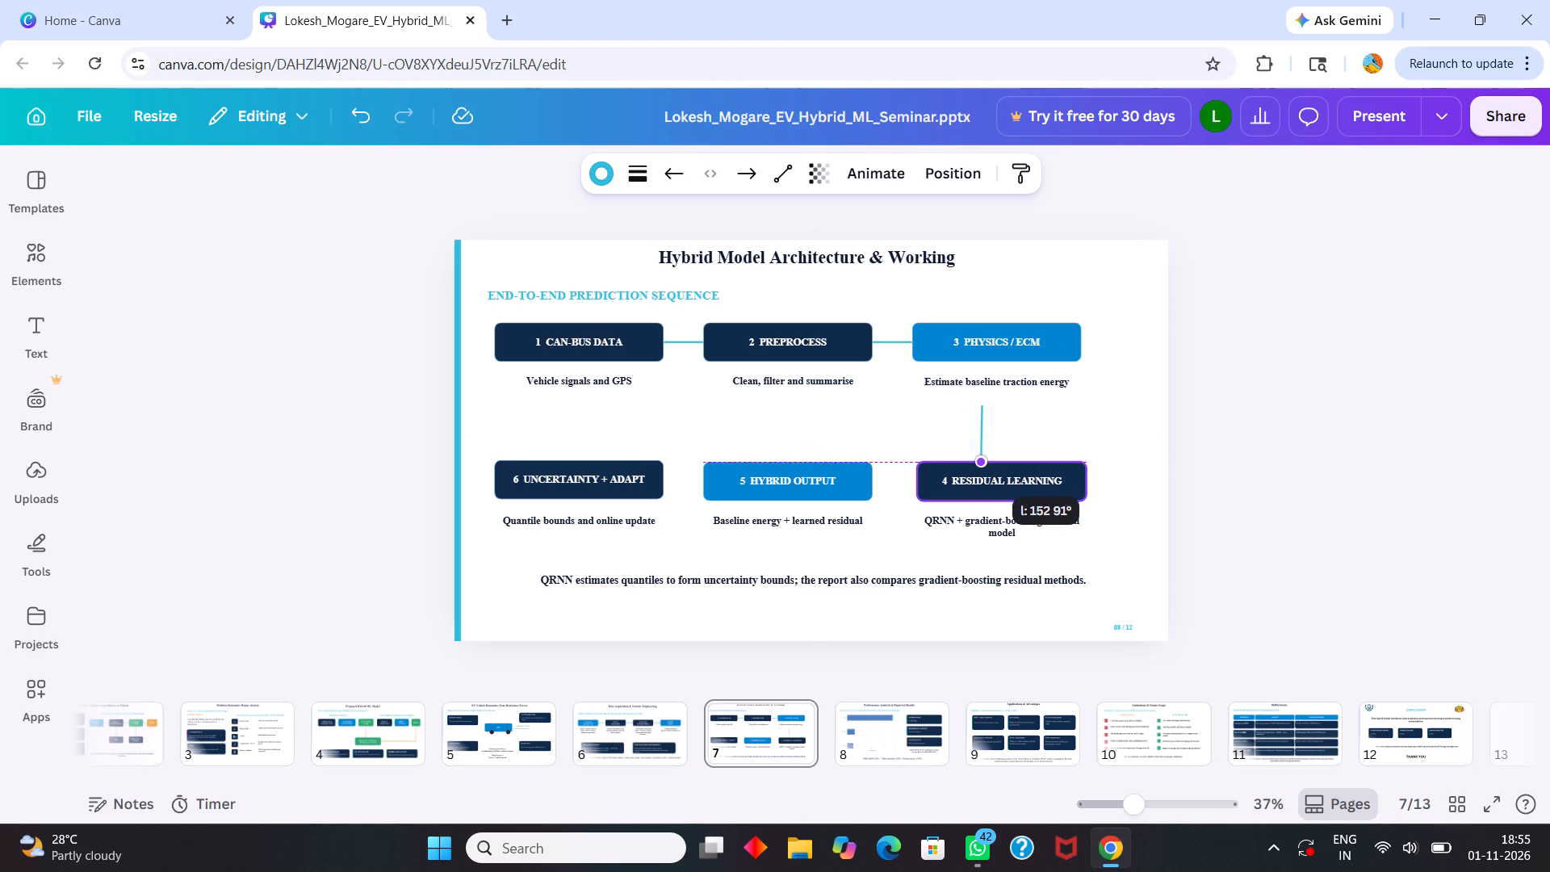
{"action": "left_click_drag", "start_coordinate": [980, 461], "coordinate": [982, 463]}
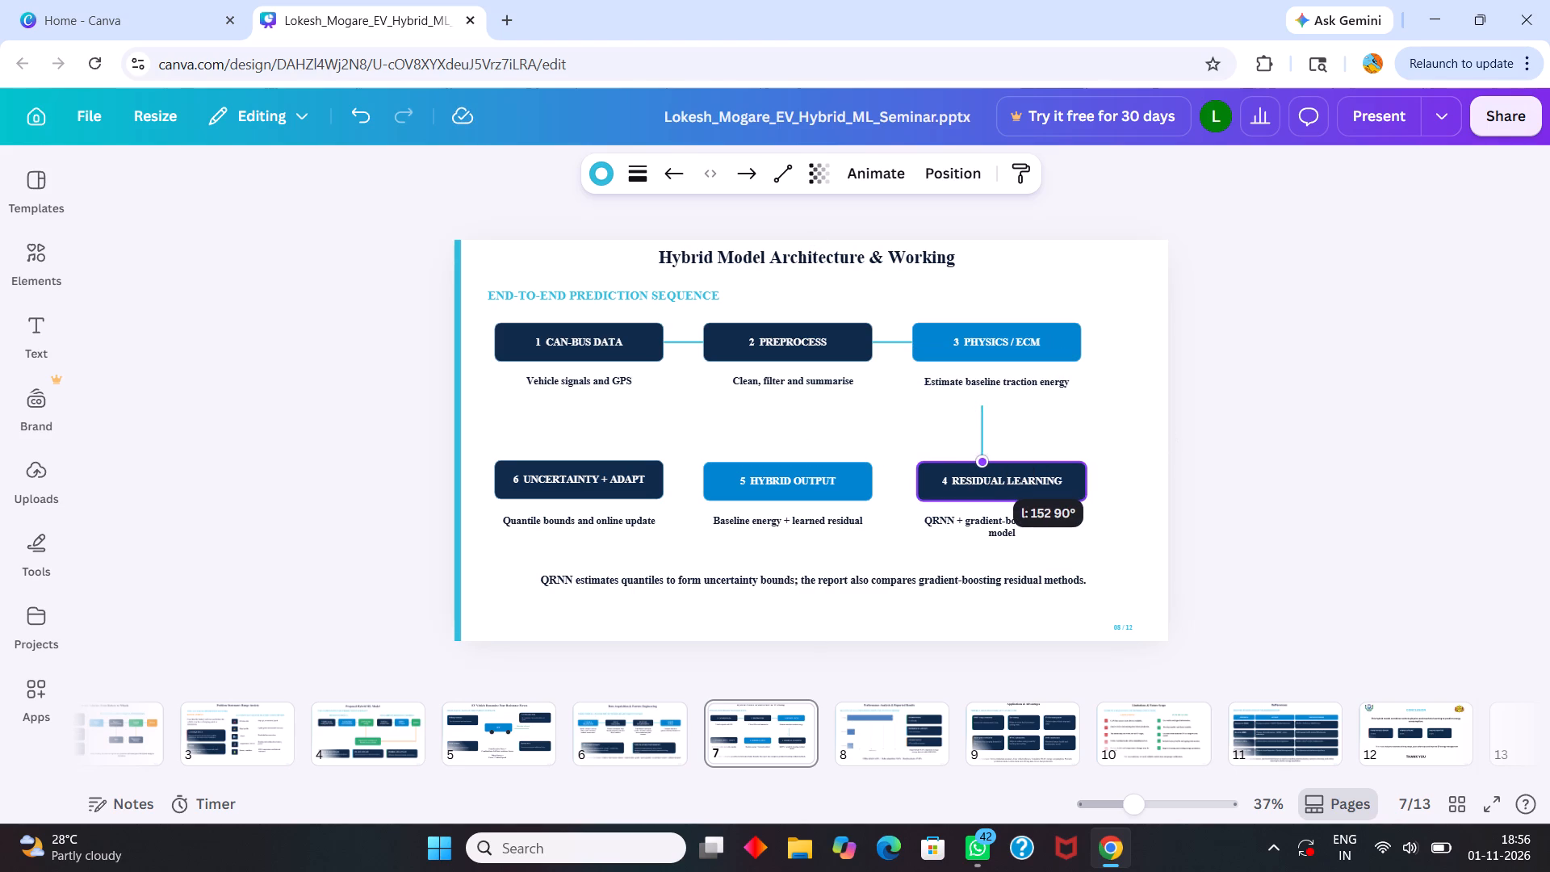
{"action": "left_click_drag", "start_coordinate": [982, 463], "coordinate": [981, 462]}
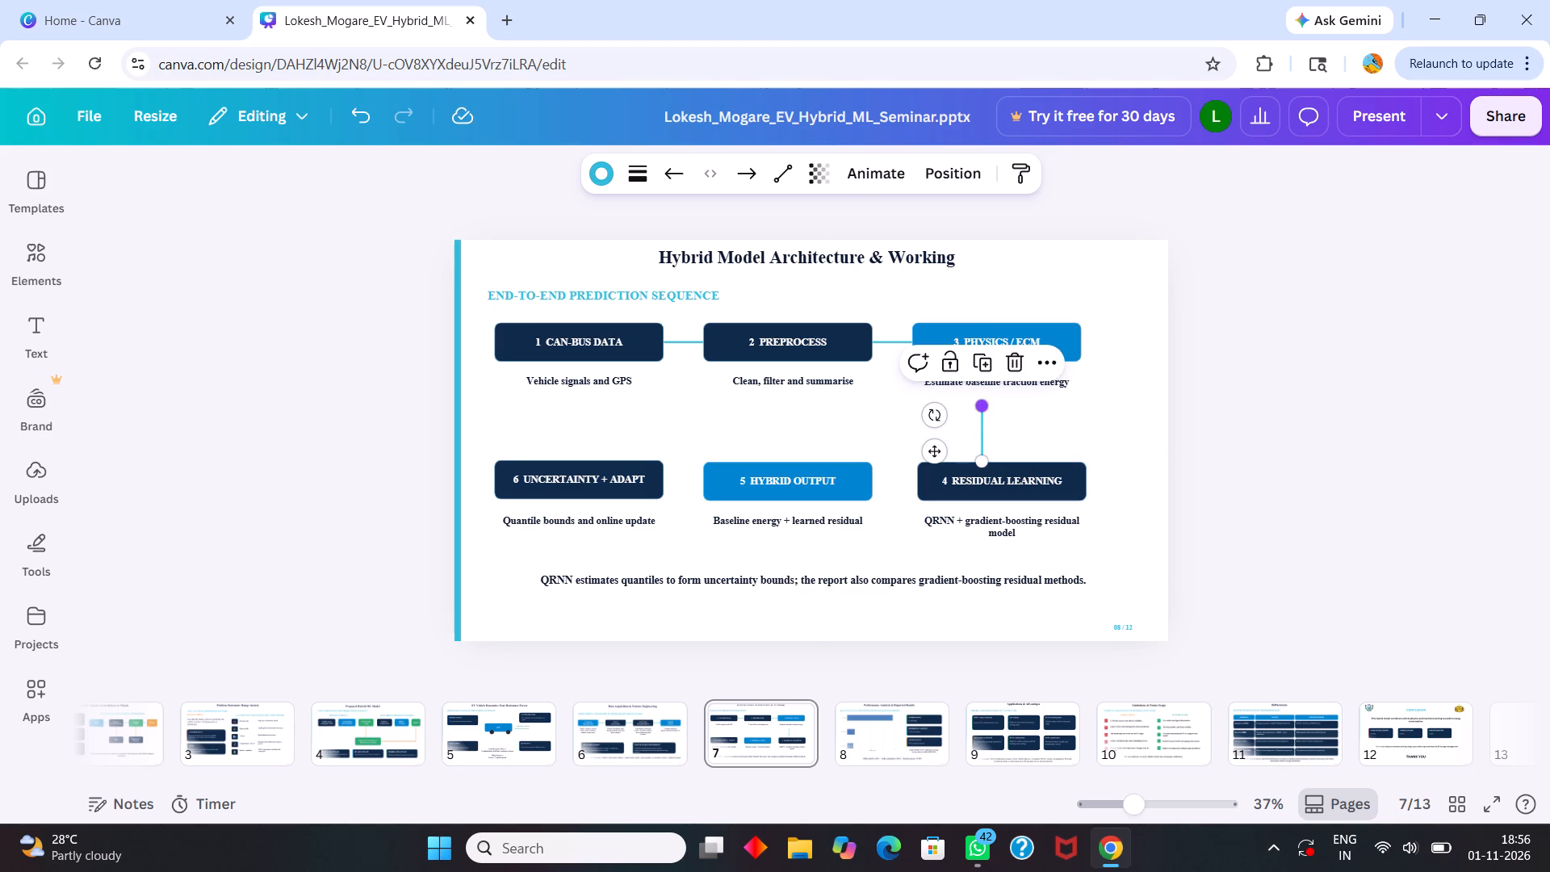
{"action": "left_click_drag", "start_coordinate": [979, 405], "coordinate": [982, 363]}
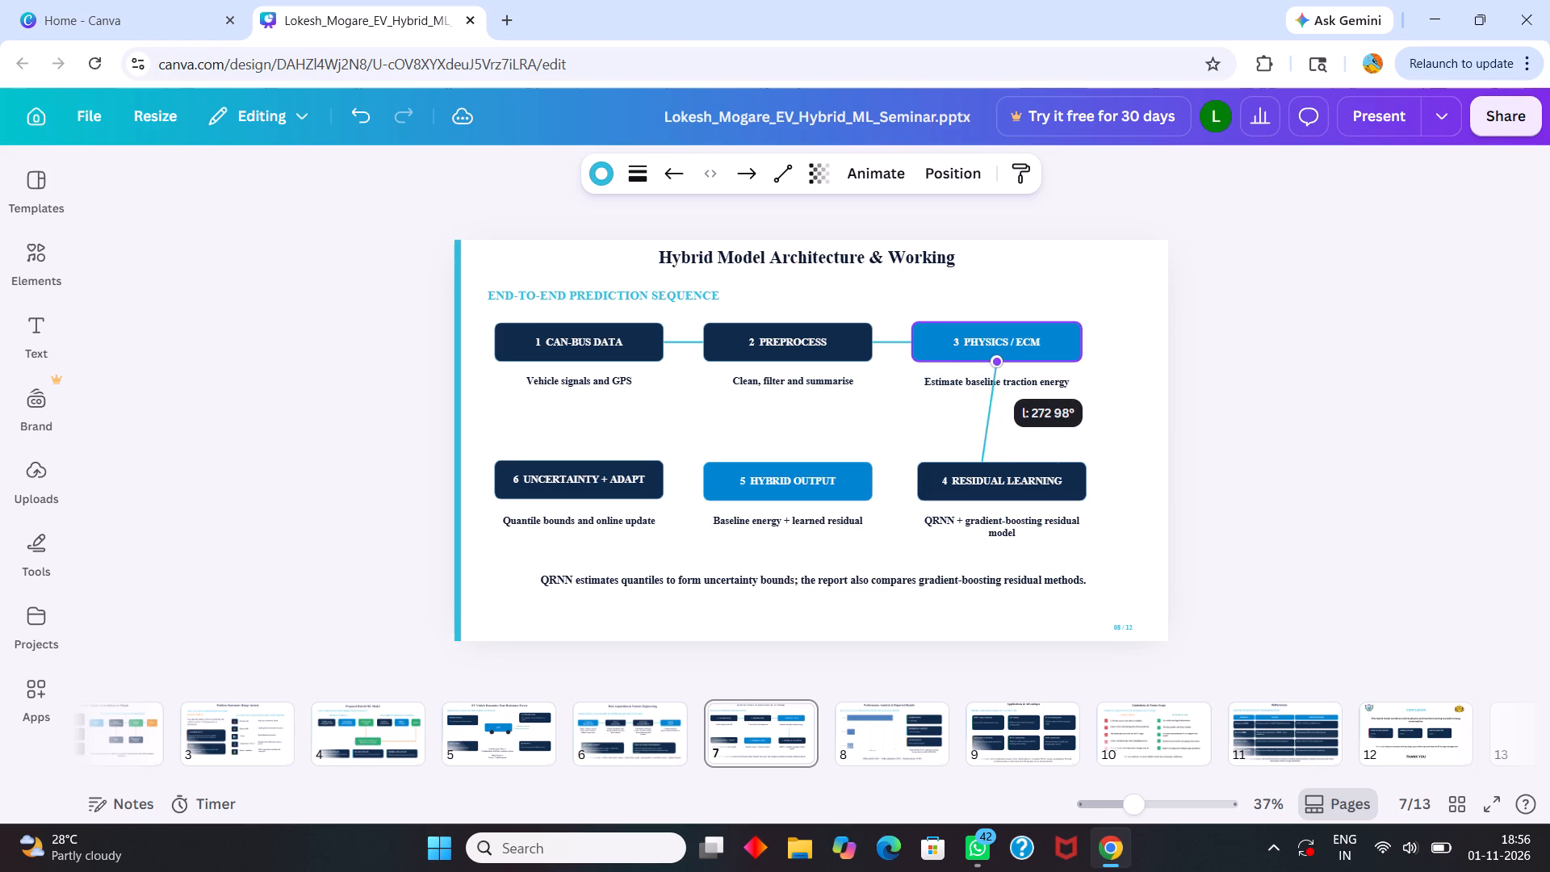
{"action": "left_click_drag", "start_coordinate": [982, 363], "coordinate": [981, 364]}
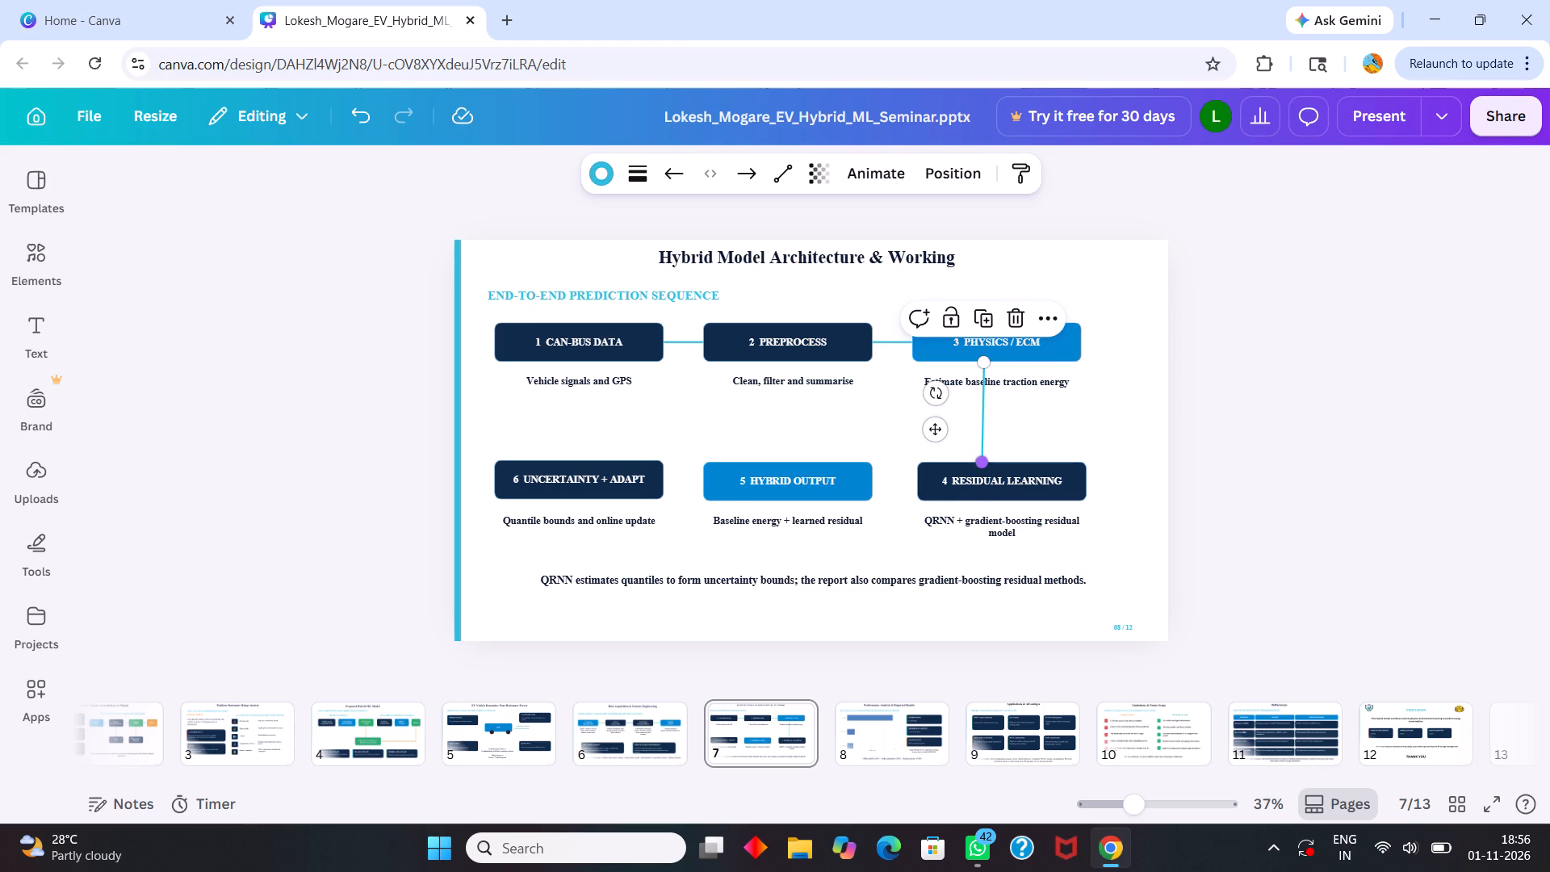
Attach the vertical connector's ends to the bottom-edge midpoint of "3 Physics / ECM" and the top-edge midpoint of "4 Residual Learning".
{"action": "left_click_drag", "start_coordinate": [979, 459], "coordinate": [987, 459]}
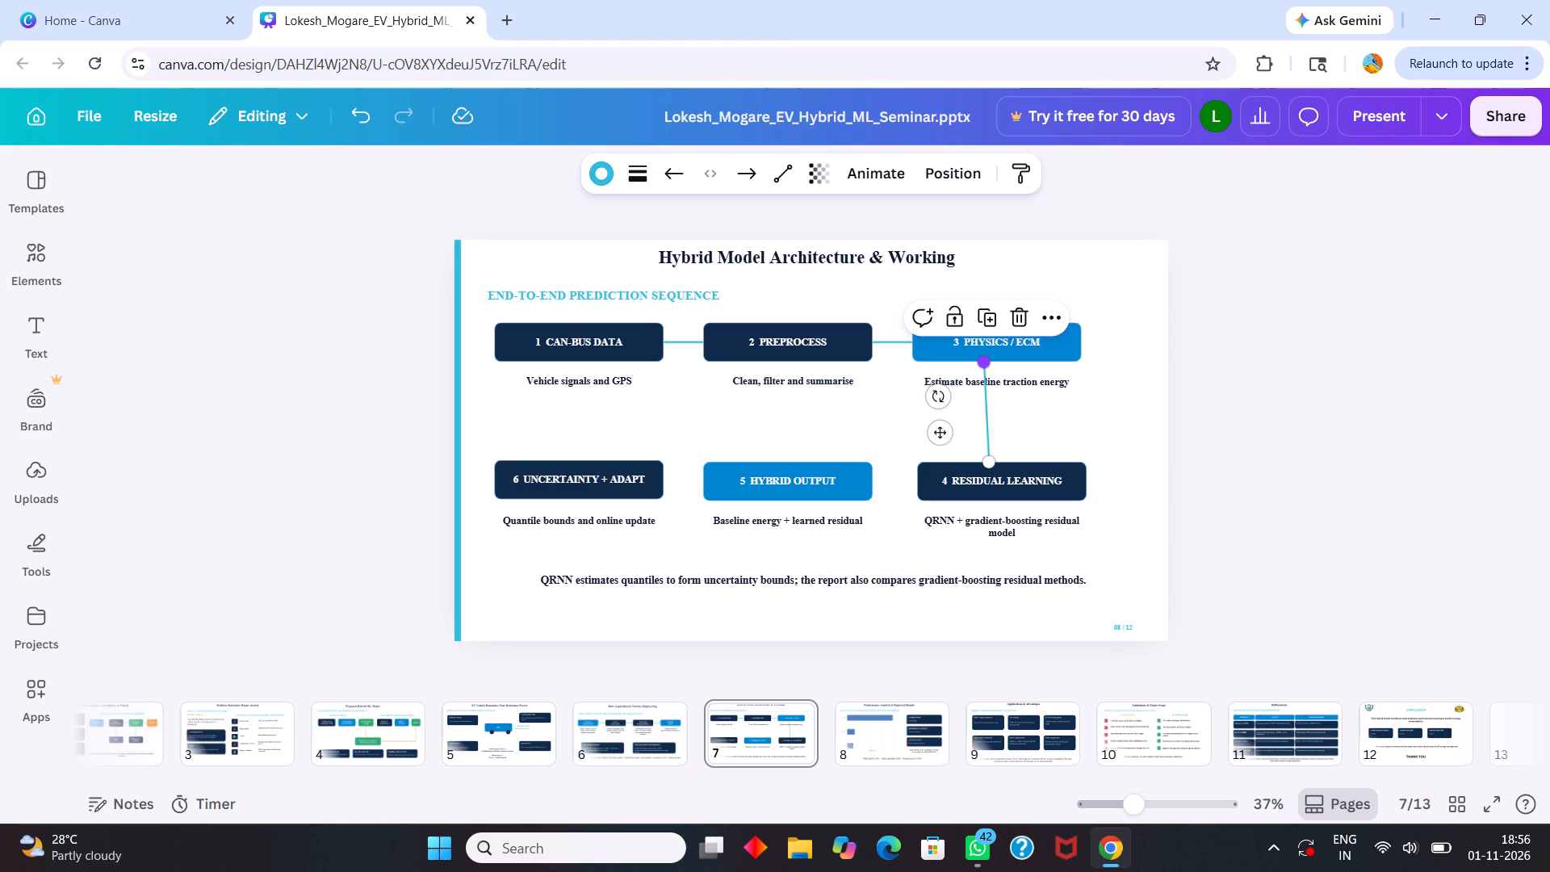
{"action": "left_click", "coordinate": [984, 365]}
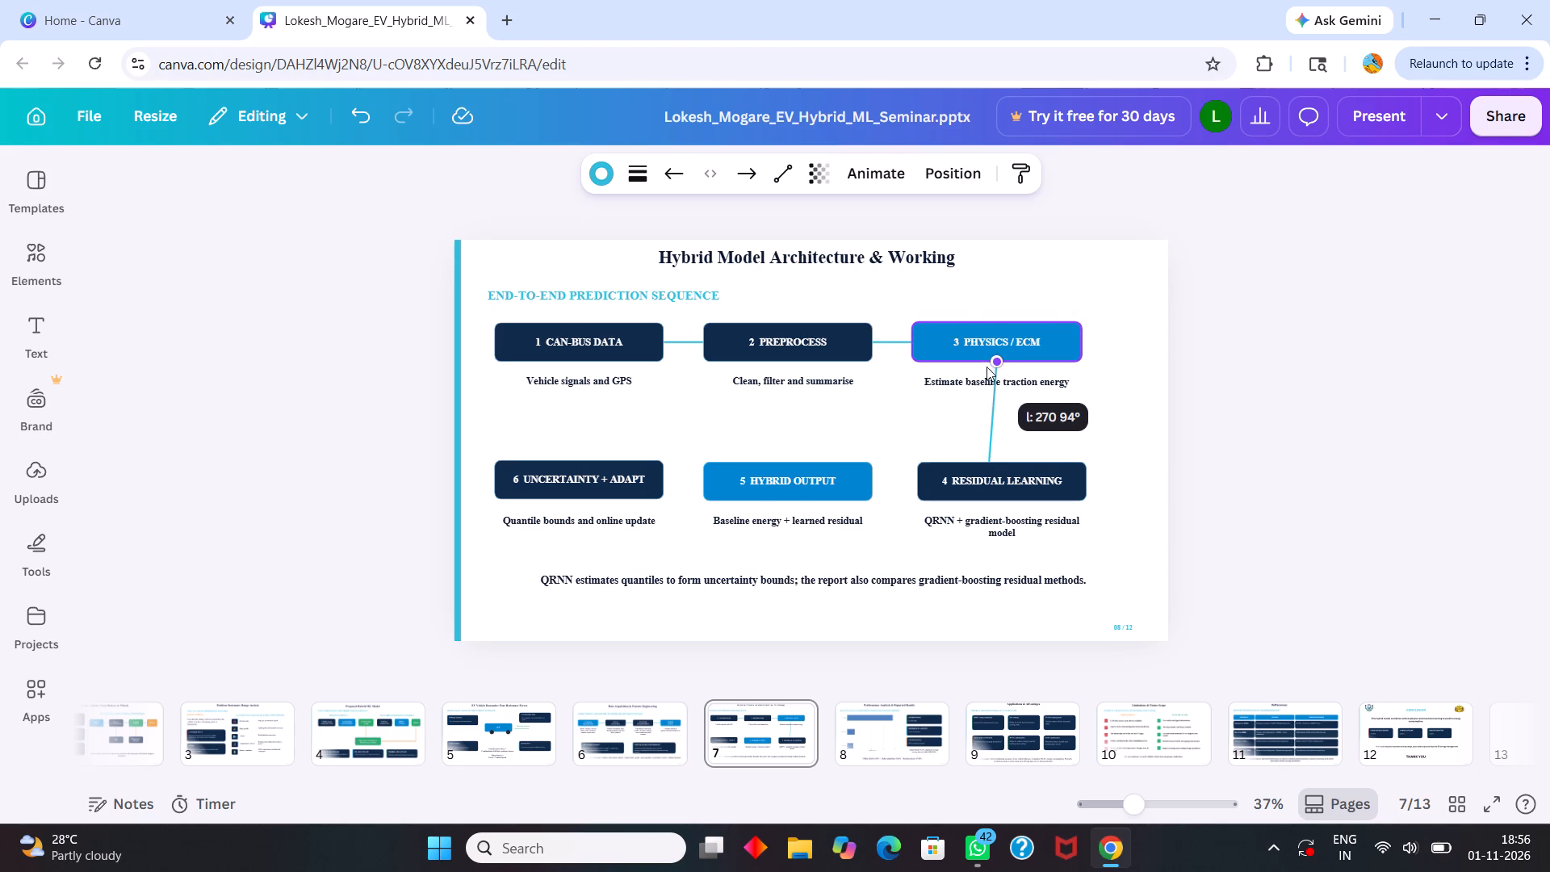
{"action": "left_click_drag", "start_coordinate": [987, 462], "coordinate": [1003, 446]}
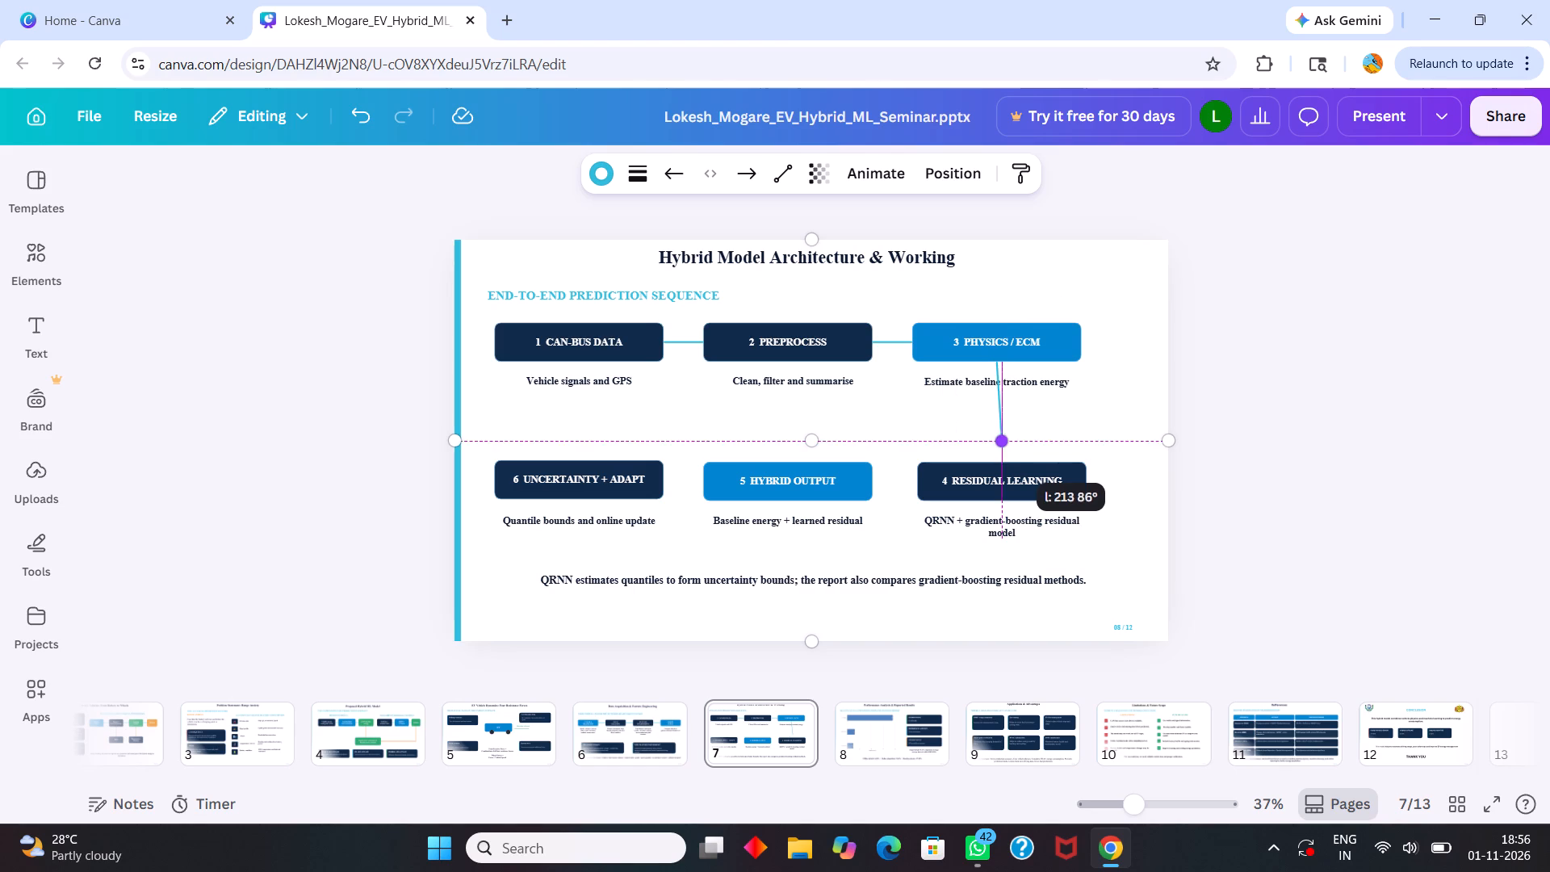
{"action": "left_click_drag", "start_coordinate": [1003, 446], "coordinate": [994, 460]}
{"action": "left_click_drag", "start_coordinate": [1000, 462], "coordinate": [993, 462]}
{"action": "left_click_drag", "start_coordinate": [1002, 460], "coordinate": [1003, 459]}
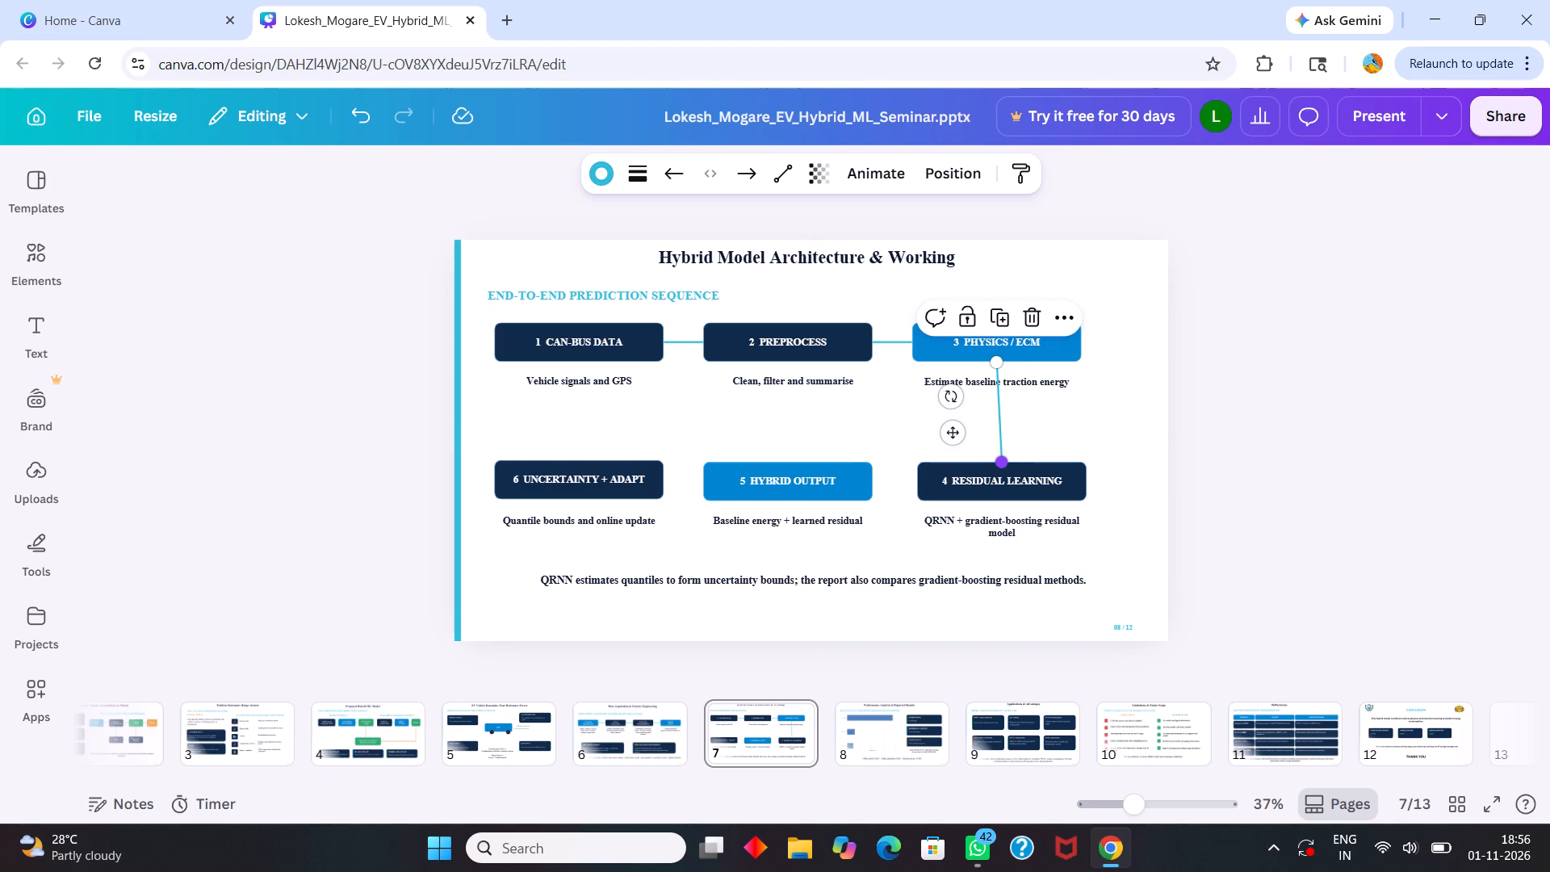
{"action": "left_click_drag", "start_coordinate": [1003, 459], "coordinate": [996, 438]}
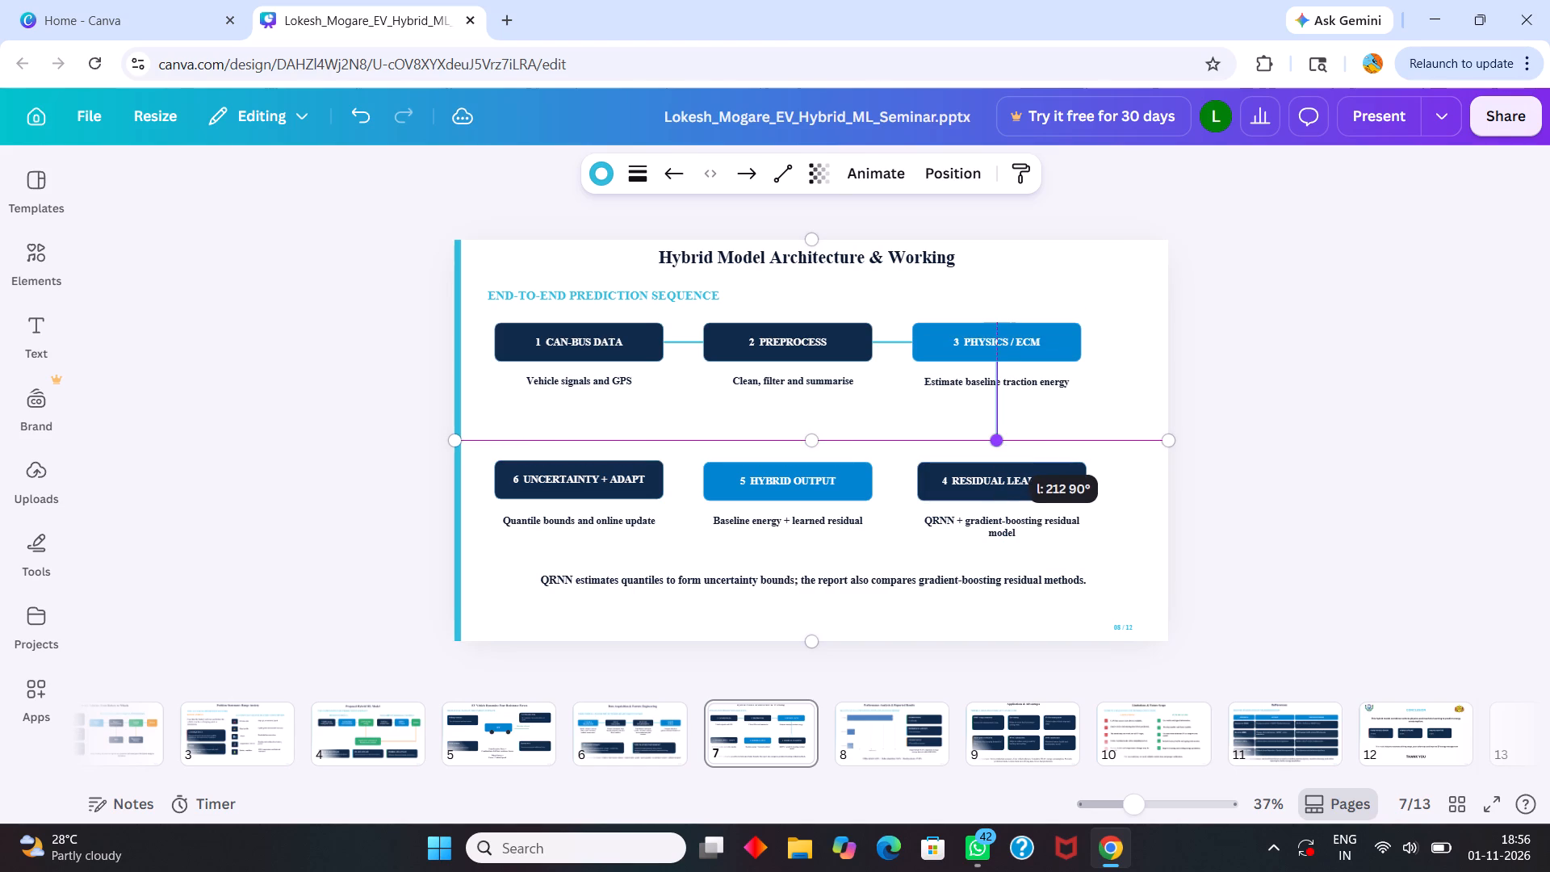
{"action": "left_click_drag", "start_coordinate": [996, 438], "coordinate": [987, 451]}
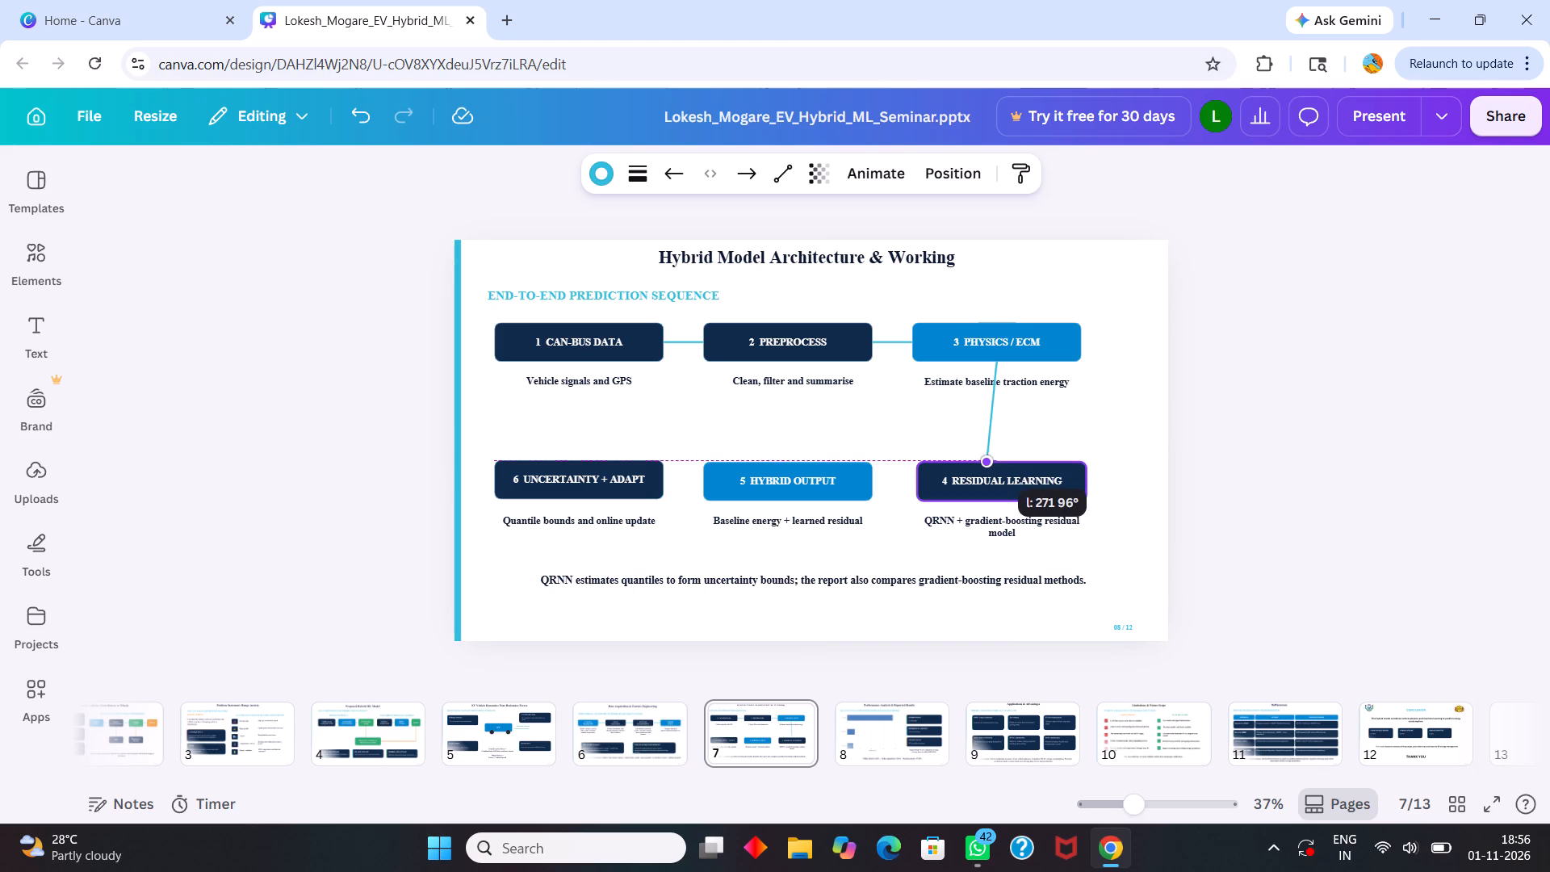
{"action": "left_click_drag", "start_coordinate": [987, 451], "coordinate": [993, 457]}
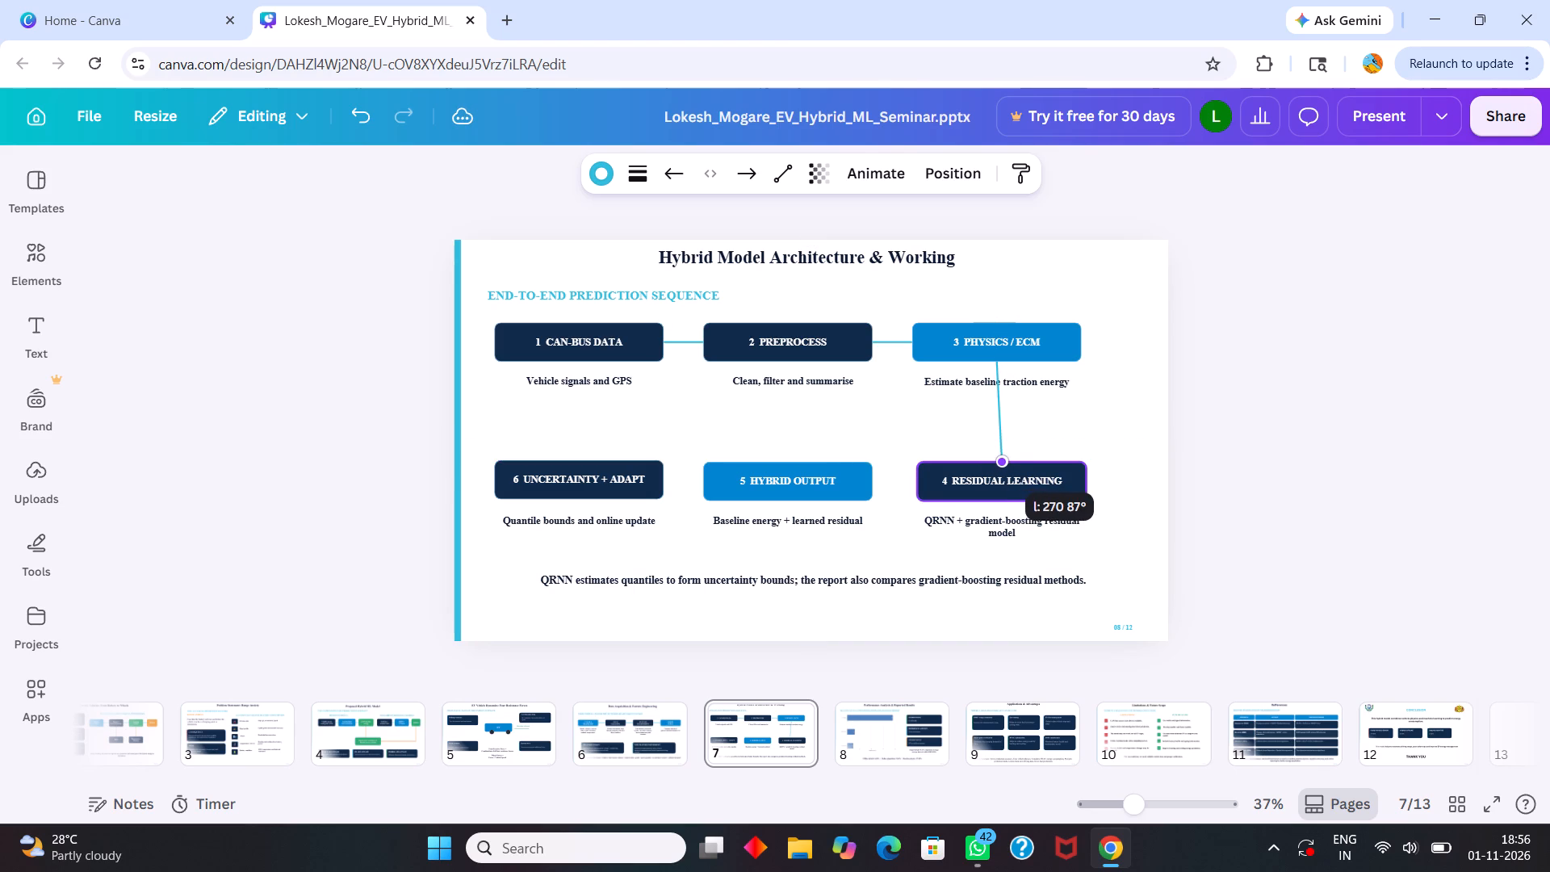
{"action": "left_click_drag", "start_coordinate": [993, 457], "coordinate": [992, 456]}
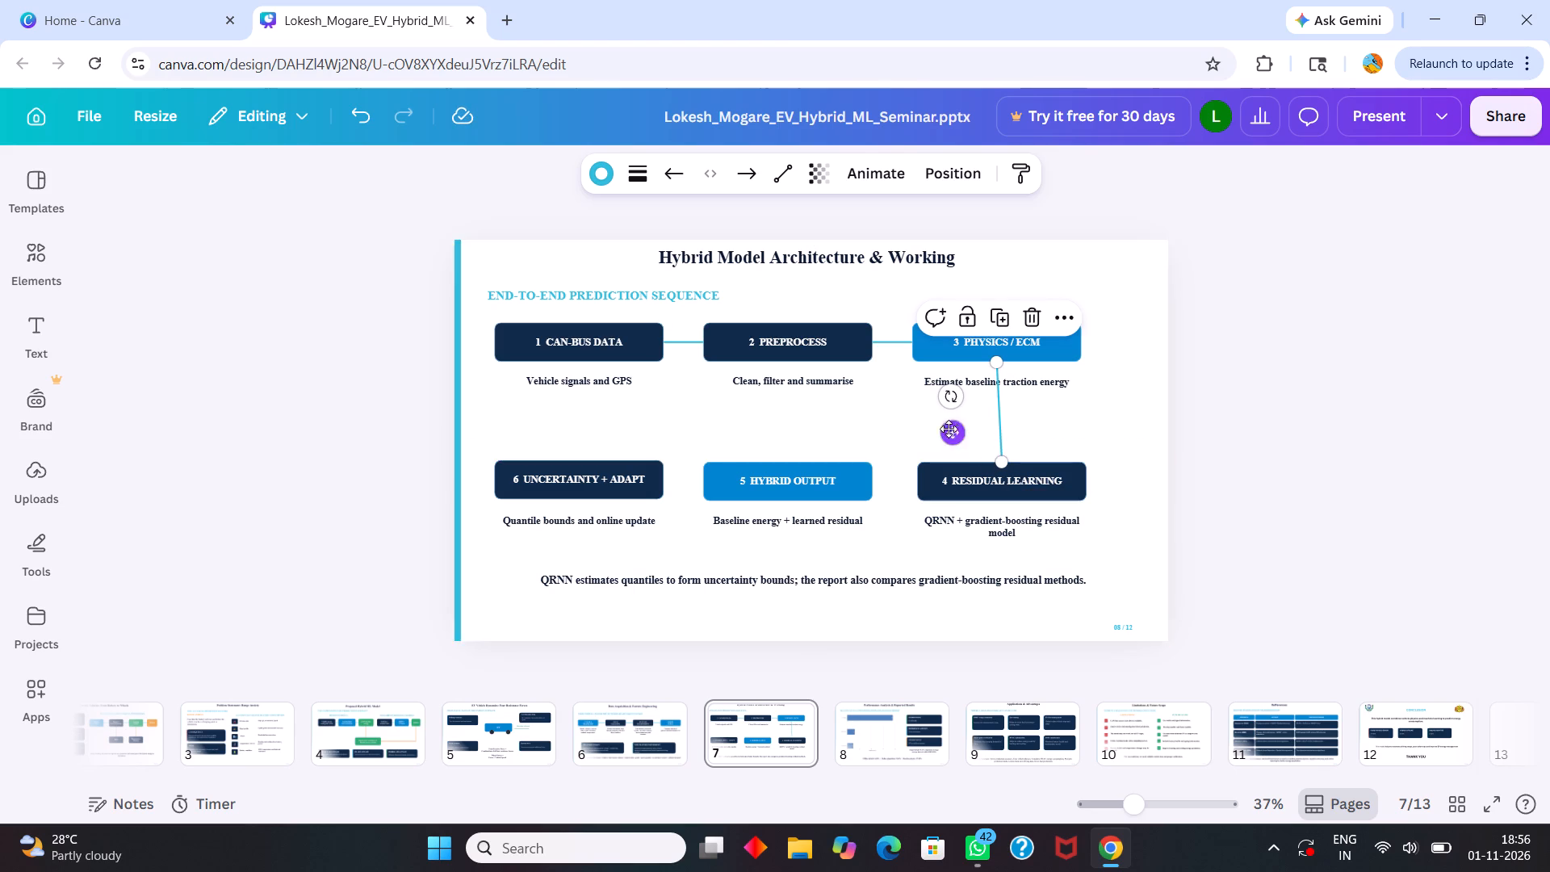
Copy the vertical connector, then shorten and level the copy so it joins the facing sides of "5 Hybrid Output" and "4 Residual Learning".
{"action": "left_click", "coordinate": [977, 431]}
{"action": "left_click", "coordinate": [998, 424]}
{"action": "key", "text": "ctrl+c"}
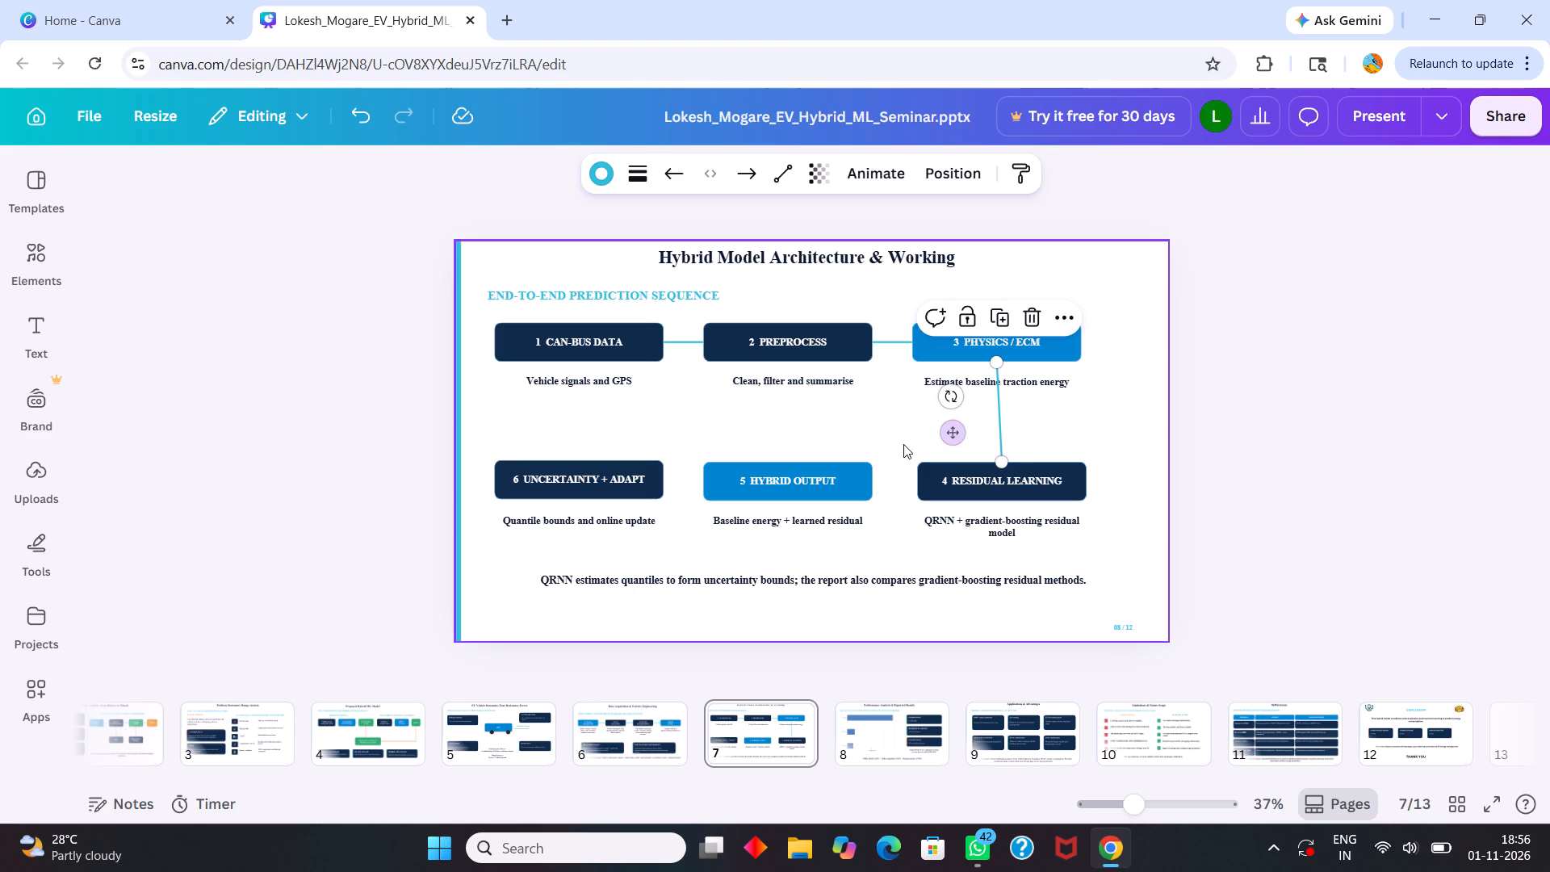
{"action": "left_click", "coordinate": [903, 437]}
{"action": "key", "text": "ctrl+v"}
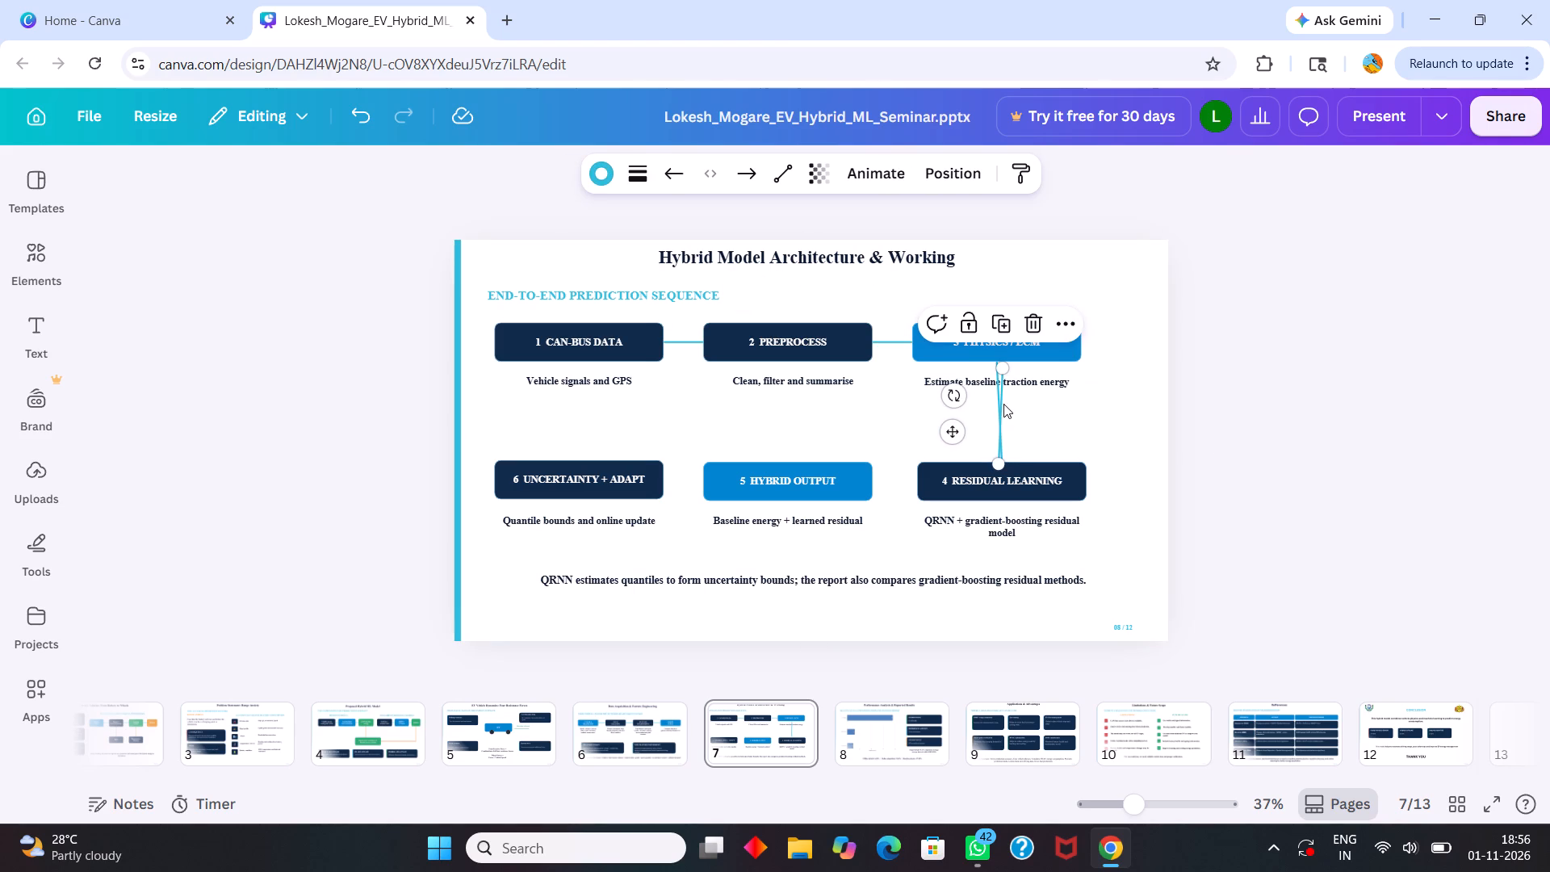
{"action": "left_click_drag", "start_coordinate": [1000, 391], "coordinate": [903, 417]}
{"action": "left_click_drag", "start_coordinate": [905, 488], "coordinate": [886, 465]}
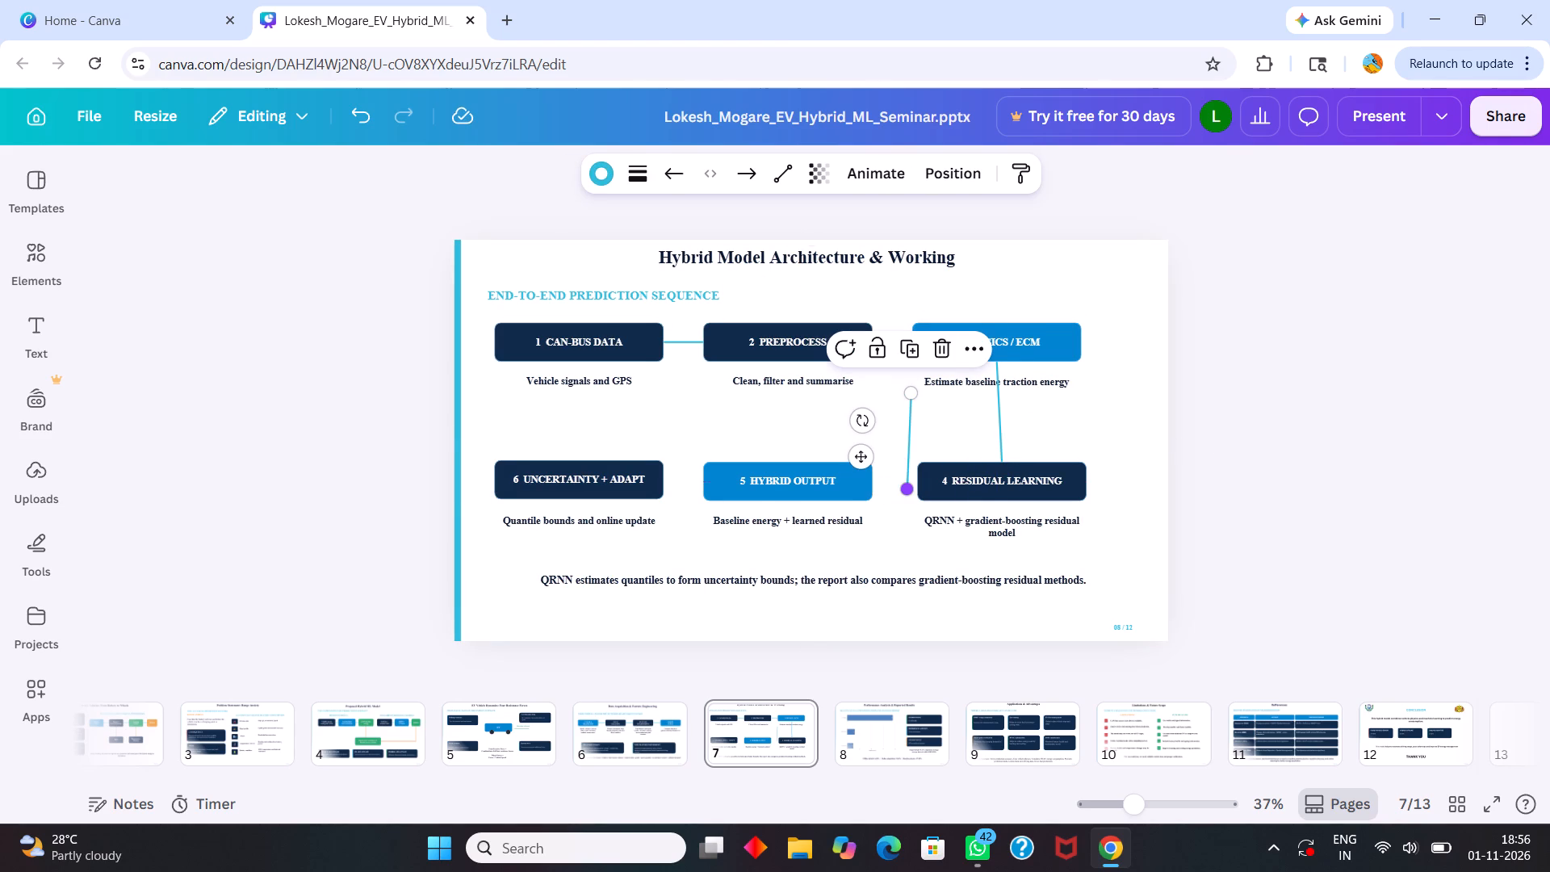
{"action": "left_click_drag", "start_coordinate": [886, 465], "coordinate": [864, 392]}
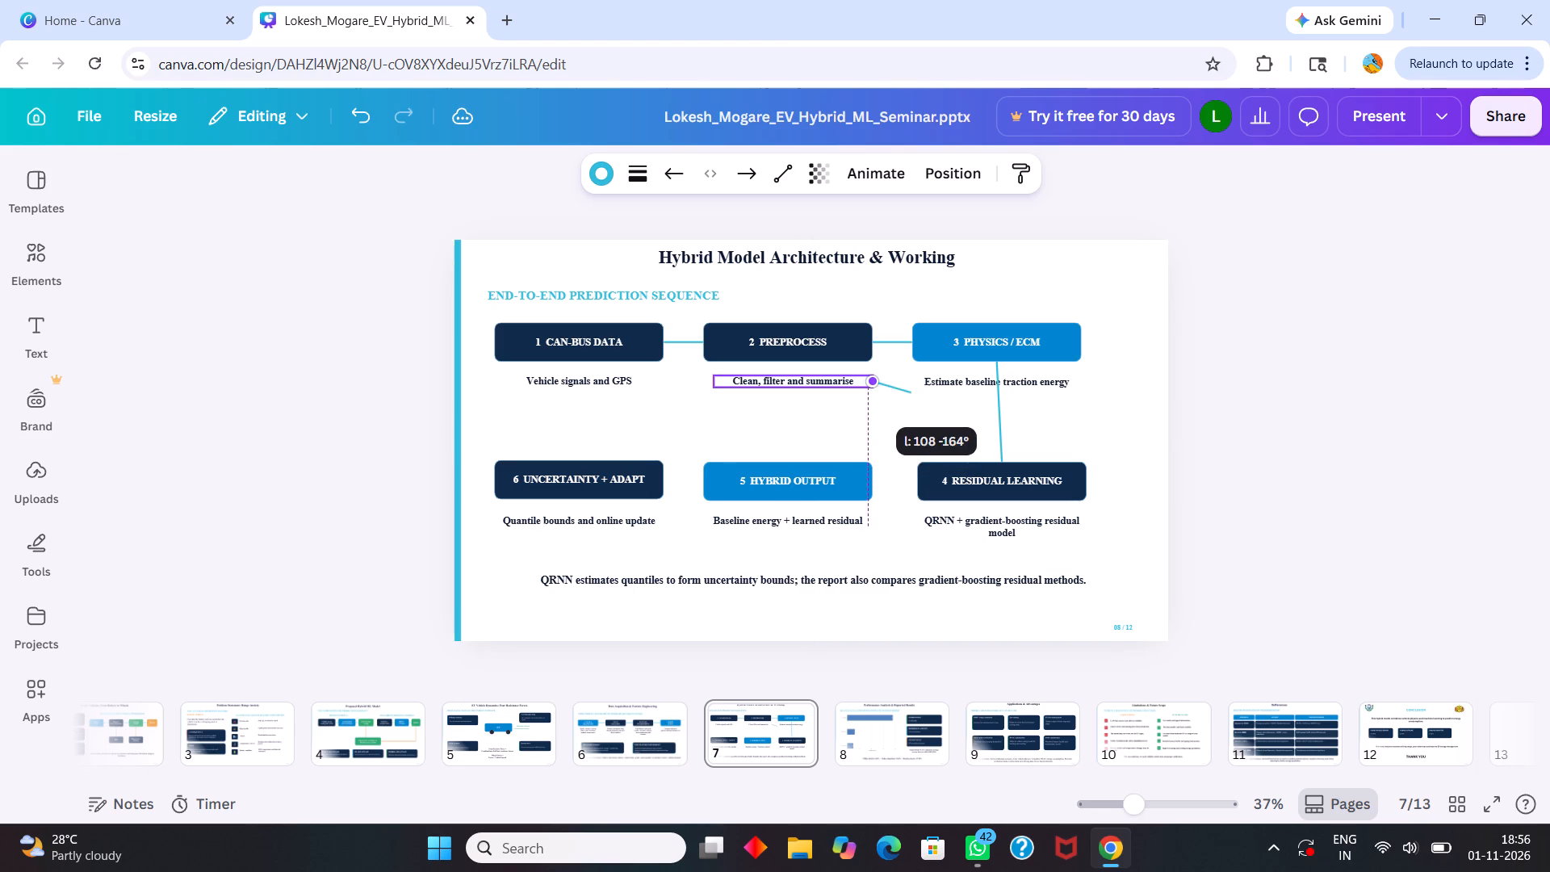
{"action": "left_click_drag", "start_coordinate": [864, 392], "coordinate": [862, 401]}
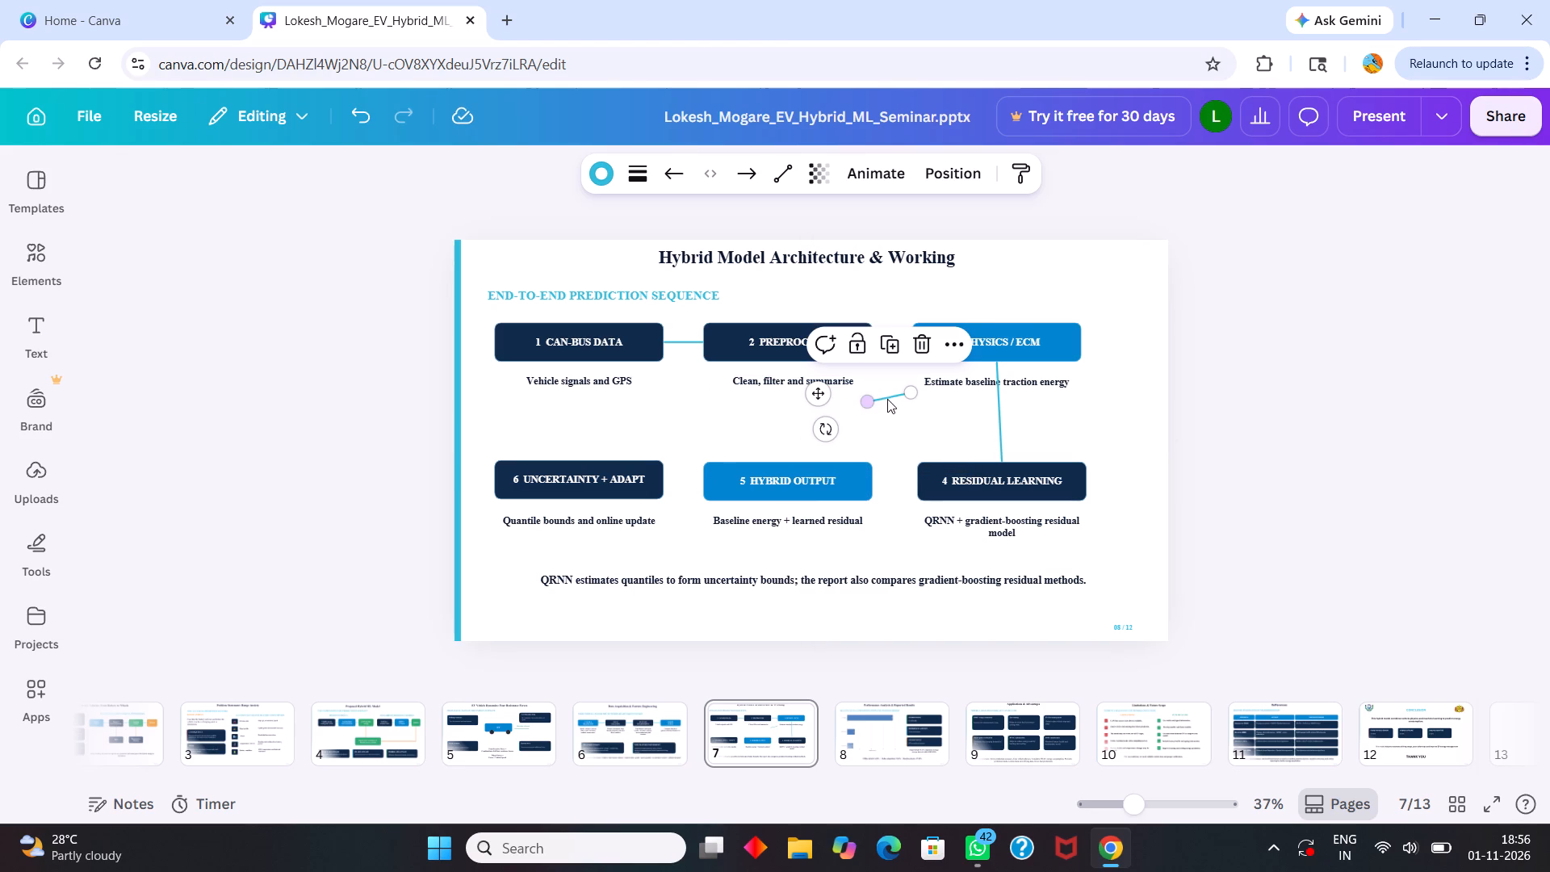
{"action": "left_click_drag", "start_coordinate": [891, 395], "coordinate": [896, 476]}
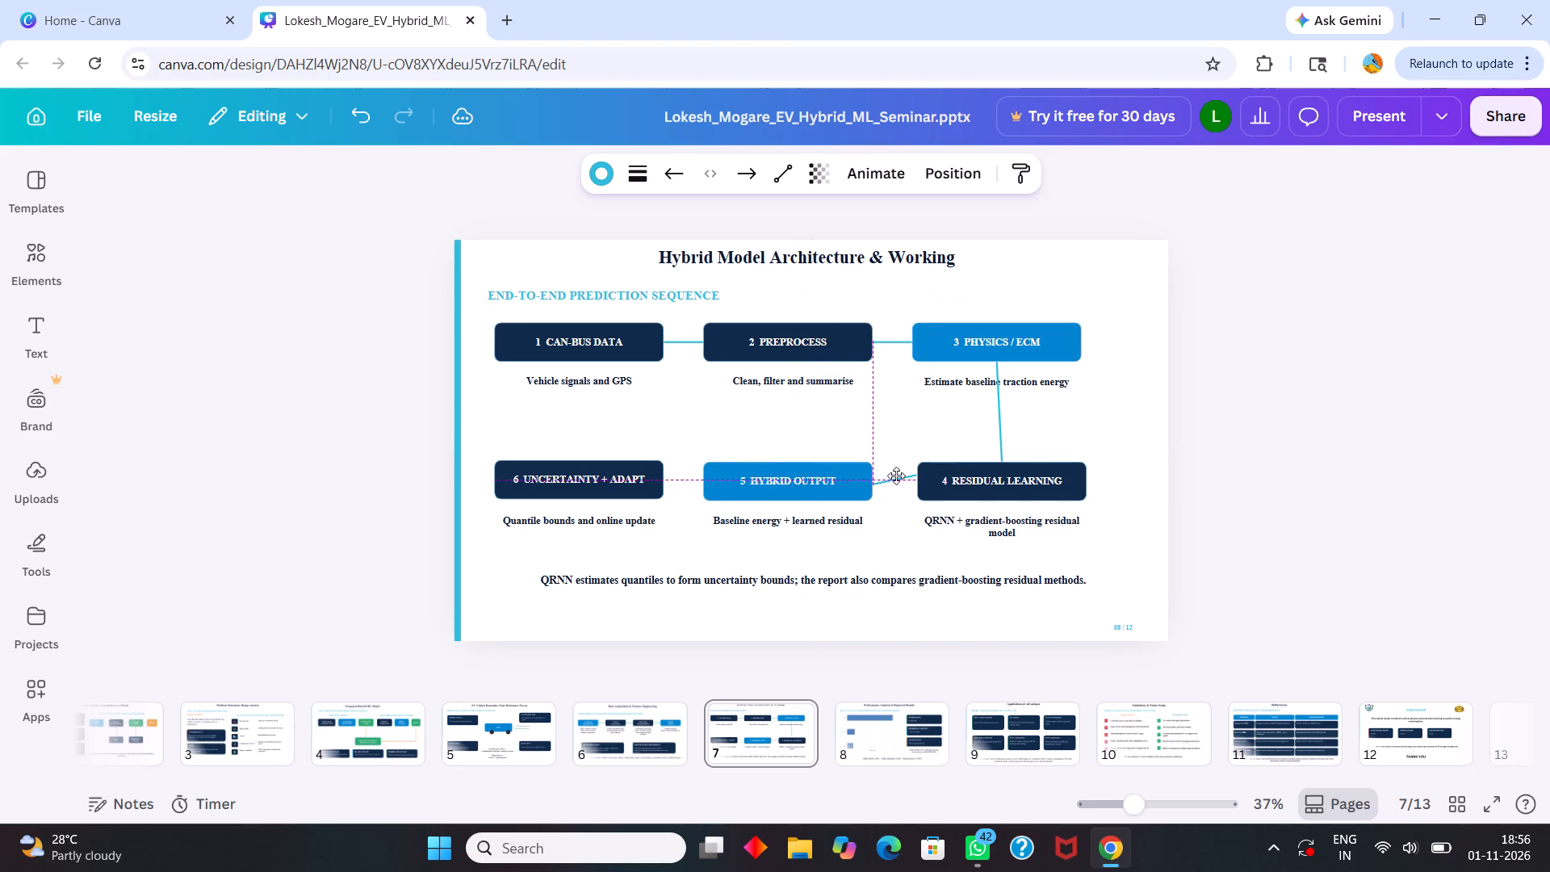
{"action": "left_click_drag", "start_coordinate": [896, 476], "coordinate": [896, 473]}
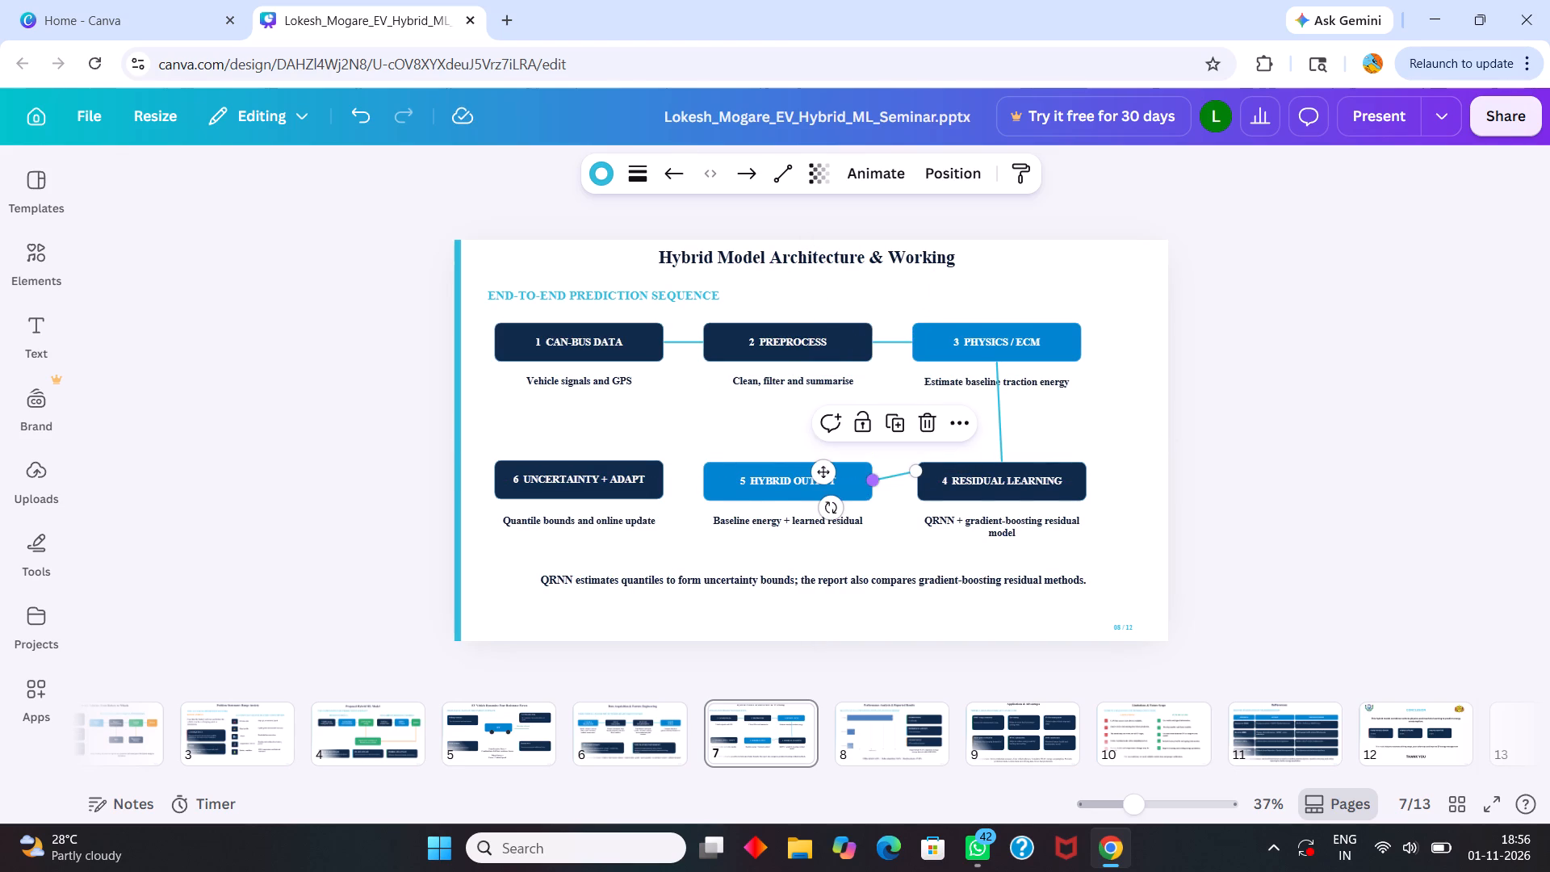
{"action": "left_click", "coordinate": [875, 478]}
{"action": "left_click_drag", "start_coordinate": [915, 471], "coordinate": [914, 482]}
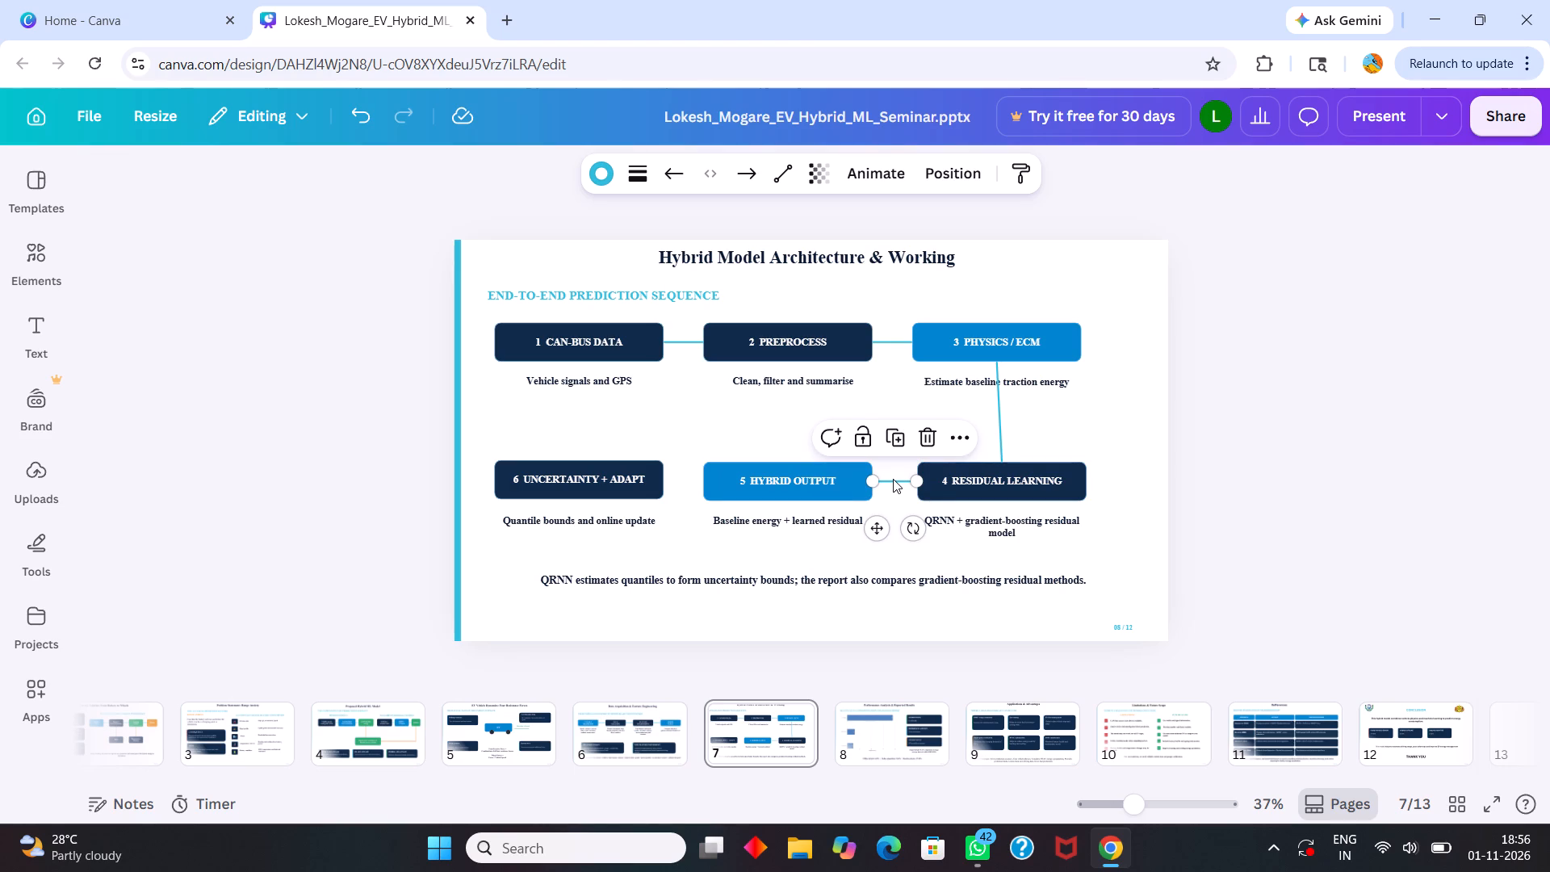
Copy the connector between "5 Hybrid Output" and "4 Residual Learning" and place the copy between "6 Uncertainty + Adapt" and "5 Hybrid Output".
{"action": "key", "text": "ctrl+c"}
{"action": "key", "text": "ctrl+v"}
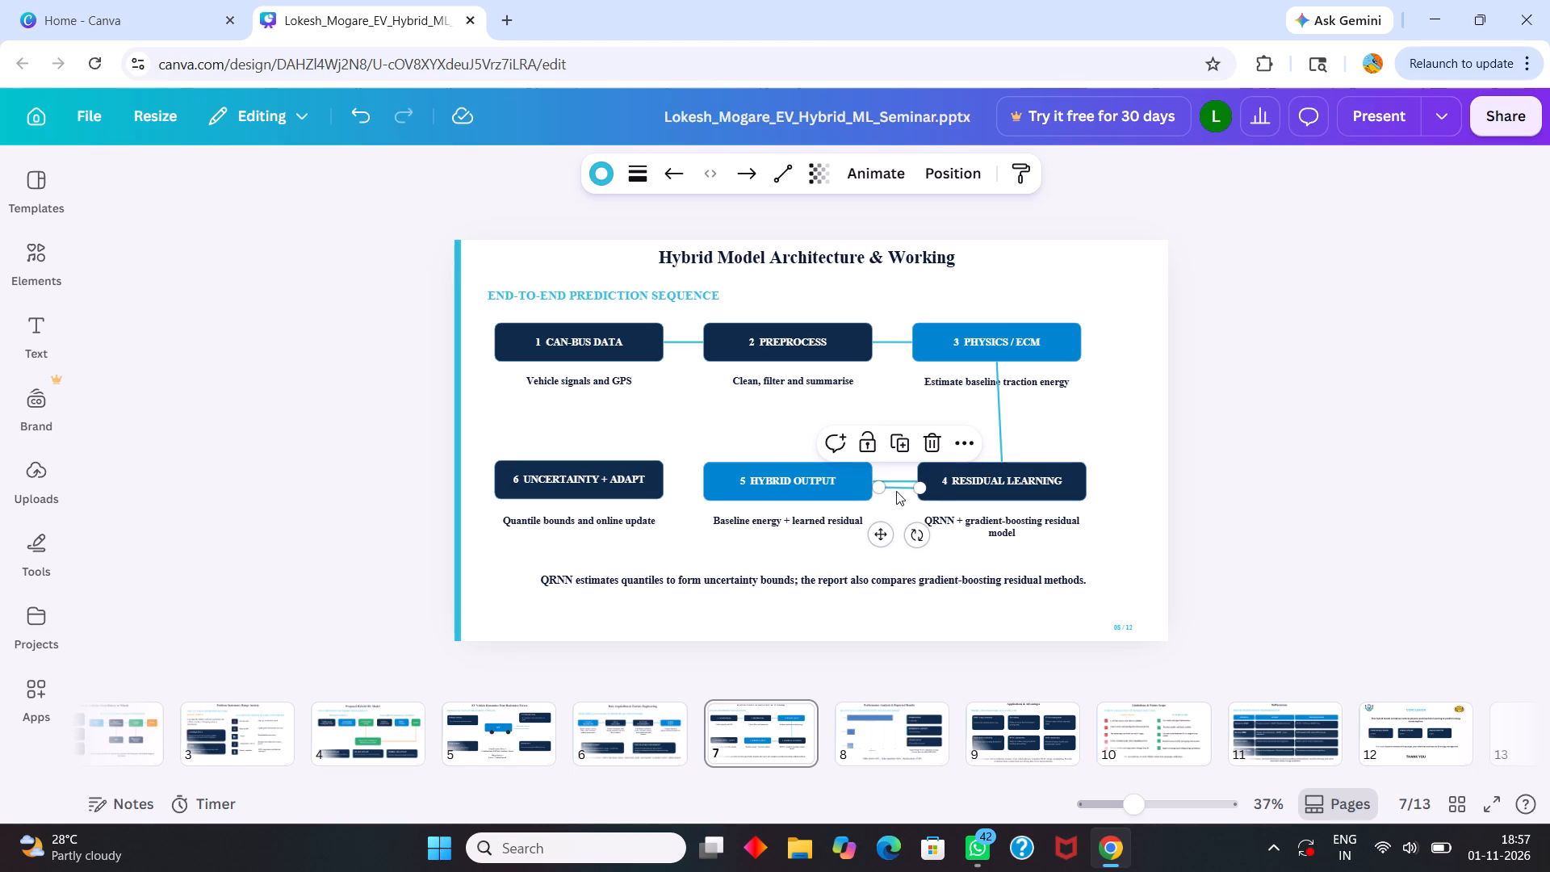
{"action": "left_click_drag", "start_coordinate": [905, 489], "coordinate": [785, 495]}
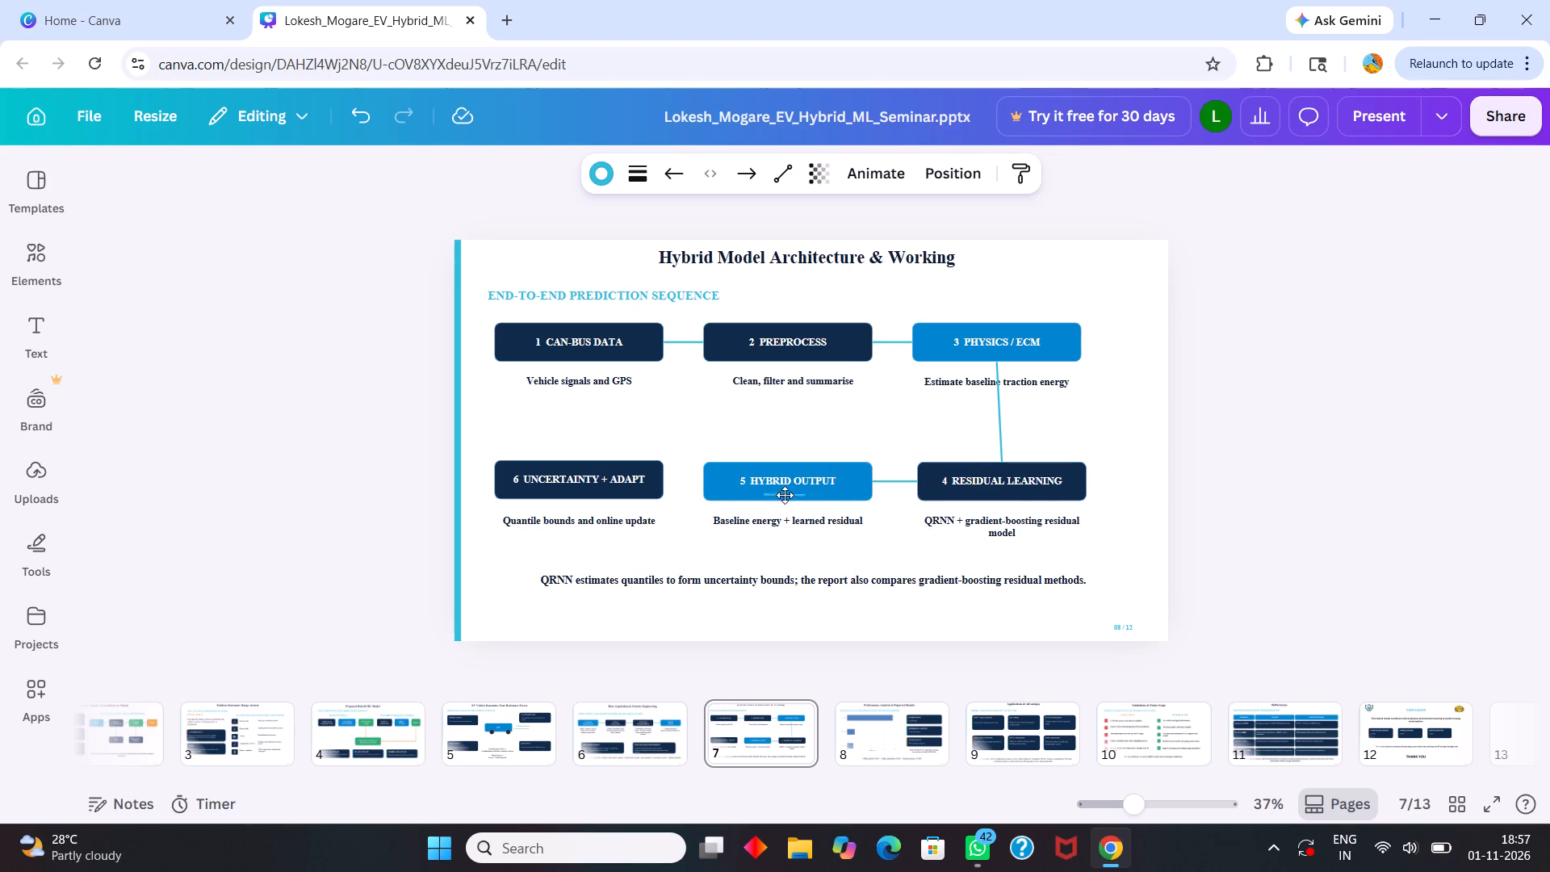
{"action": "left_click_drag", "start_coordinate": [785, 495], "coordinate": [692, 484]}
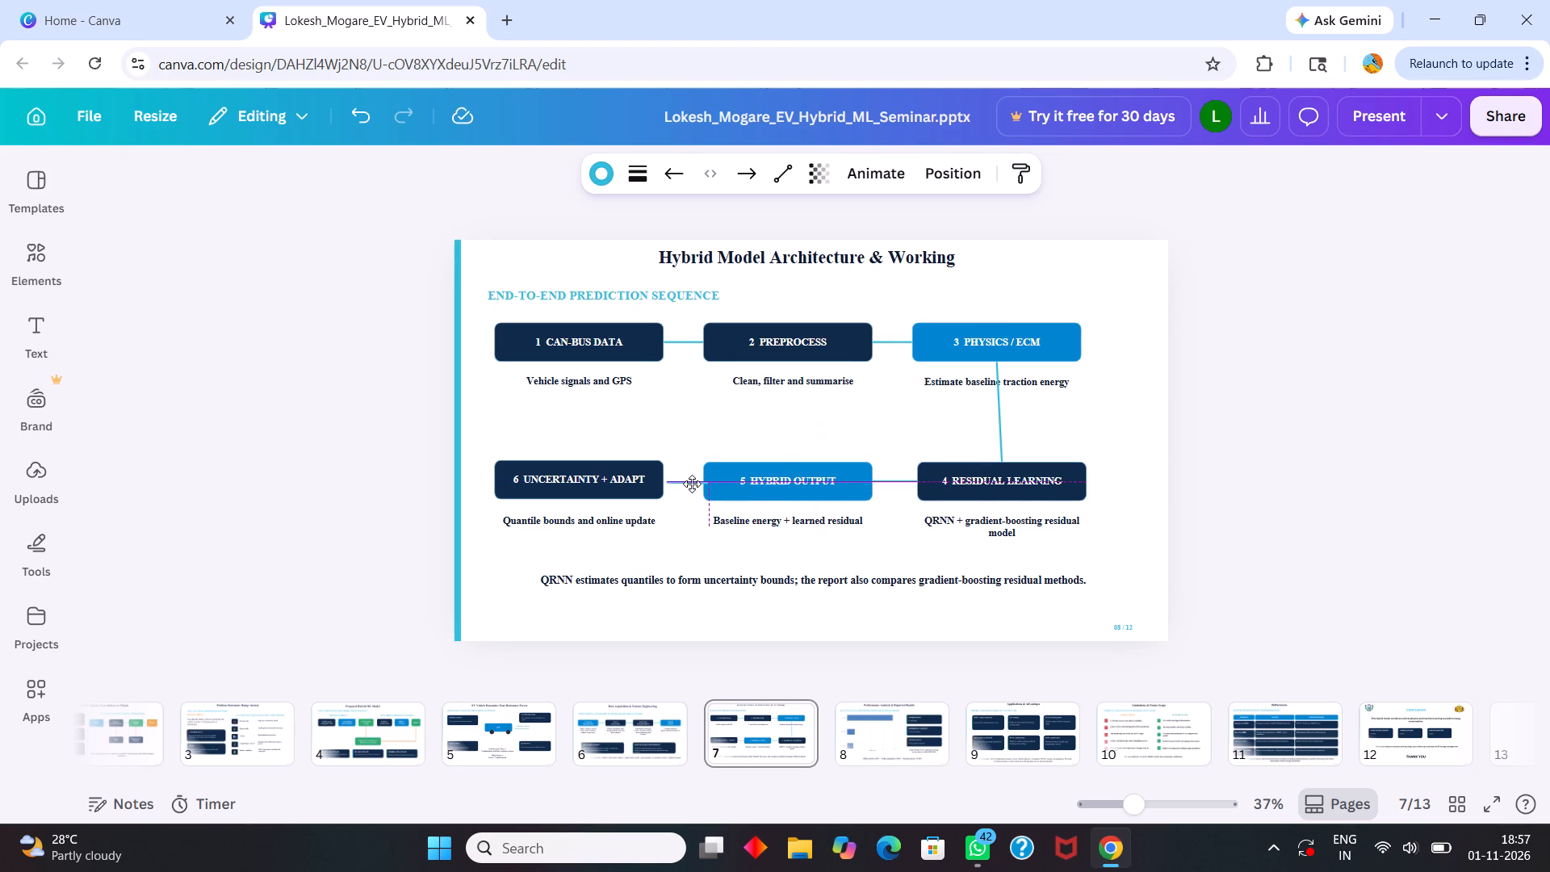
{"action": "left_click_drag", "start_coordinate": [692, 484], "coordinate": [689, 482]}
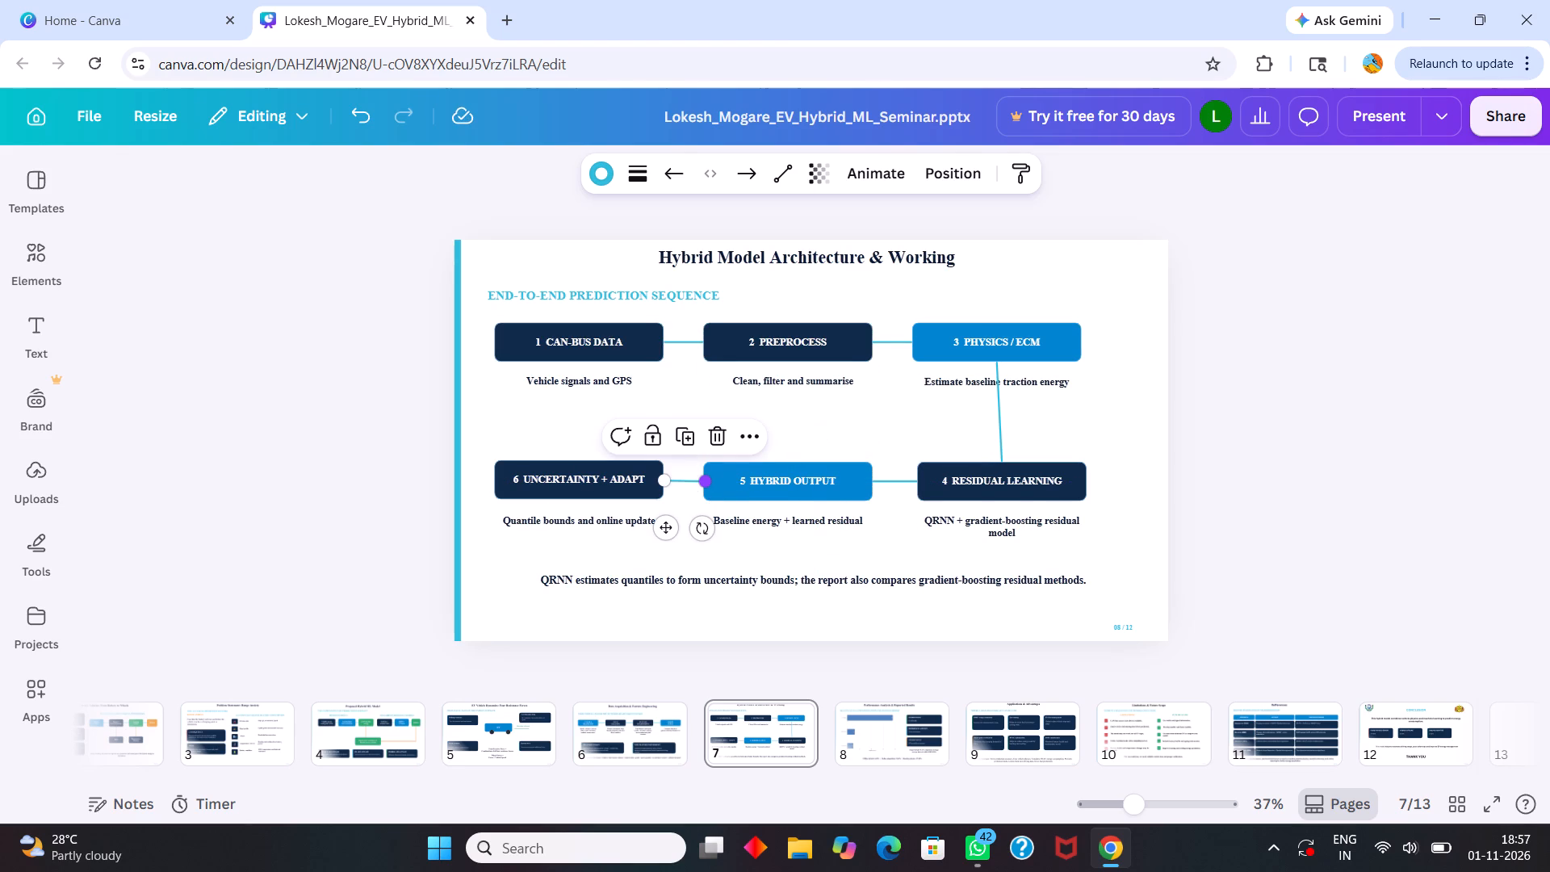
Attach the copied connector's ends to the facing sides of "6 Uncertainty + Adapt" and "5 Hybrid Output".
{"action": "left_click_drag", "start_coordinate": [706, 482], "coordinate": [702, 475]}
{"action": "left_click_drag", "start_coordinate": [664, 478], "coordinate": [661, 485]}
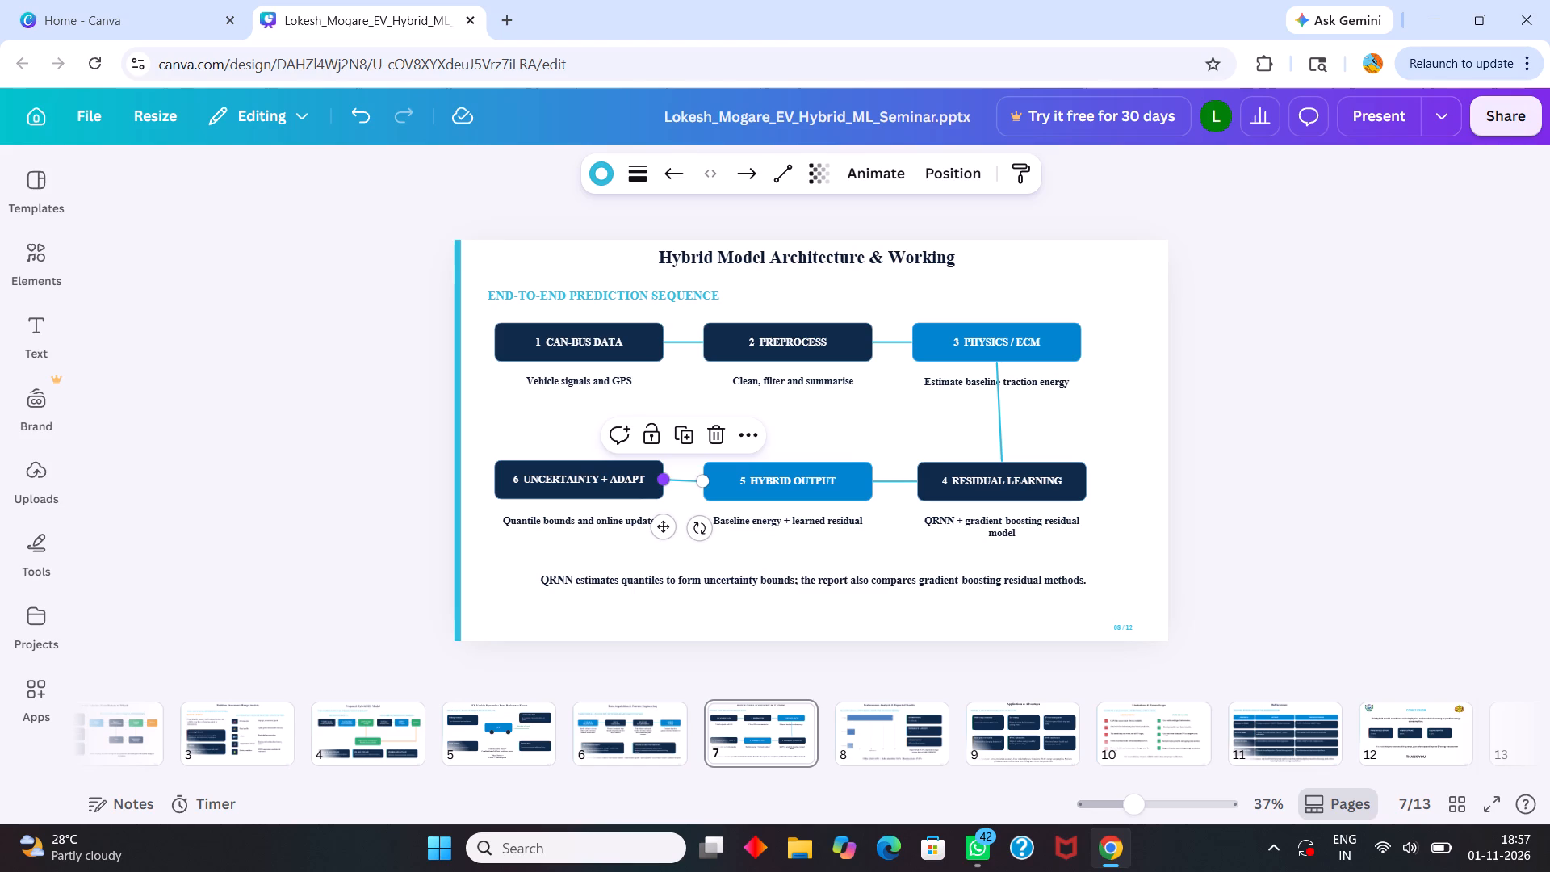
{"action": "left_click", "coordinate": [664, 477]}
{"action": "left_click_drag", "start_coordinate": [701, 482], "coordinate": [691, 488]}
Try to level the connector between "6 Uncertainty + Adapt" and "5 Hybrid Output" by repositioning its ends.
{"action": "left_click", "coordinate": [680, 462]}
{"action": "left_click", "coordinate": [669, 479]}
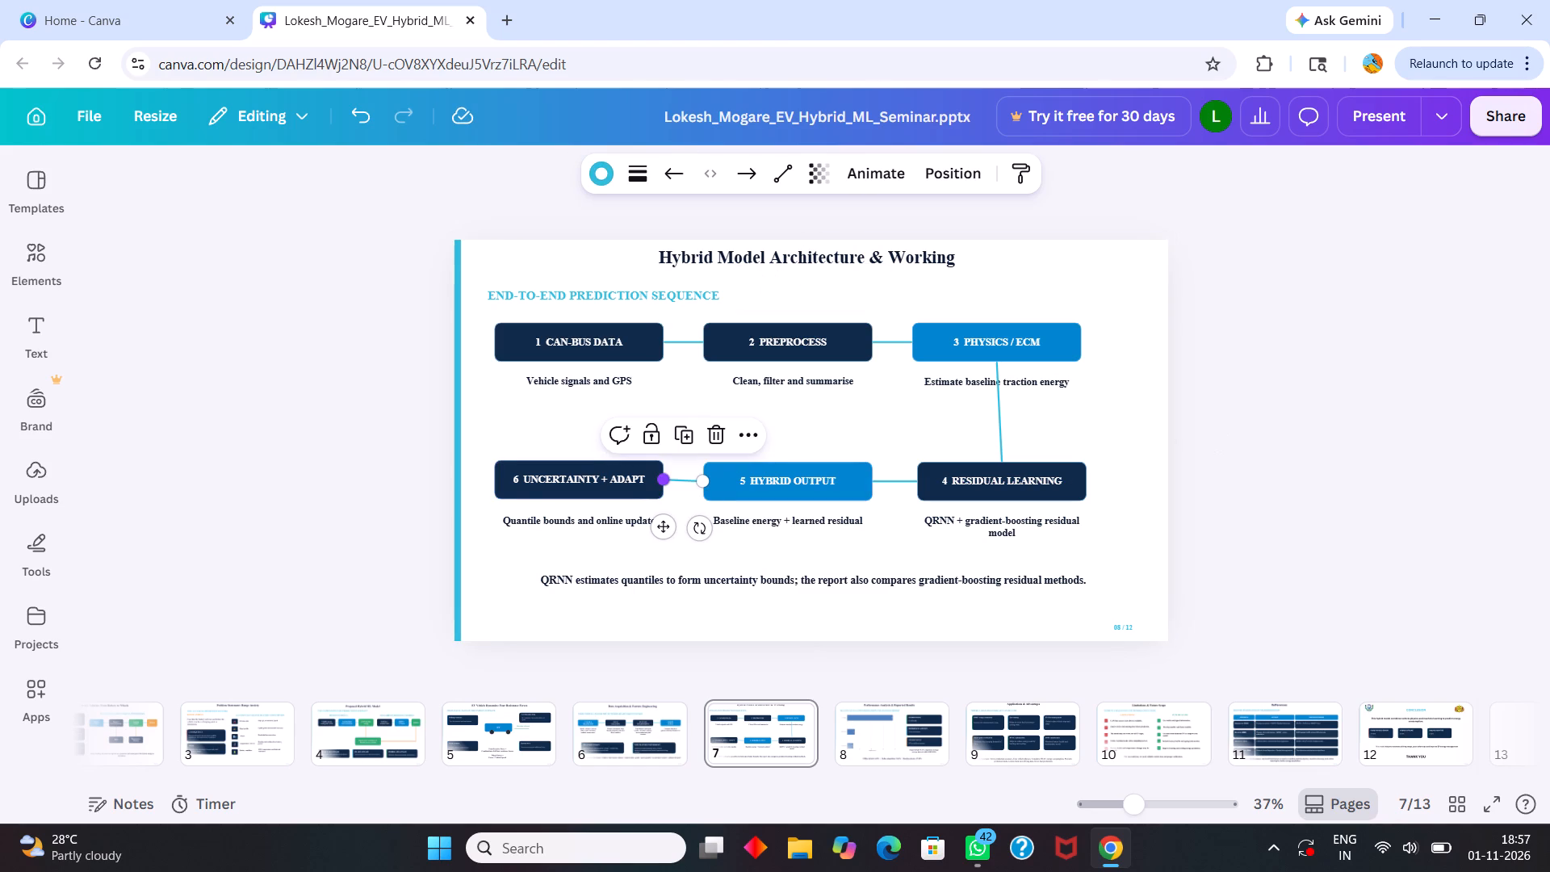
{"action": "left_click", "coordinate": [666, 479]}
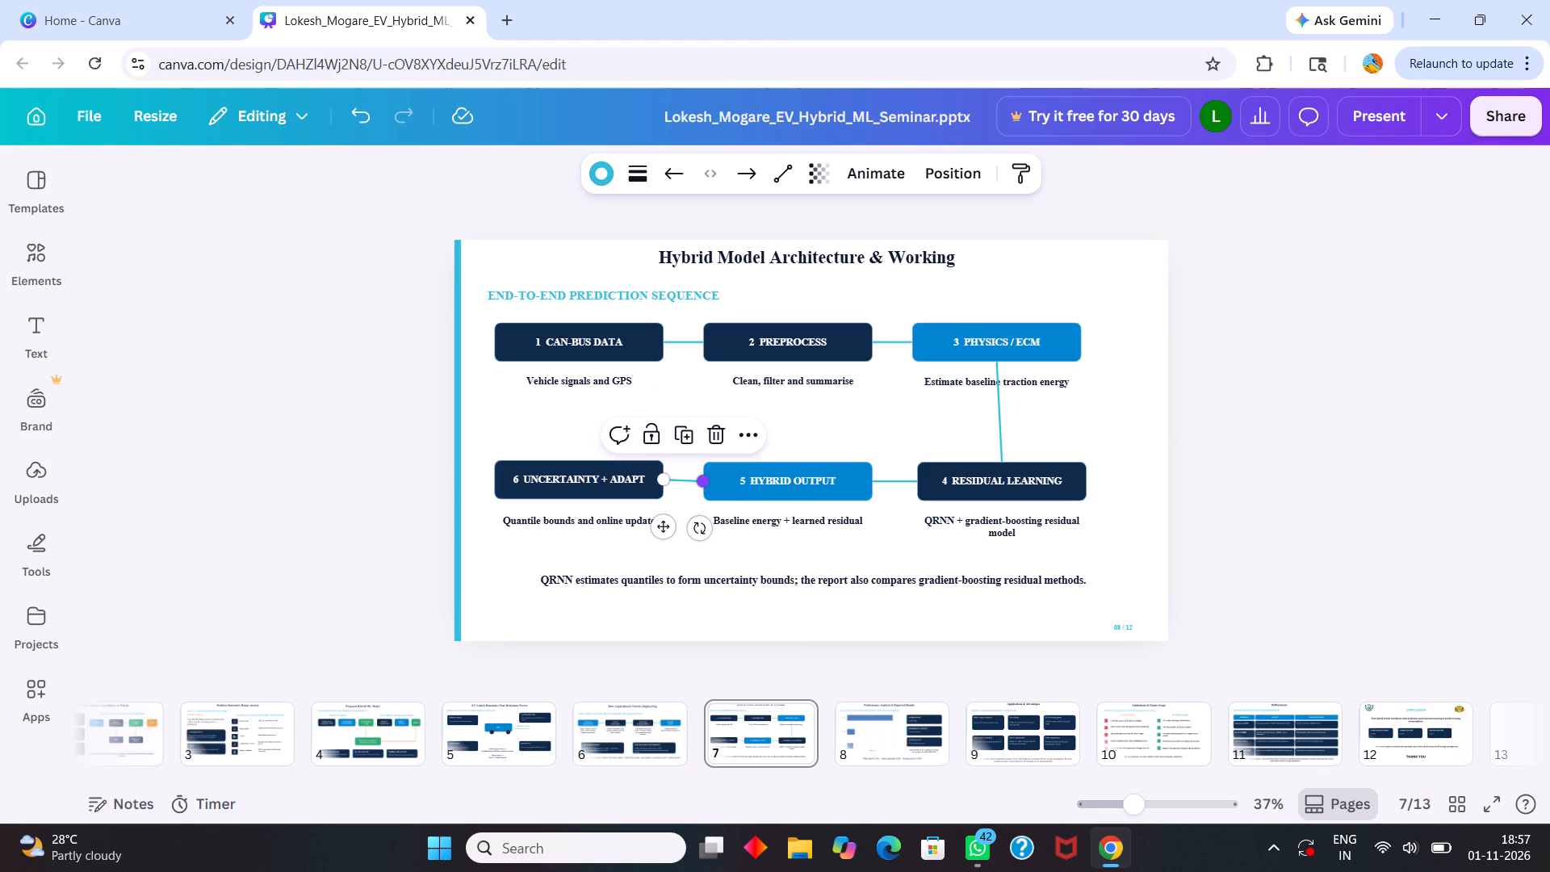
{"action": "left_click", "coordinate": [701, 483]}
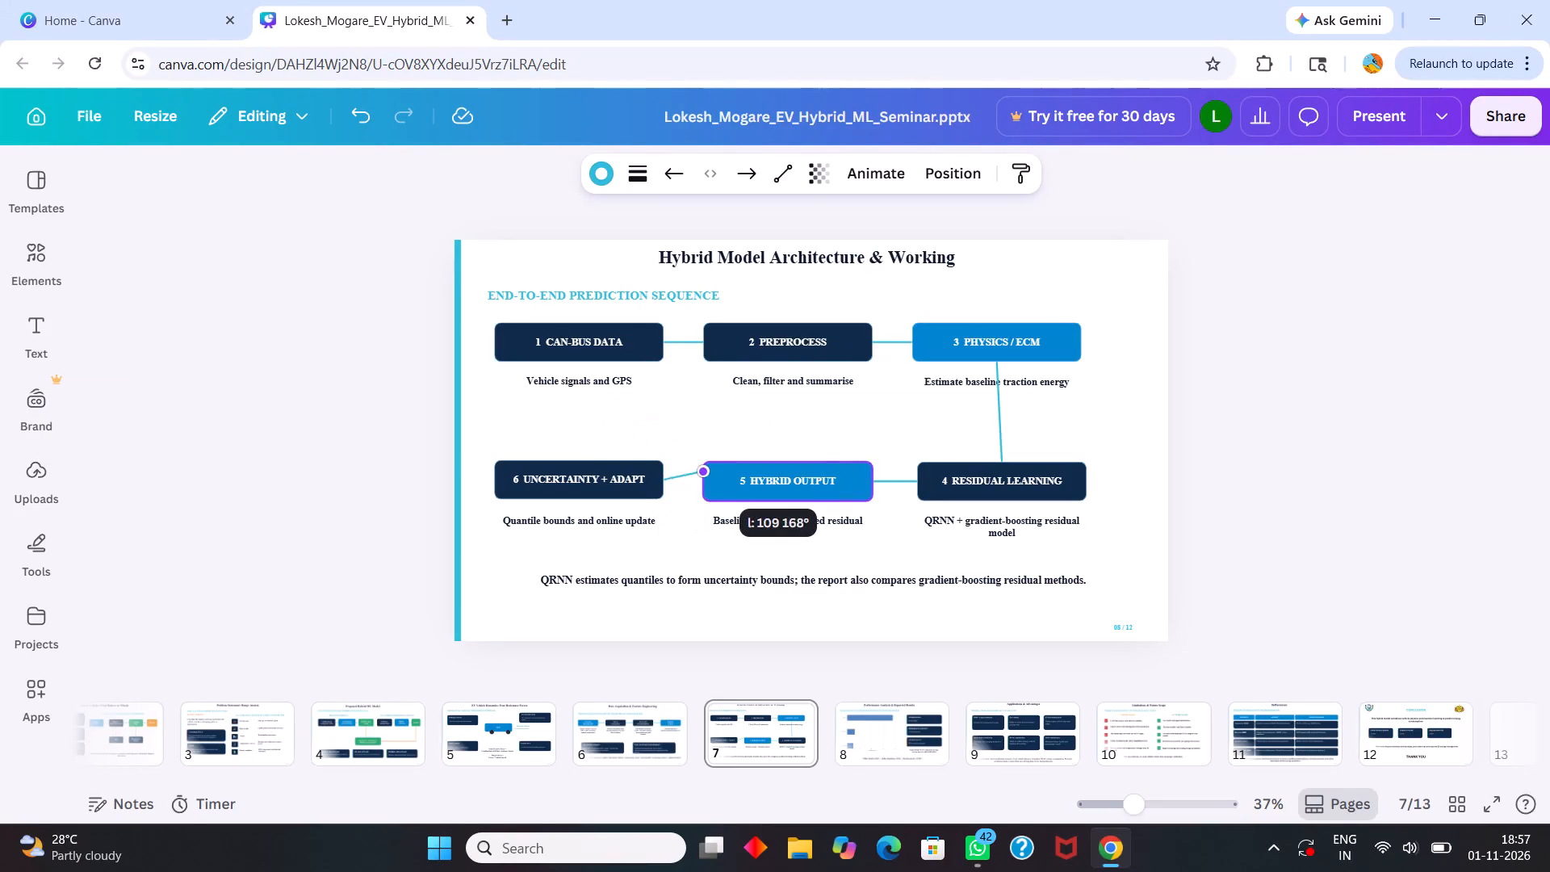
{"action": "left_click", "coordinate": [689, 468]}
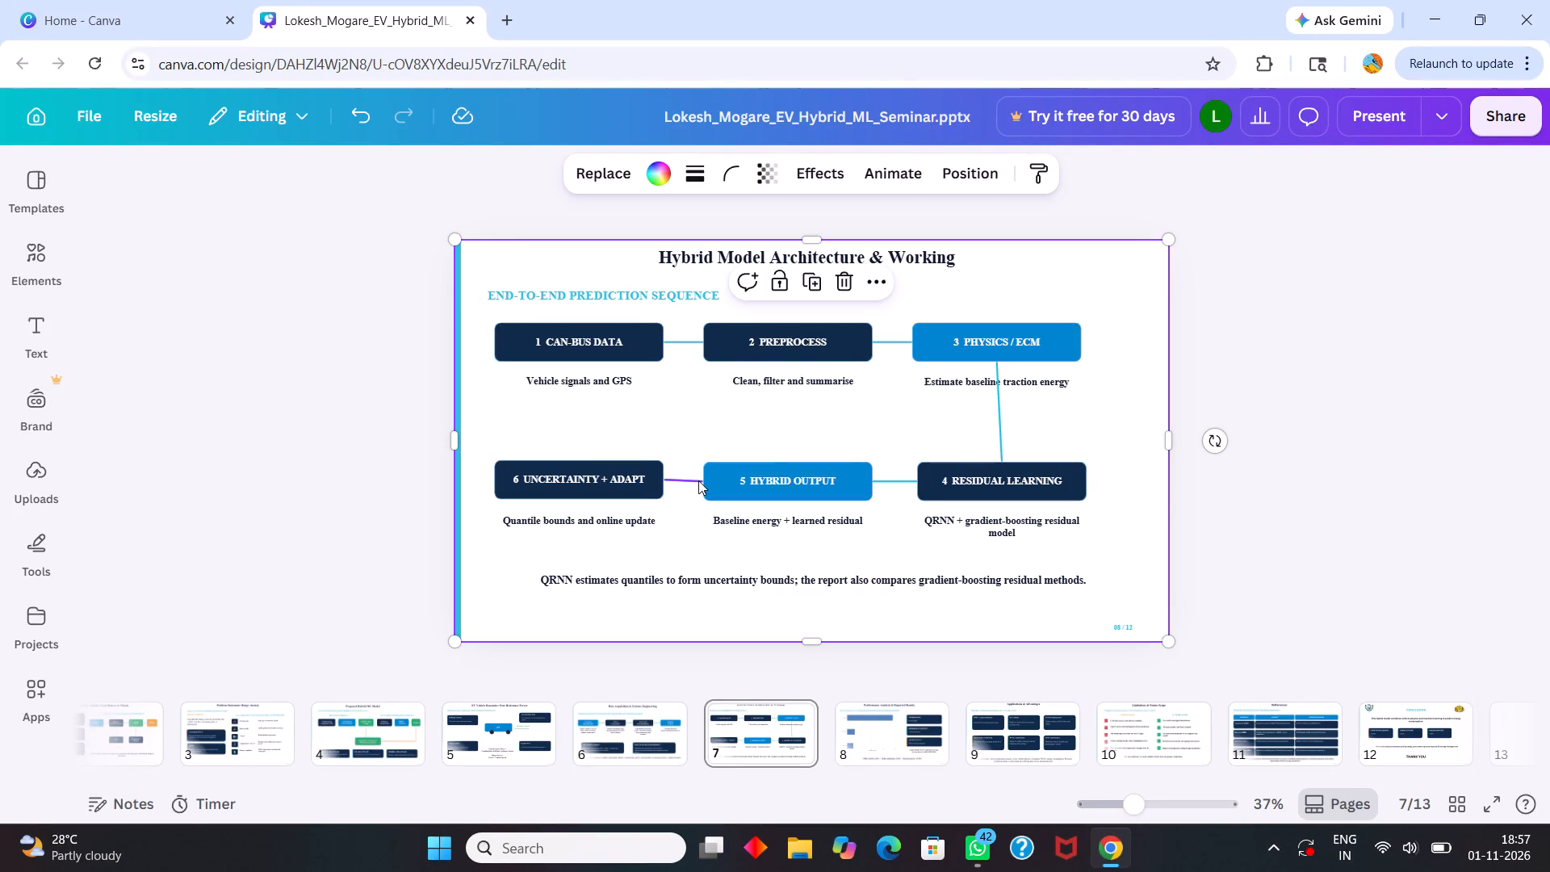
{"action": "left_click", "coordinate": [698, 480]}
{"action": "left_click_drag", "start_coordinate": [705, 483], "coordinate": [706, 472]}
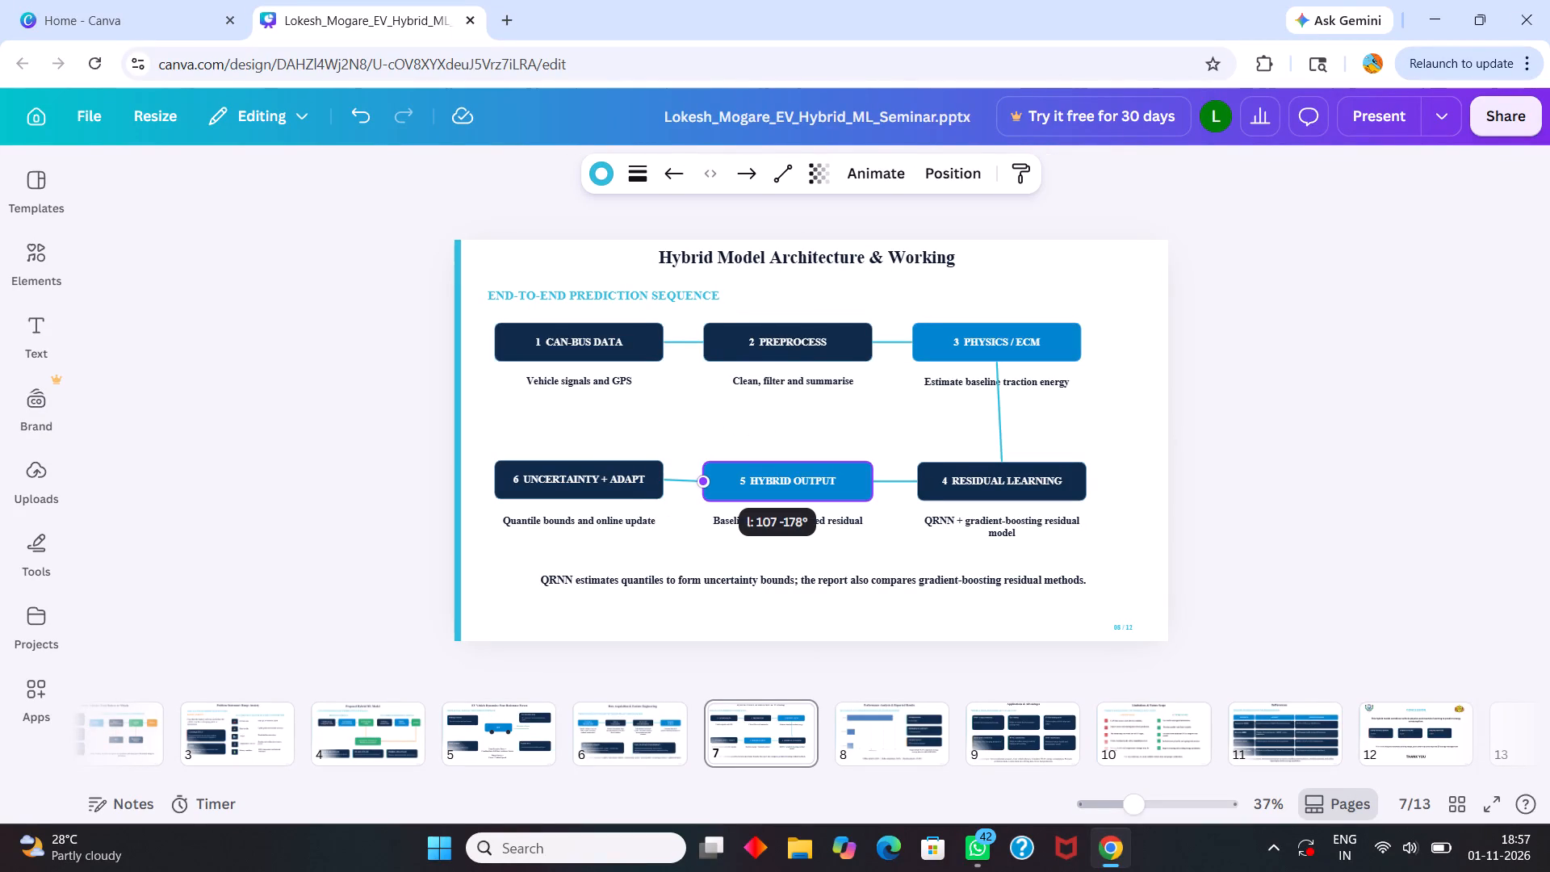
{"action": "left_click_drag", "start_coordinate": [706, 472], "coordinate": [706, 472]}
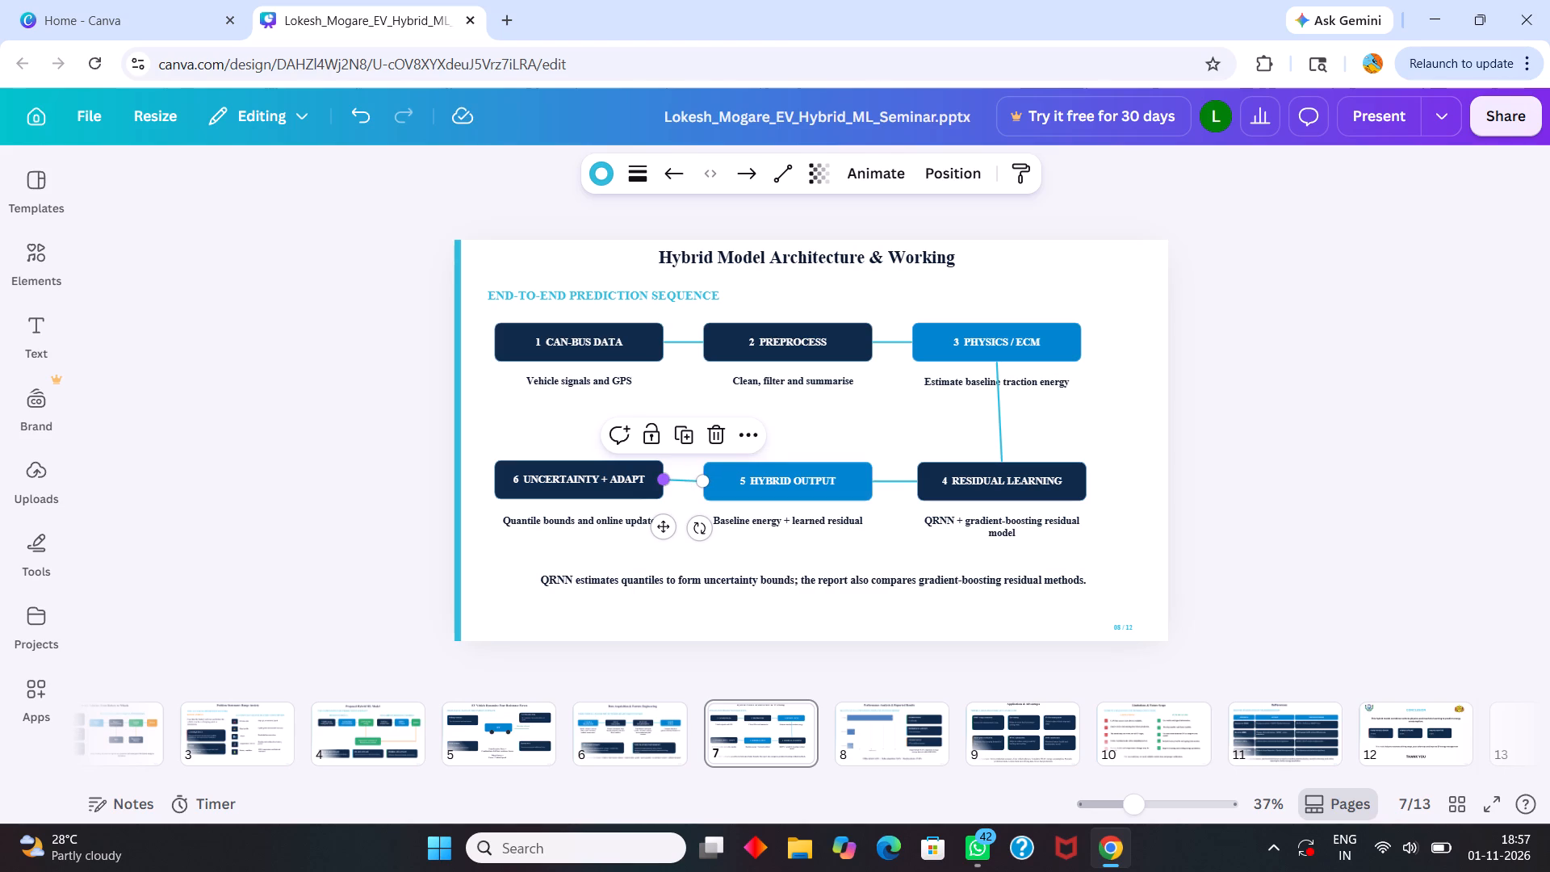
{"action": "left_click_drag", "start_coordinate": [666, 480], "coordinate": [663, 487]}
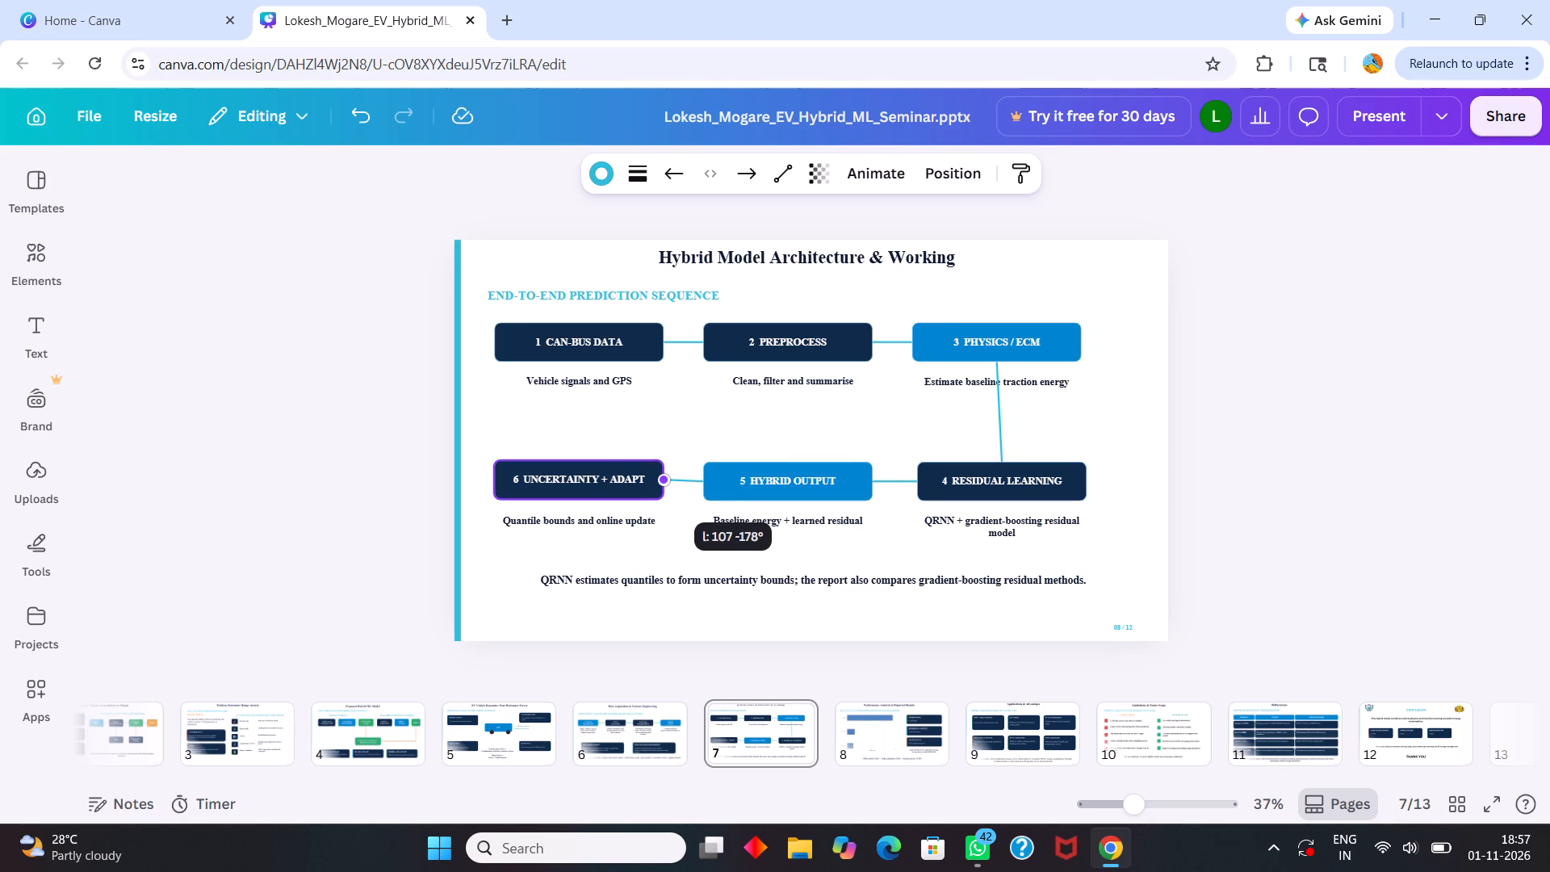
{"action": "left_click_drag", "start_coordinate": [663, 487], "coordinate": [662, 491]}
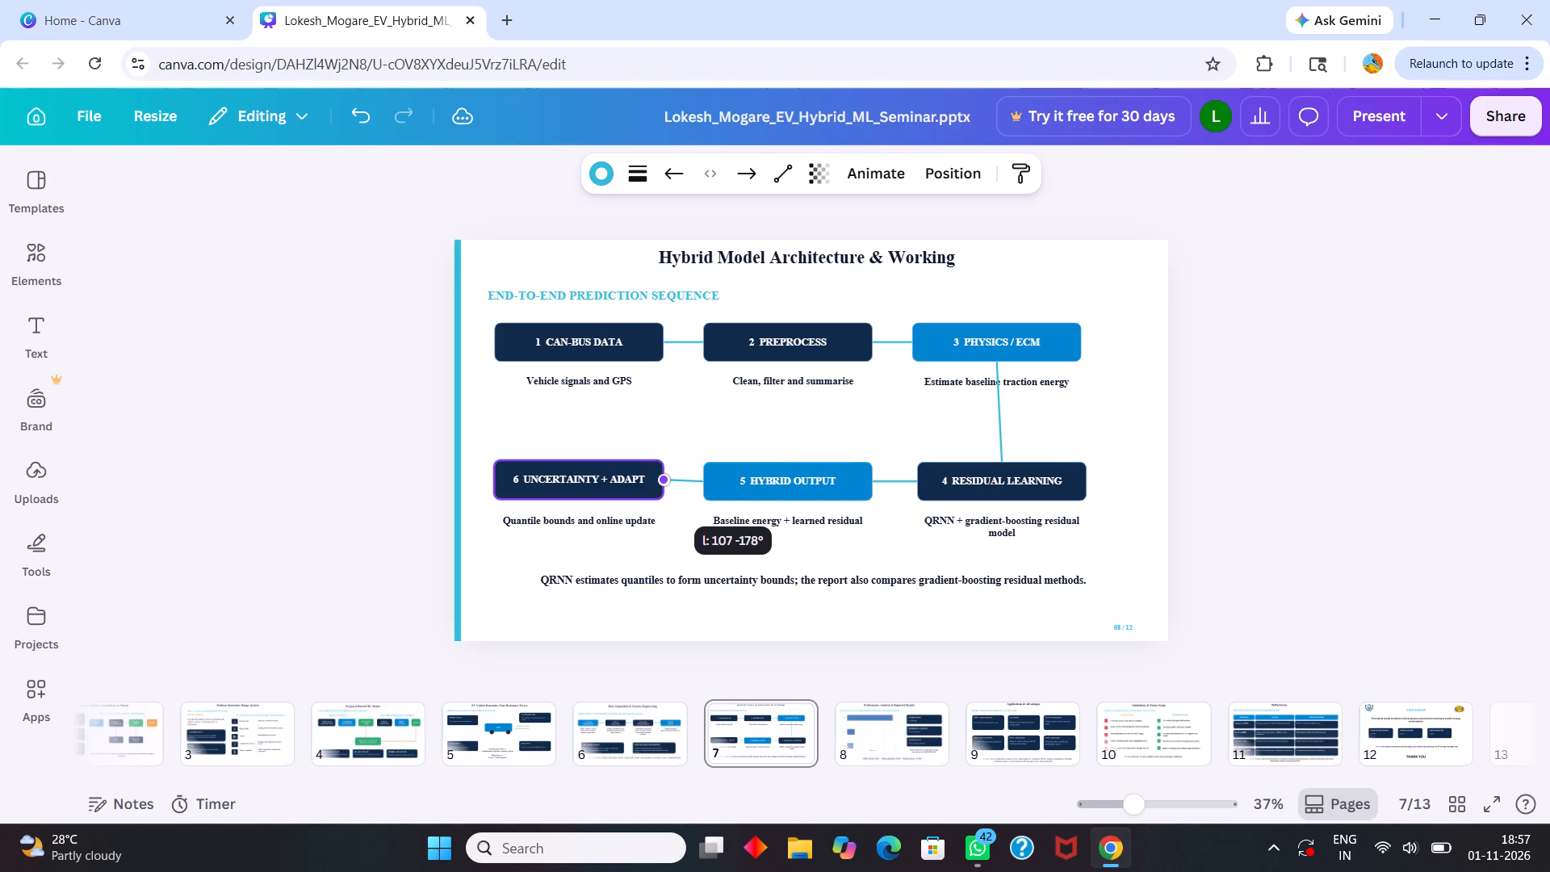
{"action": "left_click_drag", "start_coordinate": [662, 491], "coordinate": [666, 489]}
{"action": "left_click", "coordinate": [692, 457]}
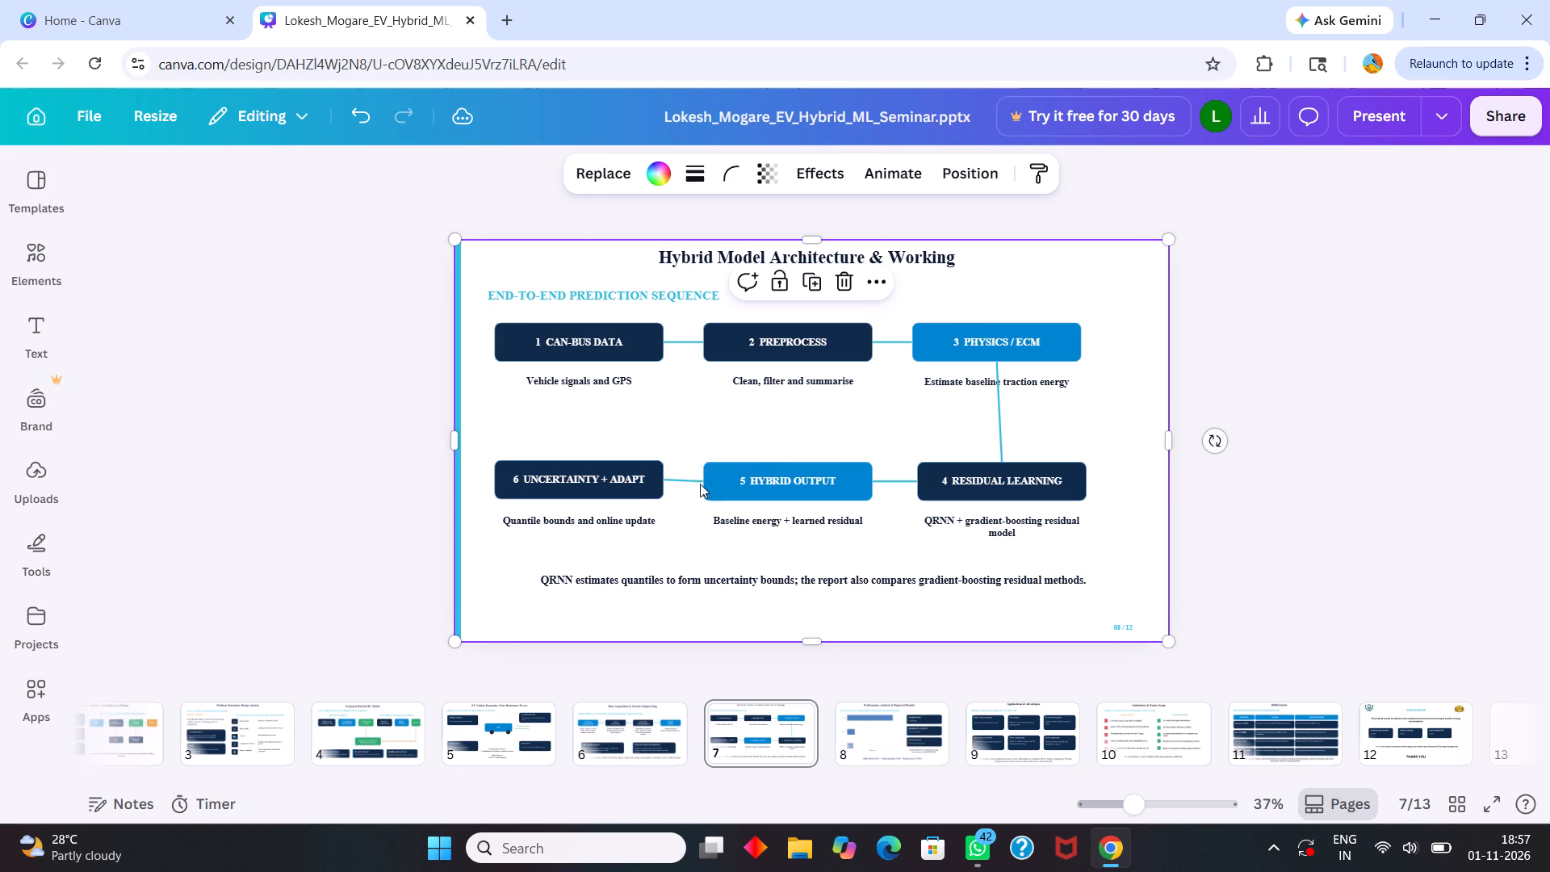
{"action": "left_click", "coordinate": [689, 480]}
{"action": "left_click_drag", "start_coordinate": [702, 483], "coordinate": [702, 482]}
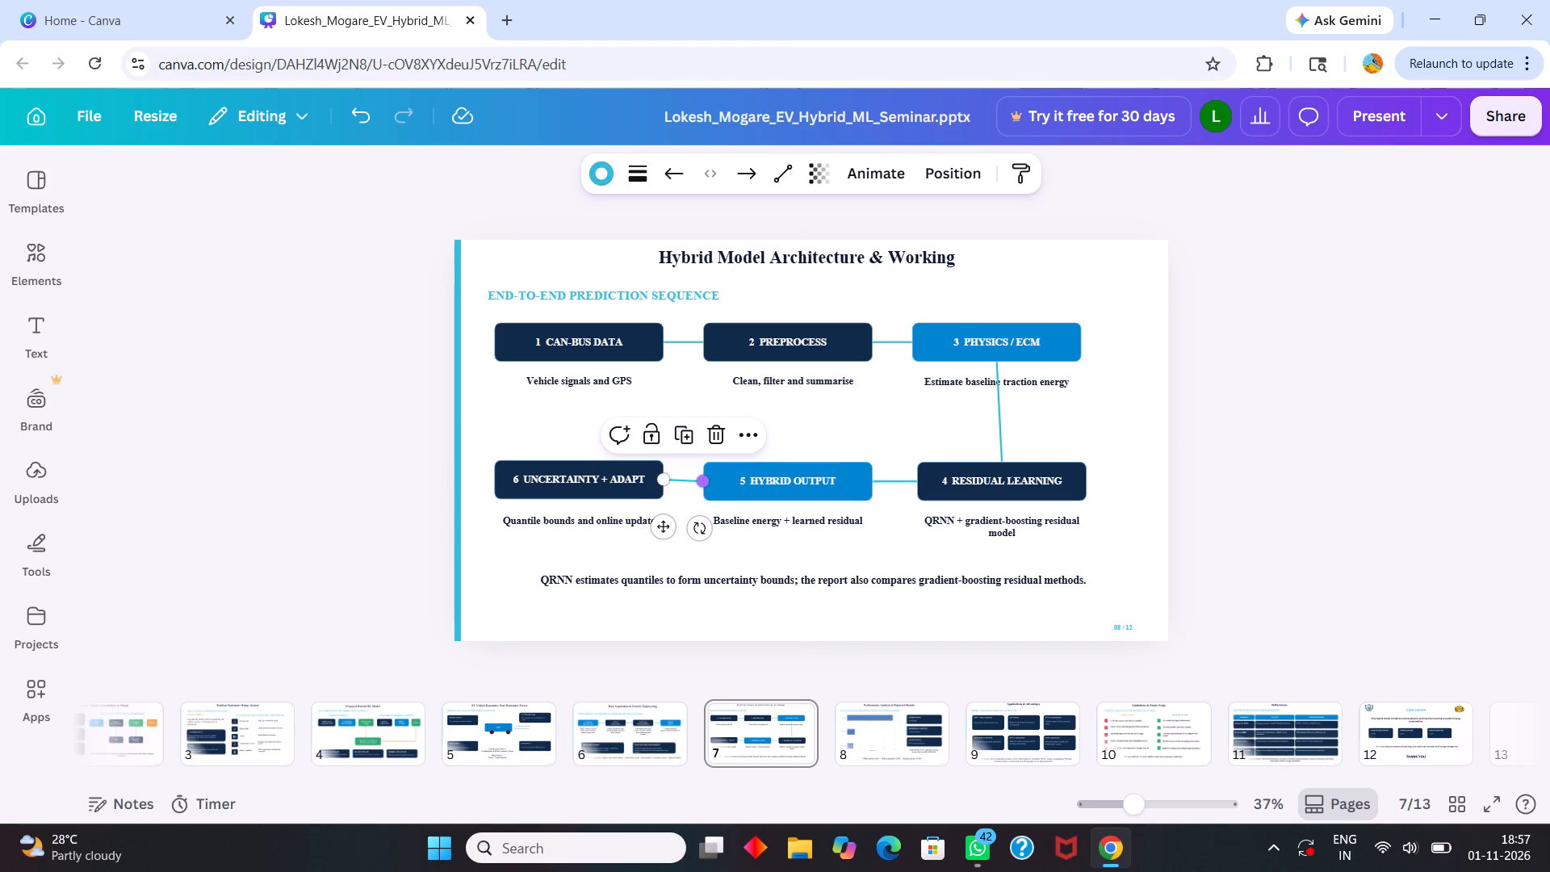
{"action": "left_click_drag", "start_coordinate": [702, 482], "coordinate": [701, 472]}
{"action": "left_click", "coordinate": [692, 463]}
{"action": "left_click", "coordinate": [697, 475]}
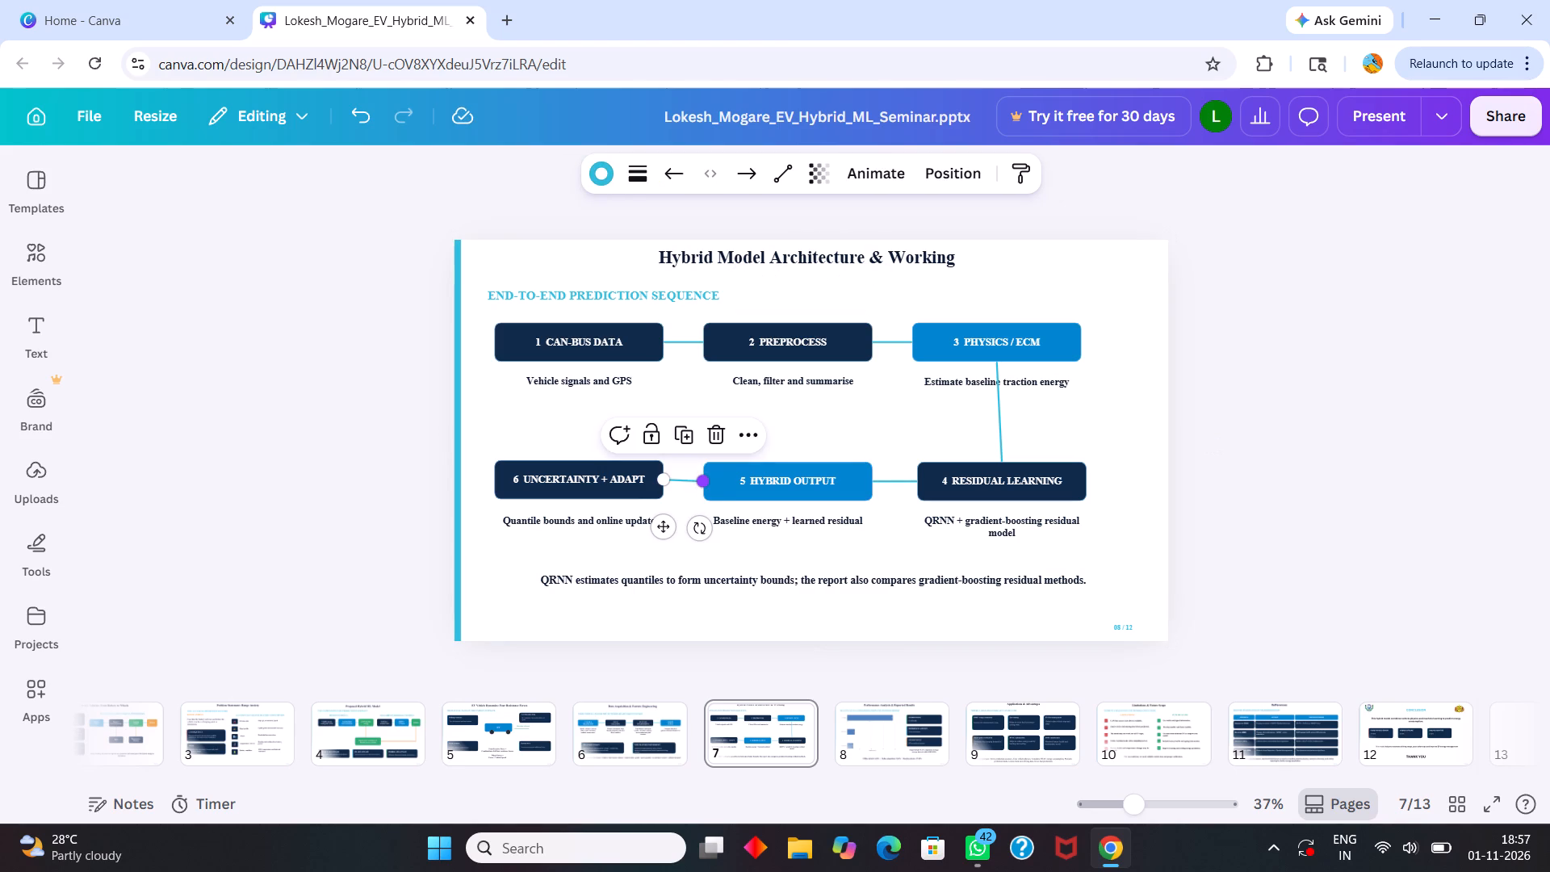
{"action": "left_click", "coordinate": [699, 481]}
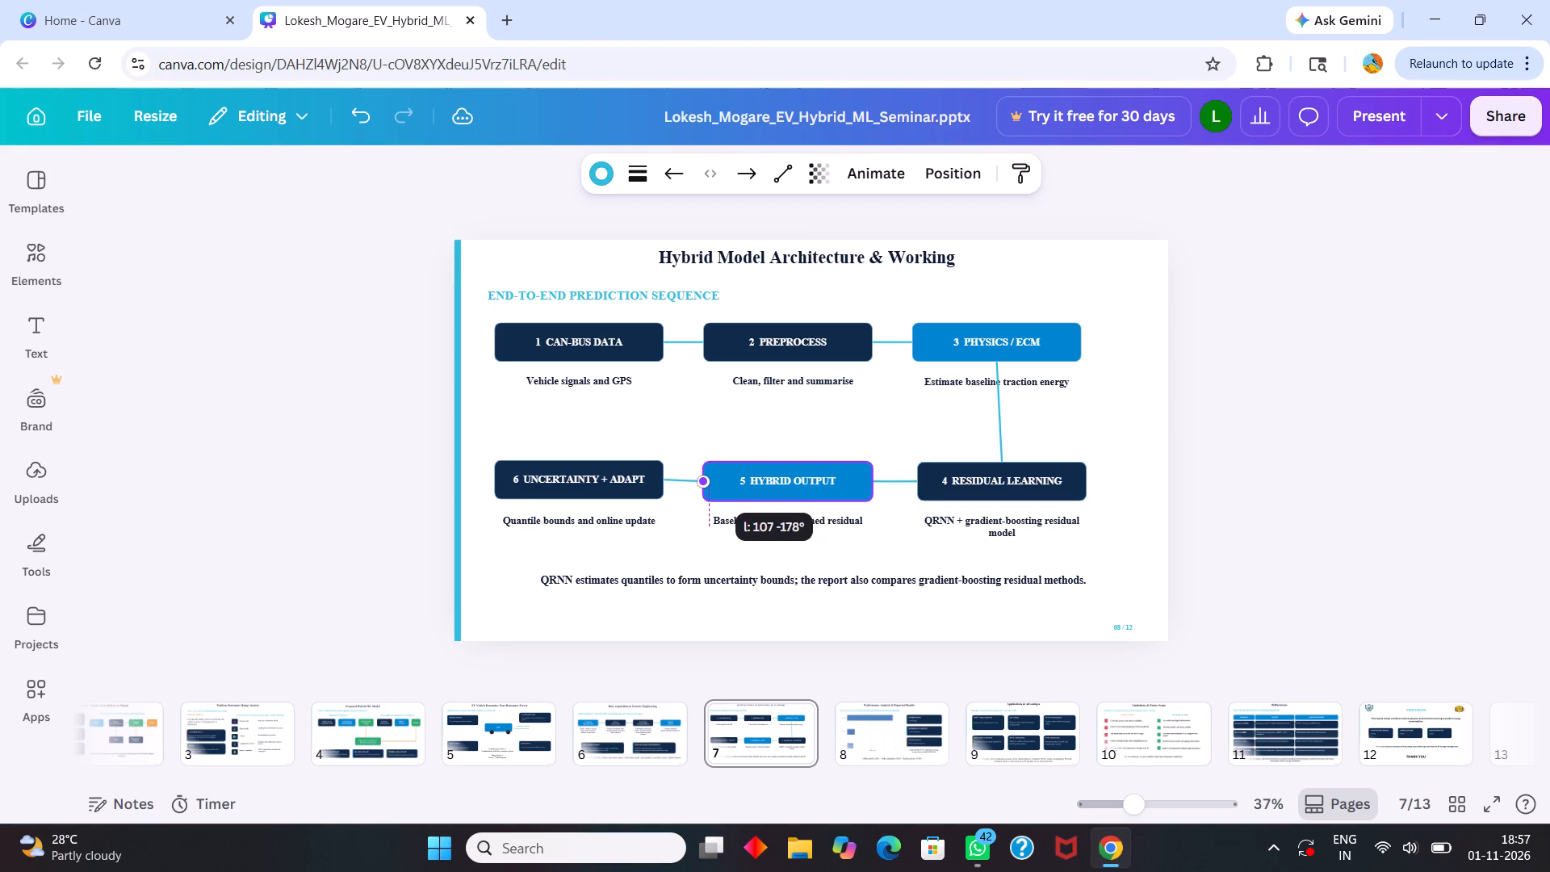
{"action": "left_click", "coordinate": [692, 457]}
Move the "6 Uncertainty + Adapt" box slightly down to align with "5 Hybrid Output" and straighten their connector.
{"action": "left_click", "coordinate": [633, 476]}
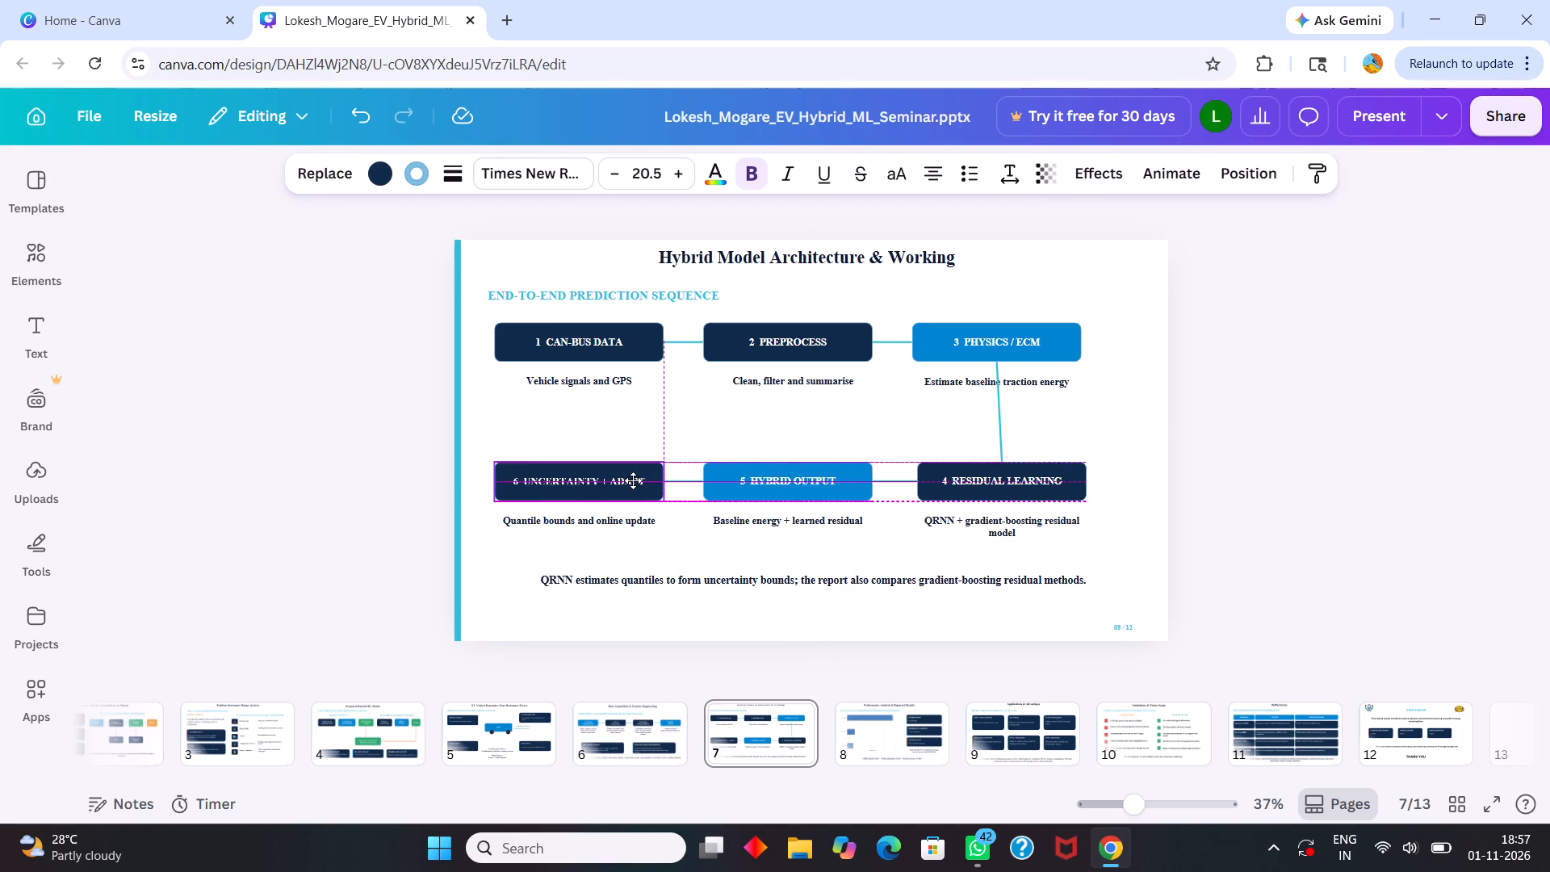
{"action": "left_click", "coordinate": [698, 431]}
Move the "4 Residual Learning" box directly beneath "3 Physics / ECM", level with its row and spaced 107 from "5 Hybrid Output".
{"action": "left_click", "coordinate": [890, 481]}
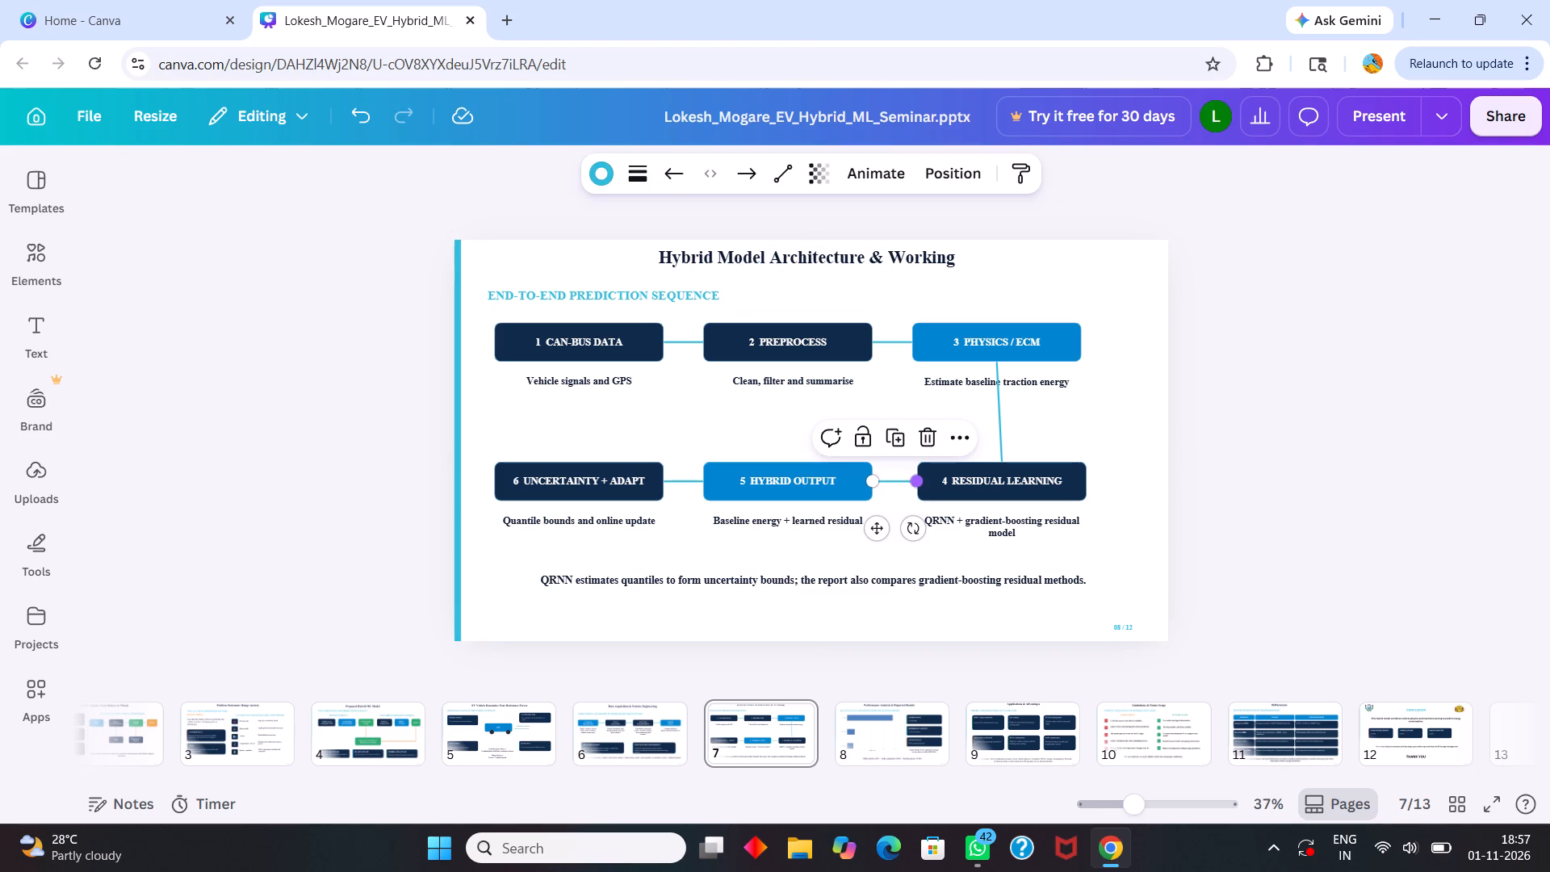
{"action": "left_click", "coordinate": [879, 463]}
{"action": "left_click", "coordinate": [958, 480]}
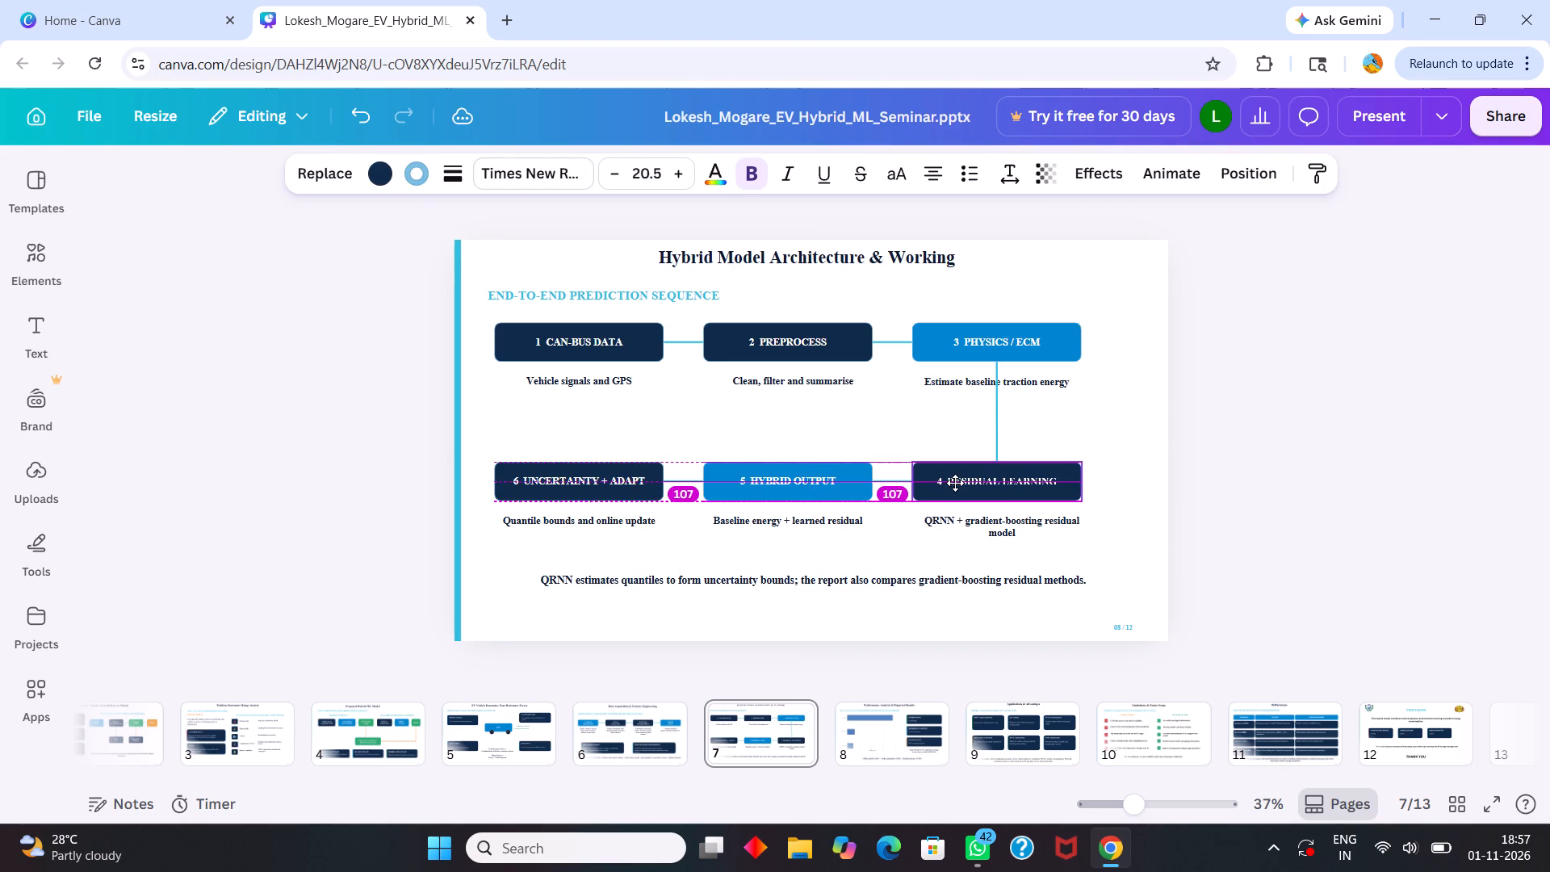
{"action": "left_click", "coordinate": [857, 425]}
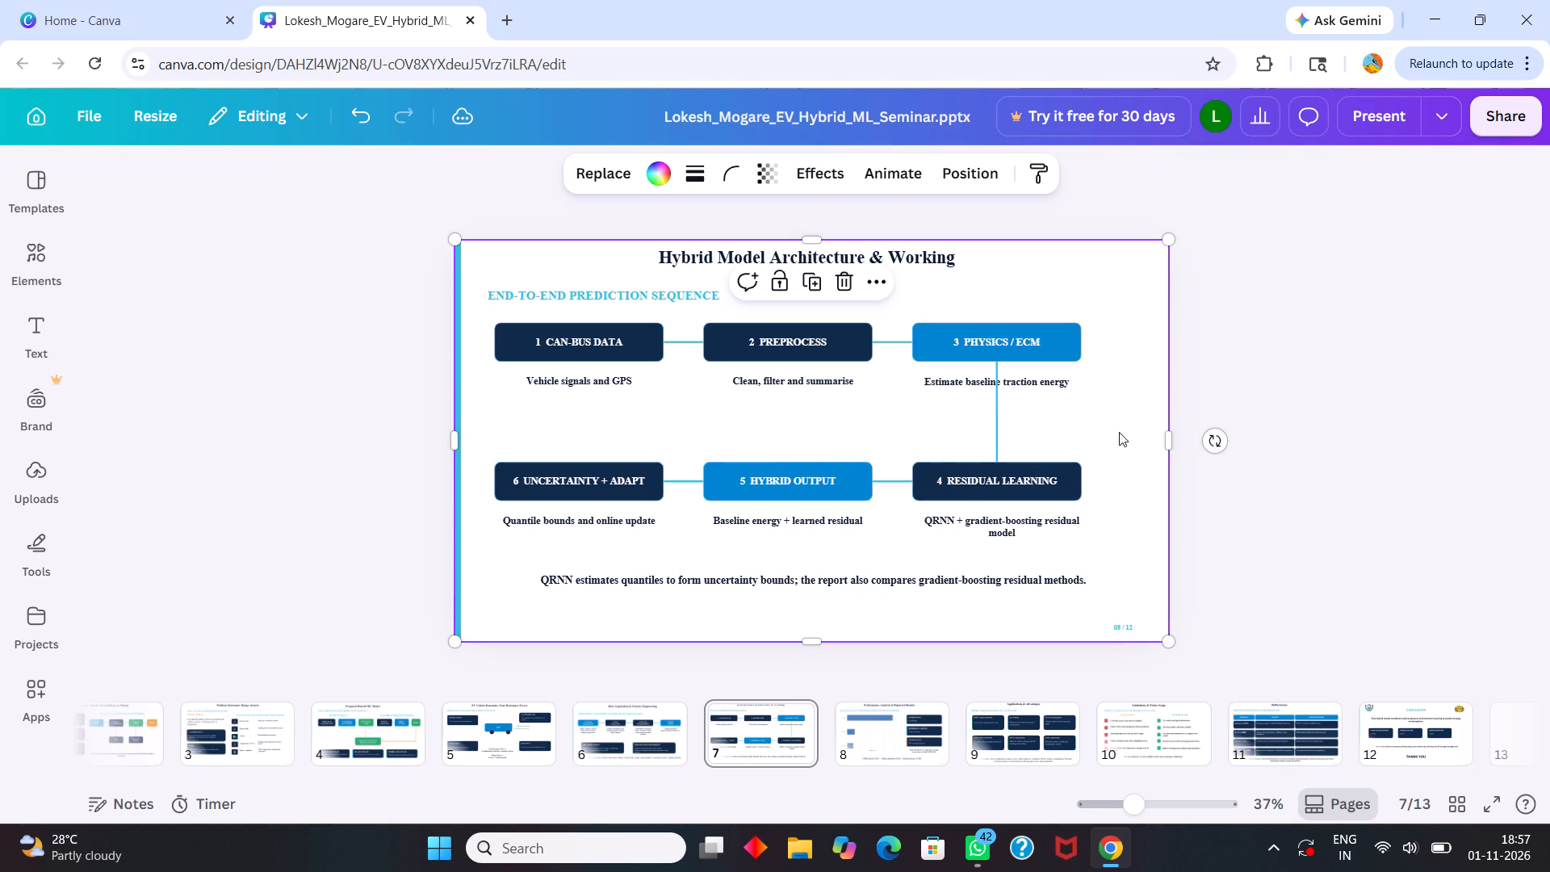
Change the stroke colour of the vertical connector between "3 Physics / ECM" and "4 Residual Learning" to the yellow photo colour.
{"action": "left_click", "coordinate": [993, 429]}
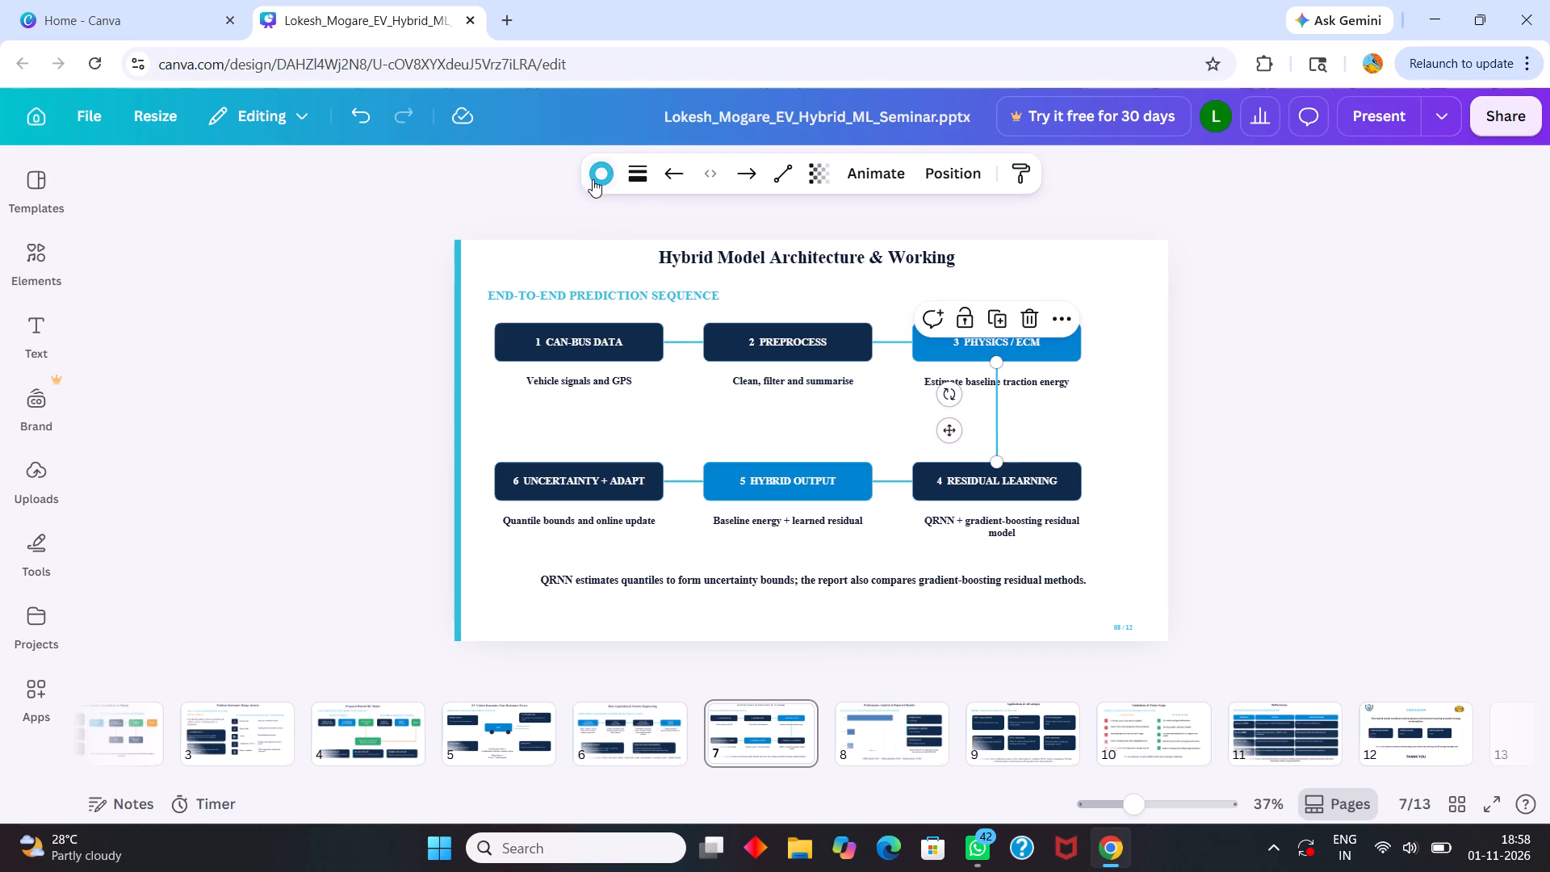
{"action": "left_click", "coordinate": [598, 171]}
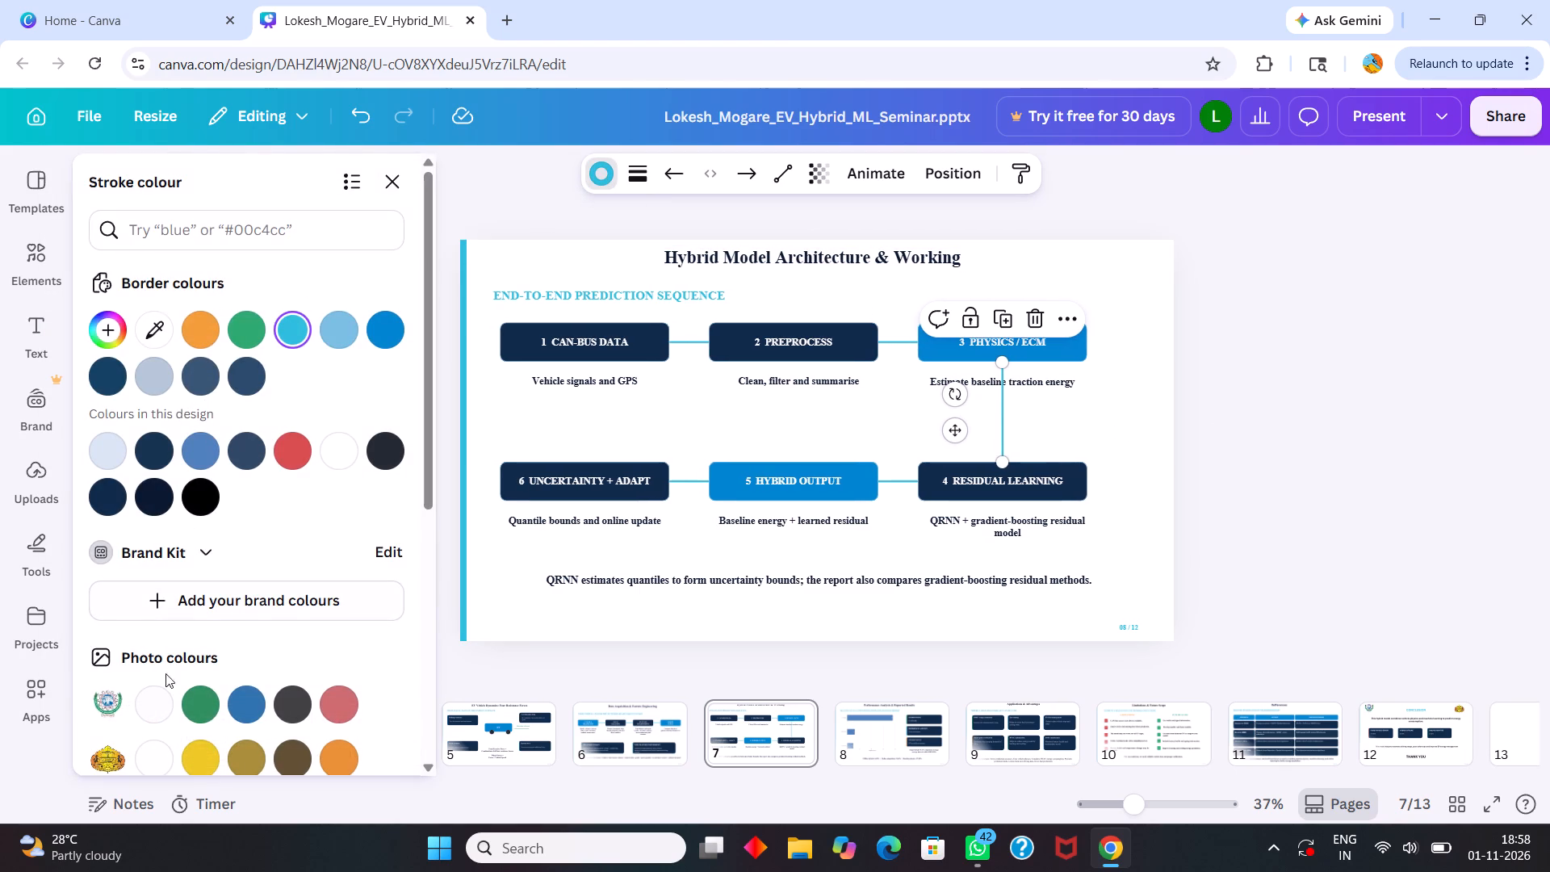
{"action": "left_click", "coordinate": [199, 767]}
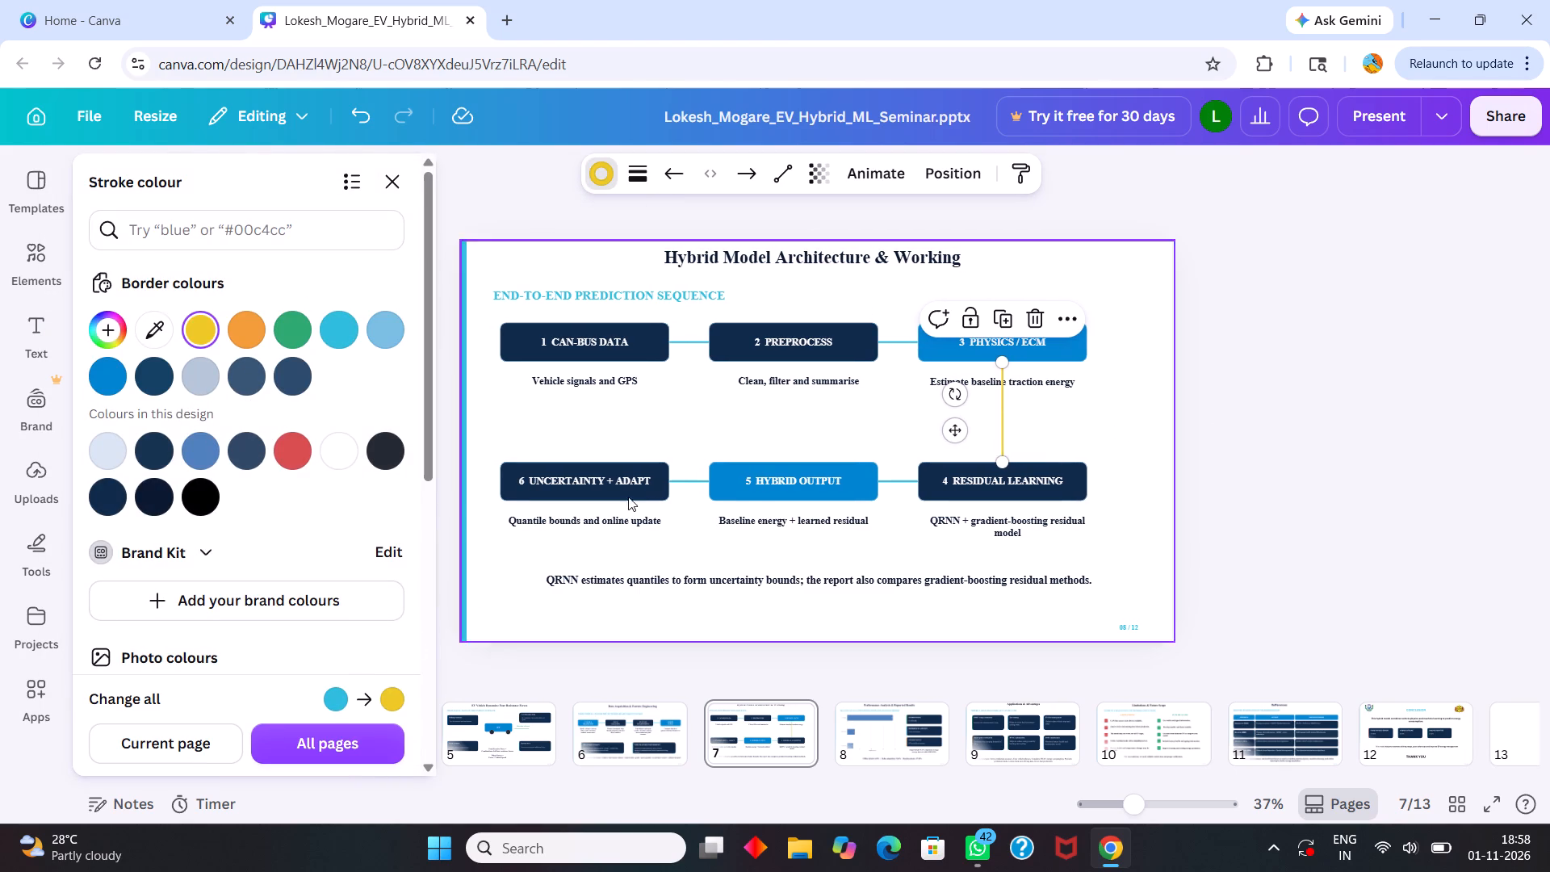
{"action": "left_click", "coordinate": [697, 417]}
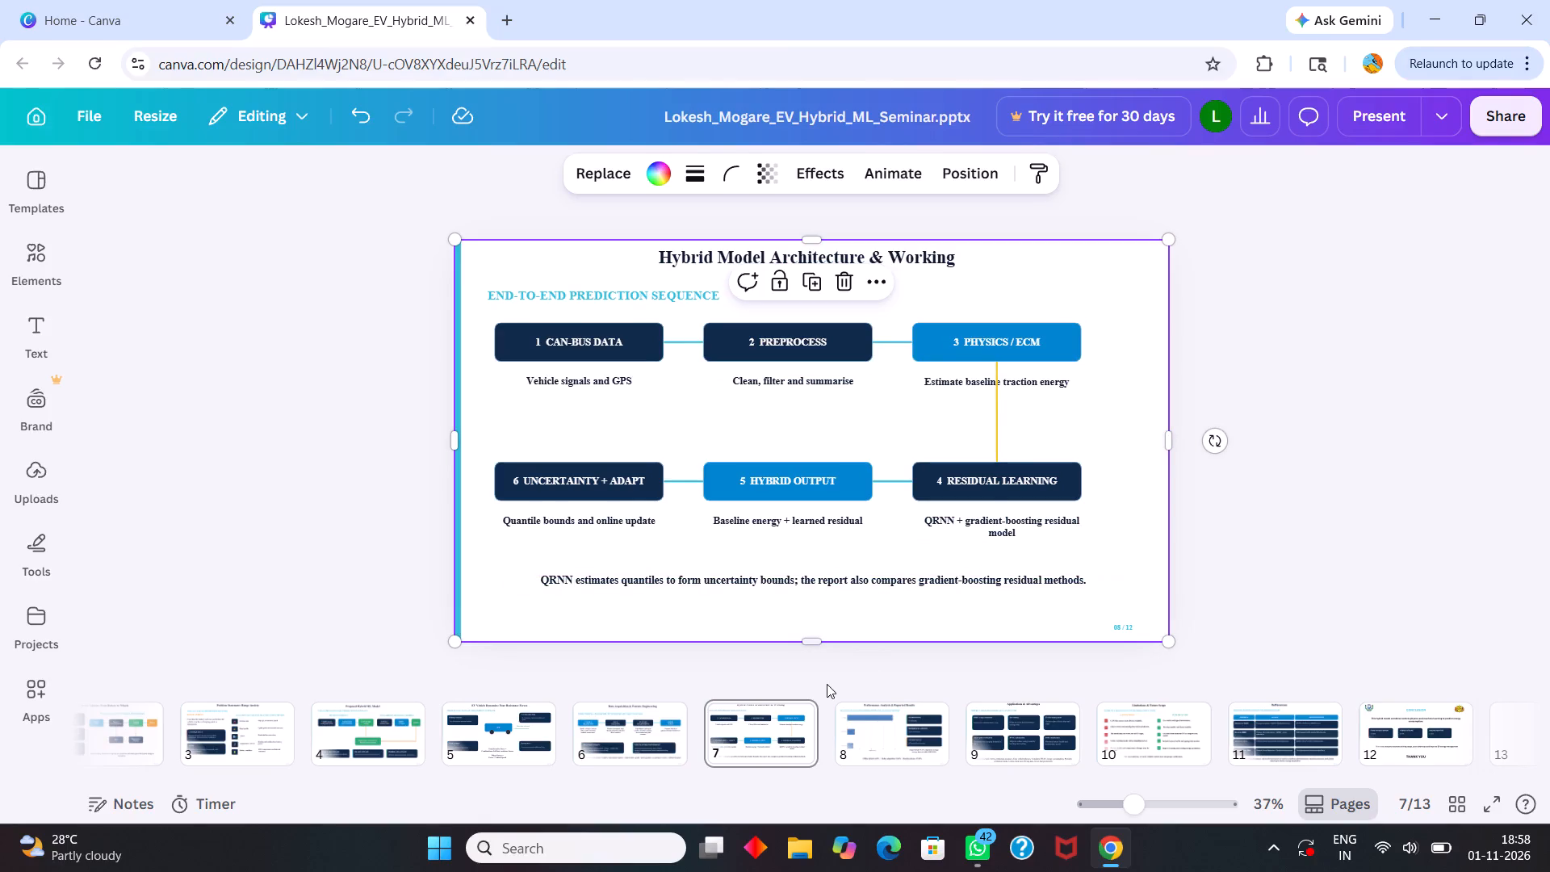
Go back to page 3, Problem Statement: Range Anxiety, and on to page 2.
{"action": "left_click", "coordinate": [258, 730]}
{"action": "left_click", "coordinate": [144, 735]}
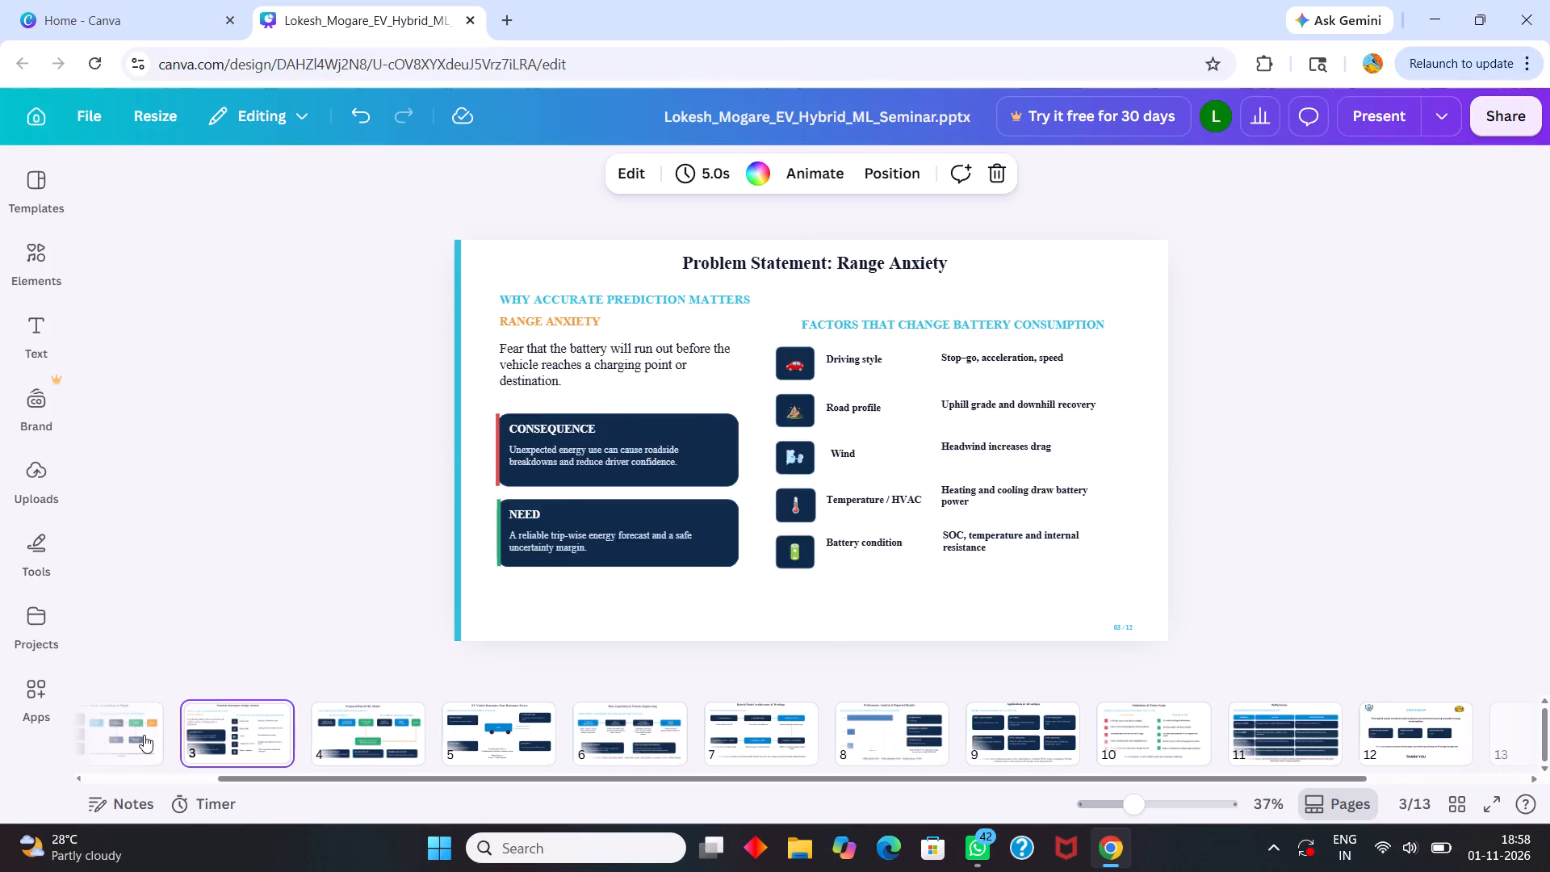
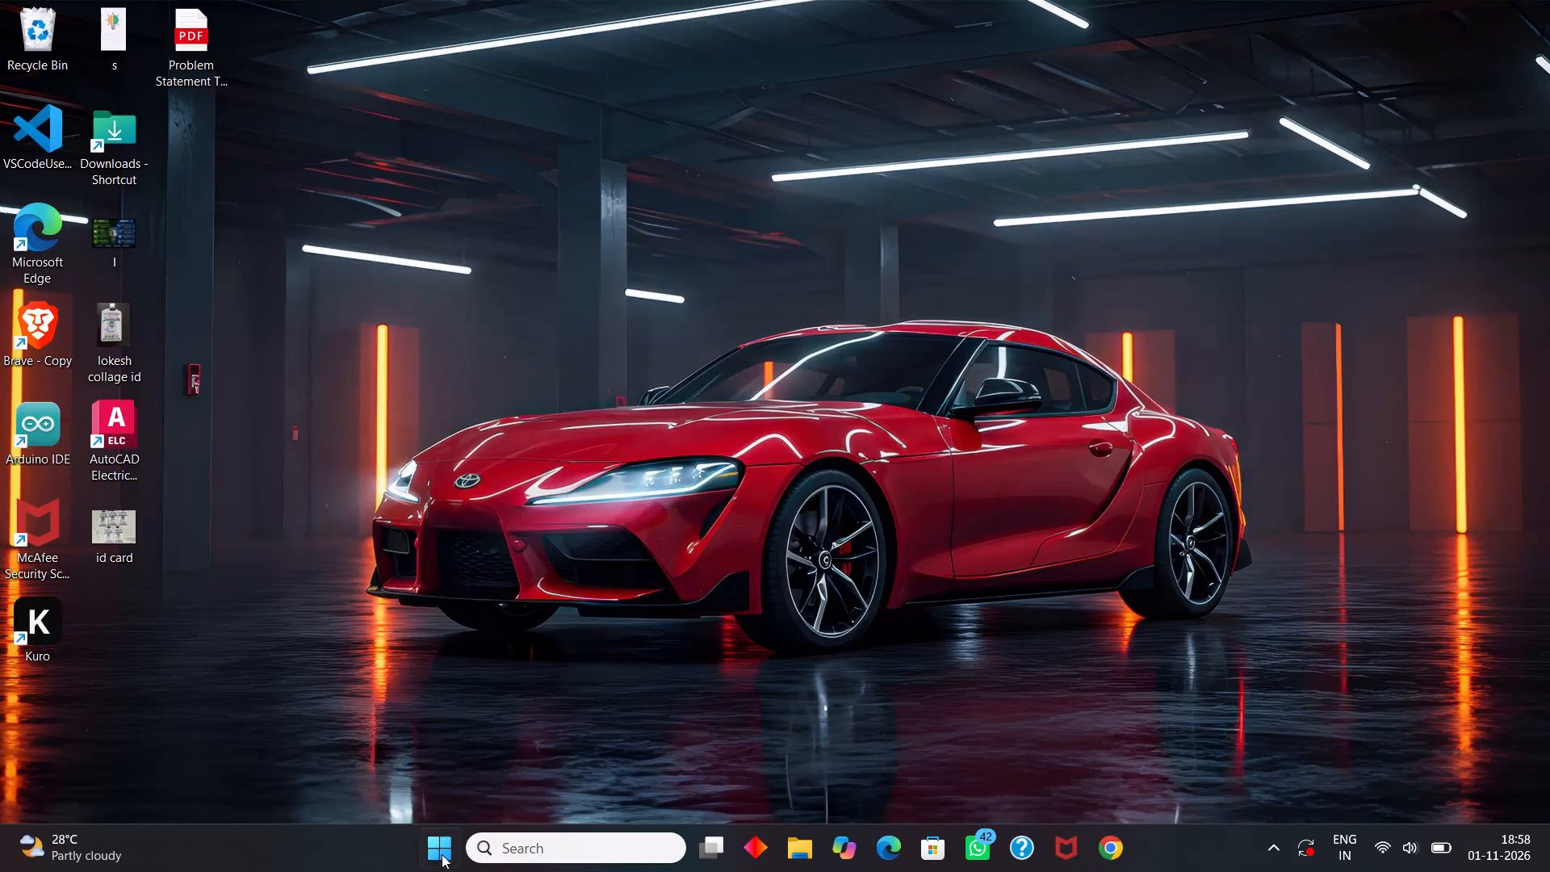
Shut down the computer from the Windows desktop.
{"action": "left_click", "coordinate": [425, 853]}
{"action": "left_click", "coordinate": [907, 779]}
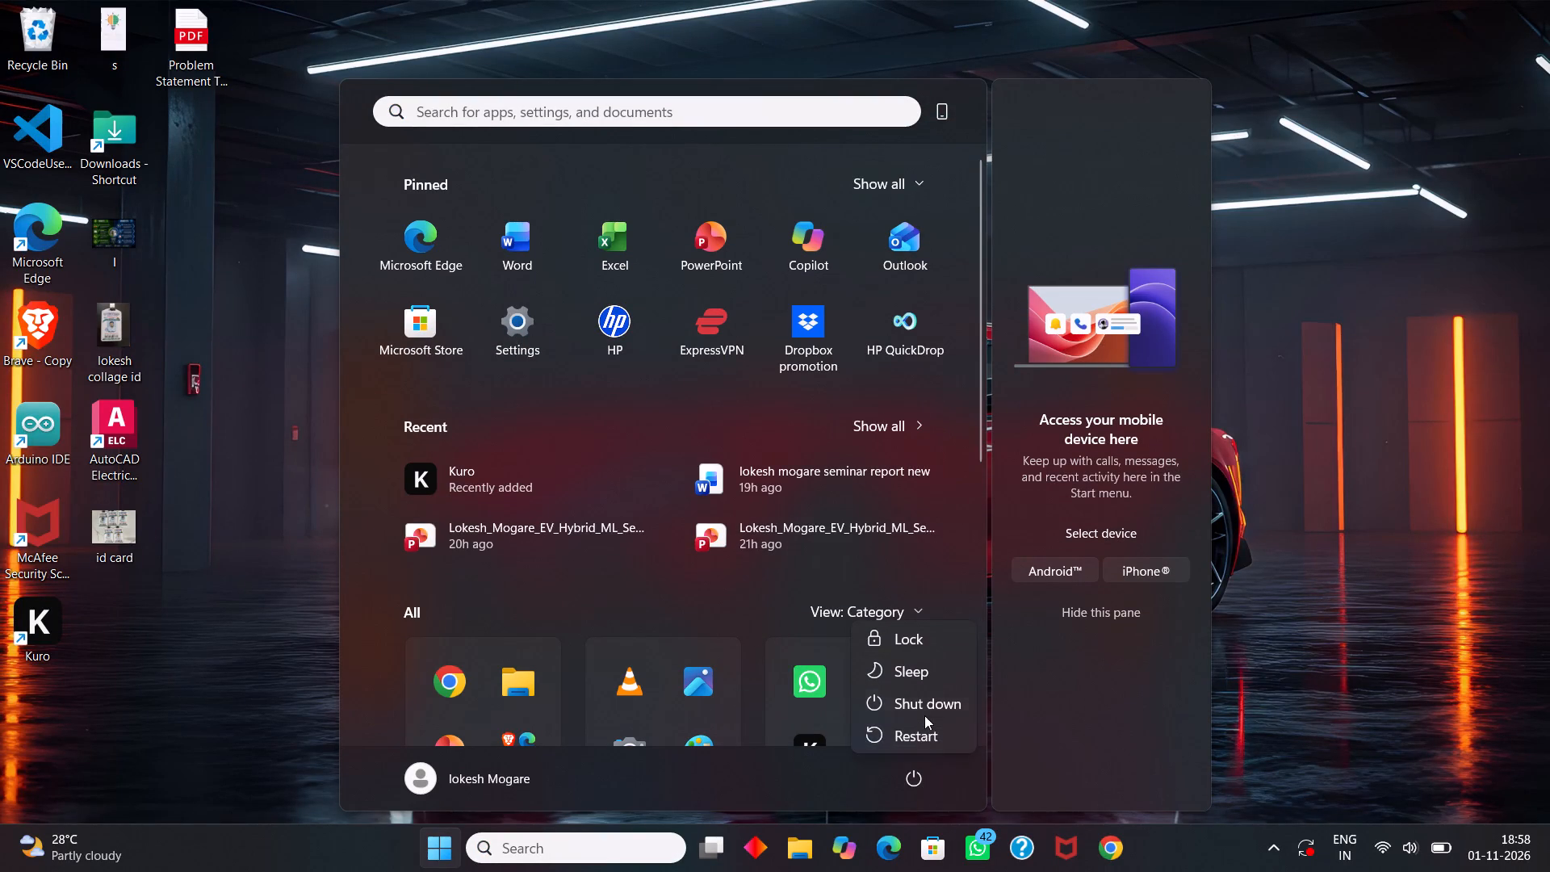
{"action": "left_click", "coordinate": [927, 708]}
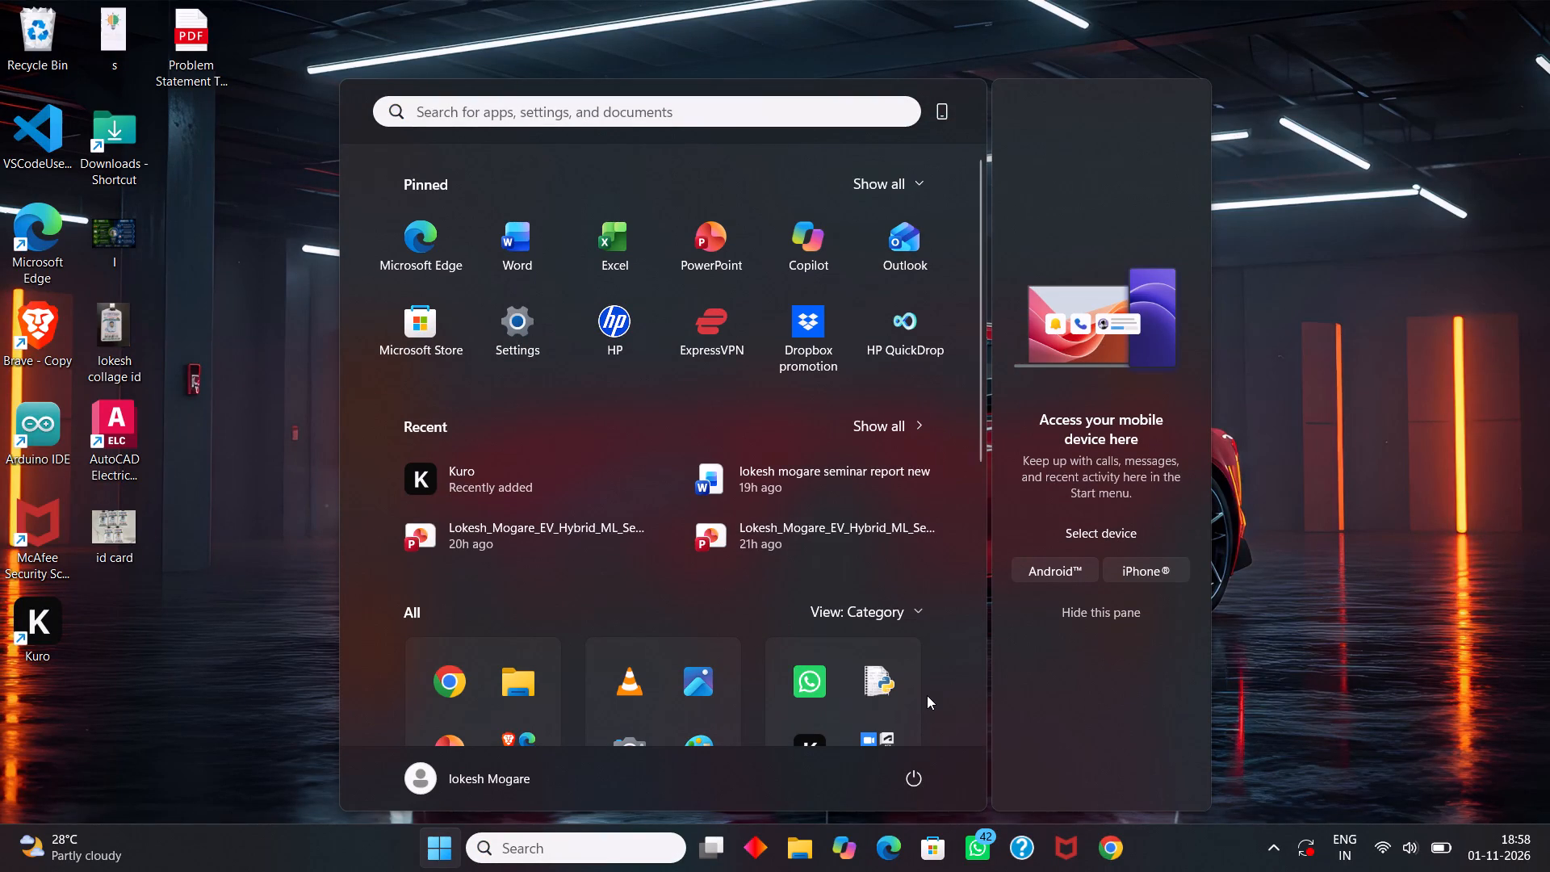